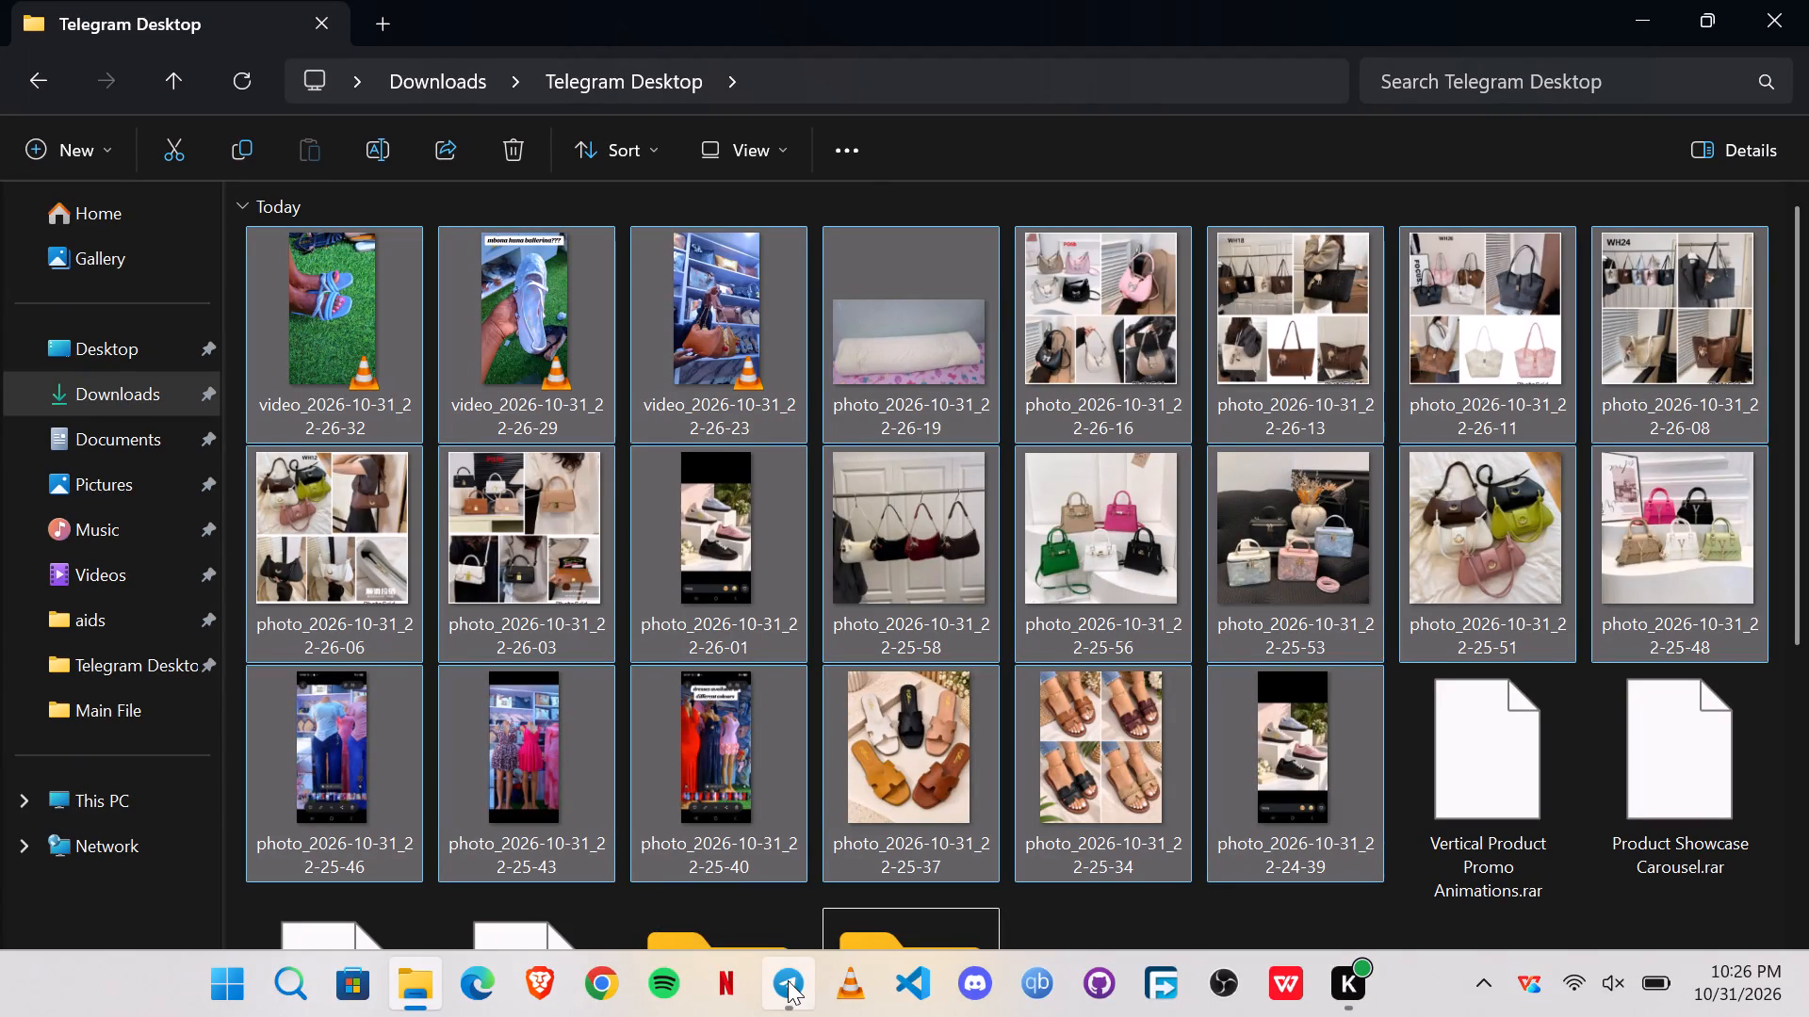
Create a new folder named evy inside the Telegram Desktop folder.
left_click(906, 732)
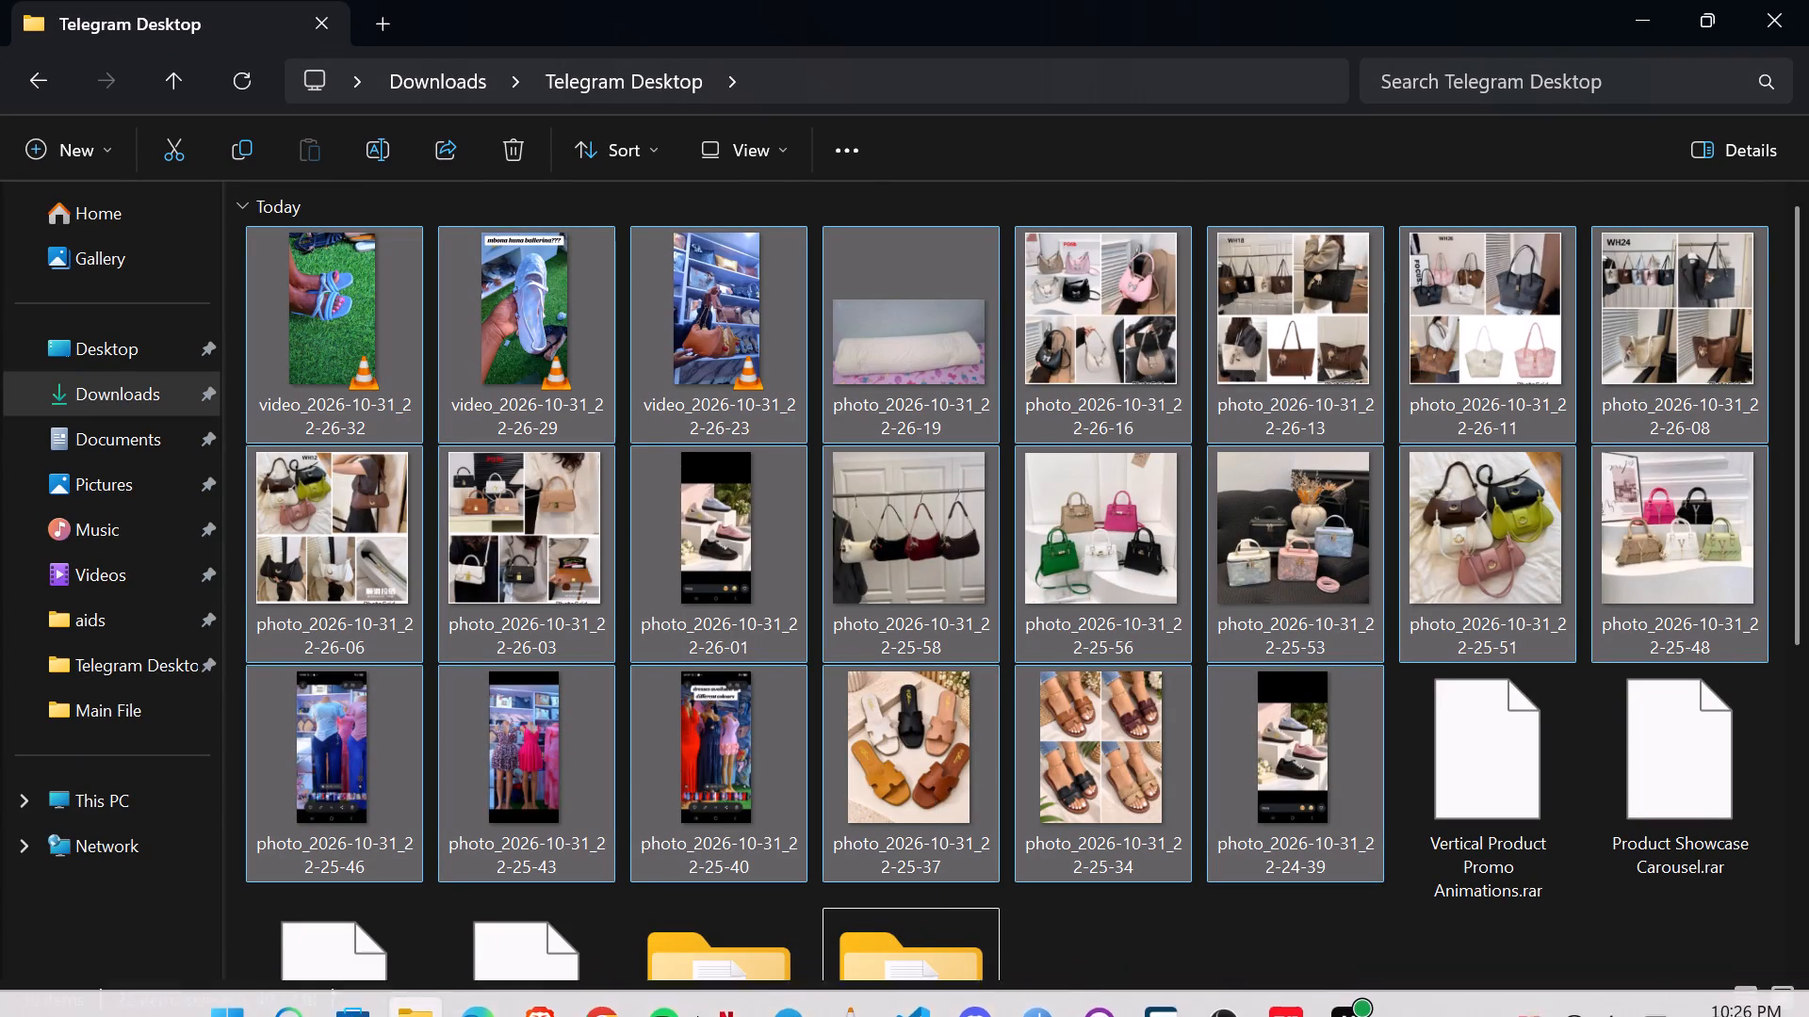
left_click(1324, 926)
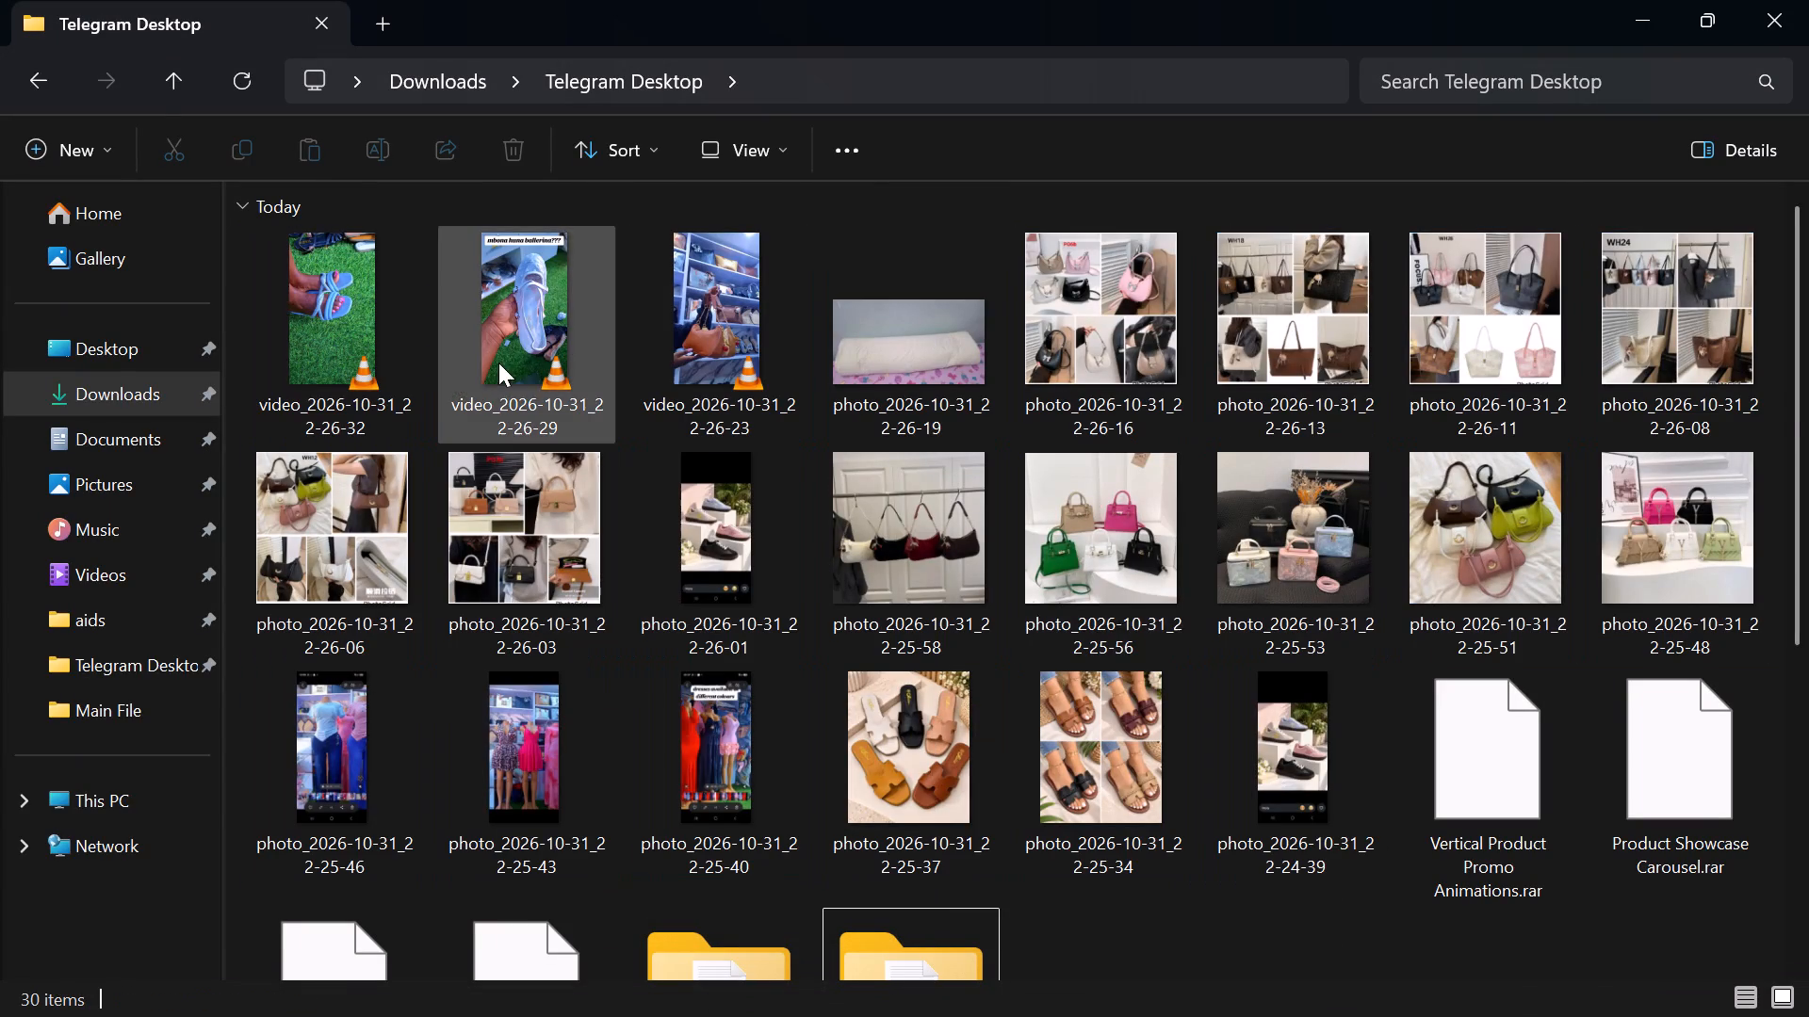
left_click(88, 149)
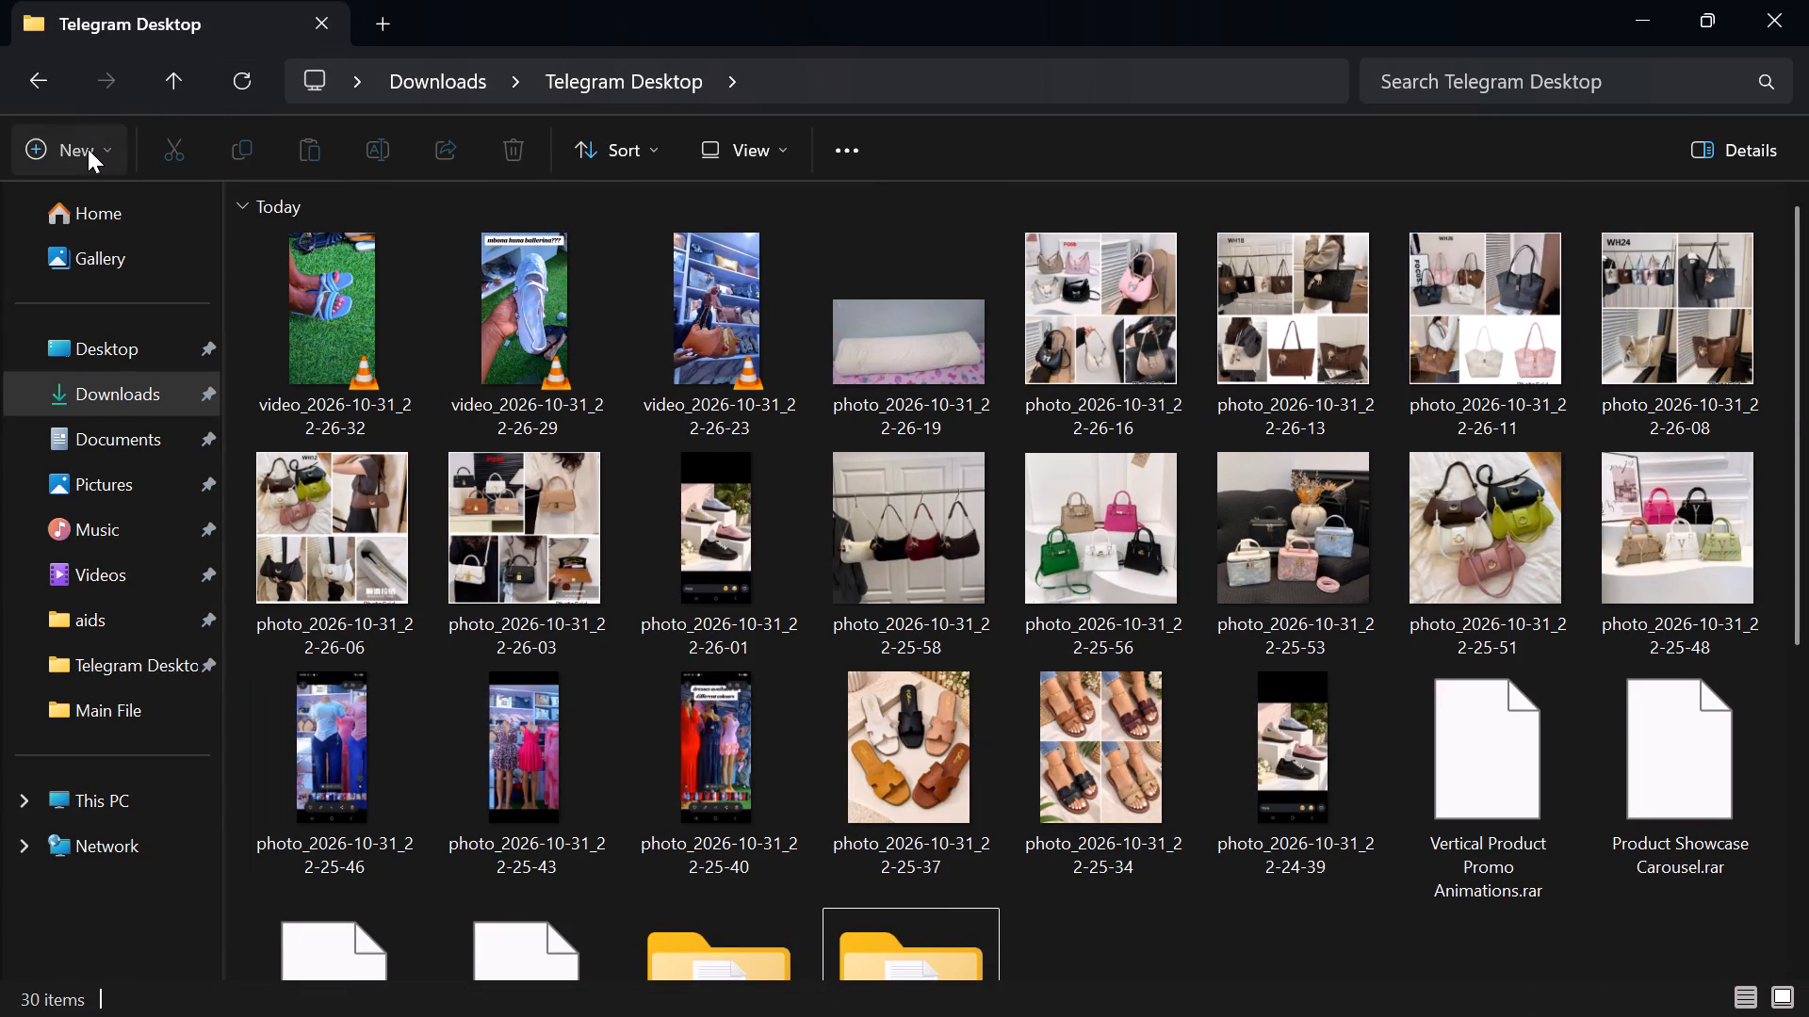
left_click(115, 233)
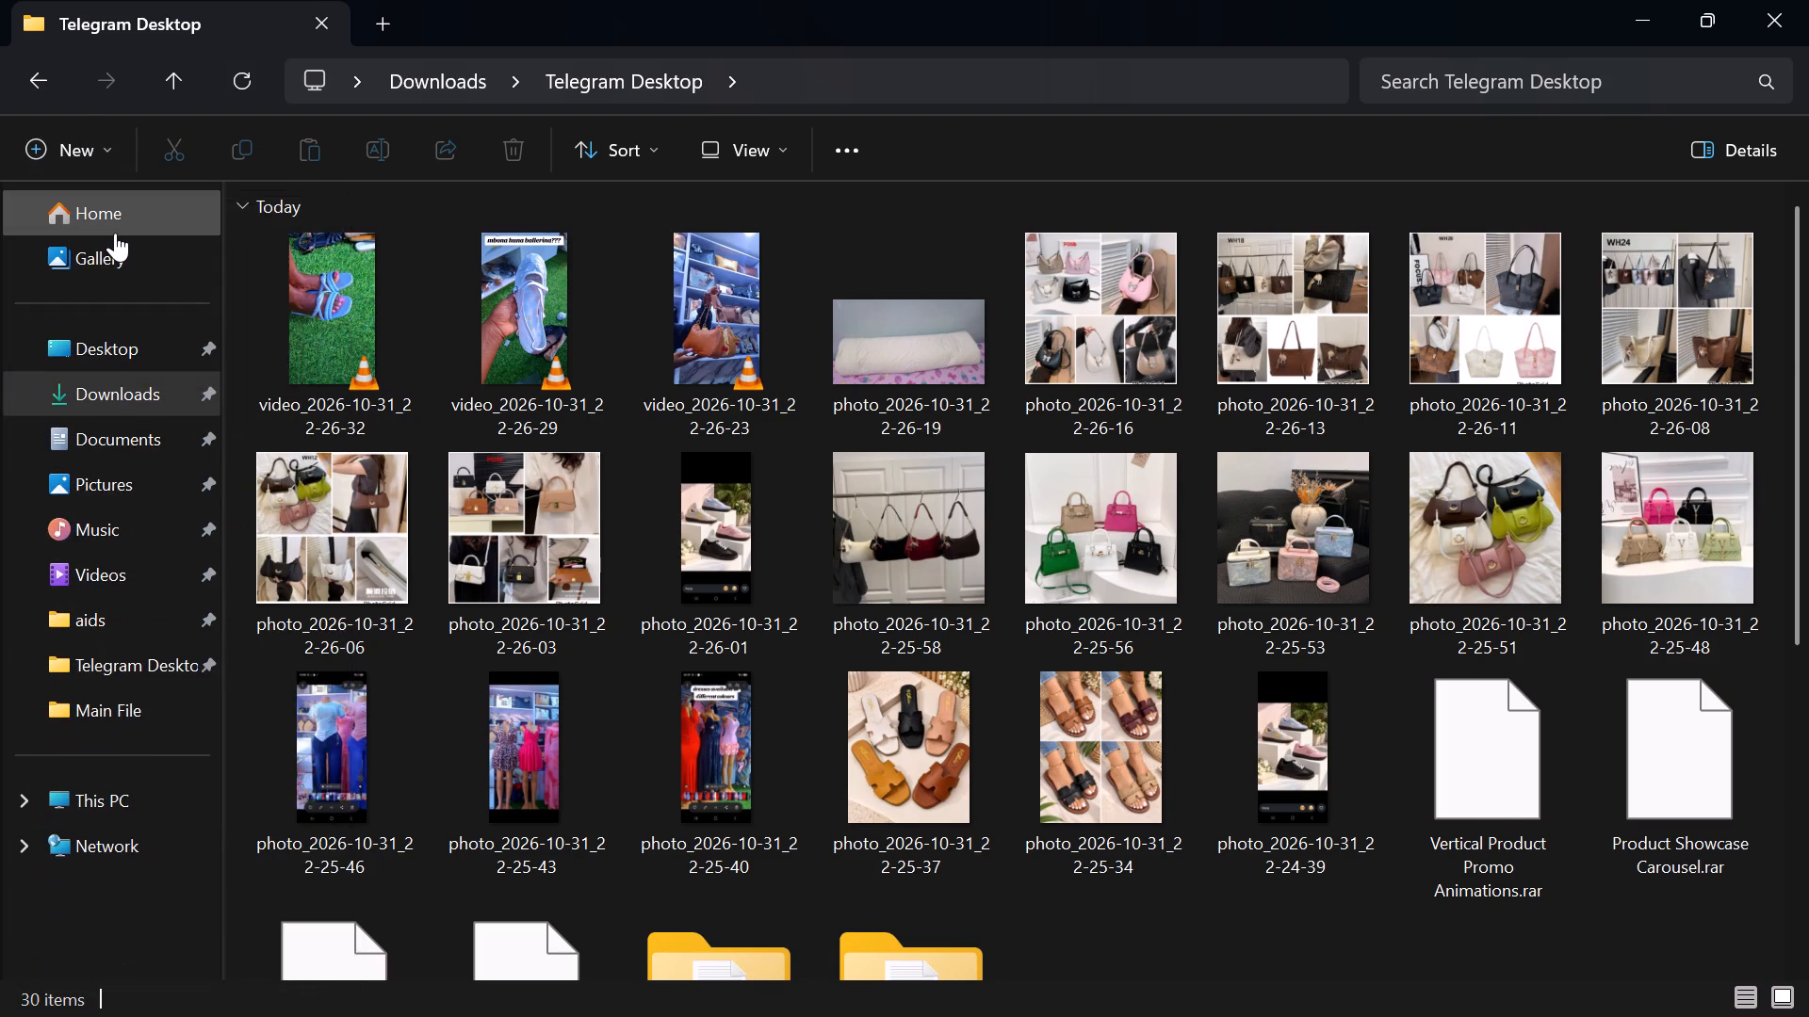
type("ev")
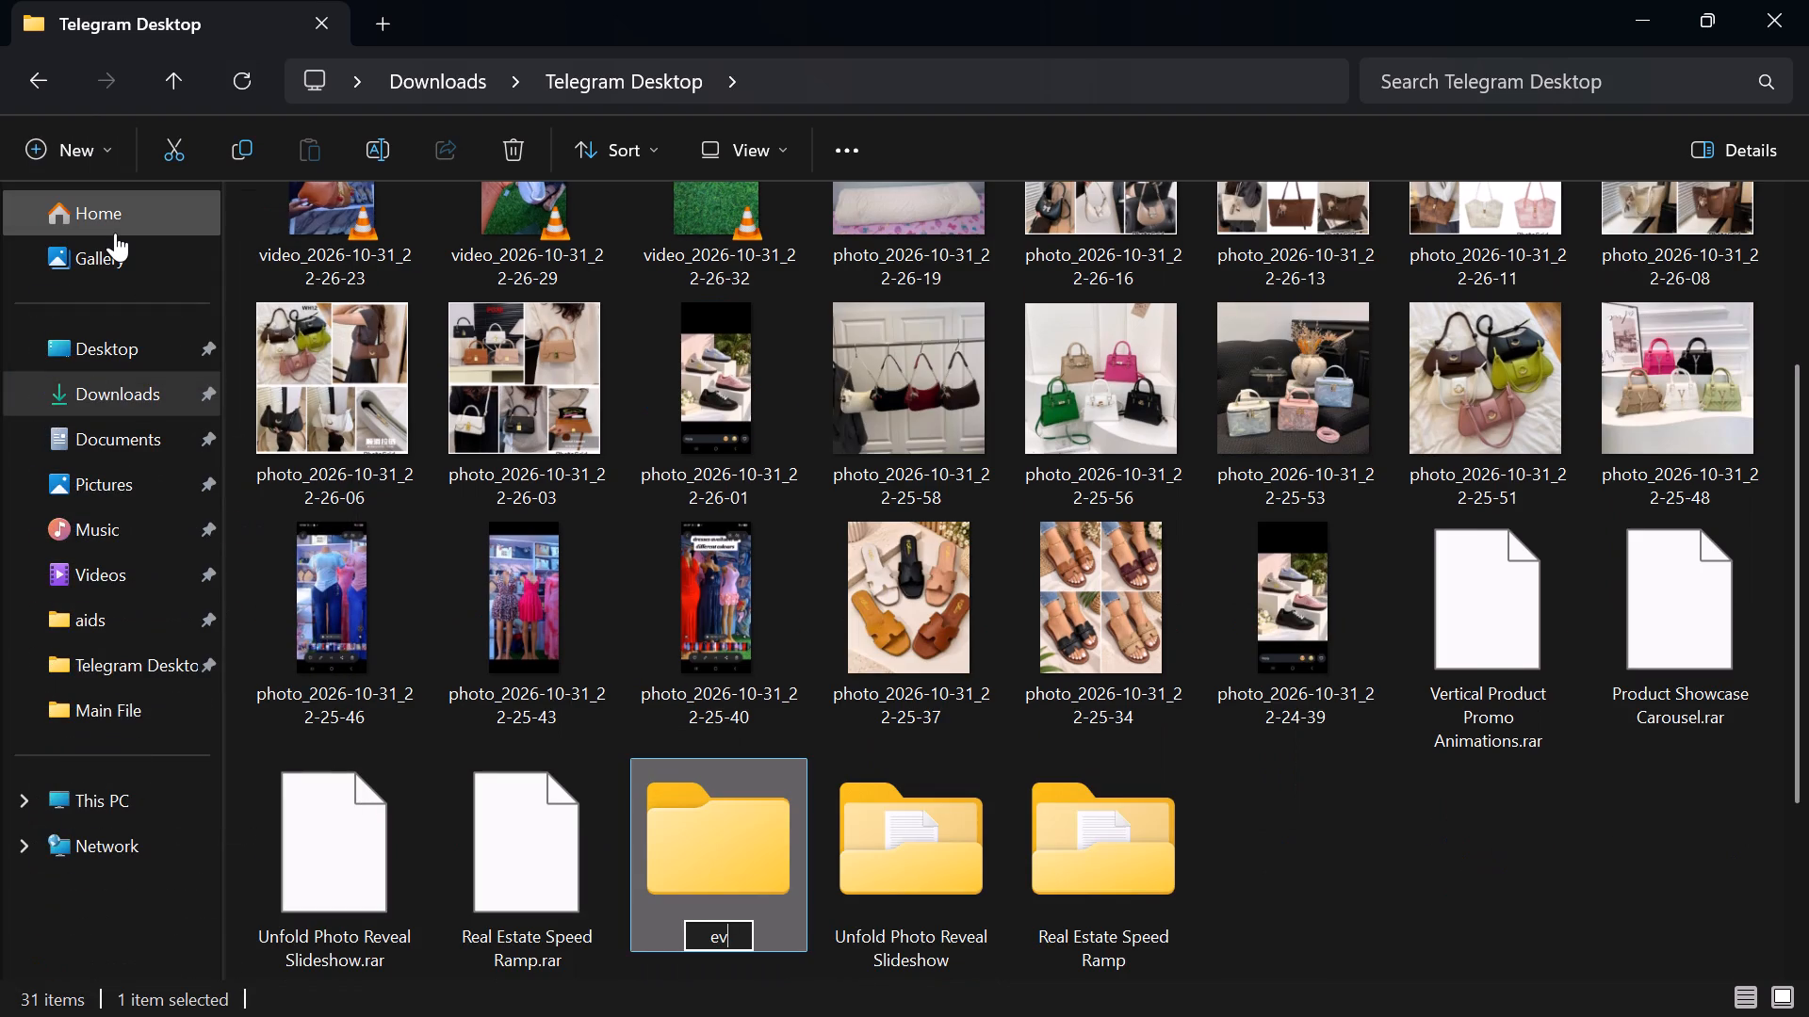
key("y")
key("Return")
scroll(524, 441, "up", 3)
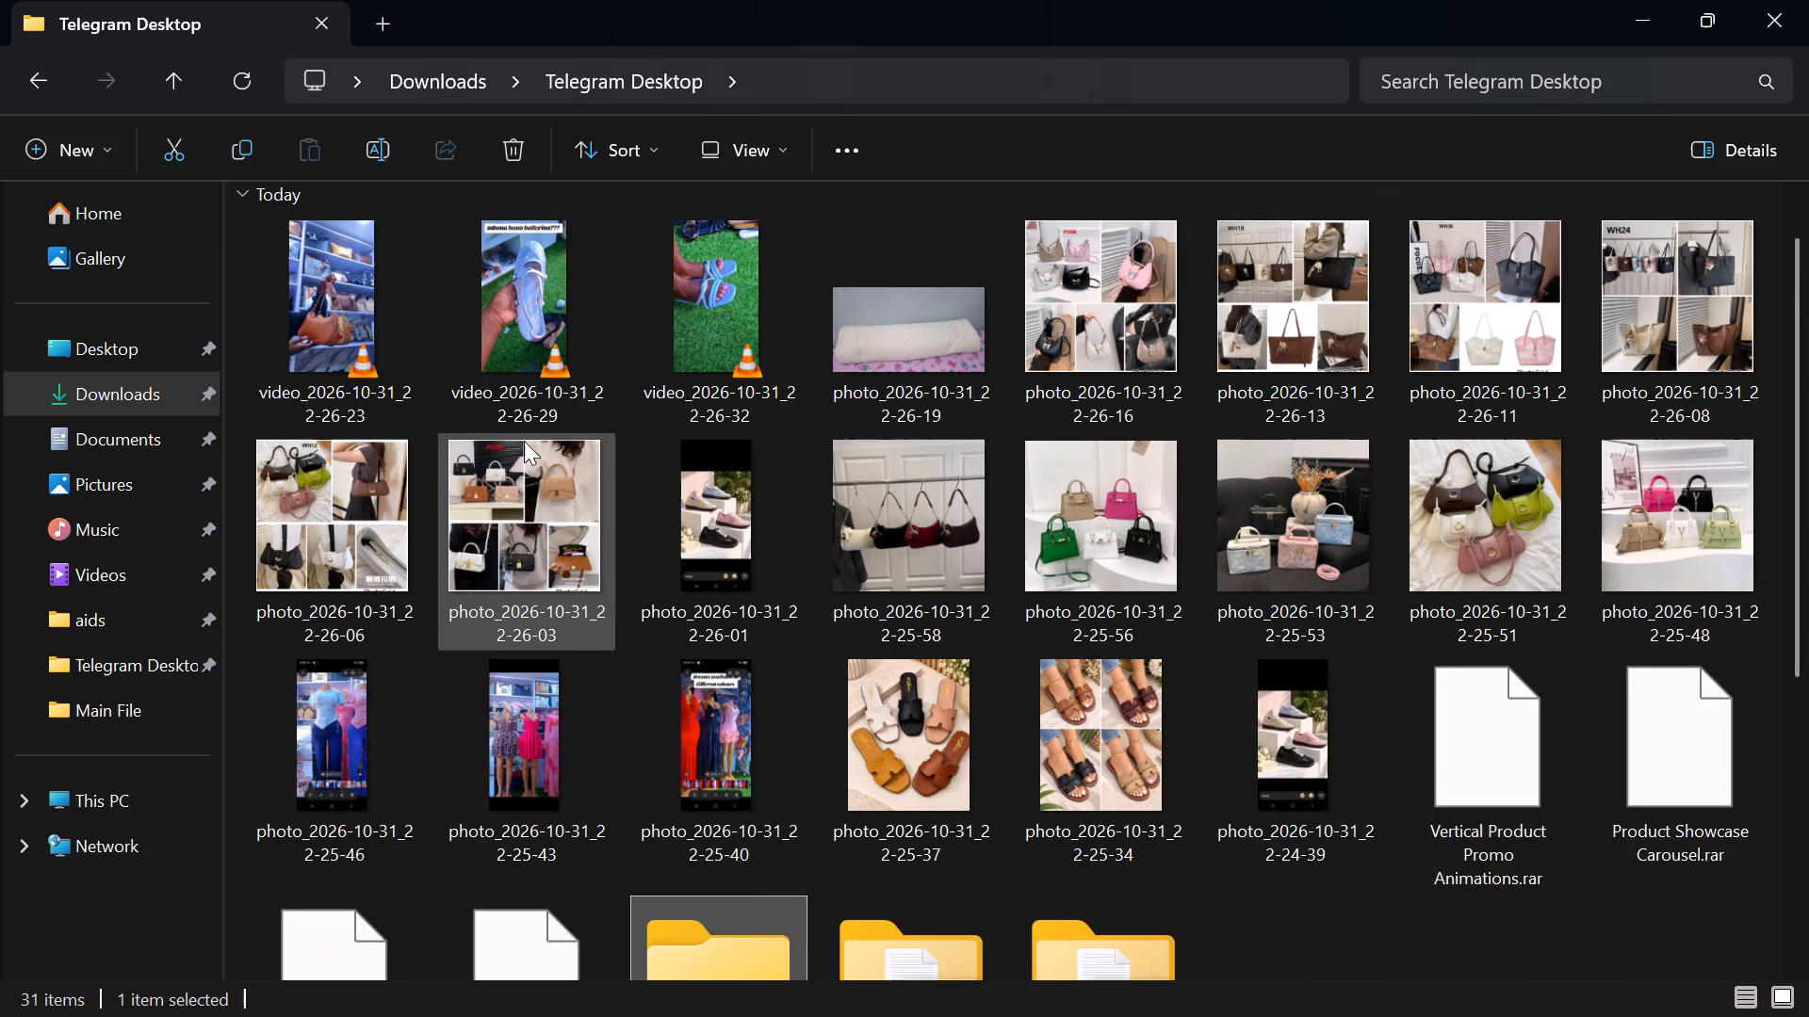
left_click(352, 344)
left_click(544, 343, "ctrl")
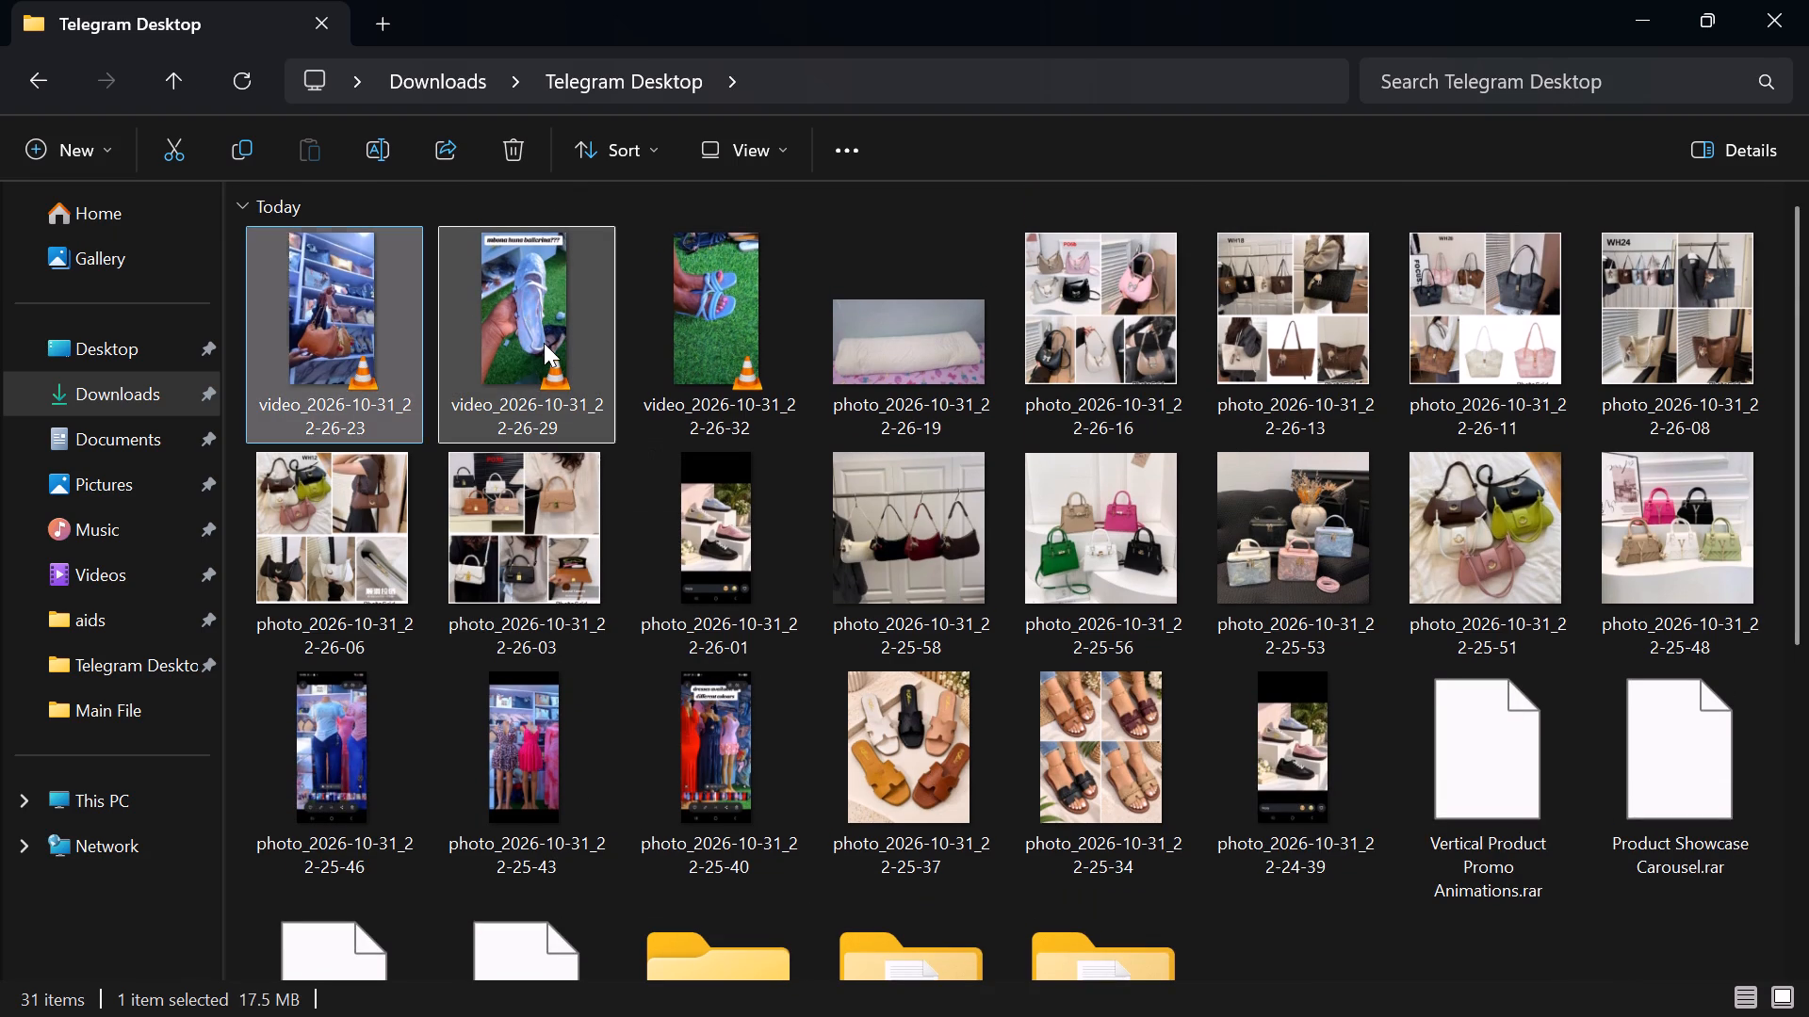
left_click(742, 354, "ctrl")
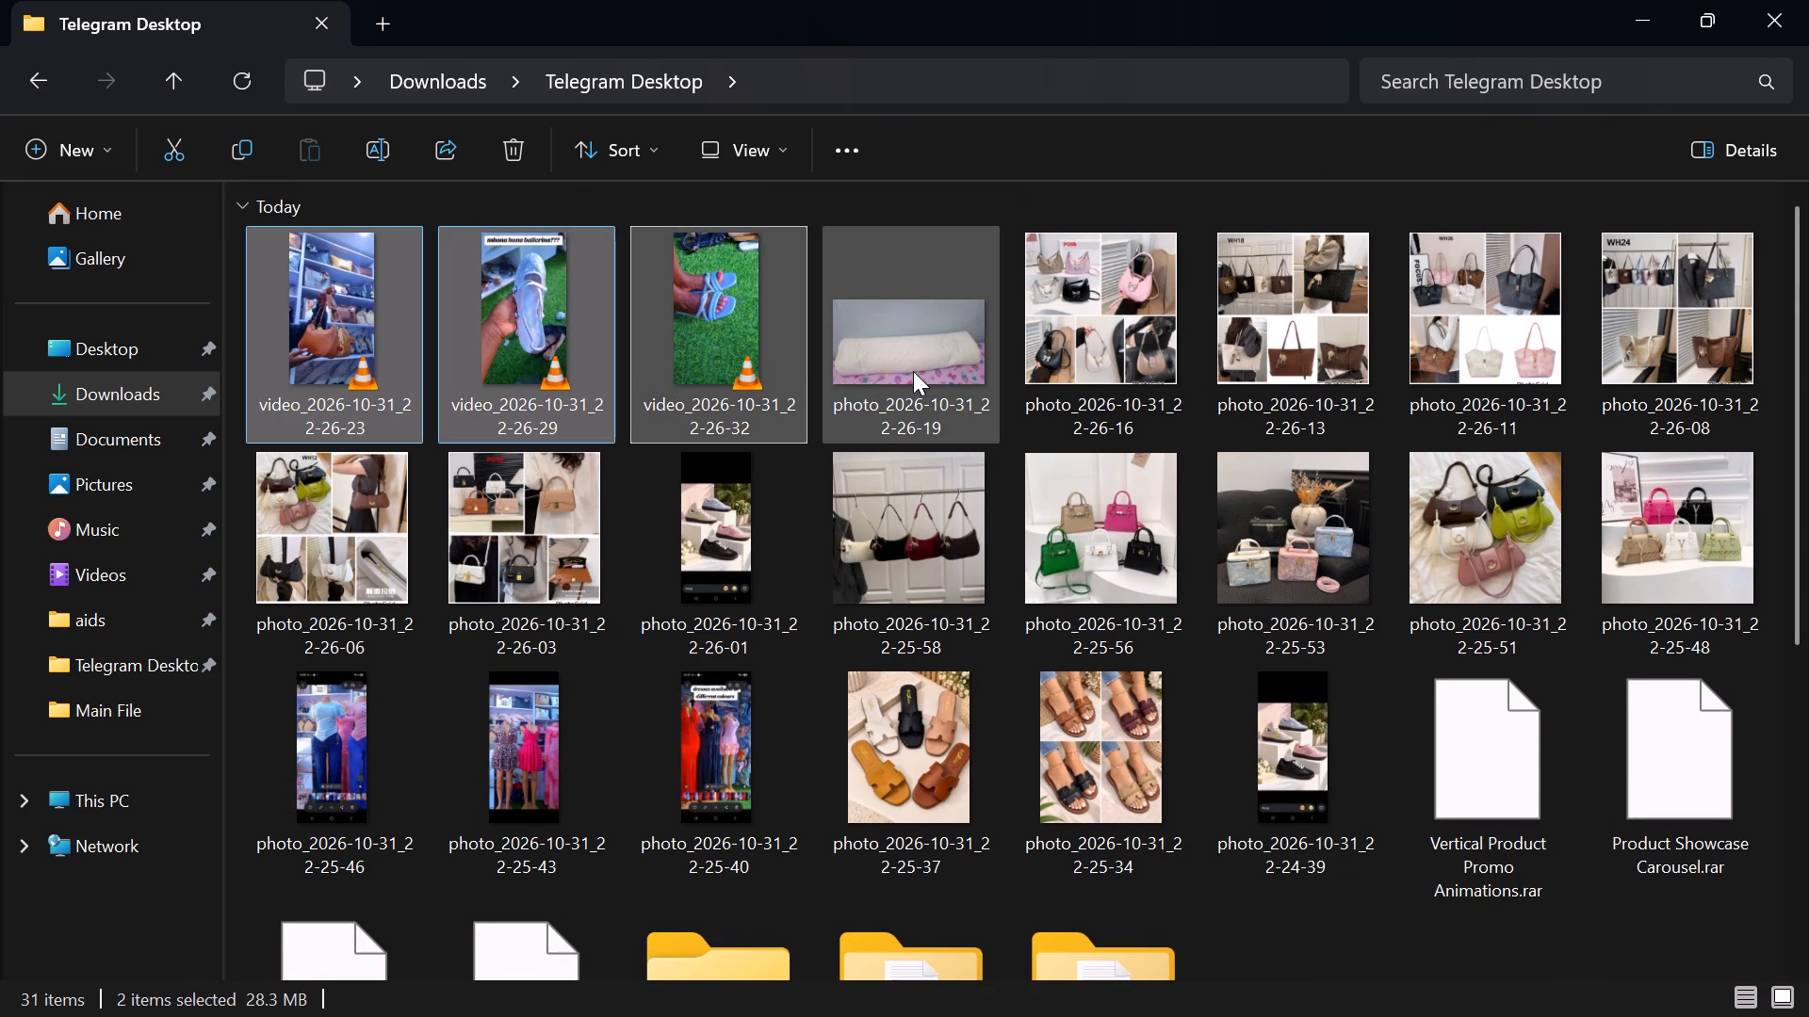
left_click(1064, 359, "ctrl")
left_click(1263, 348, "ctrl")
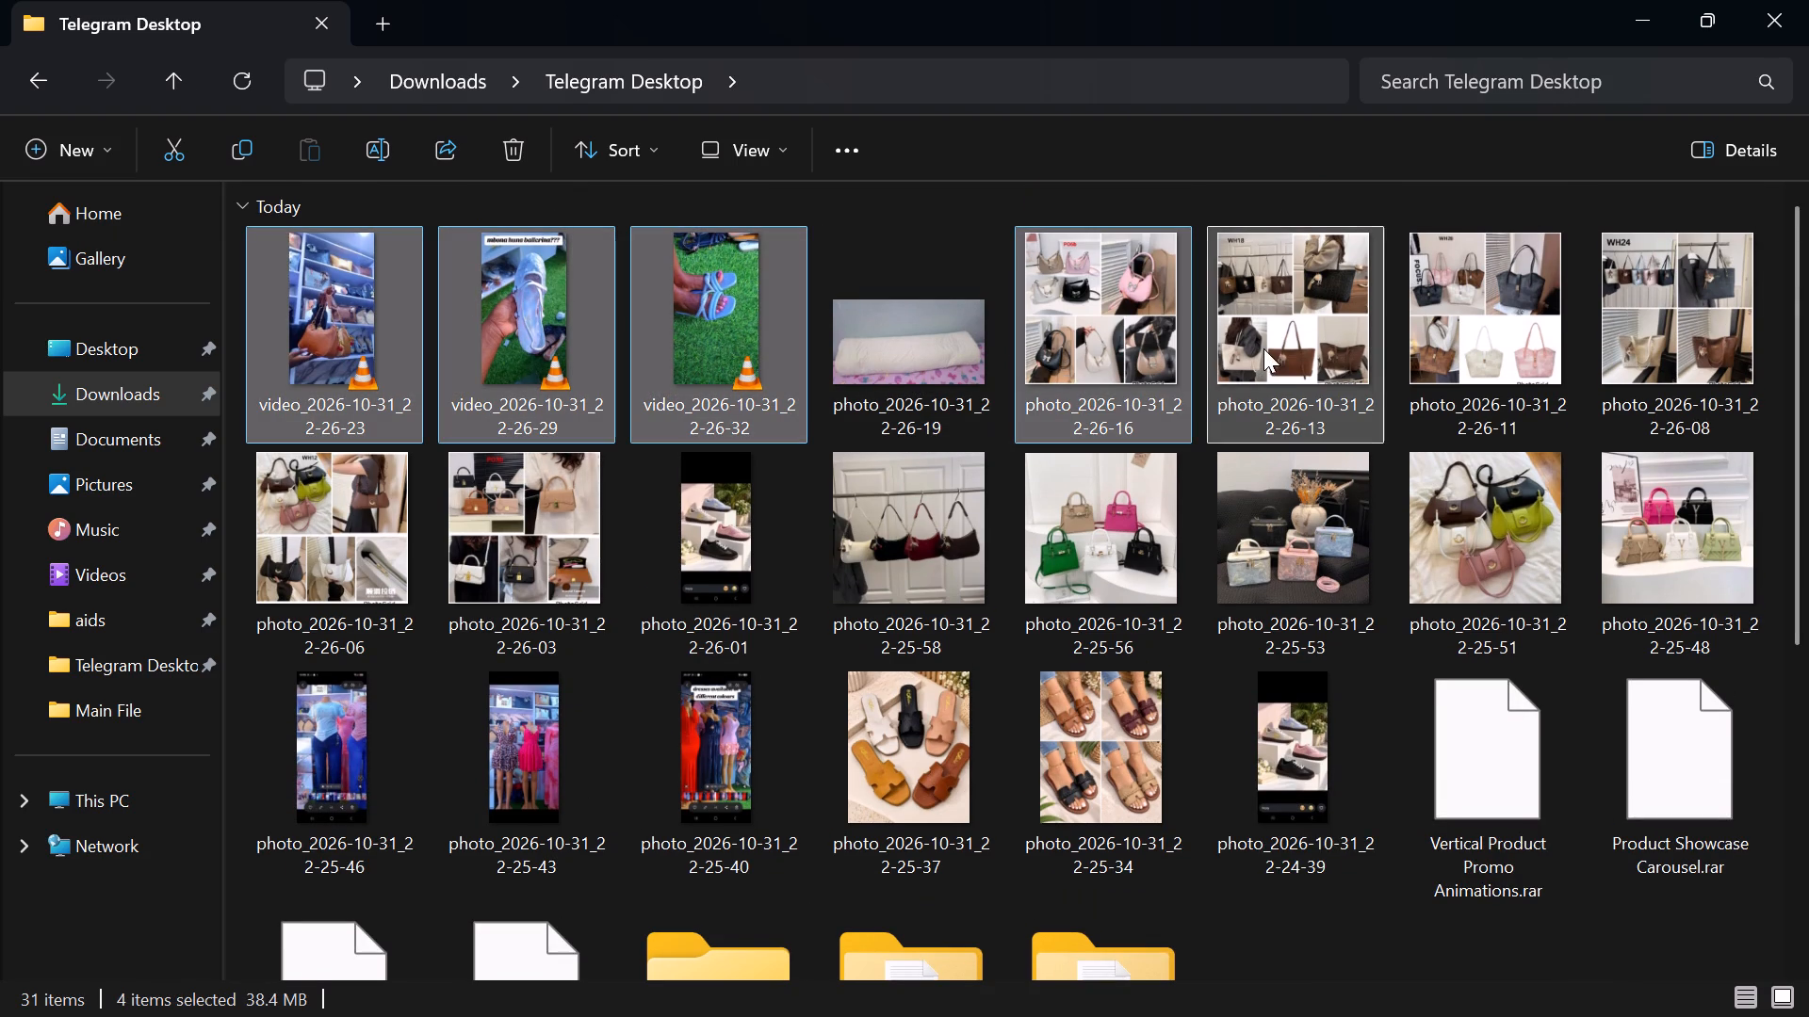
Move the bag, shoe and clothing photos and videos into the evy folder, excluding photo_2026-10-31_22-26-19, the archives, other folders and the Monster House movie.
key("ctrl+a")
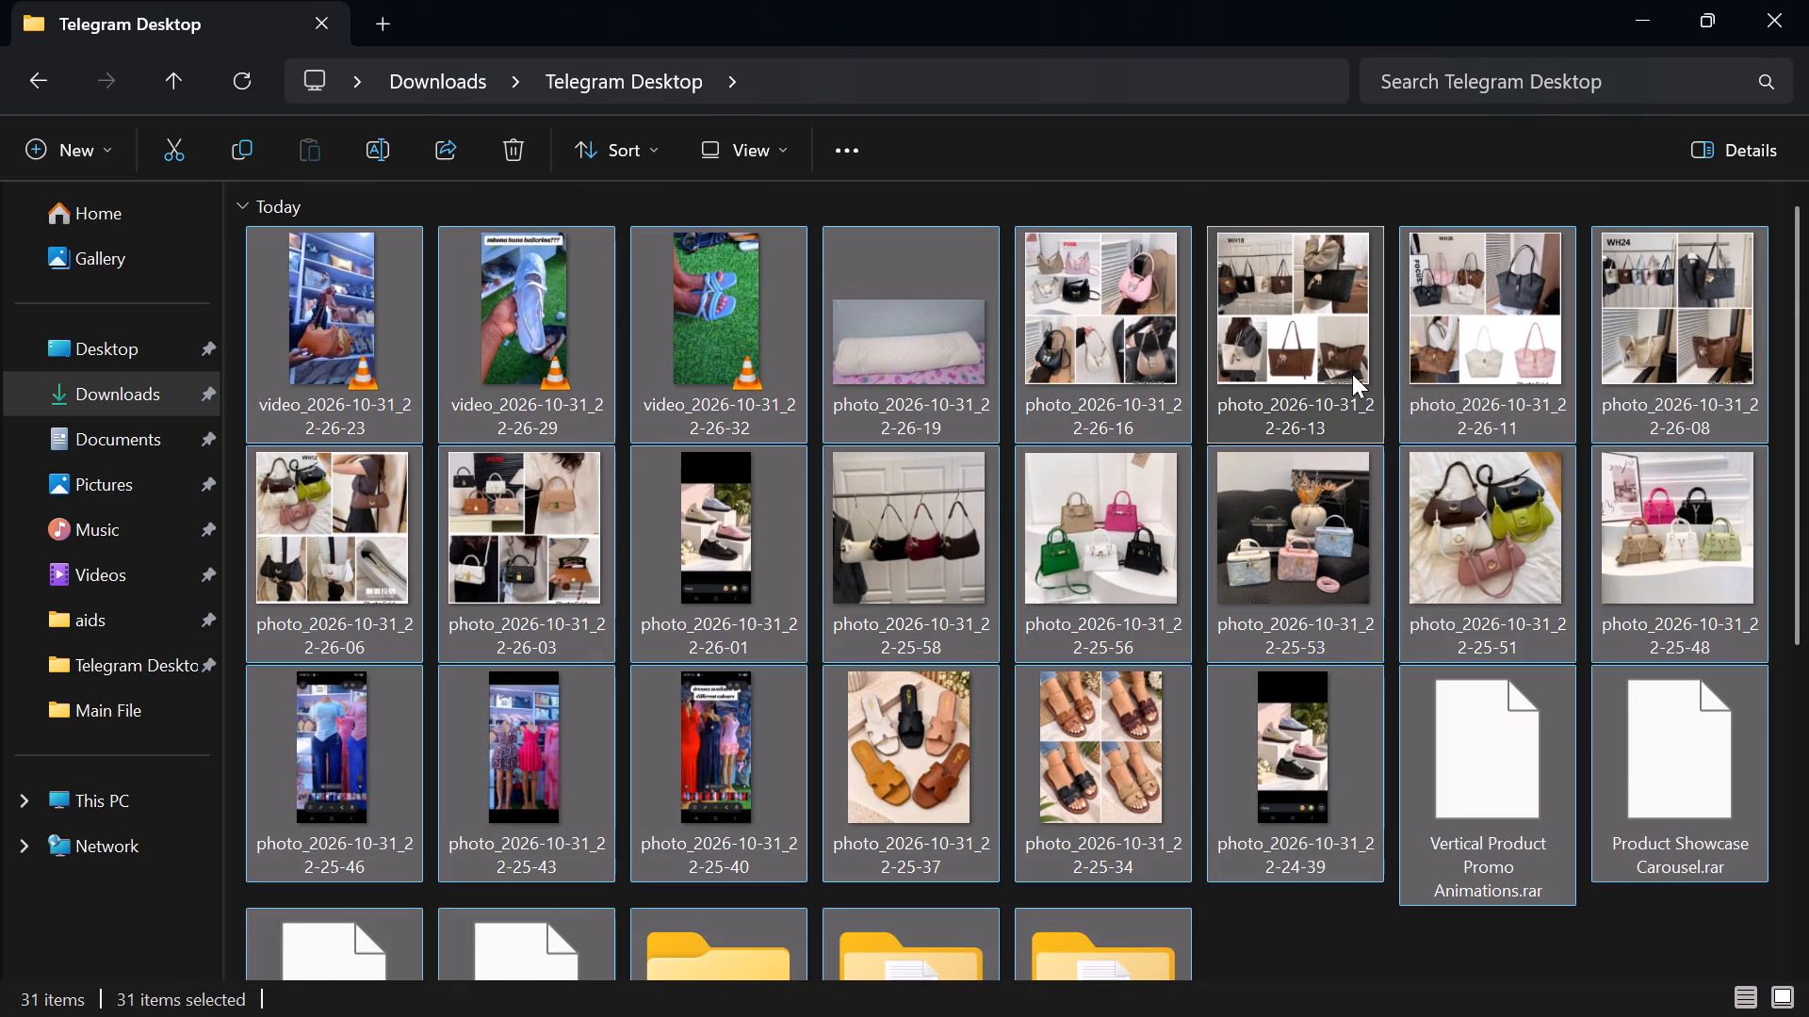
left_click(927, 342, "ctrl")
scroll(927, 342, "down", 1)
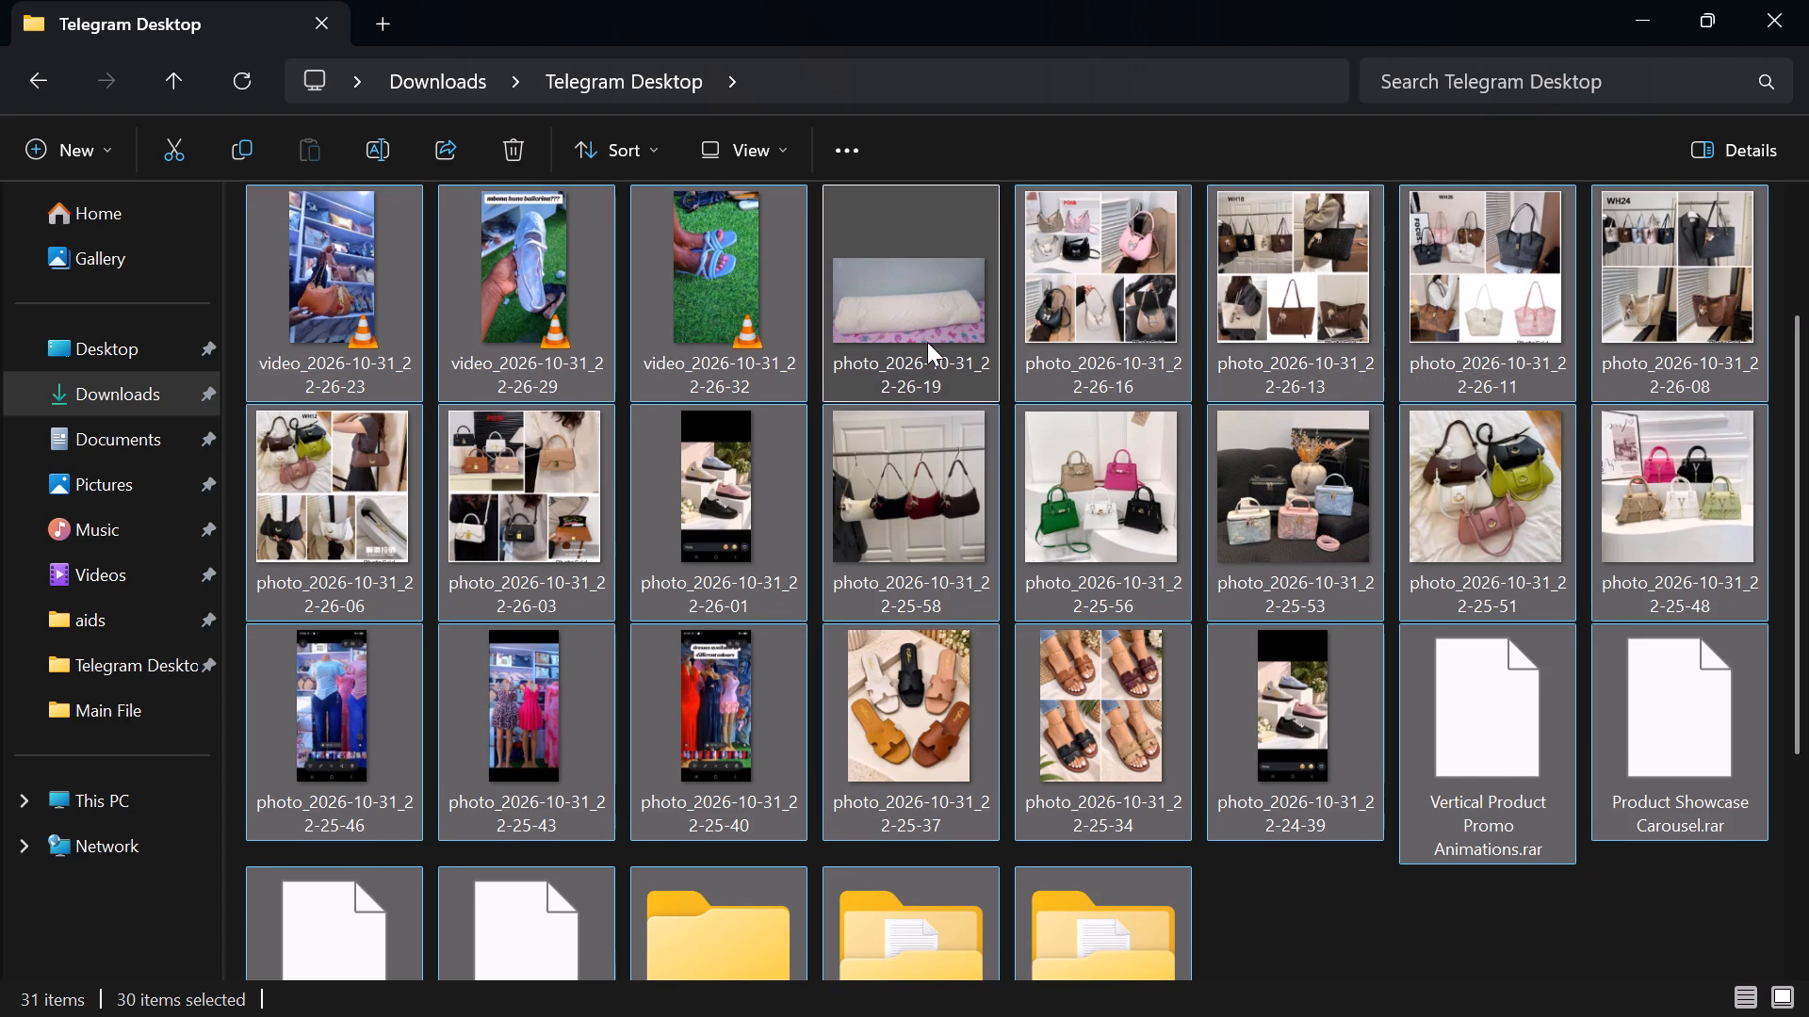
scroll(679, 573, "down", 2)
left_click(320, 592, "ctrl")
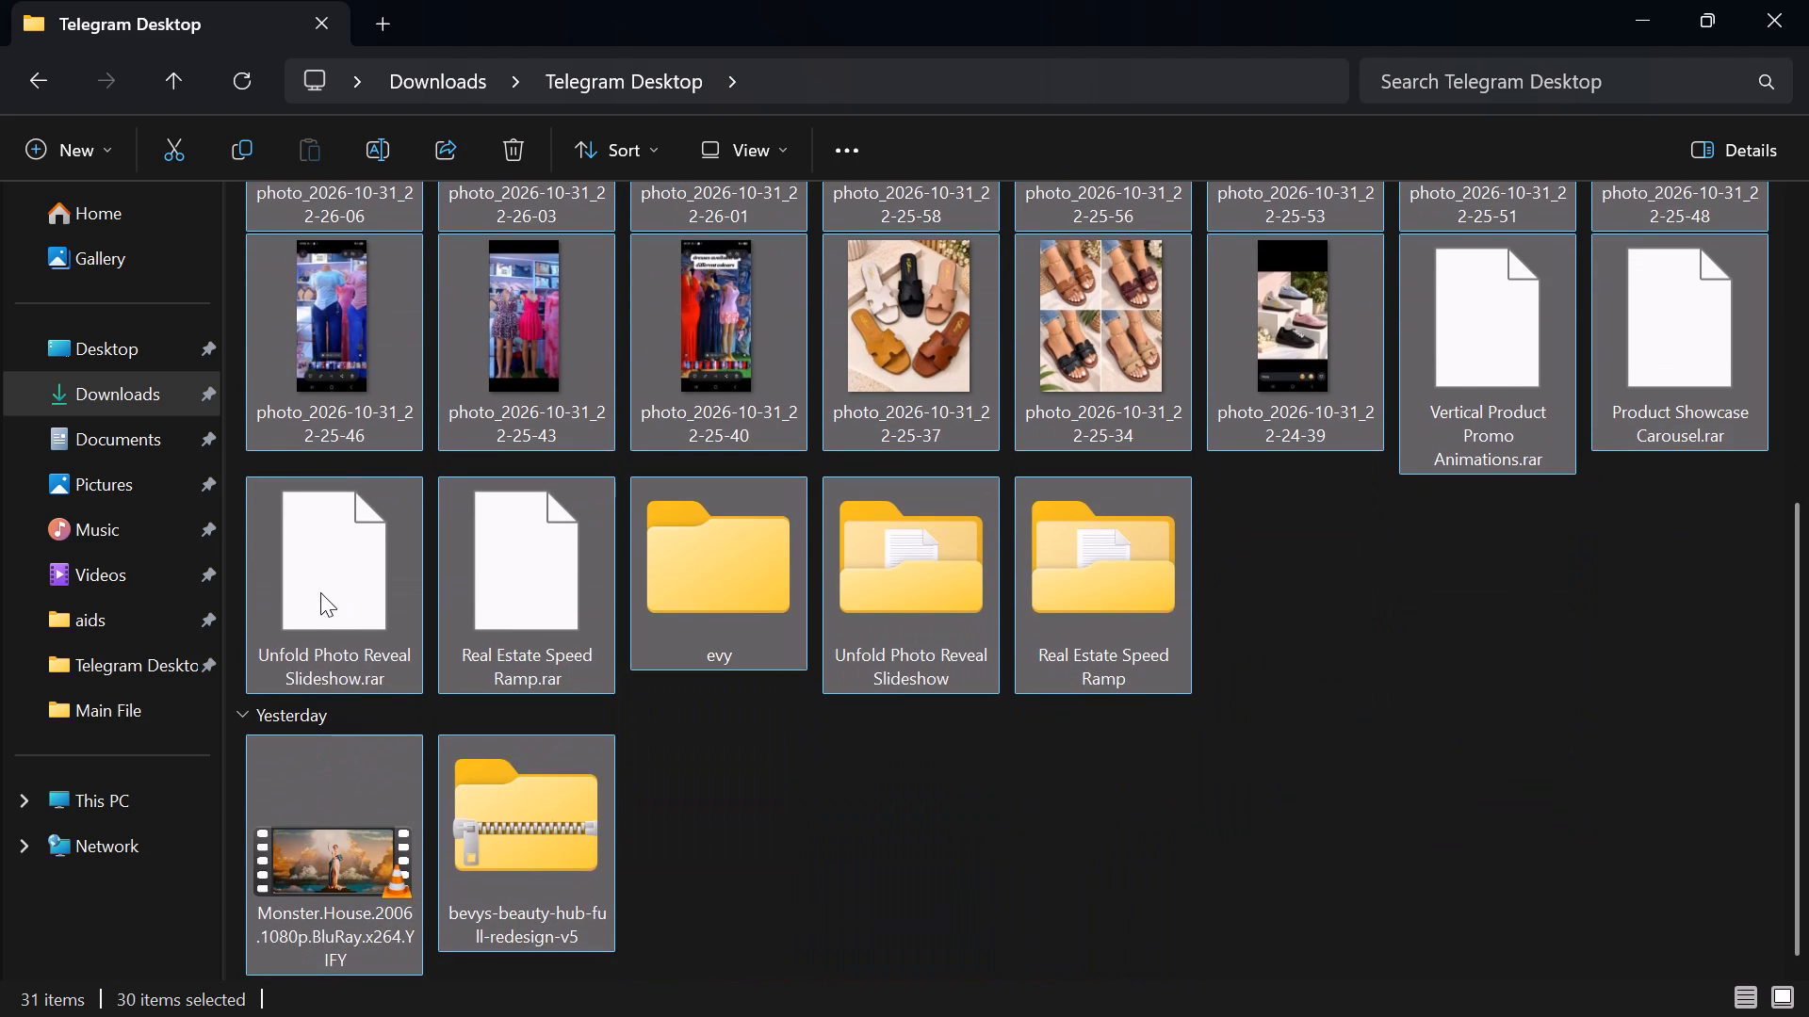
left_click(360, 872, "ctrl")
left_click(586, 880, "ctrl")
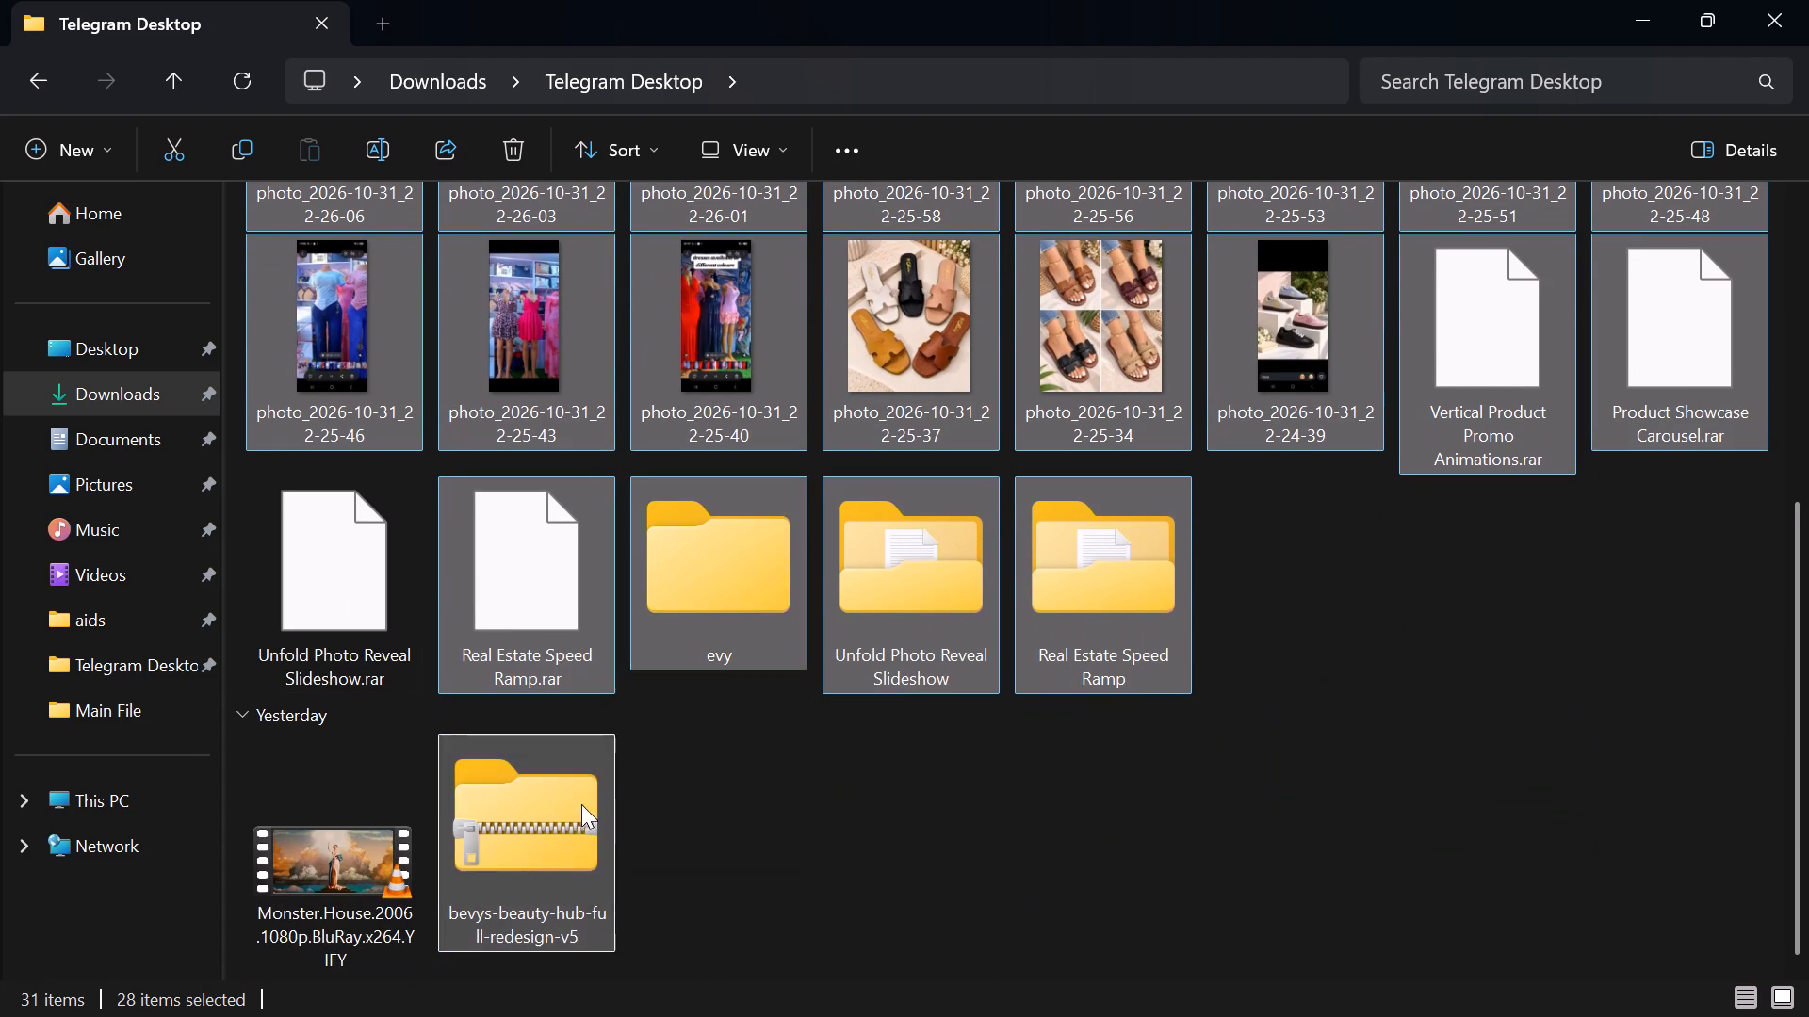
left_click(521, 572, "ctrl")
left_click(706, 621, "ctrl")
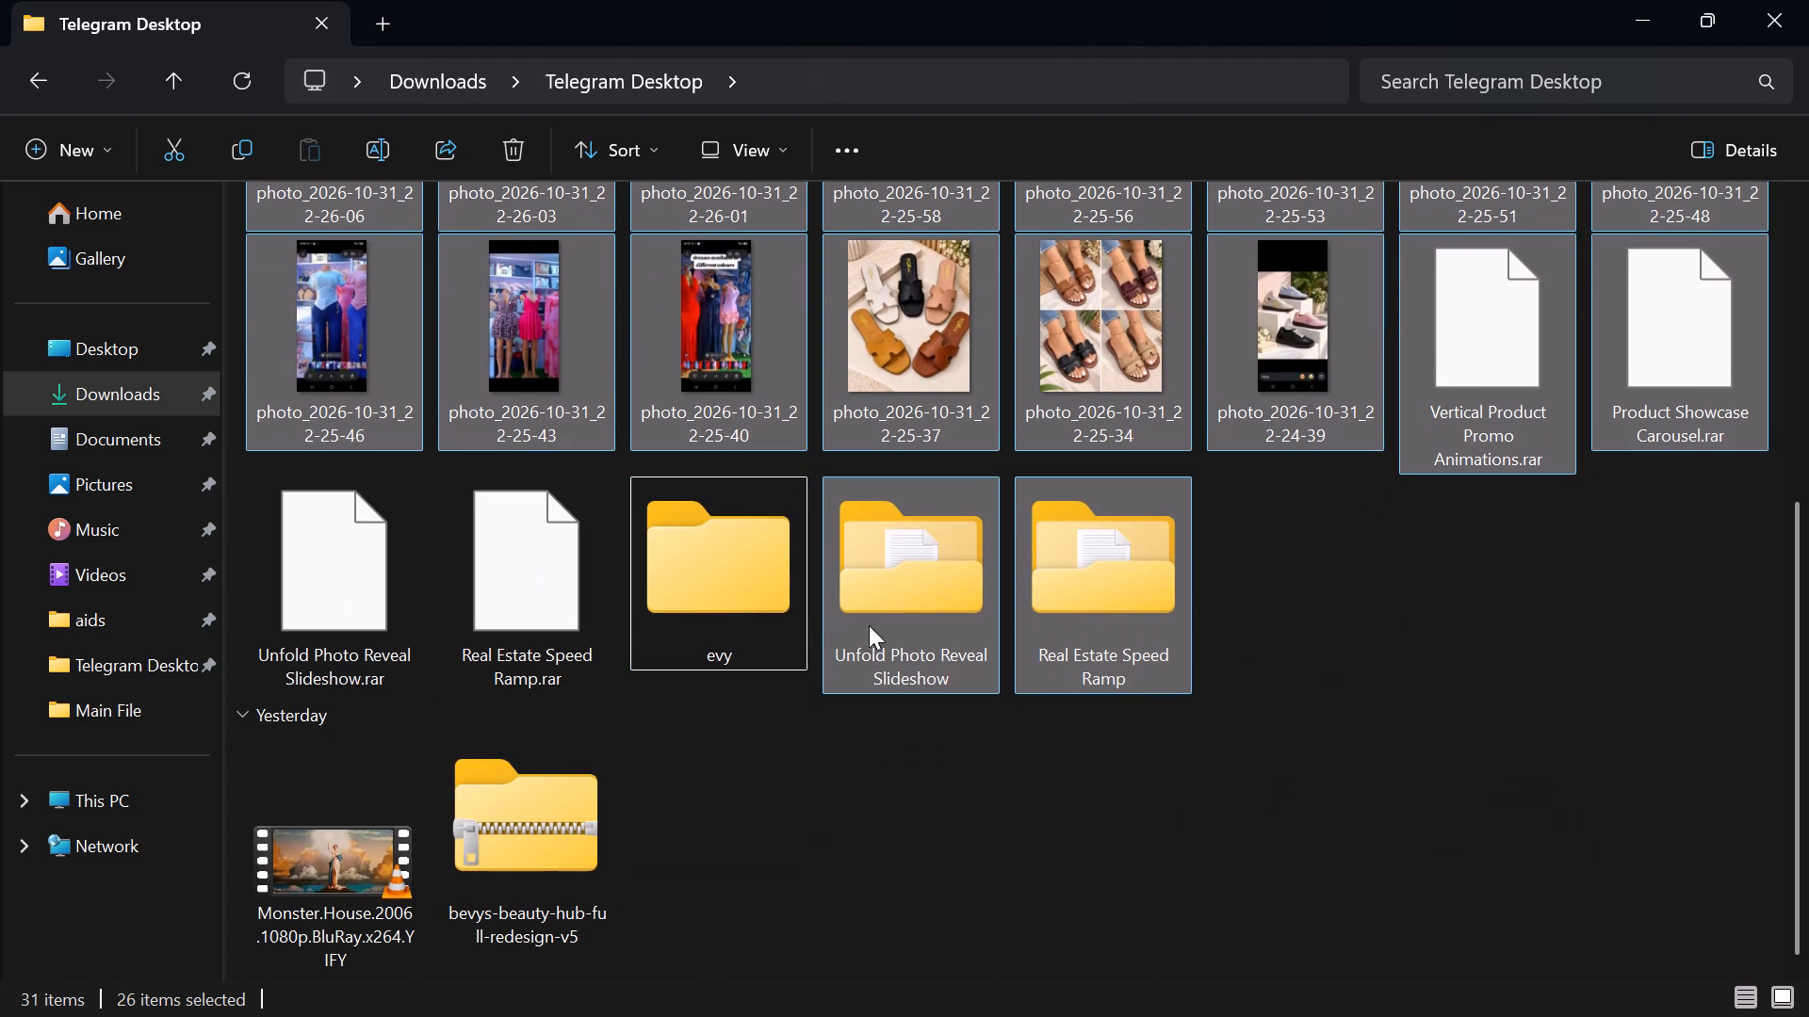
left_click(902, 637, "ctrl")
left_click(1140, 635, "ctrl")
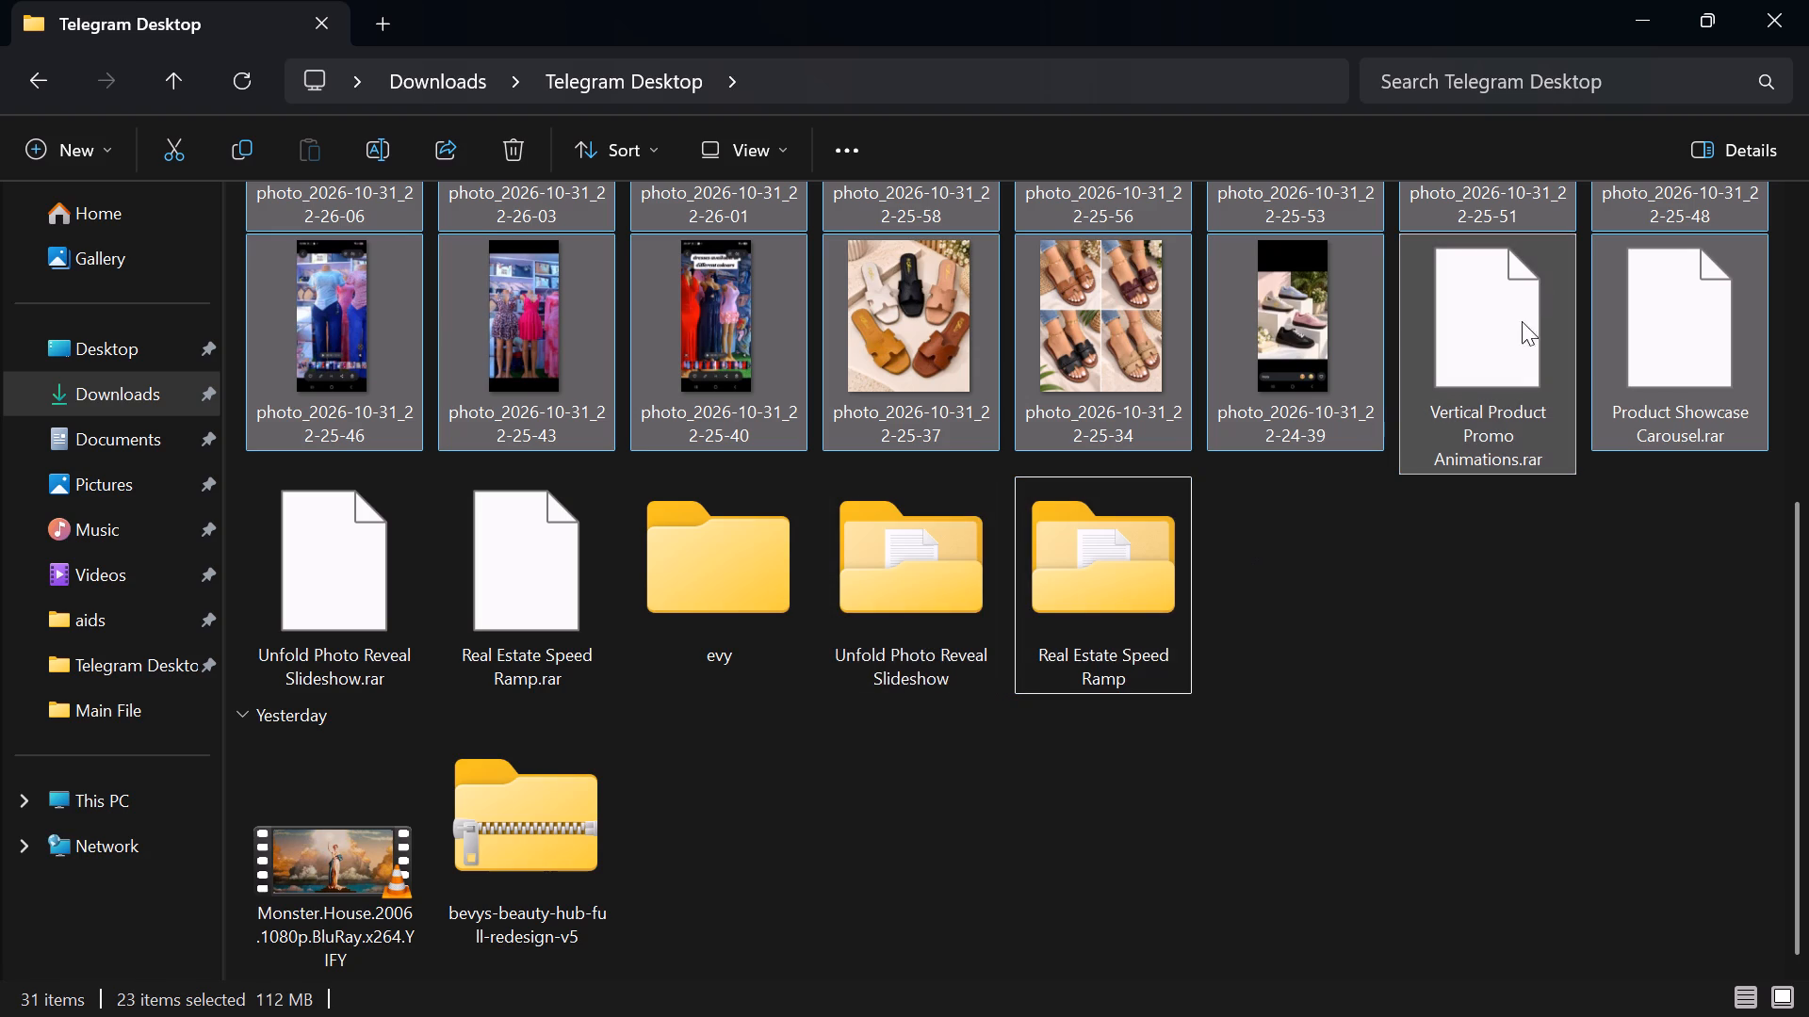
left_click(1519, 333, "ctrl")
left_click(1682, 360, "ctrl")
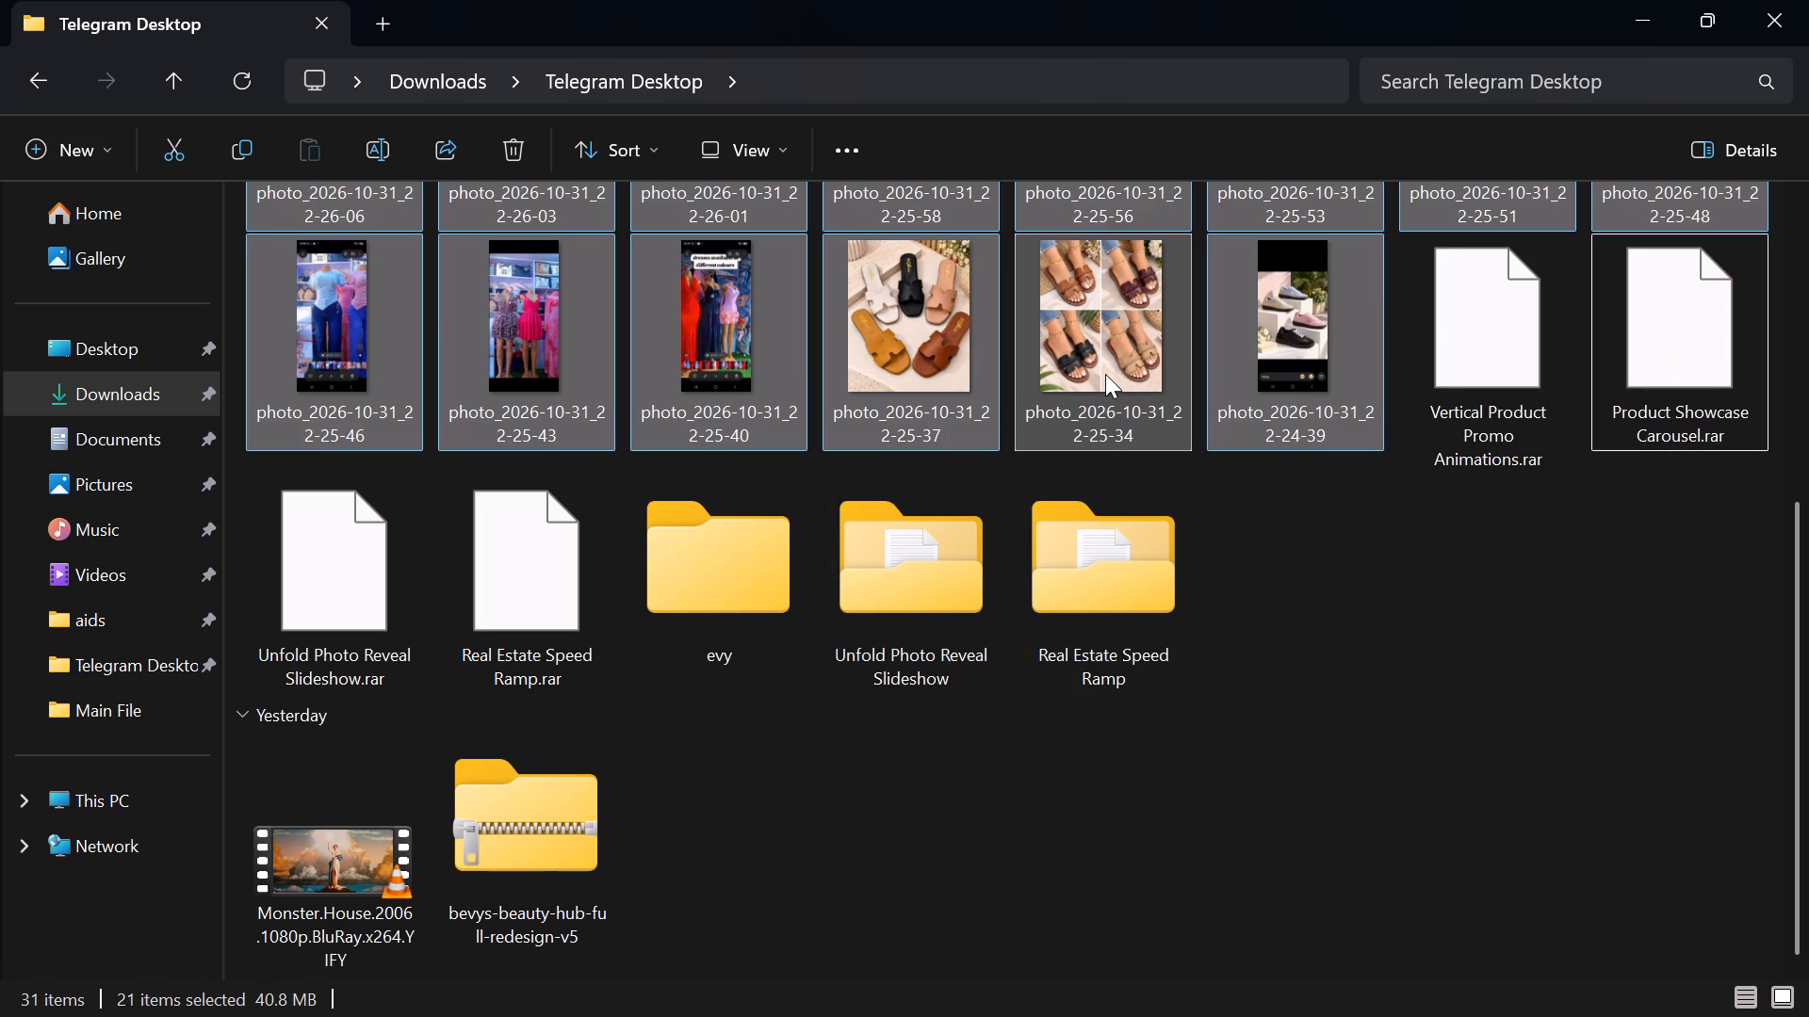
left_click_drag(1105, 374, 736, 572)
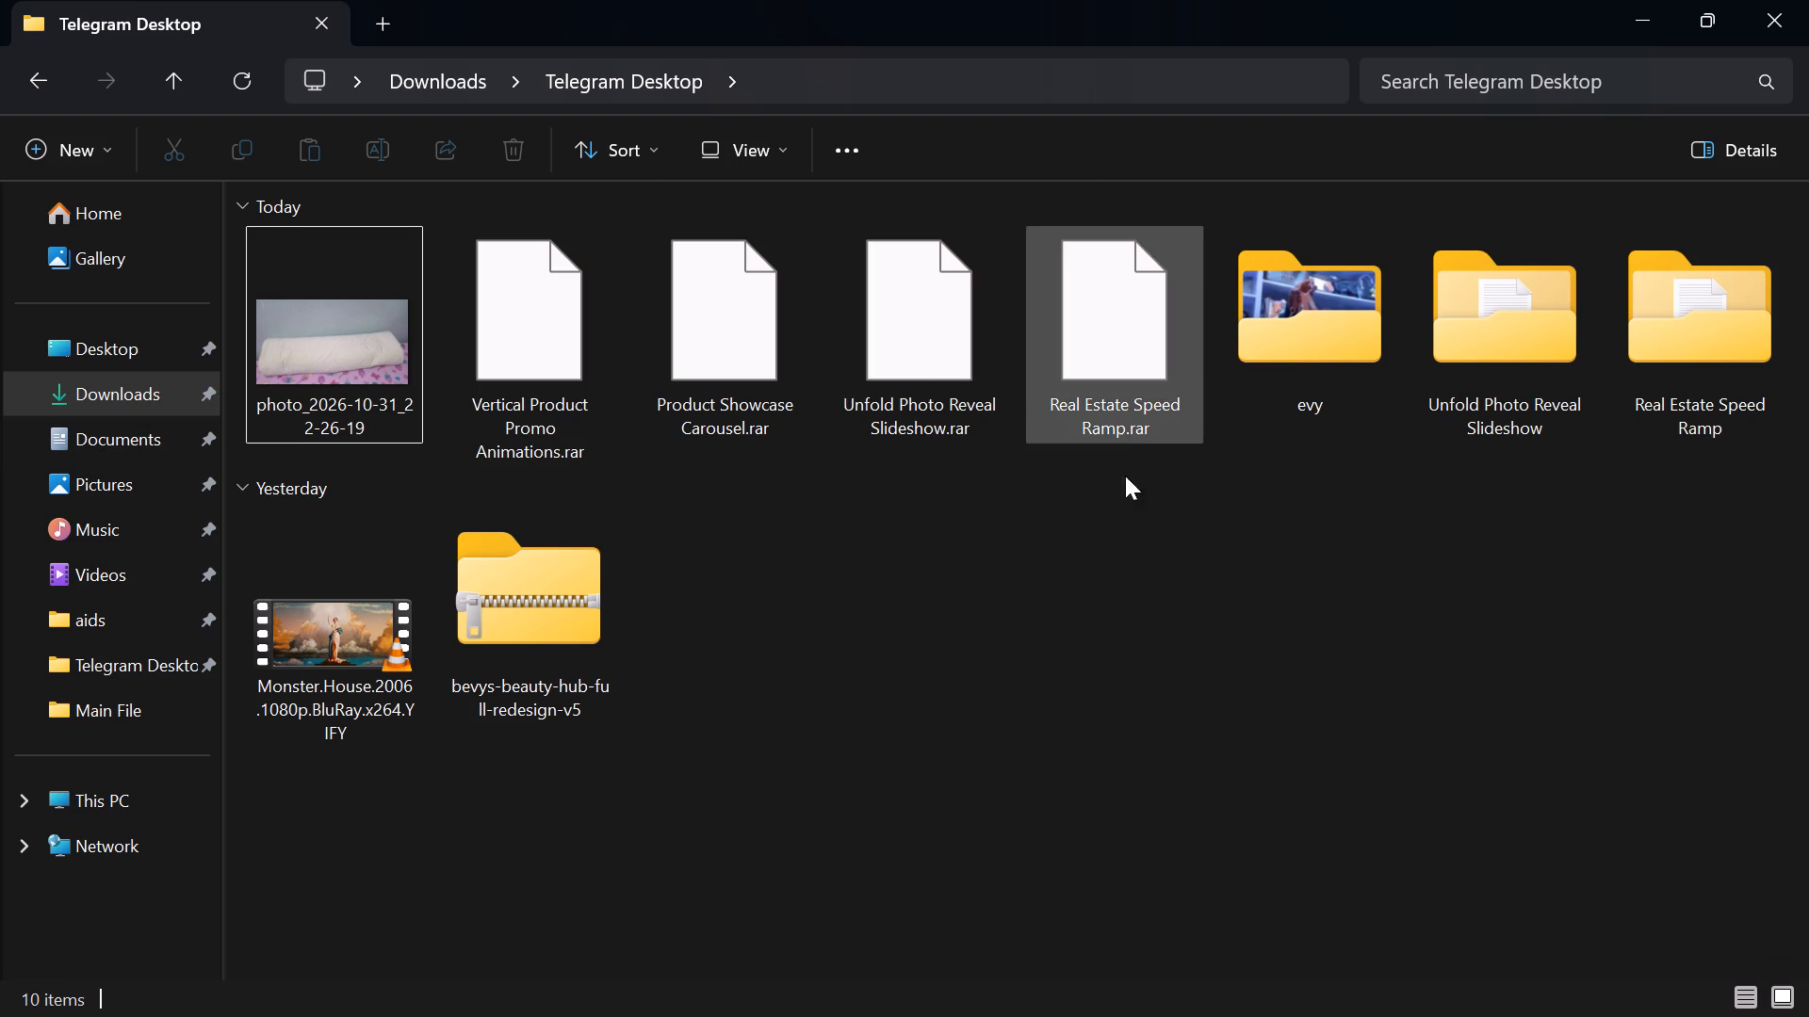
Extract Vertical Product Promo Animations.rar to the Vertical Product Promo Animations folder within Telegram Desktop.
left_click(528, 335)
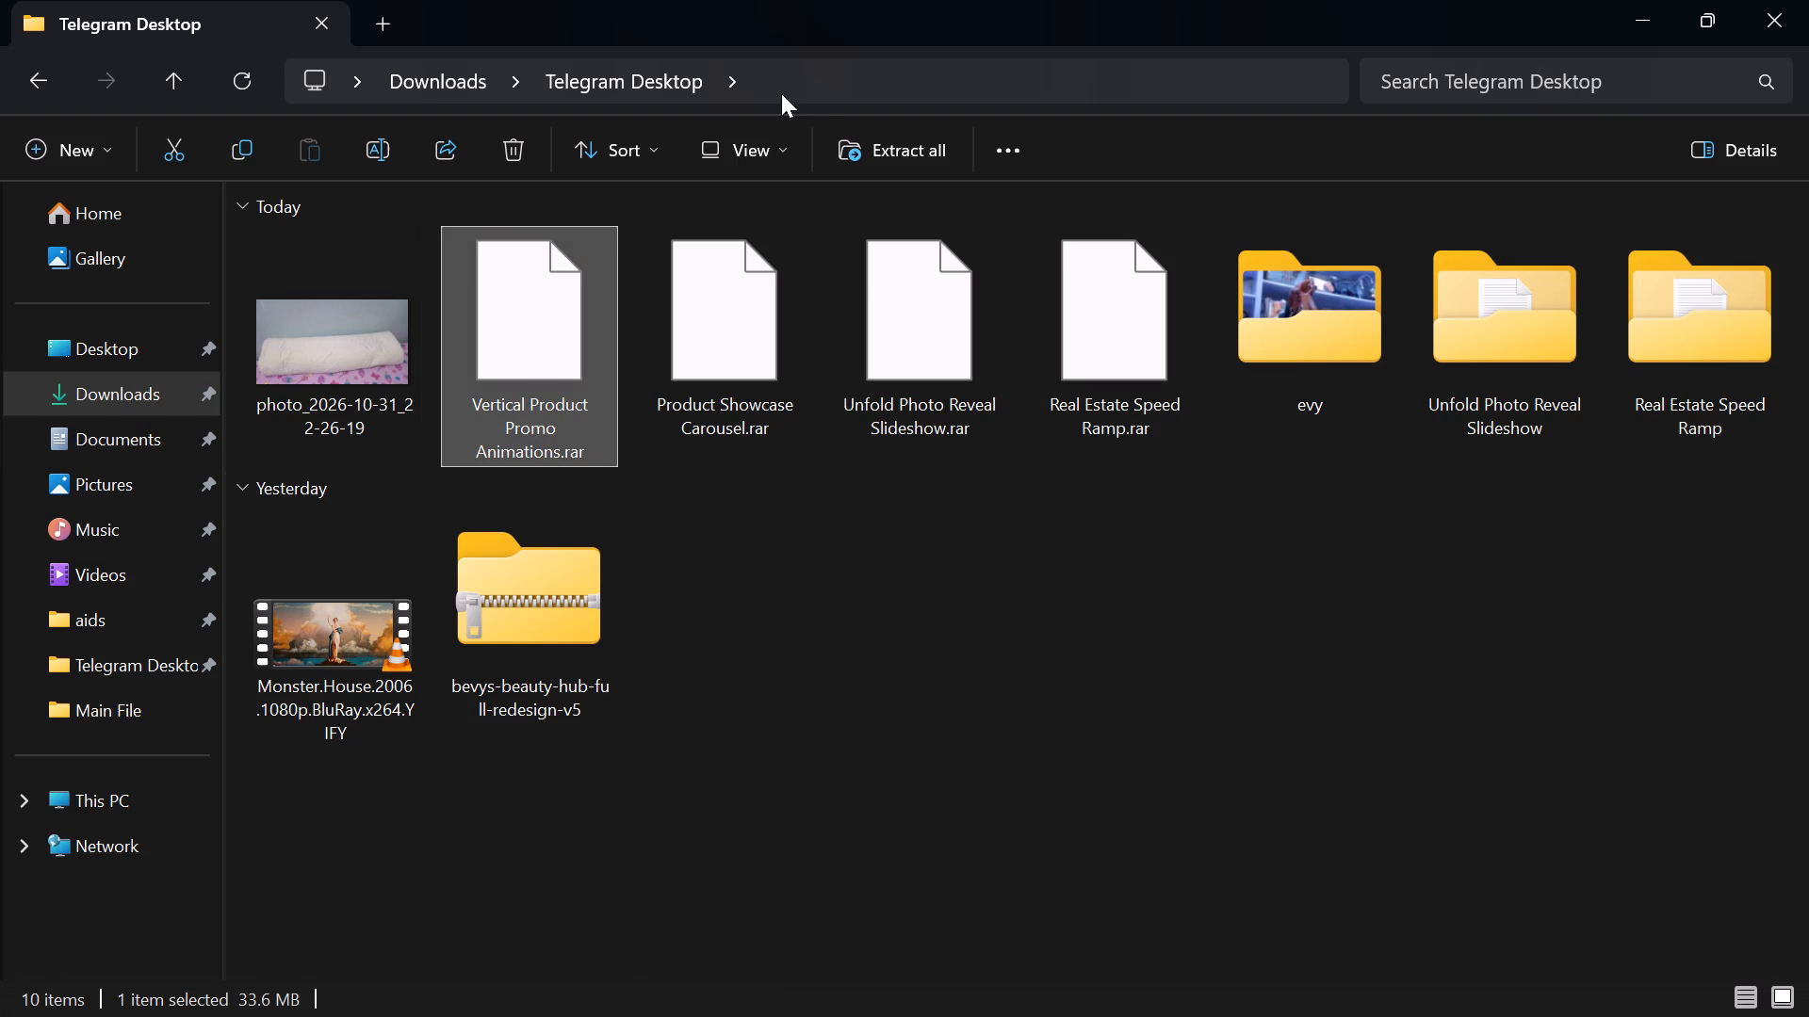
left_click(914, 145)
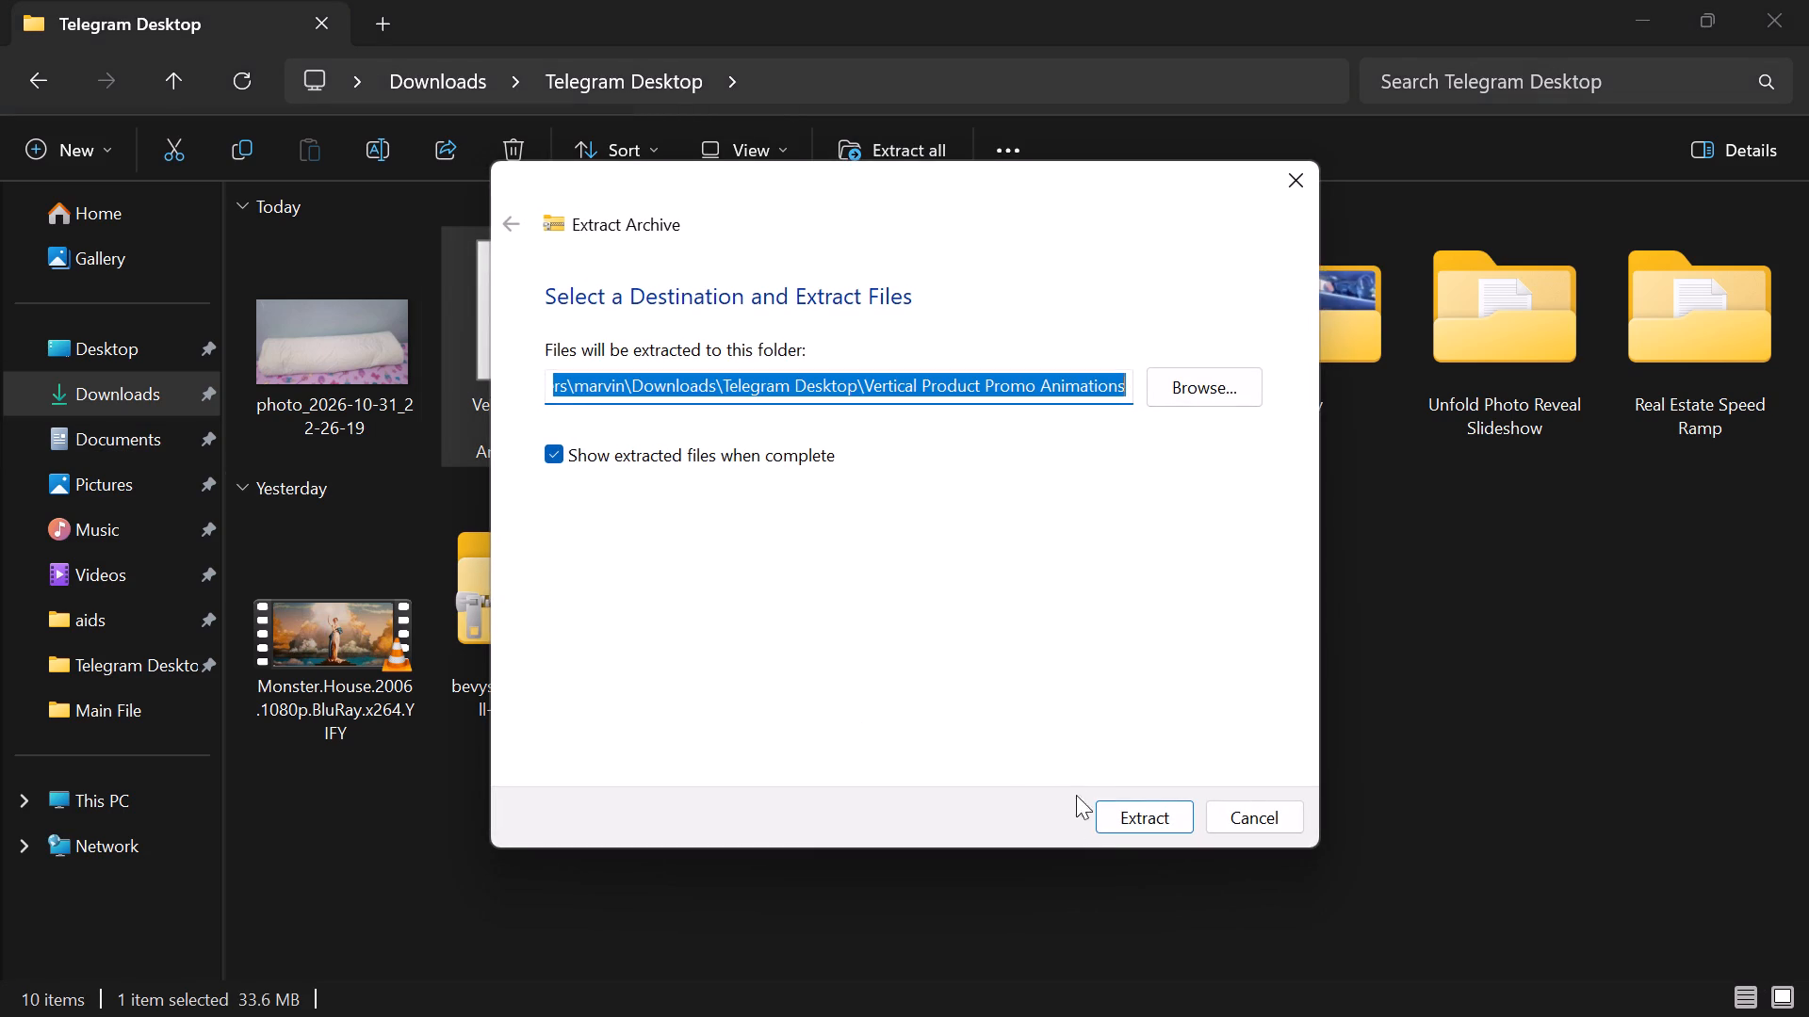
left_click(1147, 815)
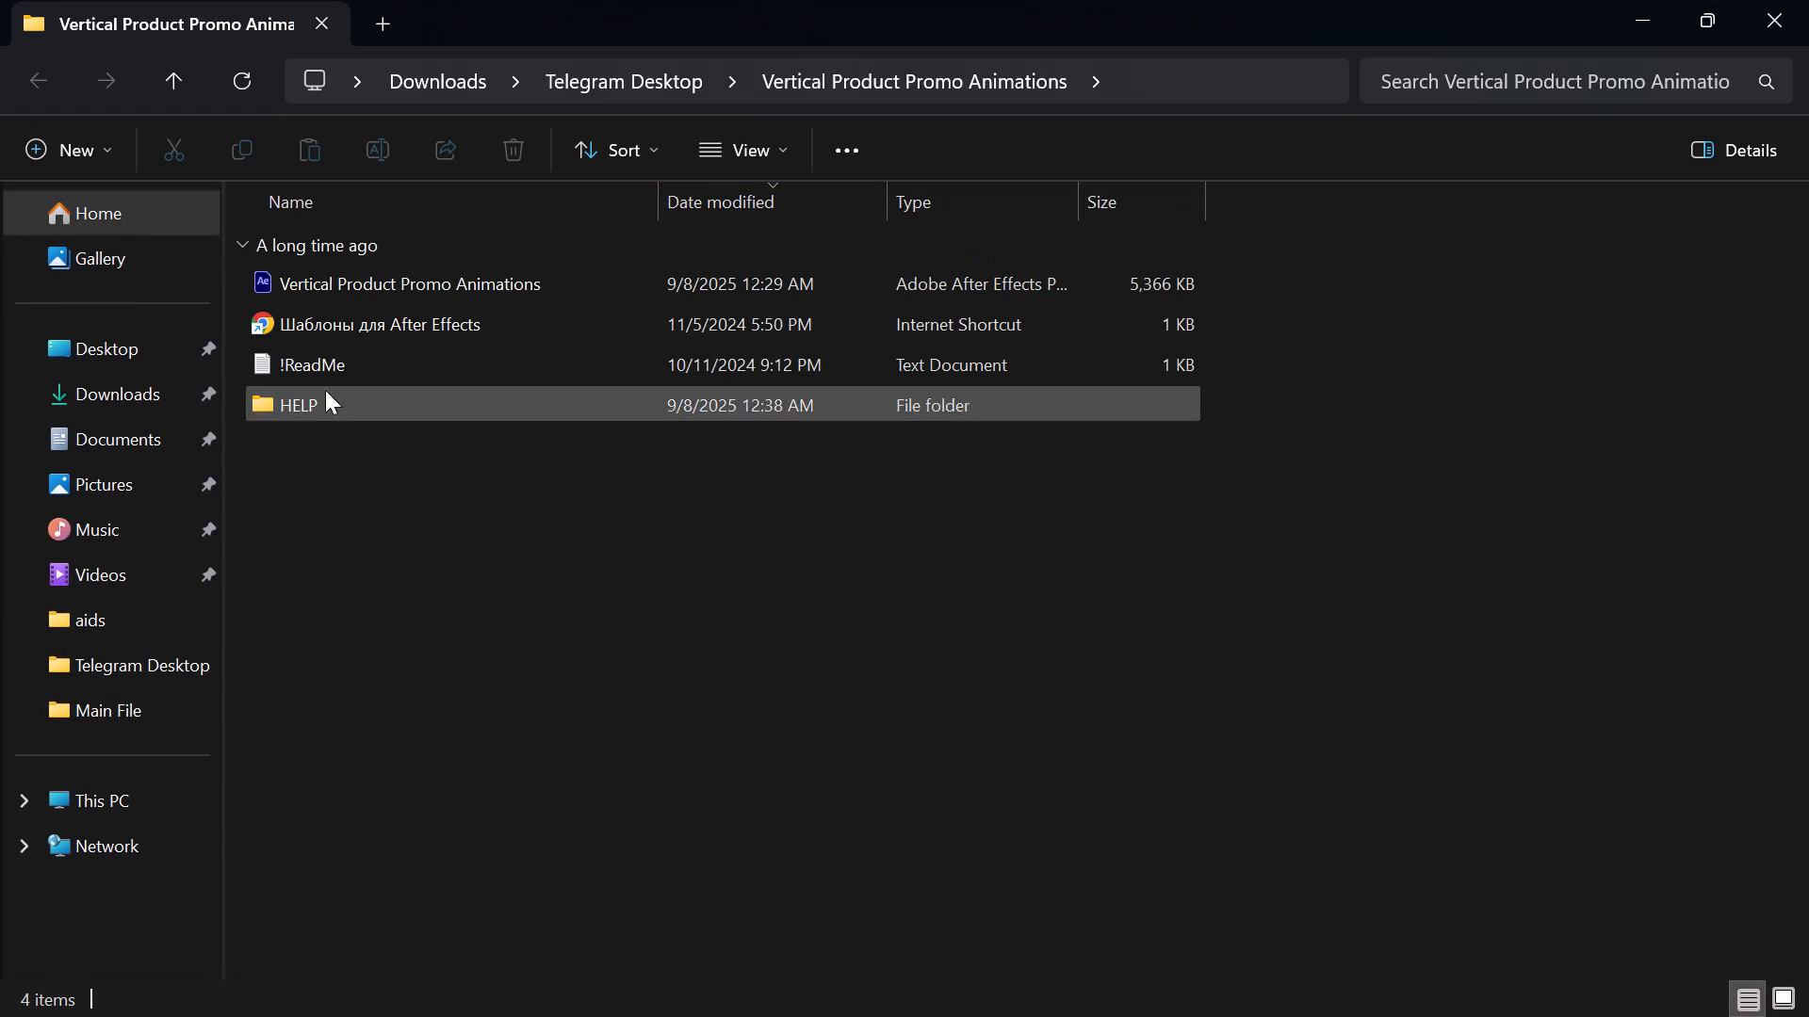
Open the extracted Vertical Product Promo Animations project in After Effects.
double_click(286, 269)
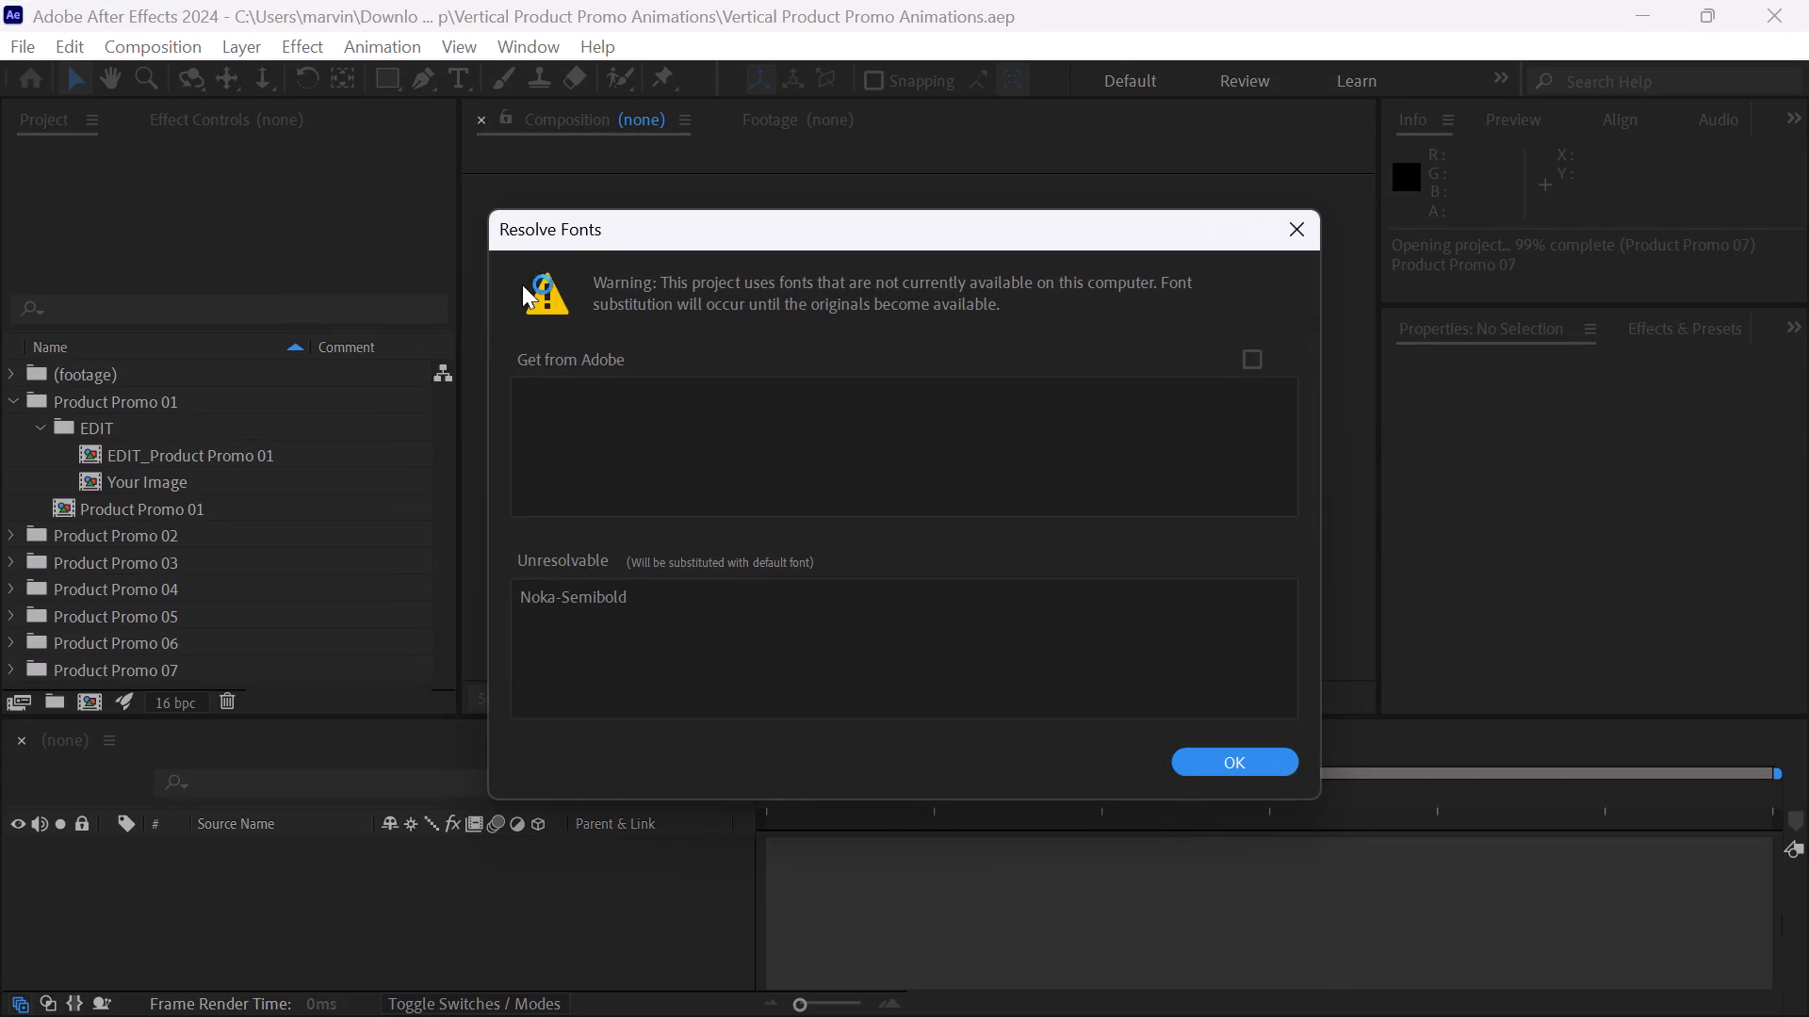
Accept the substitution of the missing font and the conversion of the project from the older version.
left_click(1238, 758)
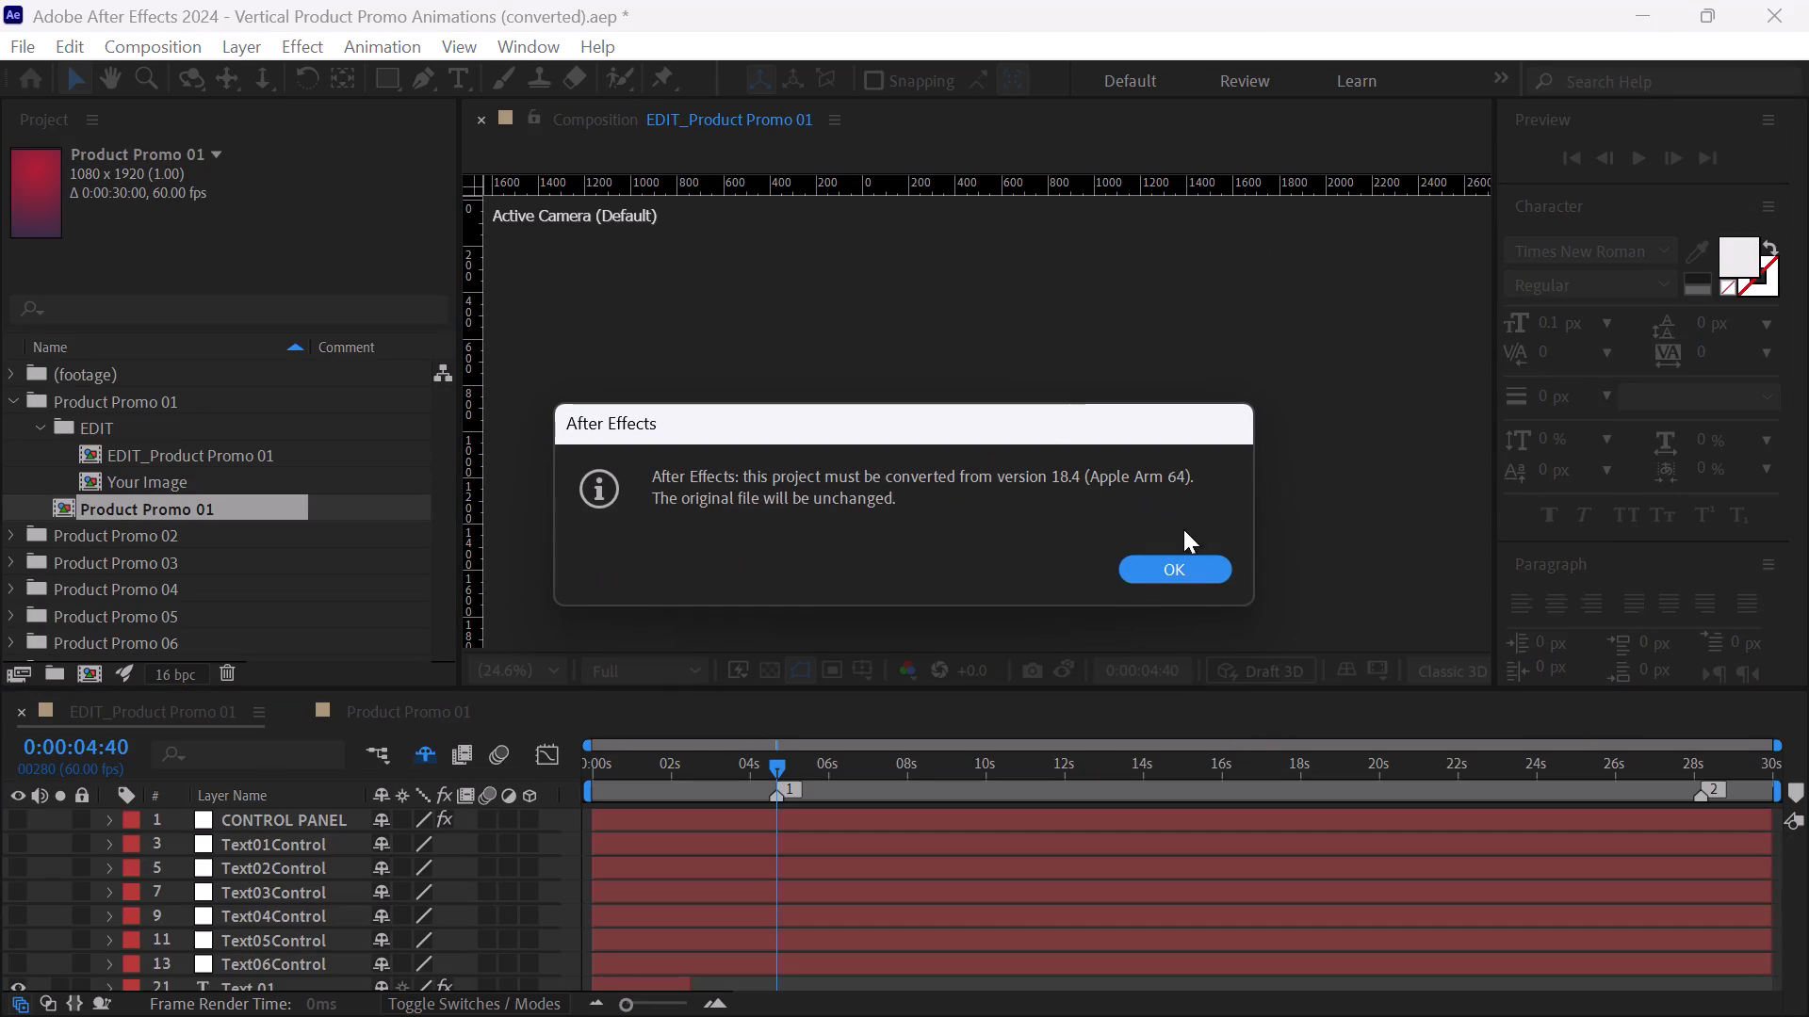
left_click(1204, 577)
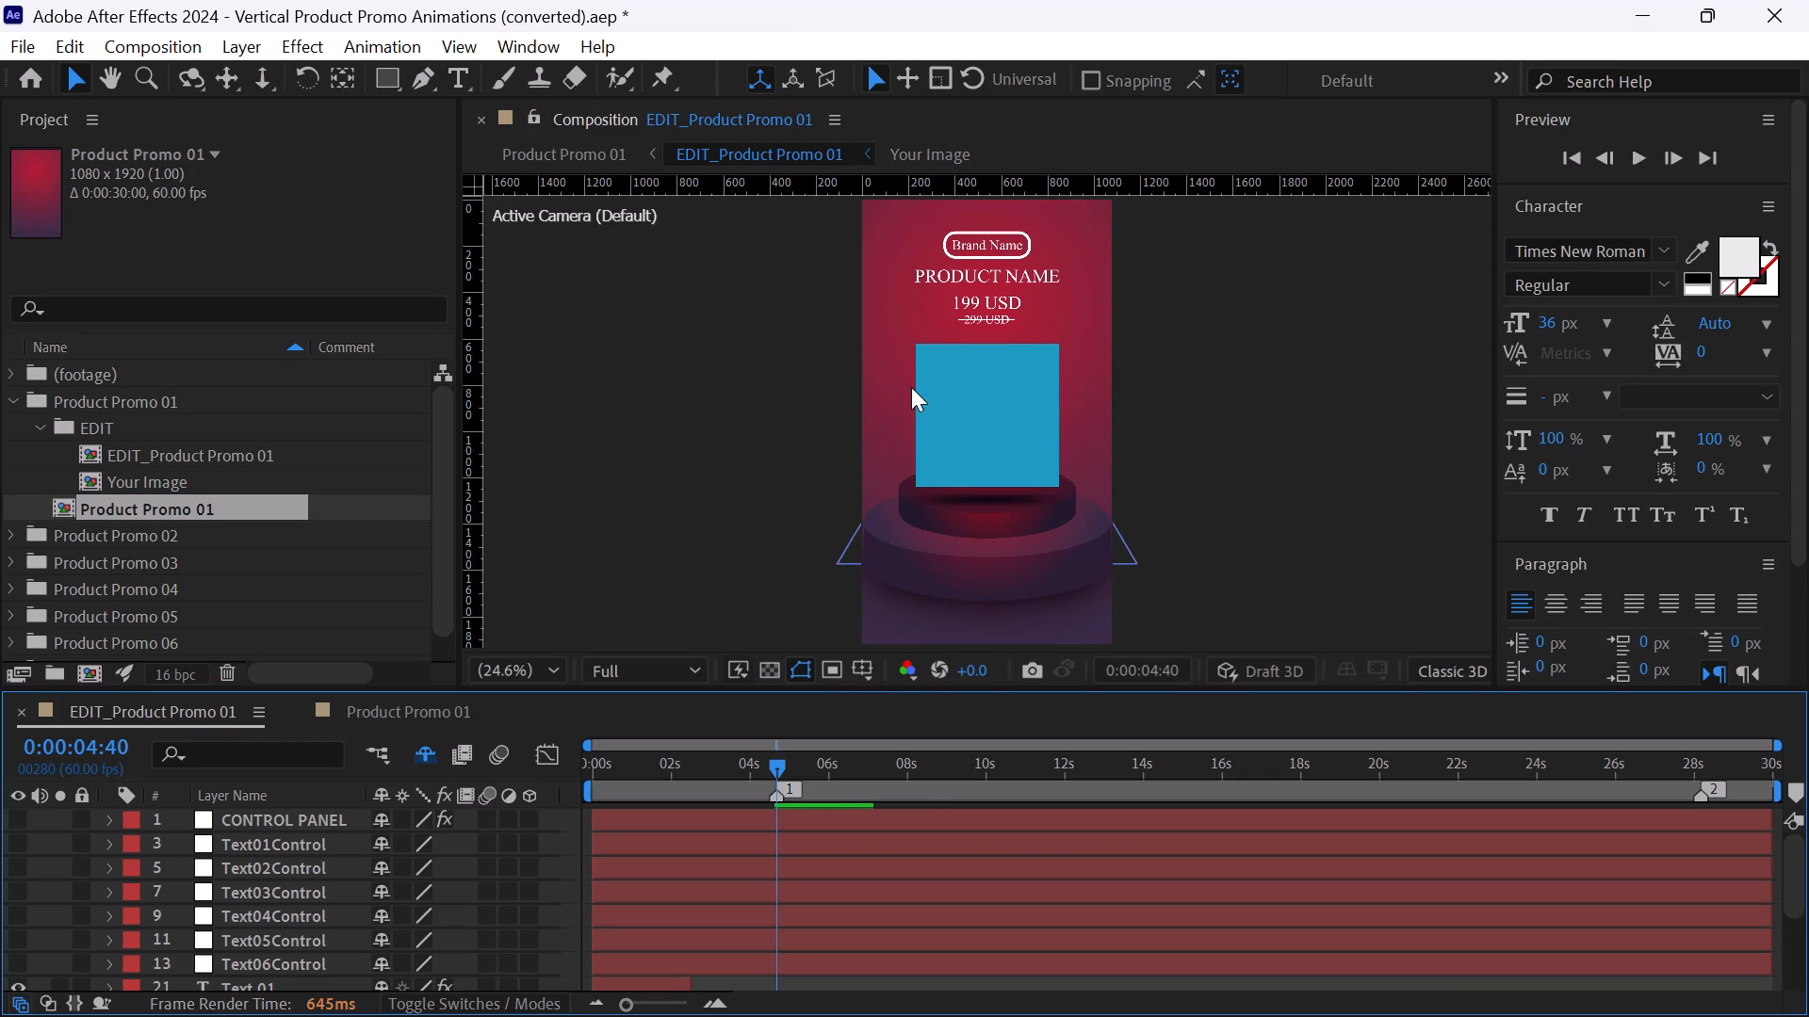
Inspect the Your Image placeholder composition of Product Promo 01, closing its timeline and the Product Promo 01 timeline.
scroll(206, 581, "down", 2)
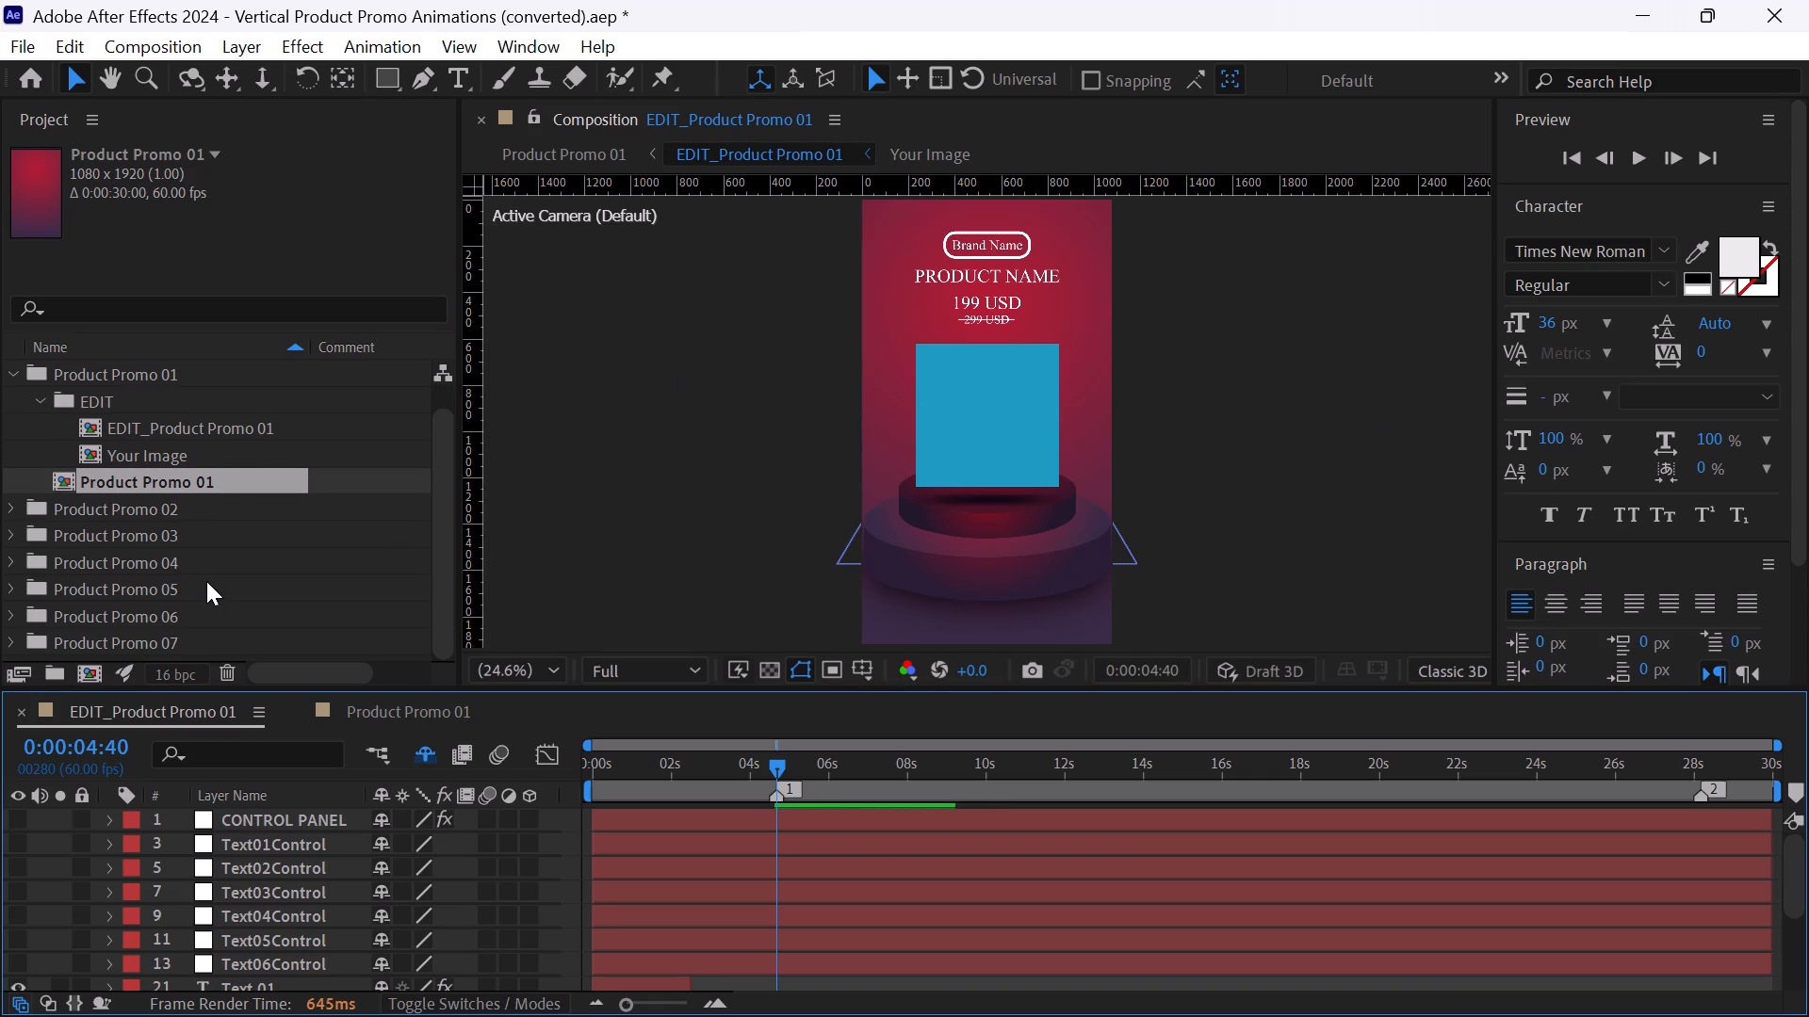
scroll(206, 581, "down", 2)
scroll(214, 483, "up", 1)
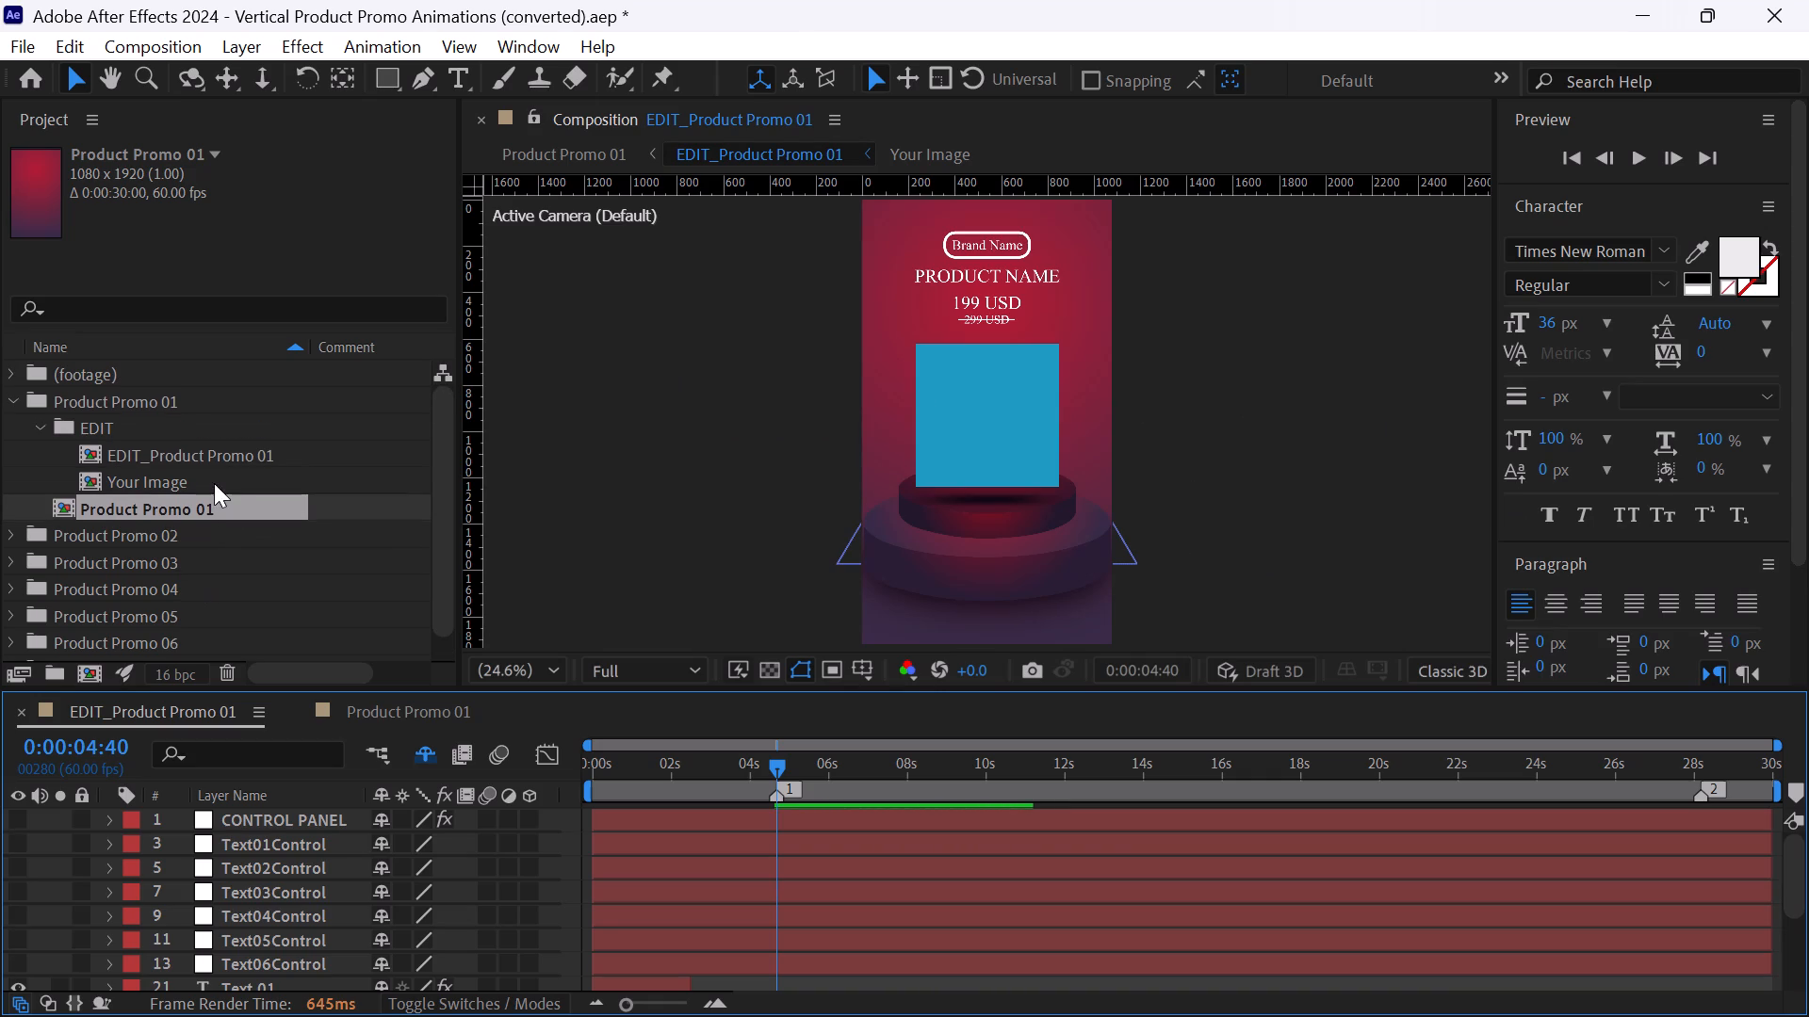
double_click(122, 479)
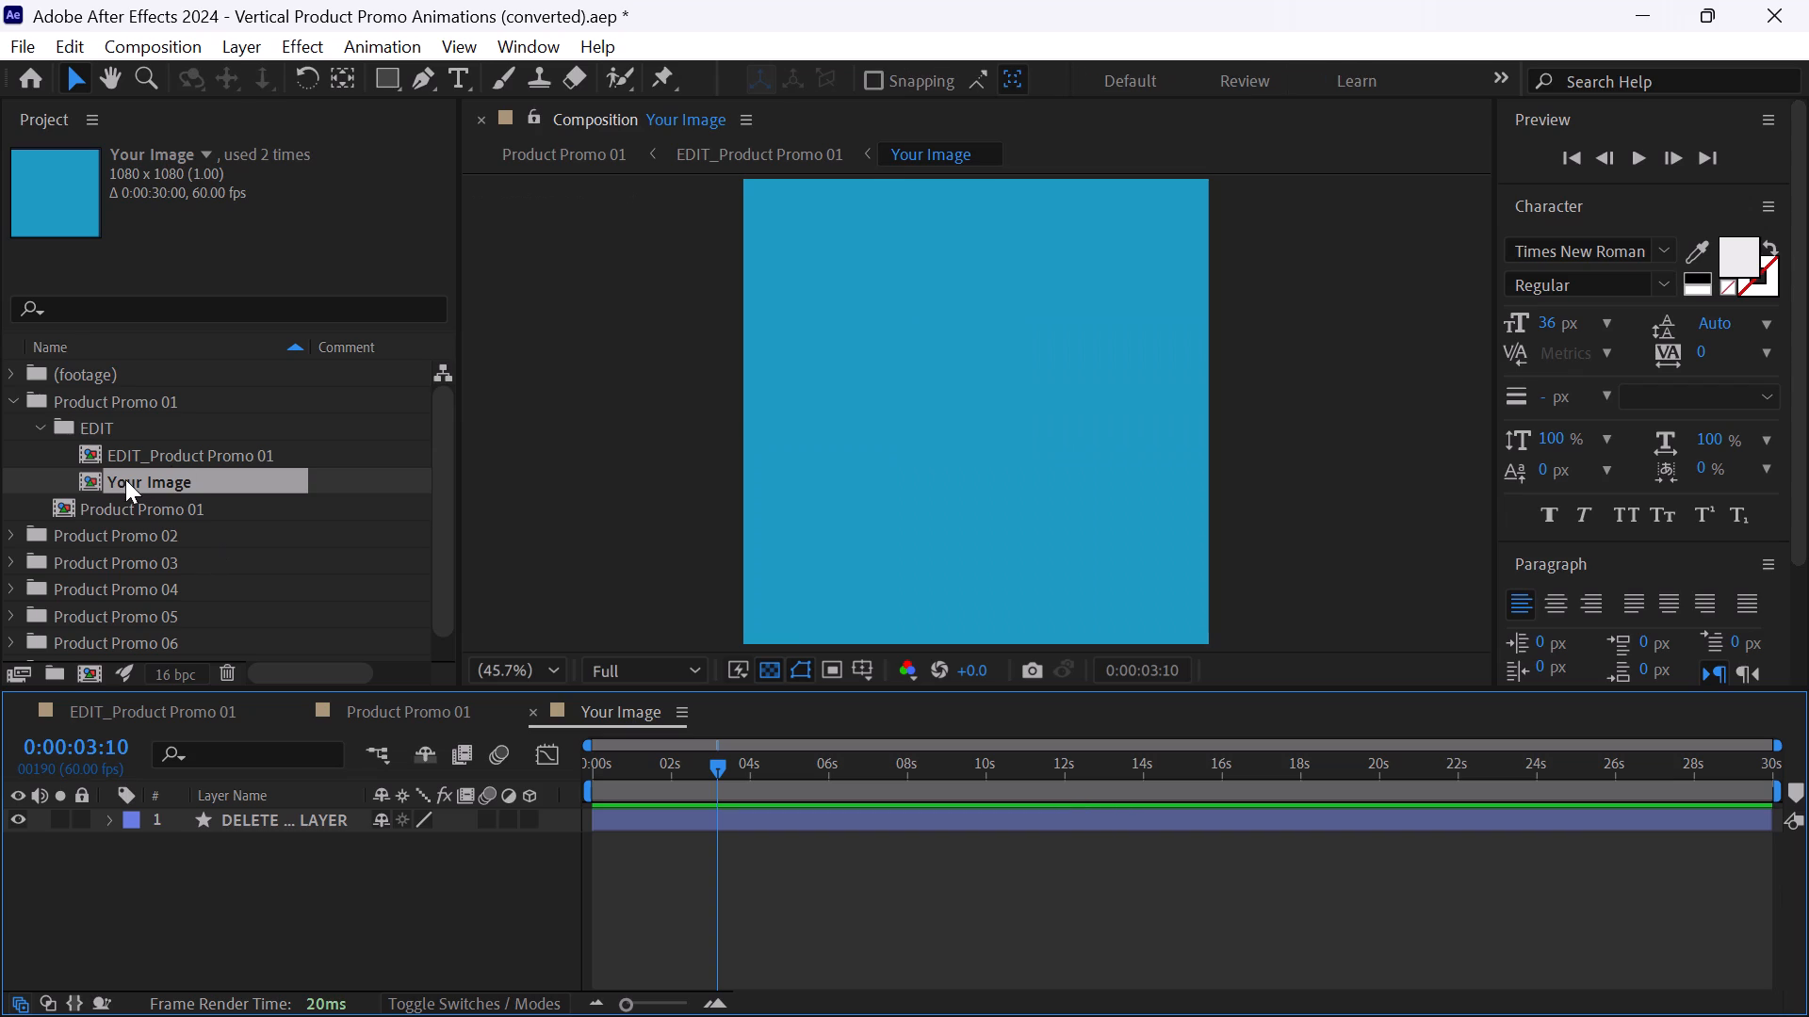
left_click(537, 717)
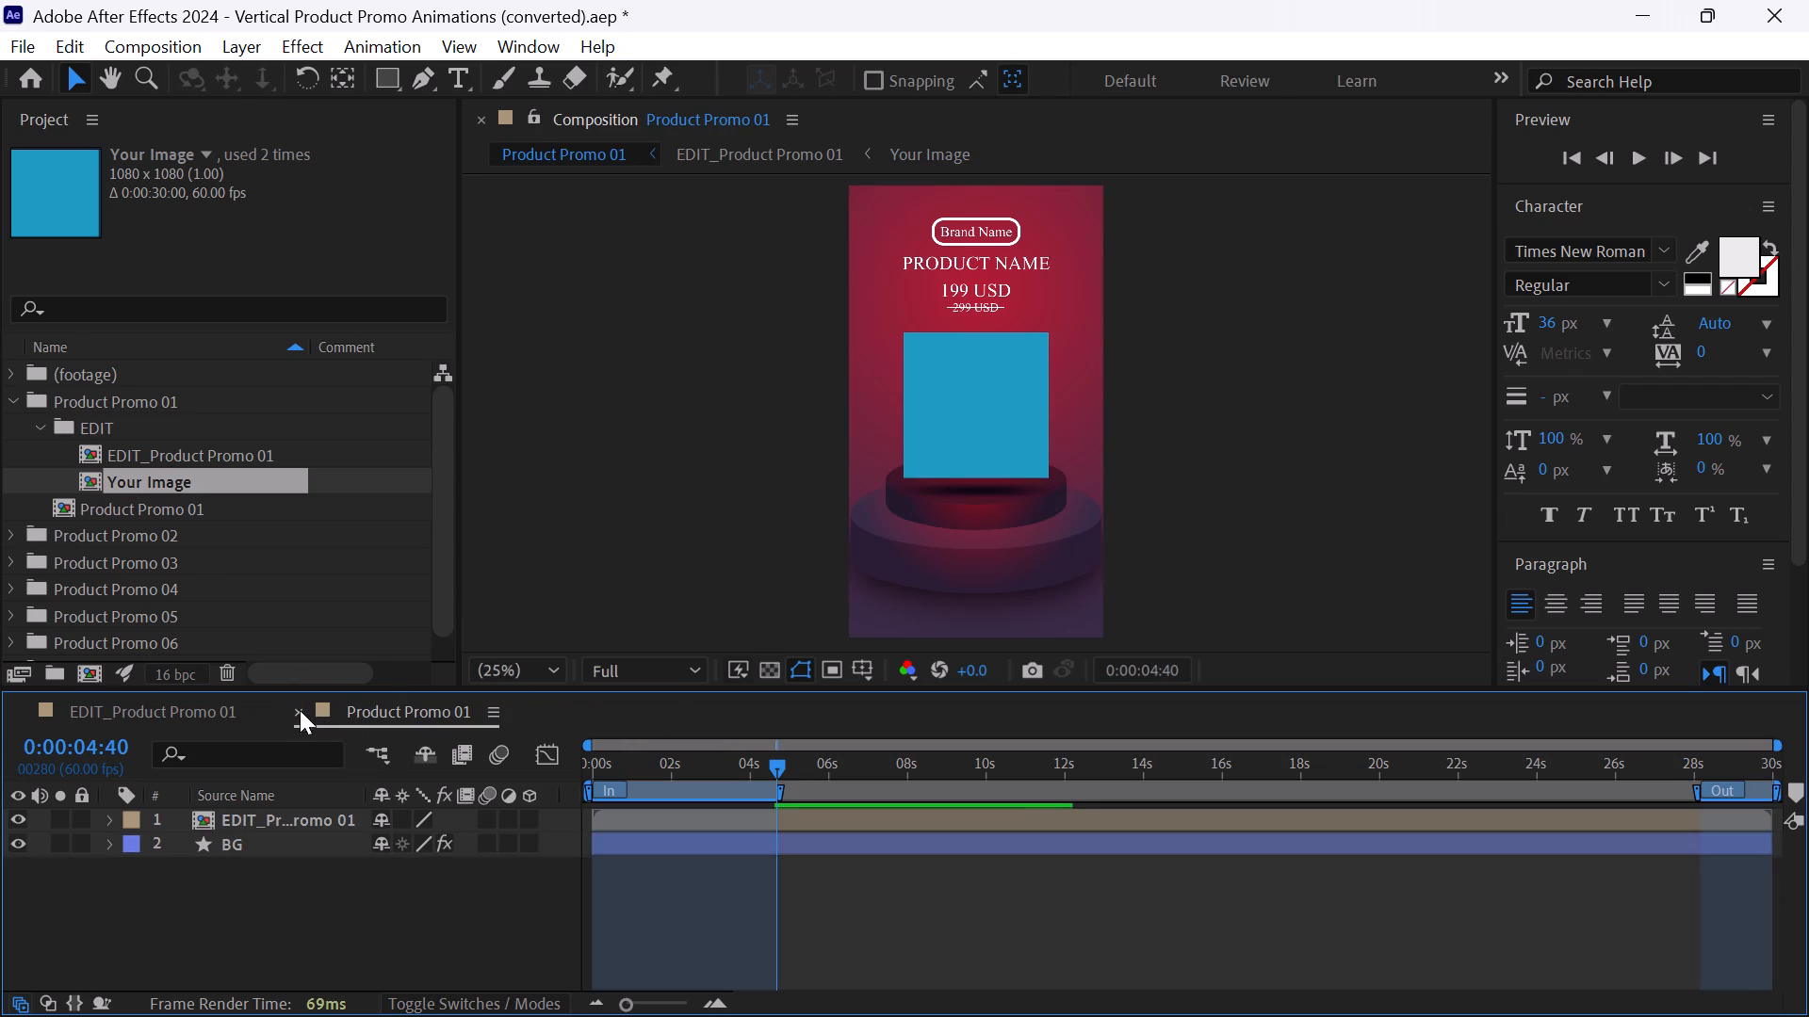
left_click(300, 710)
Open the main compositions Product Promo 01, Product Promo 02 and Product Promo 03 to compare their designs.
scroll(191, 517, "down", 1)
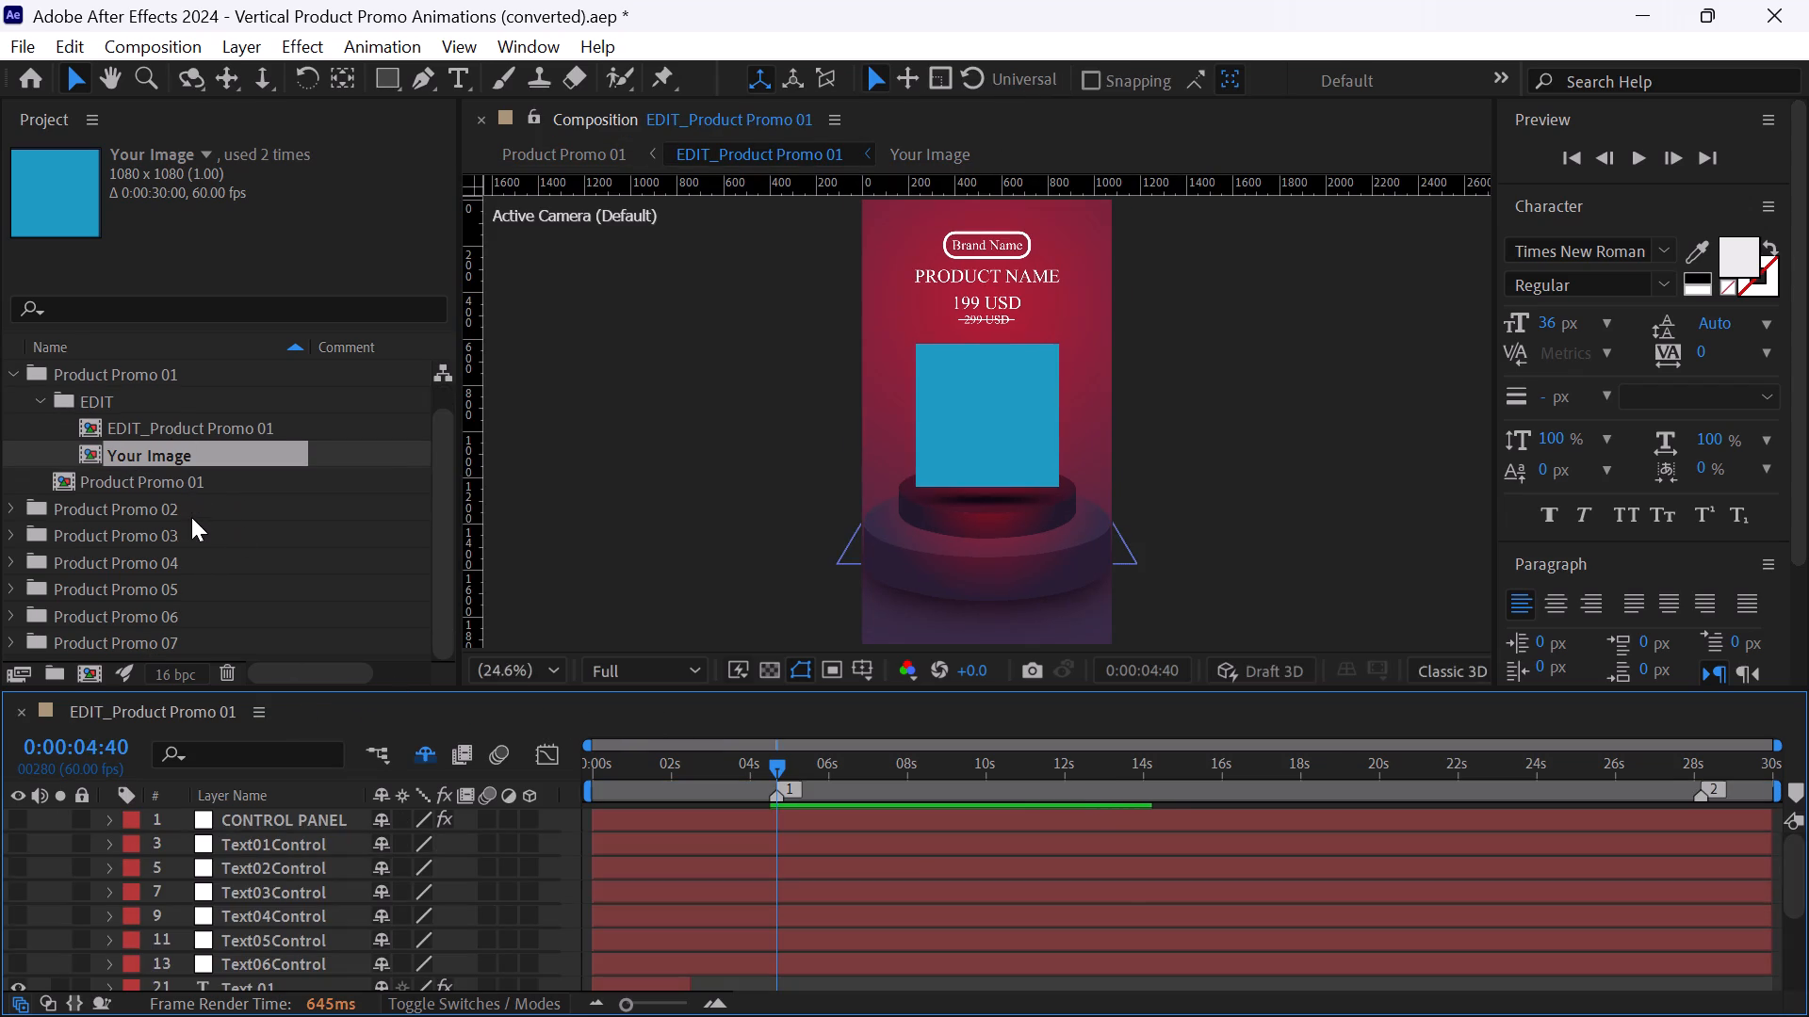
scroll(191, 517, "down", 2)
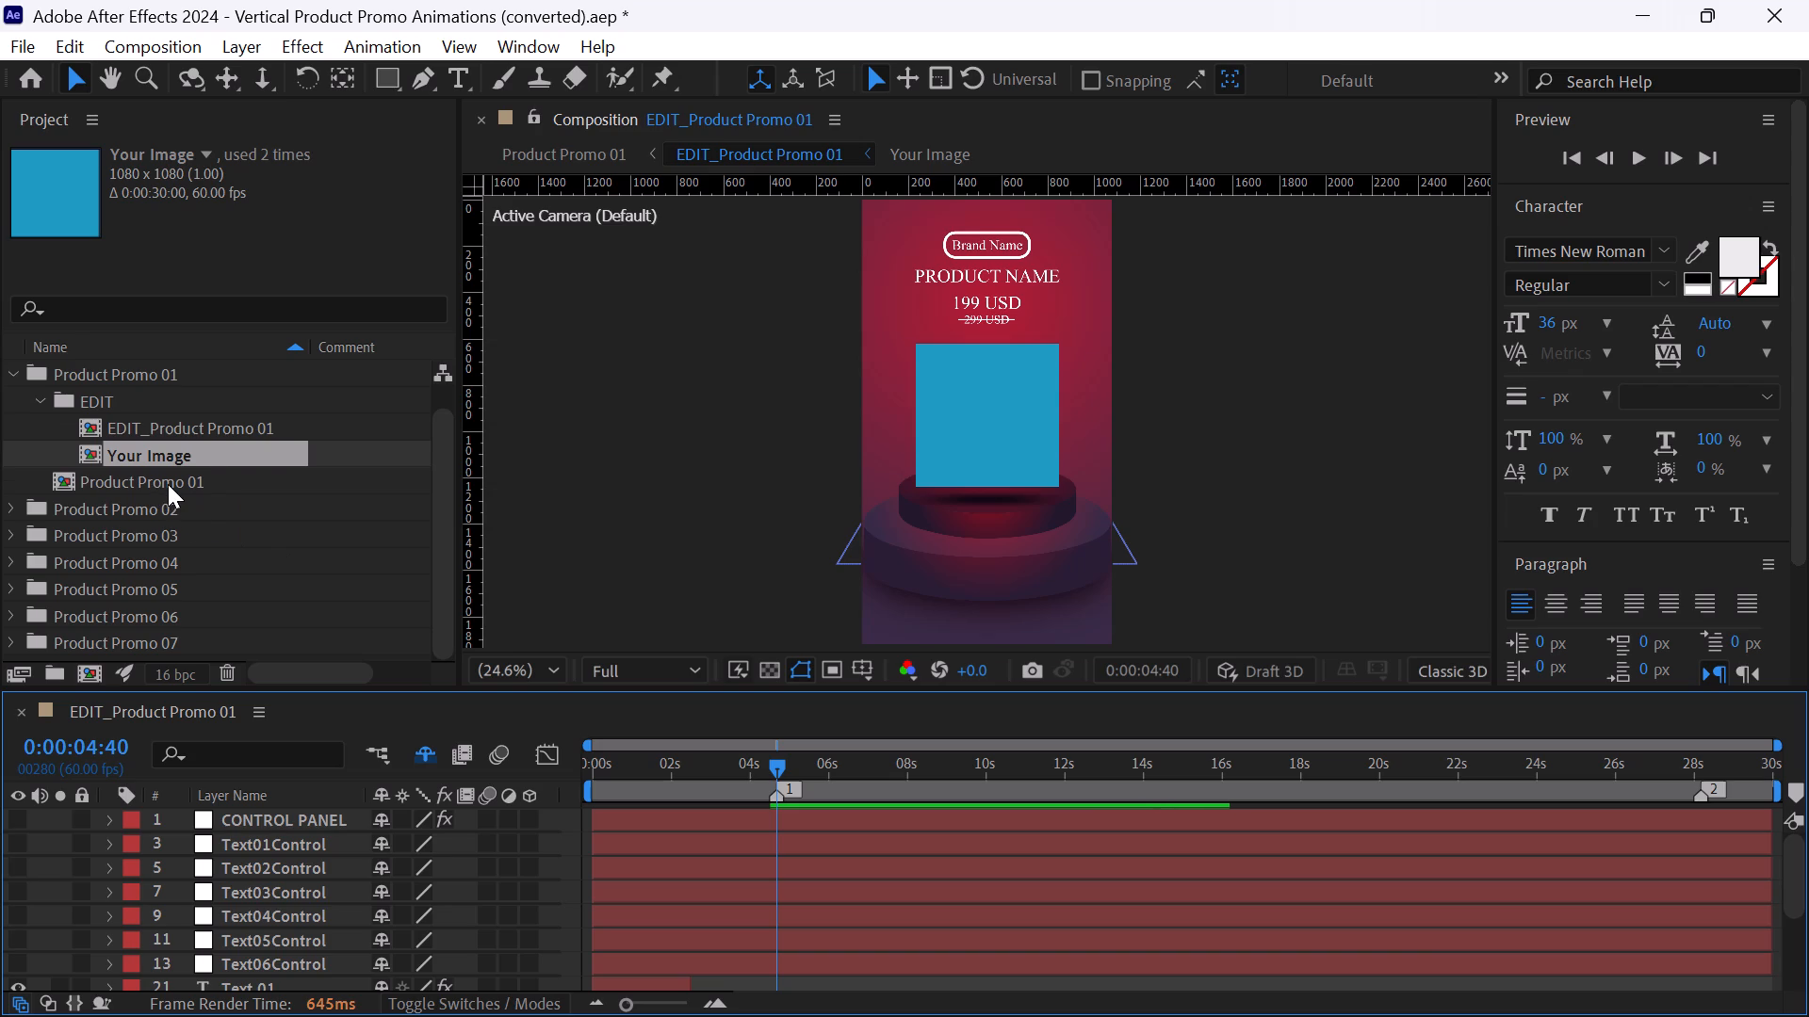
double_click(168, 484)
double_click(199, 516)
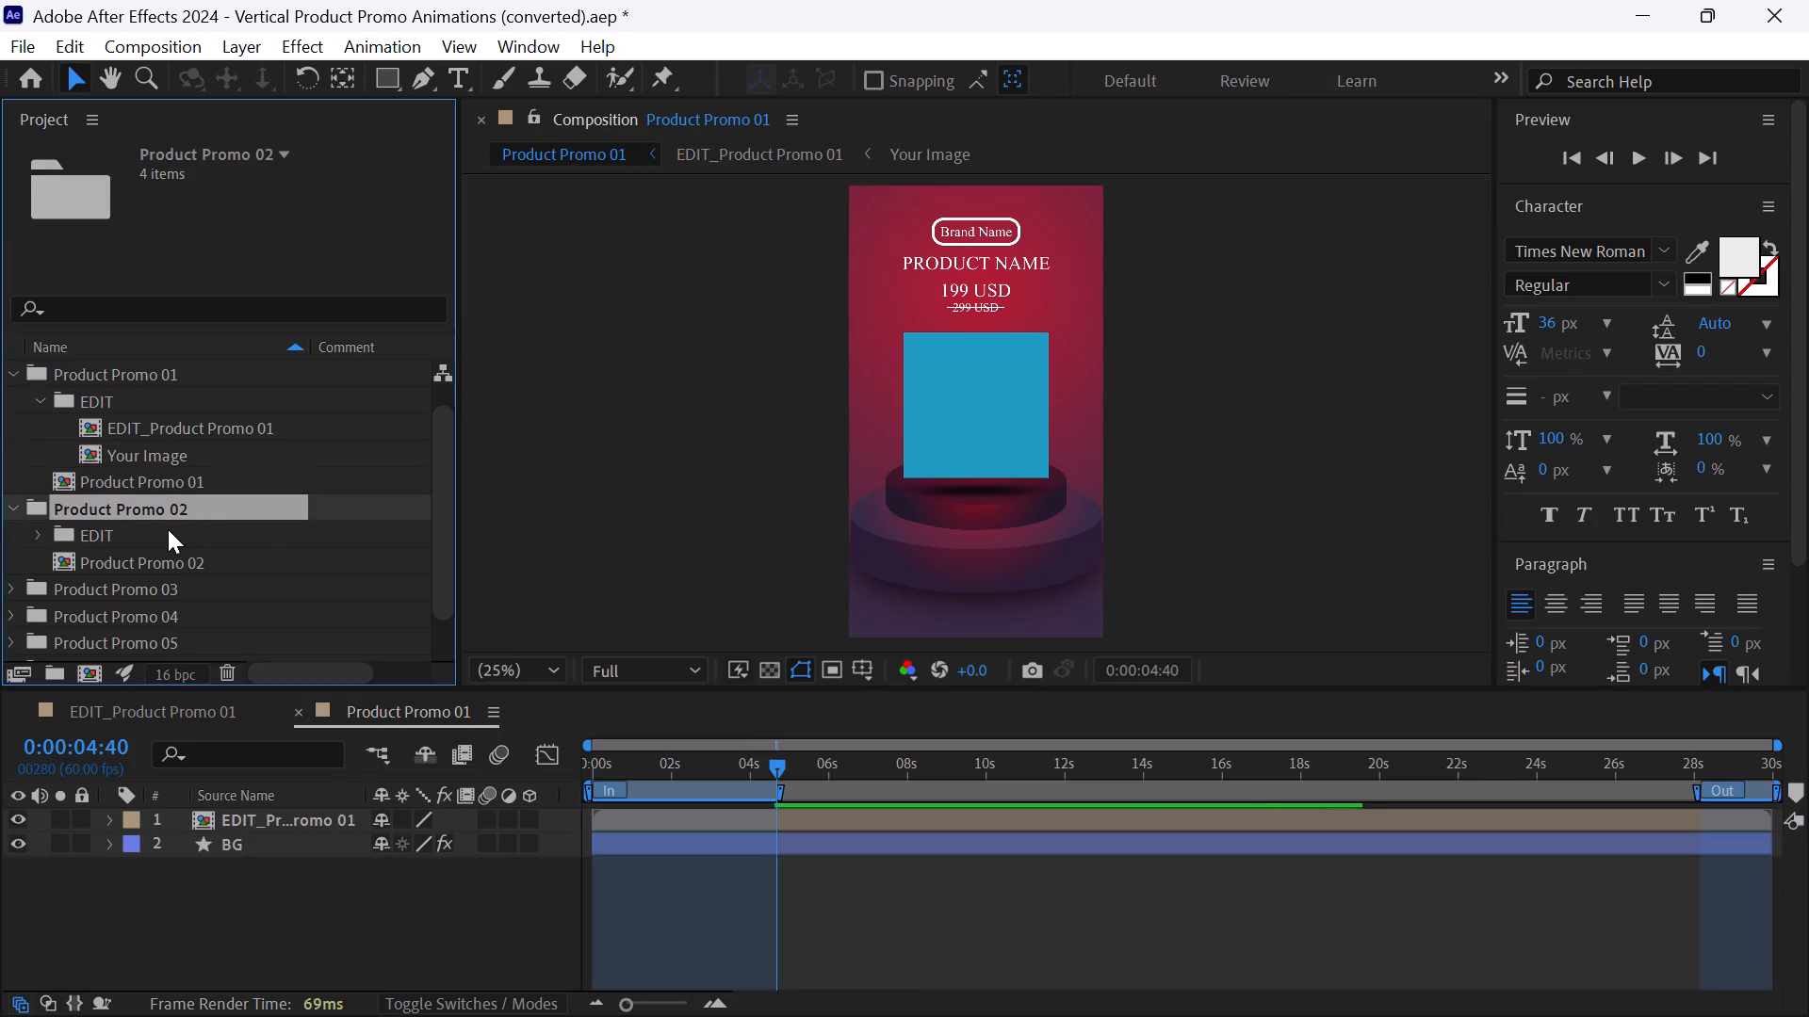
double_click(196, 565)
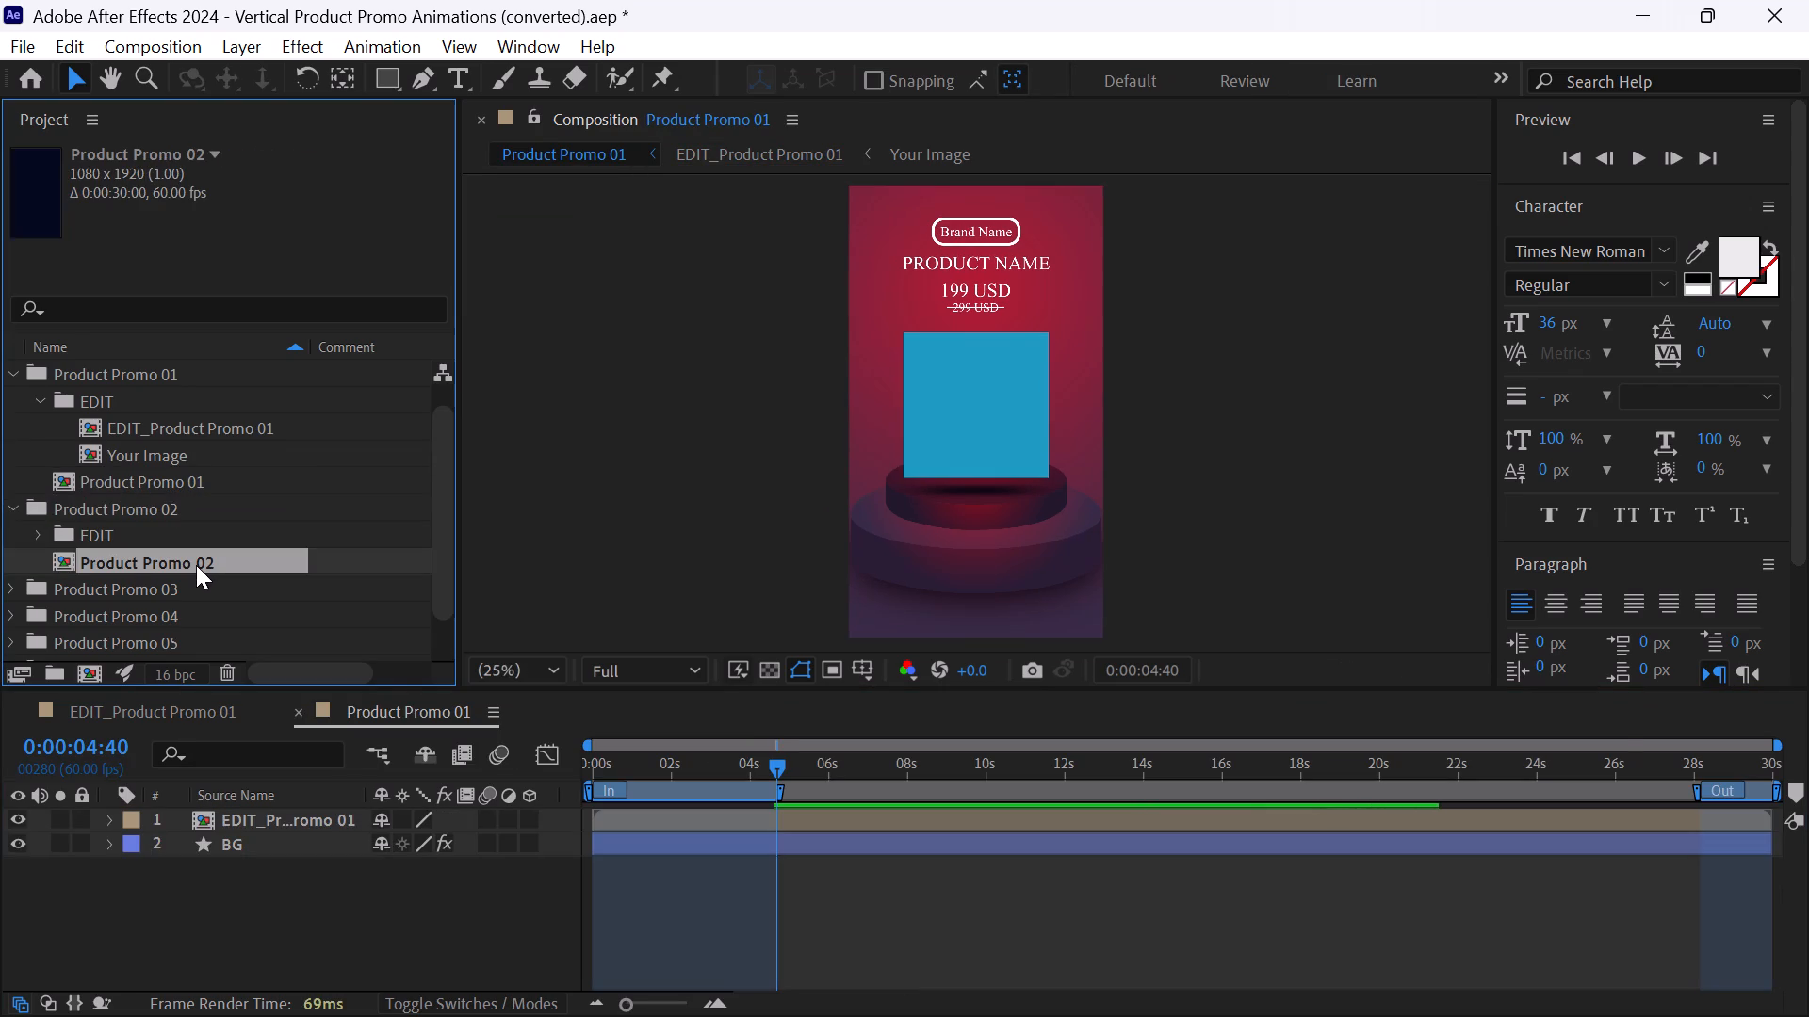
double_click(178, 591)
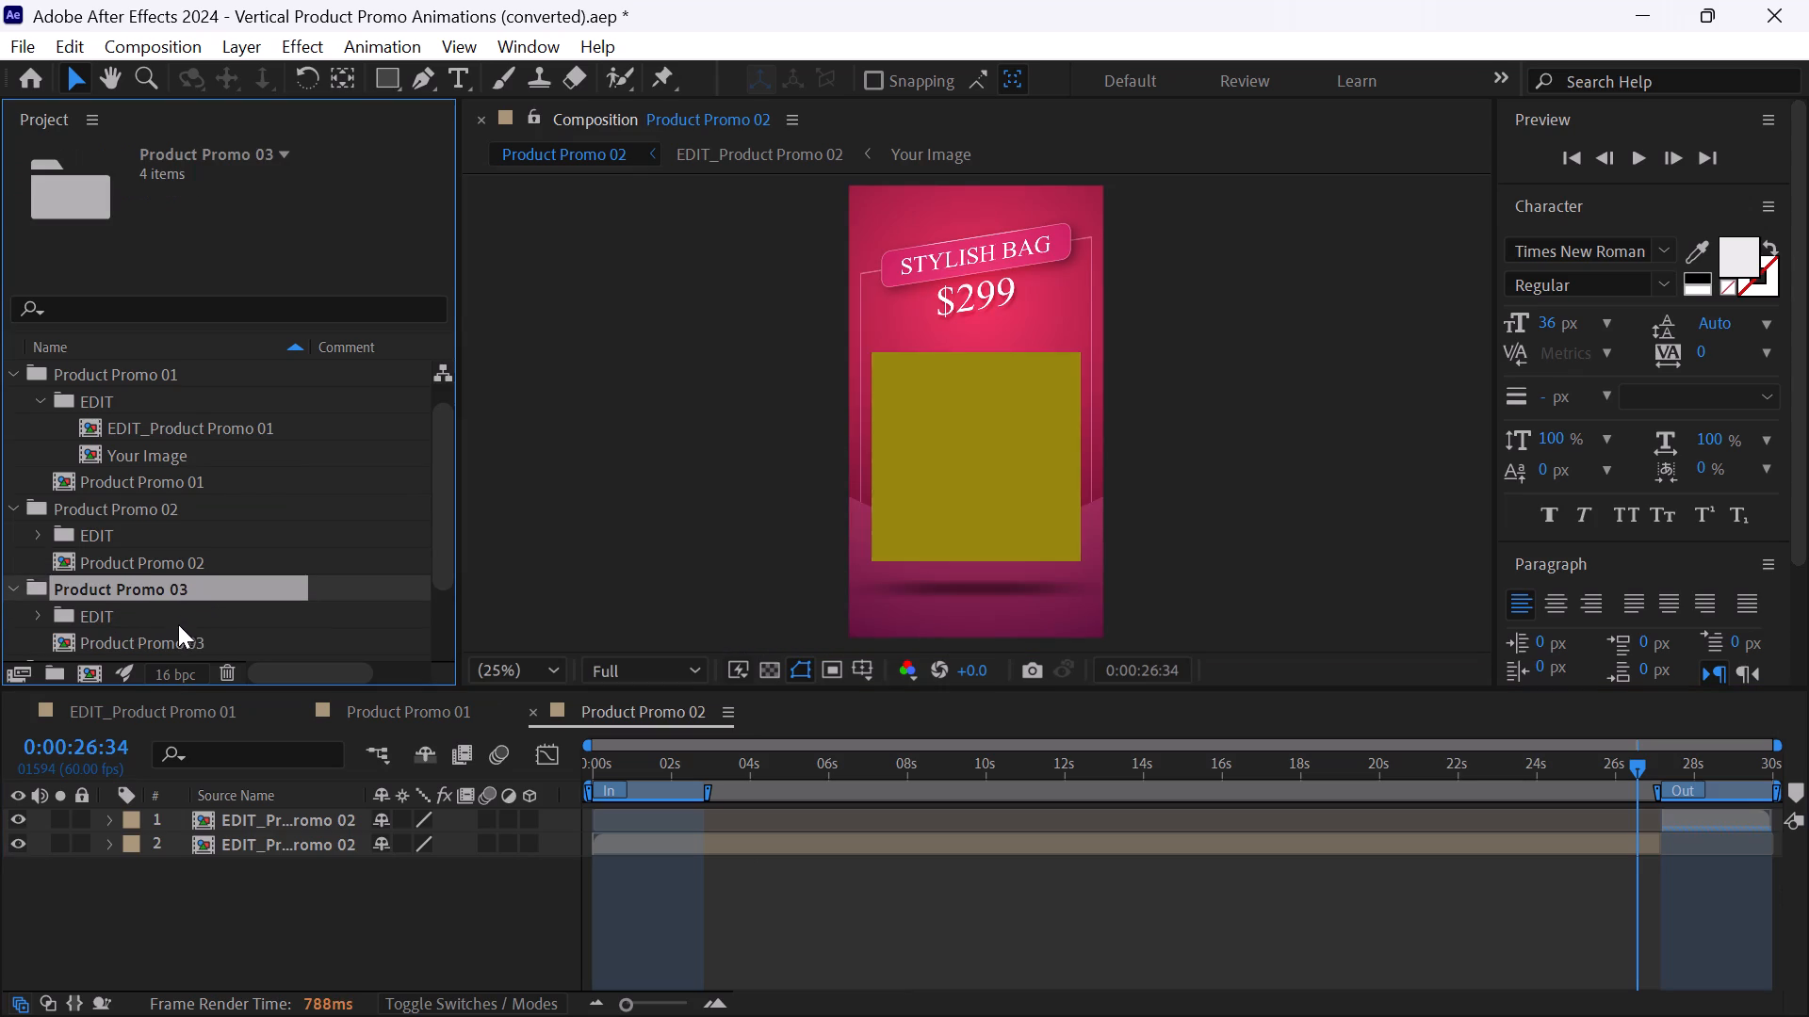
double_click(178, 631)
scroll(178, 631, "down", 2)
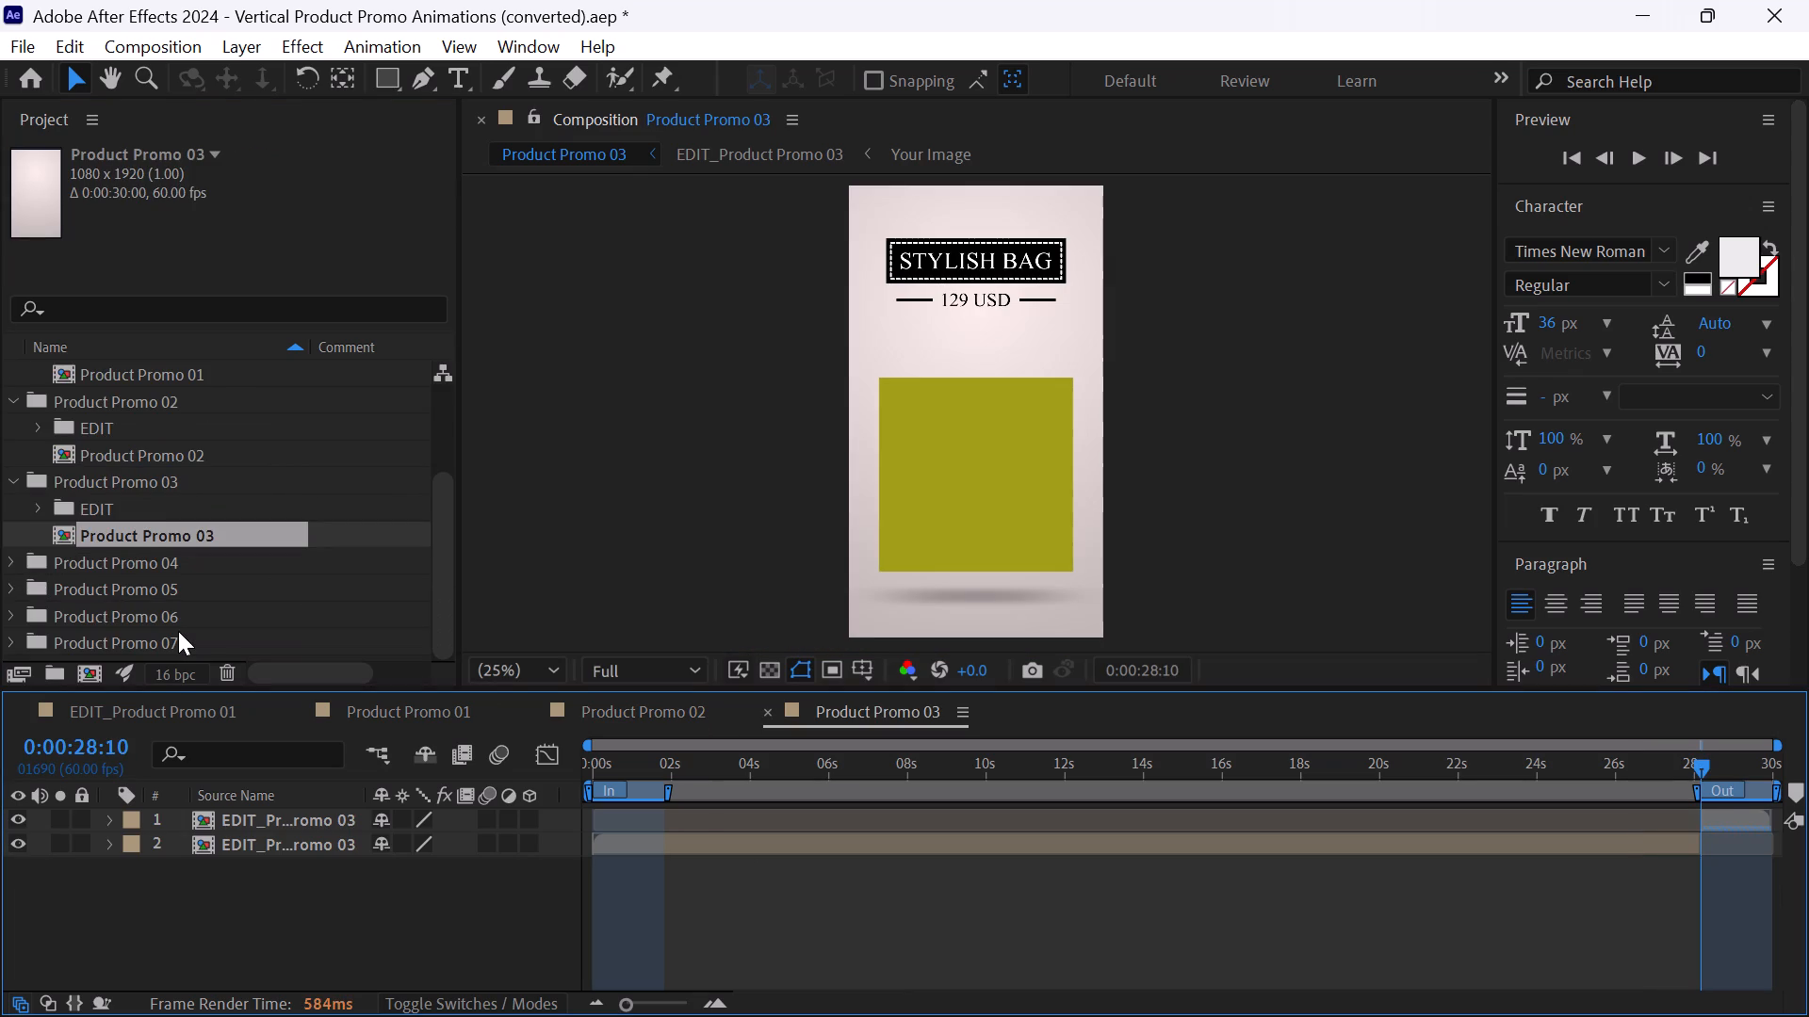
View the EDIT_Product Promo 01 composition, its Your Image placeholder and the Product Promo 01 main composition.
scroll(178, 631, "up", 3)
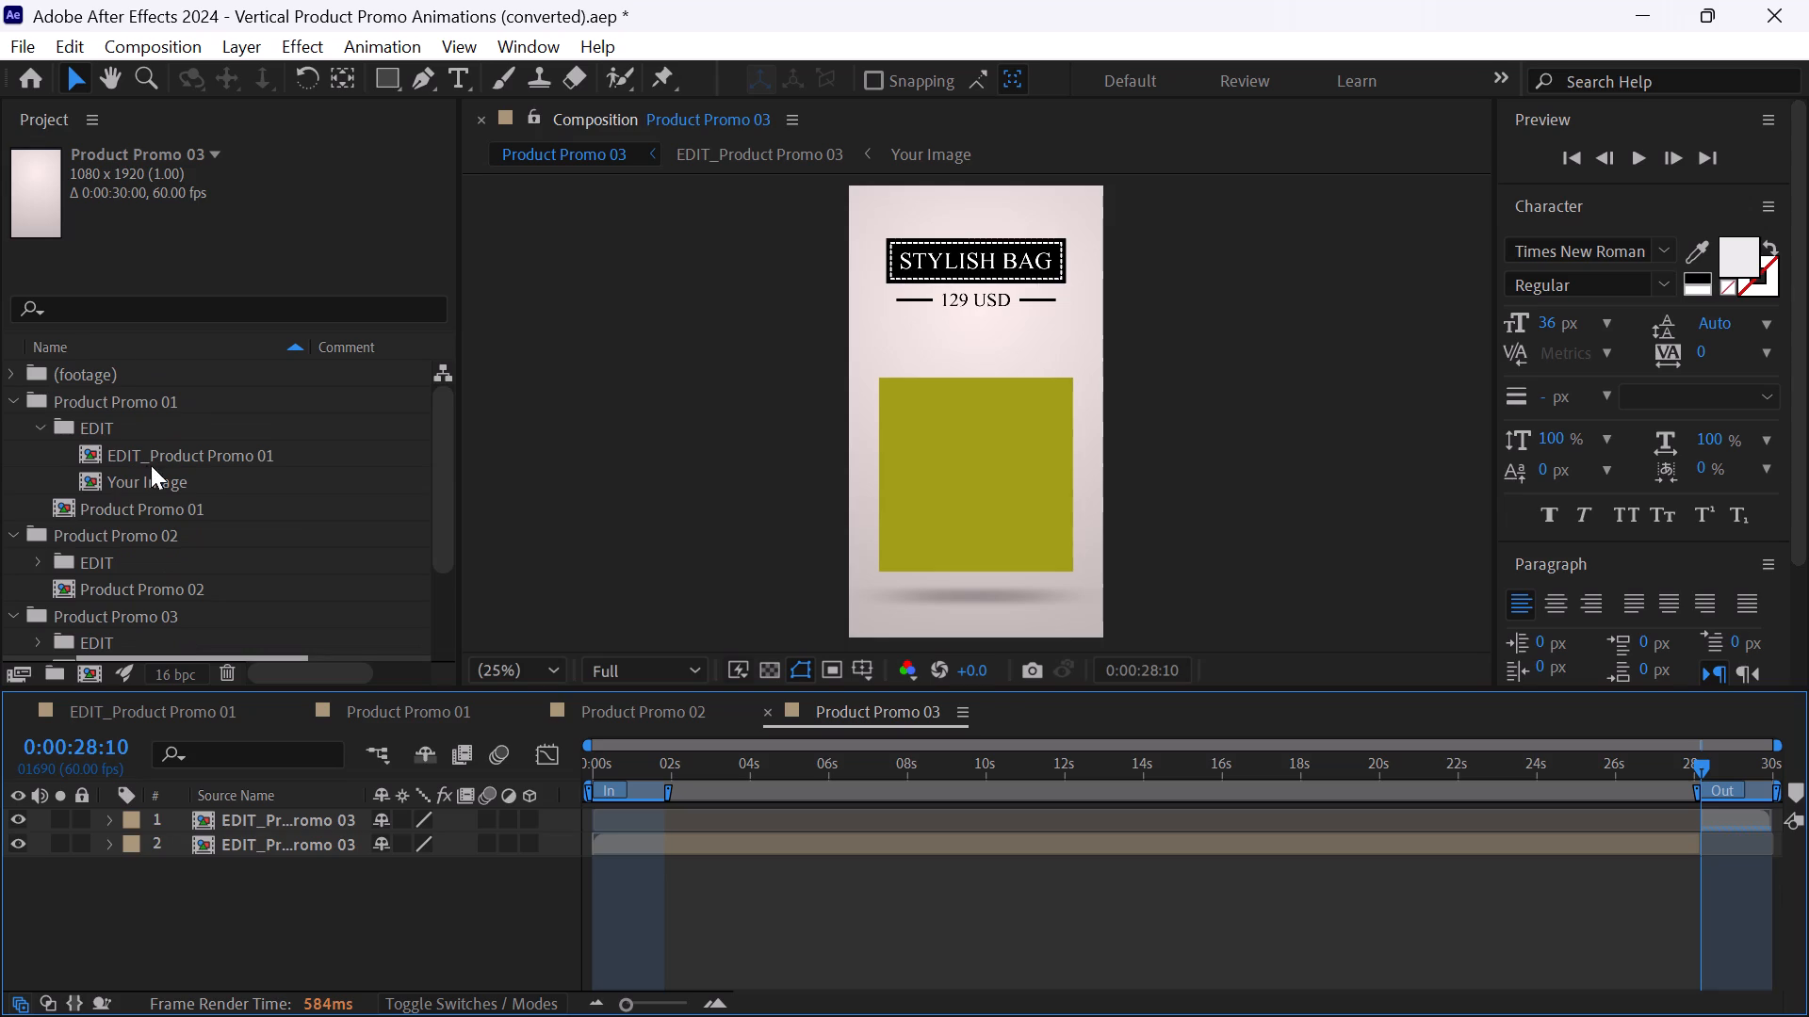
double_click(178, 460)
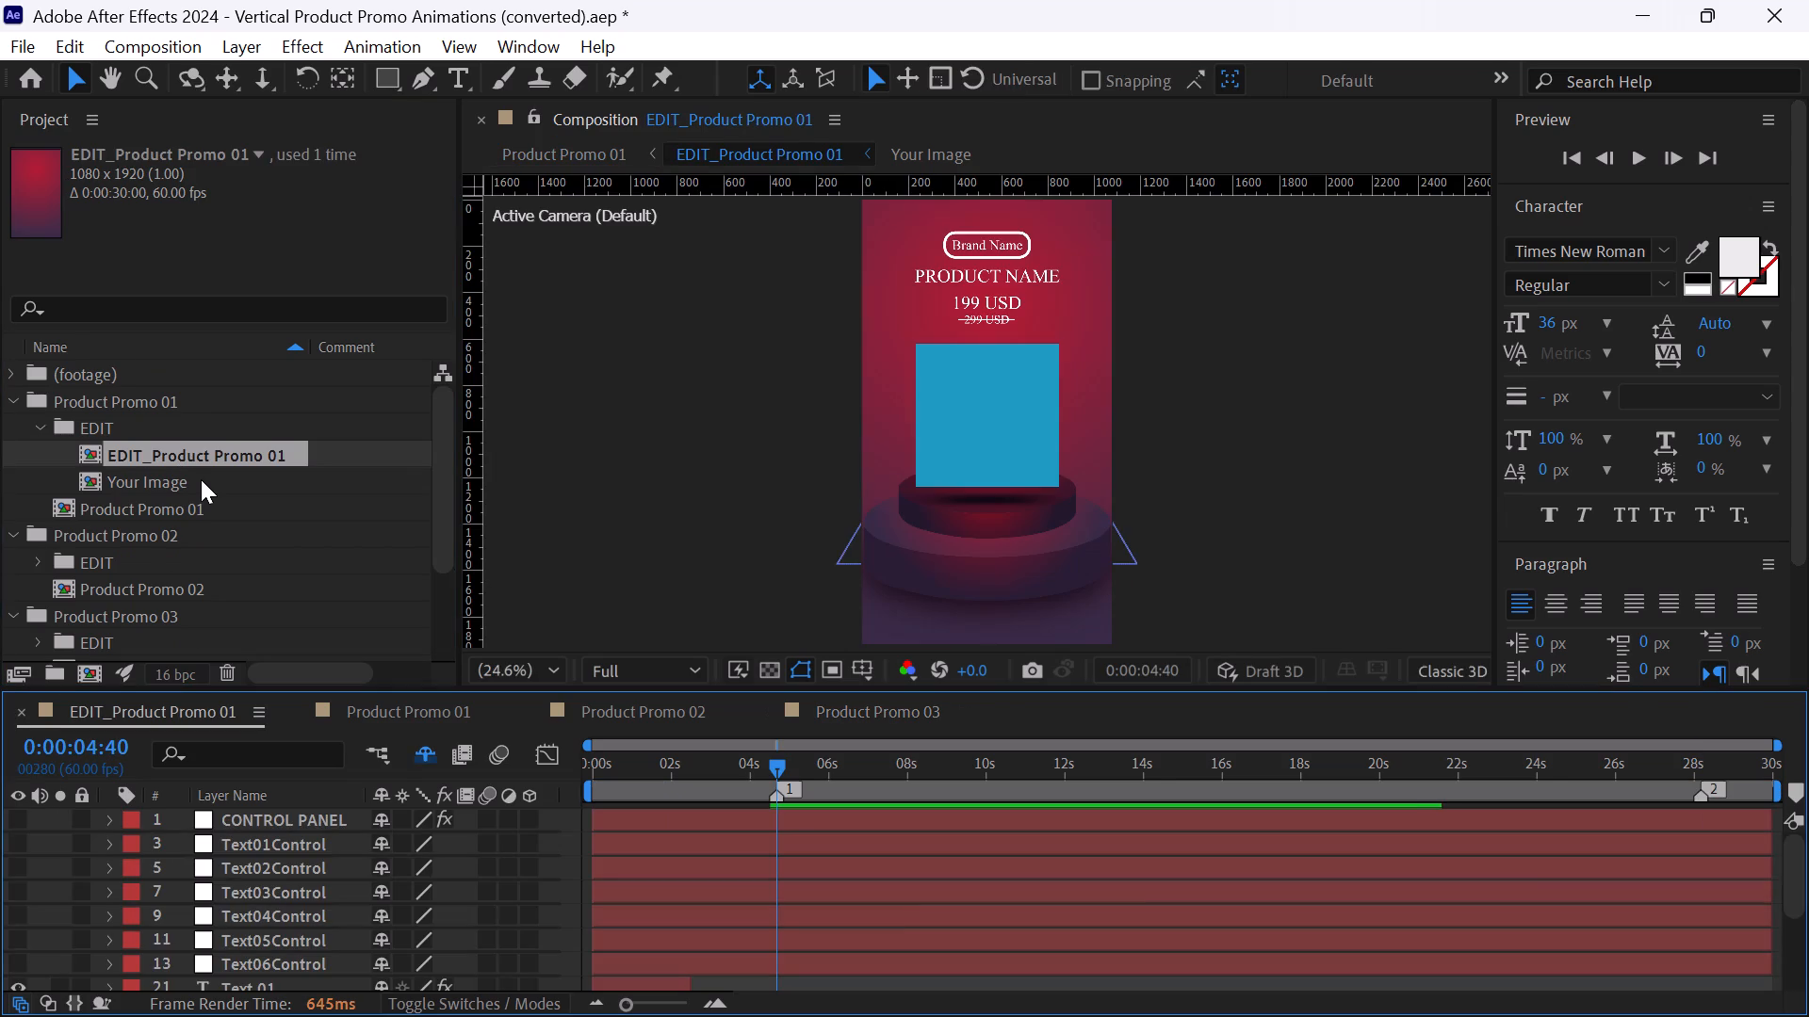
double_click(201, 479)
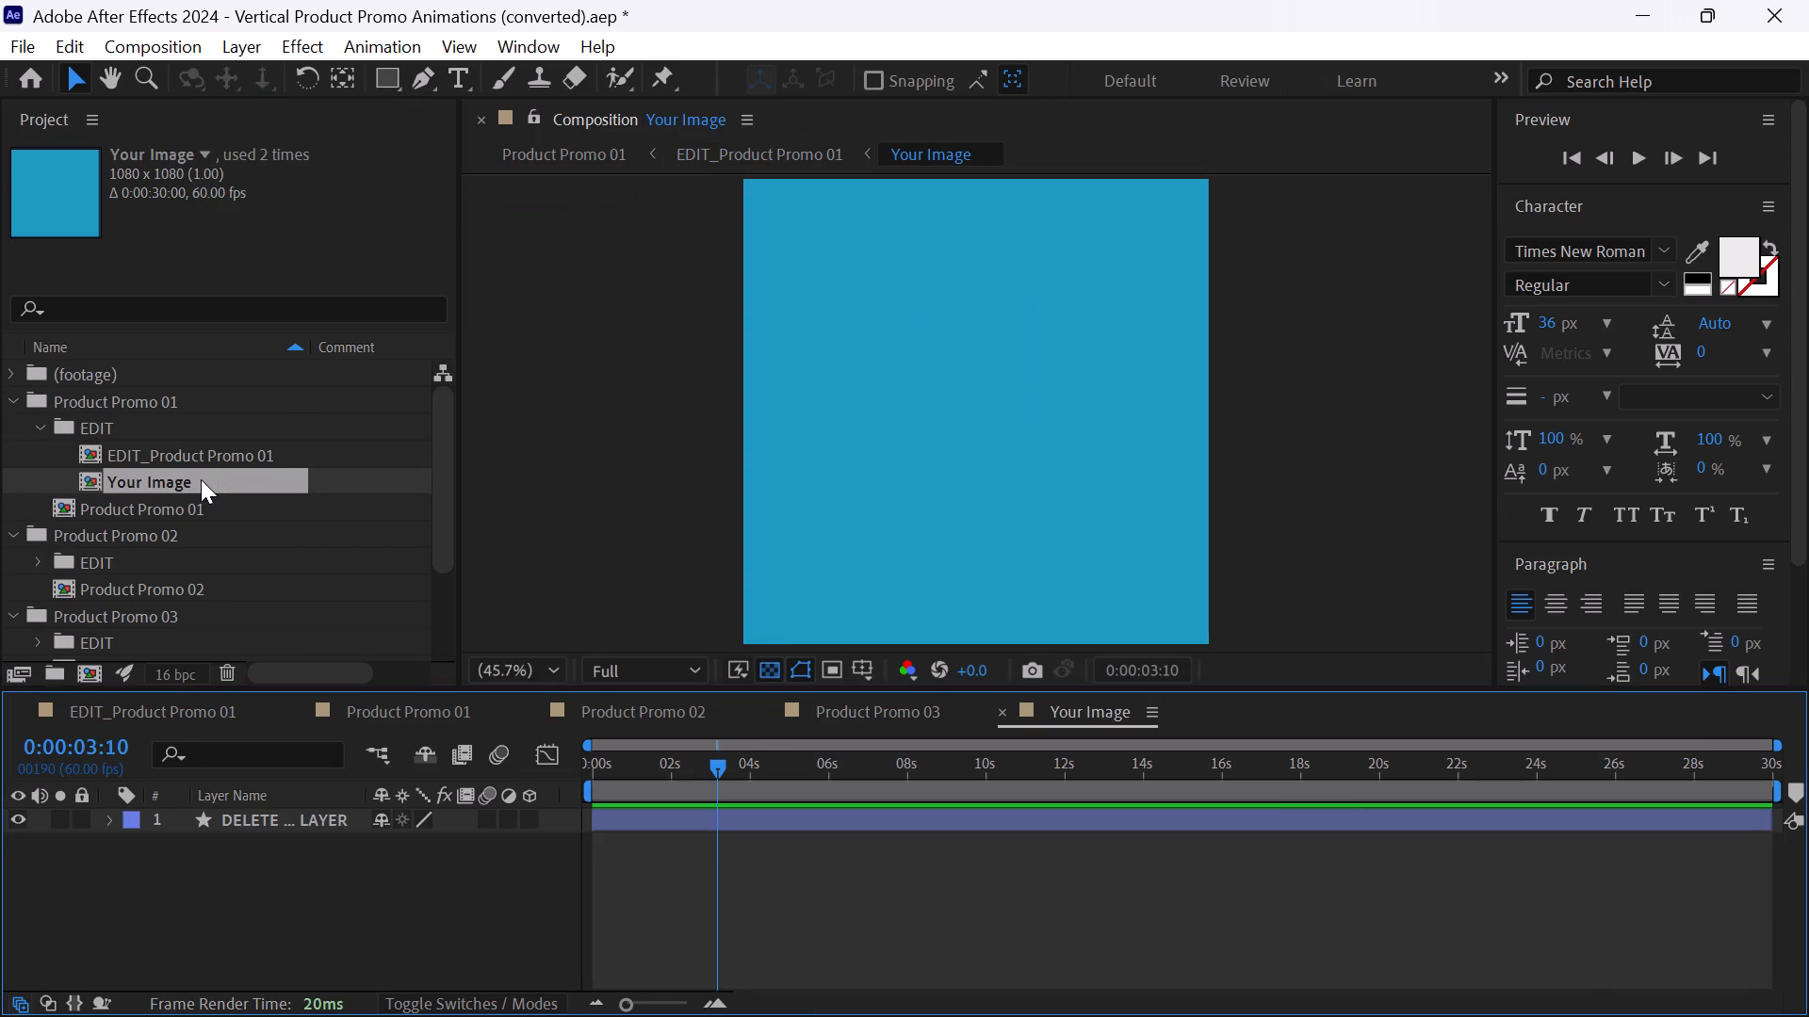
double_click(201, 508)
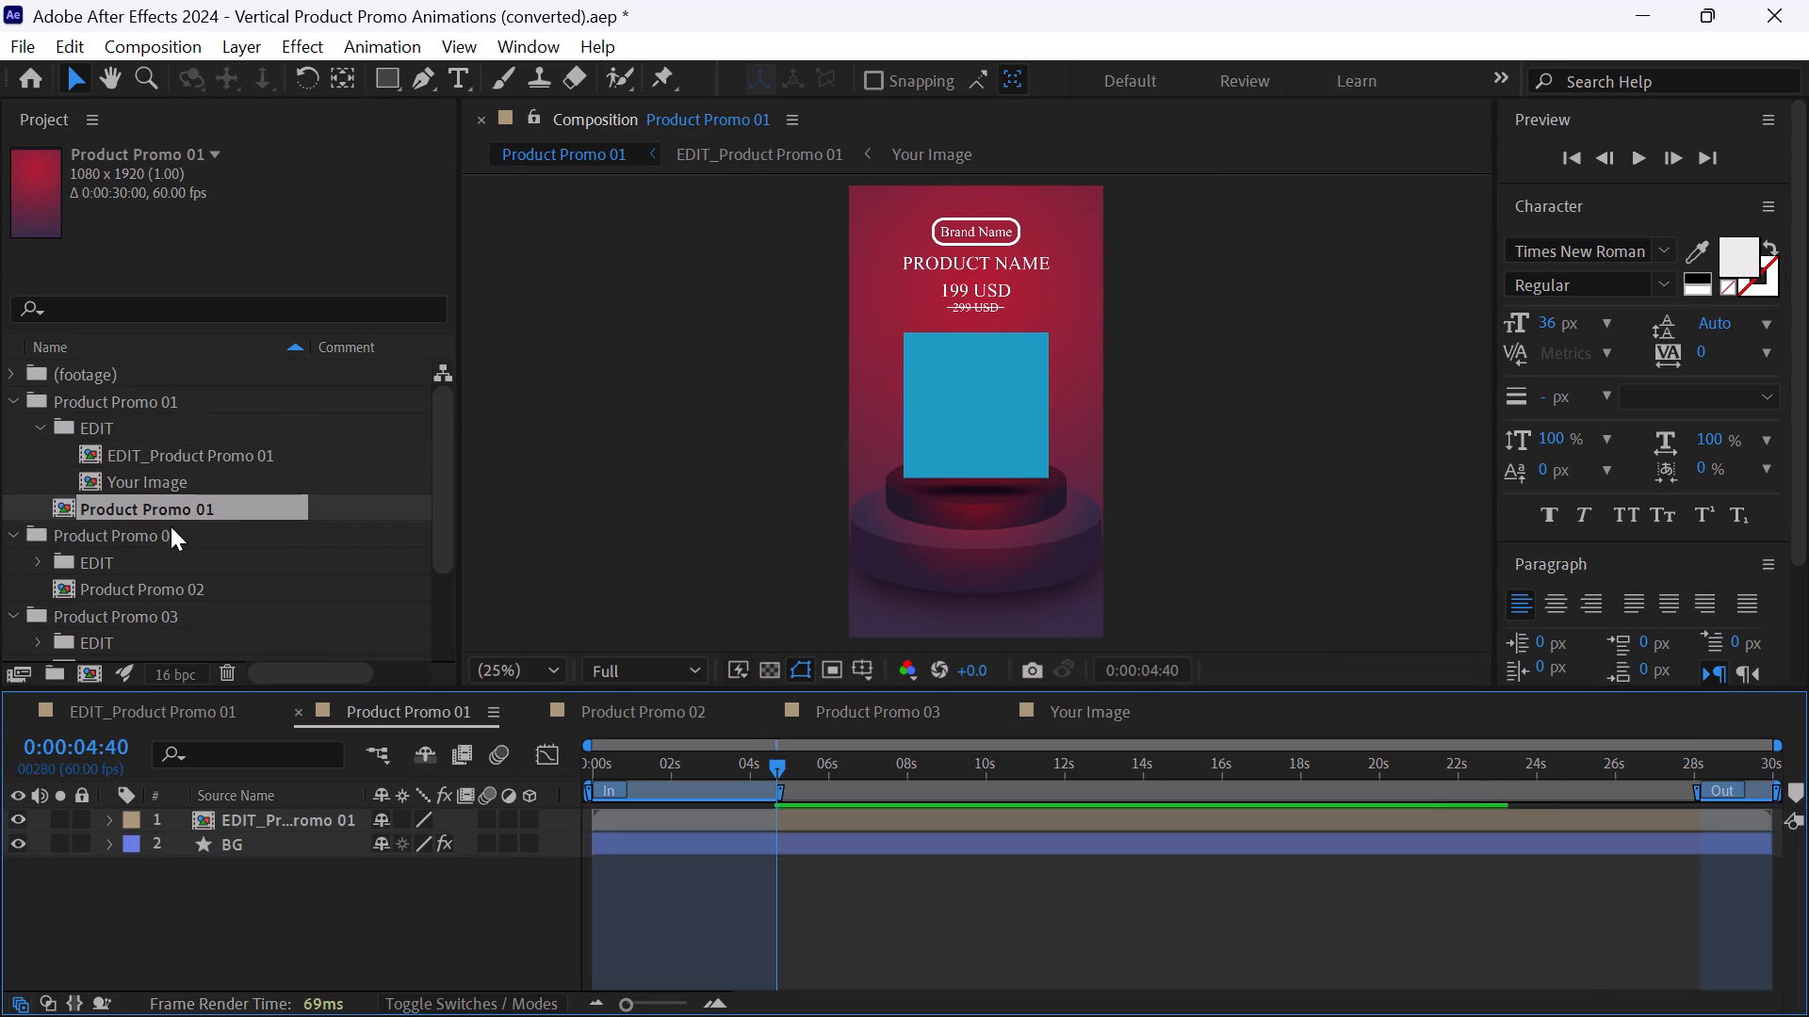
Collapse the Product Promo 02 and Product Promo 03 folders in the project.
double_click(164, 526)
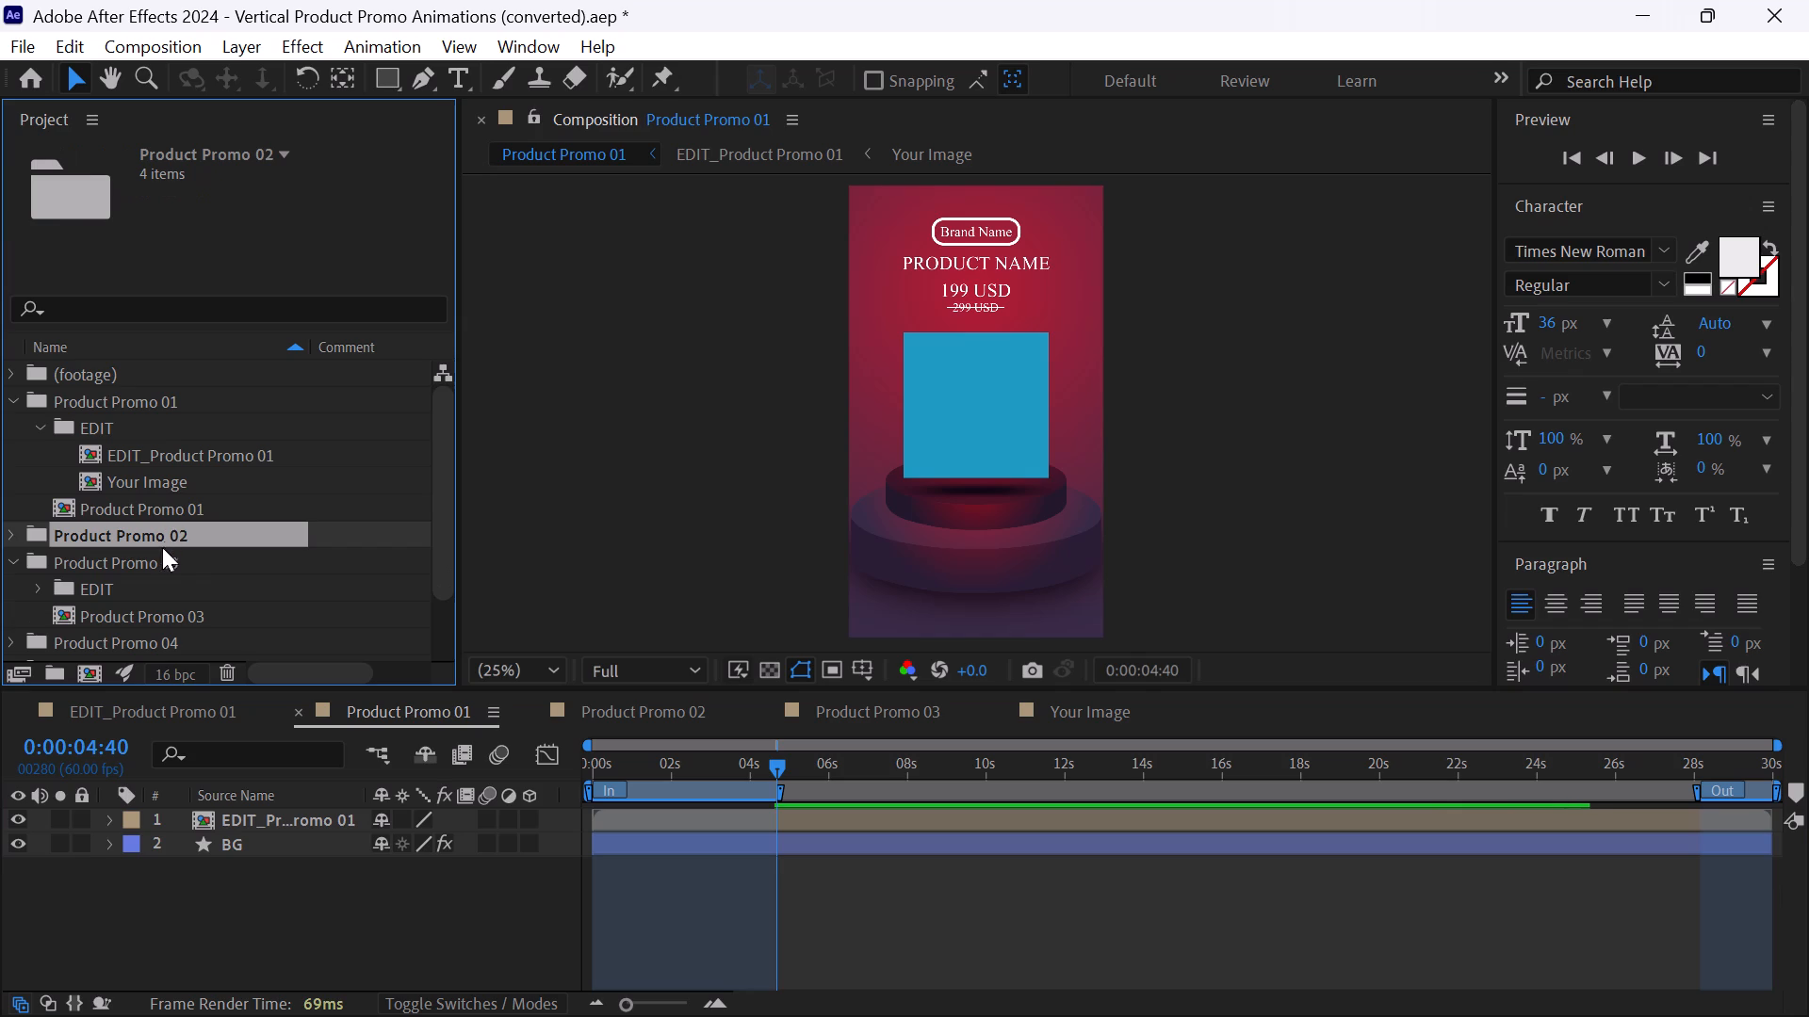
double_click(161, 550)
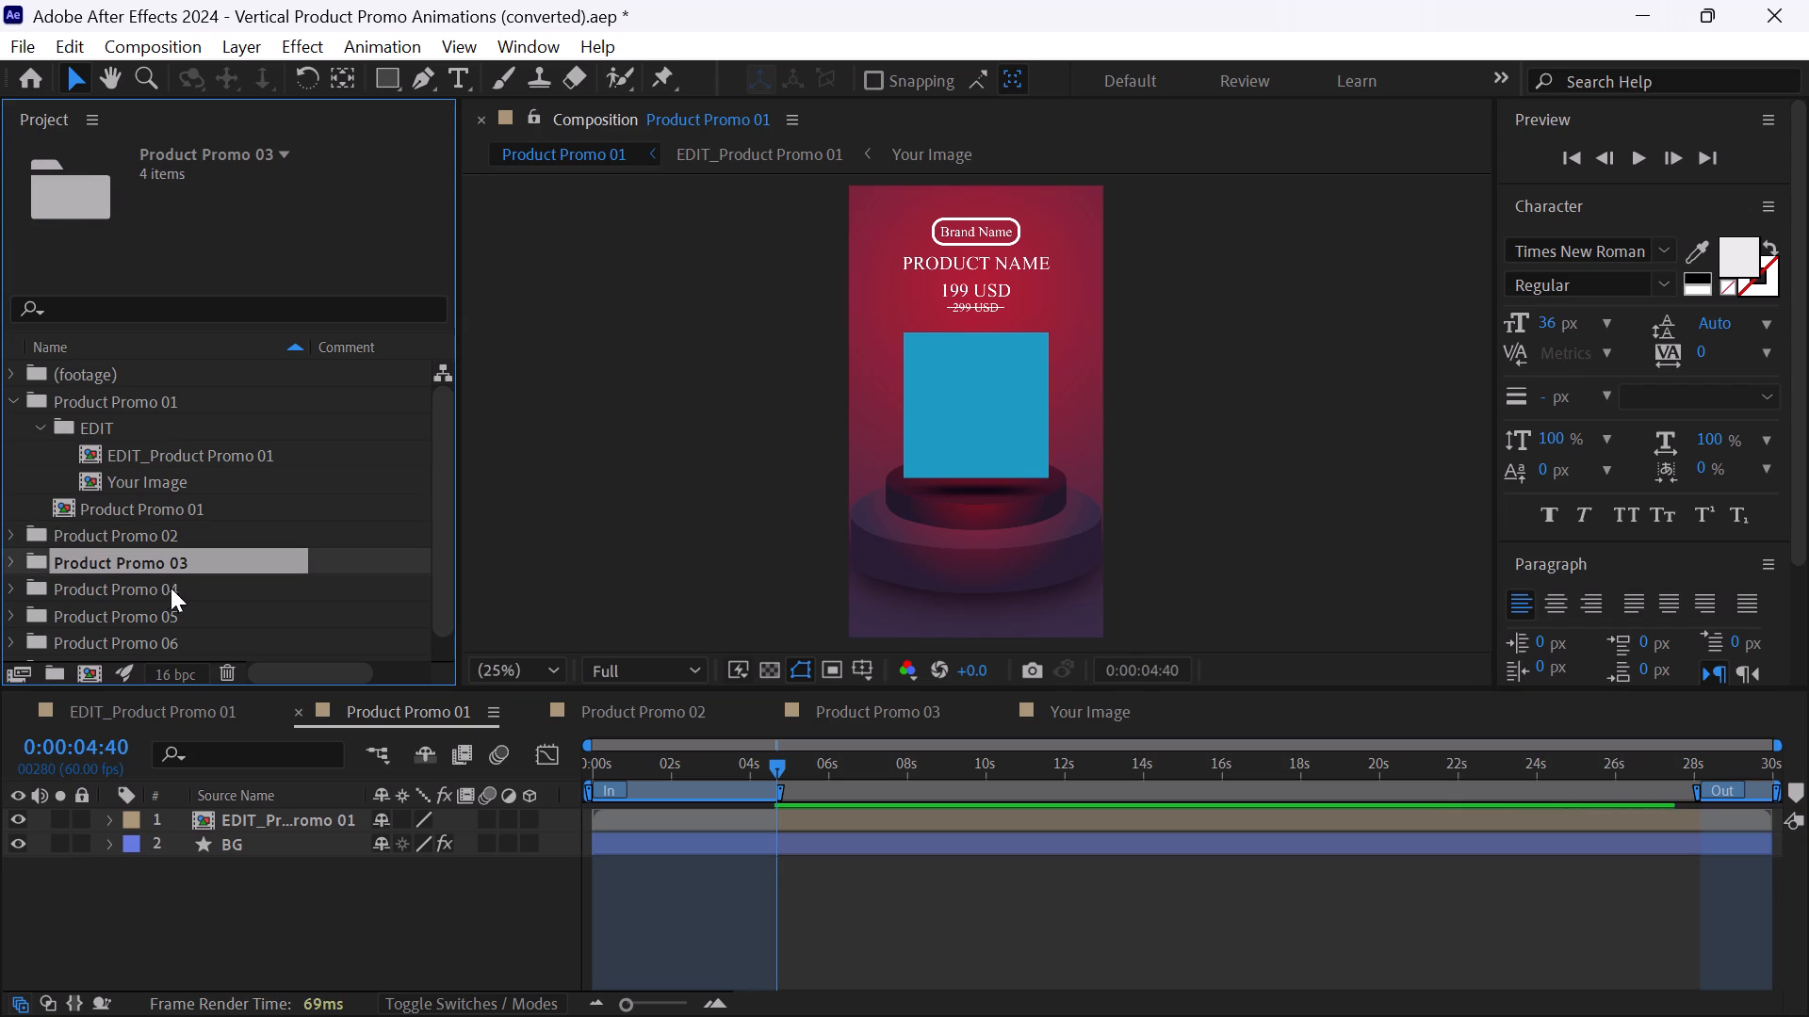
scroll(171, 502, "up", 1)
Expand the project folders from Product Promo 02 through Product Promo 07 to show their contents.
double_click(125, 535)
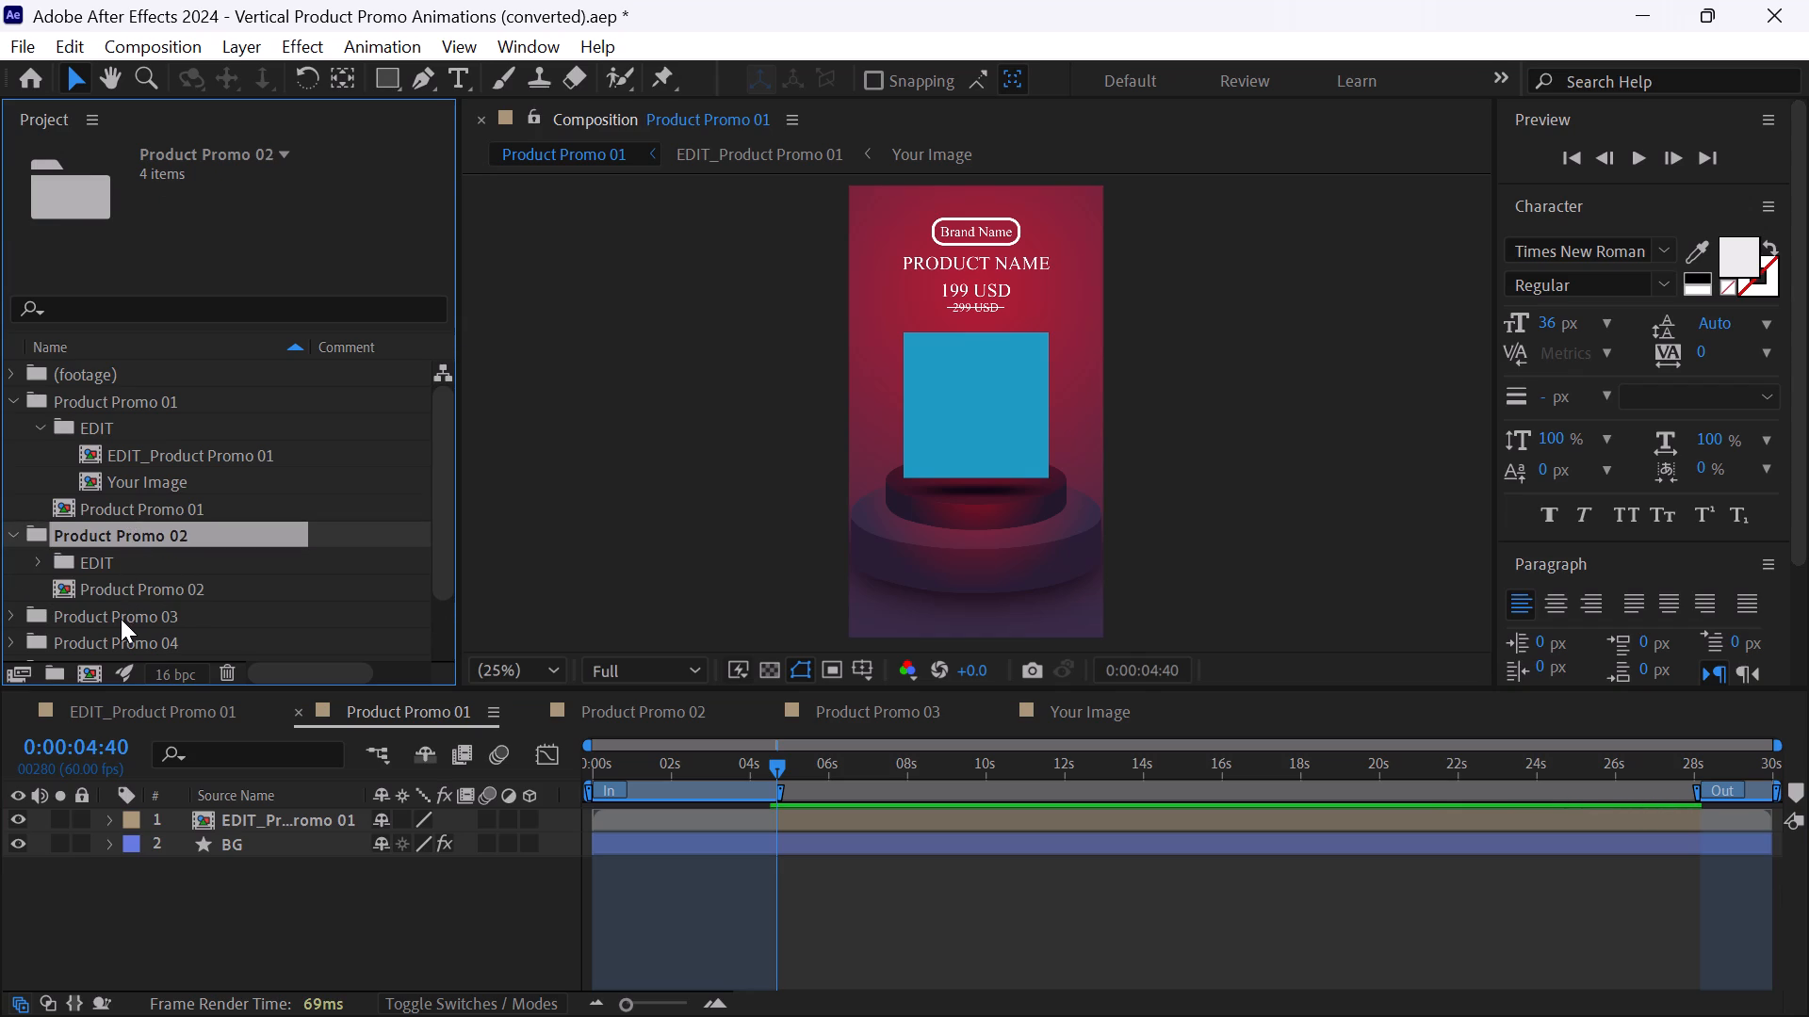
double_click(121, 621)
scroll(121, 621, "down", 2)
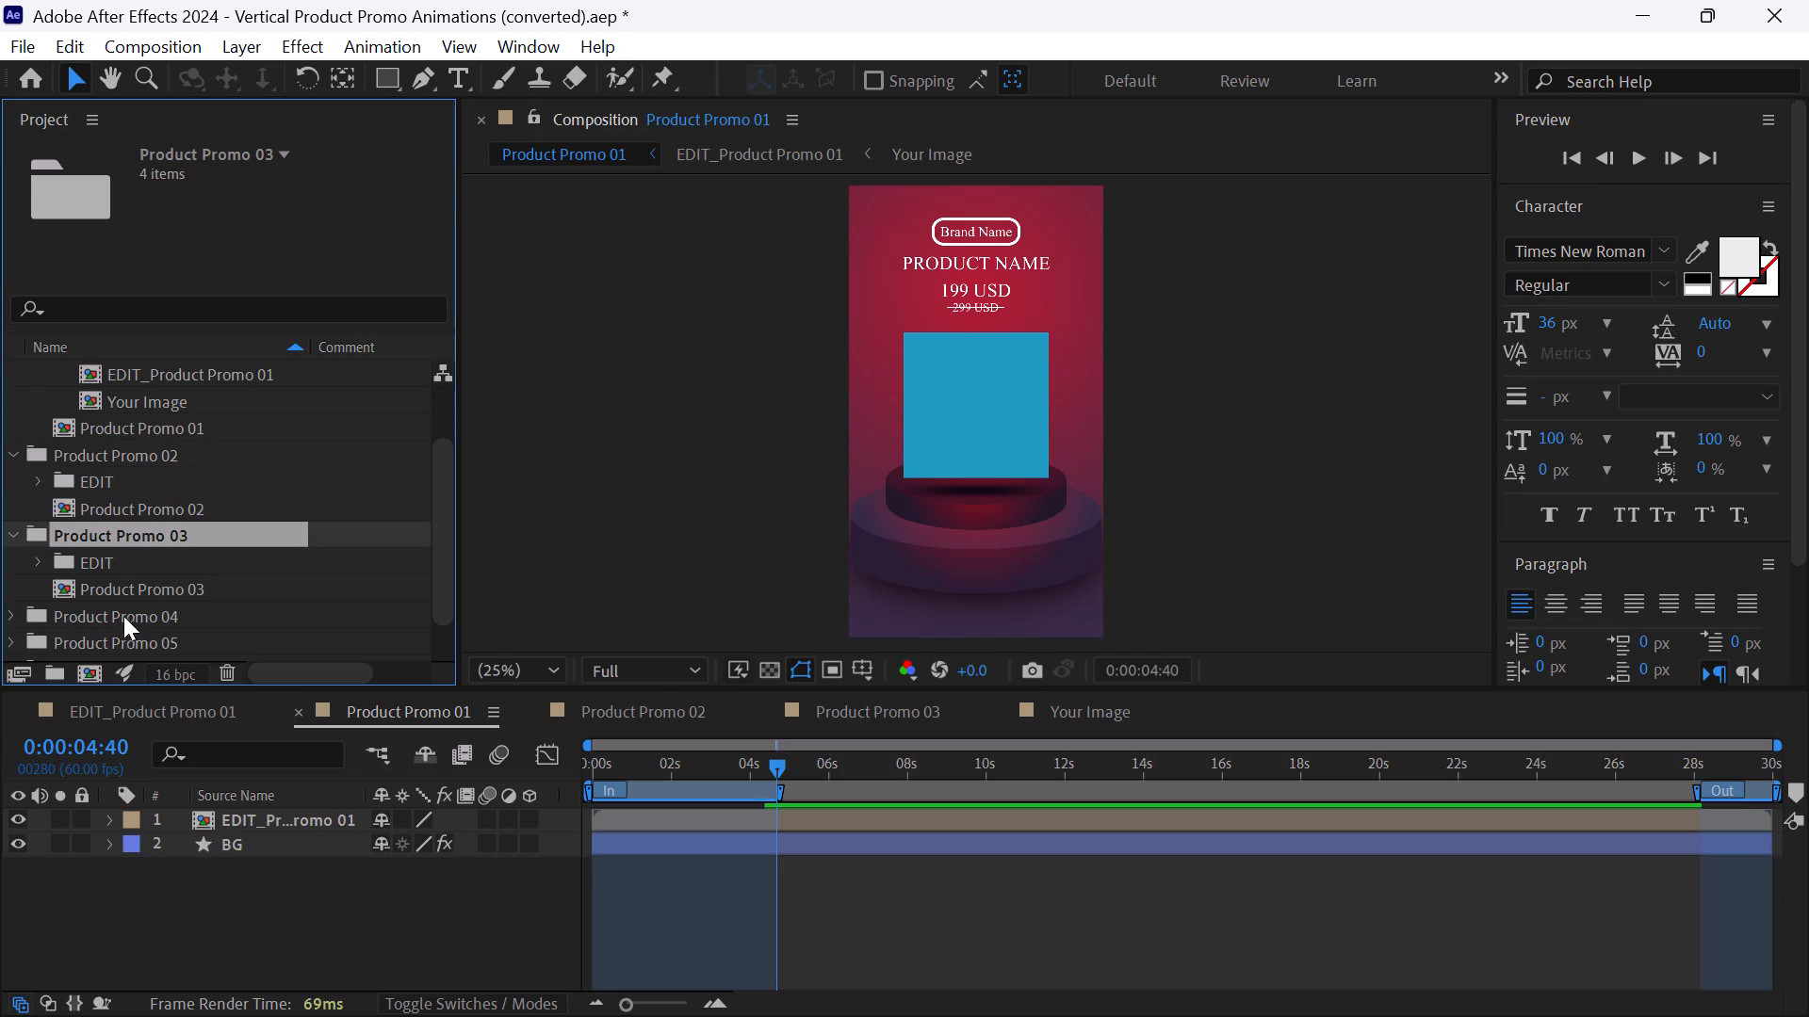
double_click(108, 620)
scroll(108, 620, "down", 1)
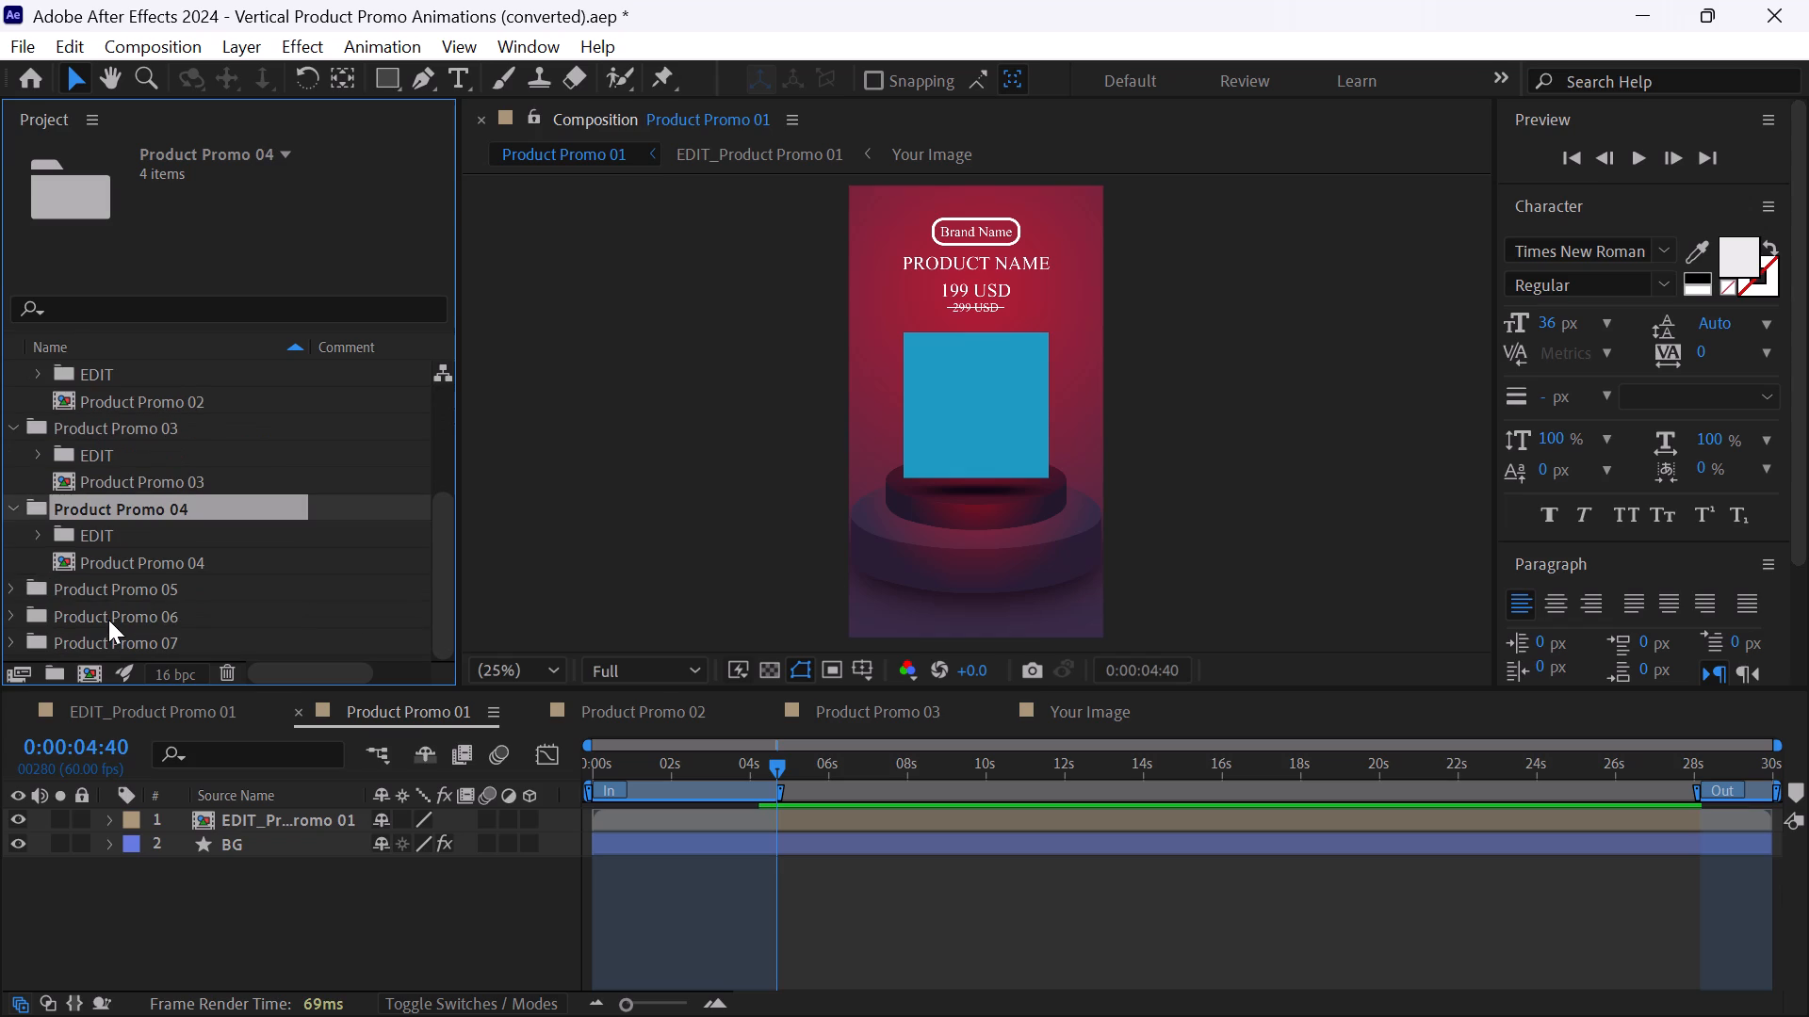
double_click(122, 591)
scroll(122, 591, "down", 1)
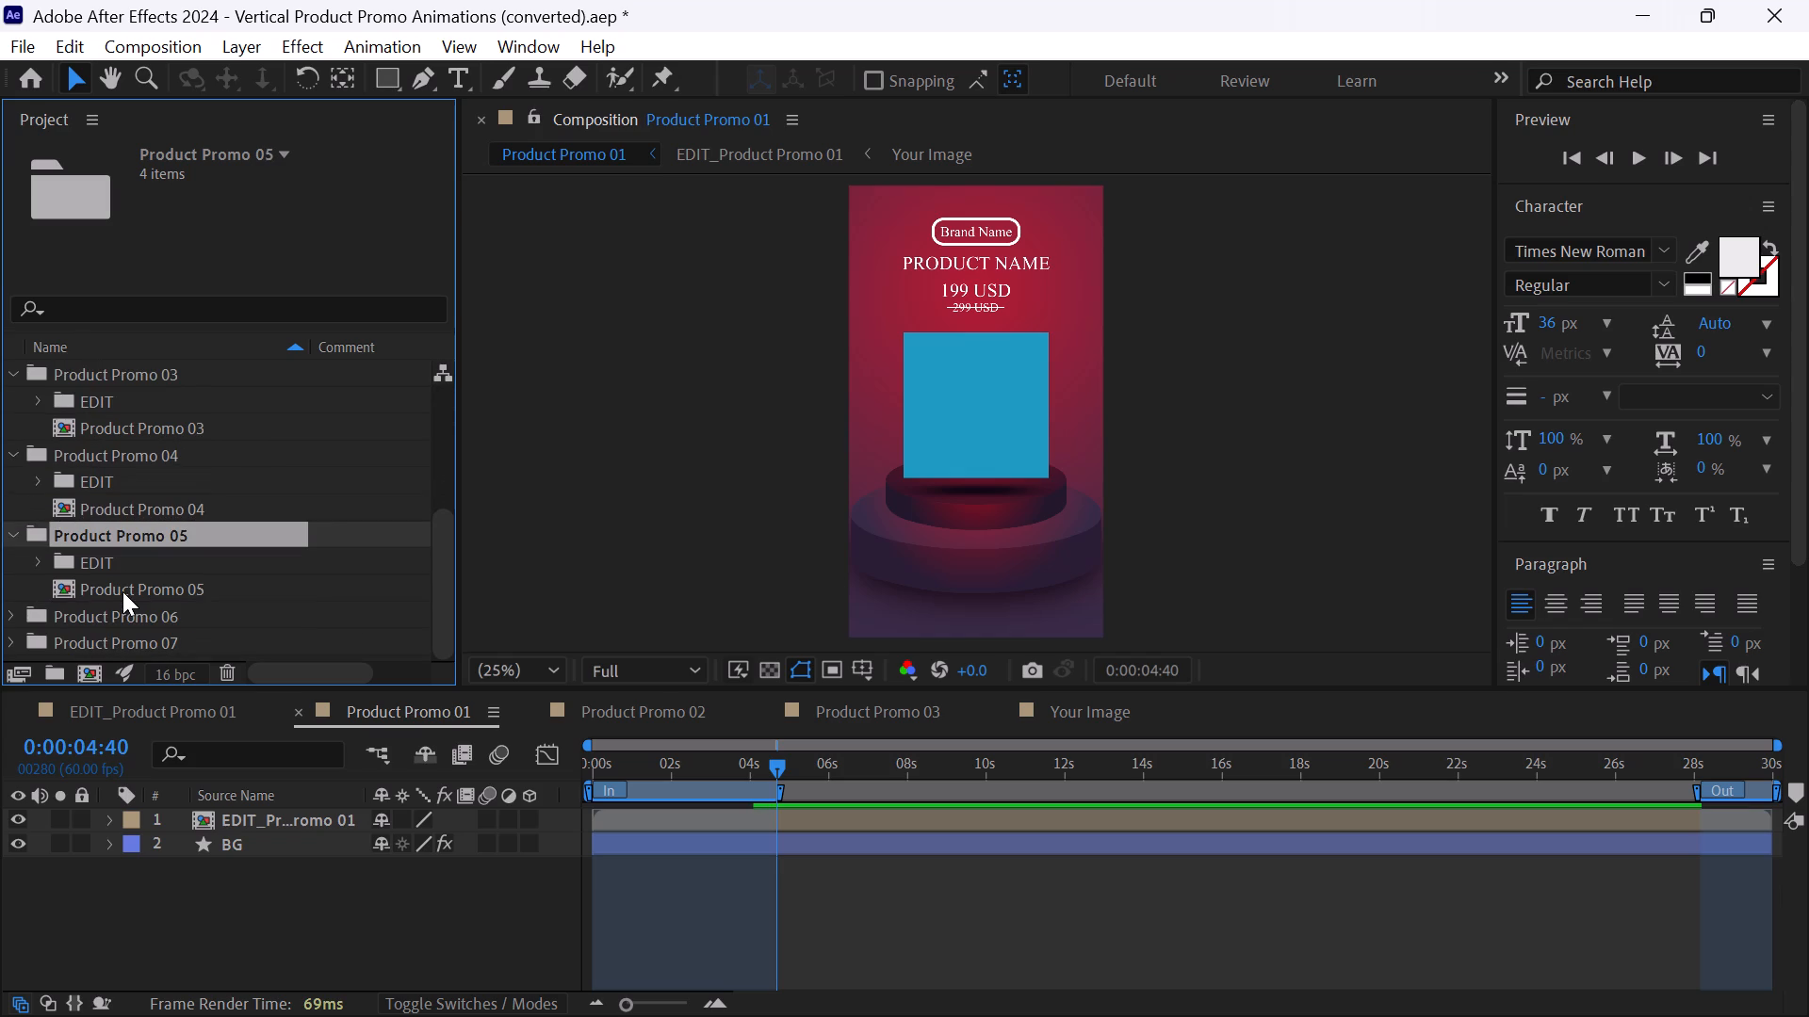
double_click(152, 612)
scroll(152, 612, "down", 1)
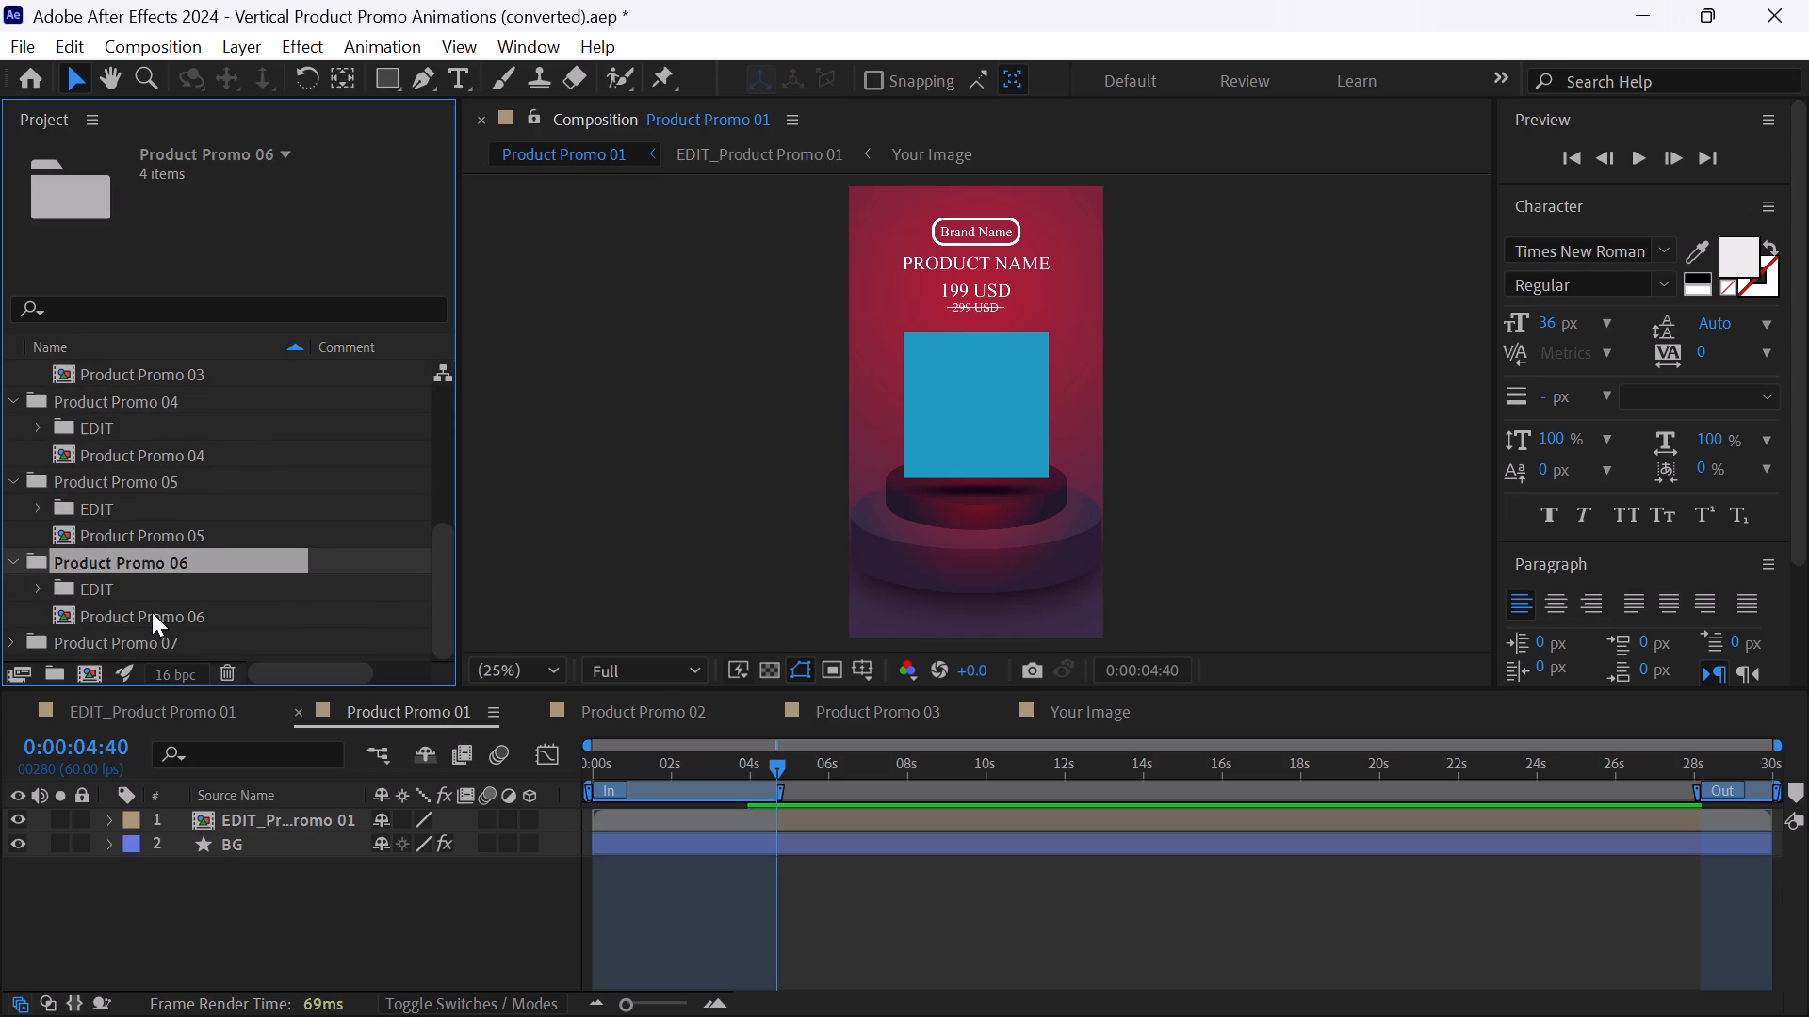
double_click(137, 639)
scroll(137, 639, "down", 3)
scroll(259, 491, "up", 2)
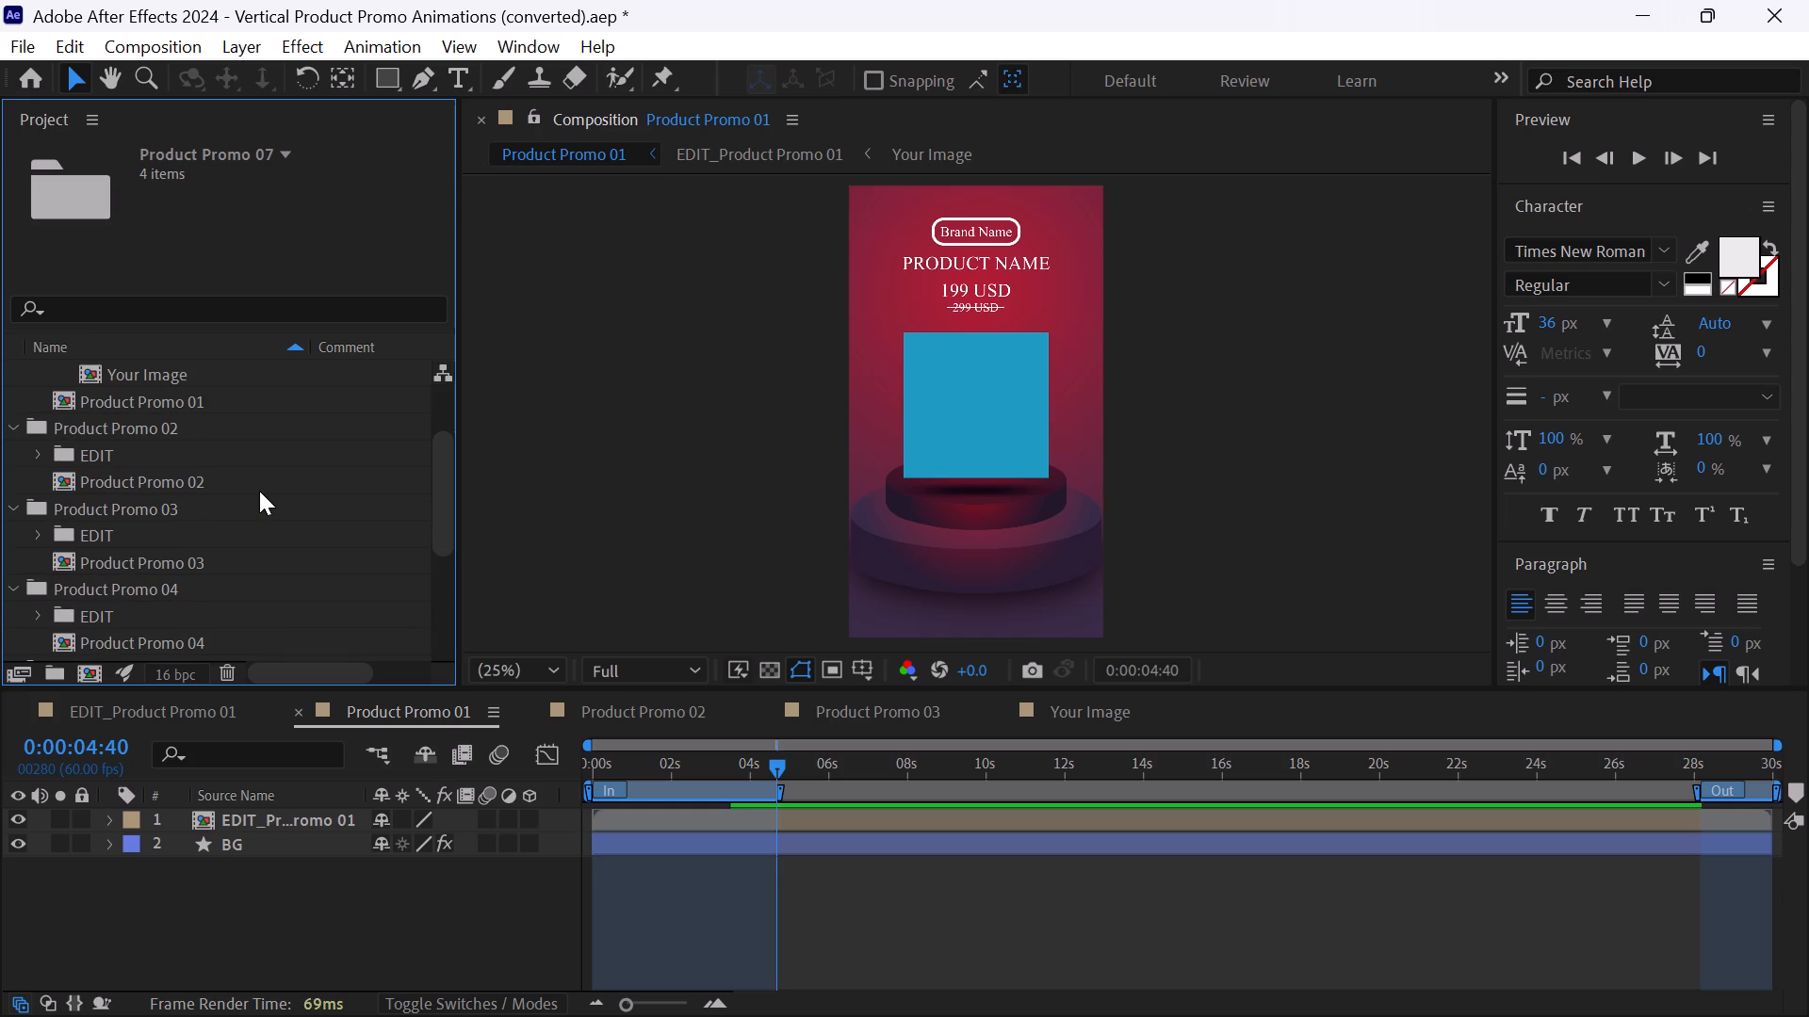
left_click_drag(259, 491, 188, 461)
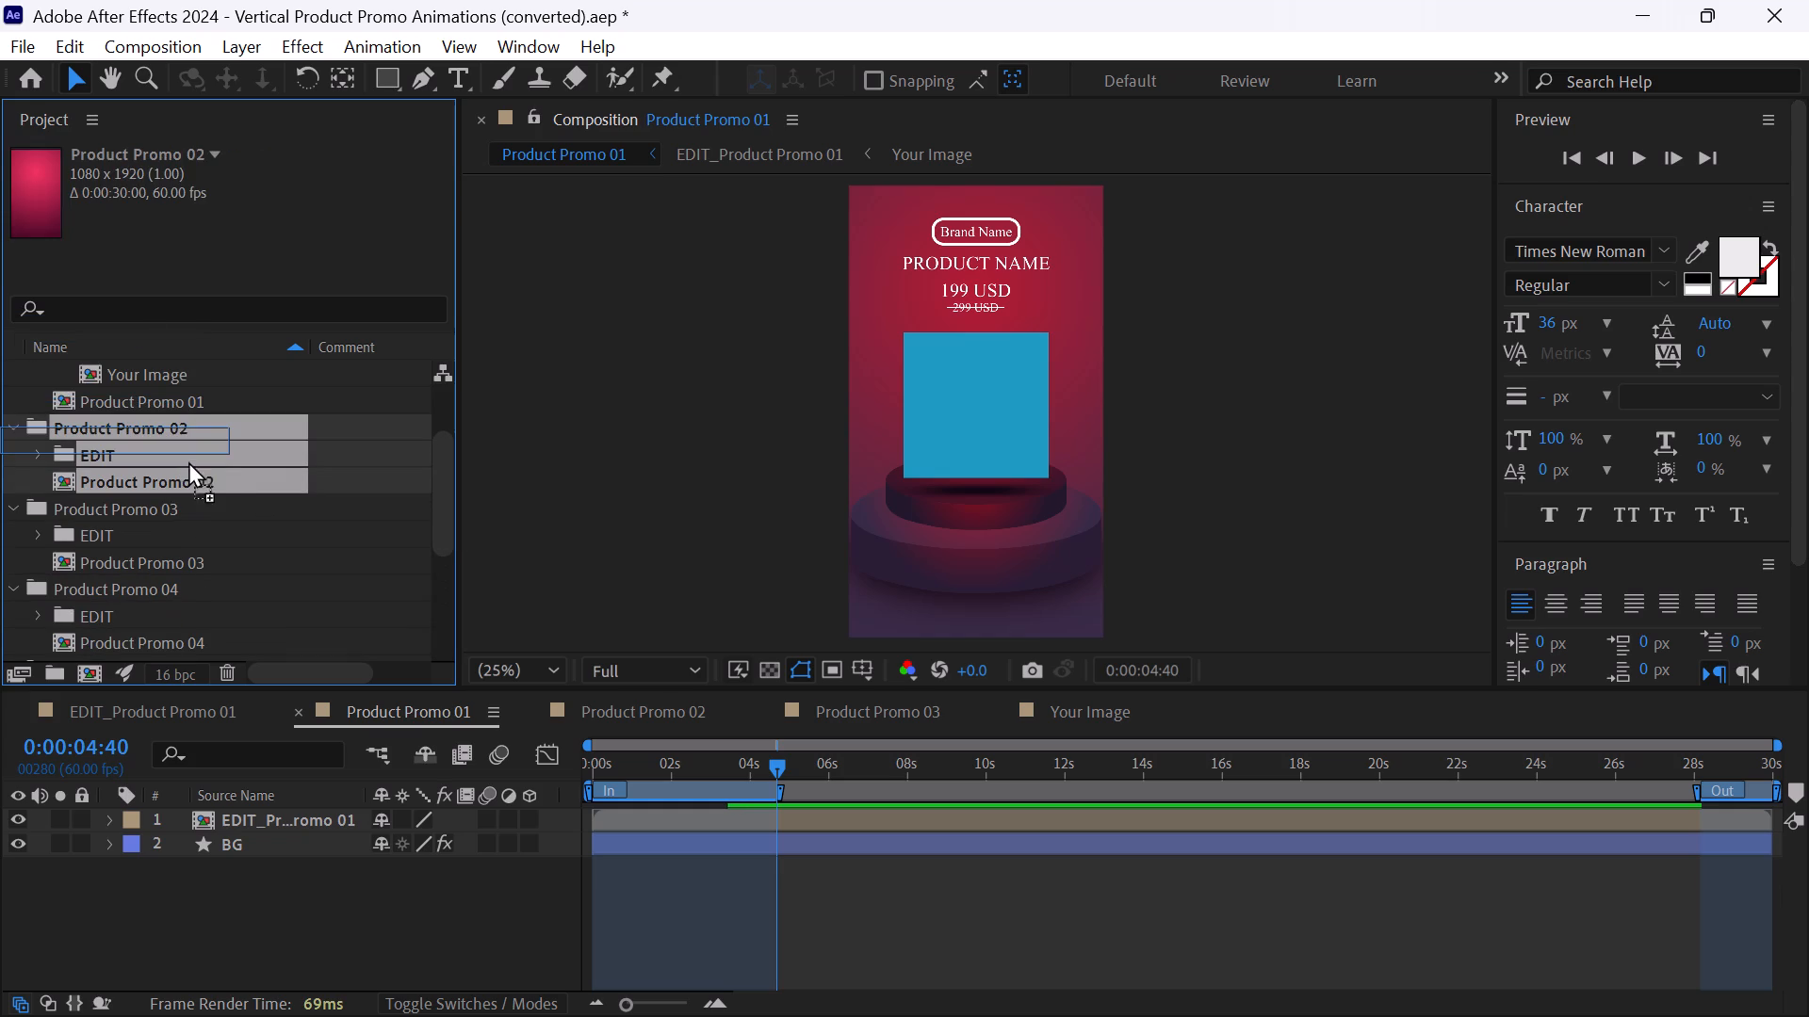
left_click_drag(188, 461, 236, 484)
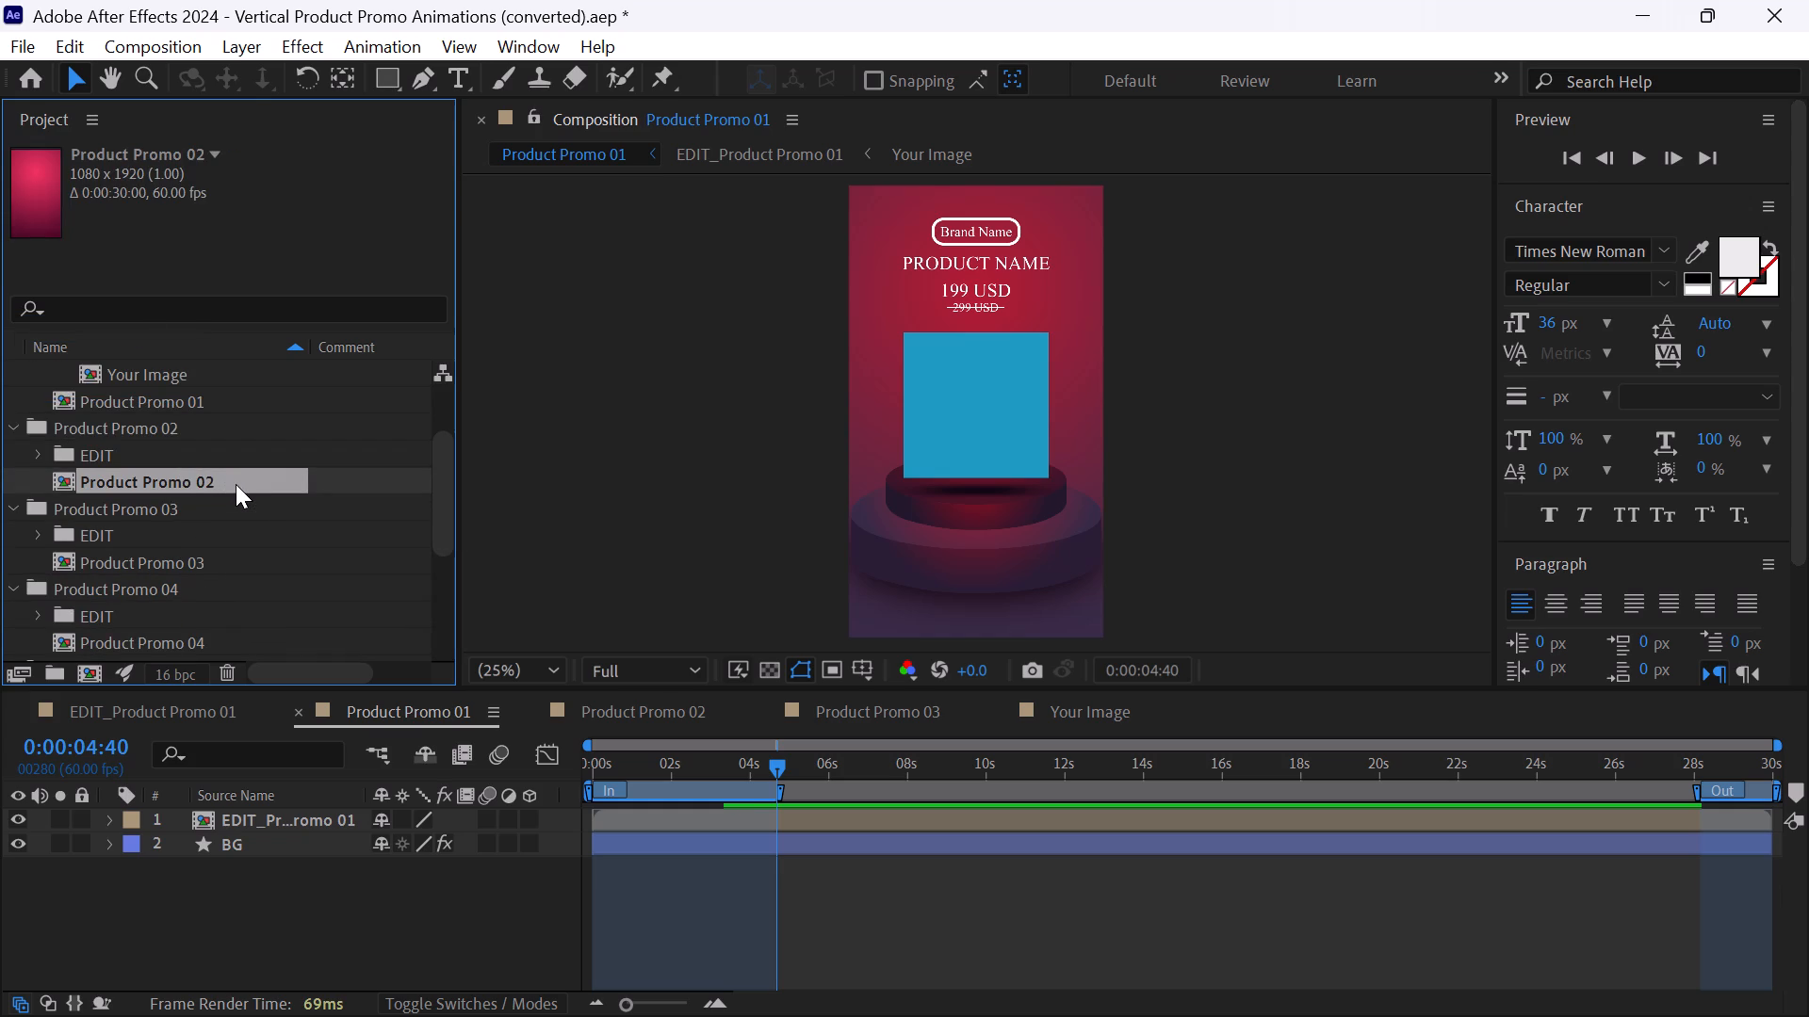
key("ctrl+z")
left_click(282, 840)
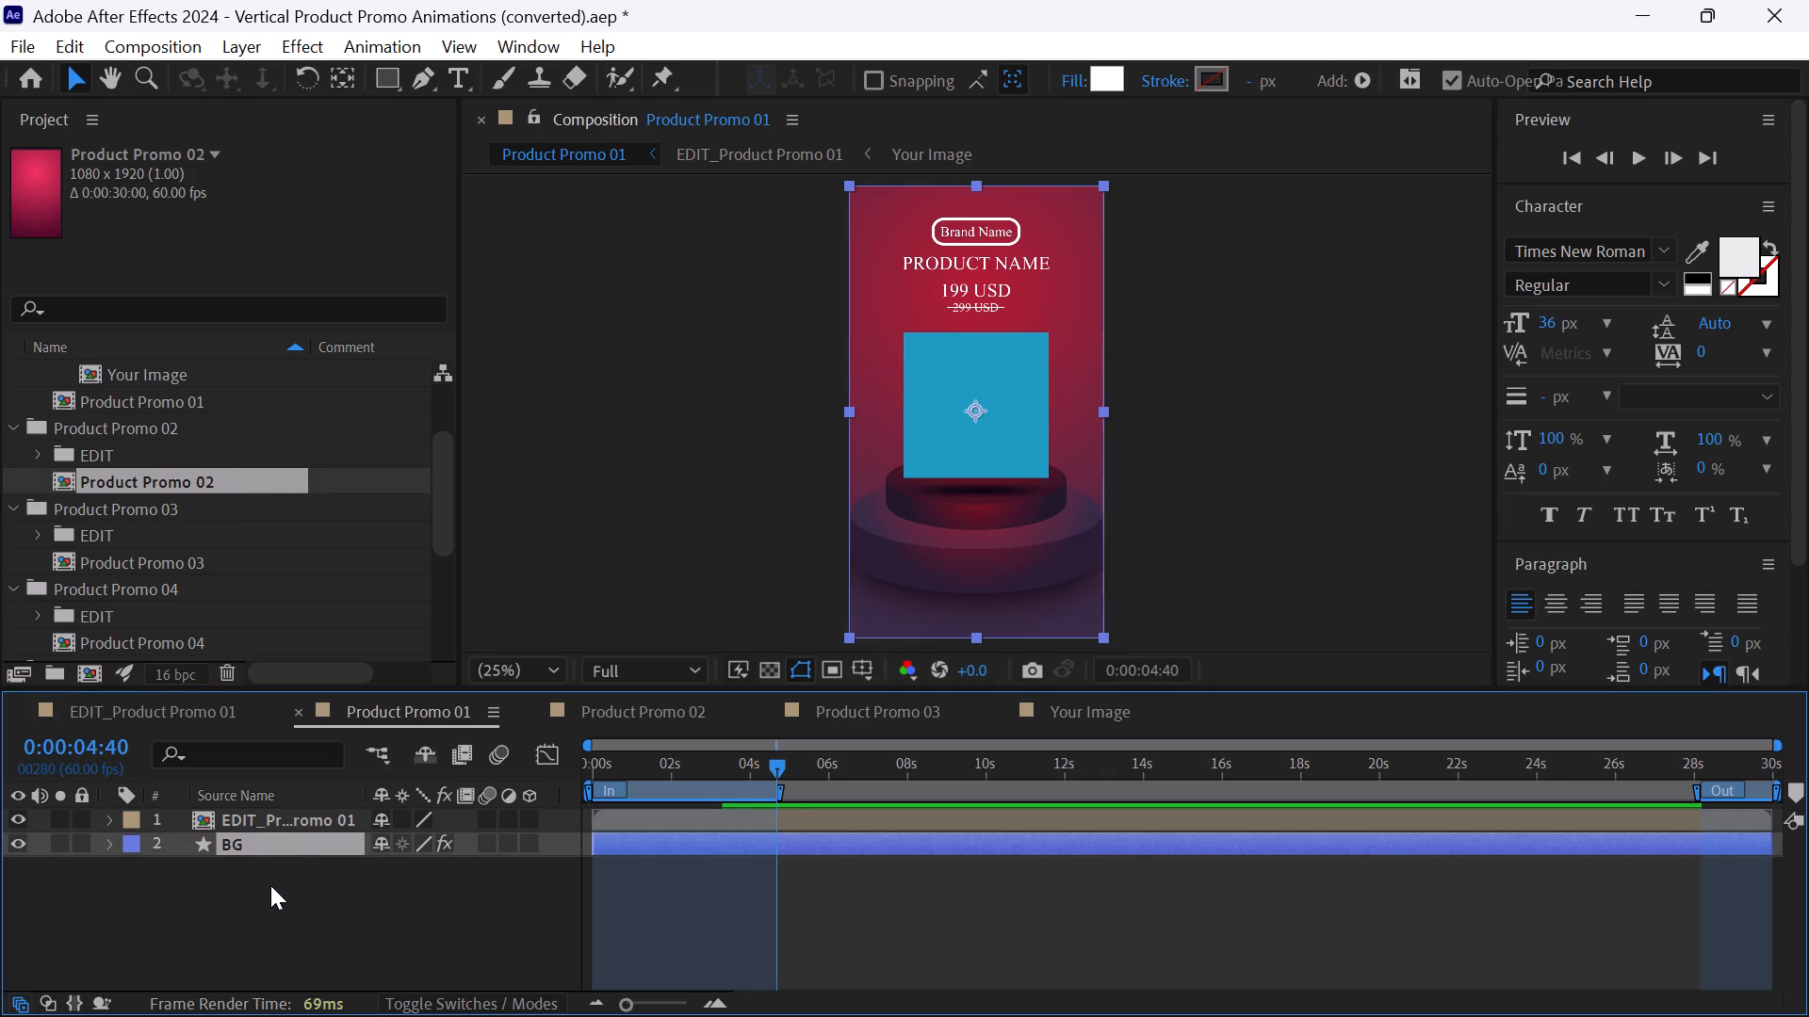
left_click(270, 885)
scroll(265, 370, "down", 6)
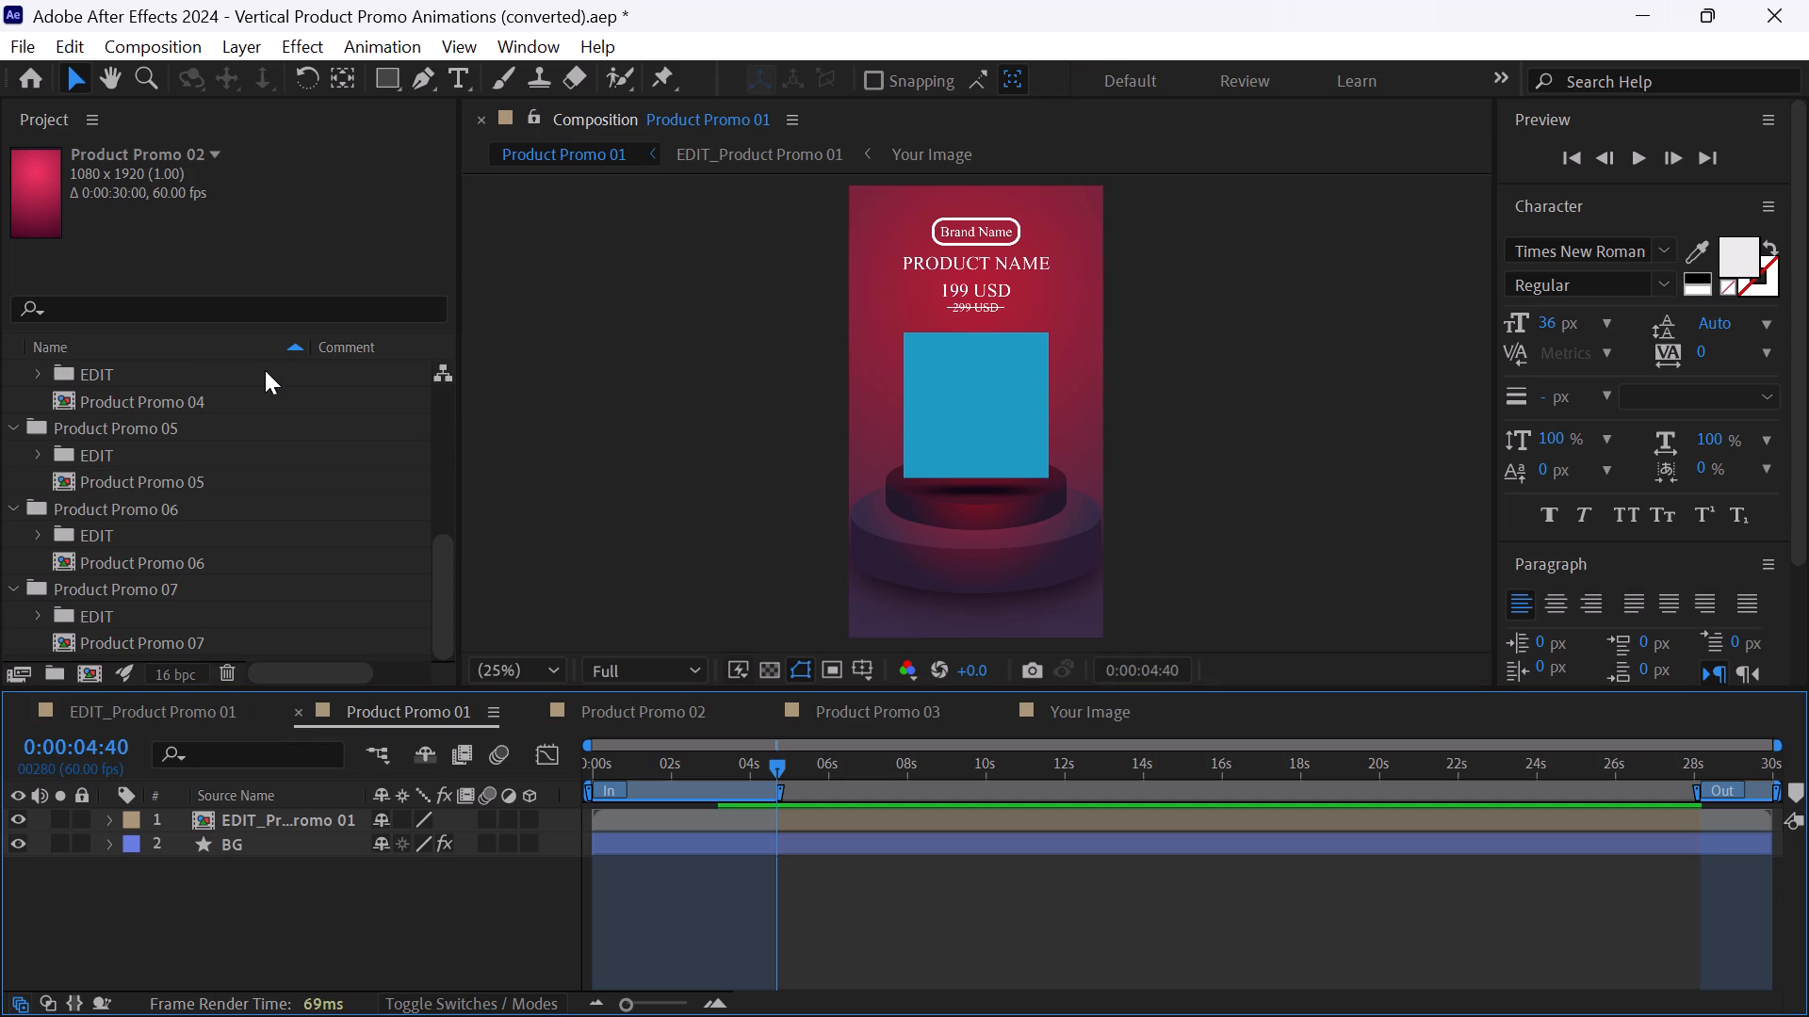
Import all the photos from the evy folder in Downloads > Telegram Desktop as footage, leaving out the three videos.
double_click(401, 656)
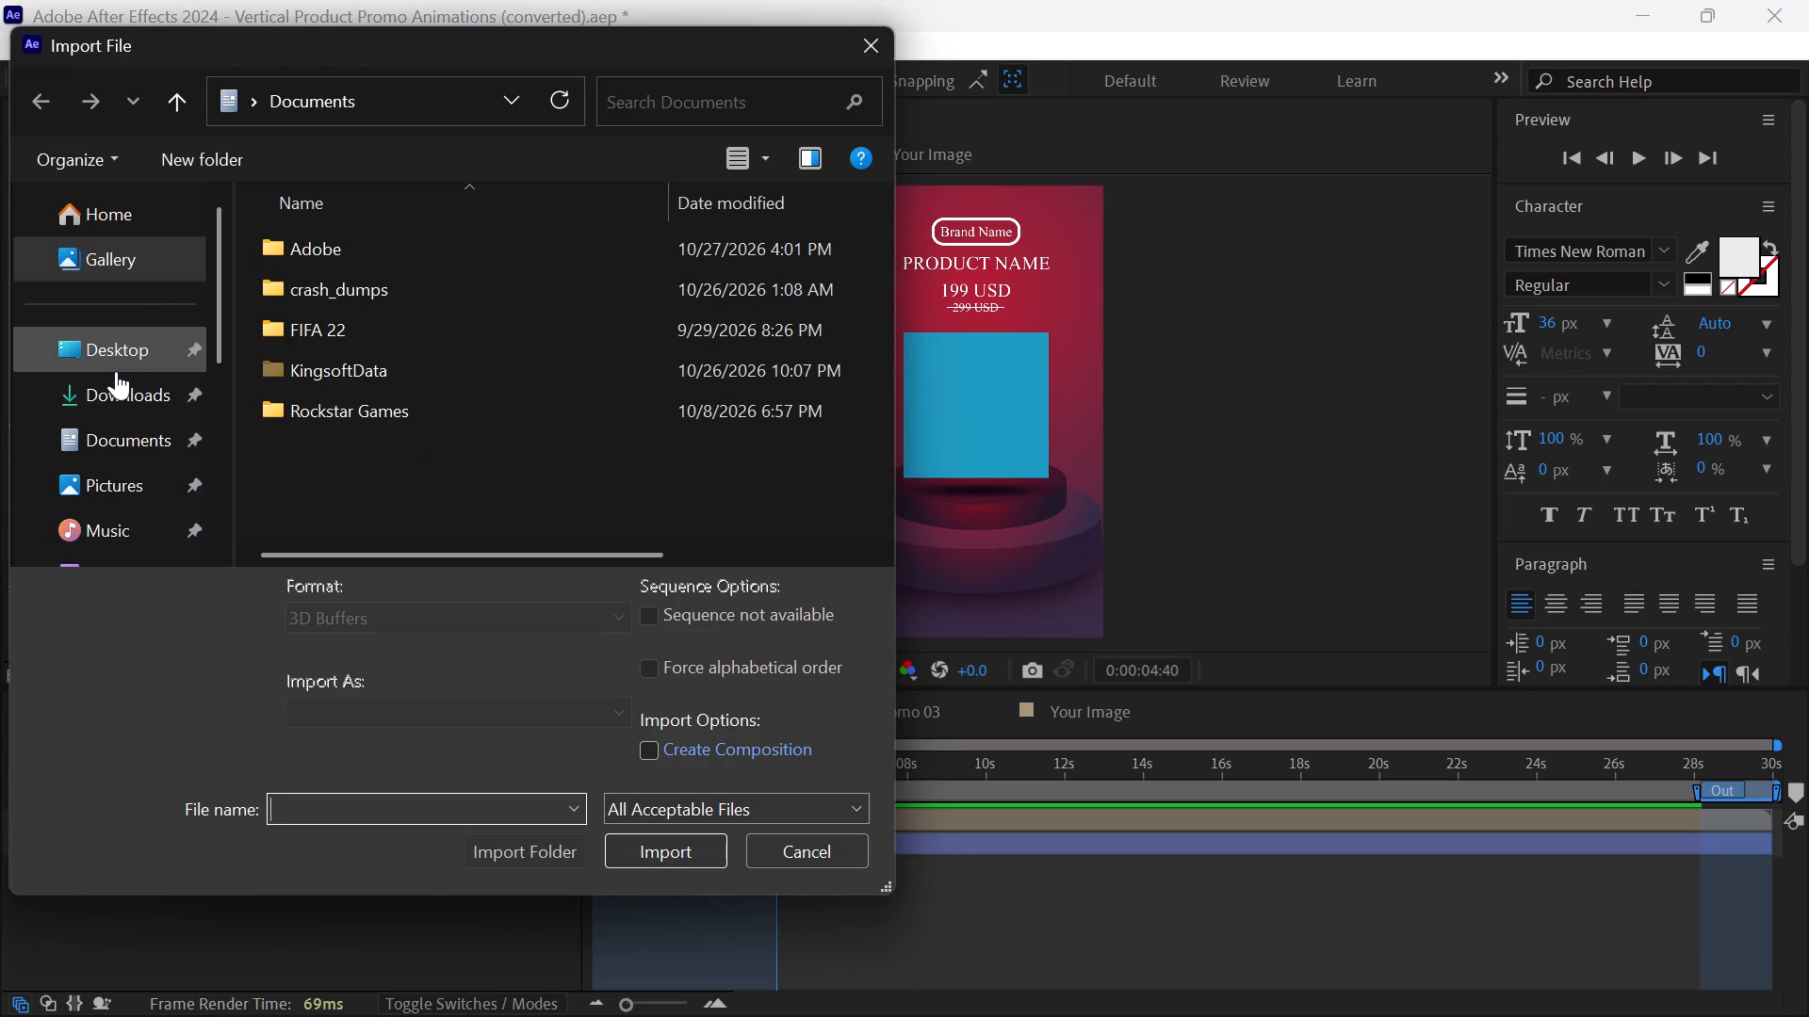
double_click(152, 406)
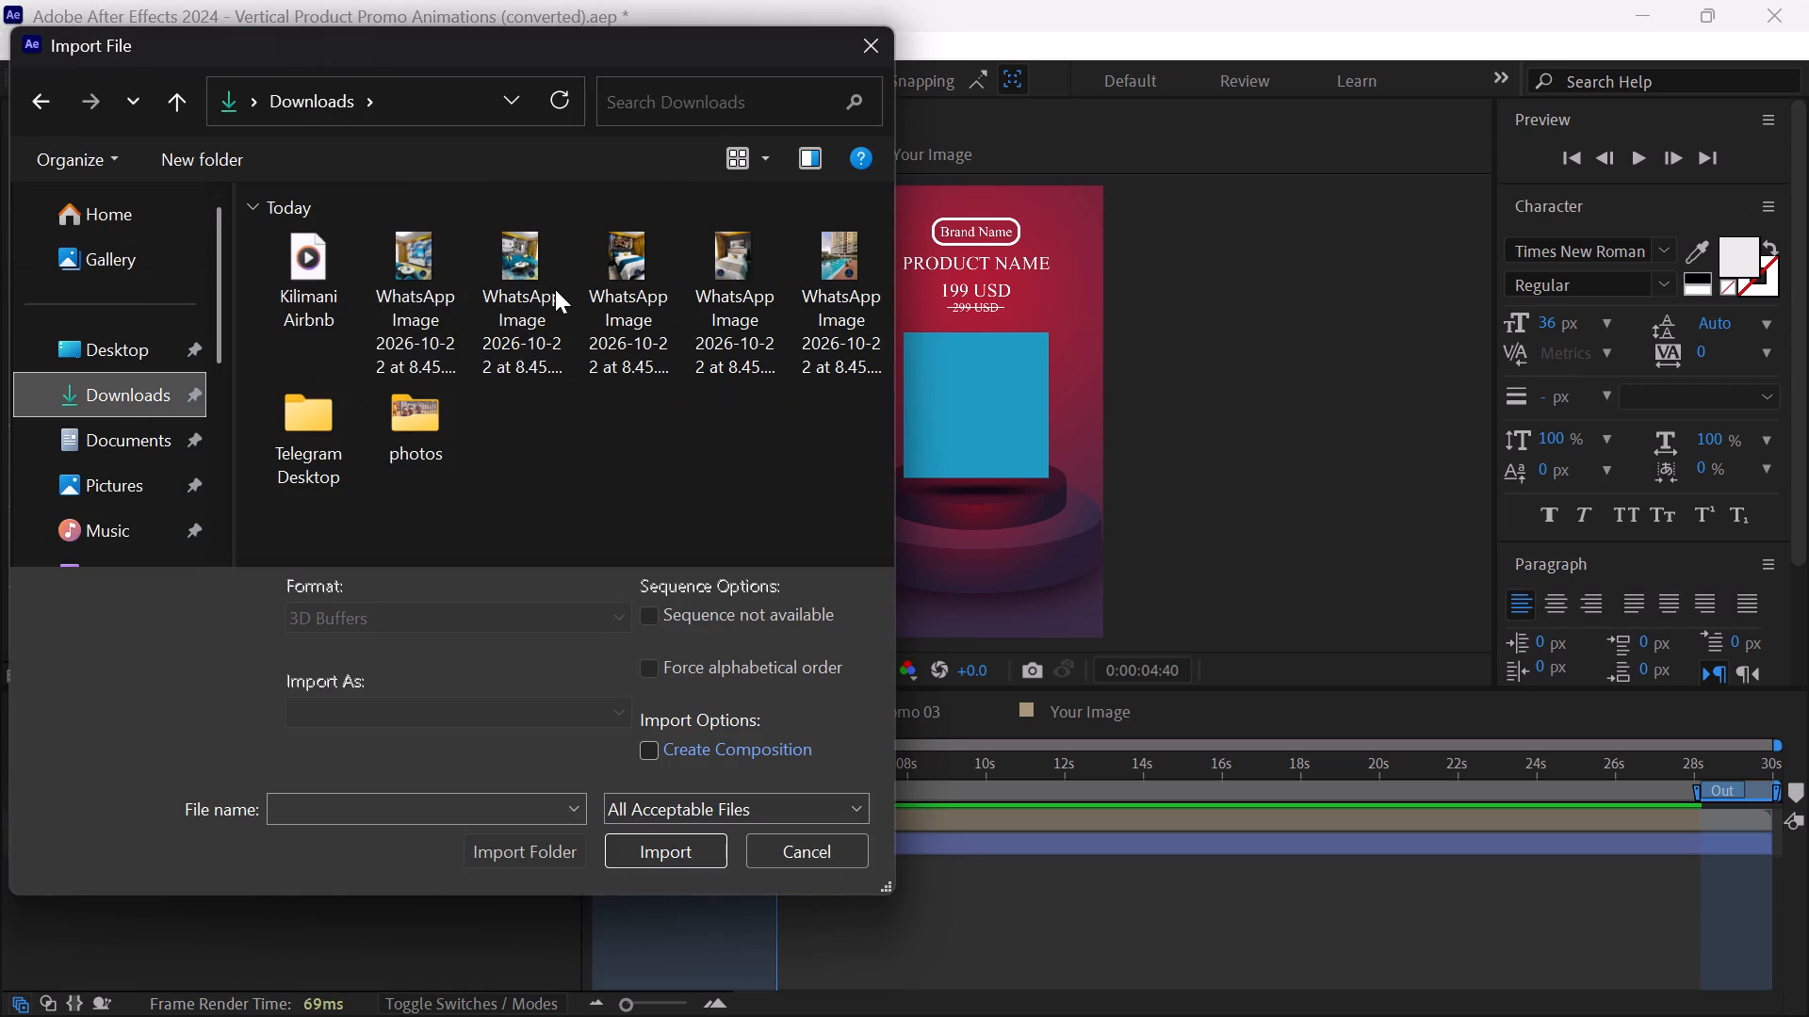
double_click(402, 408)
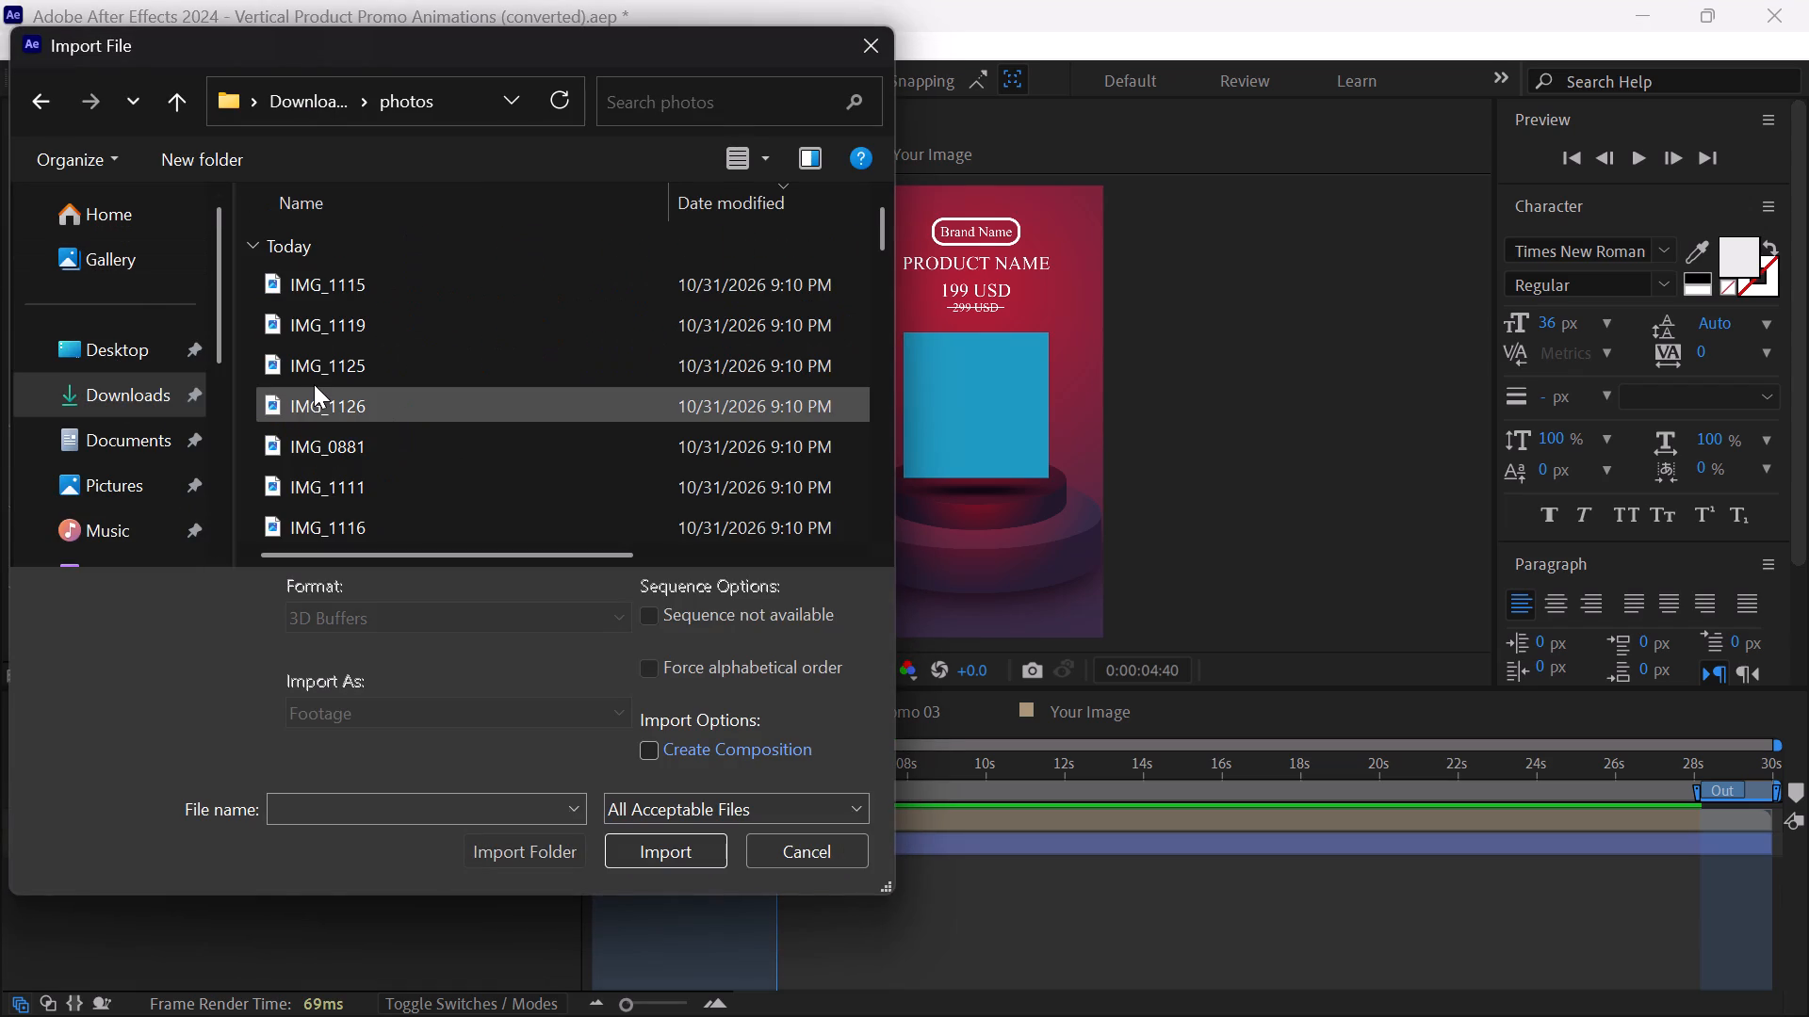
left_click(24, 110)
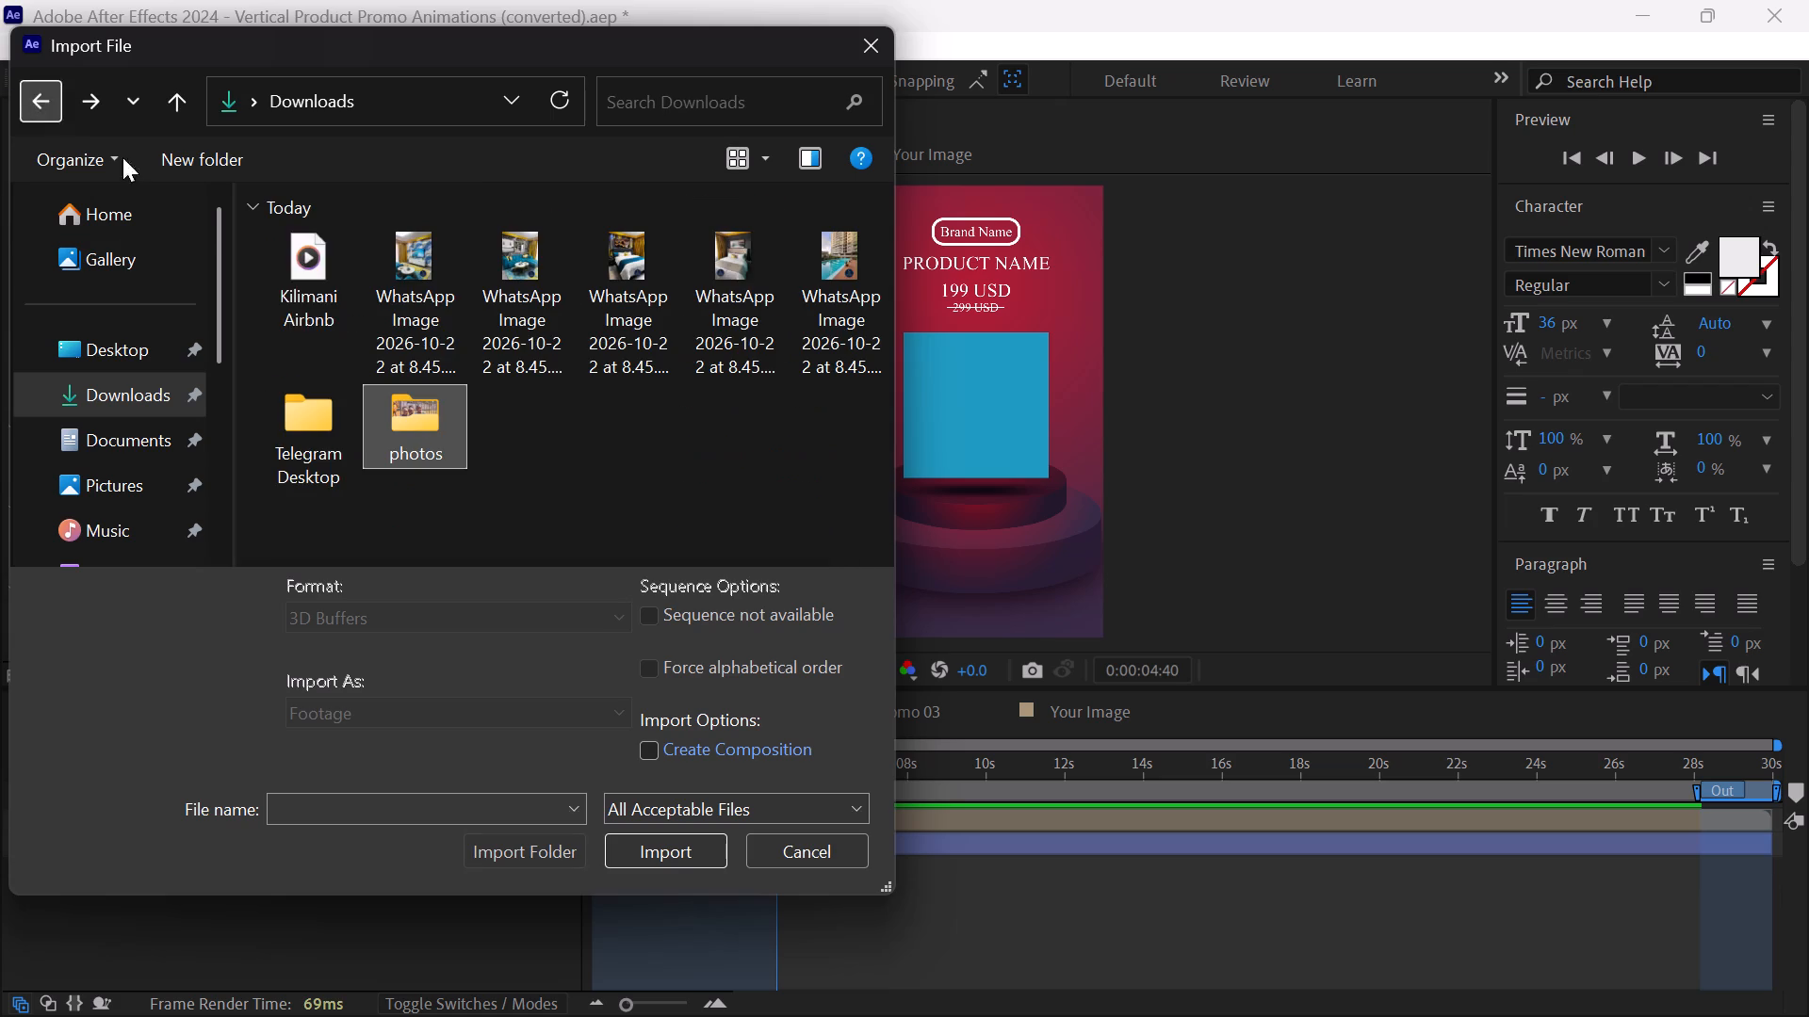
double_click(313, 428)
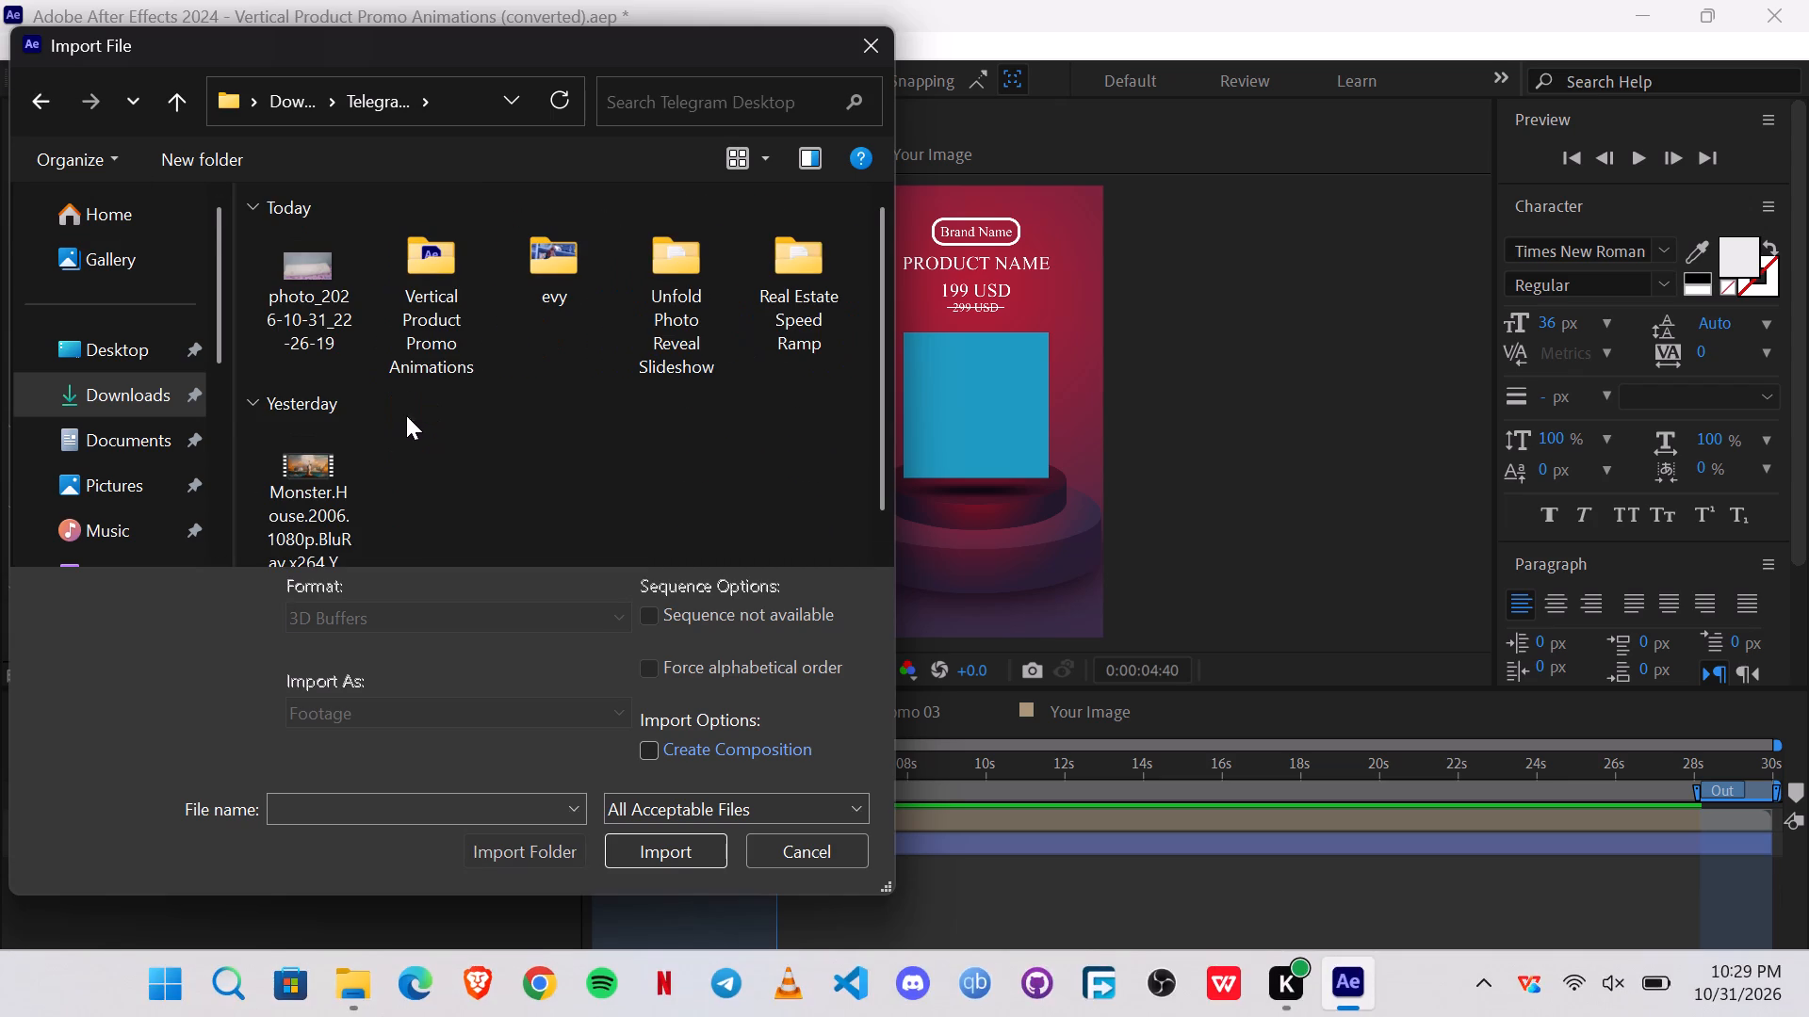
double_click(558, 282)
scroll(479, 378, "down", 1)
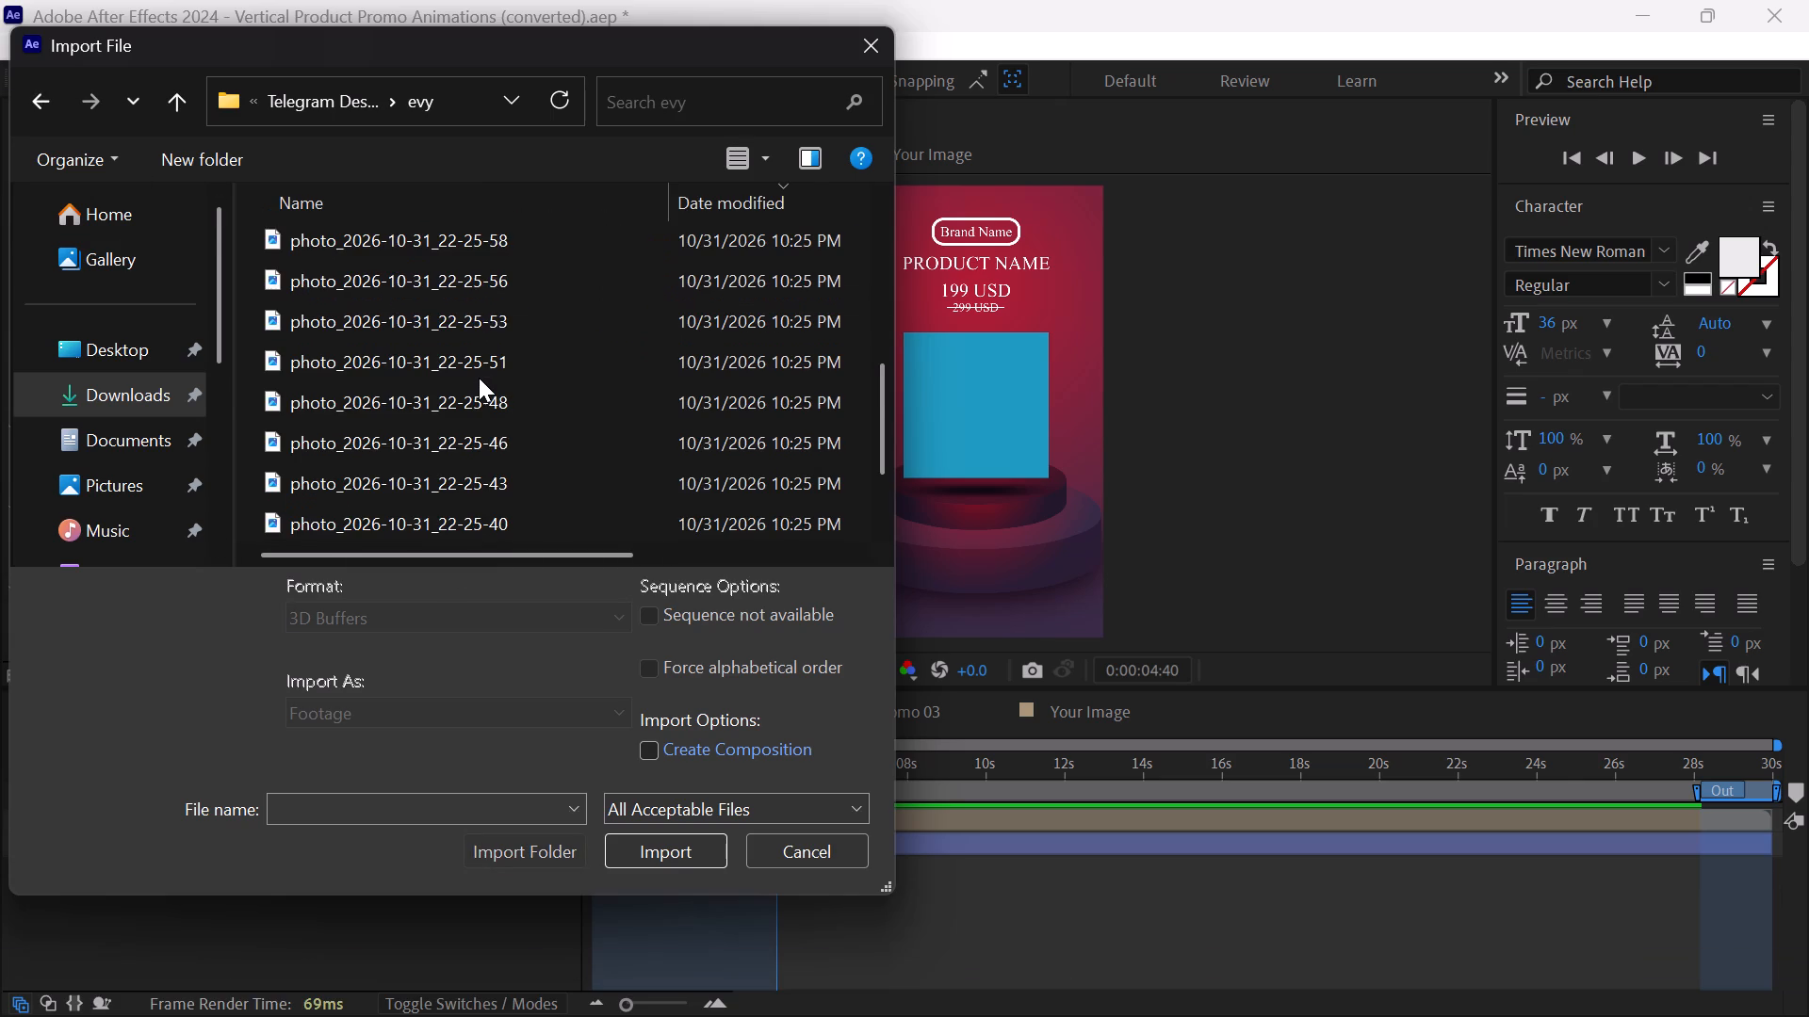
scroll(479, 378, "down", 3)
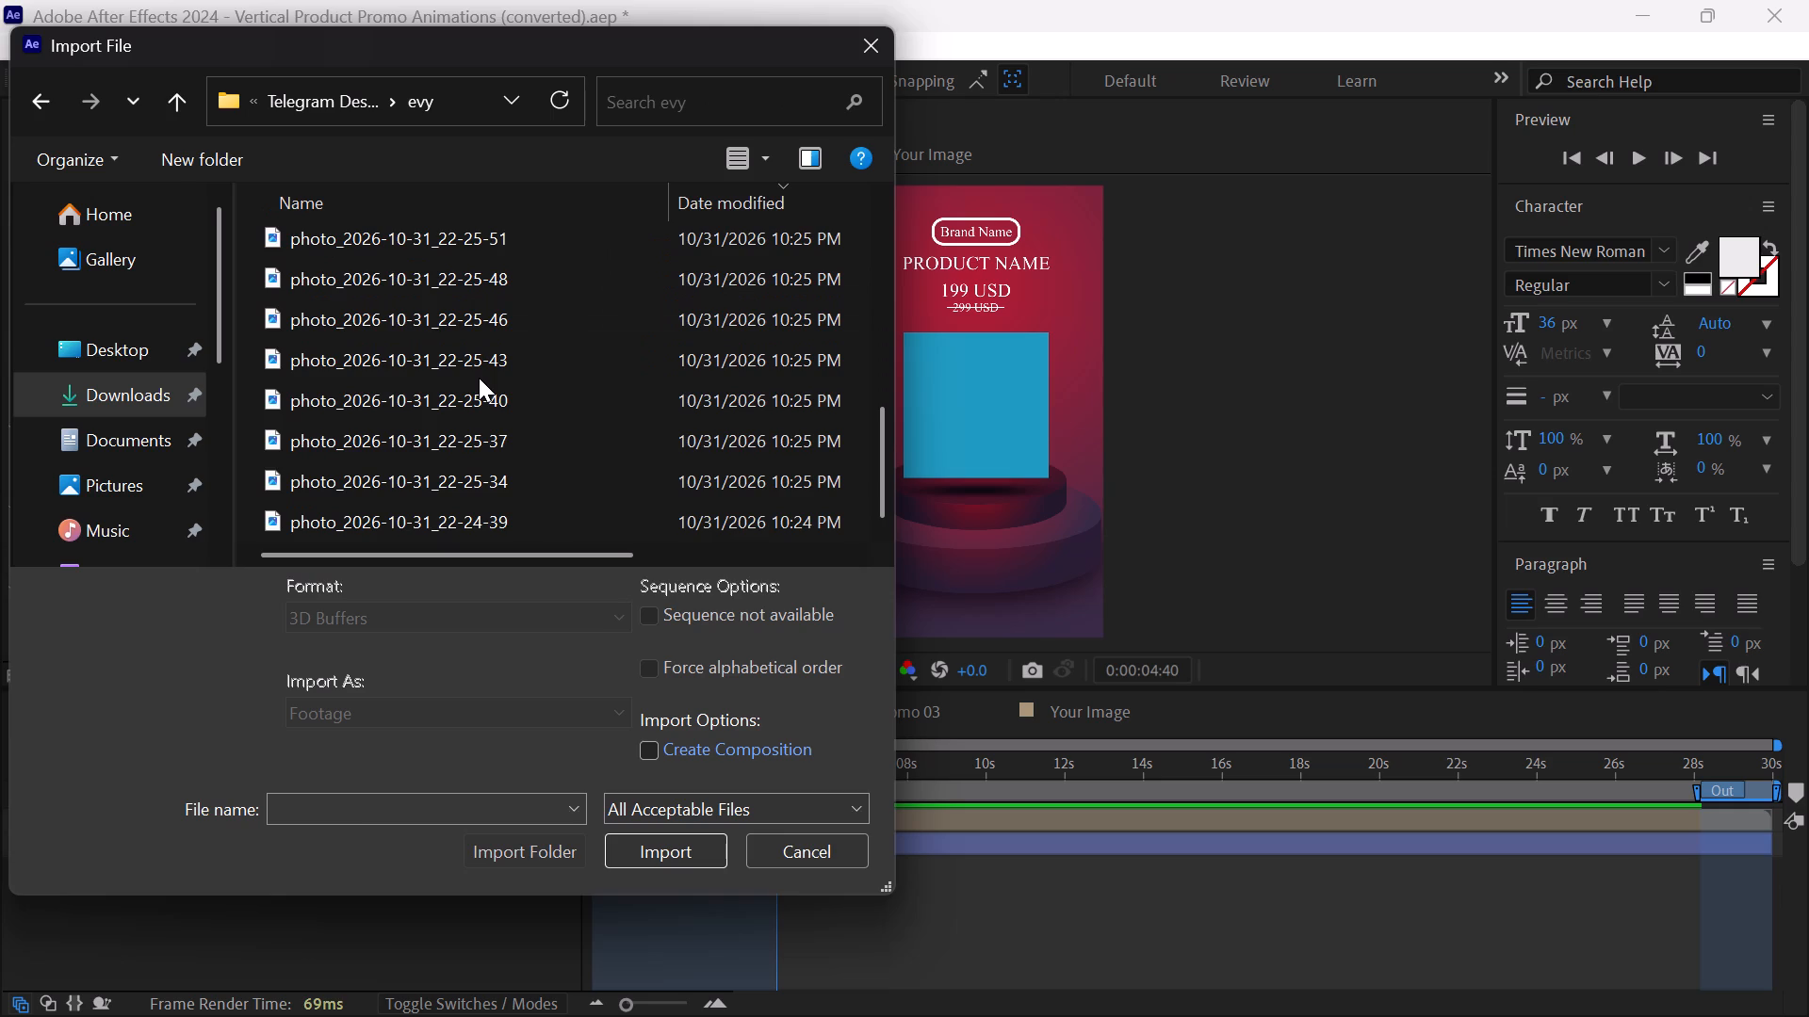
key("ctrl+a")
scroll(479, 378, "up", 6)
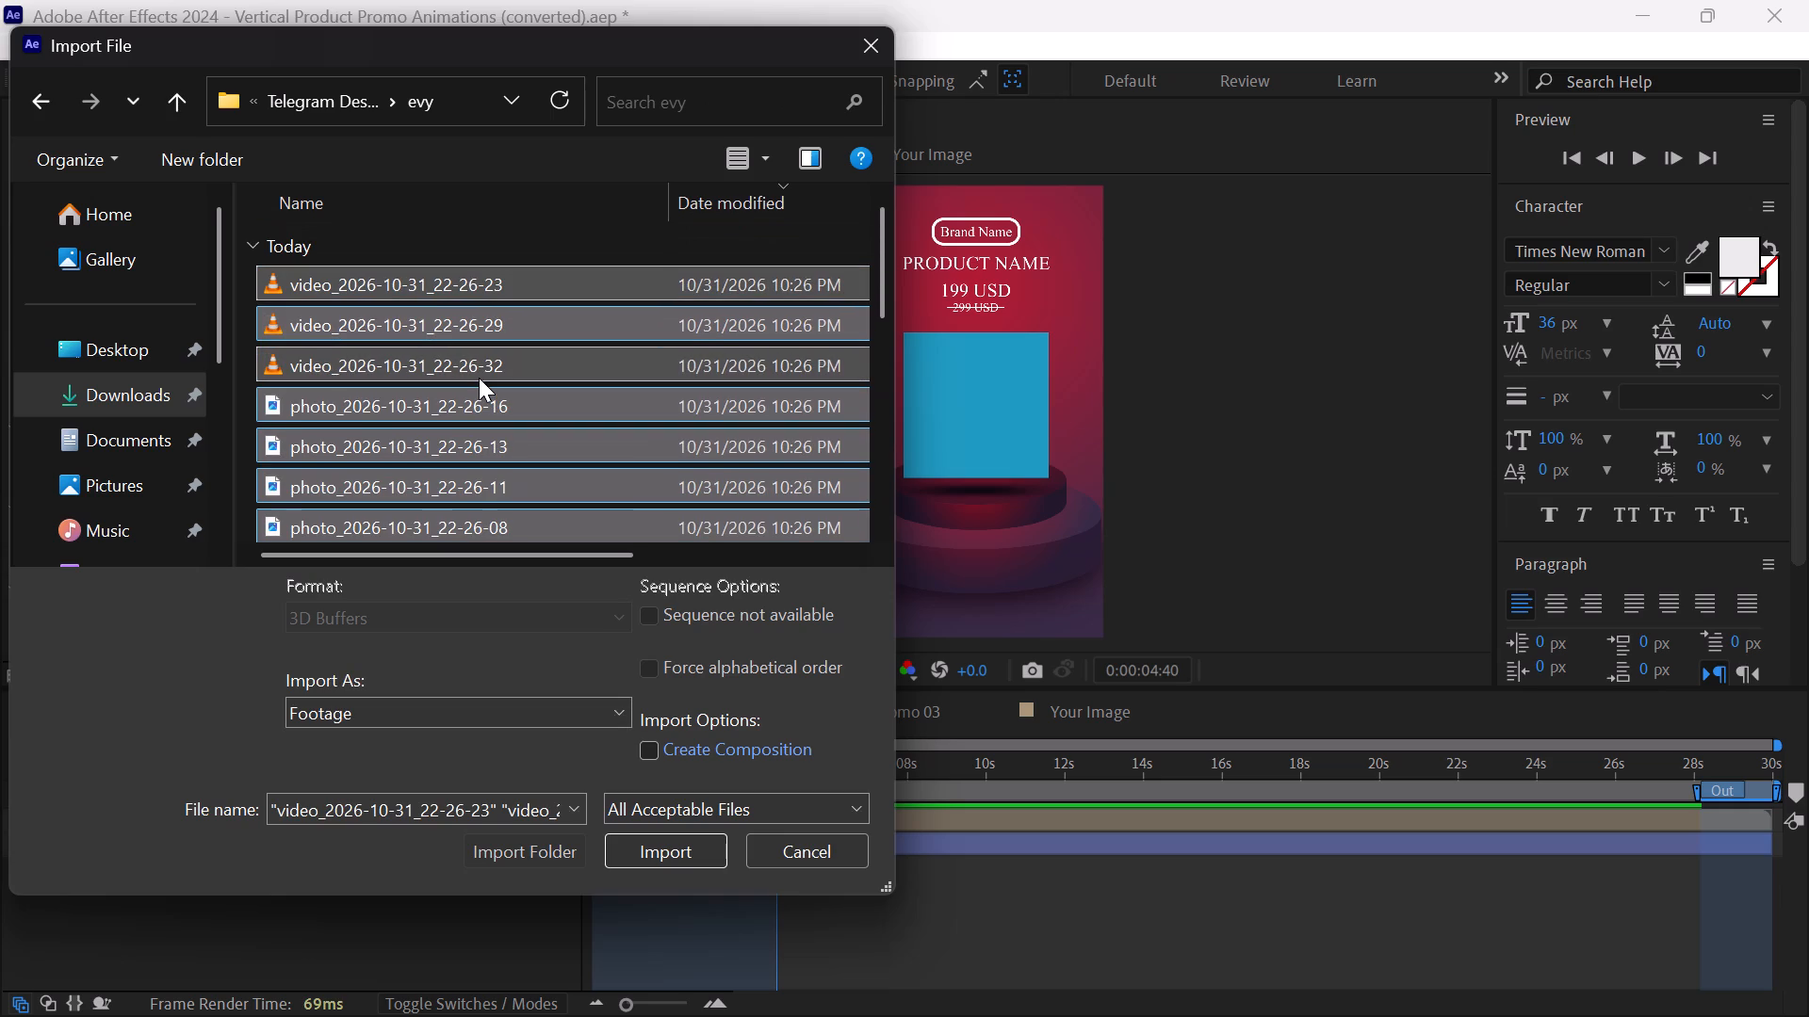
left_click(452, 357, "ctrl")
left_click(438, 315, "ctrl")
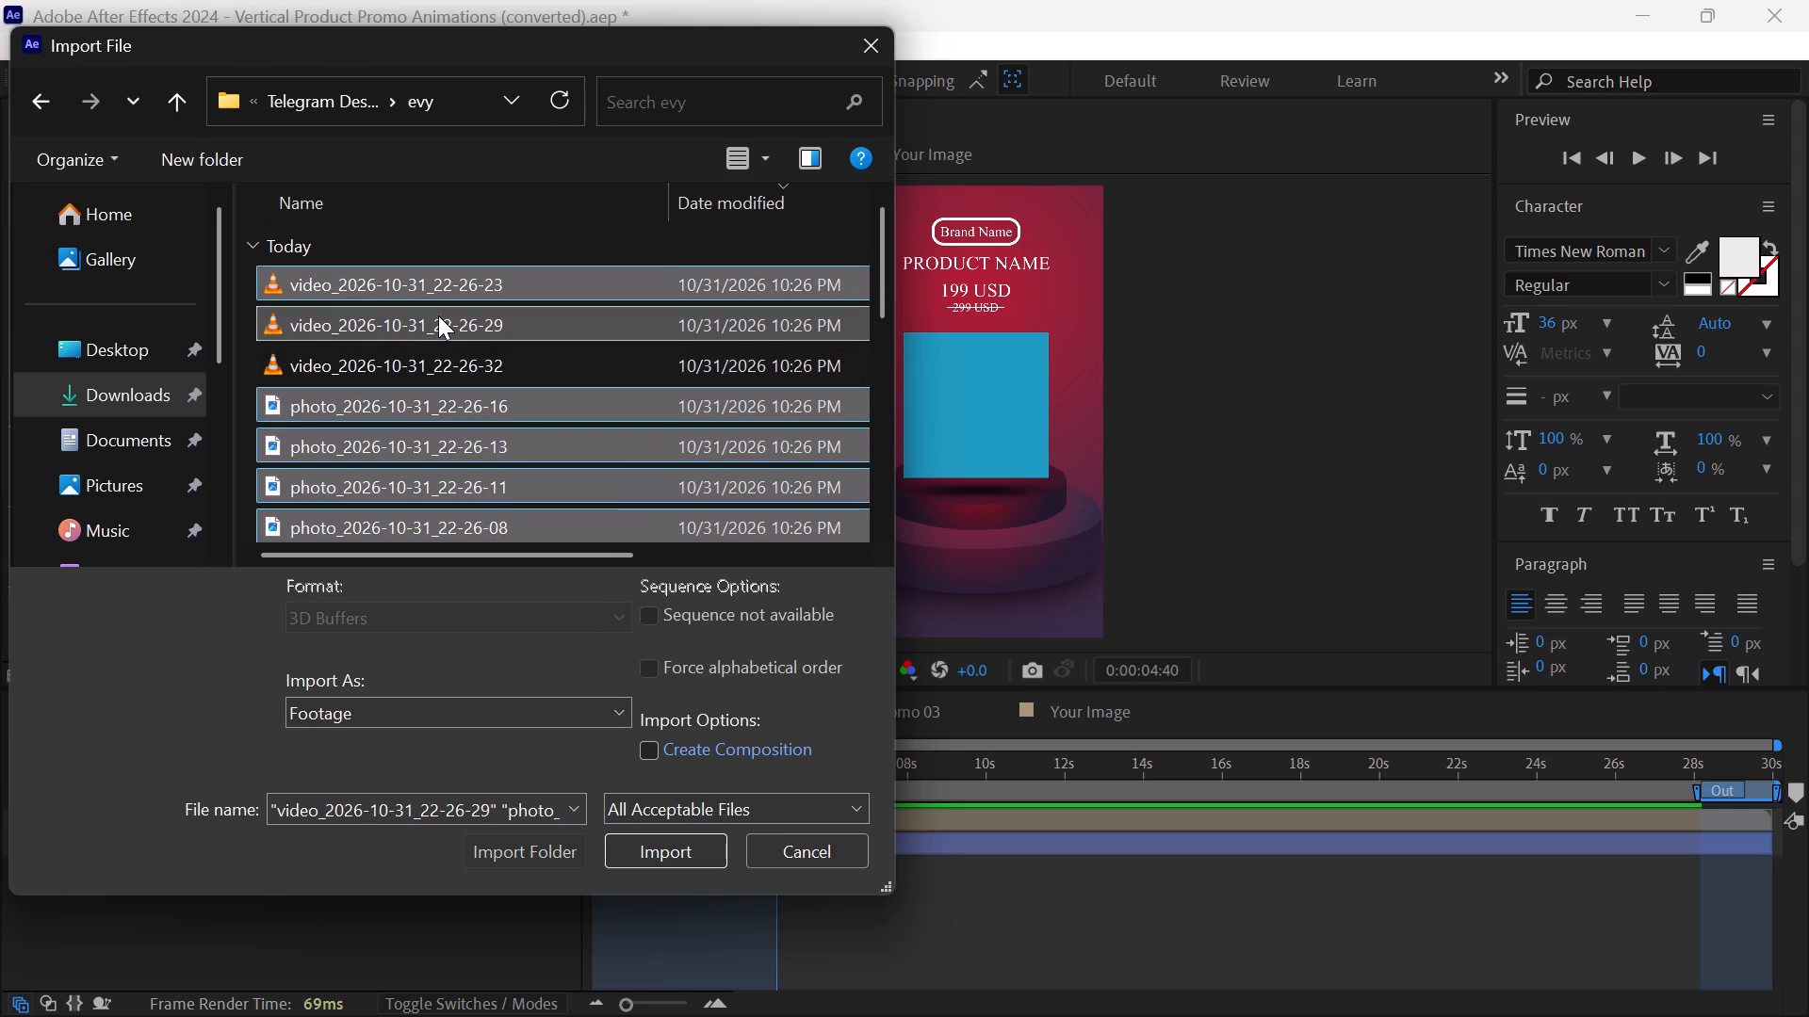
left_click(412, 279, "ctrl")
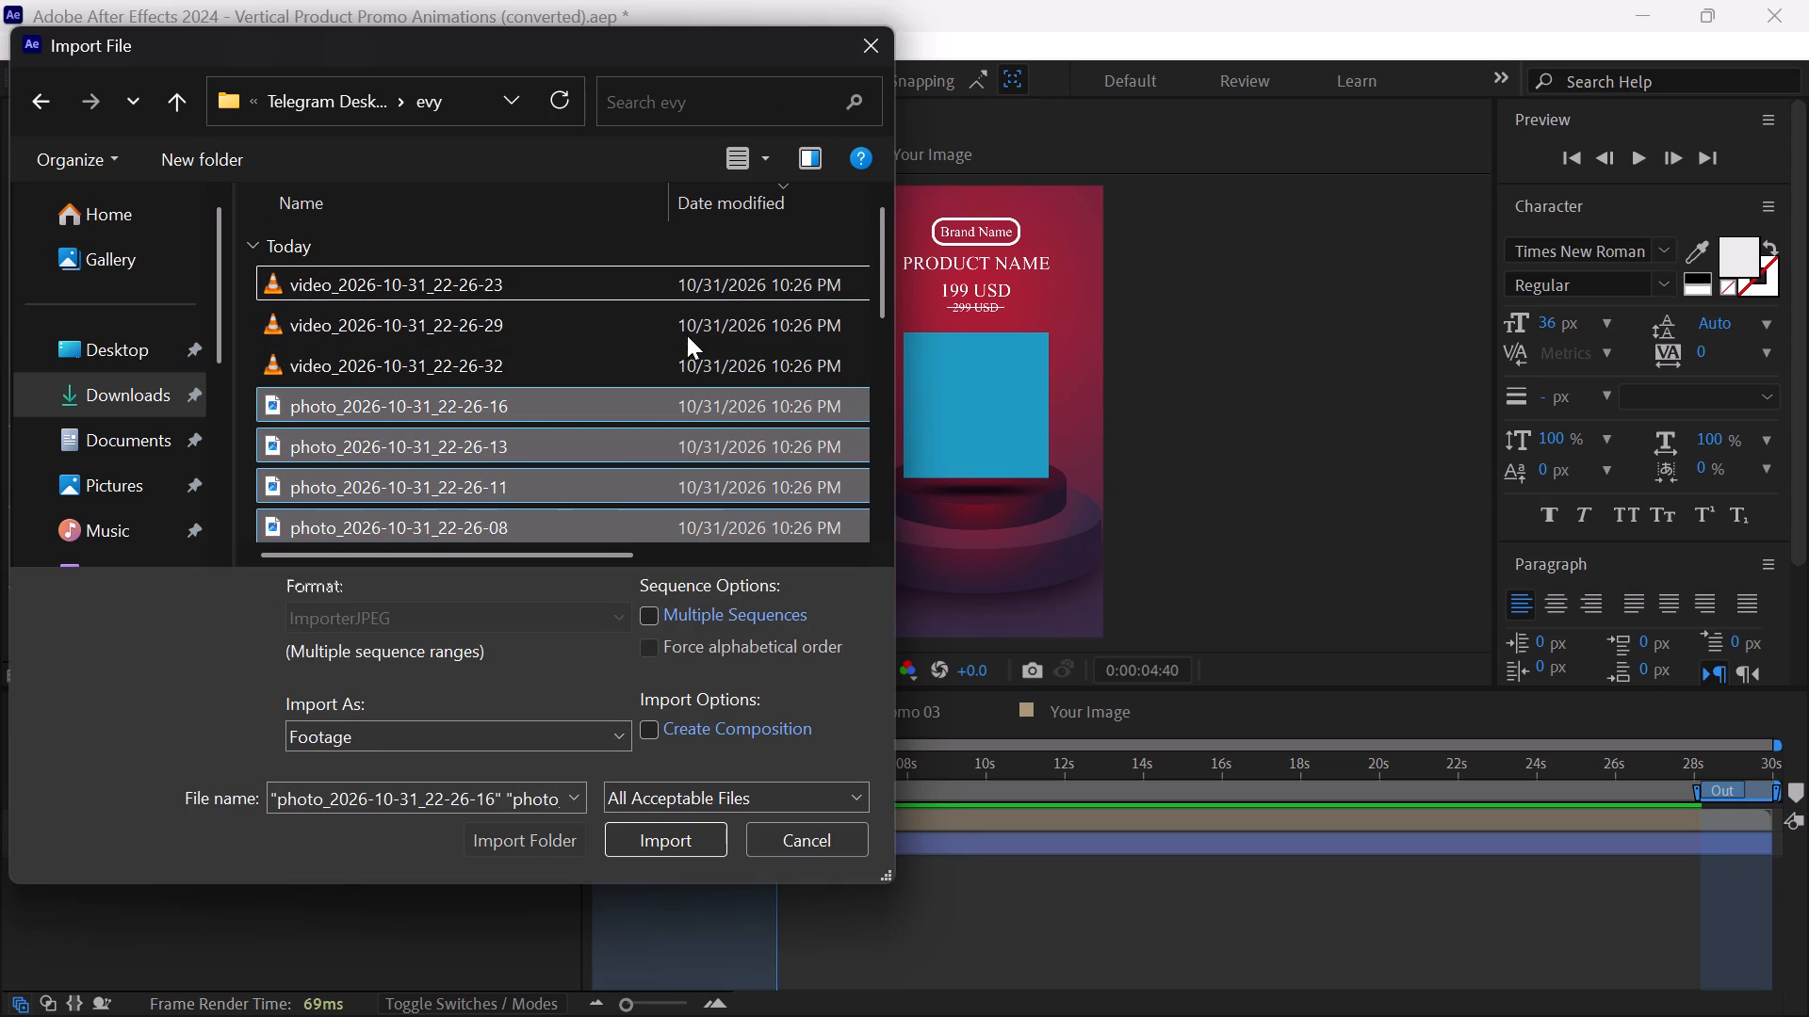
scroll(672, 342, "down", 3)
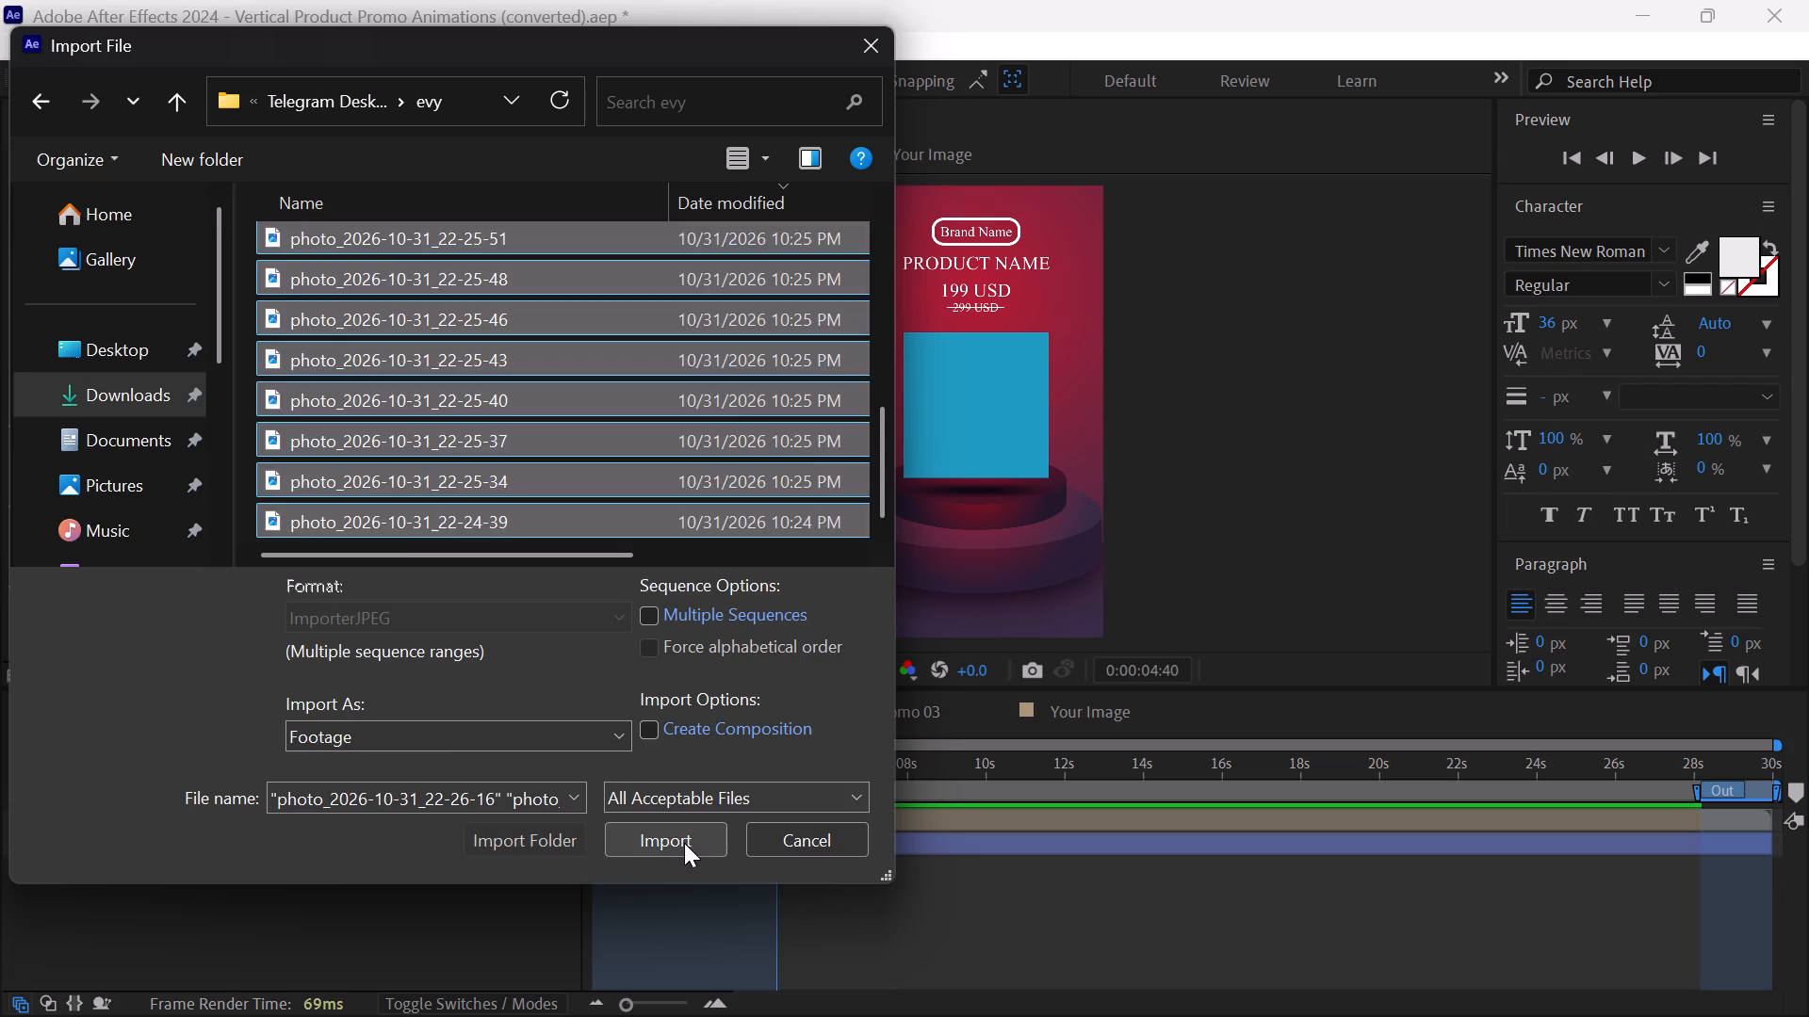
left_click(684, 843)
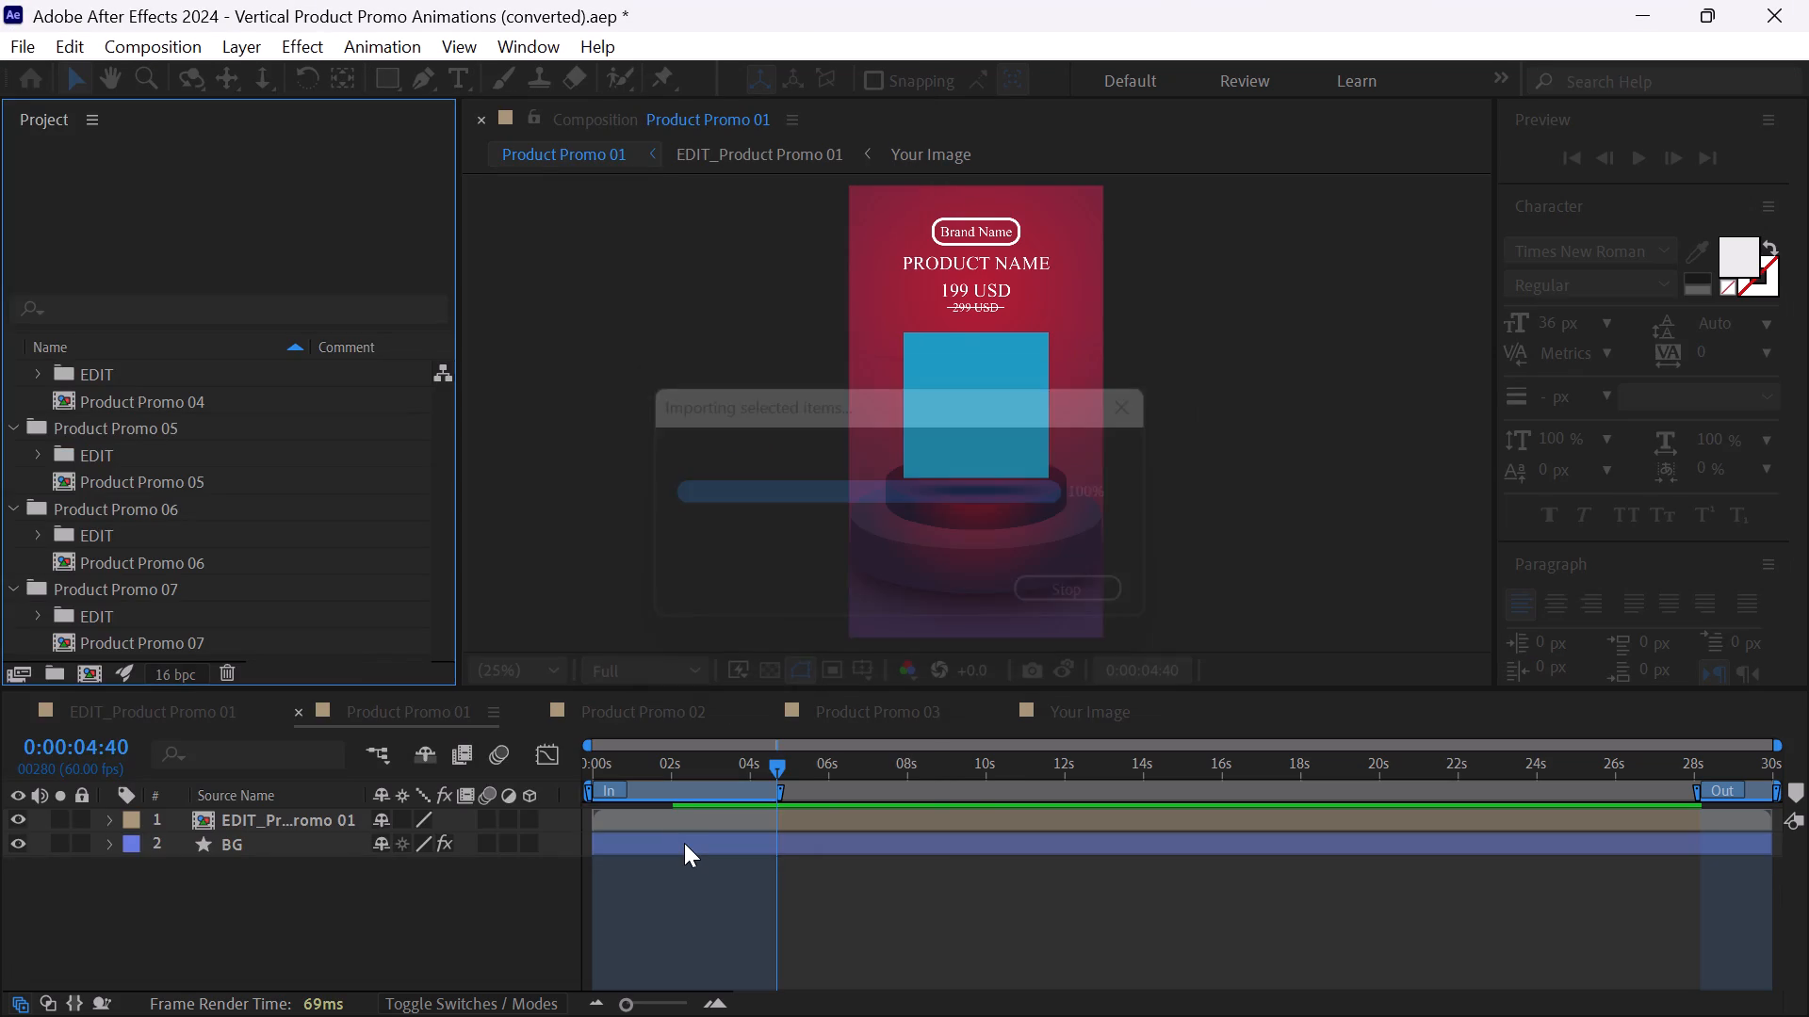
Close the Product Promo 01, Product Promo 02, Product Promo 03 and Your Image timelines, keeping only EDIT_Product Promo 01 open.
left_click(310, 529)
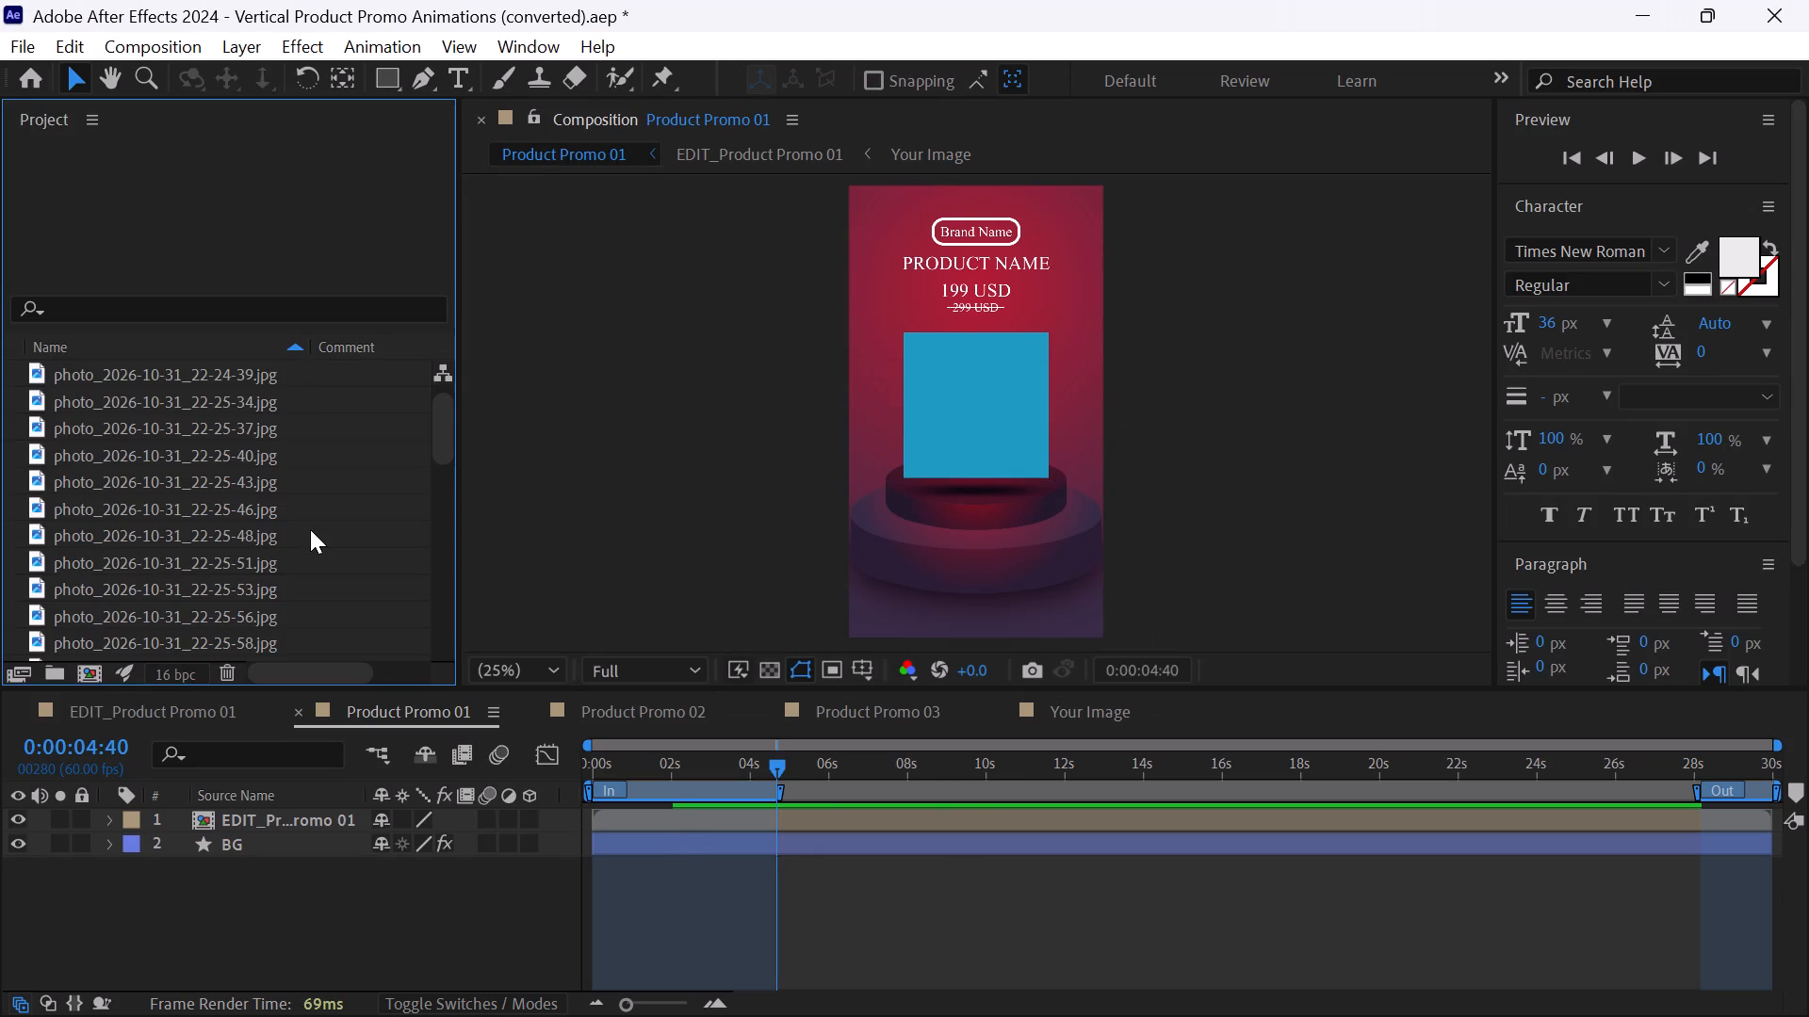
scroll(310, 529, "up", 9)
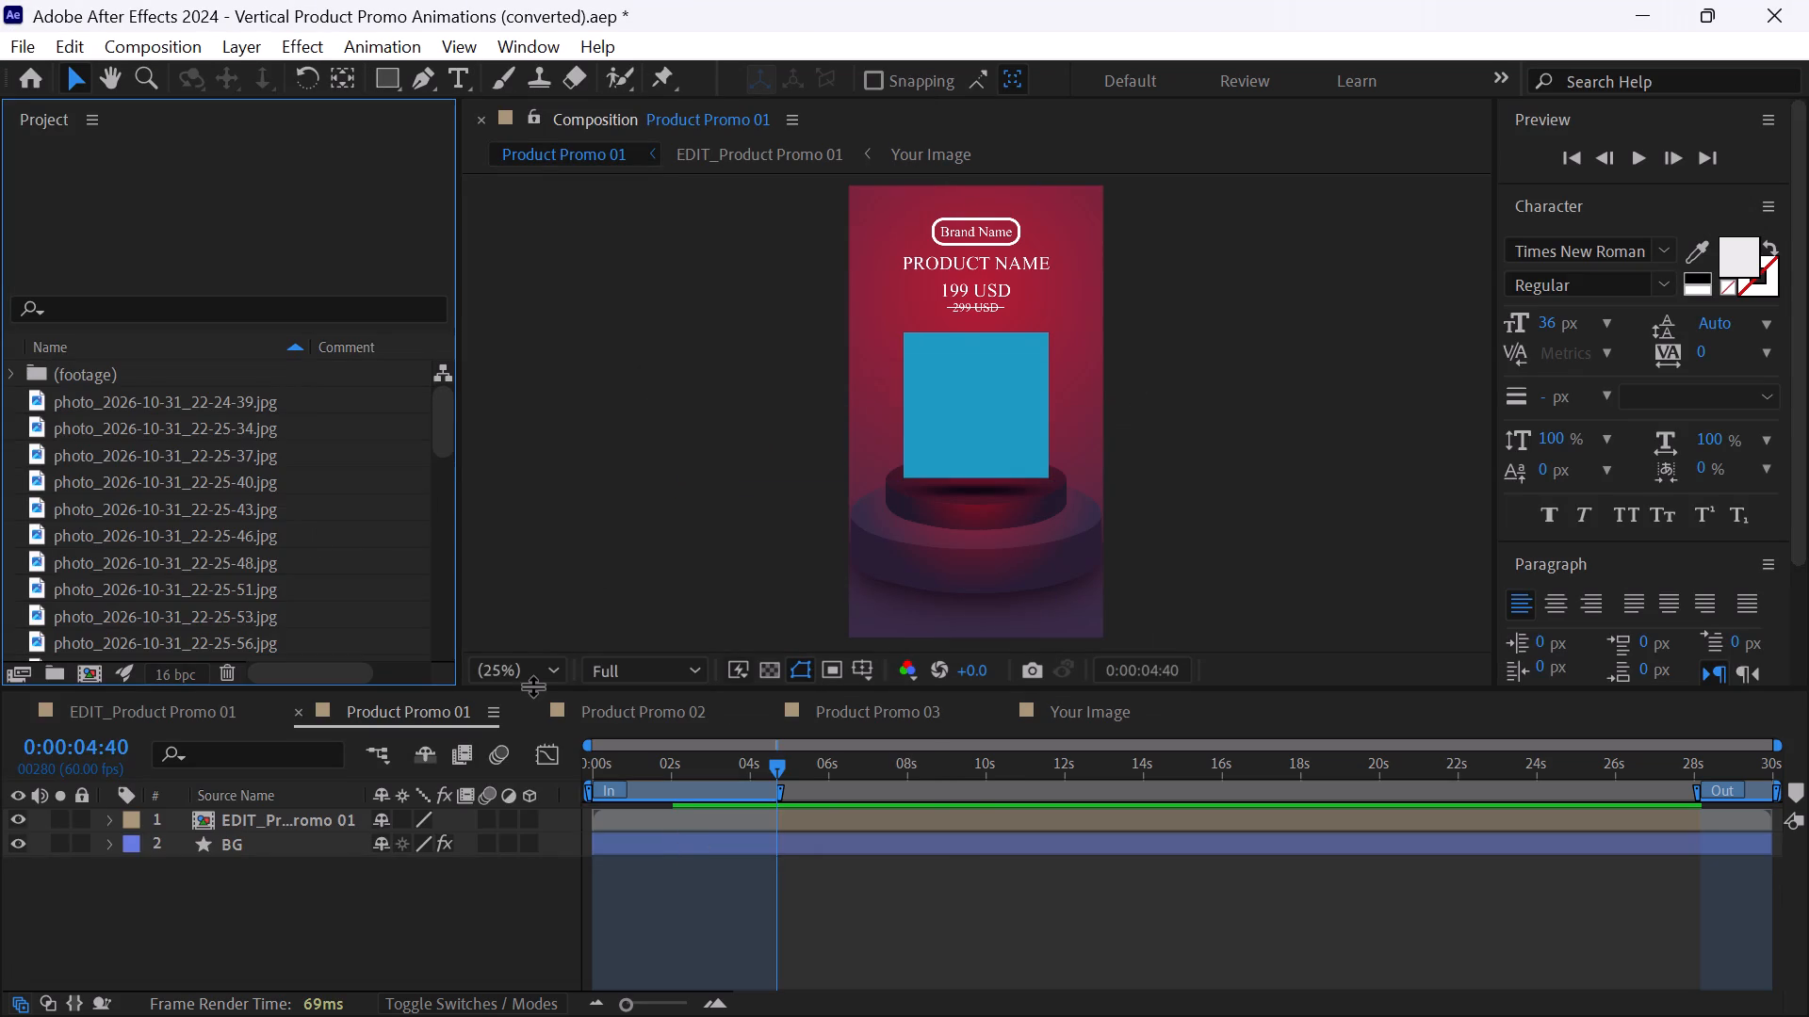
left_click(301, 706)
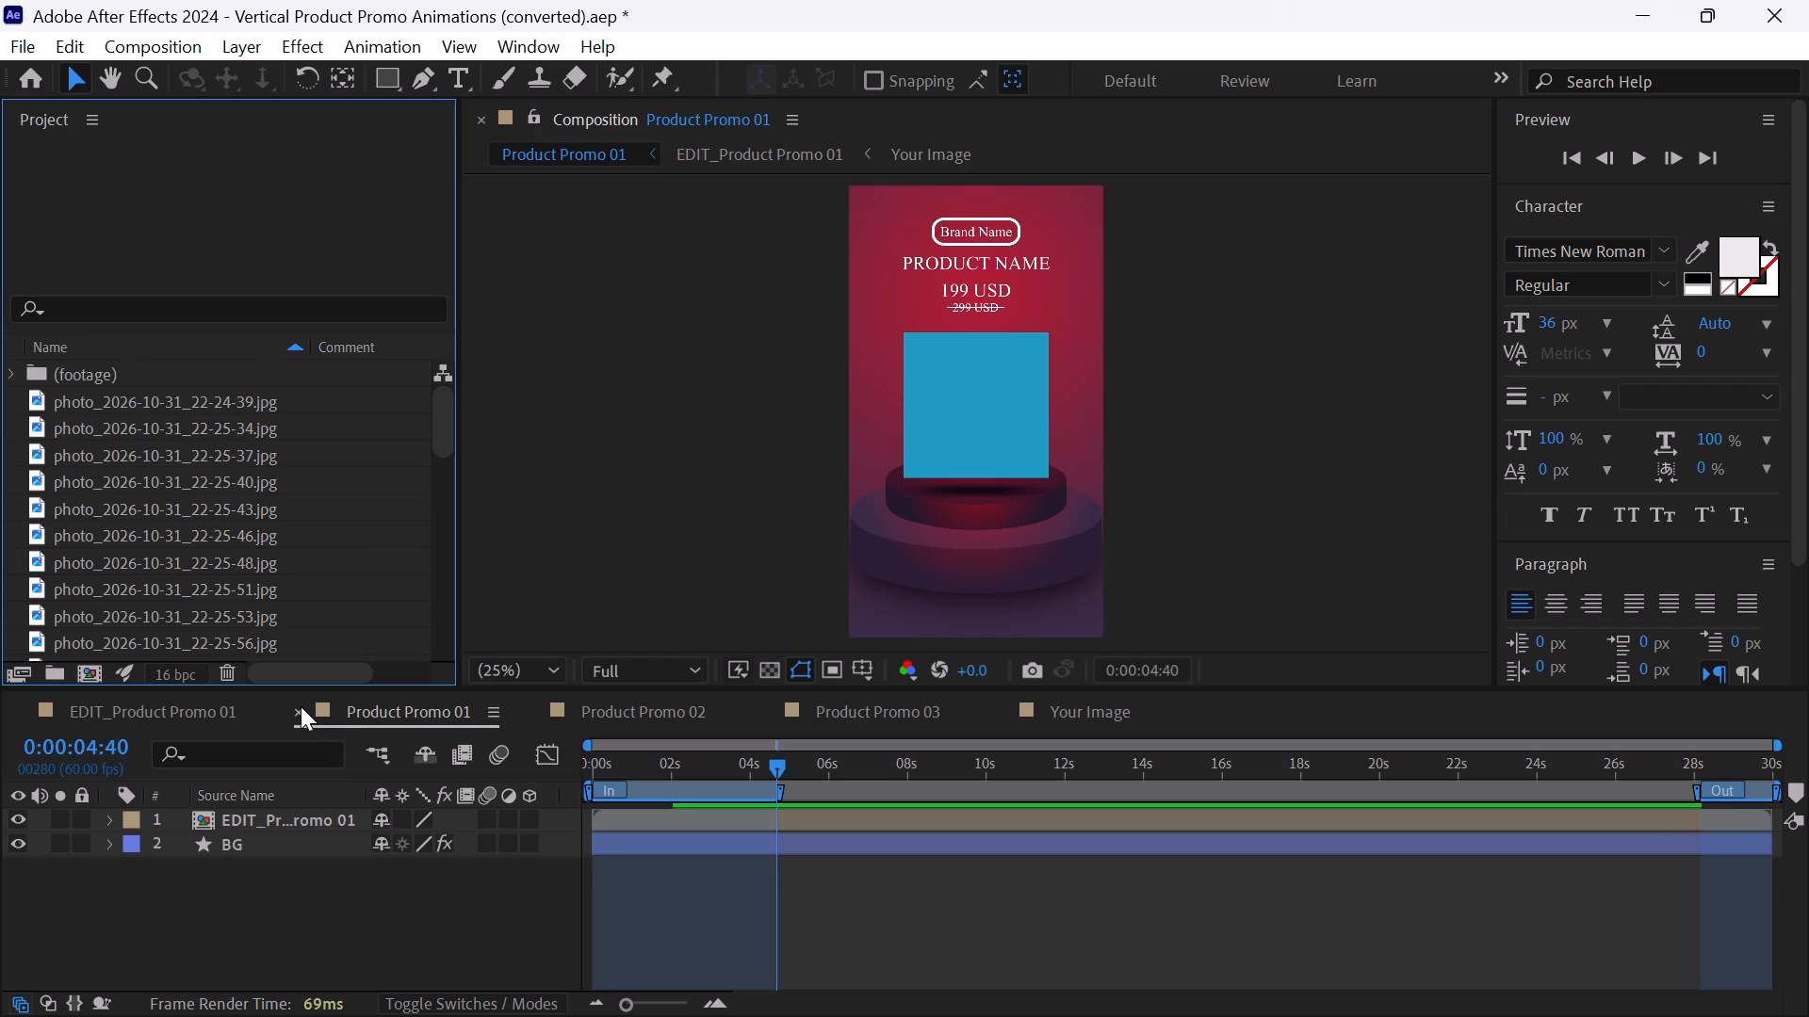
left_click(301, 706)
left_click(301, 706)
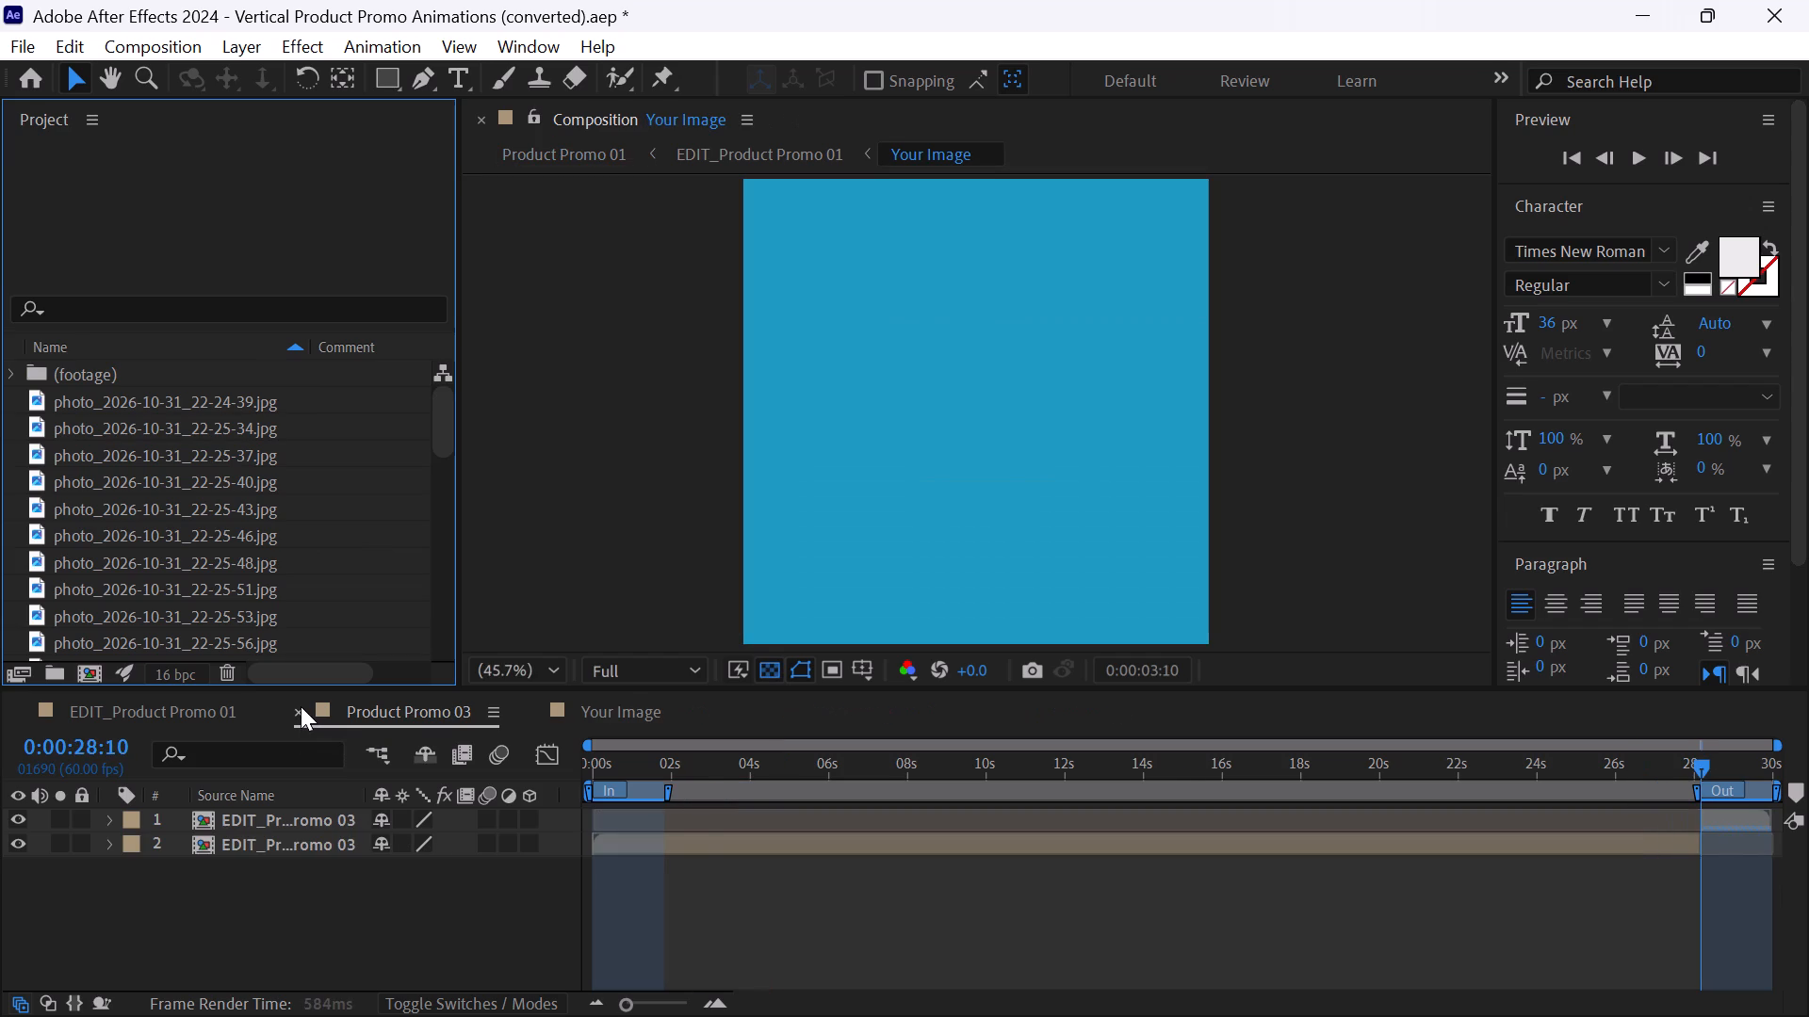
left_click(301, 706)
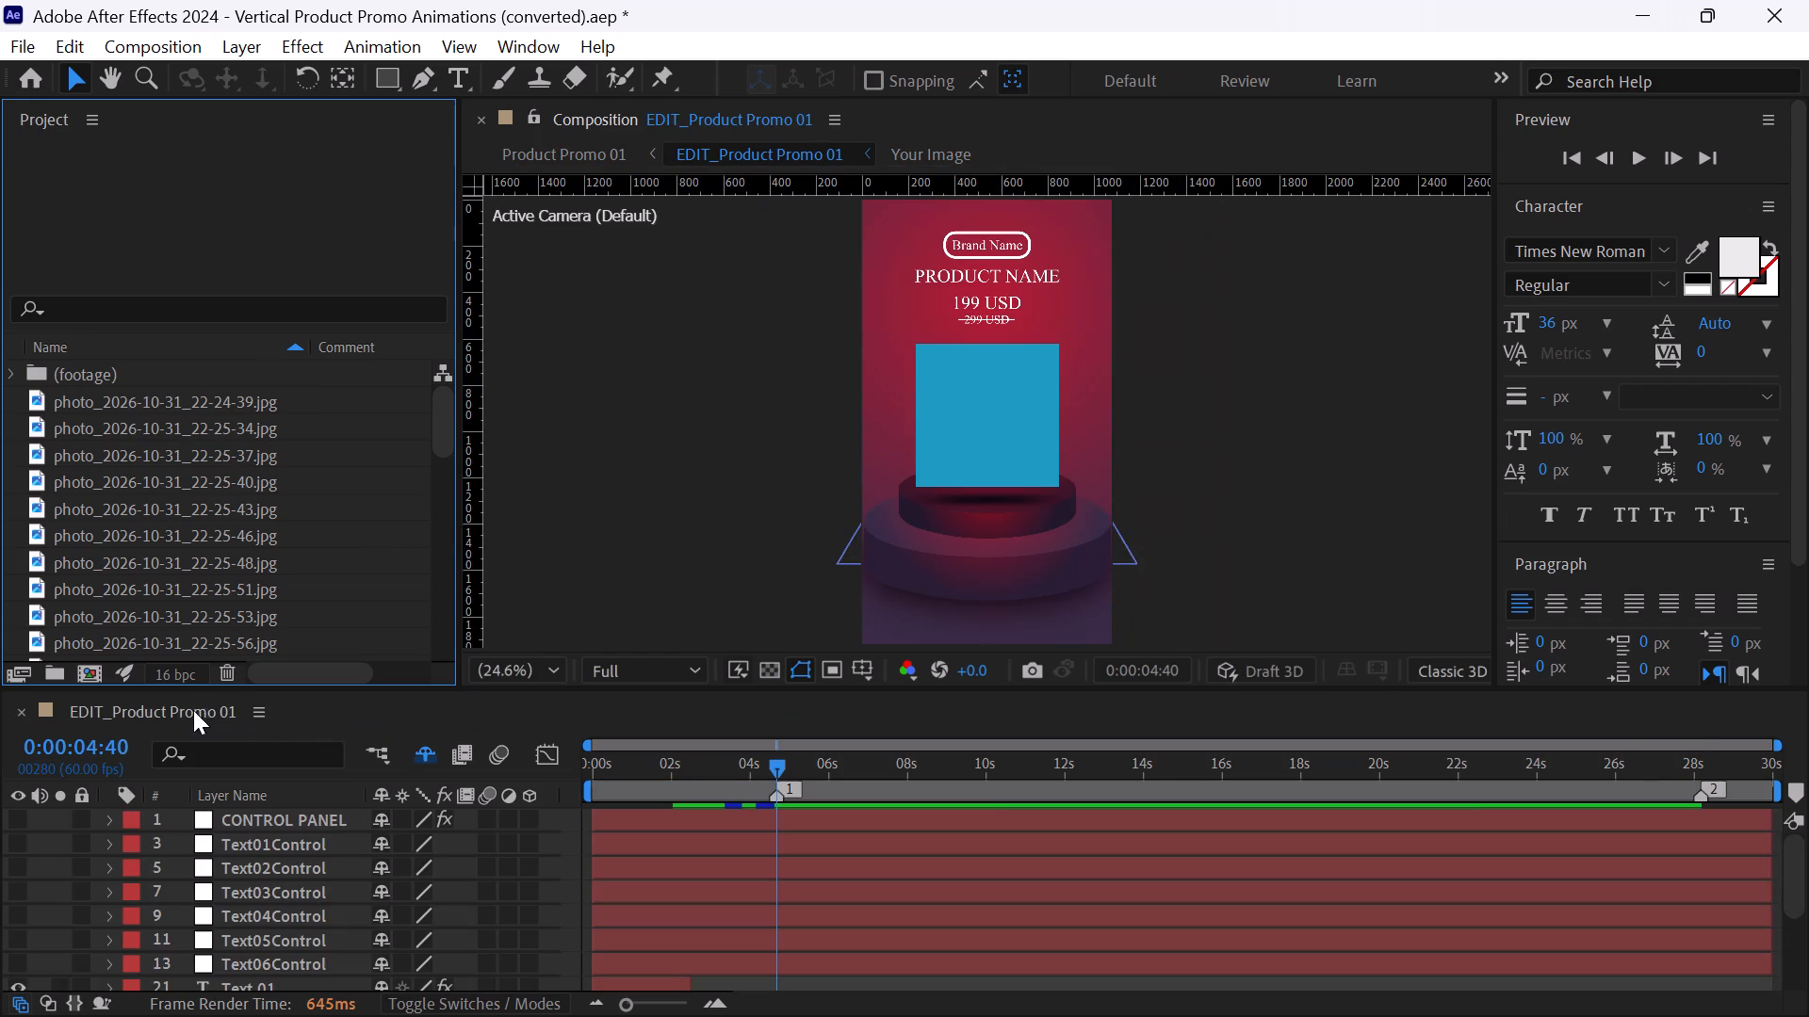
left_click(173, 708)
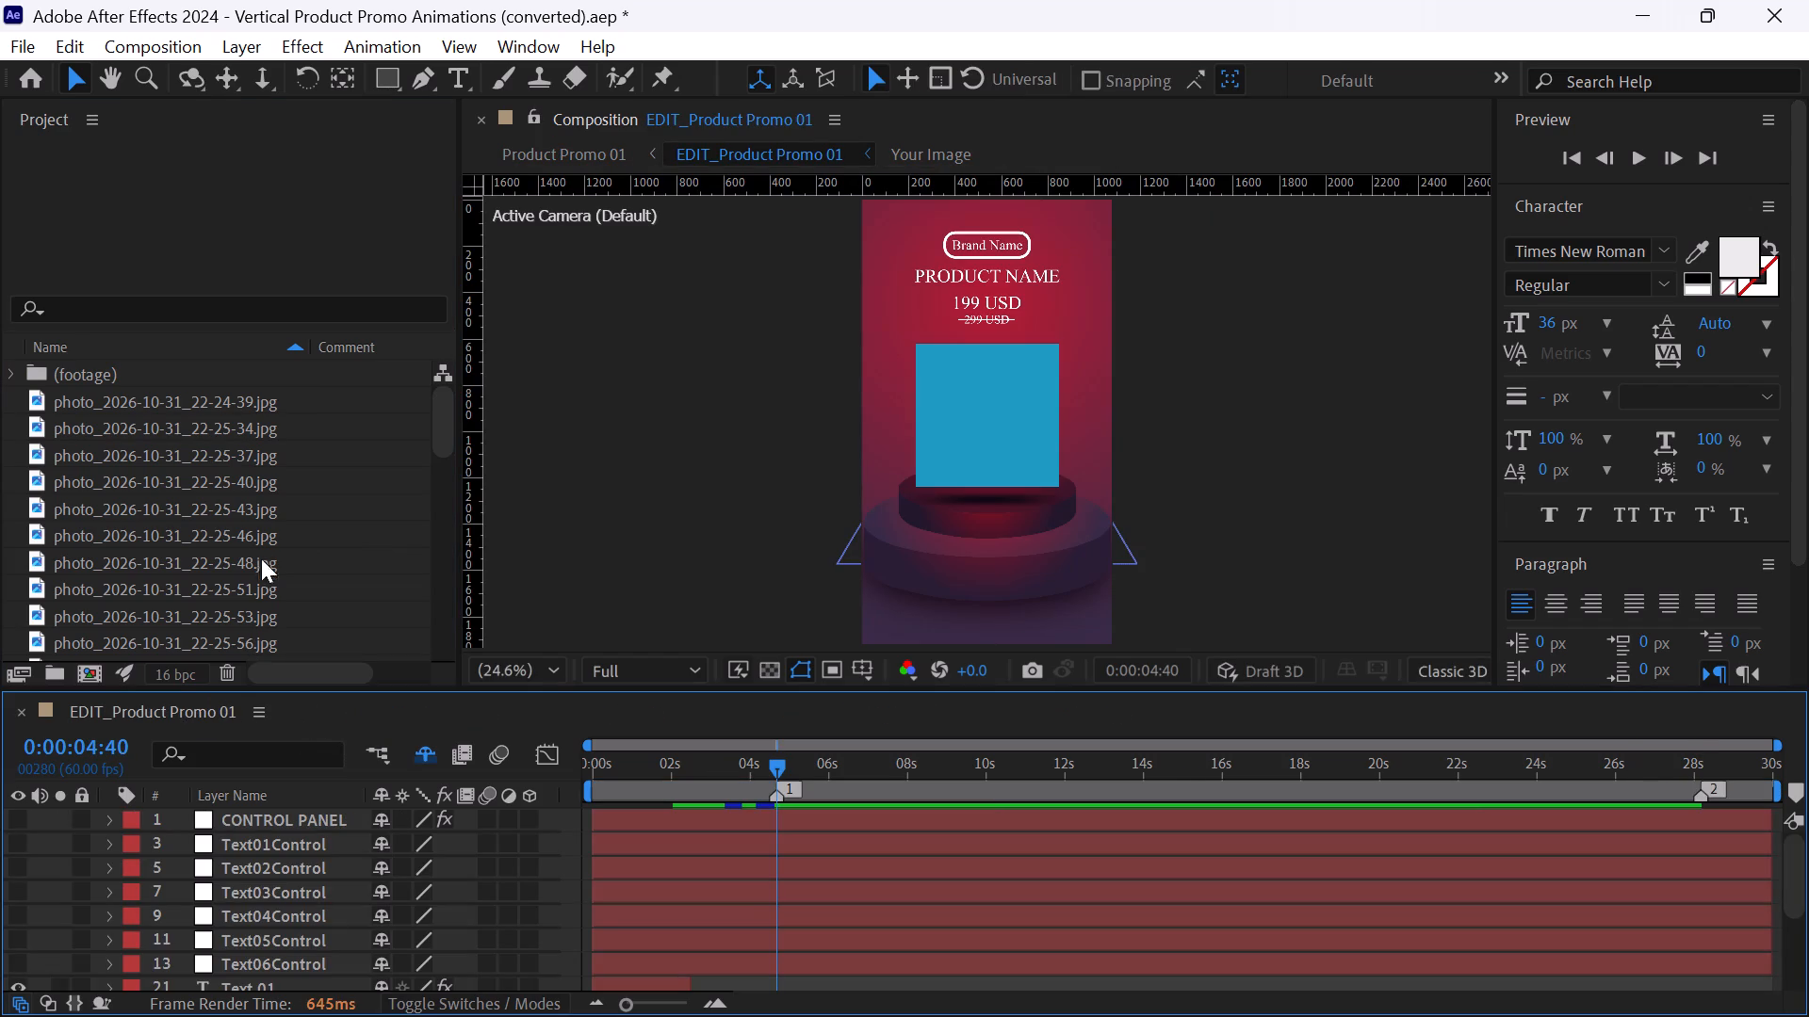
Open the Your Image composition from the EDIT folder of Product Promo 01.
scroll(265, 476, "up", 6)
scroll(265, 476, "down", 1)
scroll(265, 476, "up", 4)
left_click(16, 374)
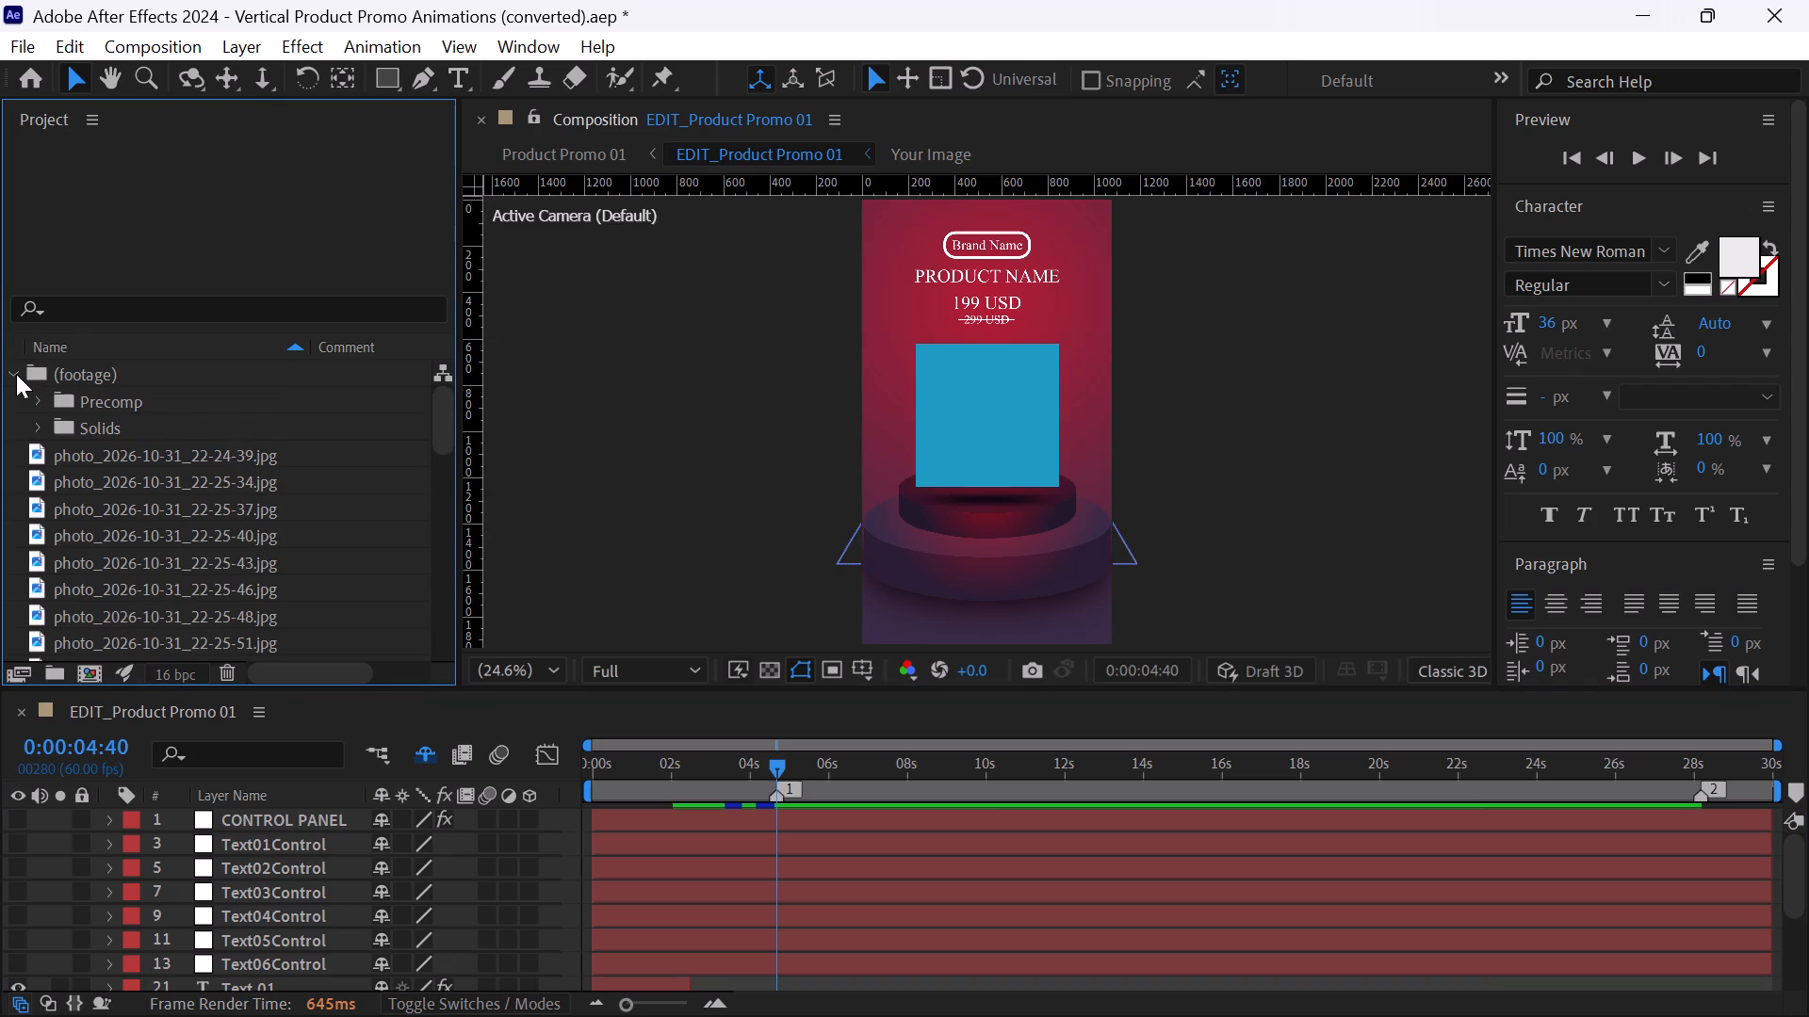
left_click(16, 374)
scroll(122, 514, "down", 2)
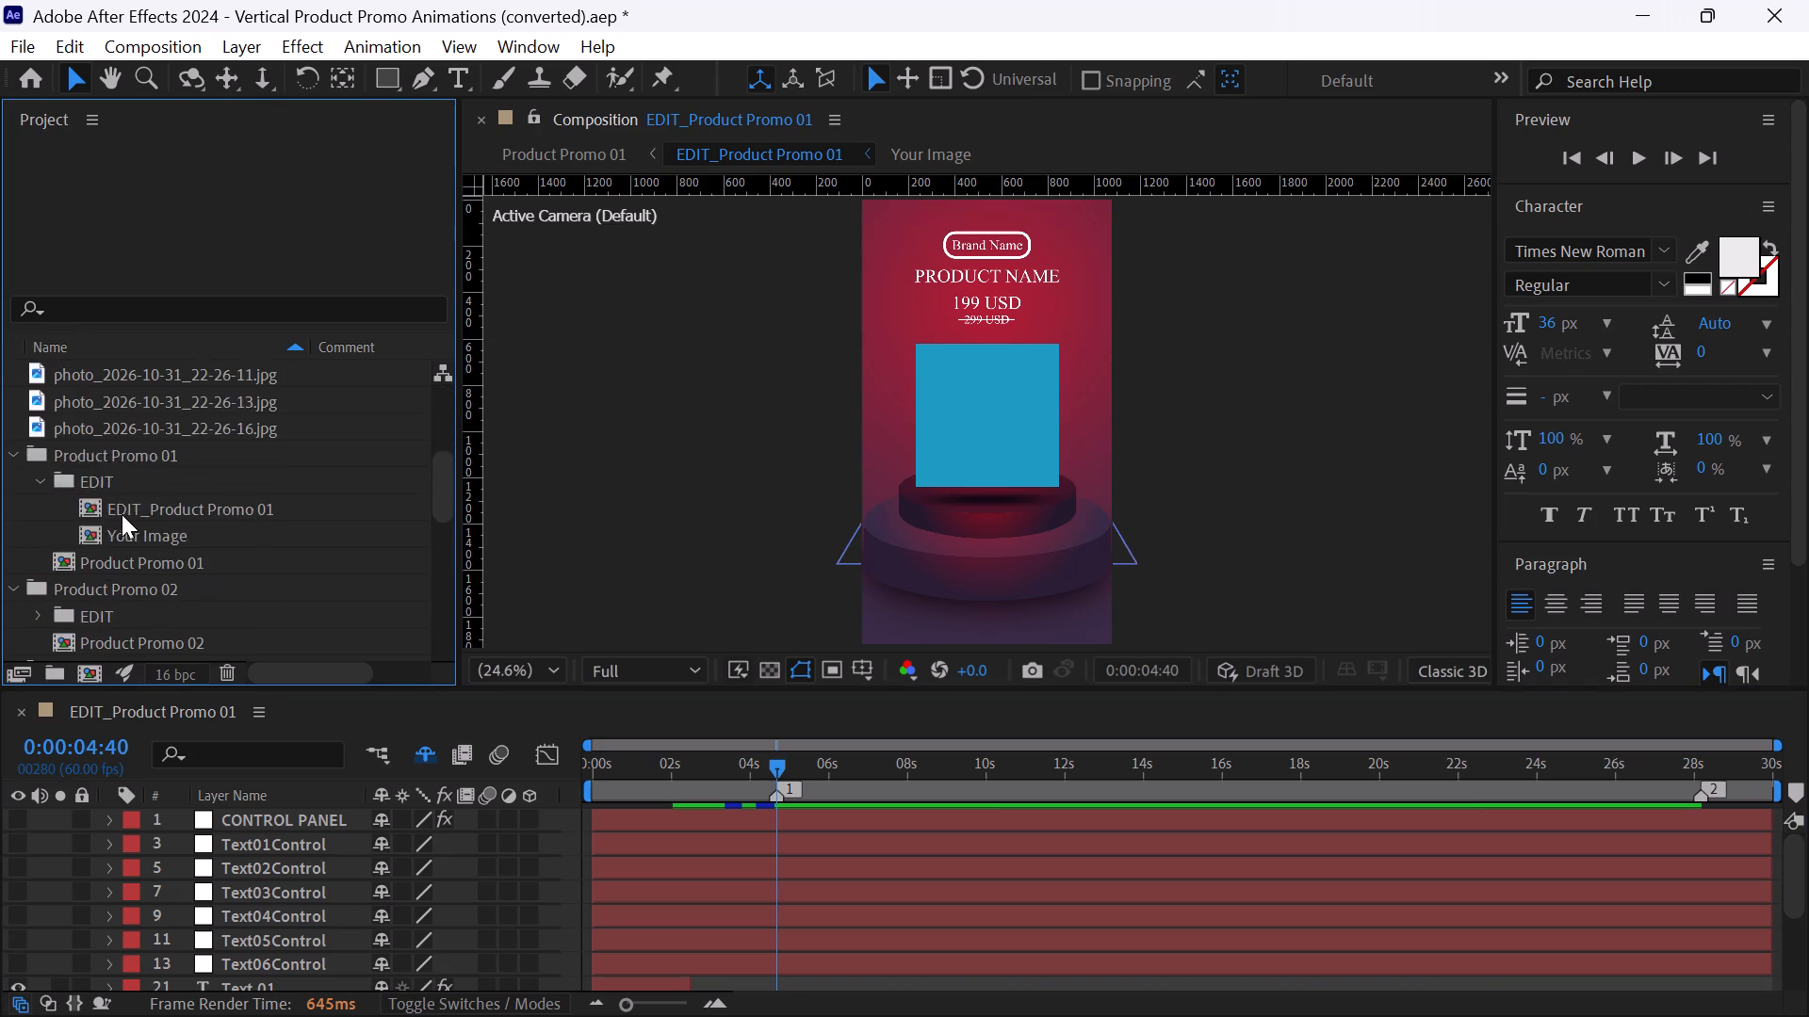
scroll(122, 514, "down", 1)
scroll(122, 514, "up", 1)
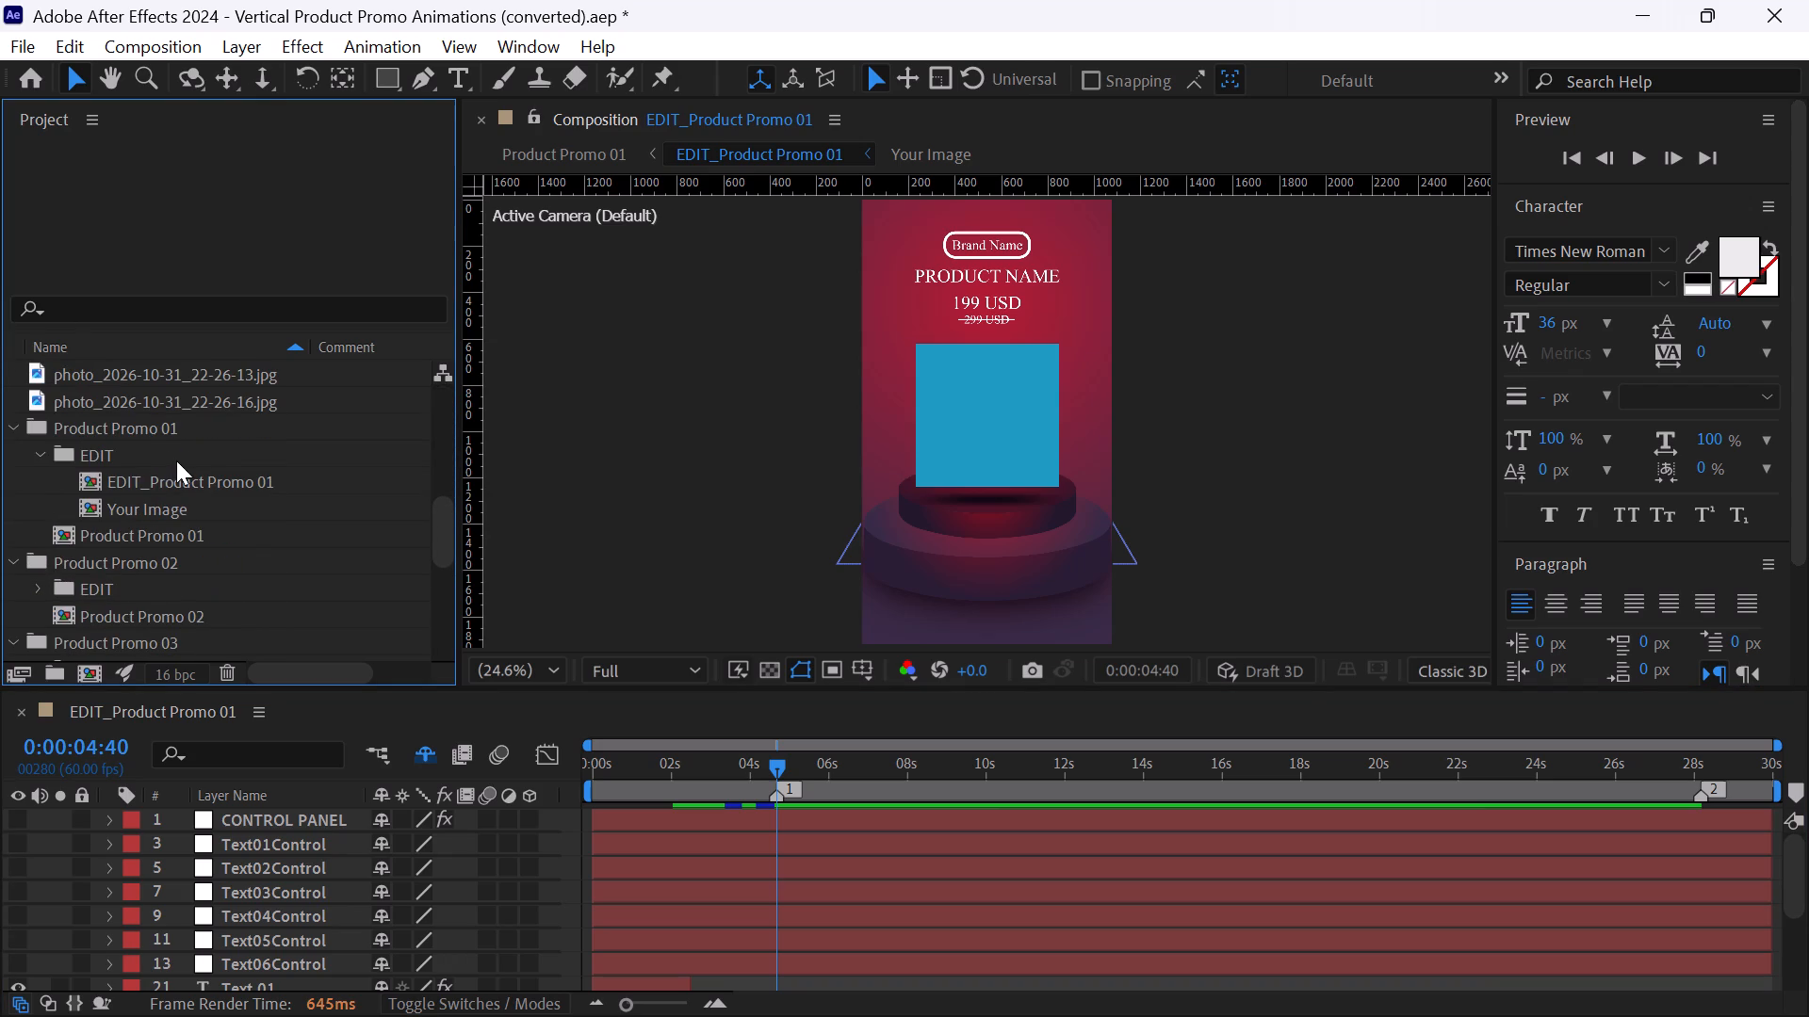
double_click(206, 508)
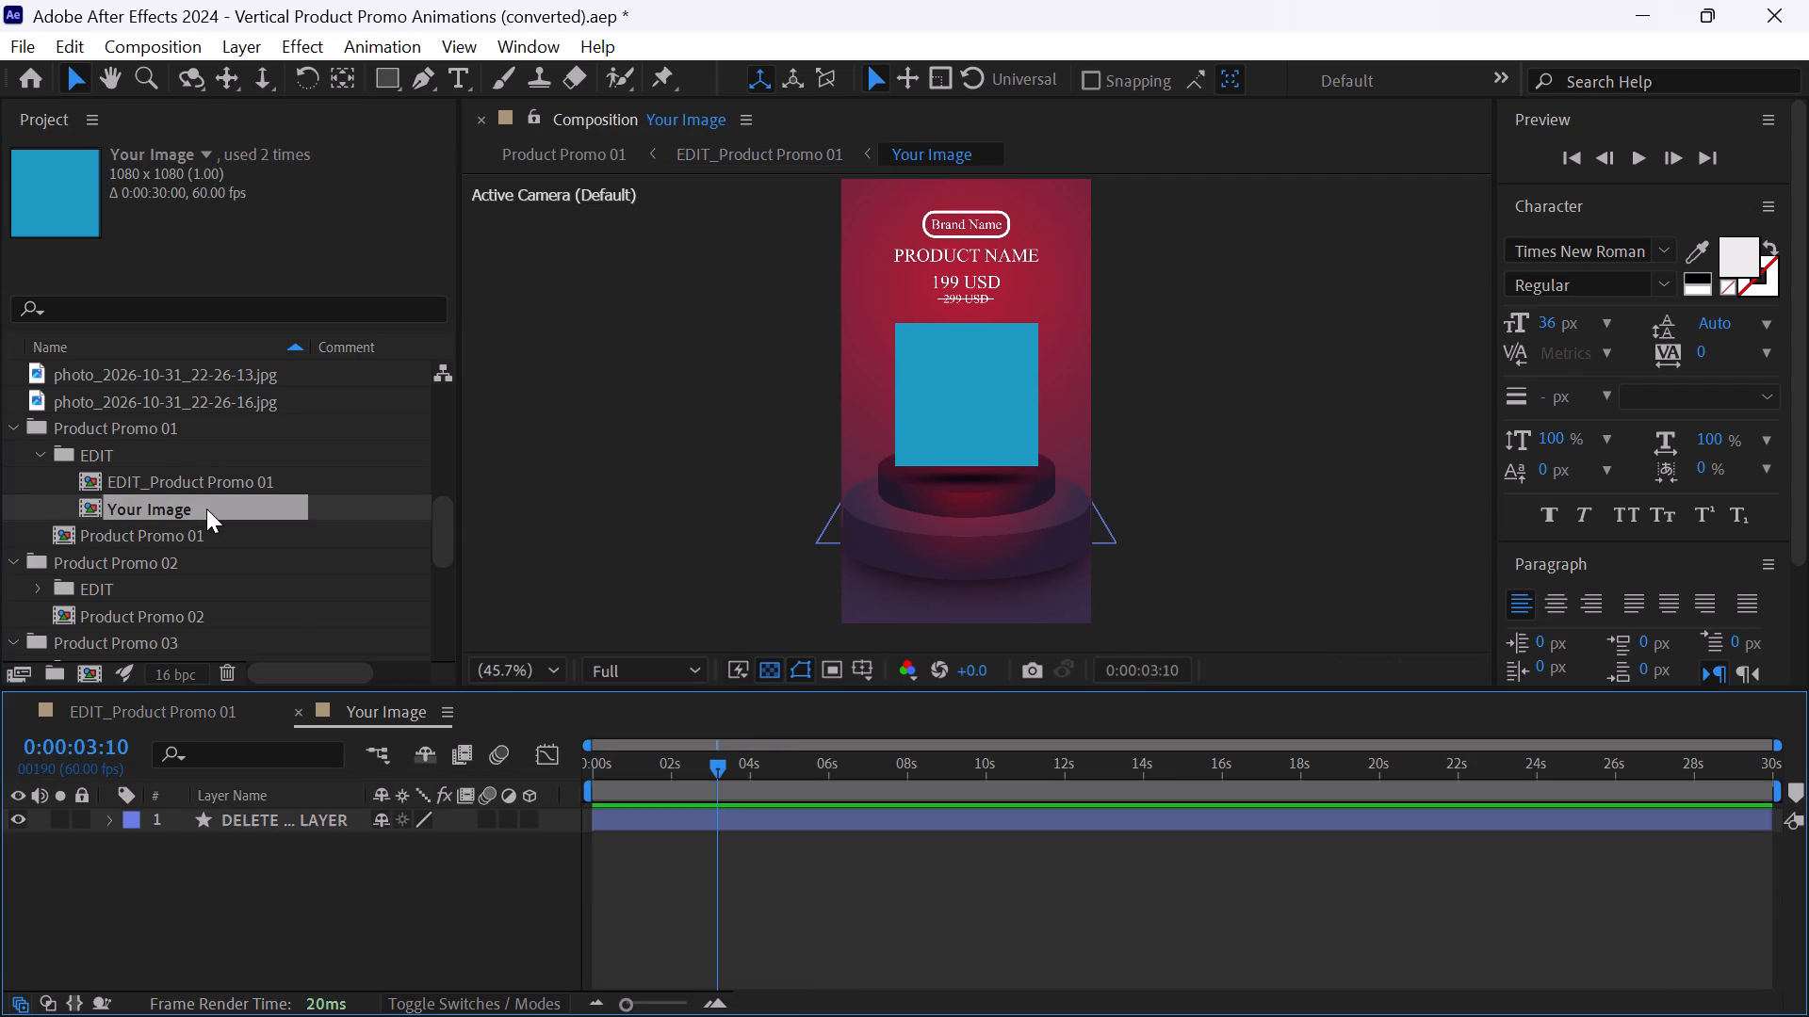
Delete the blue placeholder shape layer from the Your Image composition.
scroll(201, 573, "down", 1)
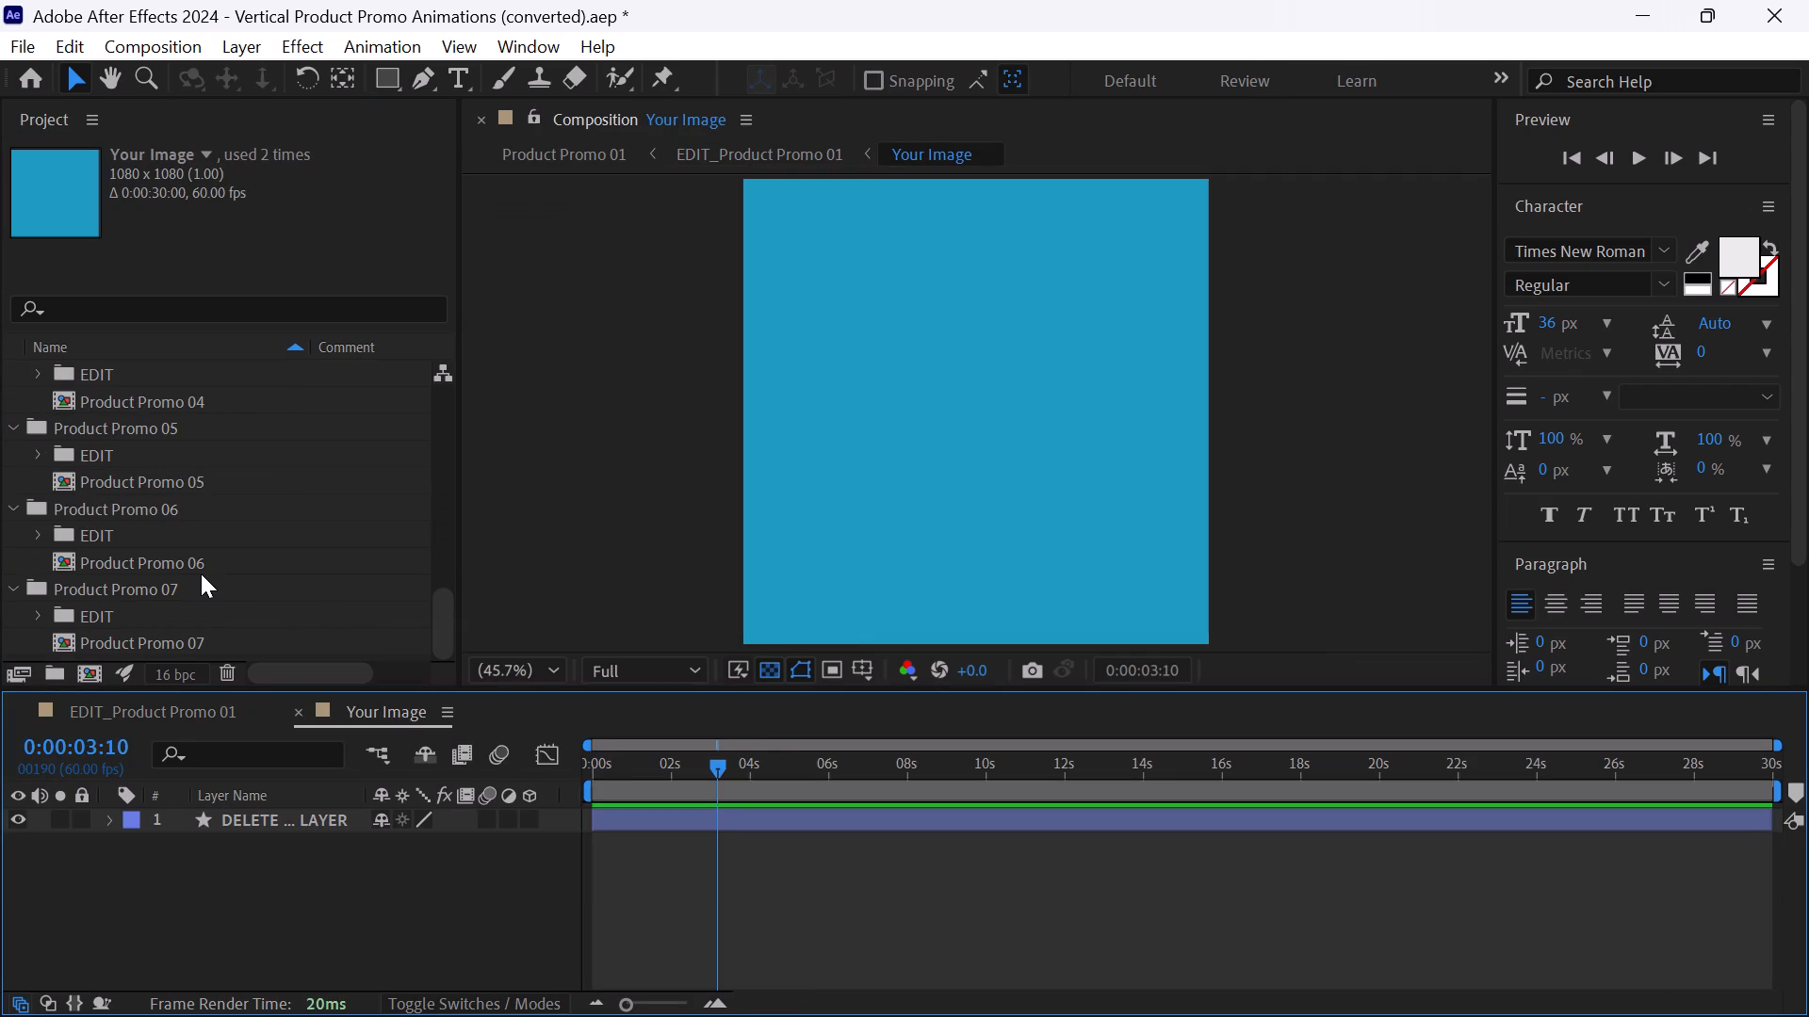
scroll(201, 573, "down", 1)
left_click(281, 819)
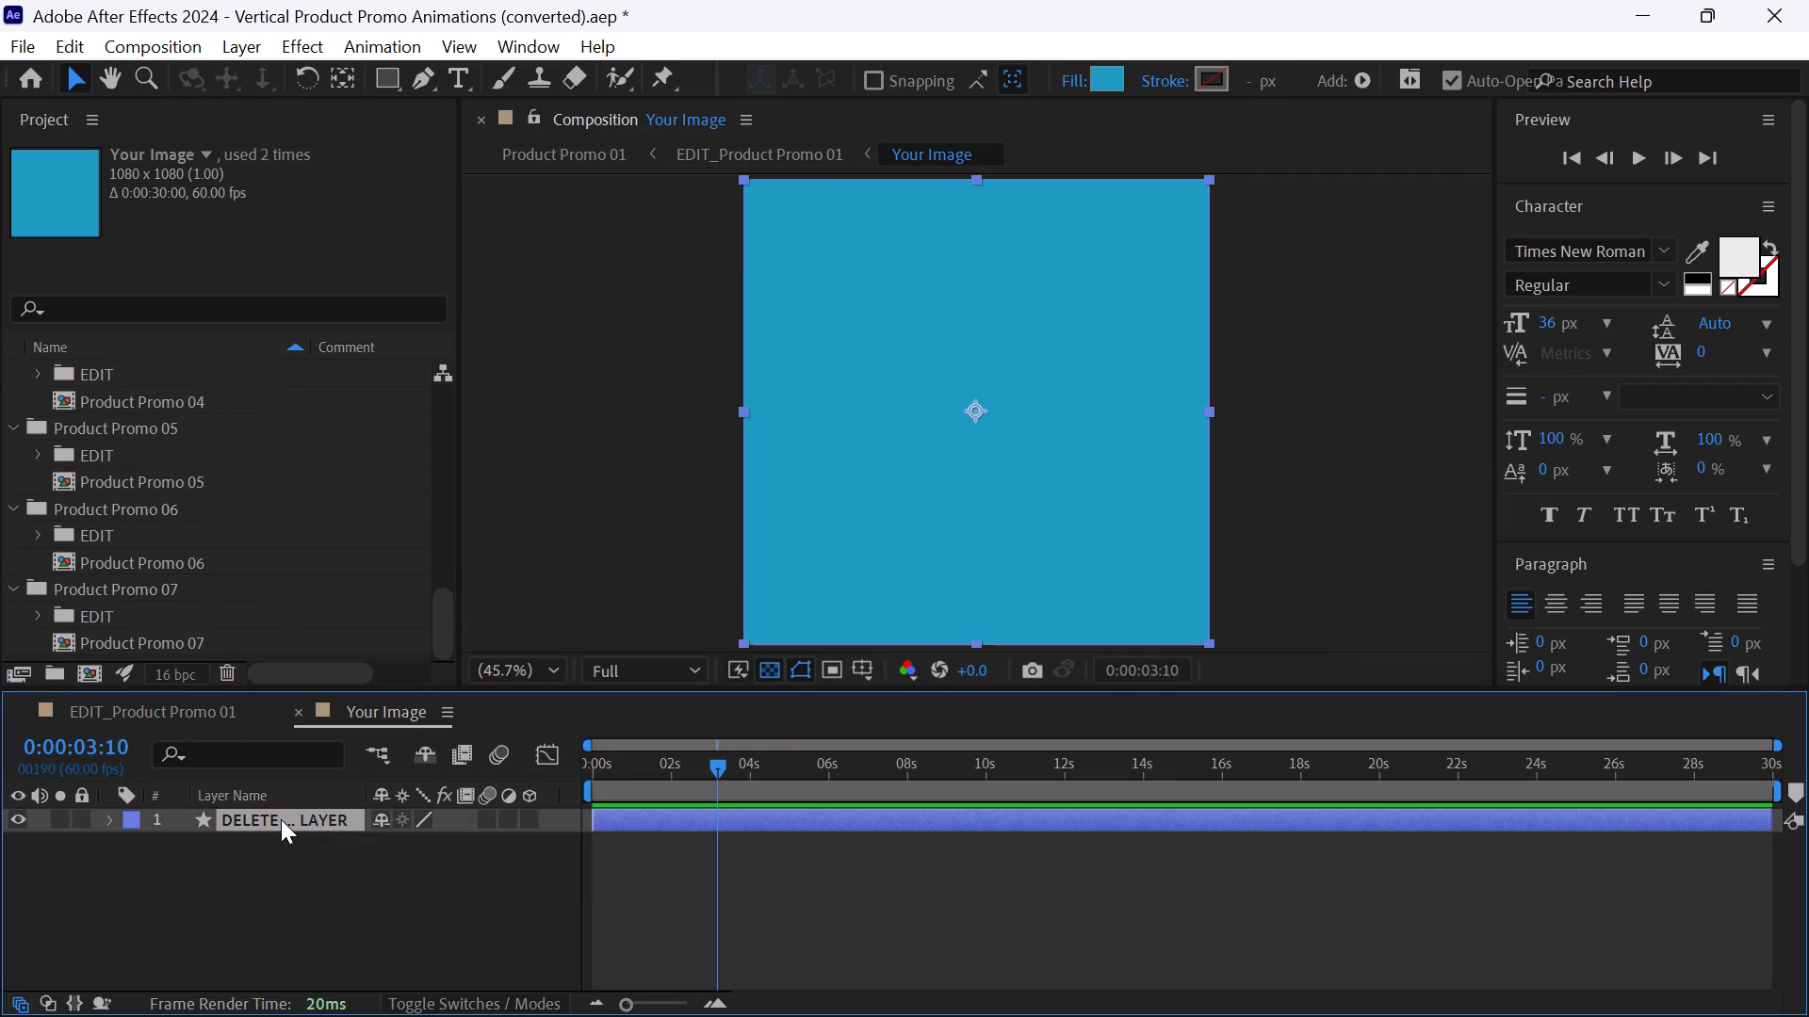
key("Delete")
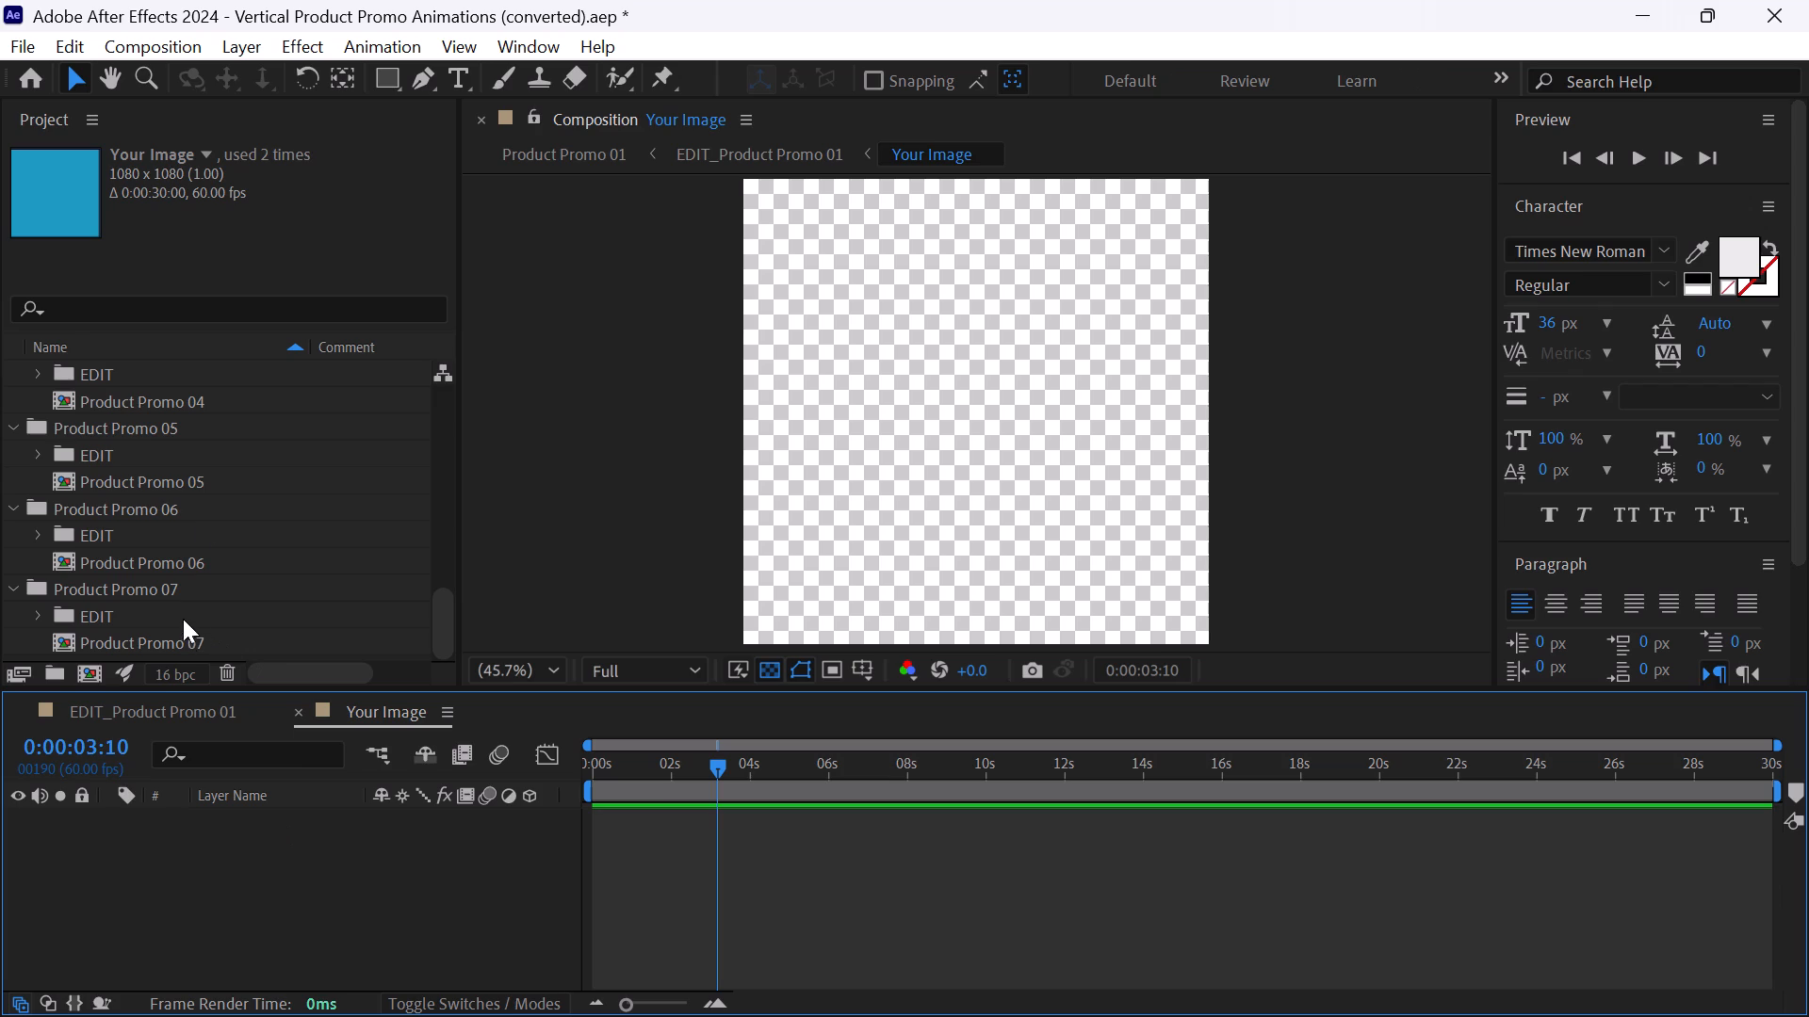
Add the imported photo_2026-10-31_22-25-34.jpg to the Your Image composition as a layer.
scroll(196, 521, "down", 3)
scroll(196, 521, "up", 6)
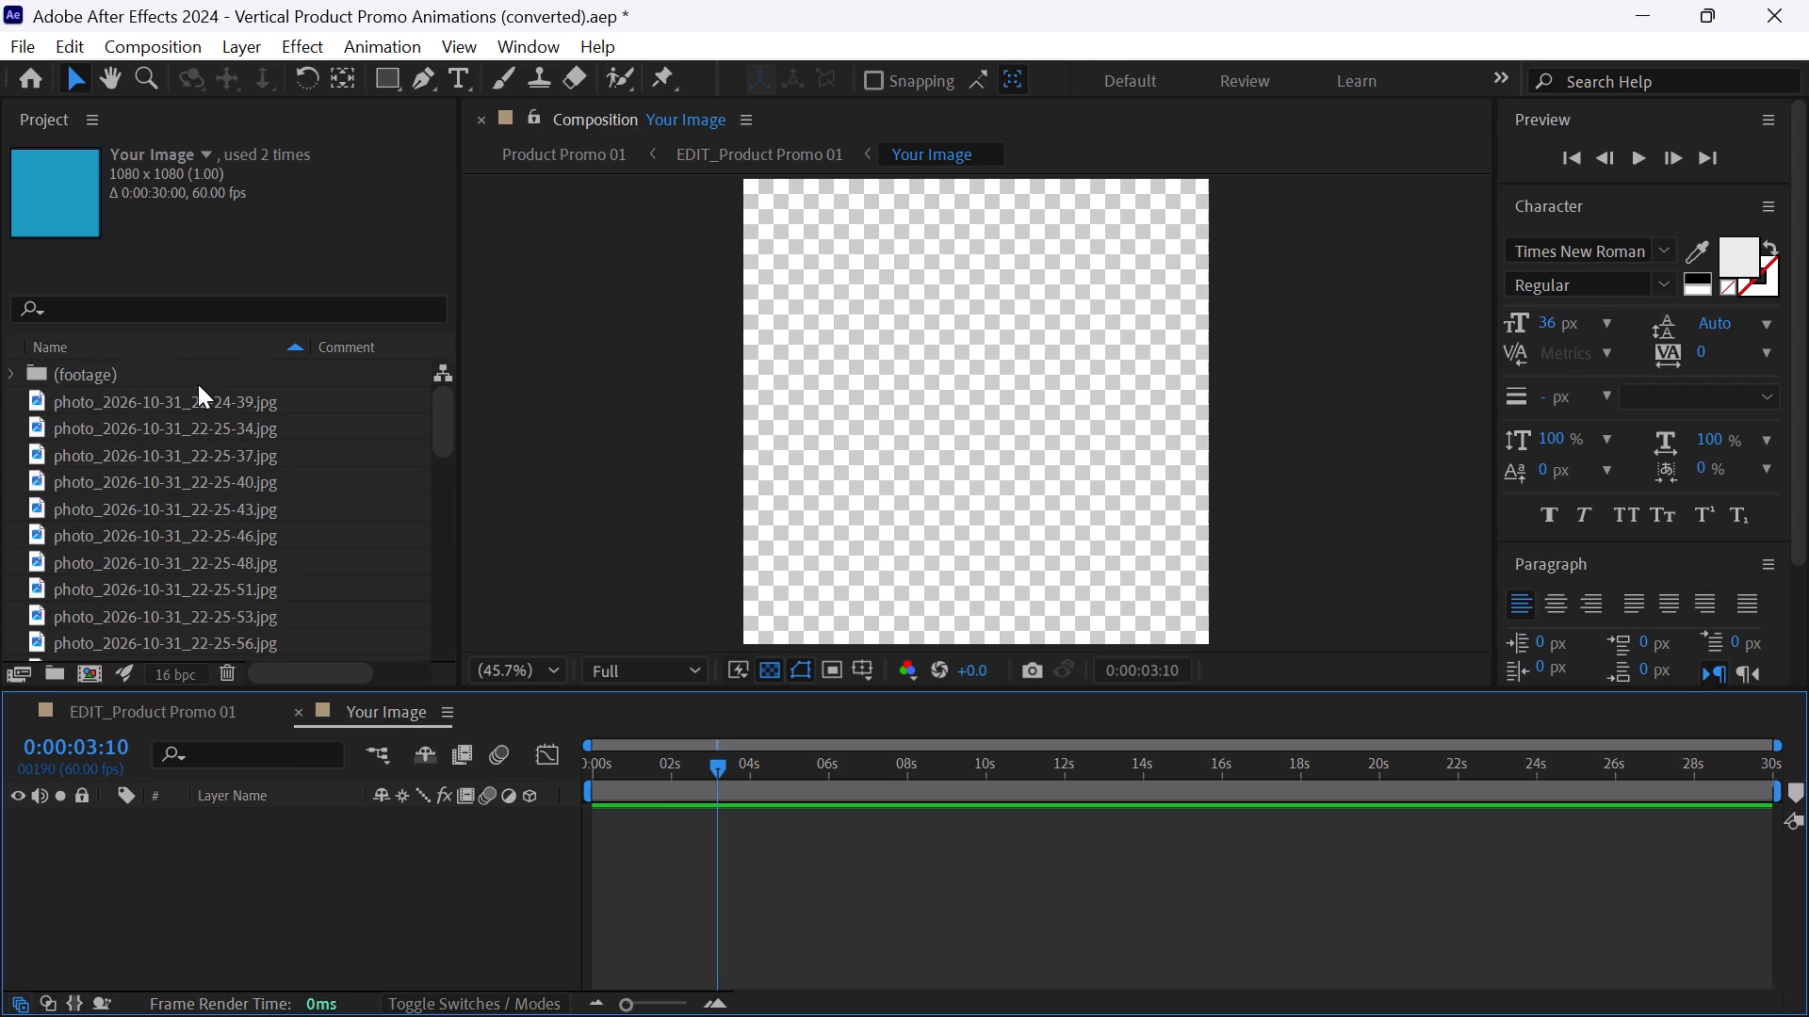
left_click(201, 400)
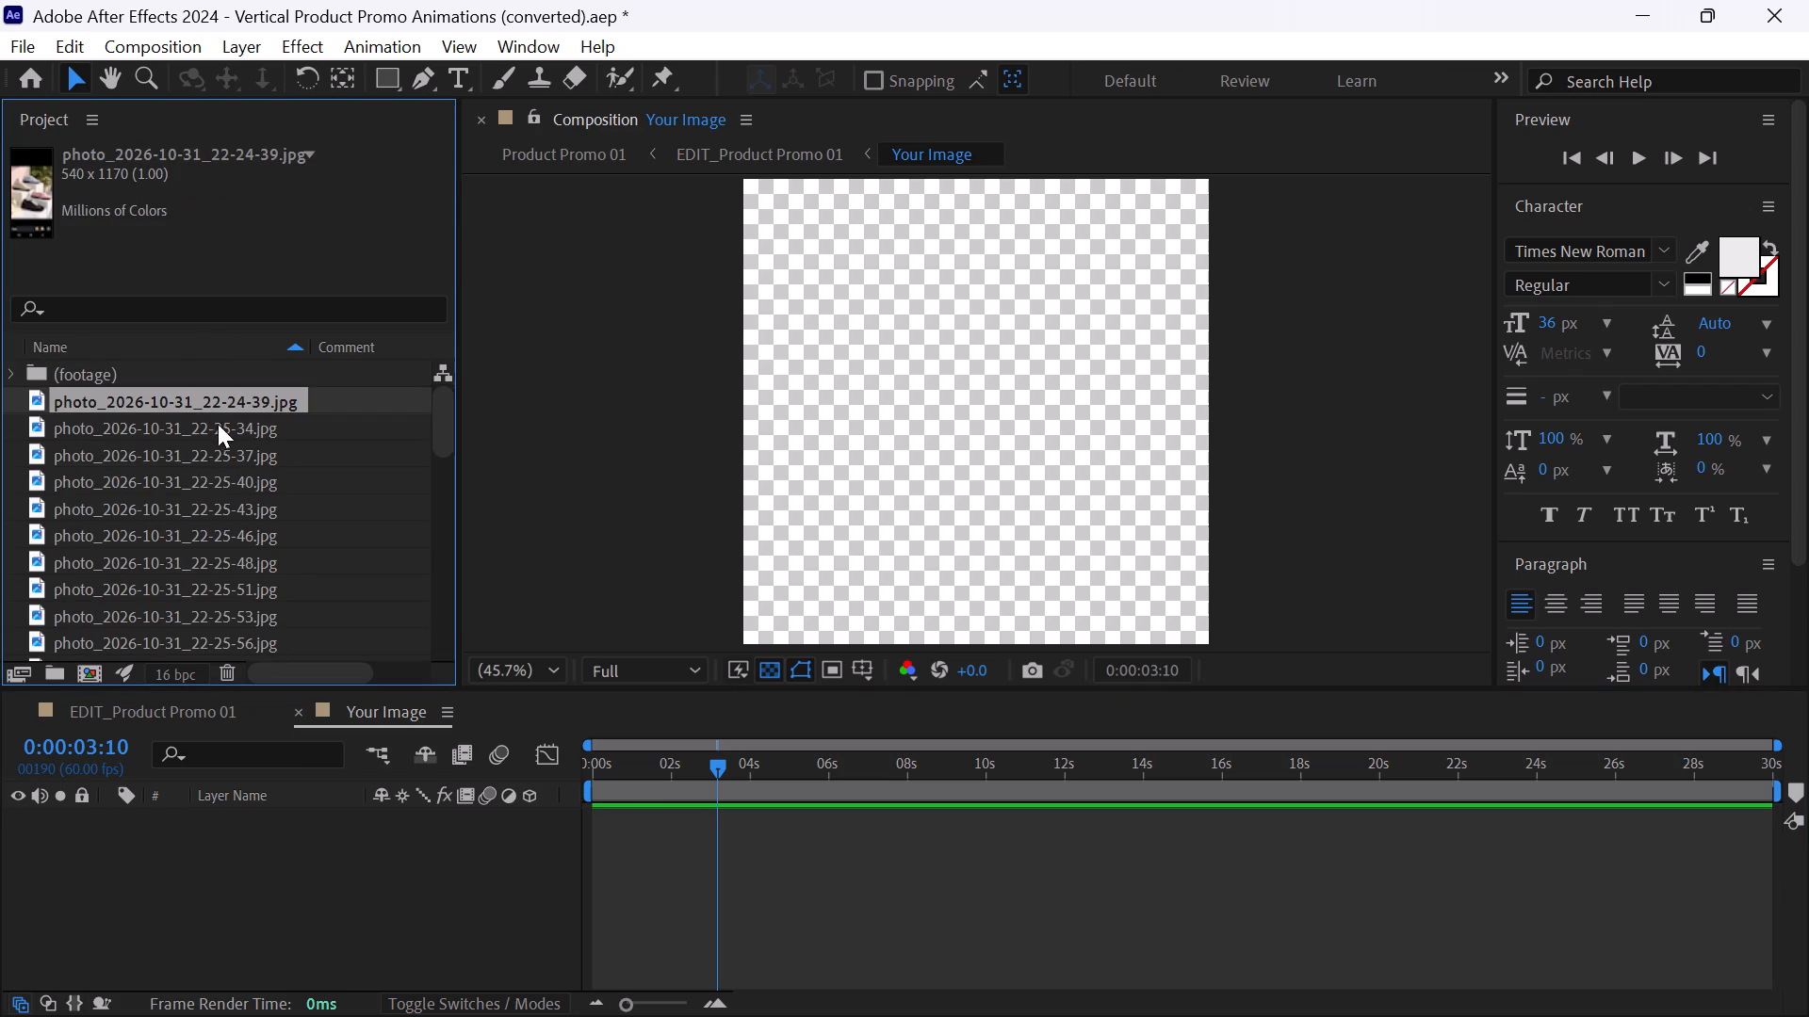
left_click(224, 431)
left_click_drag(224, 431, 320, 748)
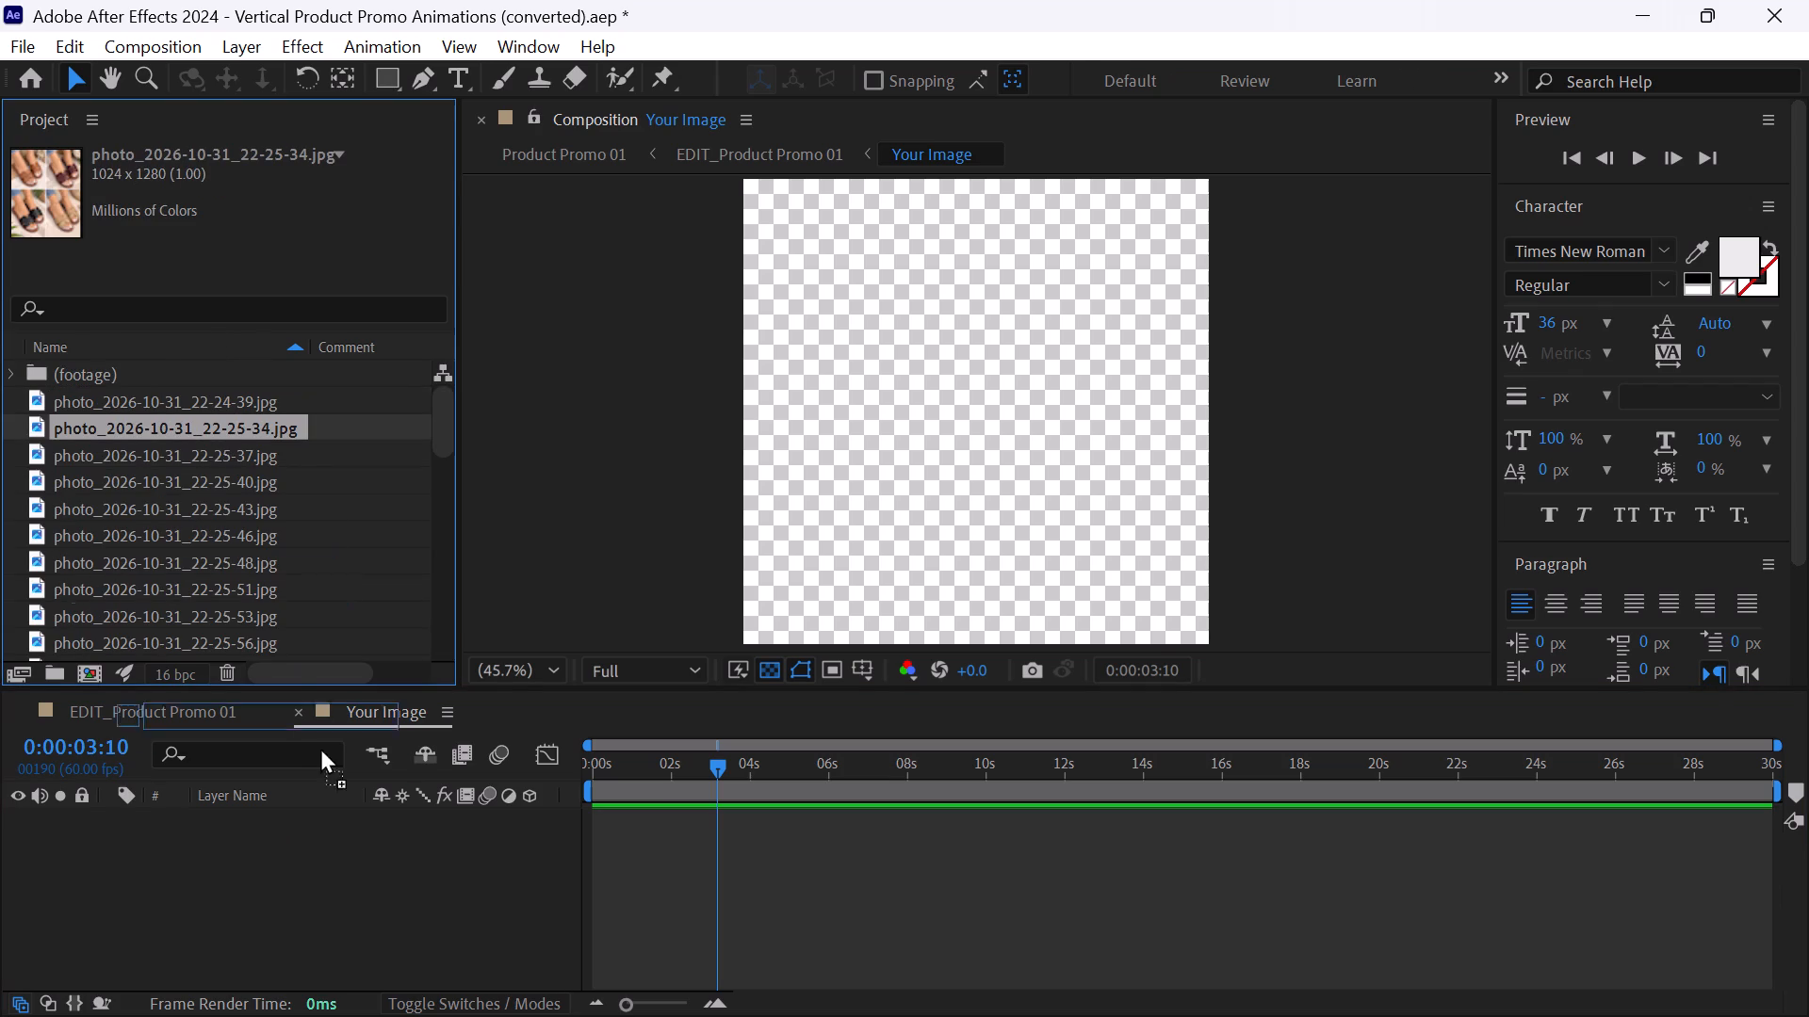
left_click_drag(320, 748, 323, 851)
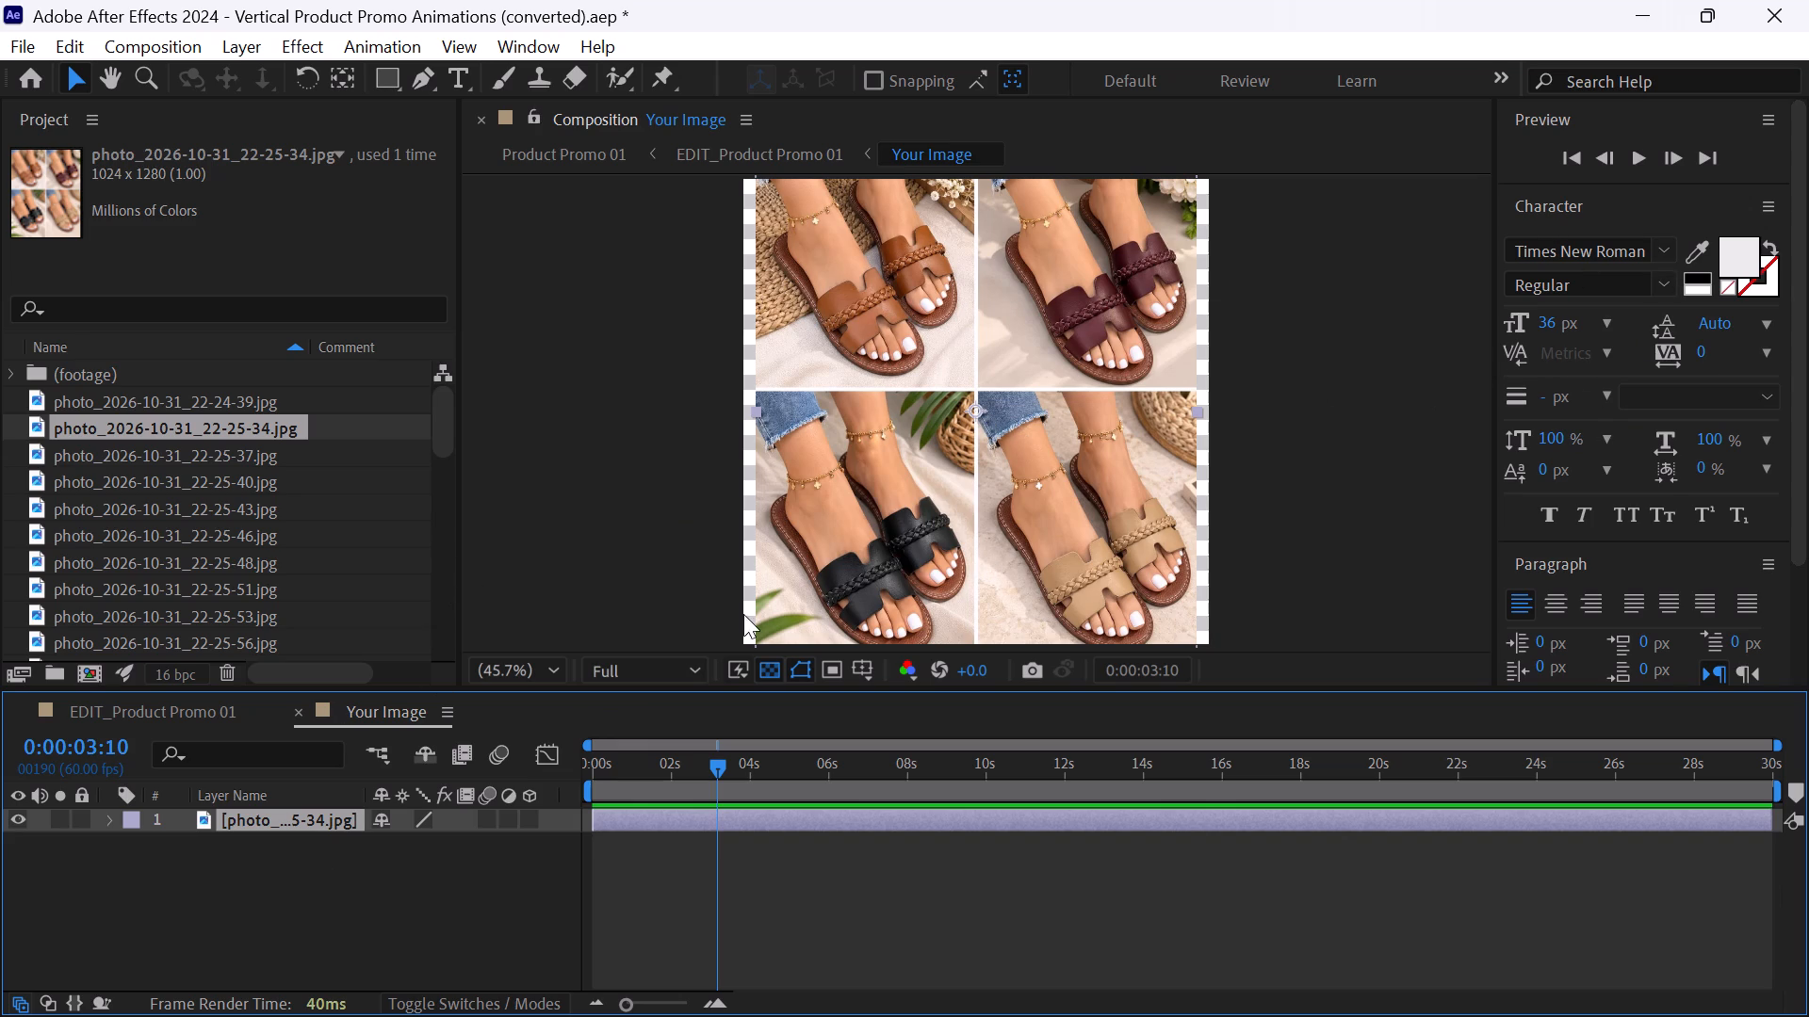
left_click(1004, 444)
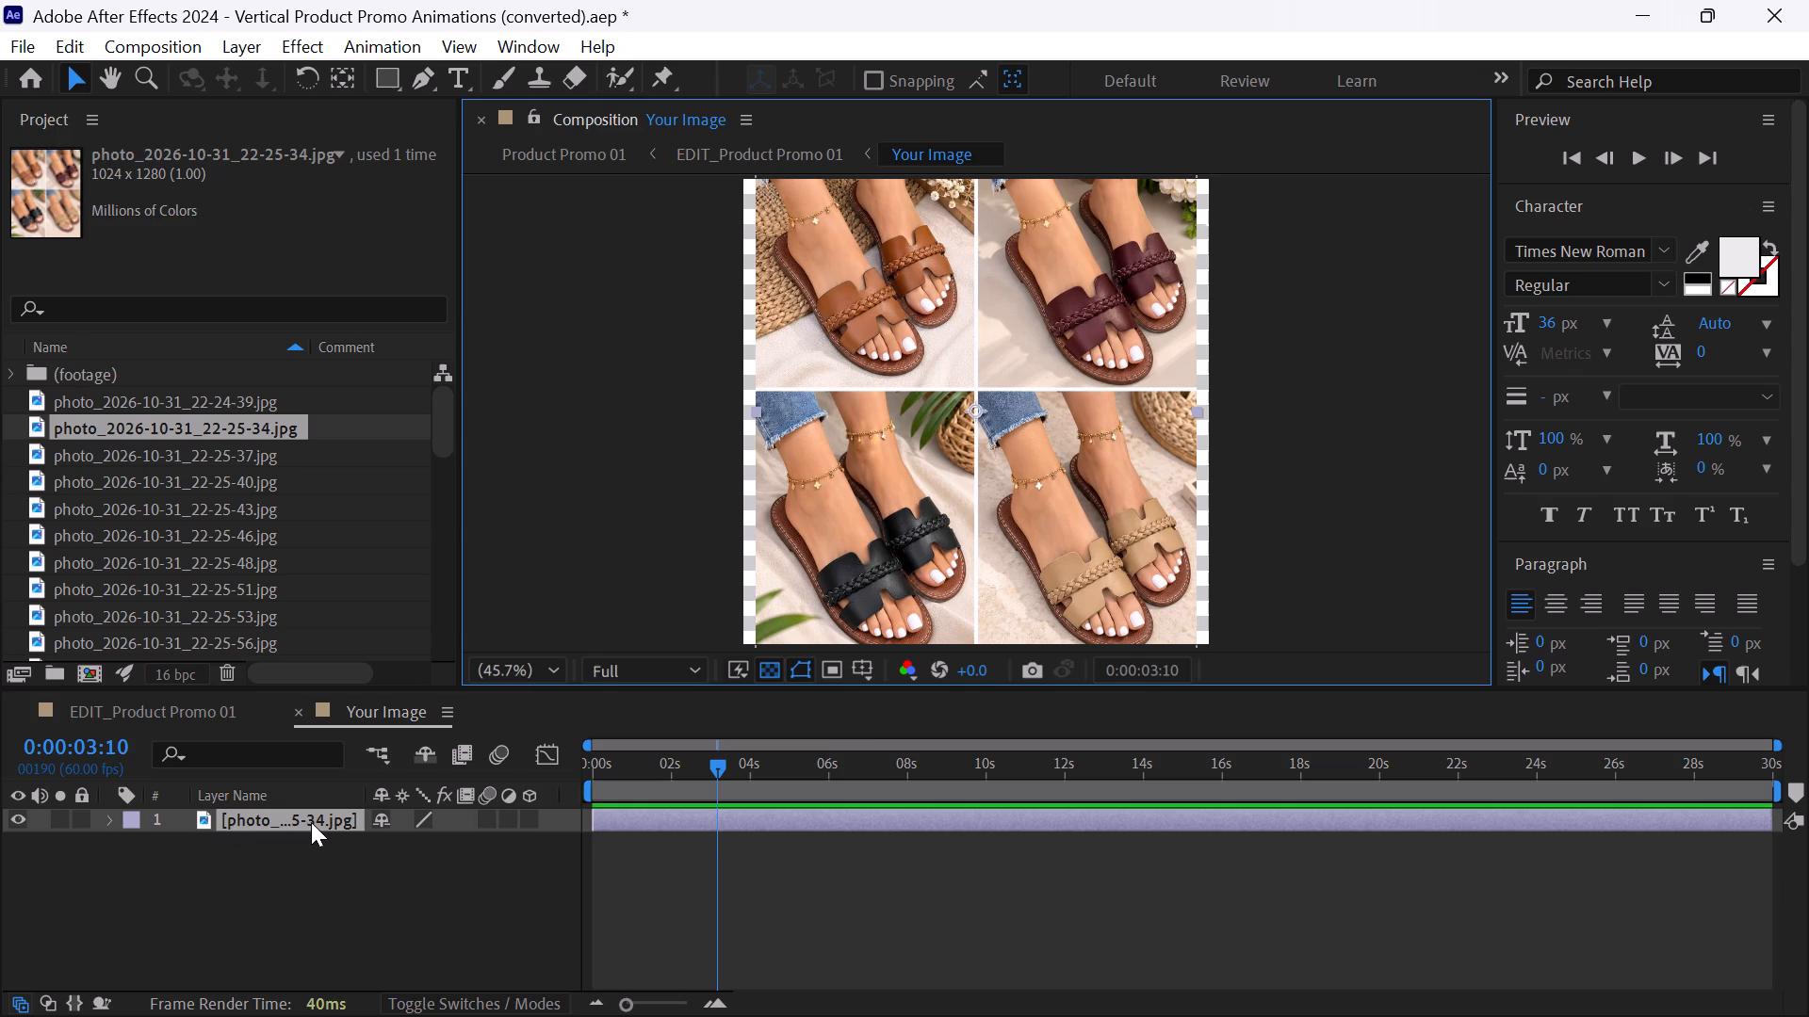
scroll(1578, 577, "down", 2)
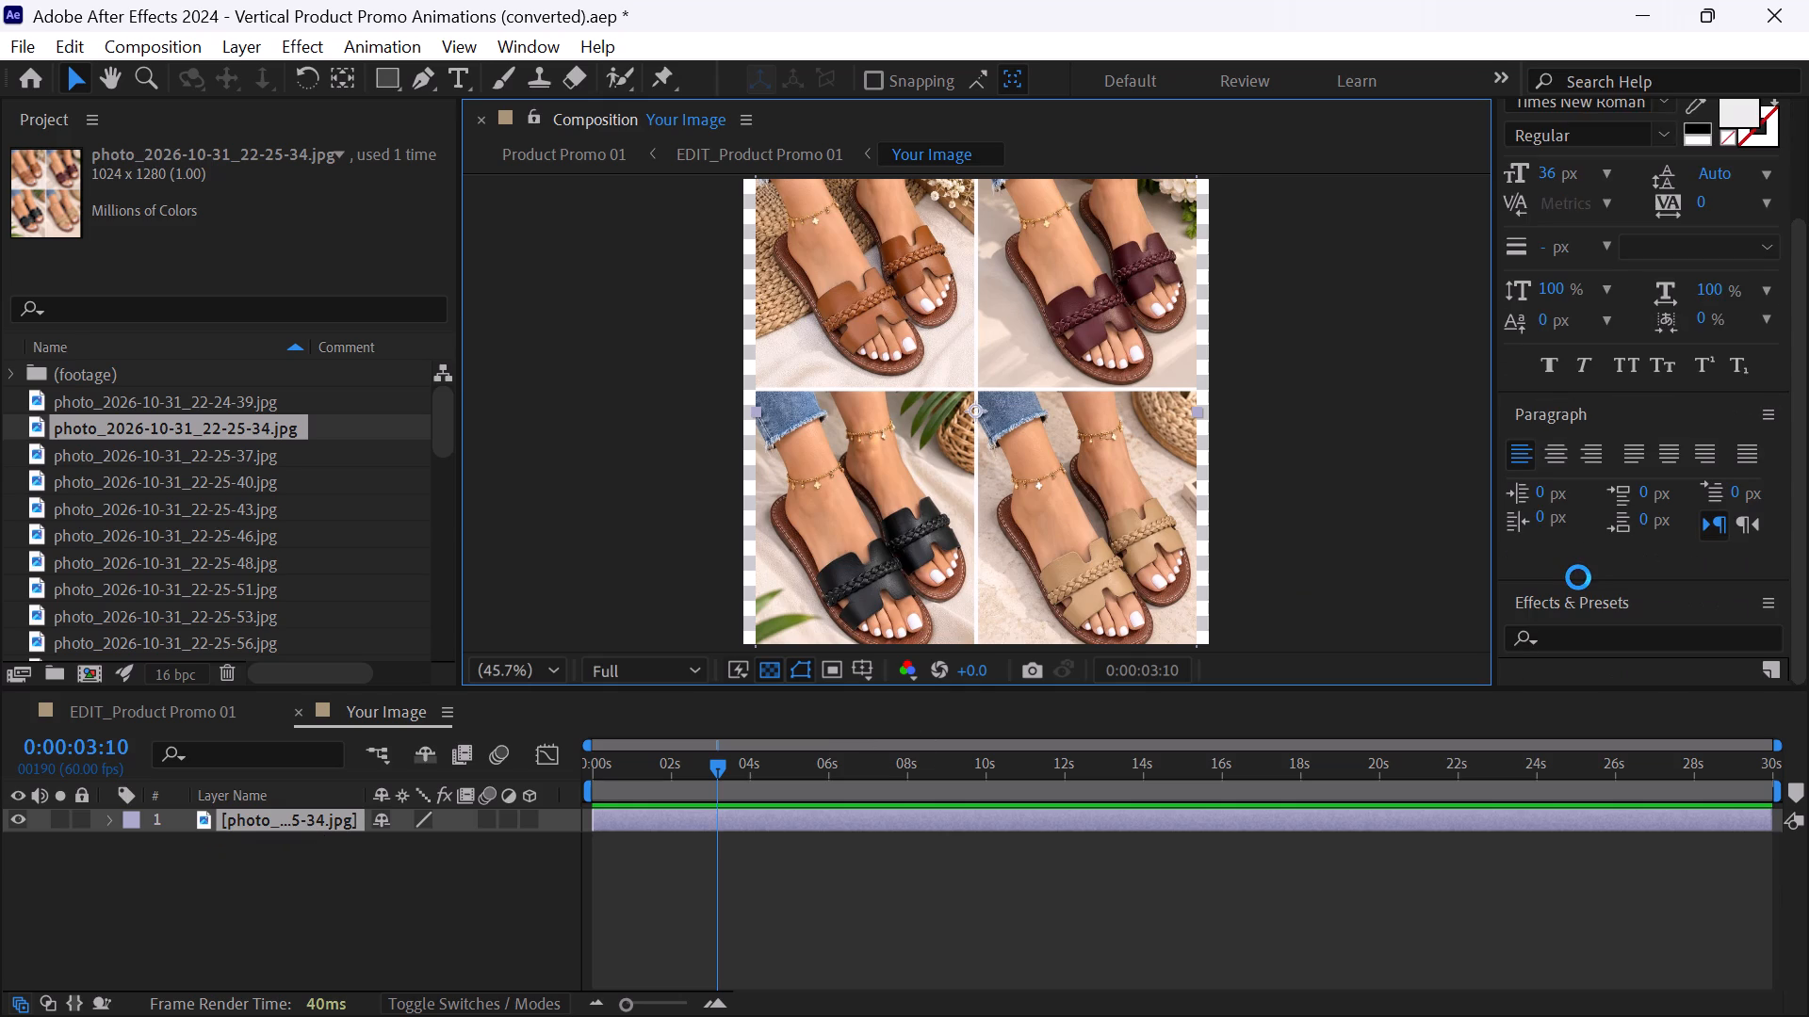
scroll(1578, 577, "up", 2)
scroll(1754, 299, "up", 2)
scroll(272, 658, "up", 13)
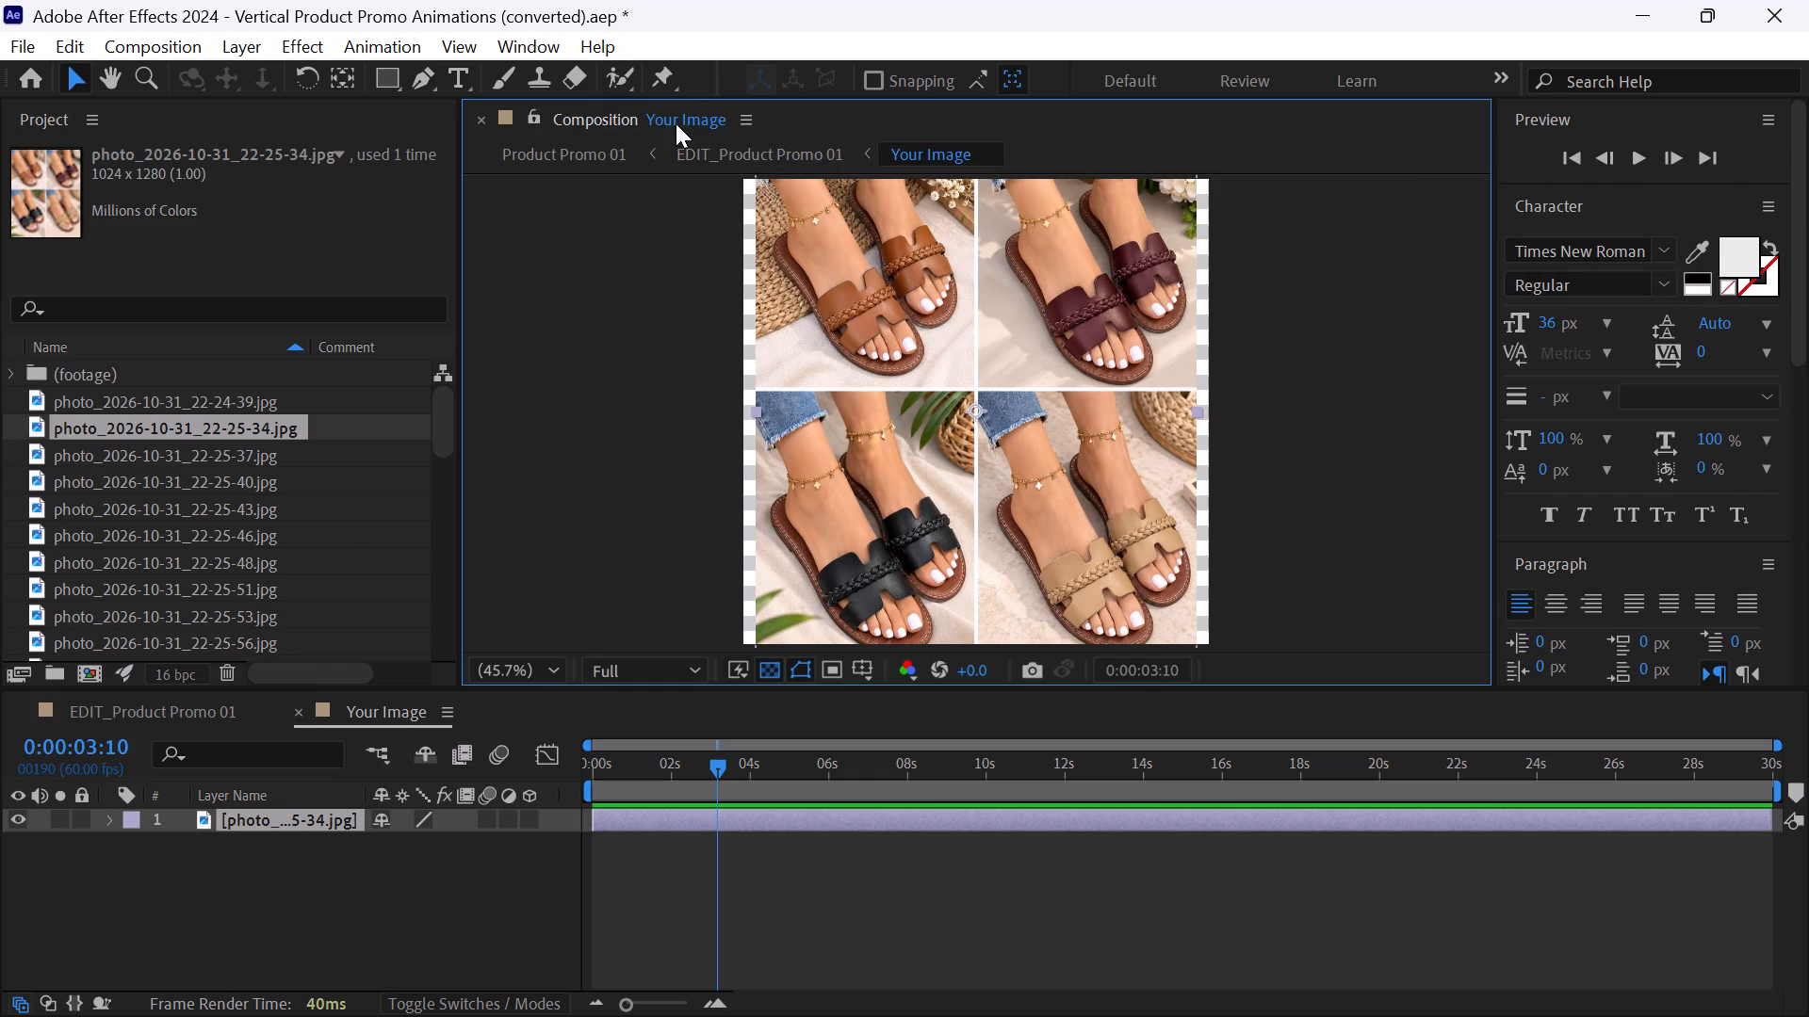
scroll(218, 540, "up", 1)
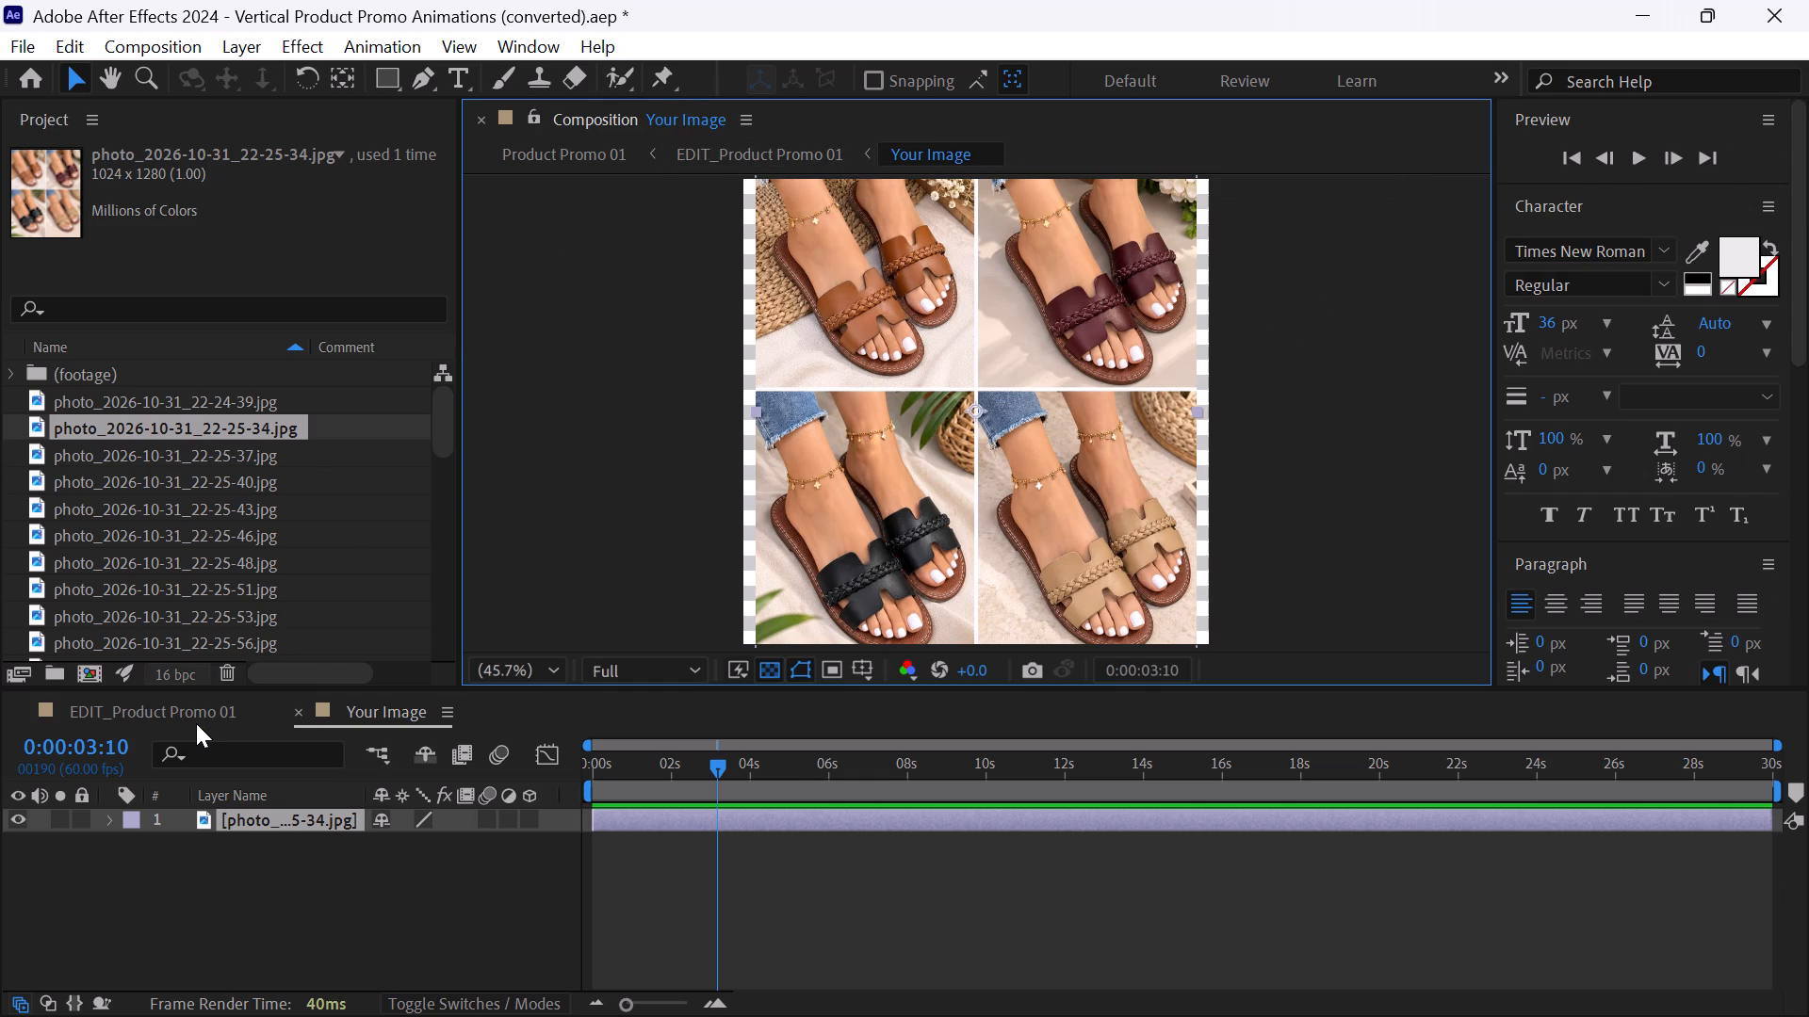
Review the EDIT_Product Promo 01 animation over roughly its first six seconds, checking how the sandal photo appears.
left_click(196, 723)
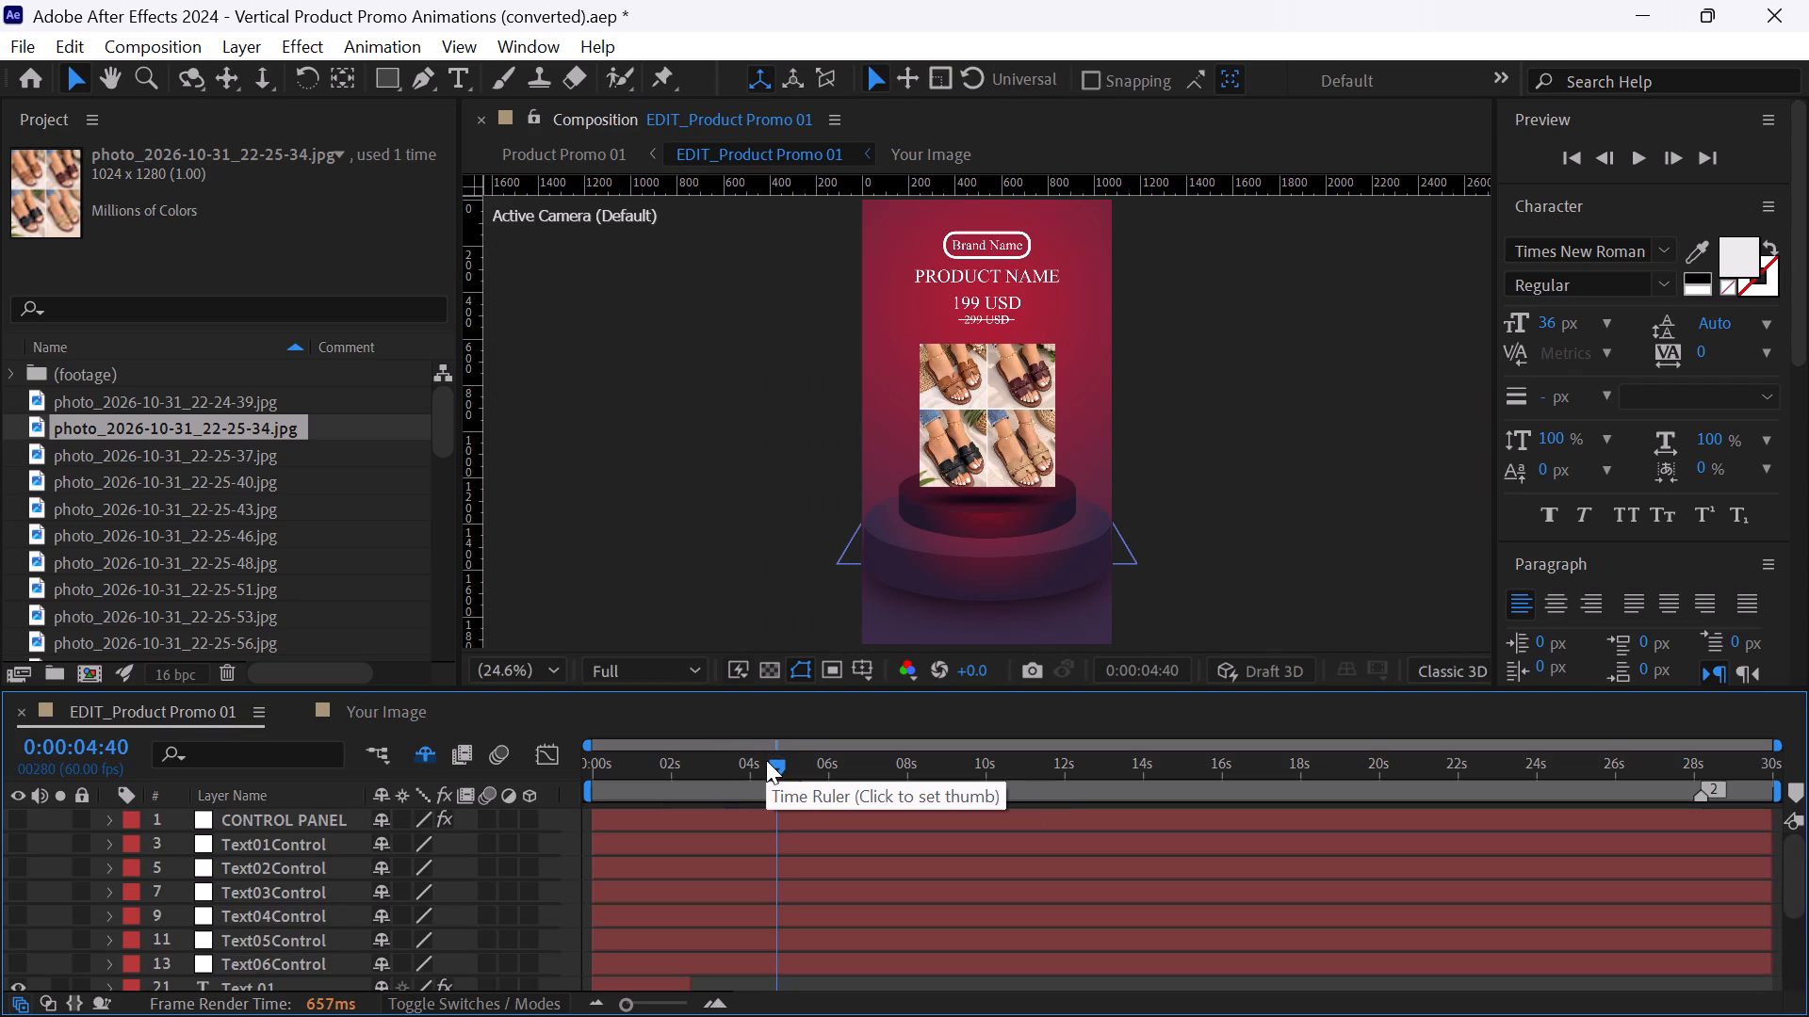
left_click_drag(787, 769, 695, 763)
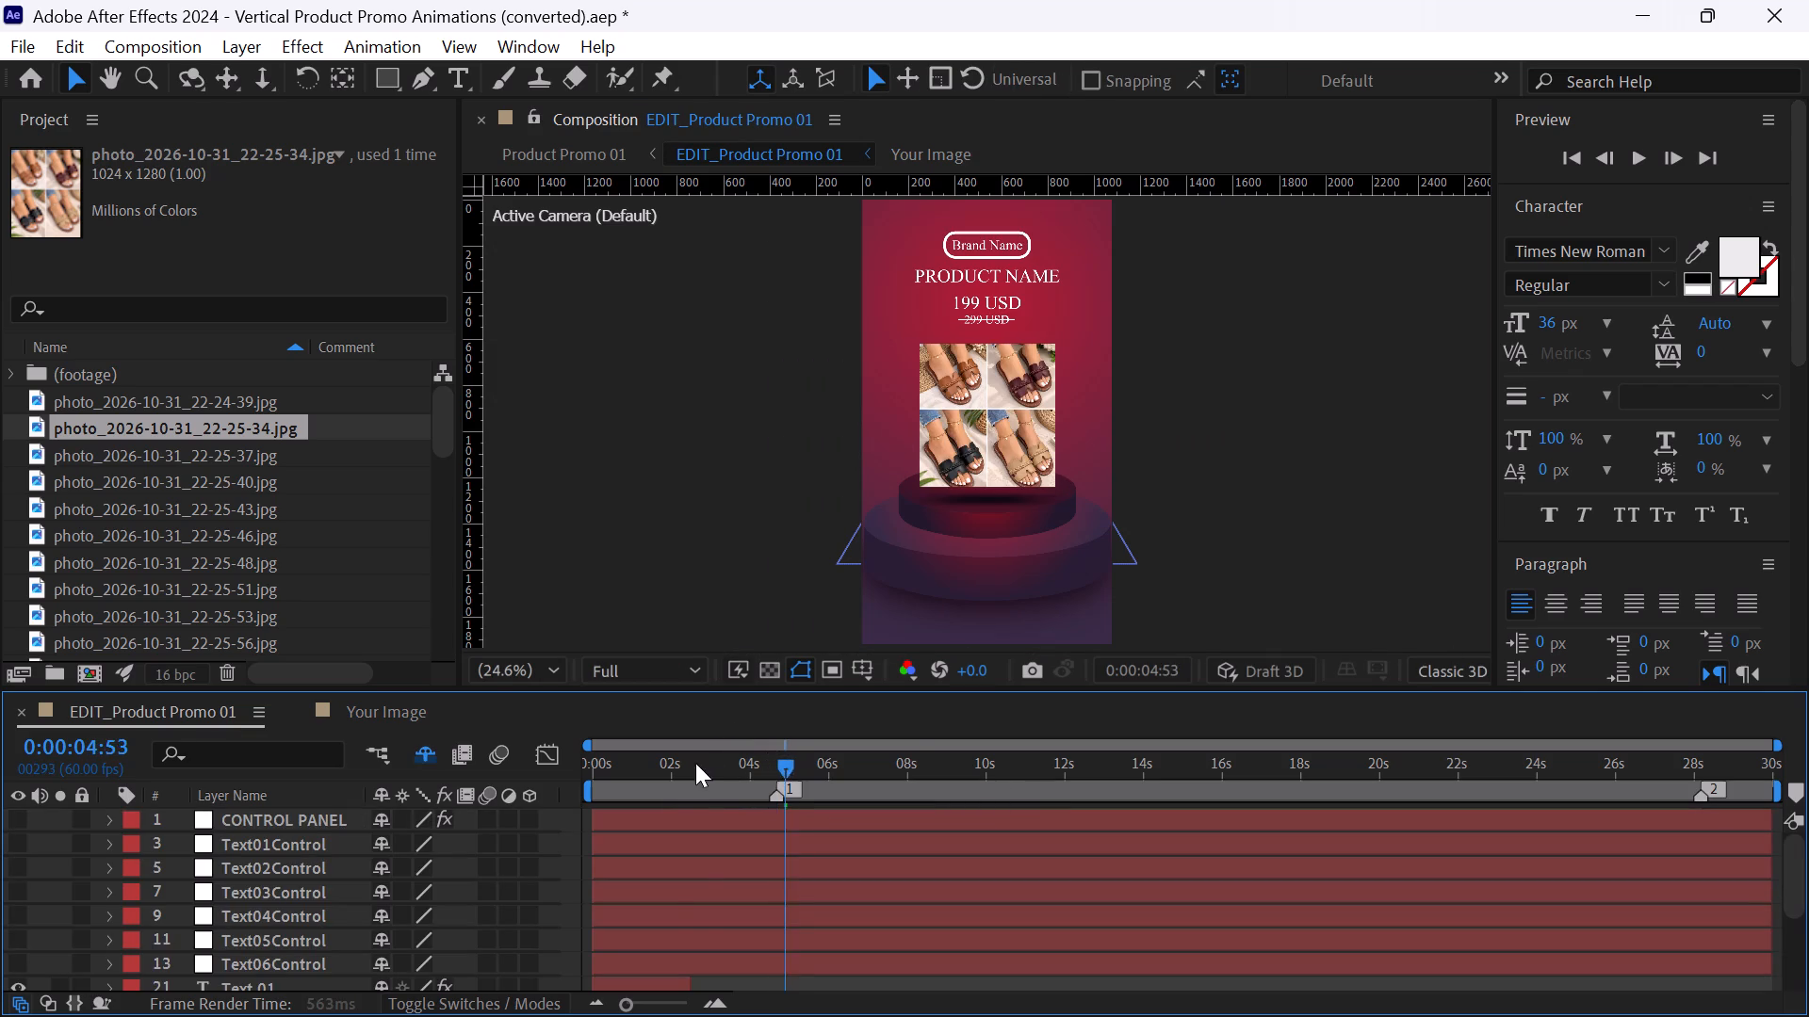
left_click_drag(695, 763, 578, 764)
key("space")
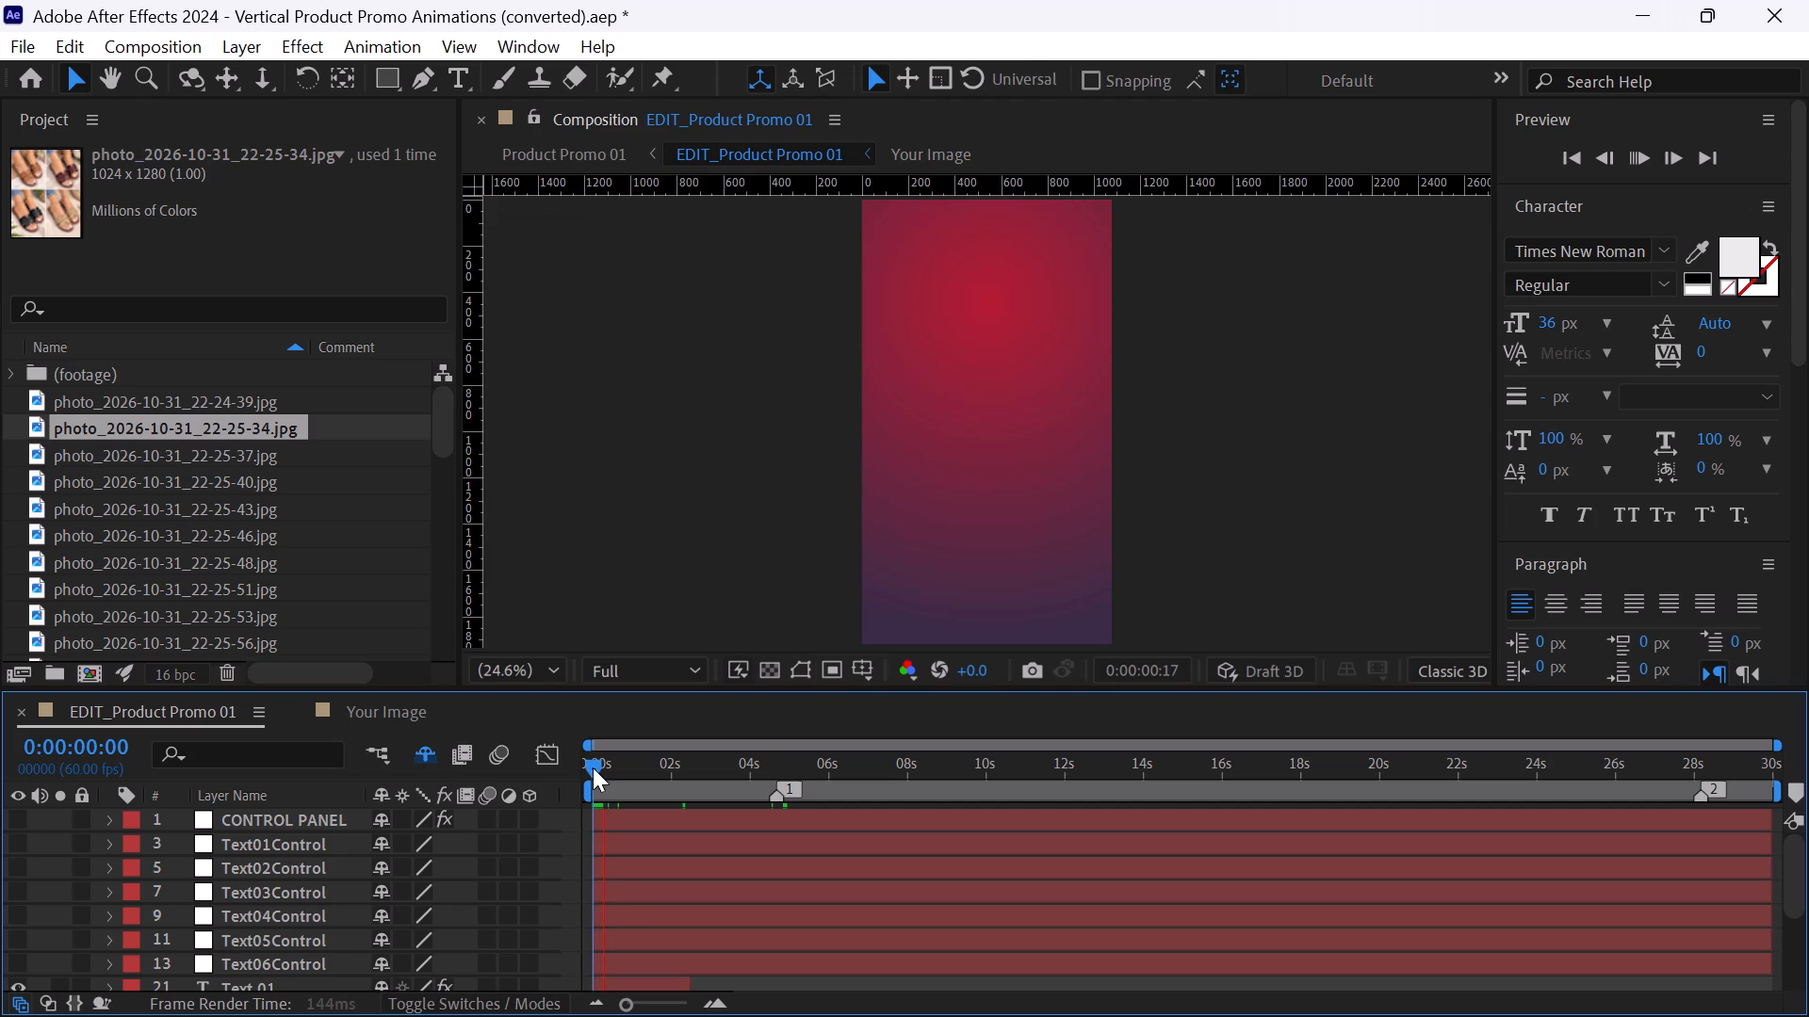
left_click_drag(593, 767, 676, 762)
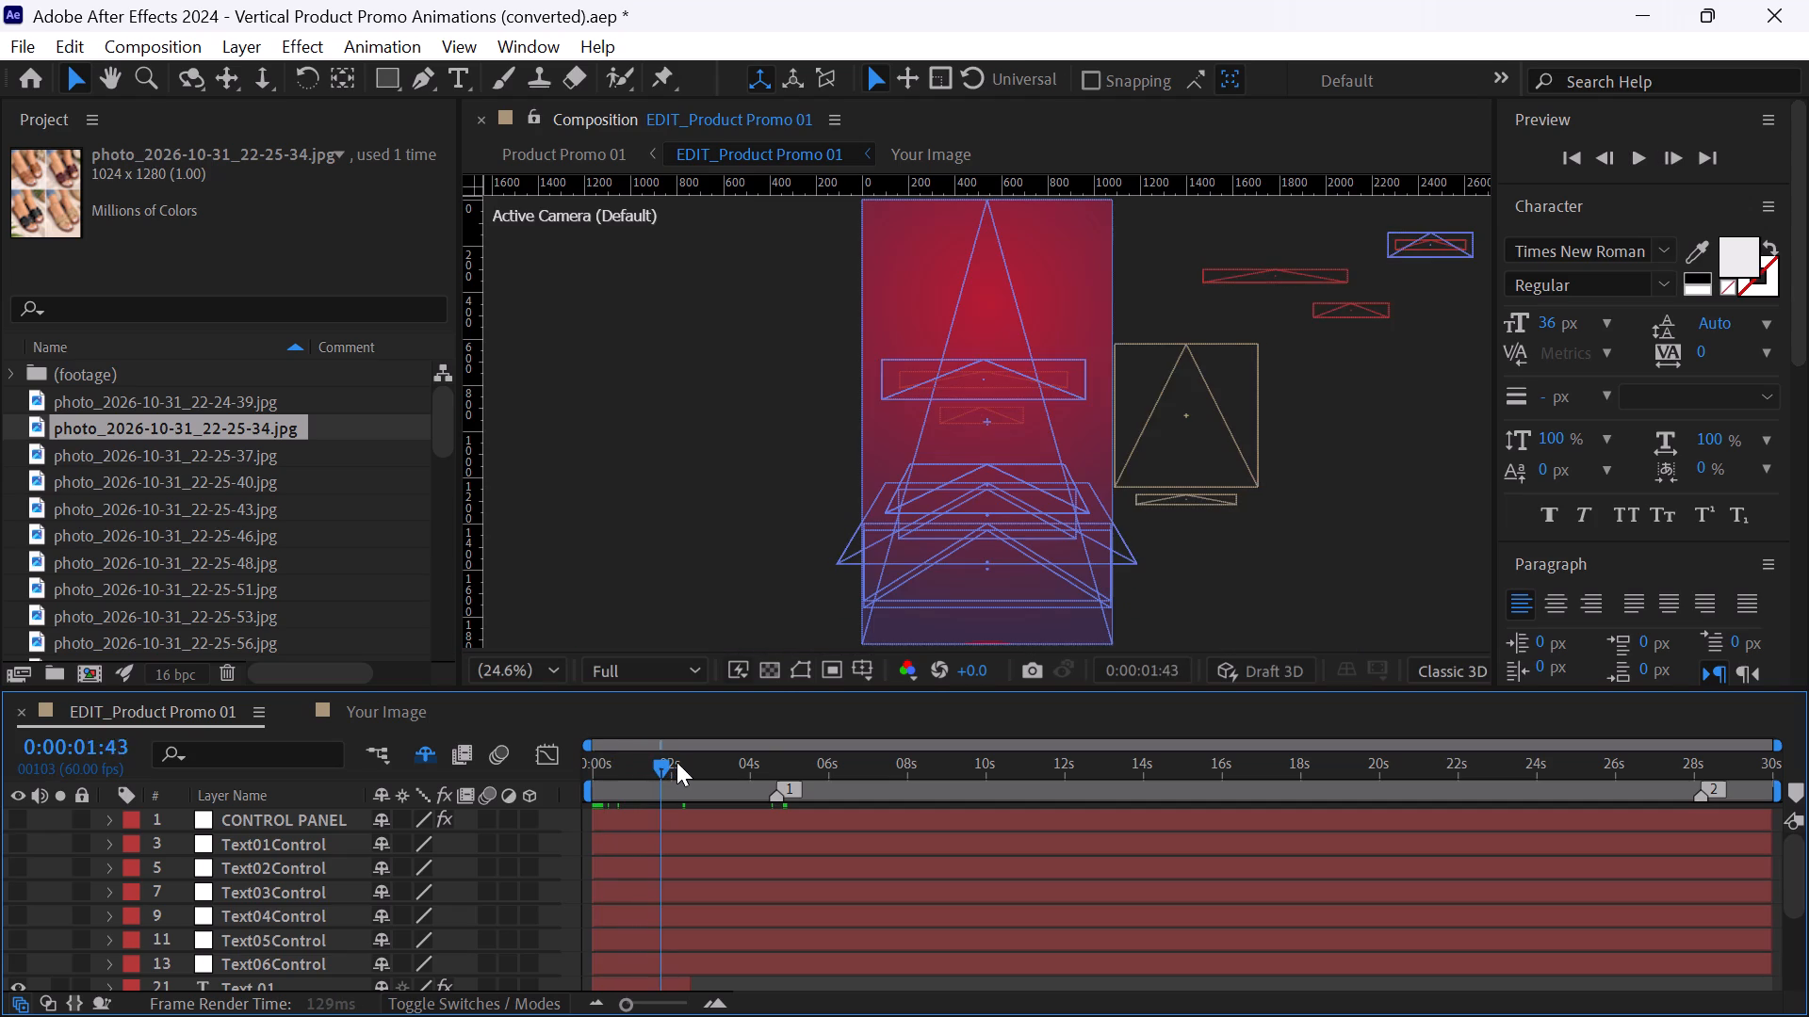
left_click_drag(676, 762, 769, 769)
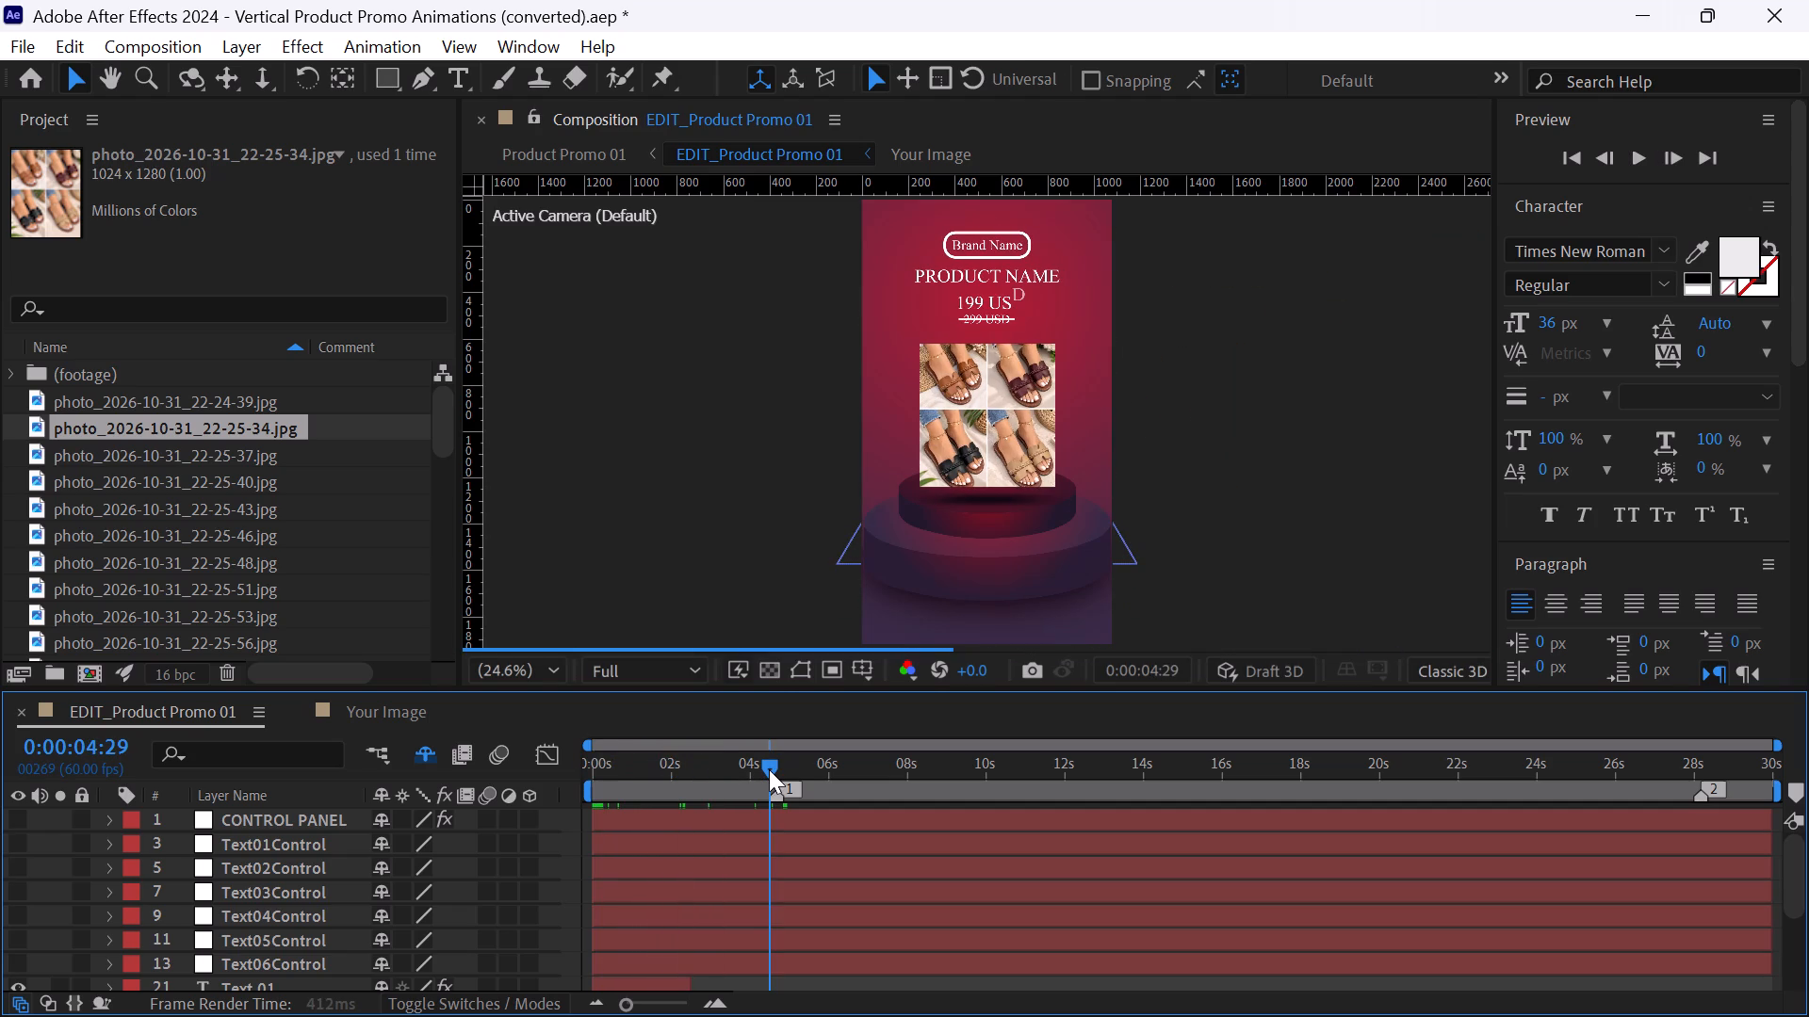
left_click_drag(769, 769, 856, 769)
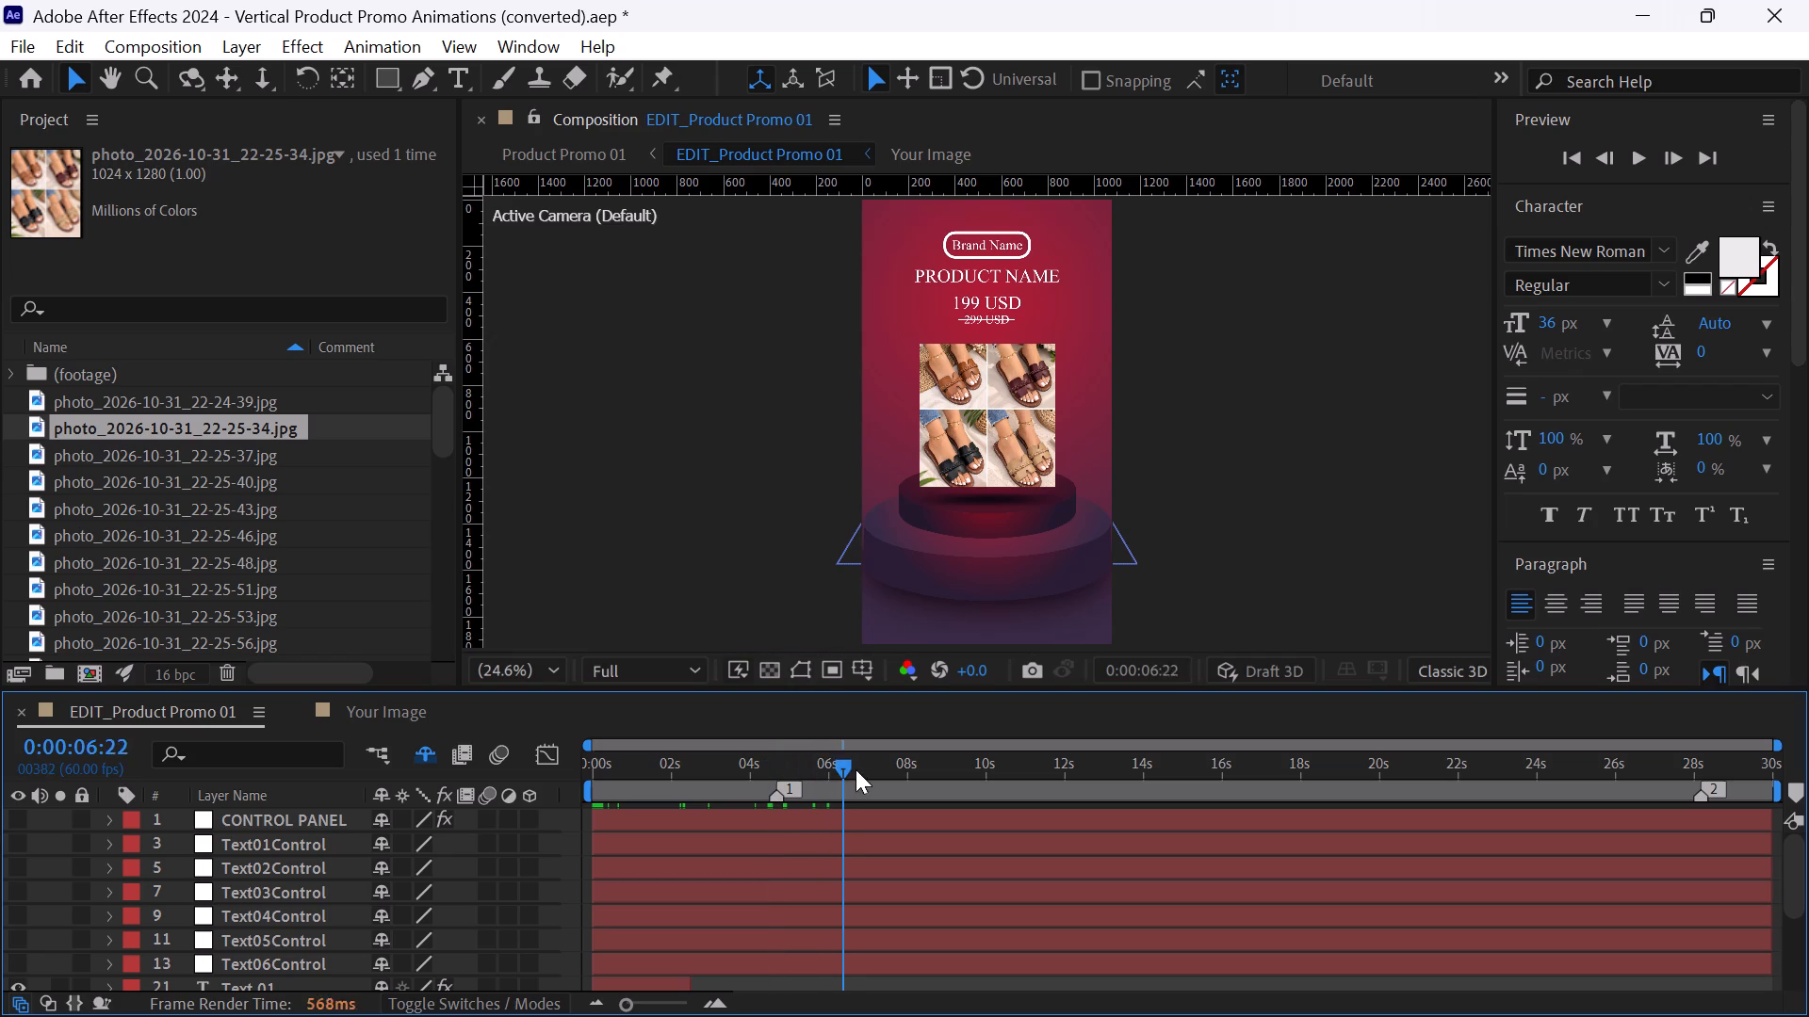
left_click_drag(856, 769, 825, 766)
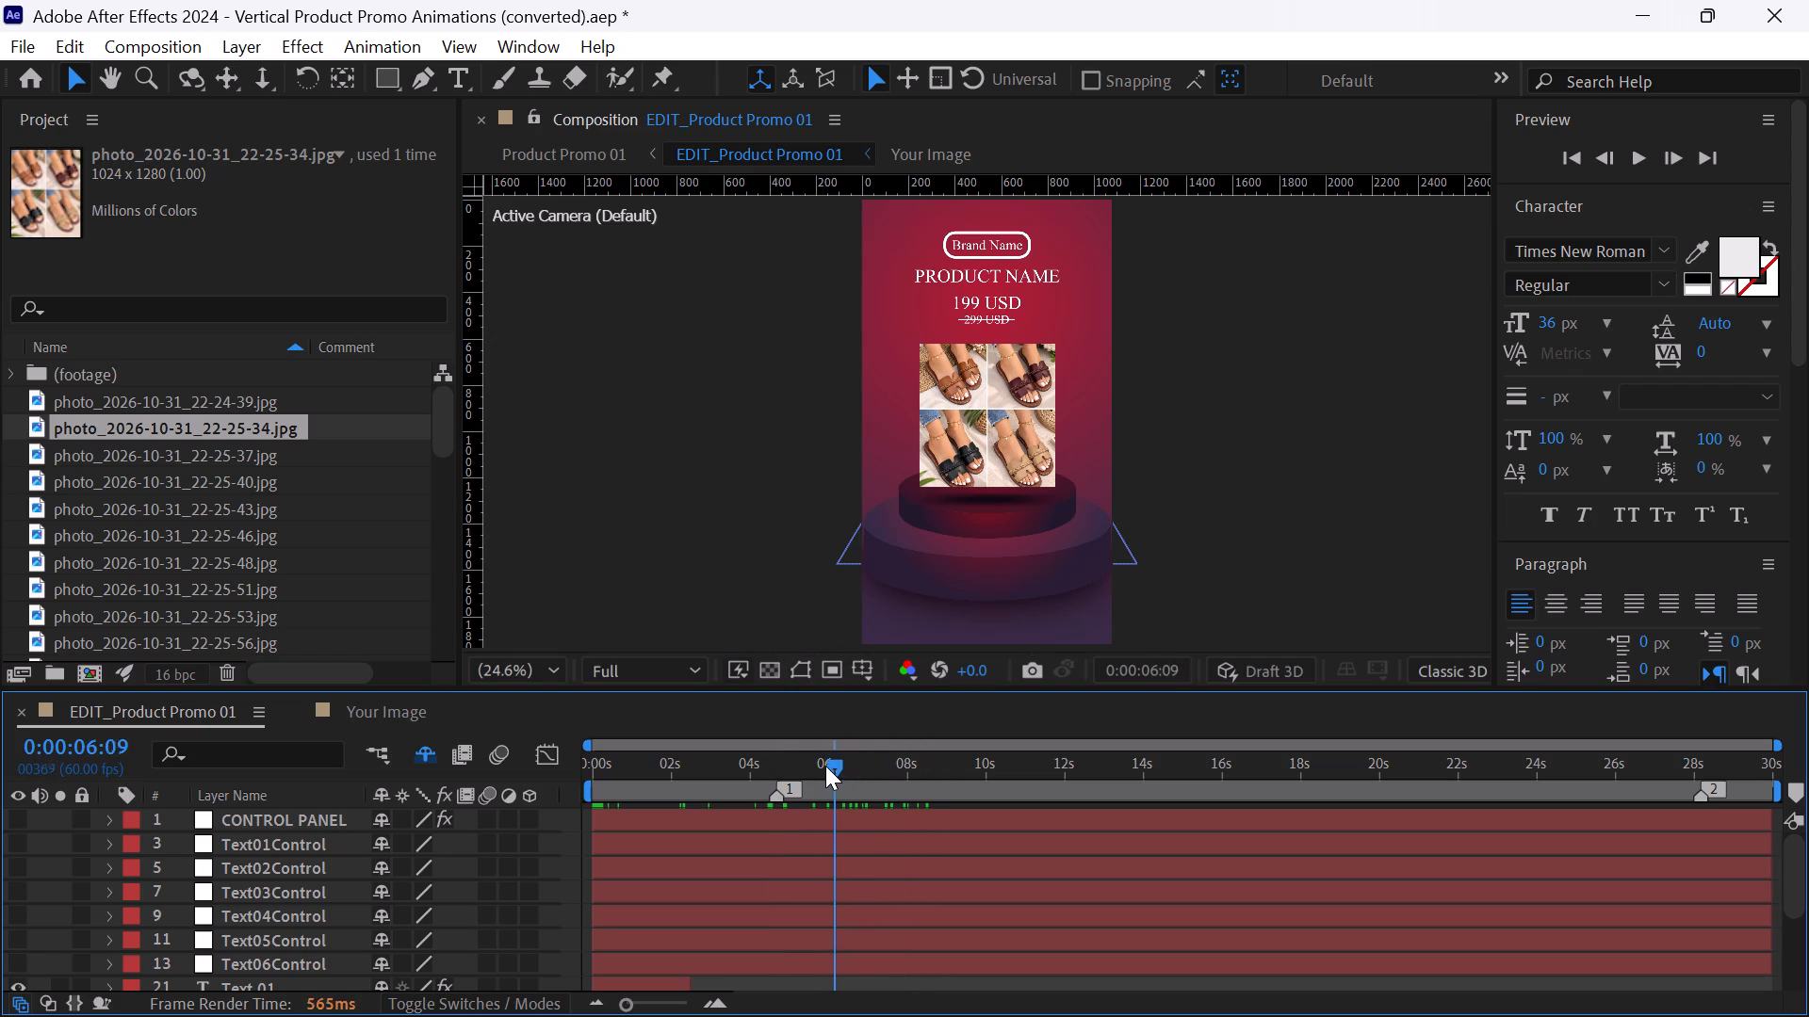
left_click_drag(825, 766, 723, 782)
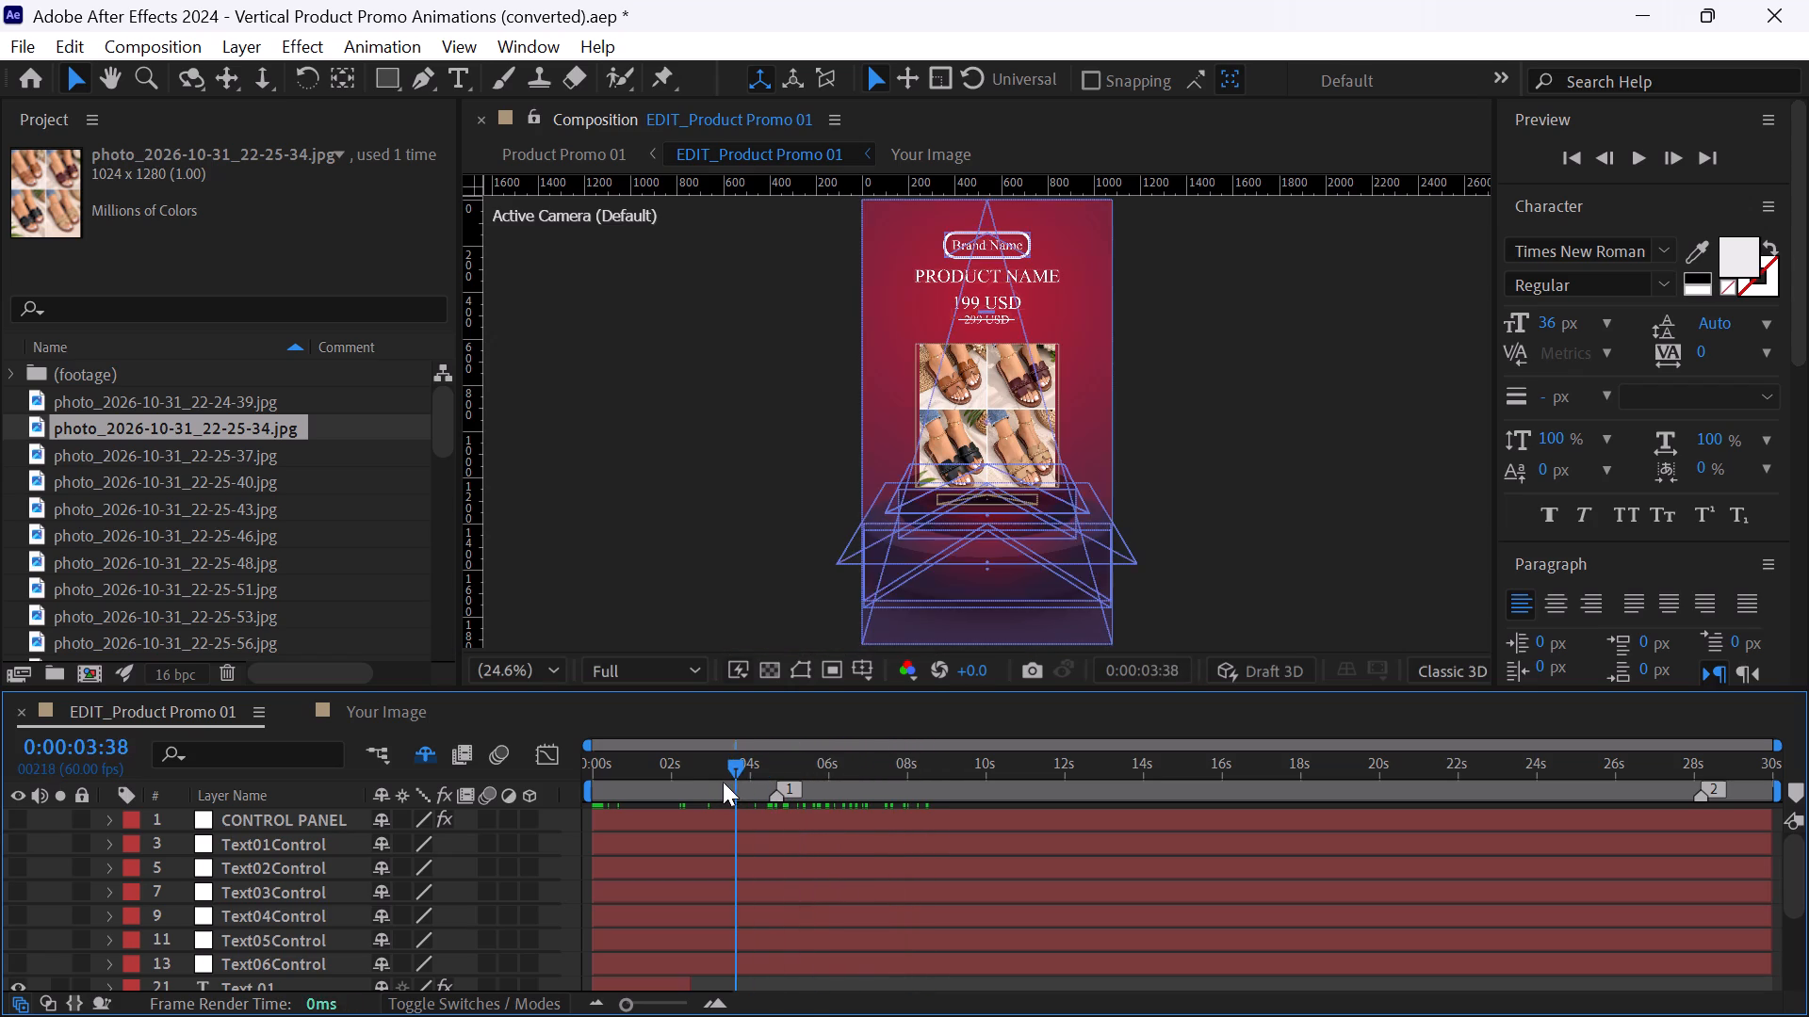
left_click_drag(723, 782, 582, 810)
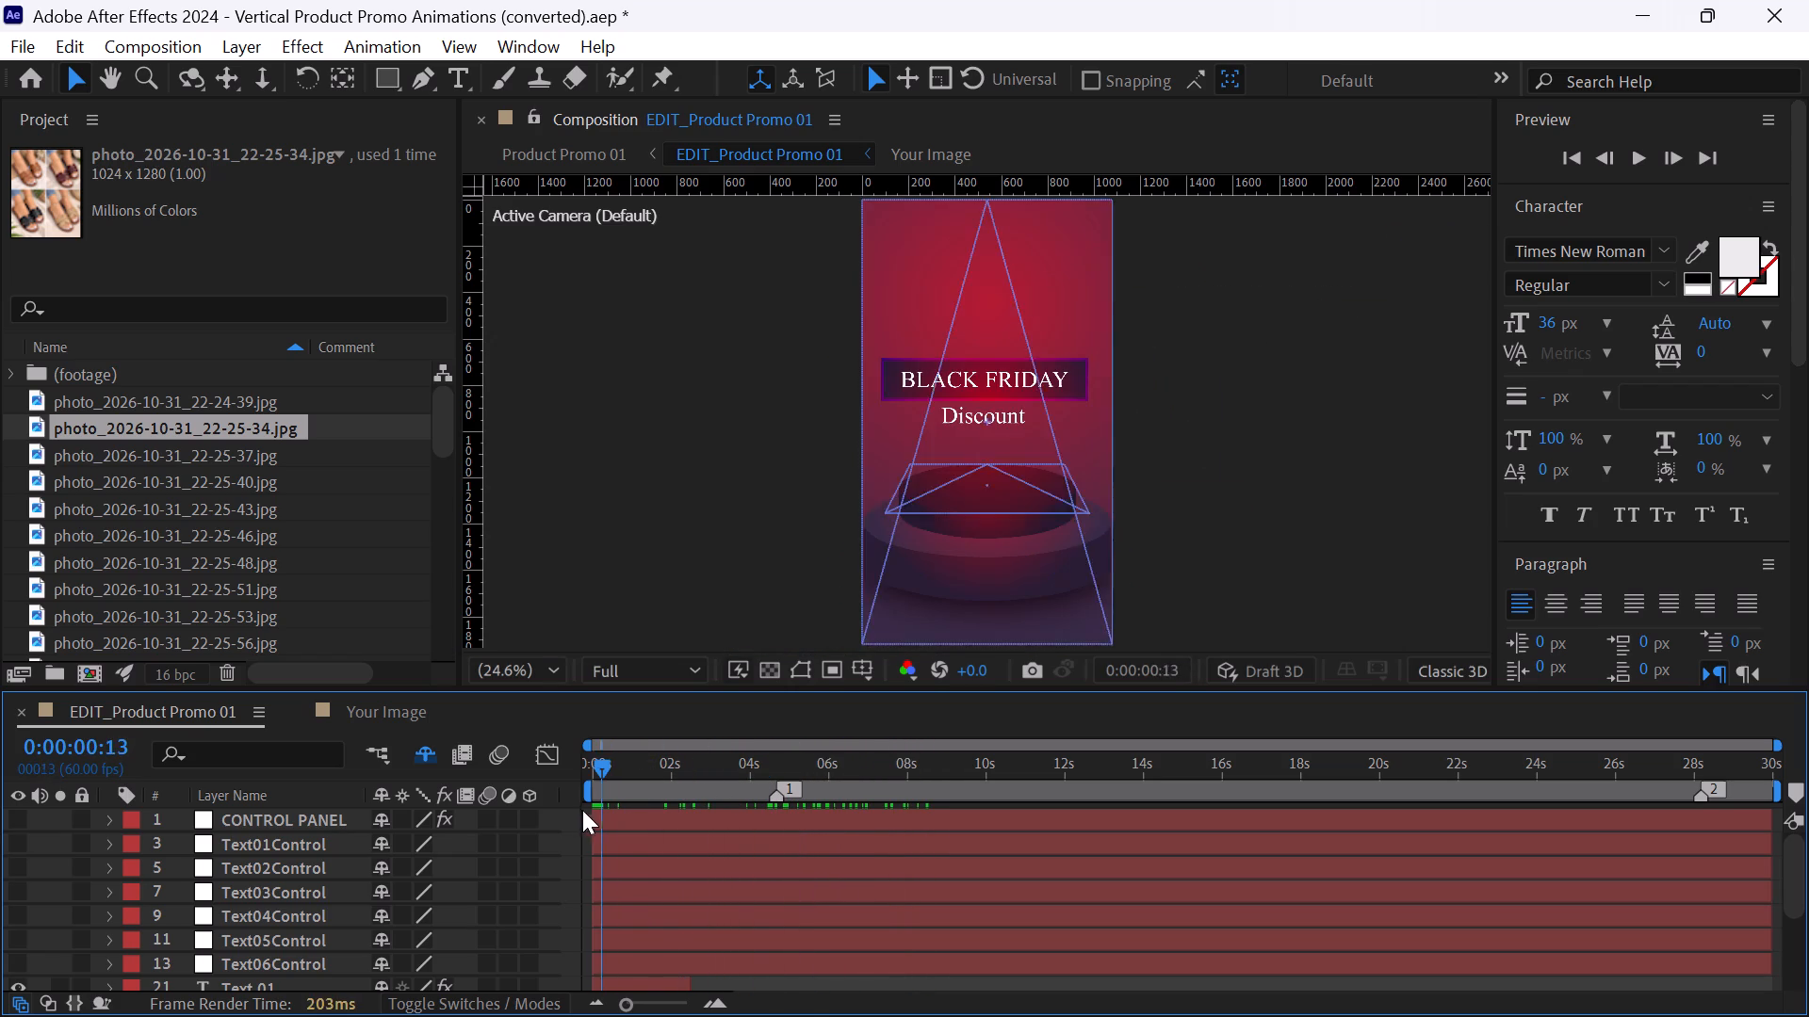
left_click_drag(582, 810, 684, 817)
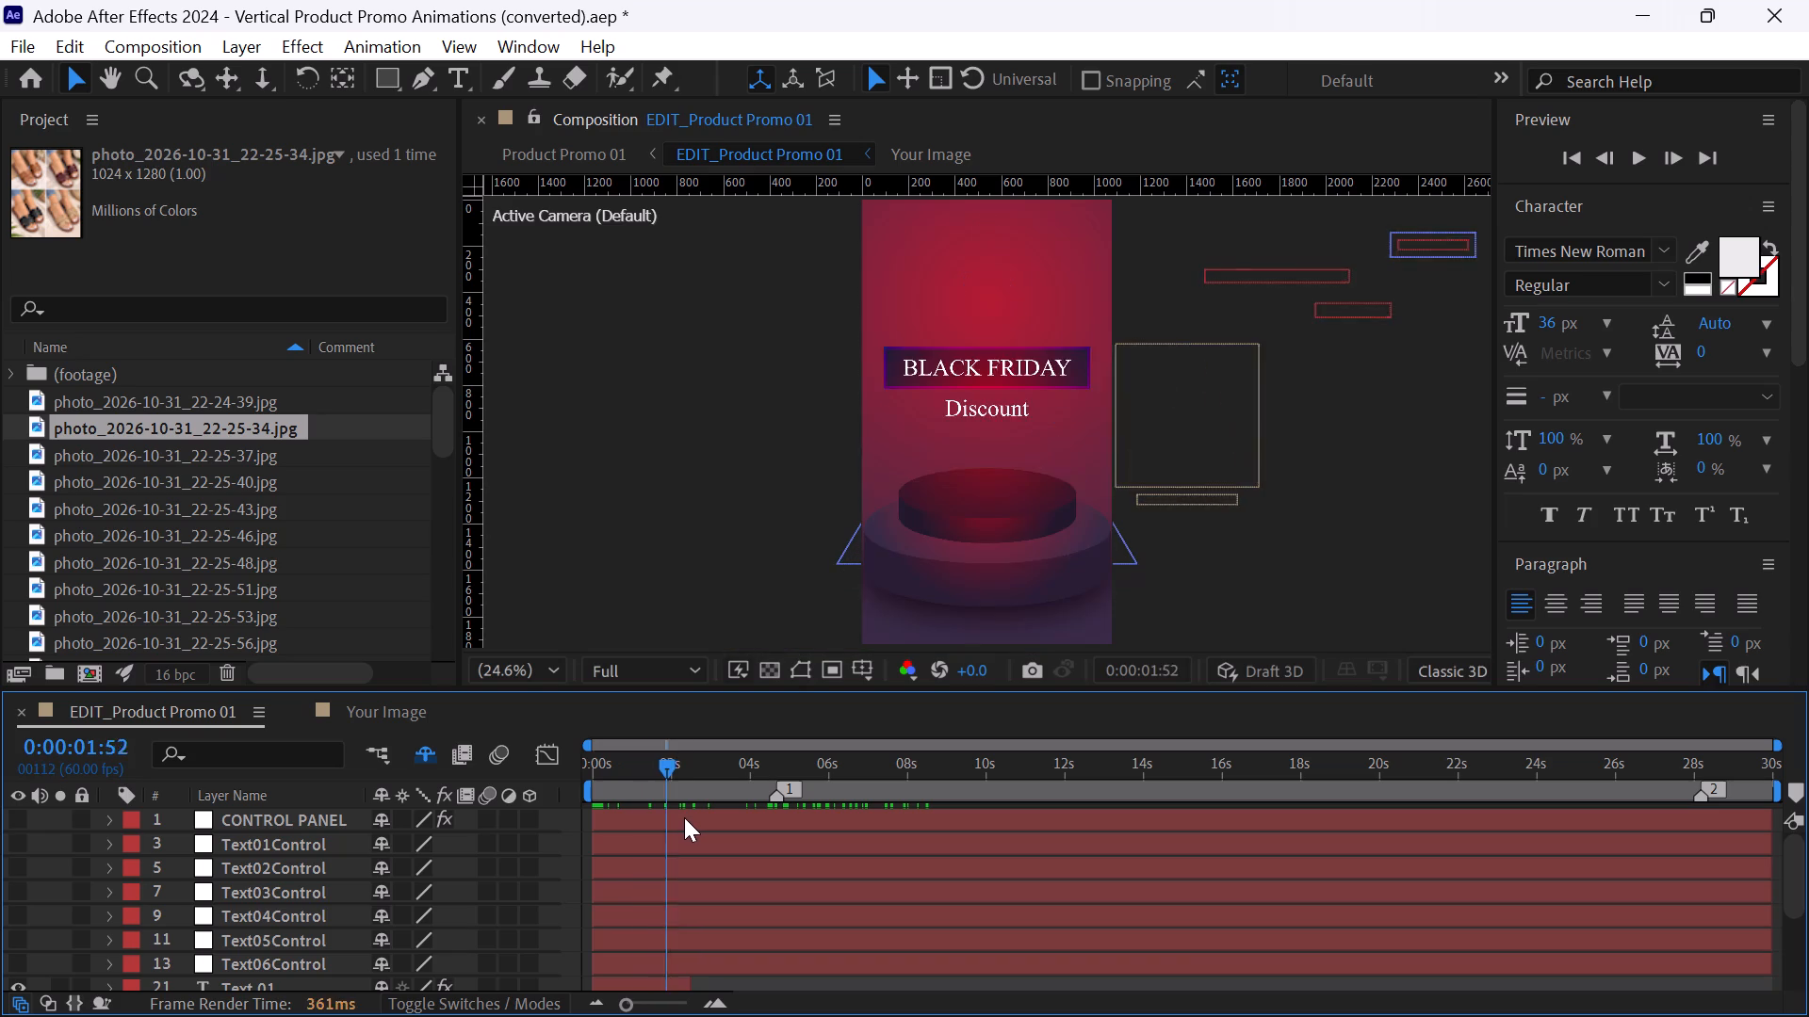
left_click_drag(684, 817, 753, 821)
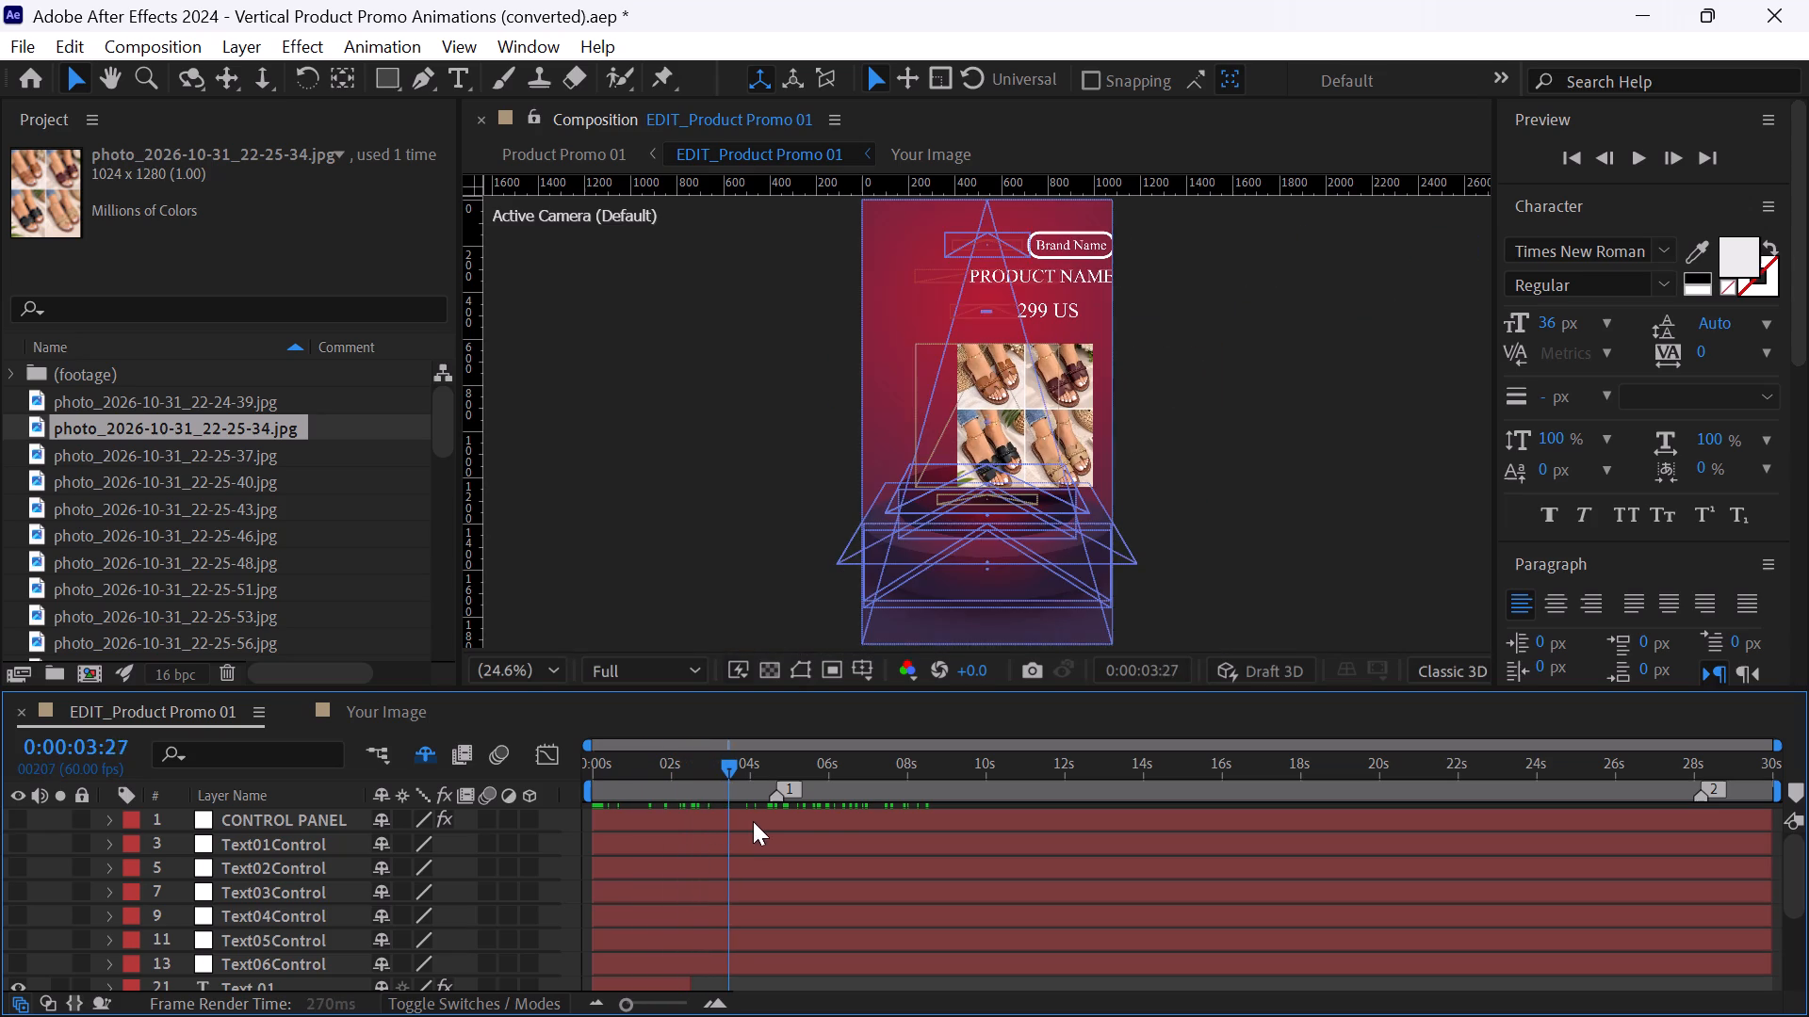
left_click_drag(753, 821, 706, 834)
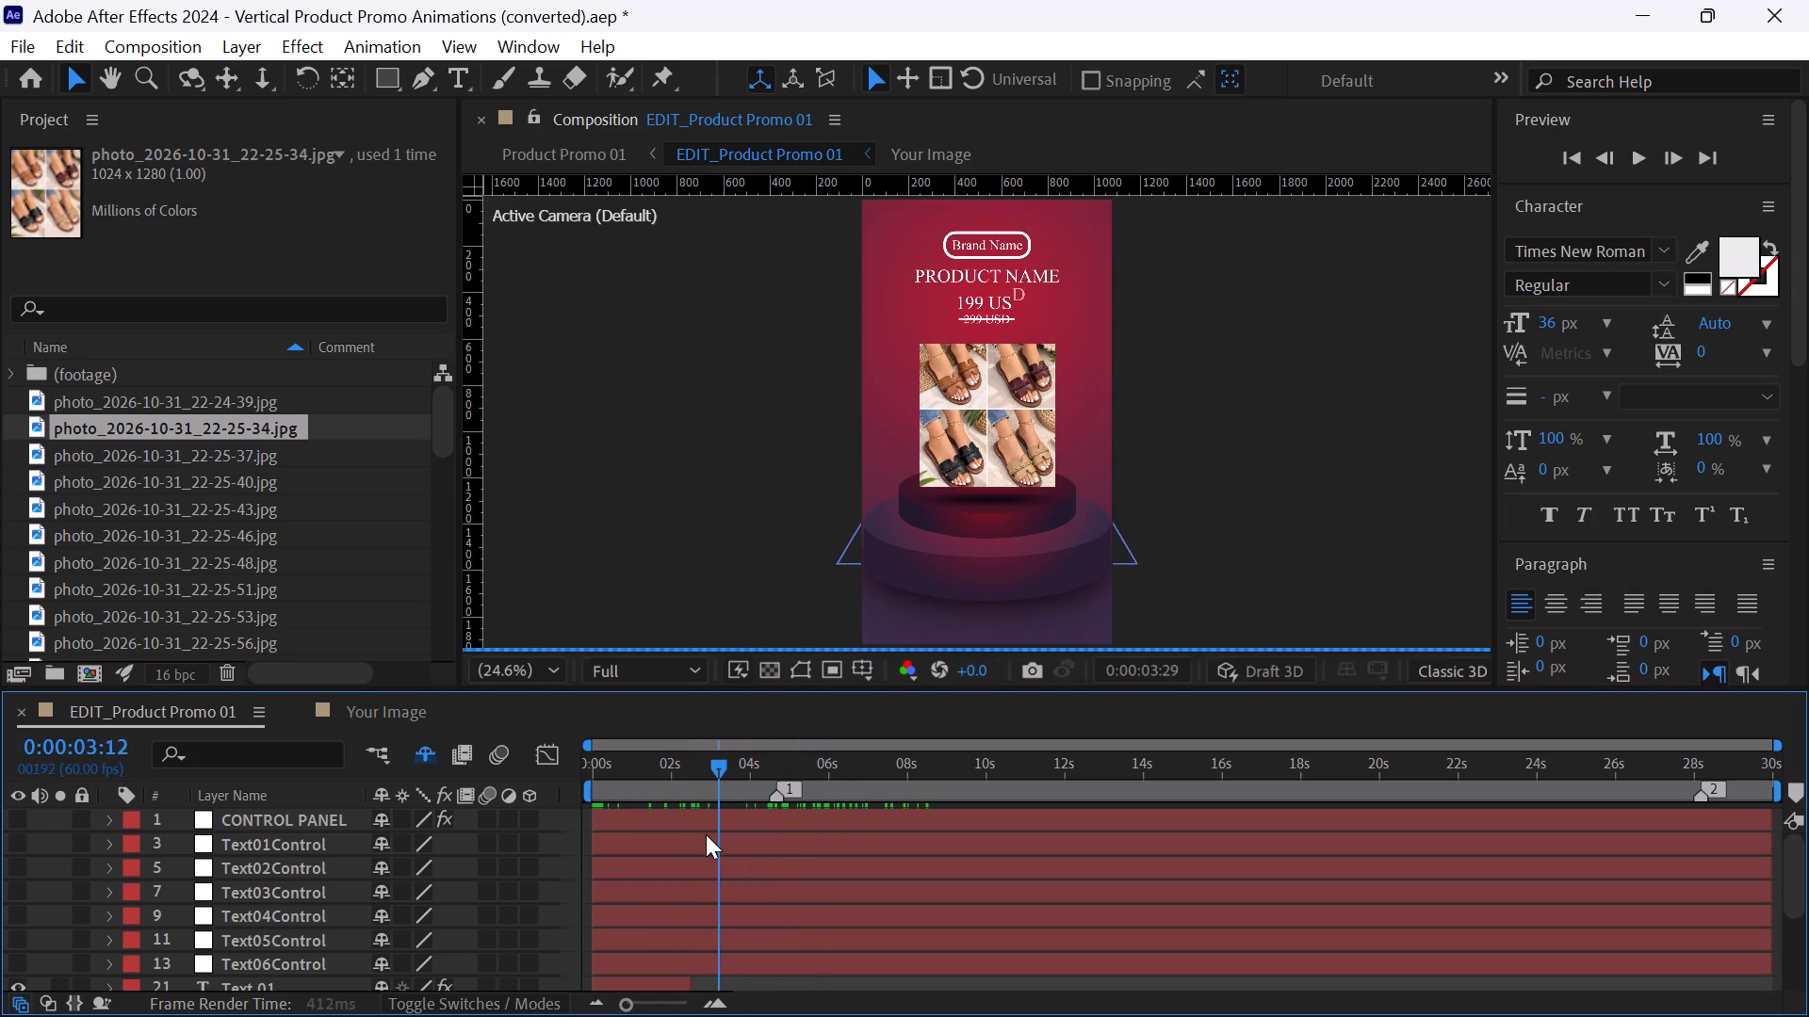
left_click_drag(706, 834, 512, 848)
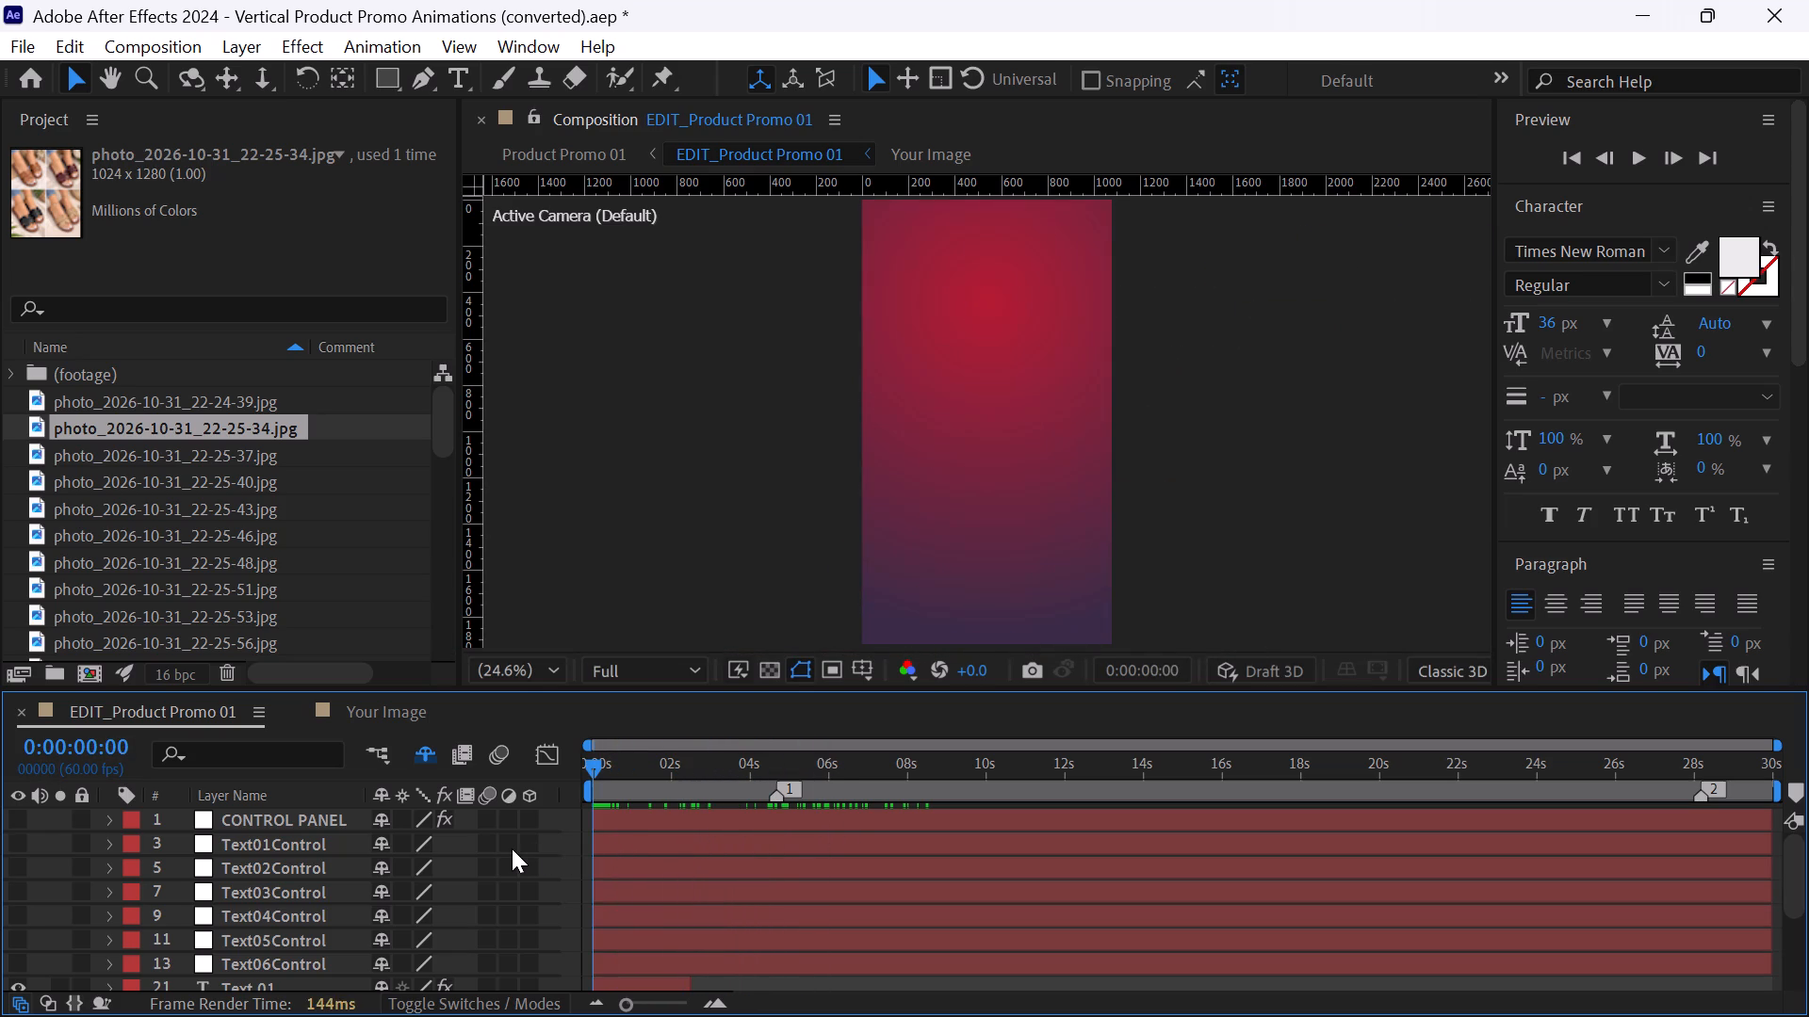
Open the main Product Promo 01 composition from the Product Promo 01 project folder.
scroll(210, 578, "up", 2)
scroll(210, 578, "down", 2)
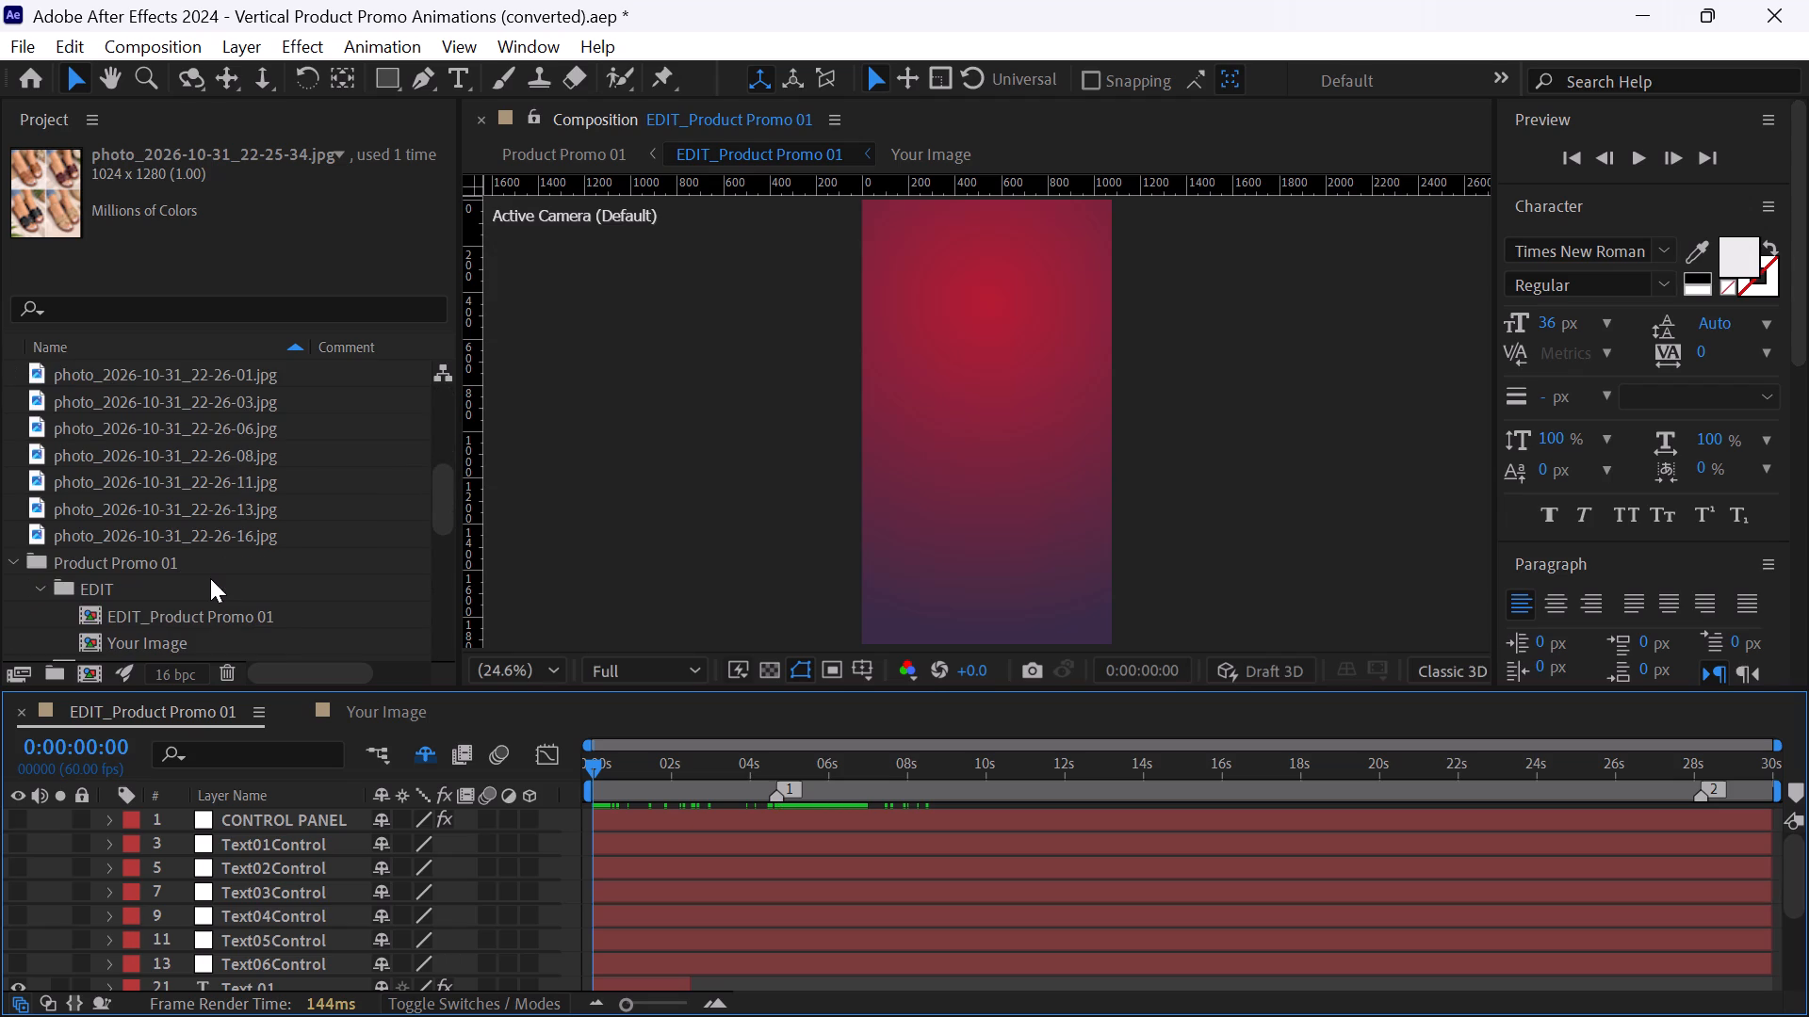
scroll(210, 578, "down", 2)
scroll(210, 578, "up", 1)
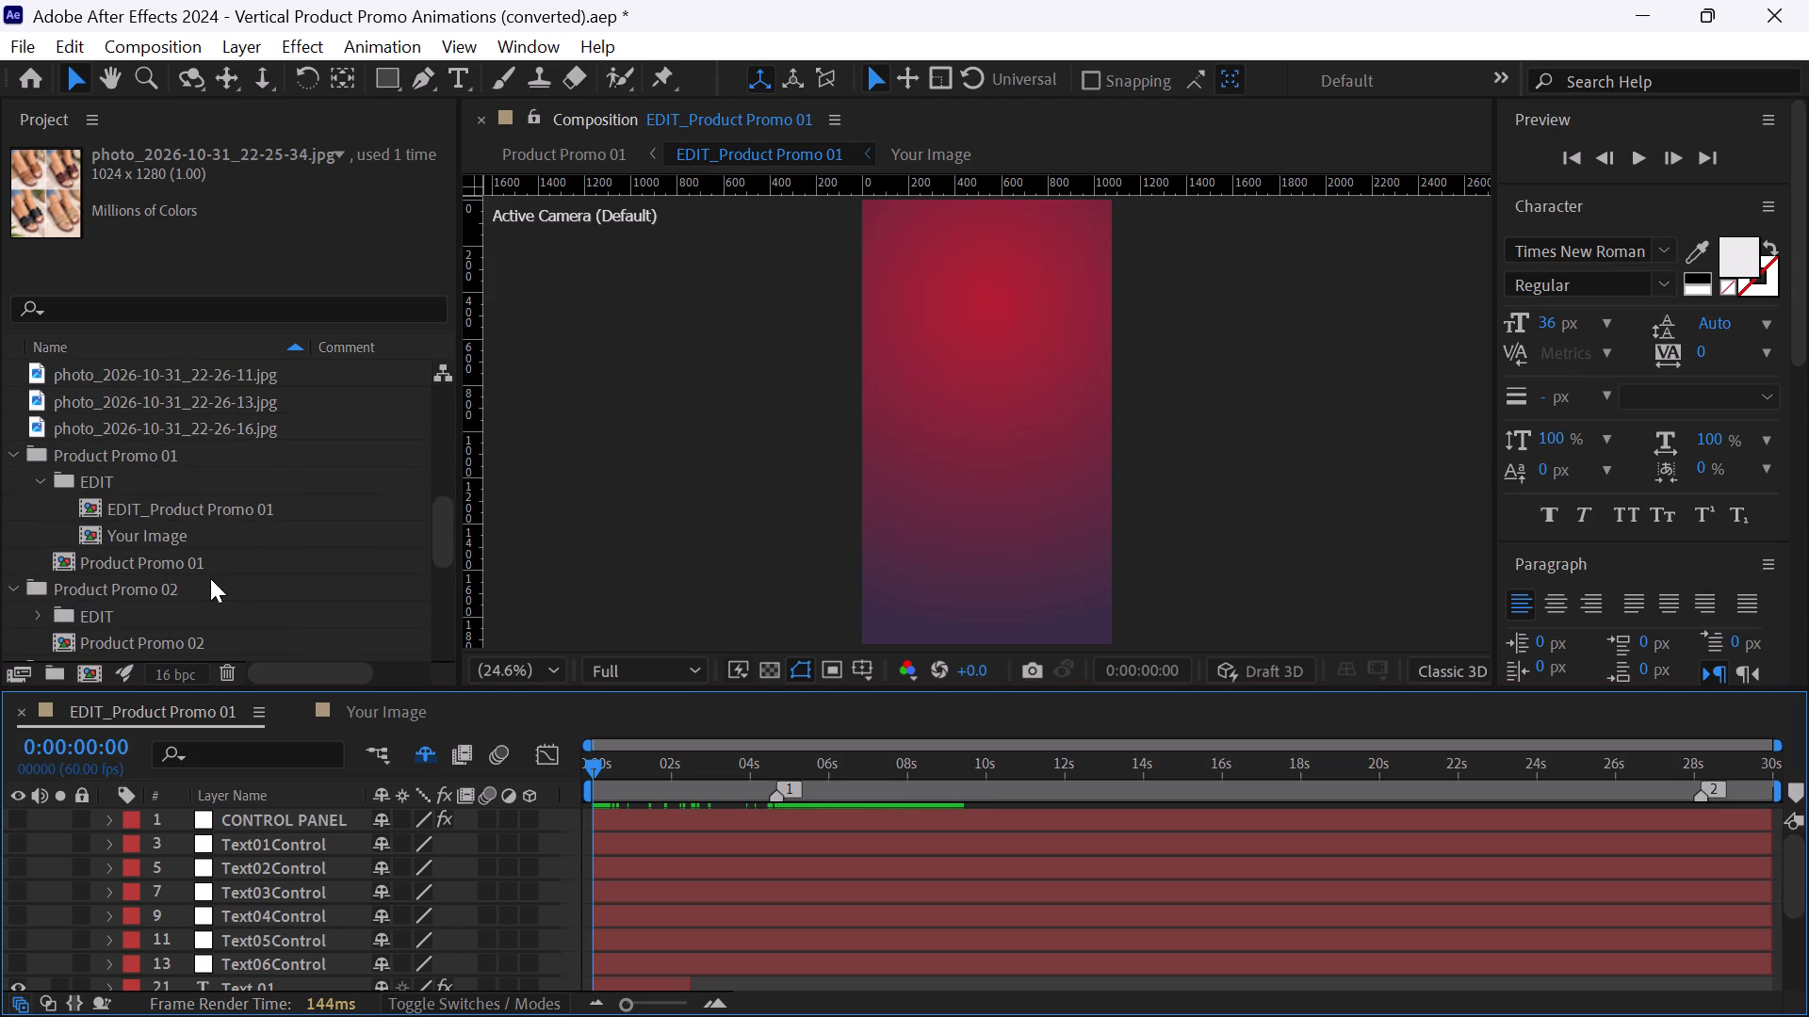
double_click(205, 508)
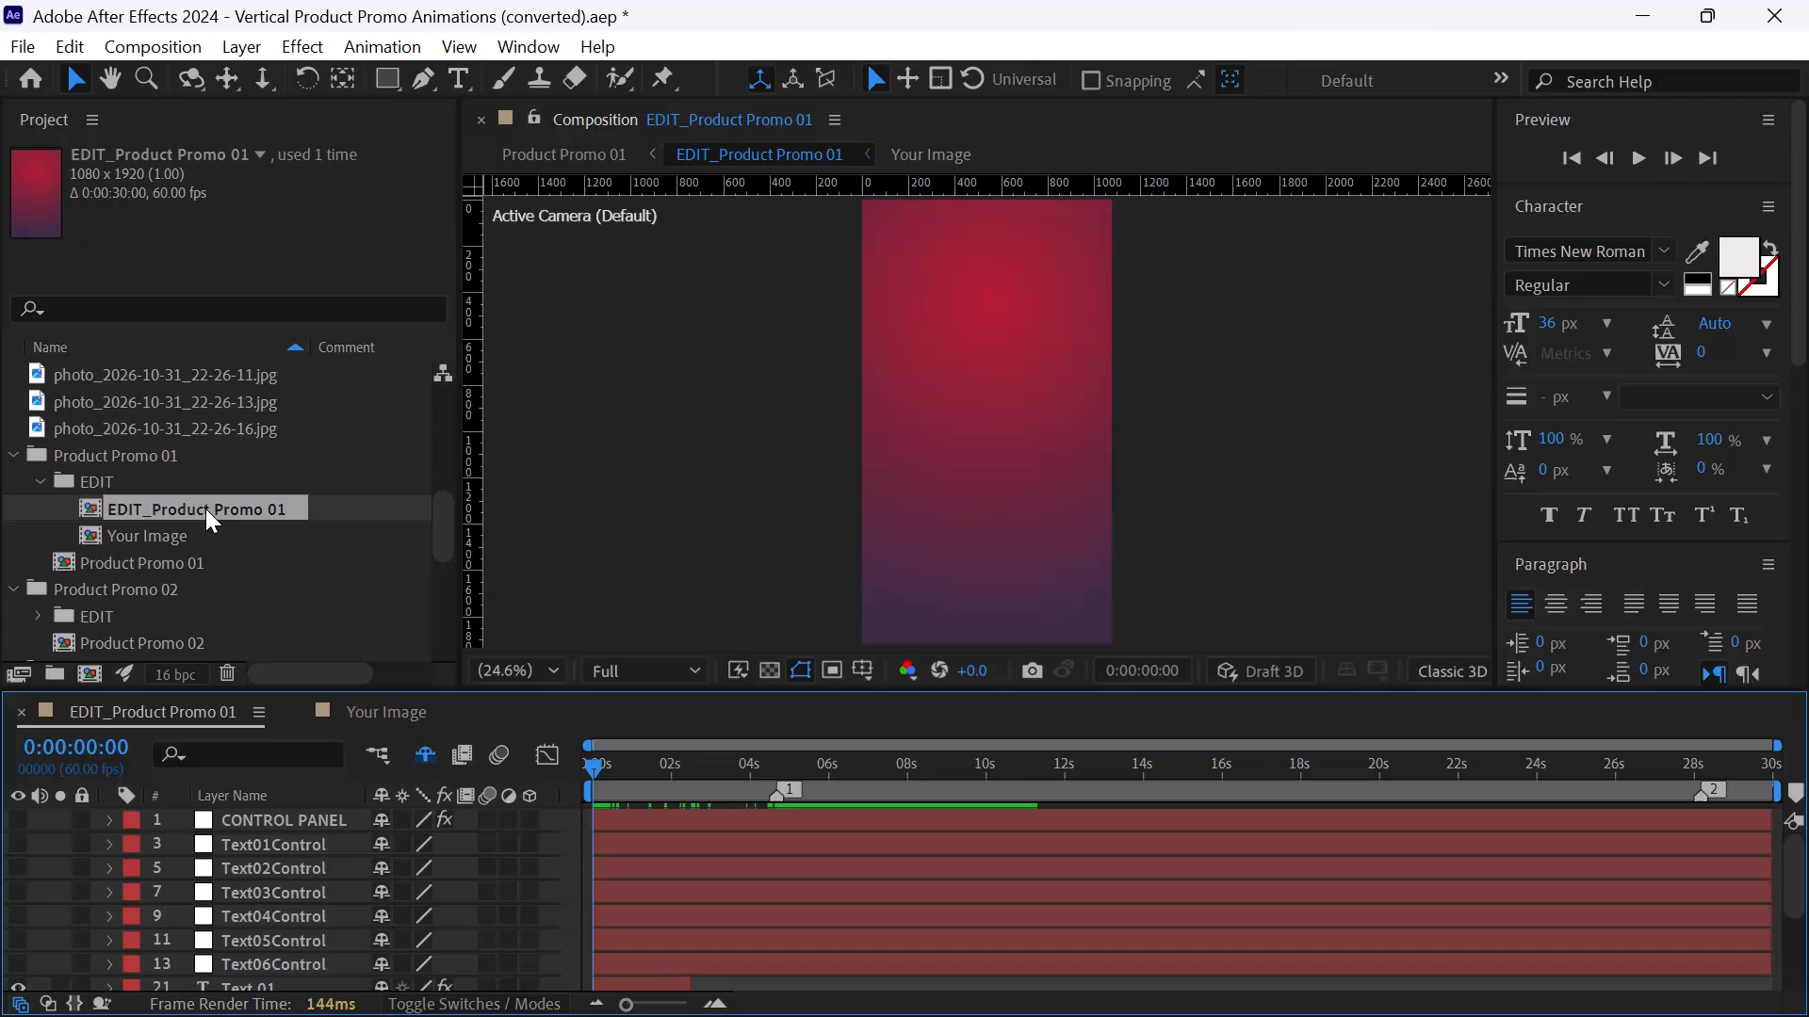
double_click(156, 566)
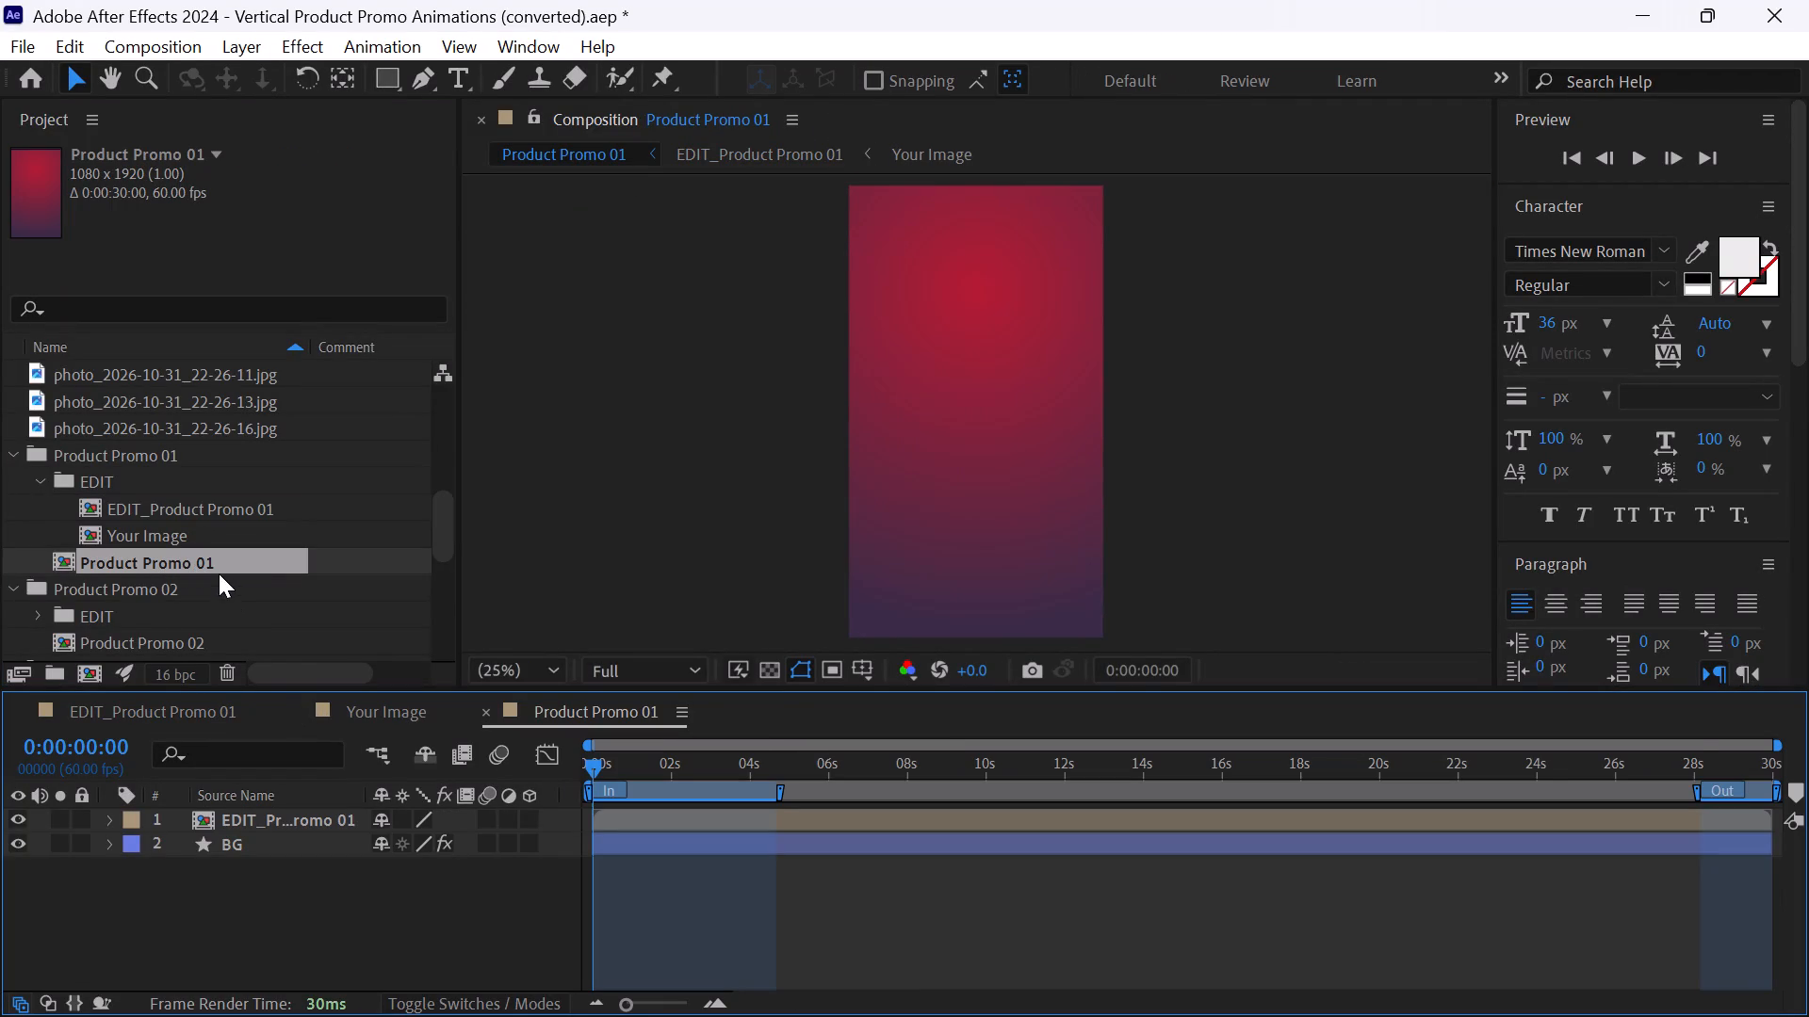
Add photo_2026-10-31_22-25-34.jpg to the Product Promo 01 composition as the bottom layer, beneath BG.
scroll(219, 573, "up", 5)
left_click(197, 399)
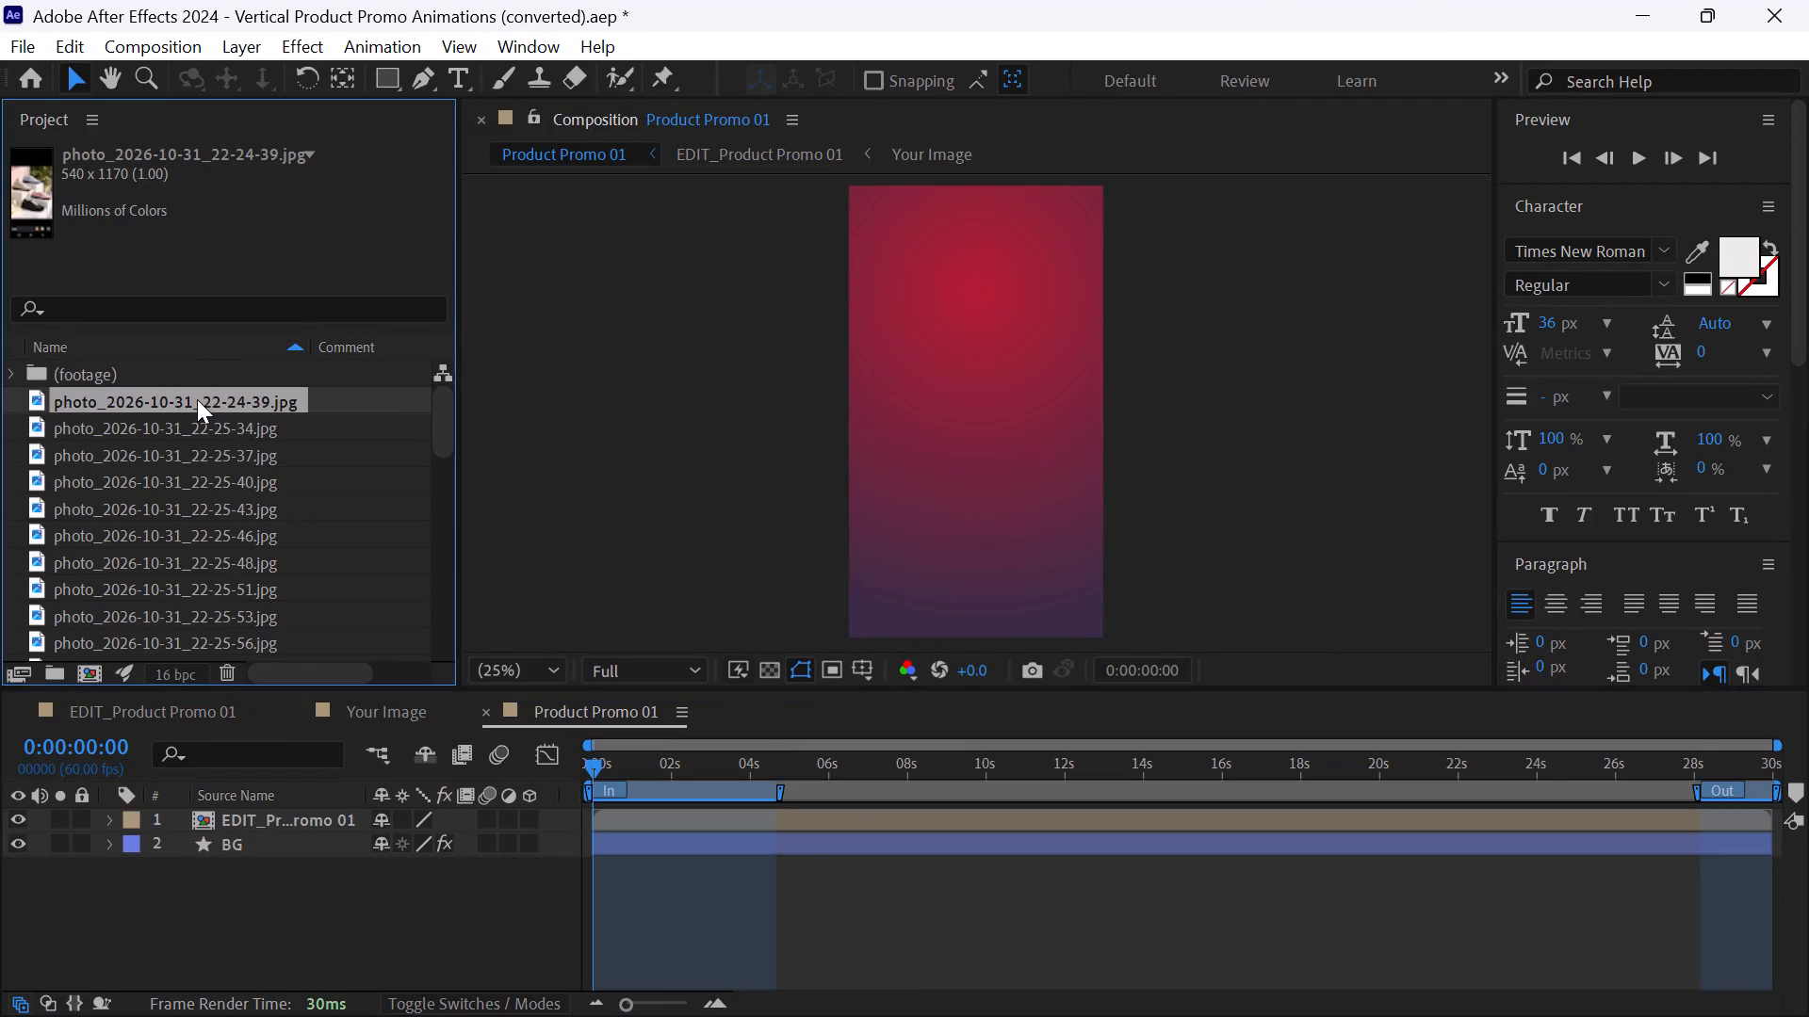
left_click(197, 399)
left_click(220, 414)
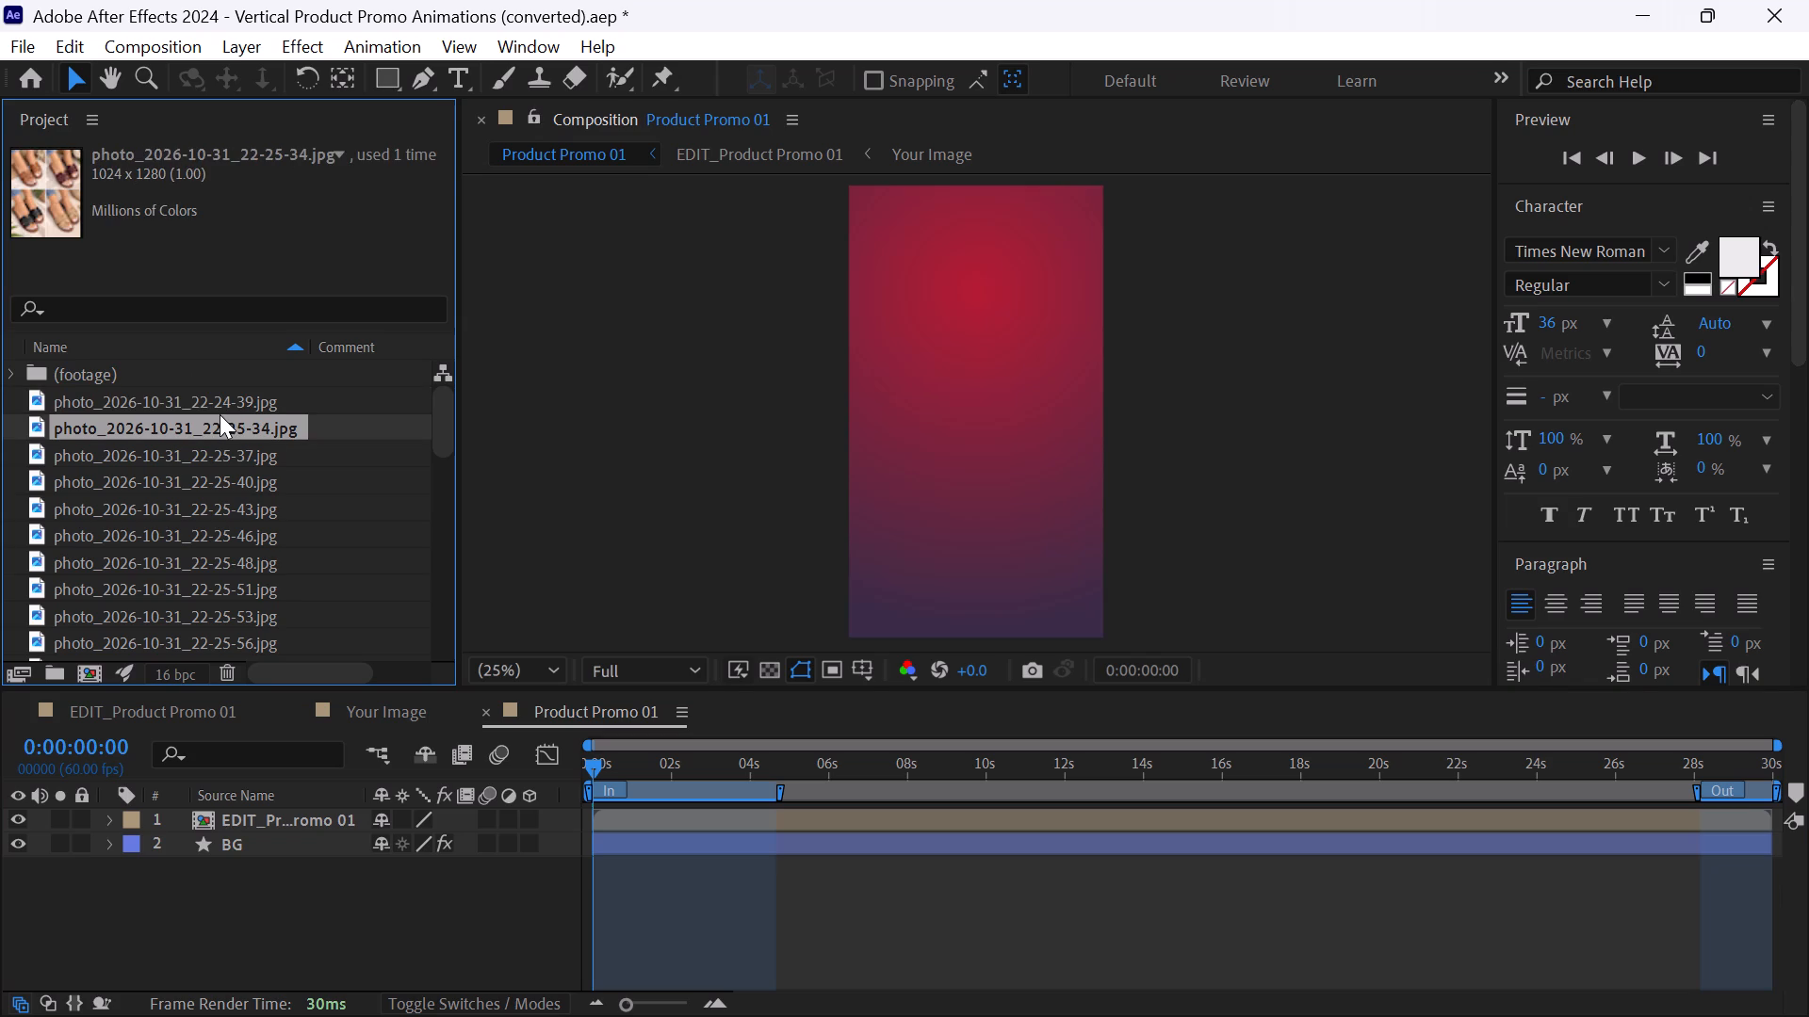
left_click_drag(220, 414, 311, 887)
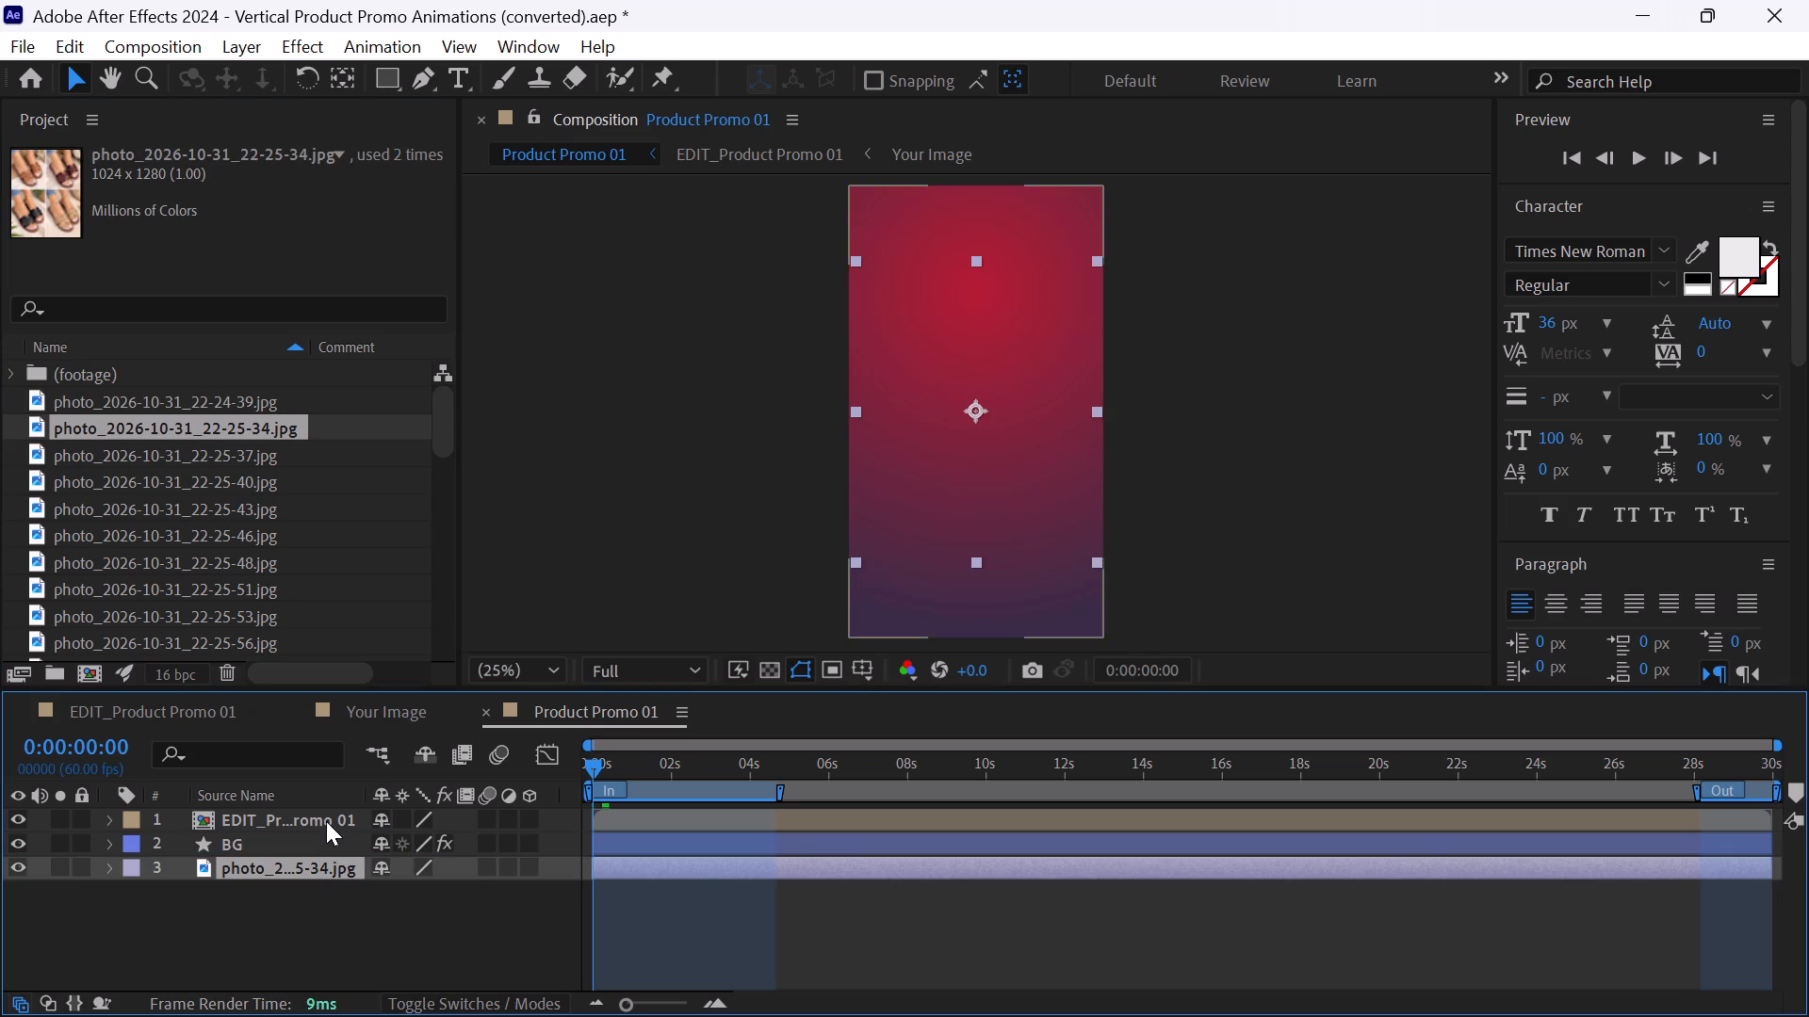
Delete the nested EDIT_Product Promo 01 layer from the Product Promo 01 composition.
left_click(318, 821)
key("Delete")
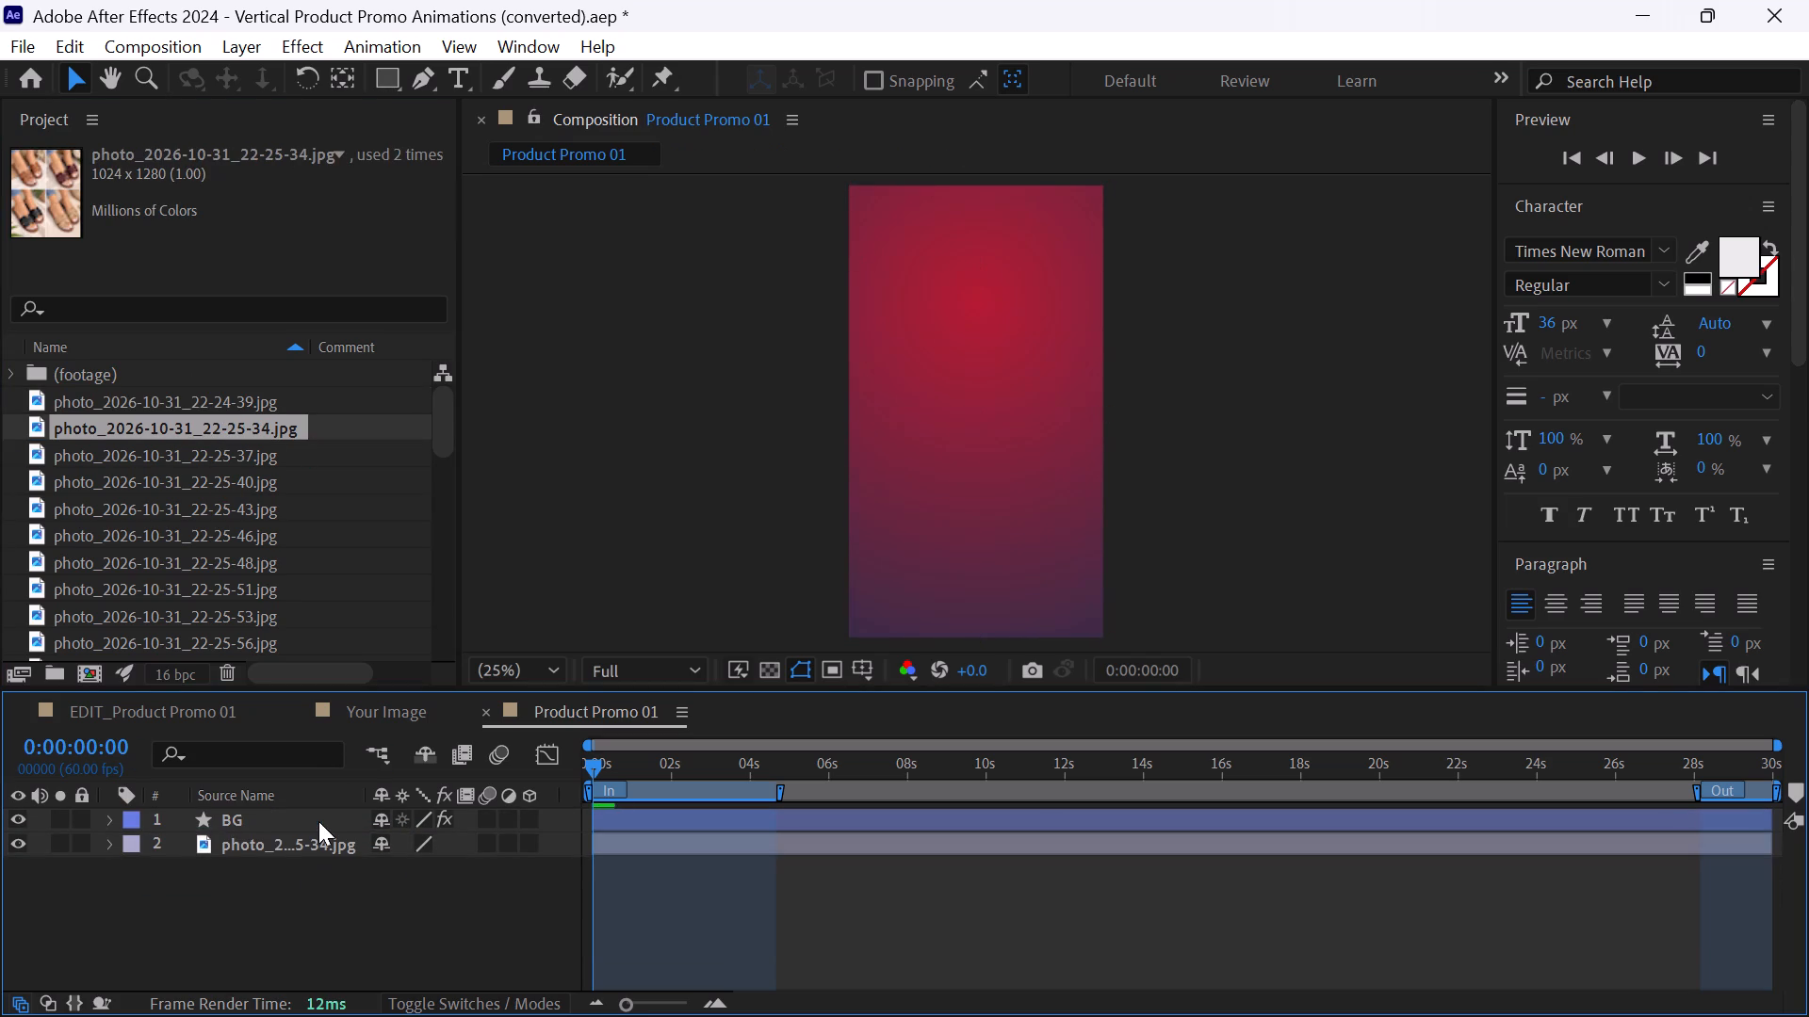
Move the sandal photo layer above the BG layer in the Product Promo 01 composition.
left_click_drag(296, 837, 296, 809)
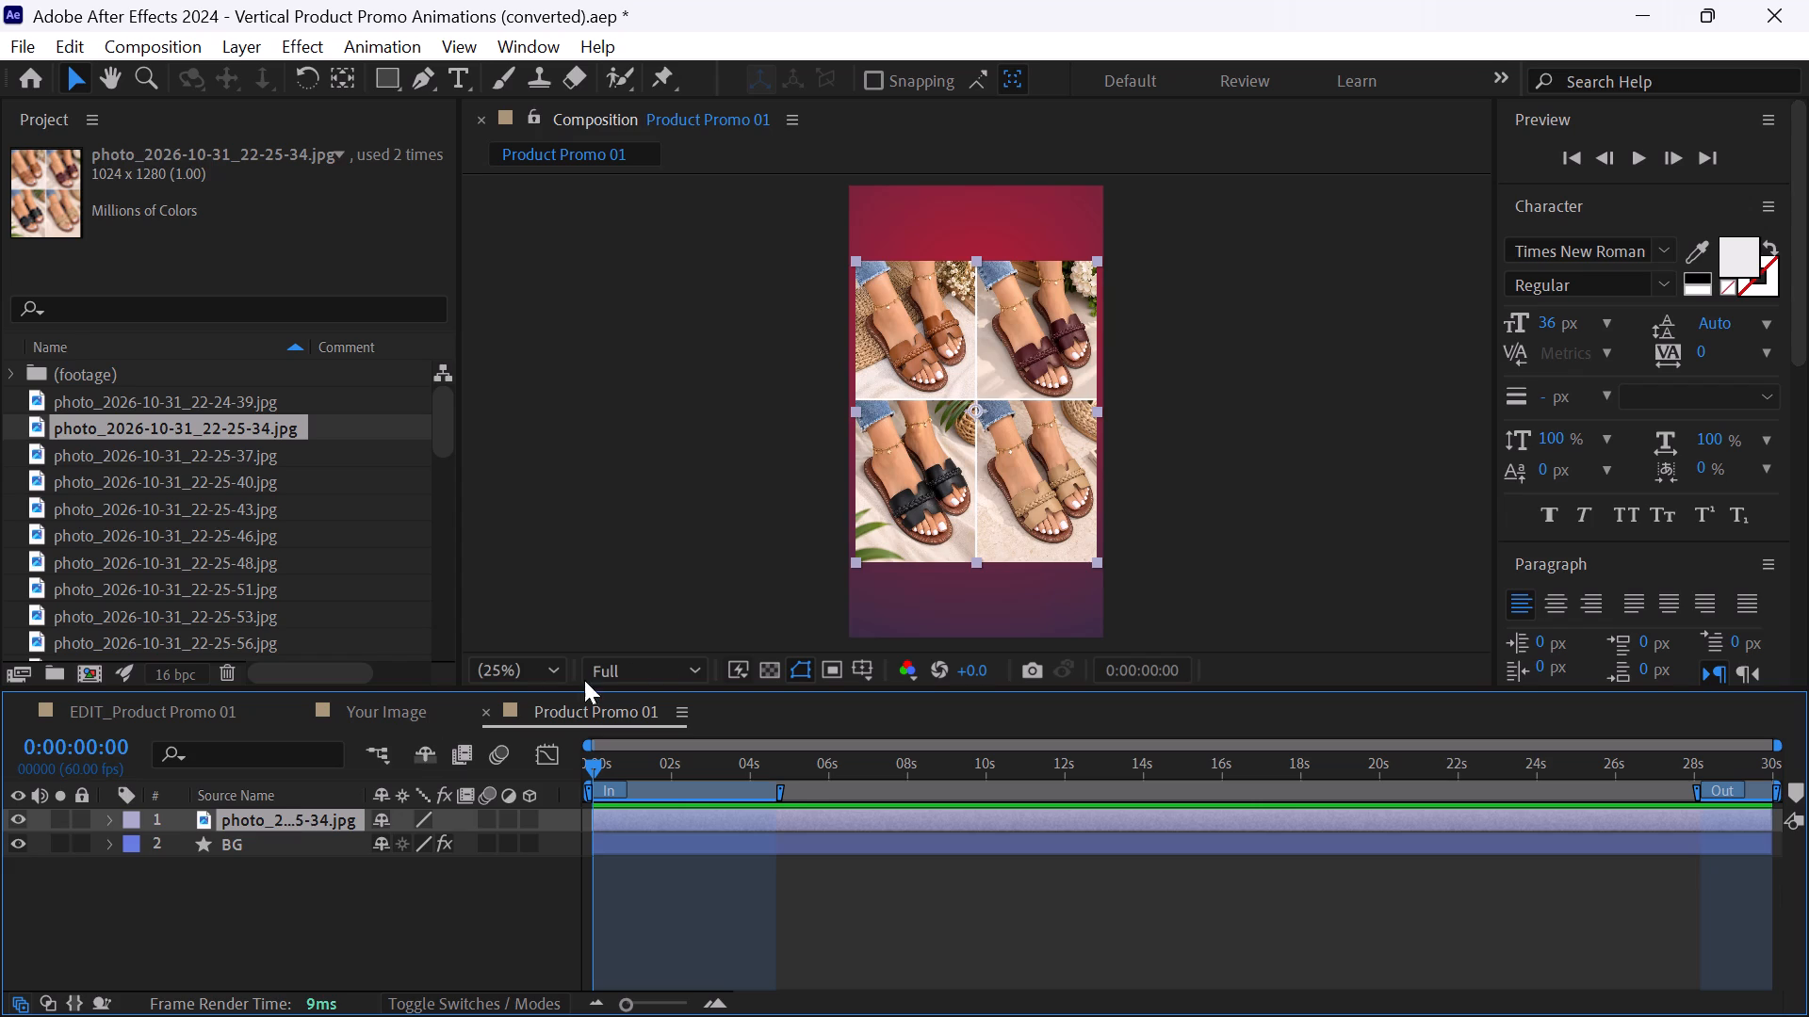
Return to the EDIT_Product Promo 01 composition and review its opening seven seconds, checking the text and photo animation.
left_click(97, 702)
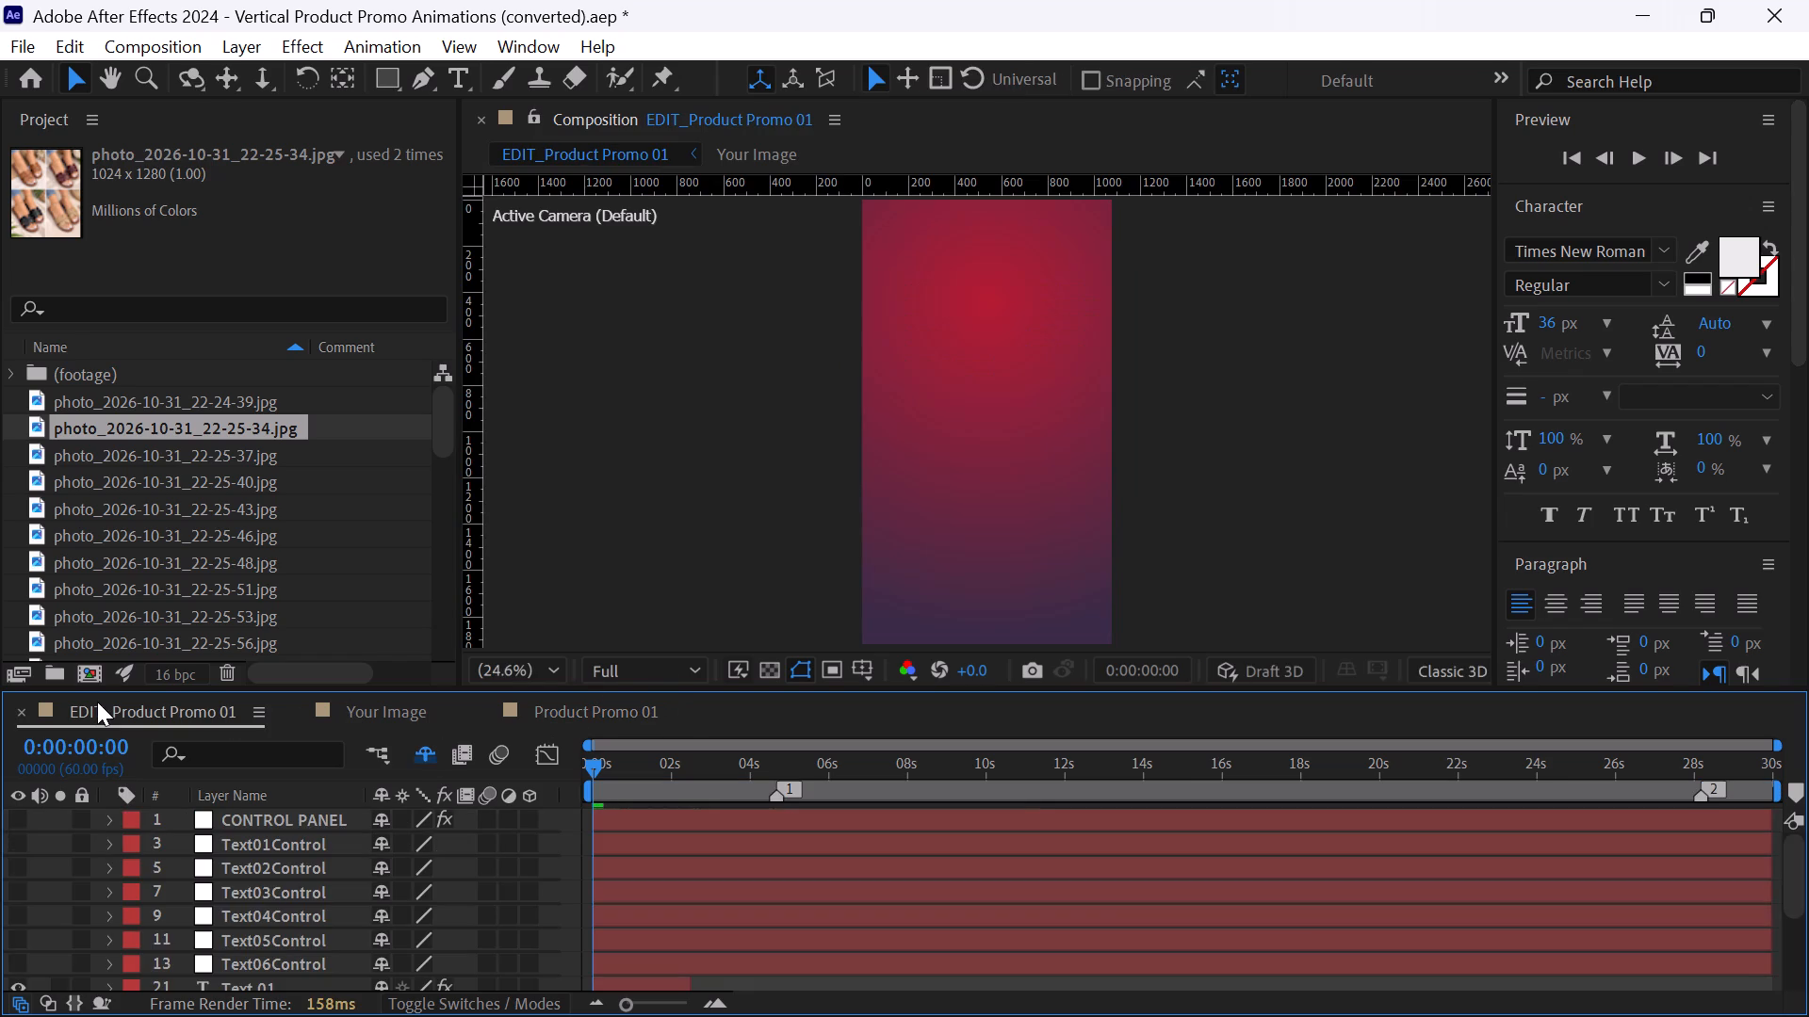
scroll(97, 702, "right", 2)
left_click_drag(585, 767, 619, 767)
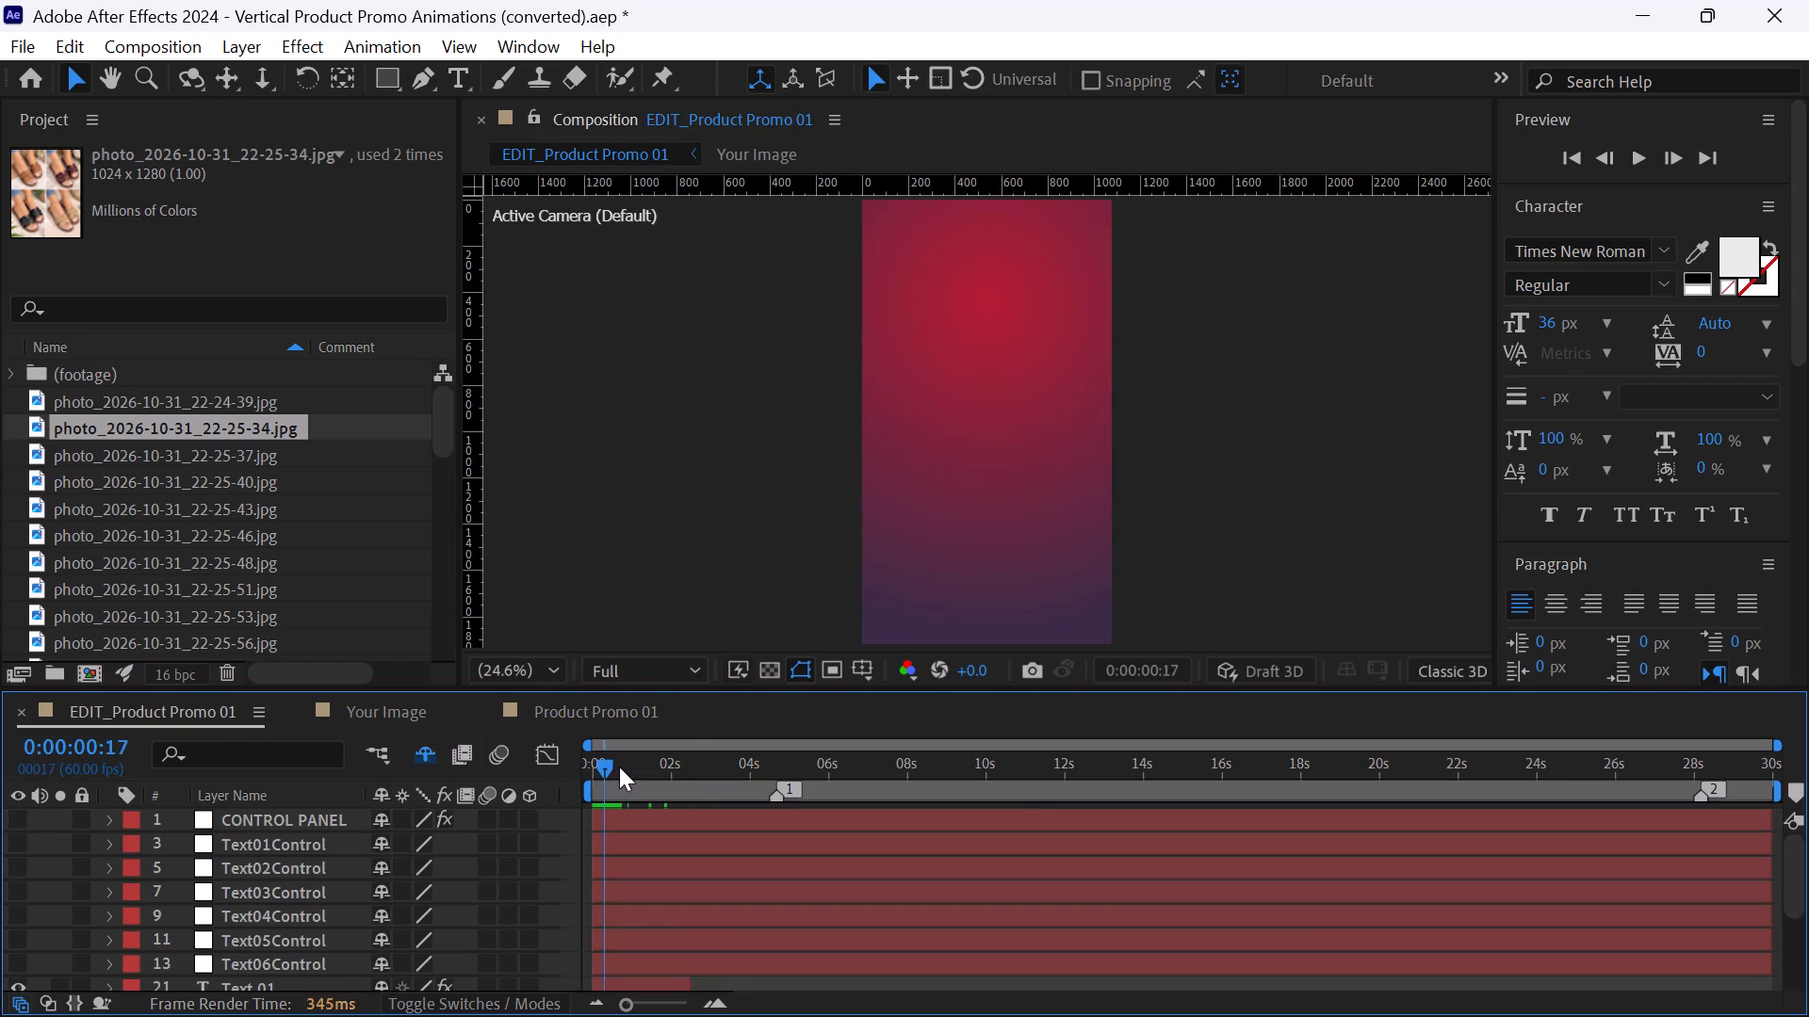
left_click_drag(619, 767, 691, 773)
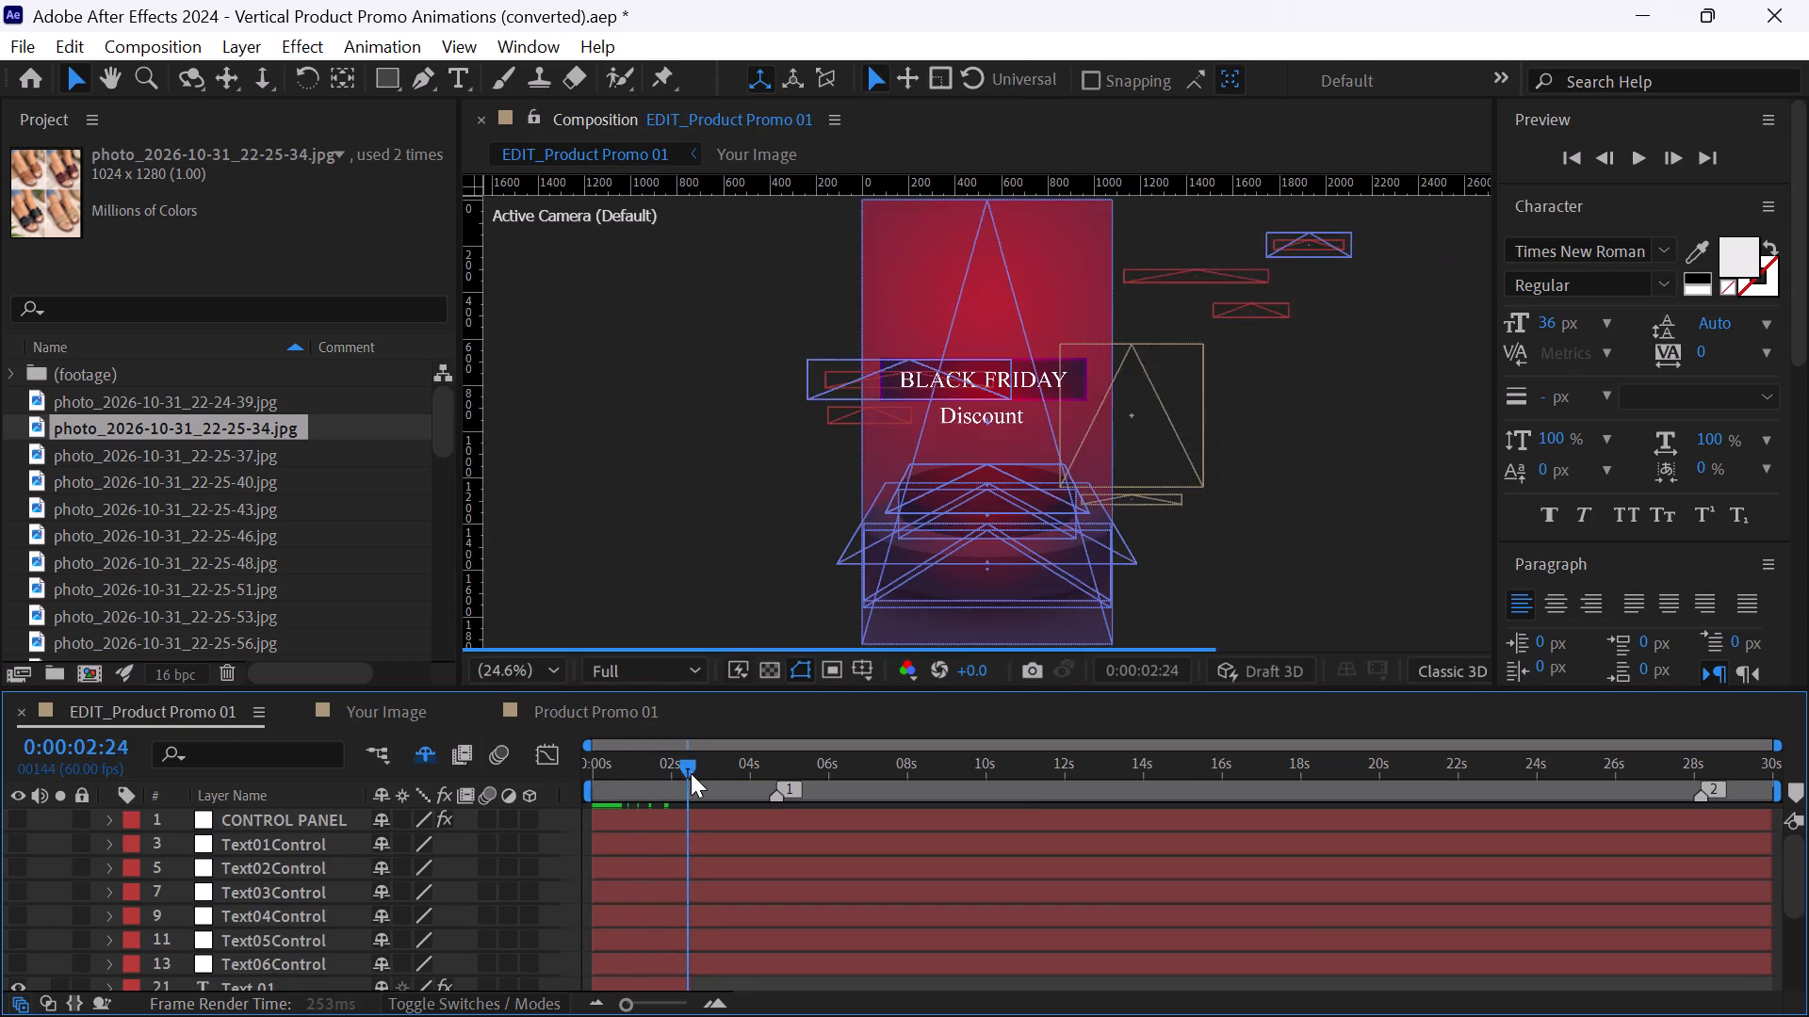
left_click_drag(691, 773, 762, 780)
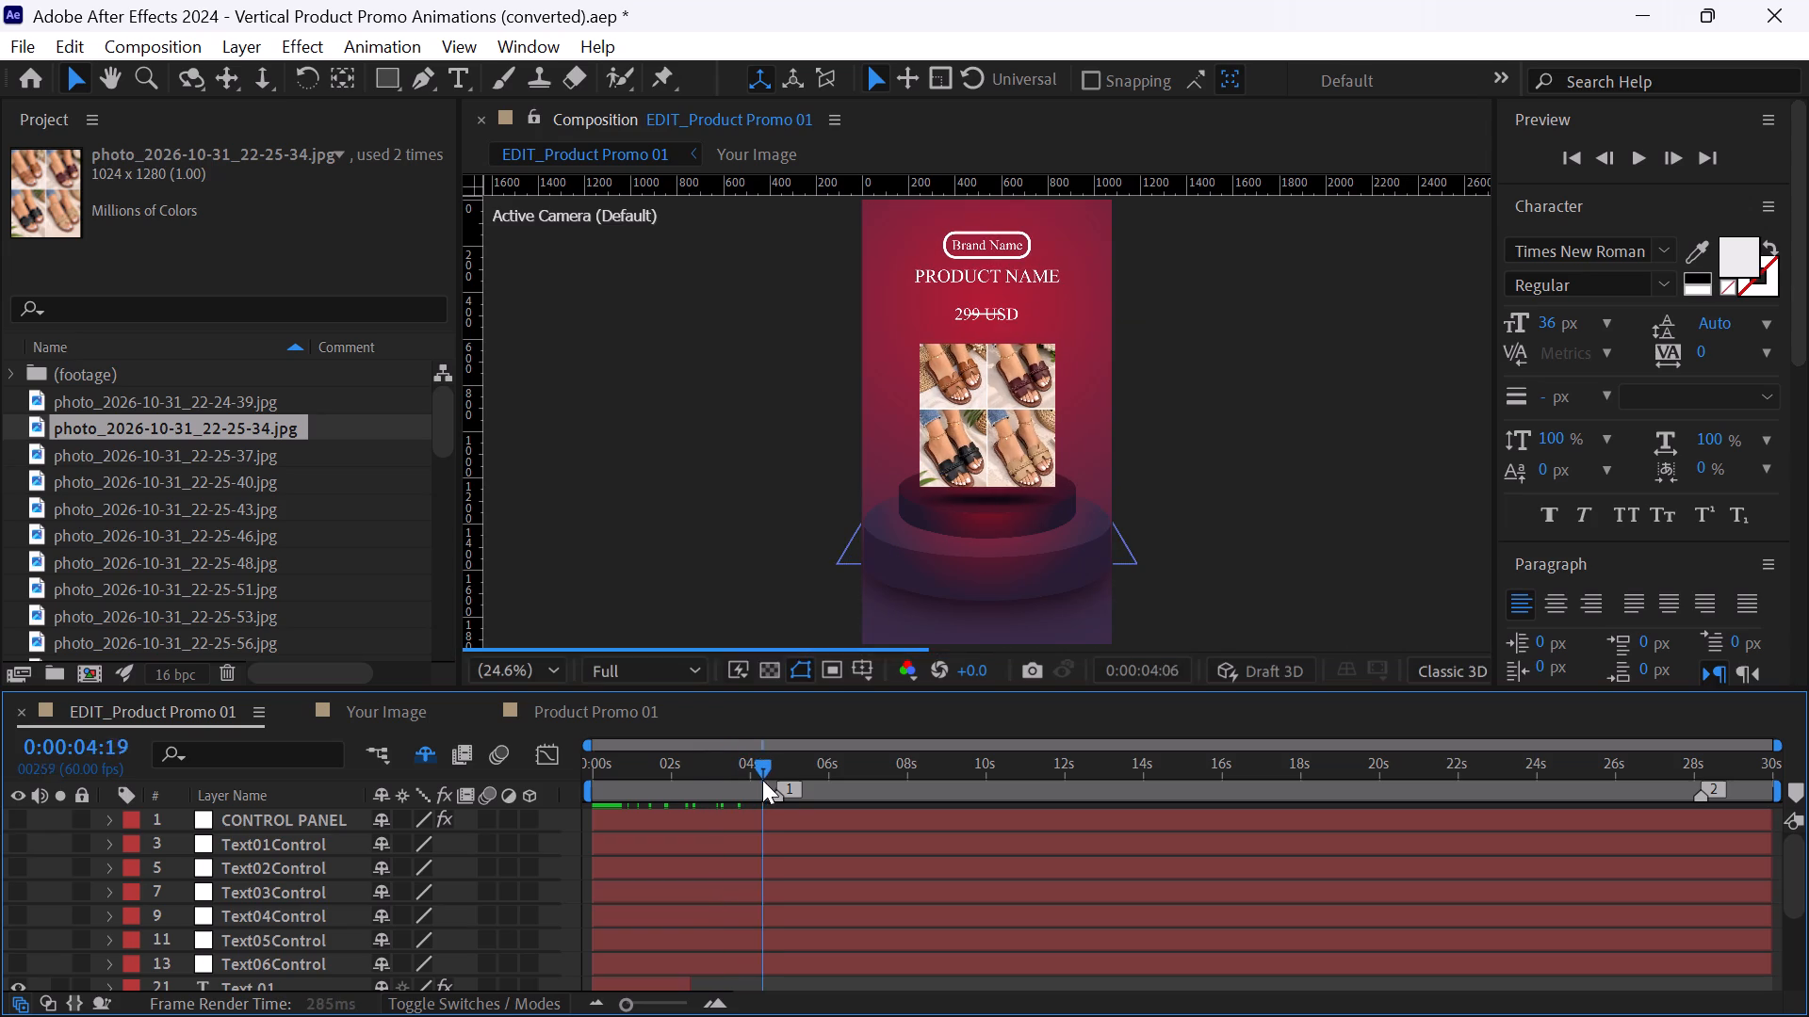
left_click_drag(762, 780, 877, 785)
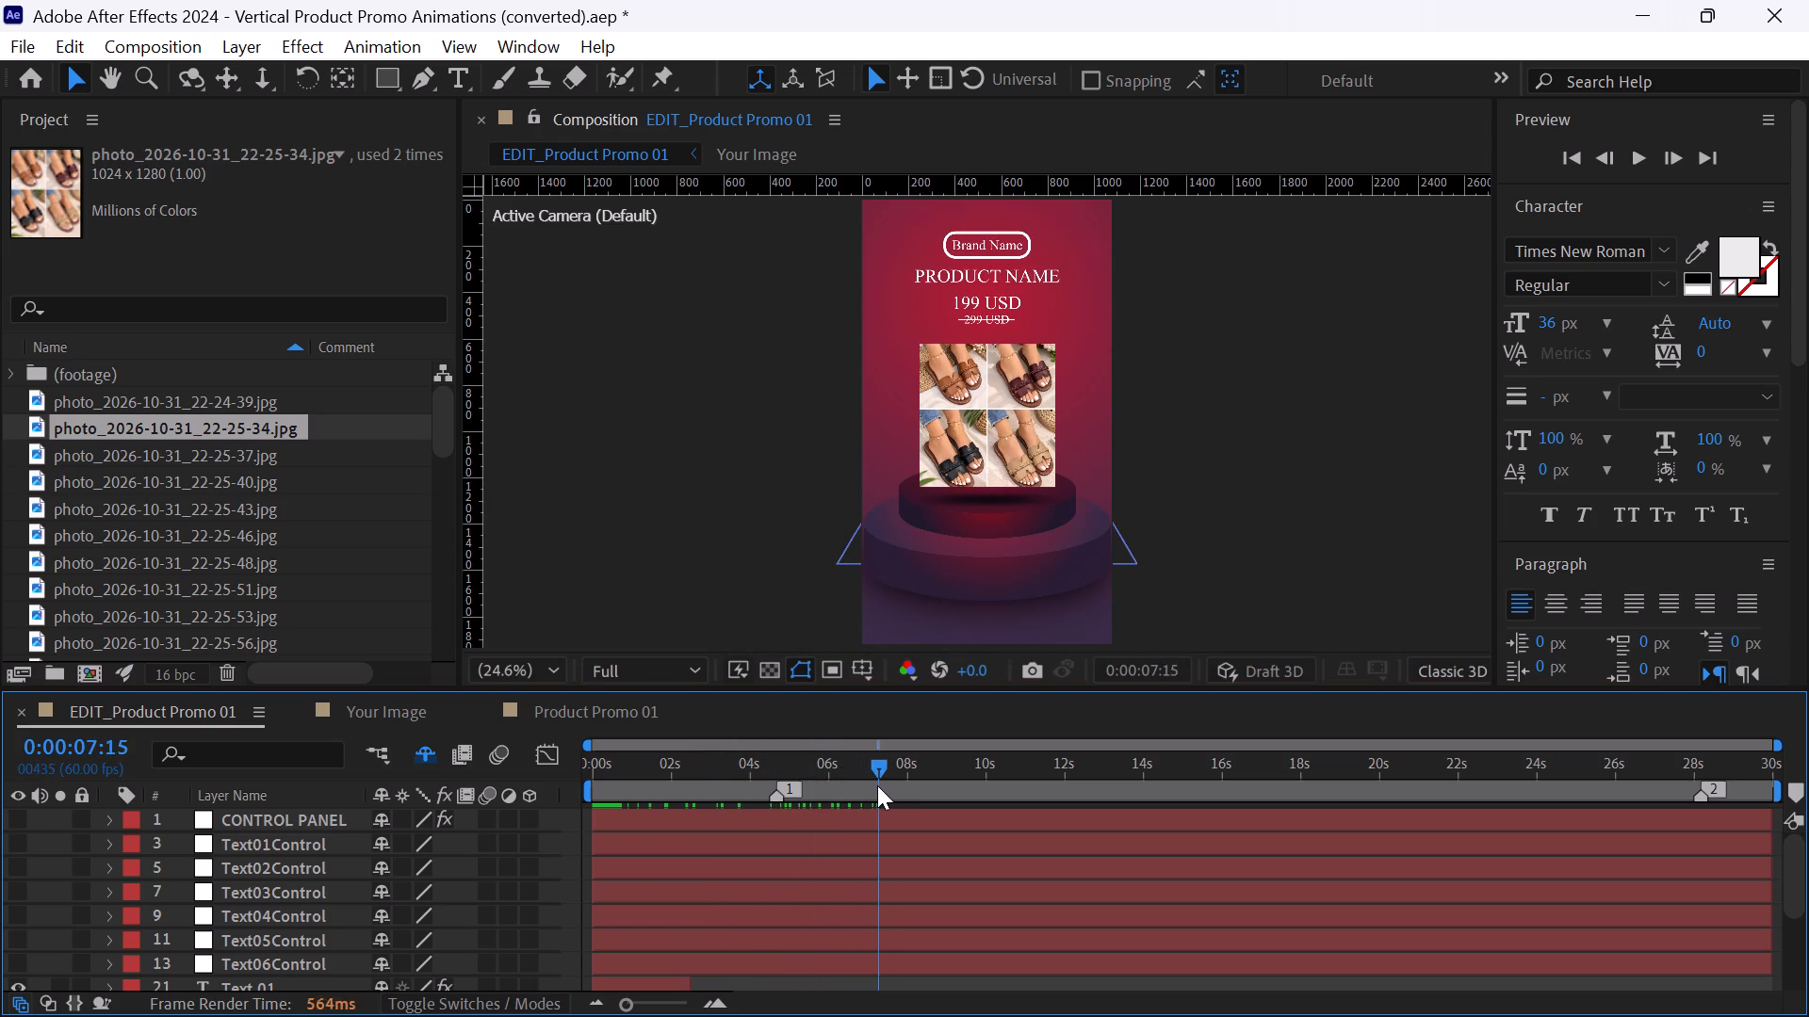
left_click_drag(877, 785, 576, 807)
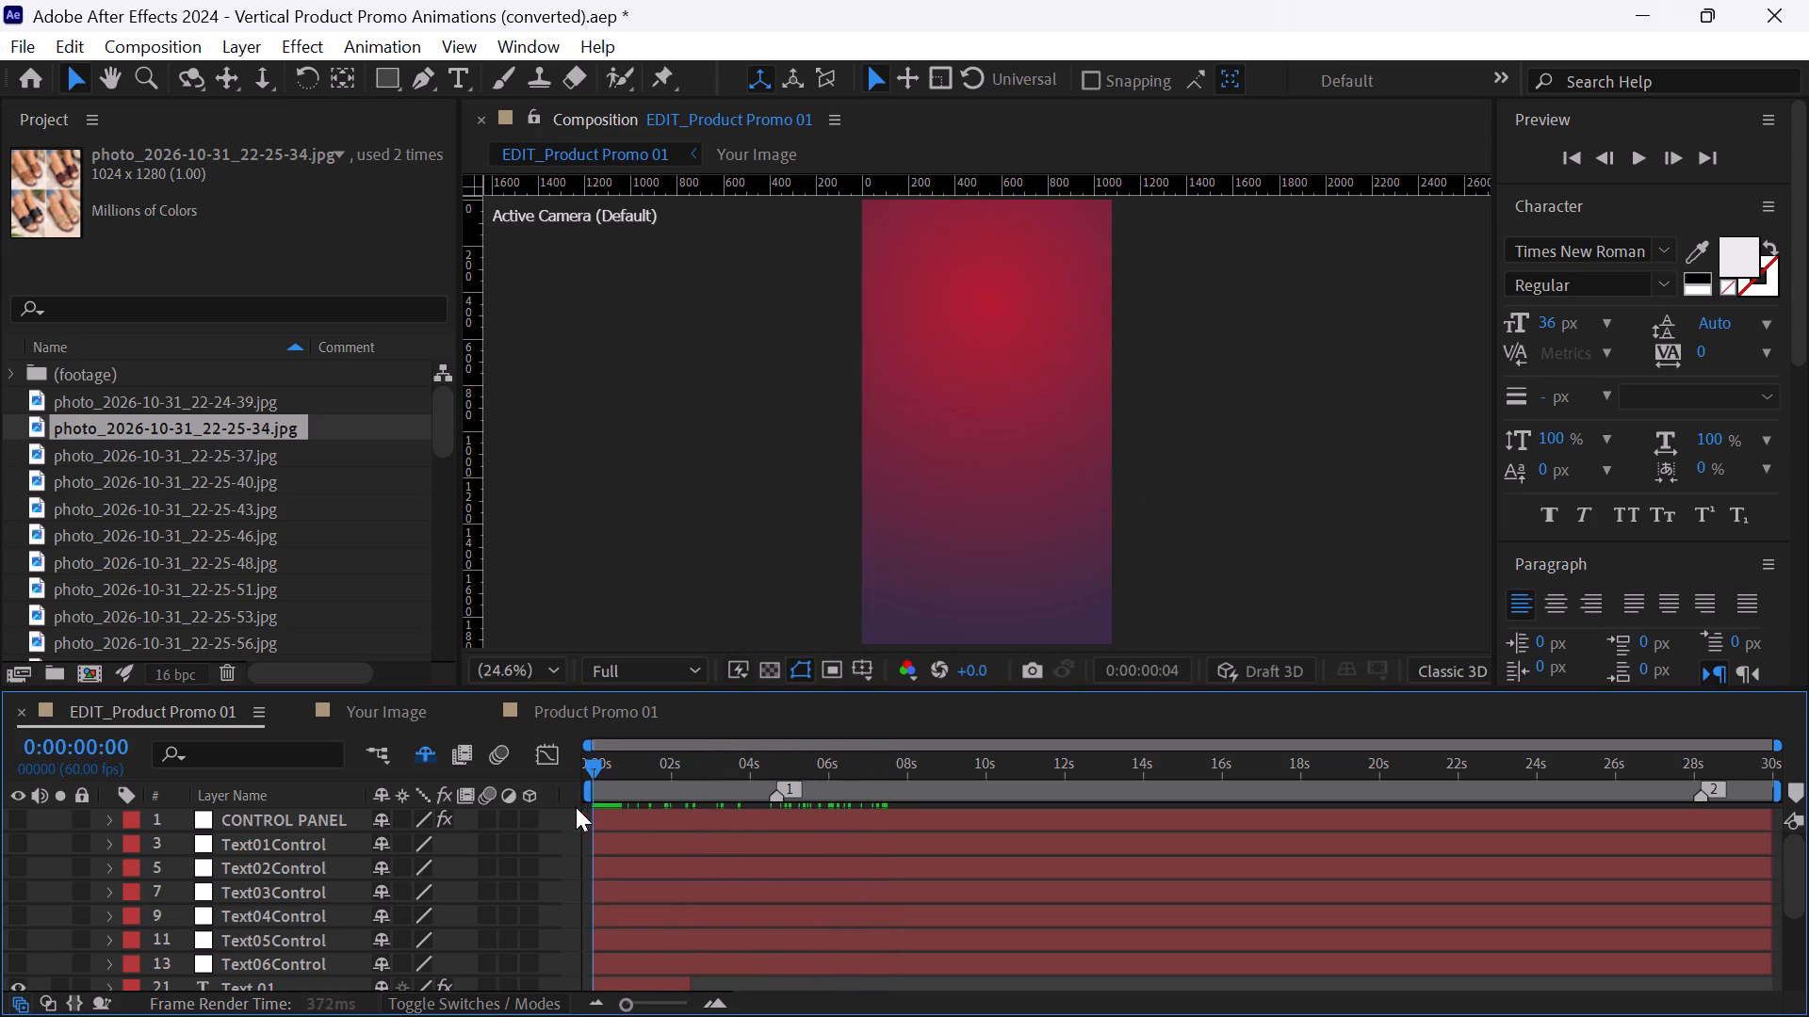
left_click_drag(576, 807, 805, 834)
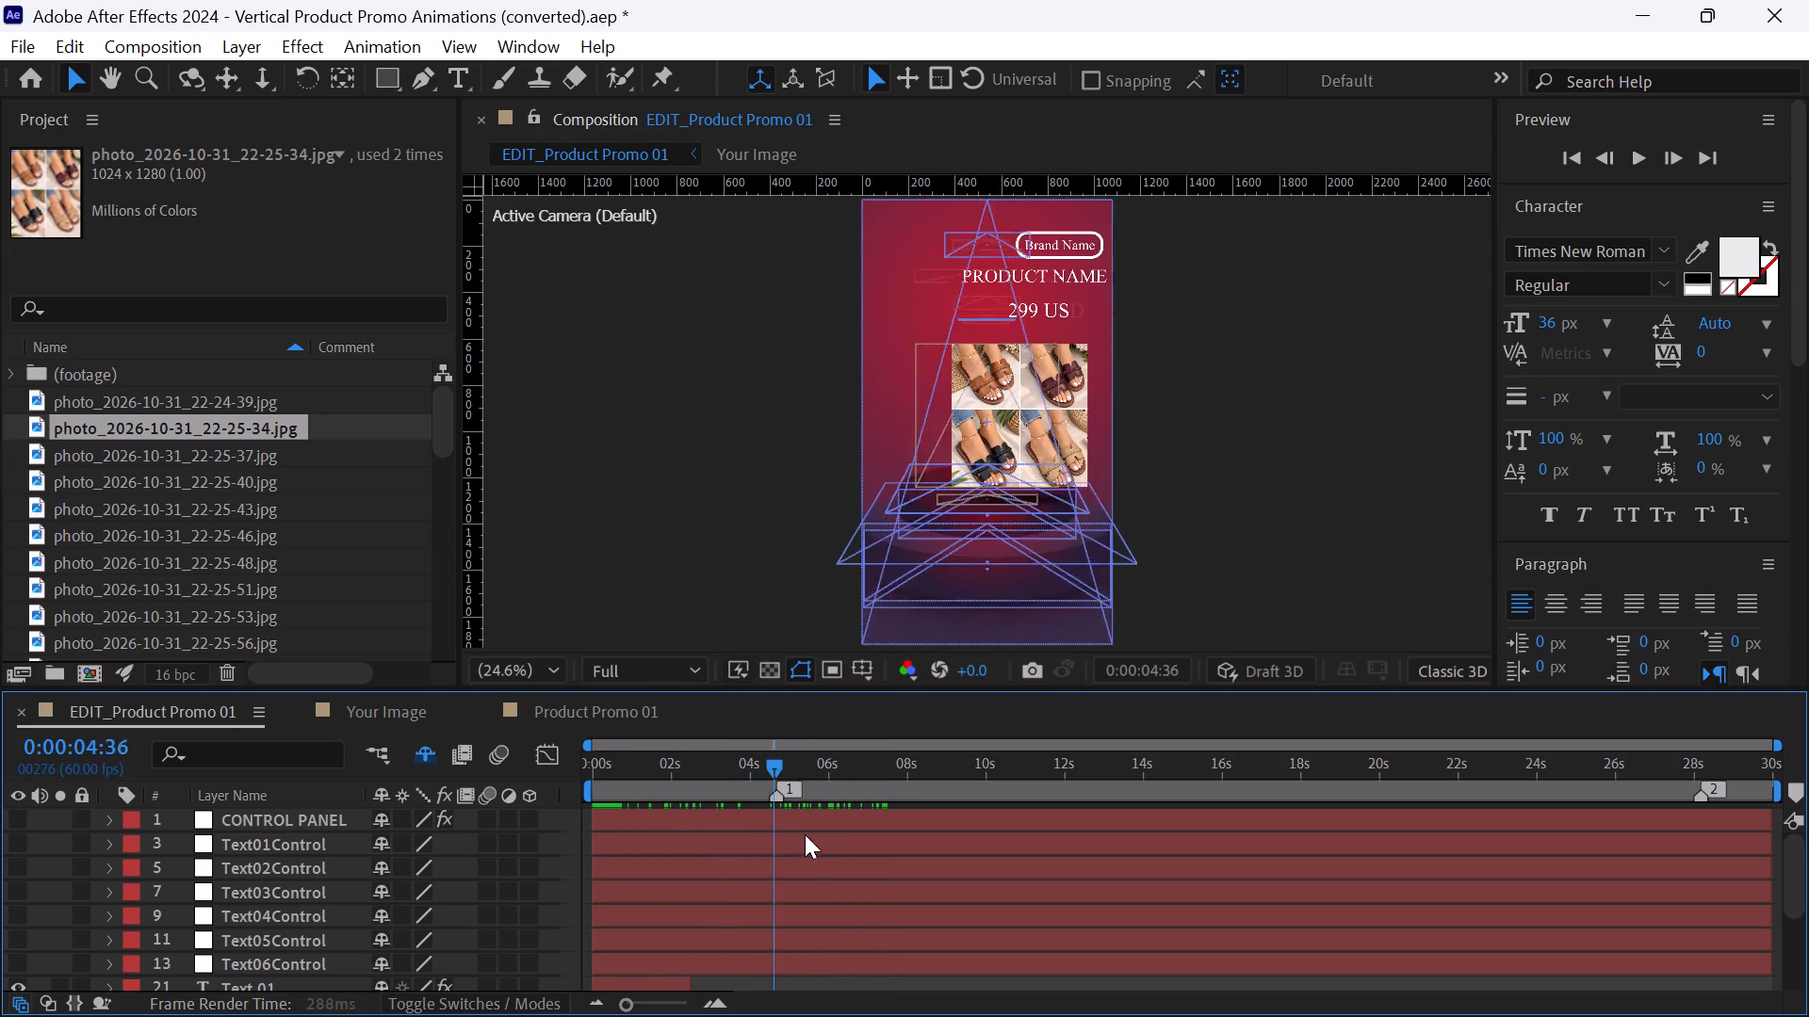
left_click_drag(805, 834, 484, 844)
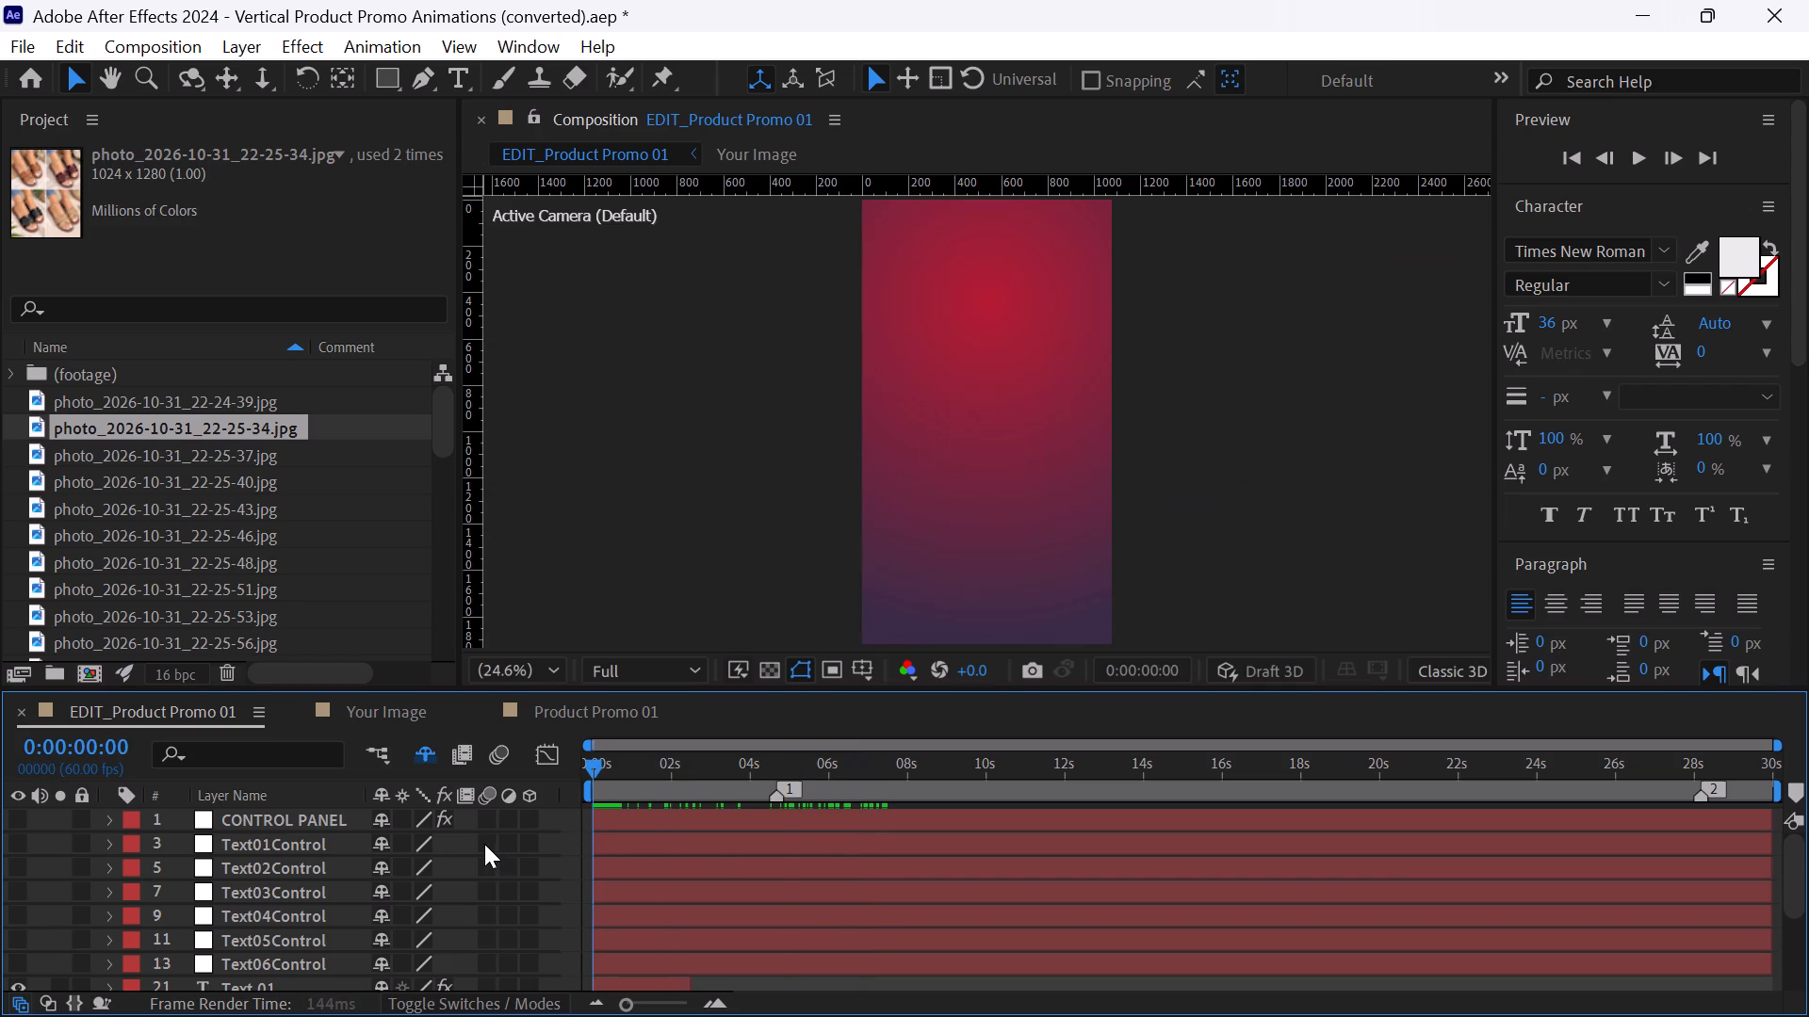
Set the preview resolution of the EDIT_Product Promo 01 composition to Quarter.
left_click(693, 670)
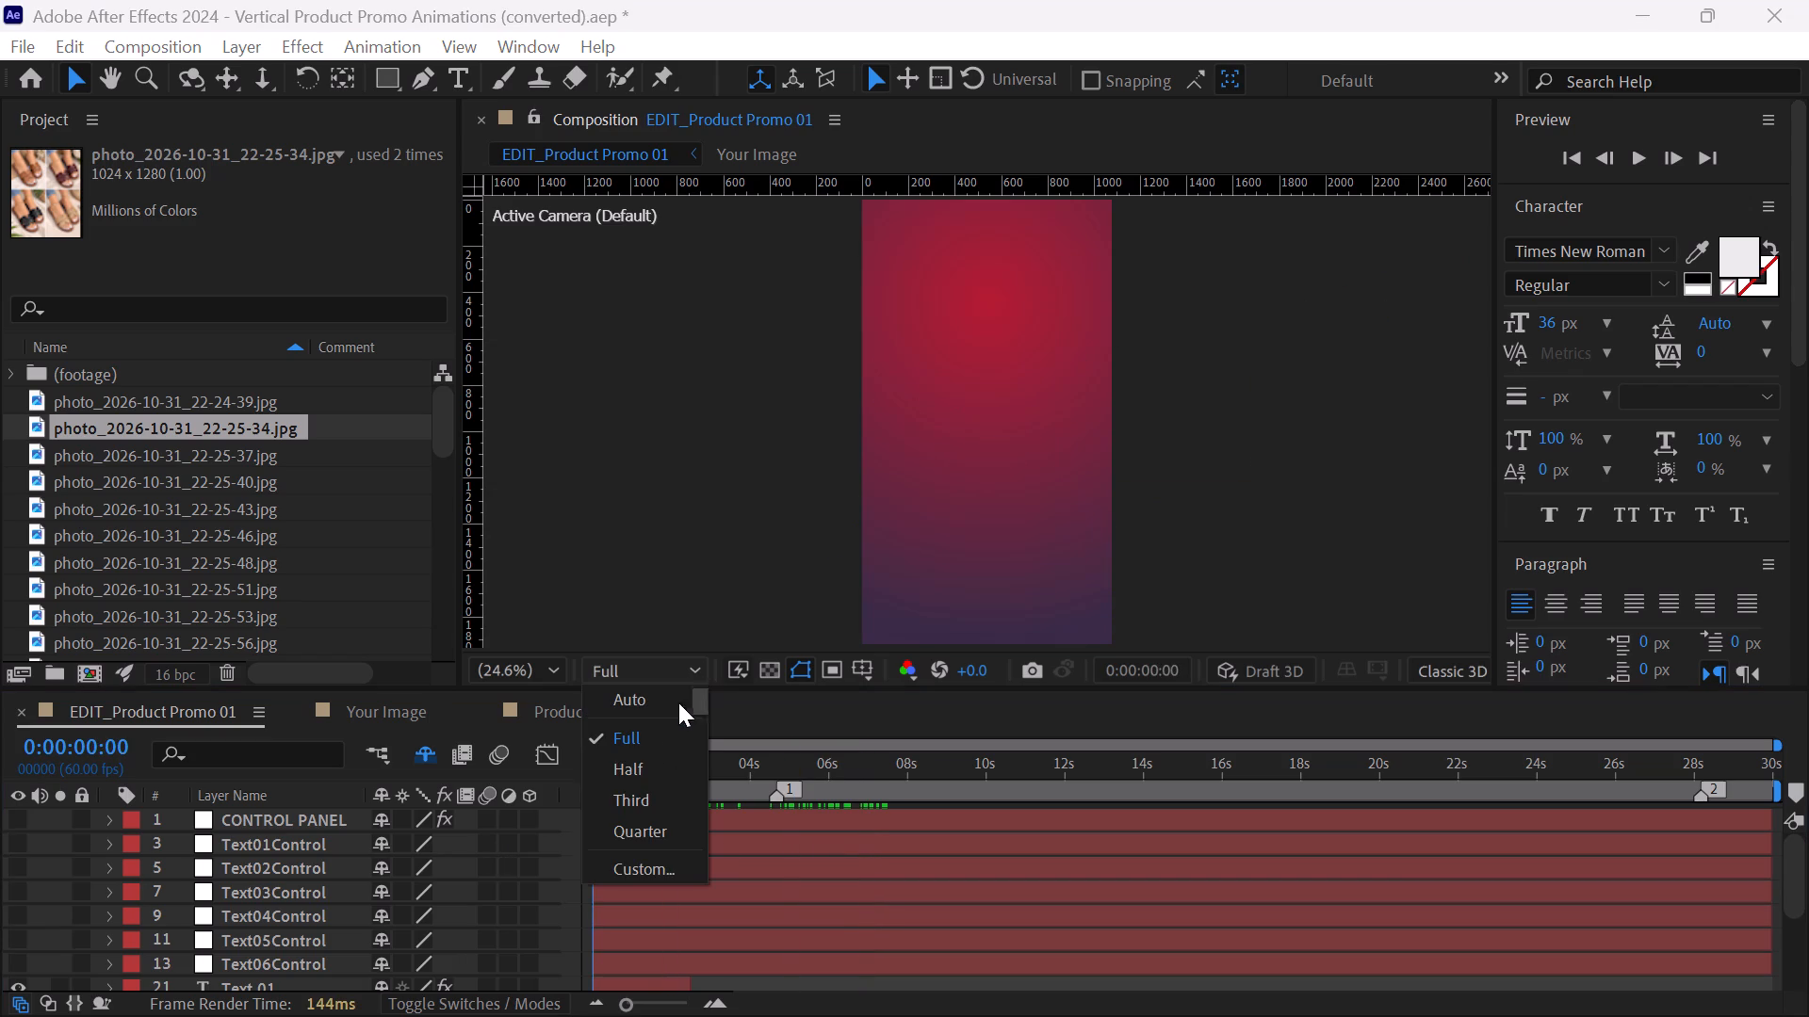
left_click(648, 821)
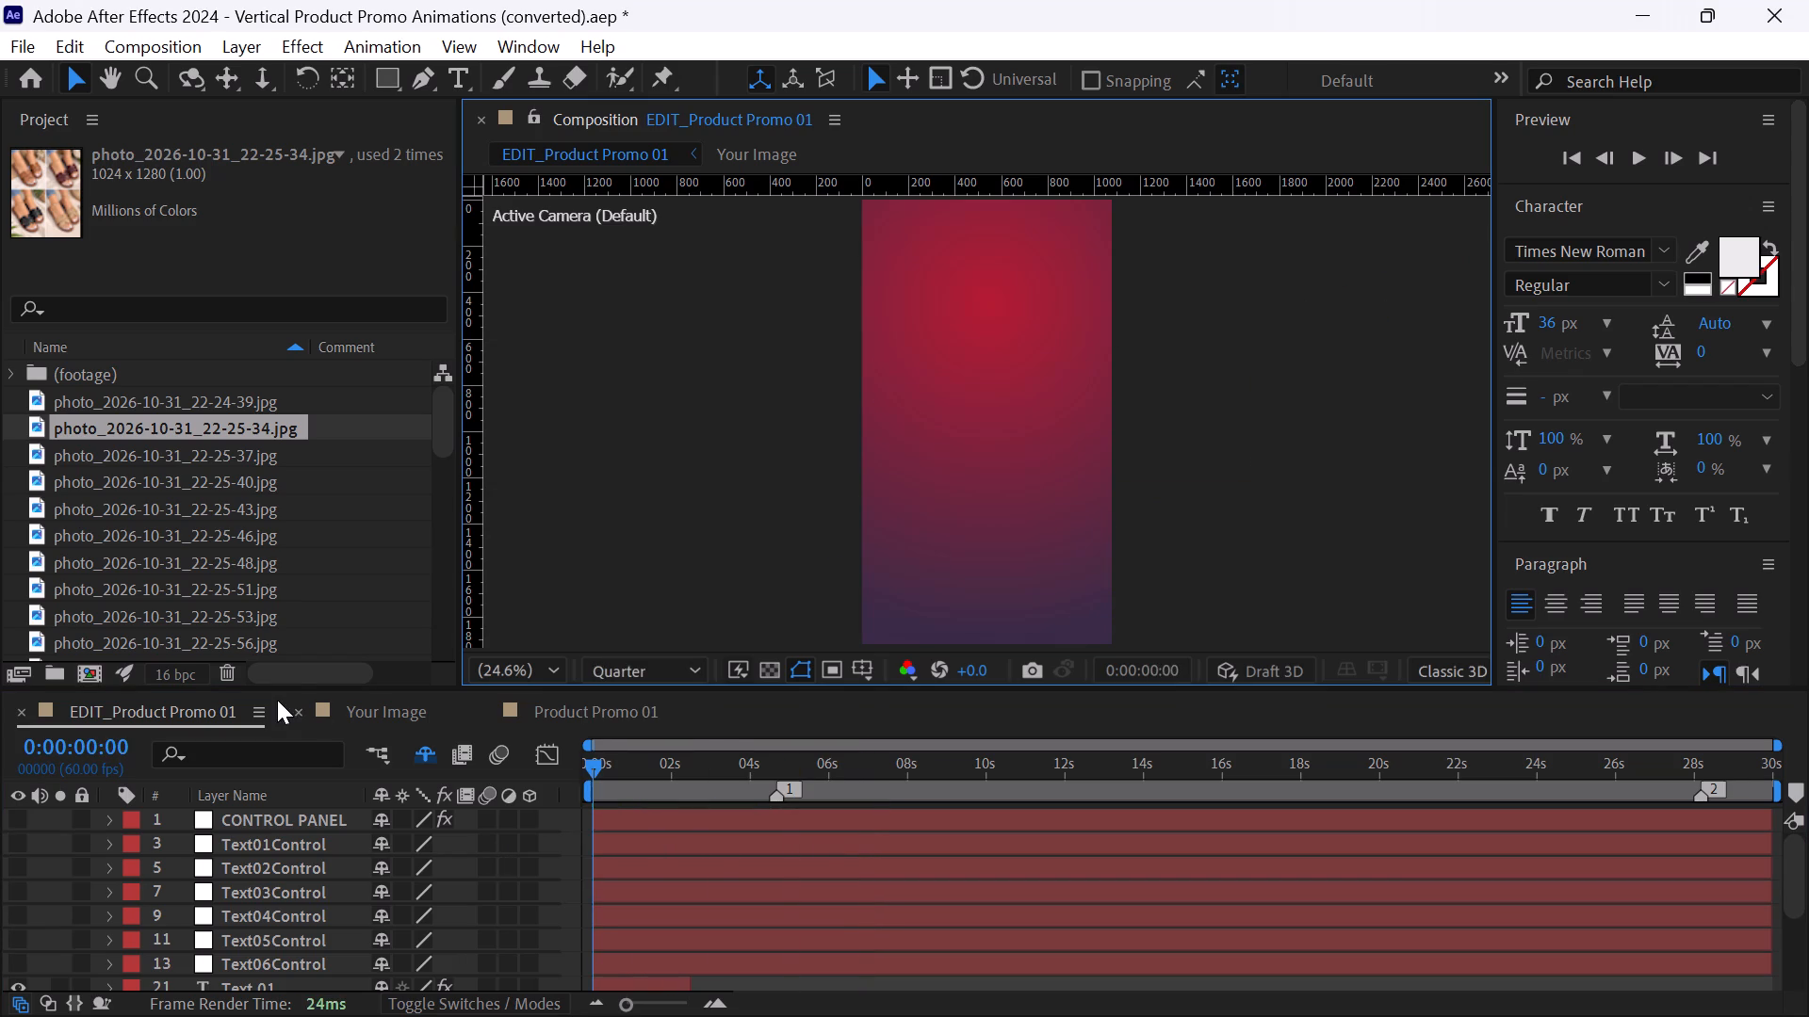
Close the Product Promo 01 and Your Image timelines, keeping only EDIT_Product Promo 01 open.
left_click(488, 710)
scroll(225, 395, "up", 5)
left_click(300, 717)
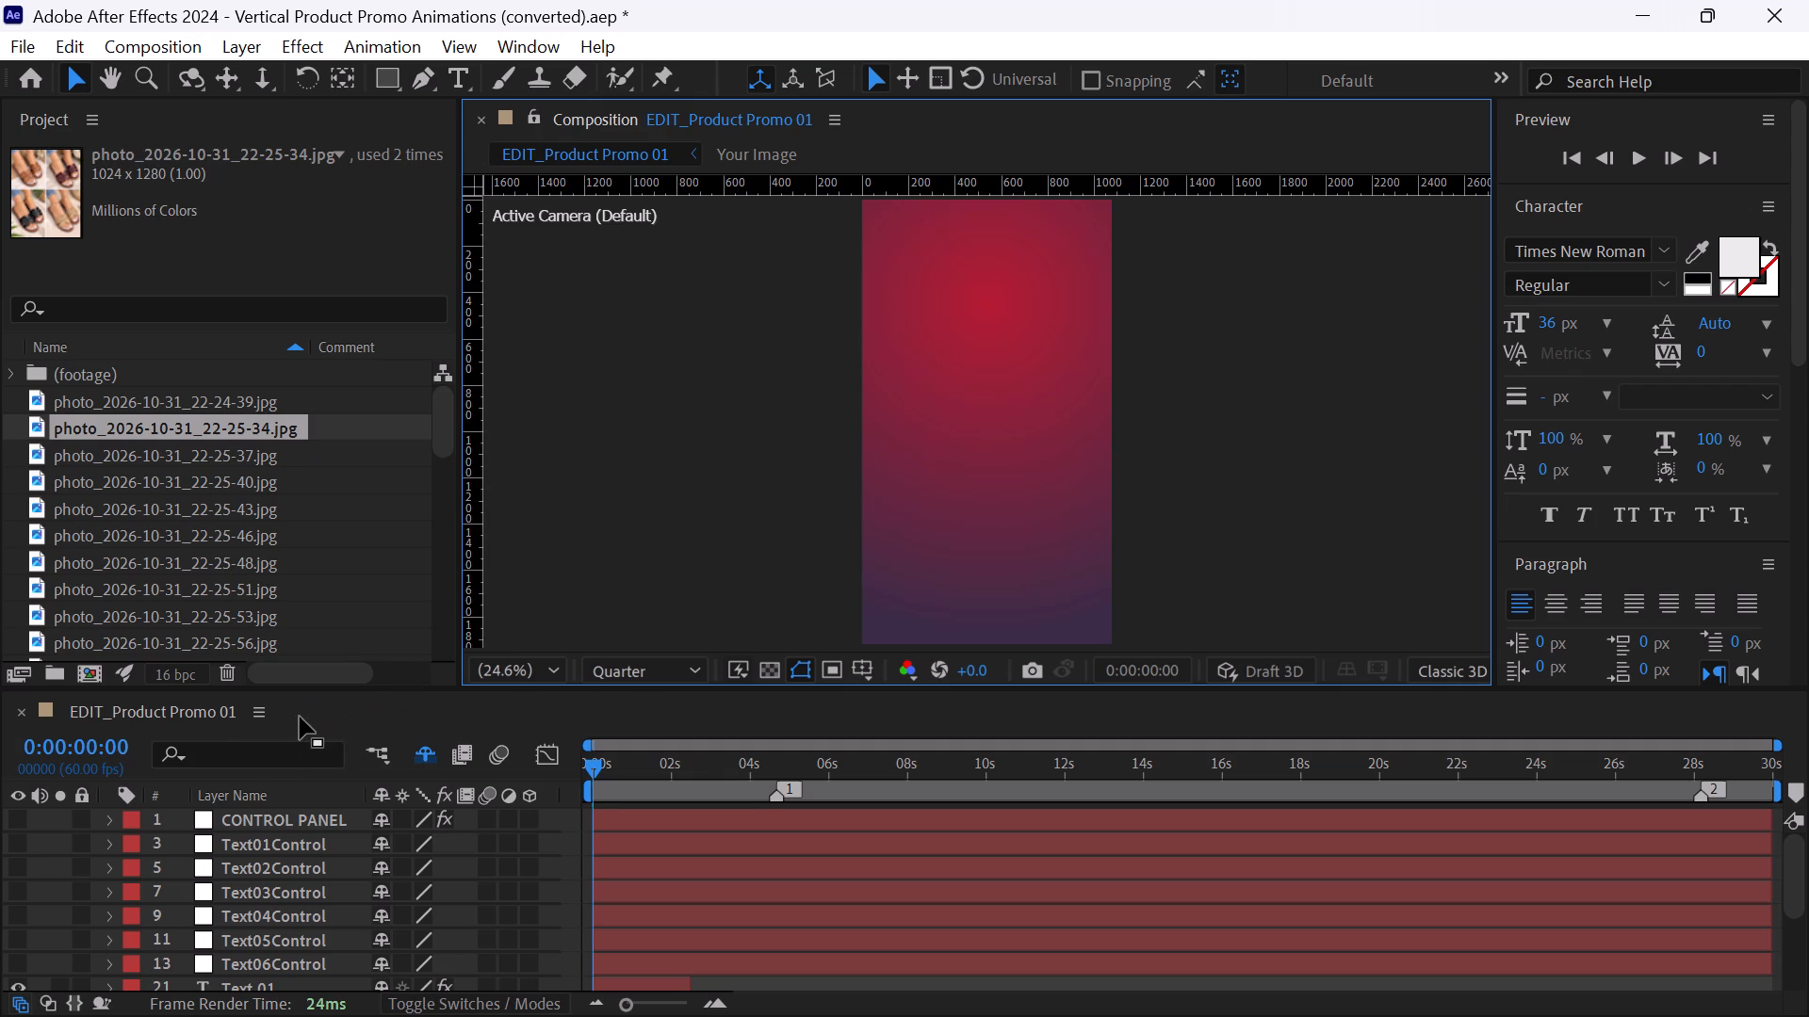
Open the Your Image compositions from the EDIT folders of Product Promo 01 and Product Promo 02.
scroll(304, 496, "up", 2)
scroll(304, 496, "down", 1)
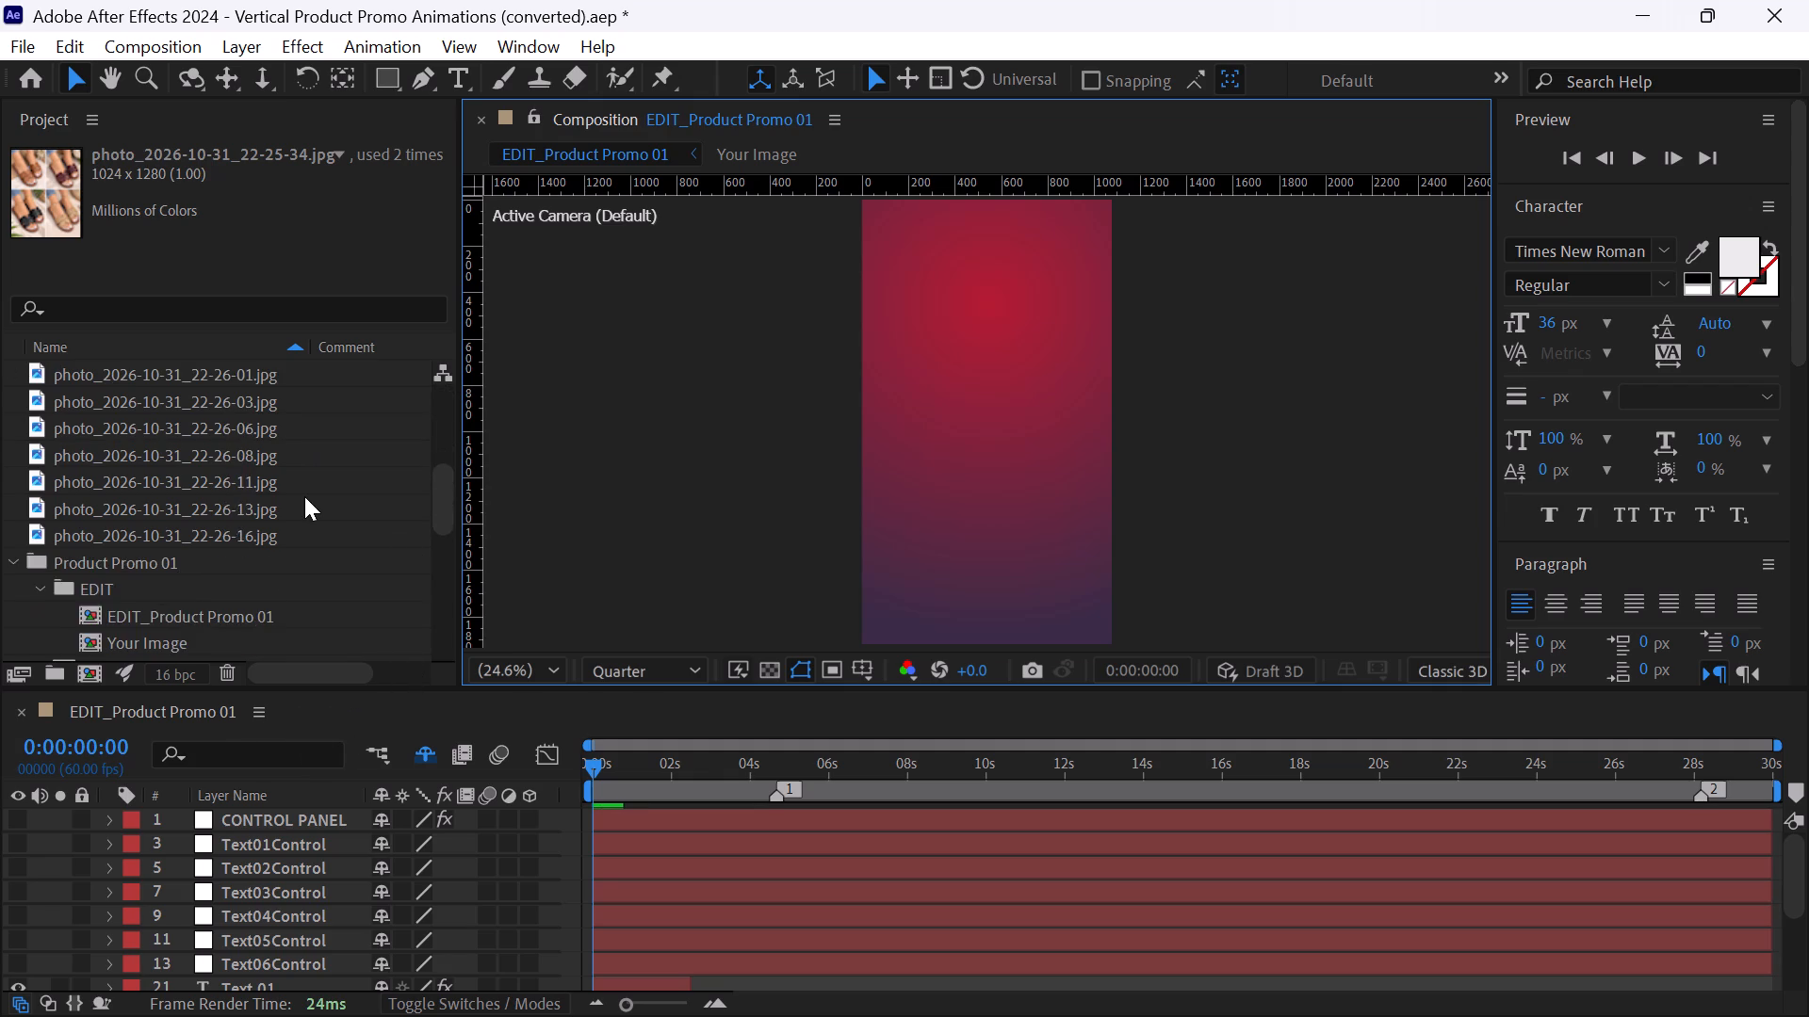
scroll(304, 496, "down", 1)
scroll(164, 558, "down", 1)
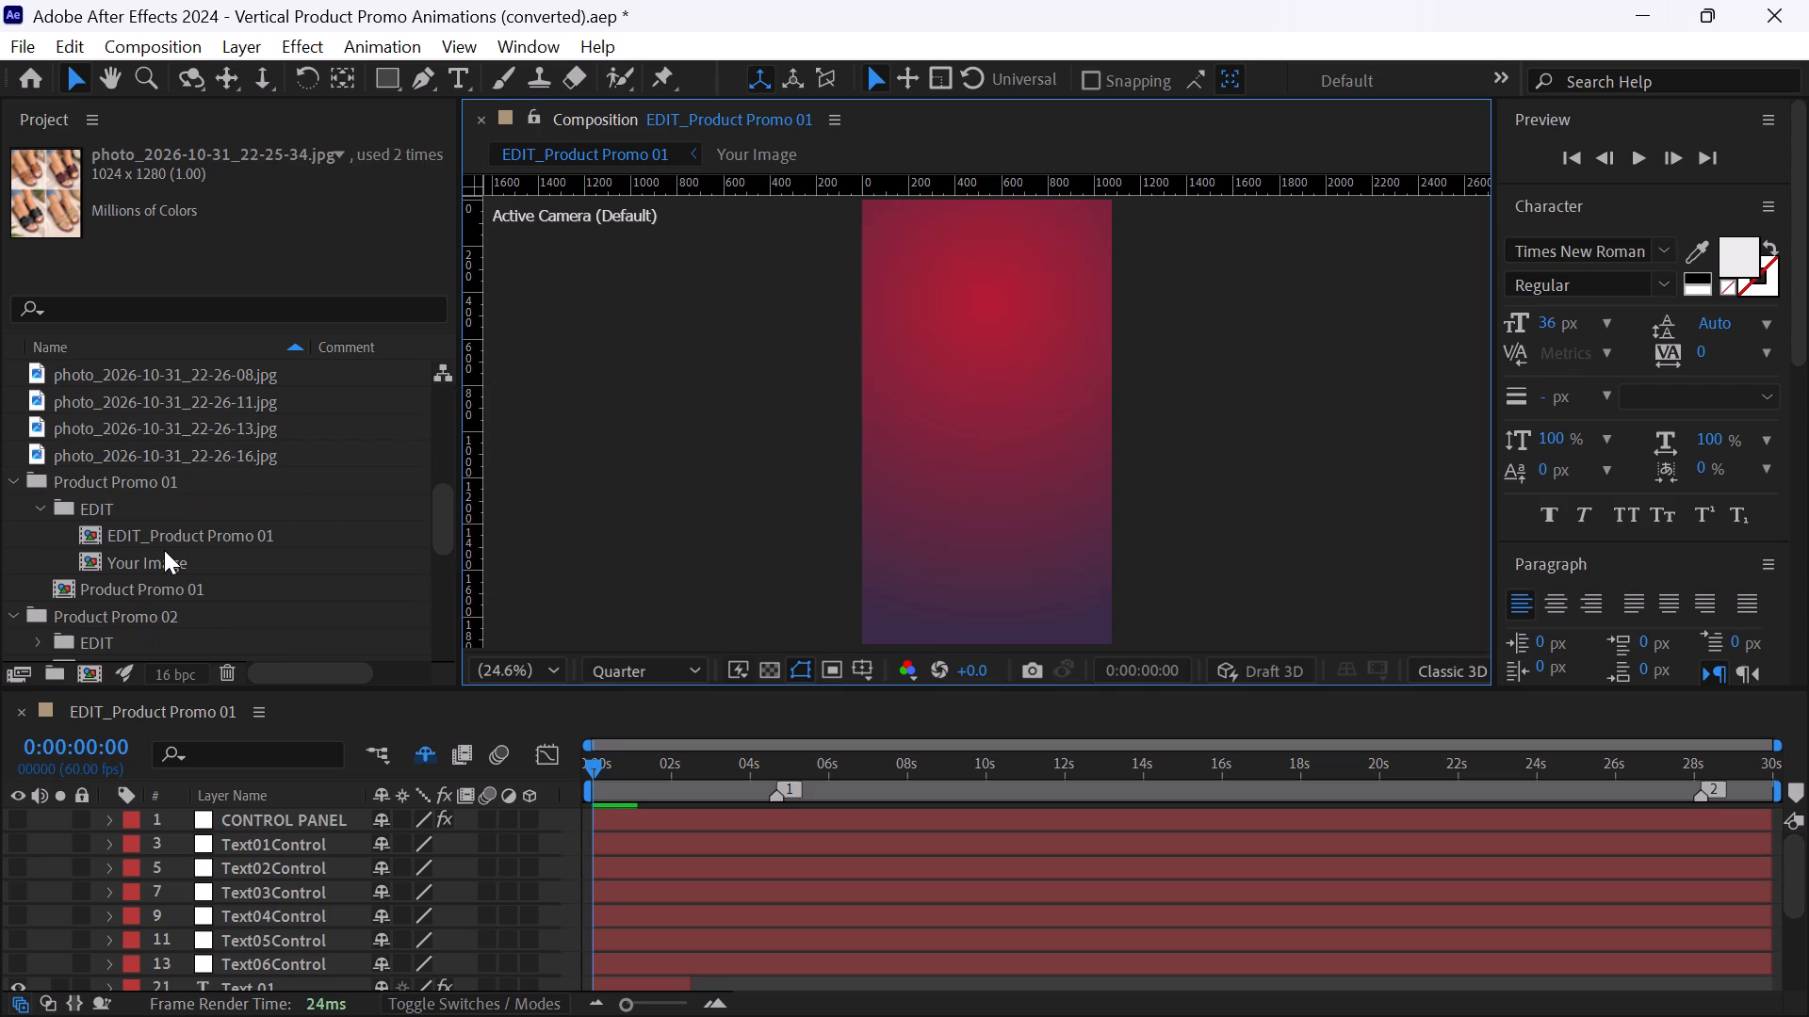
double_click(161, 550)
scroll(161, 550, "down", 1)
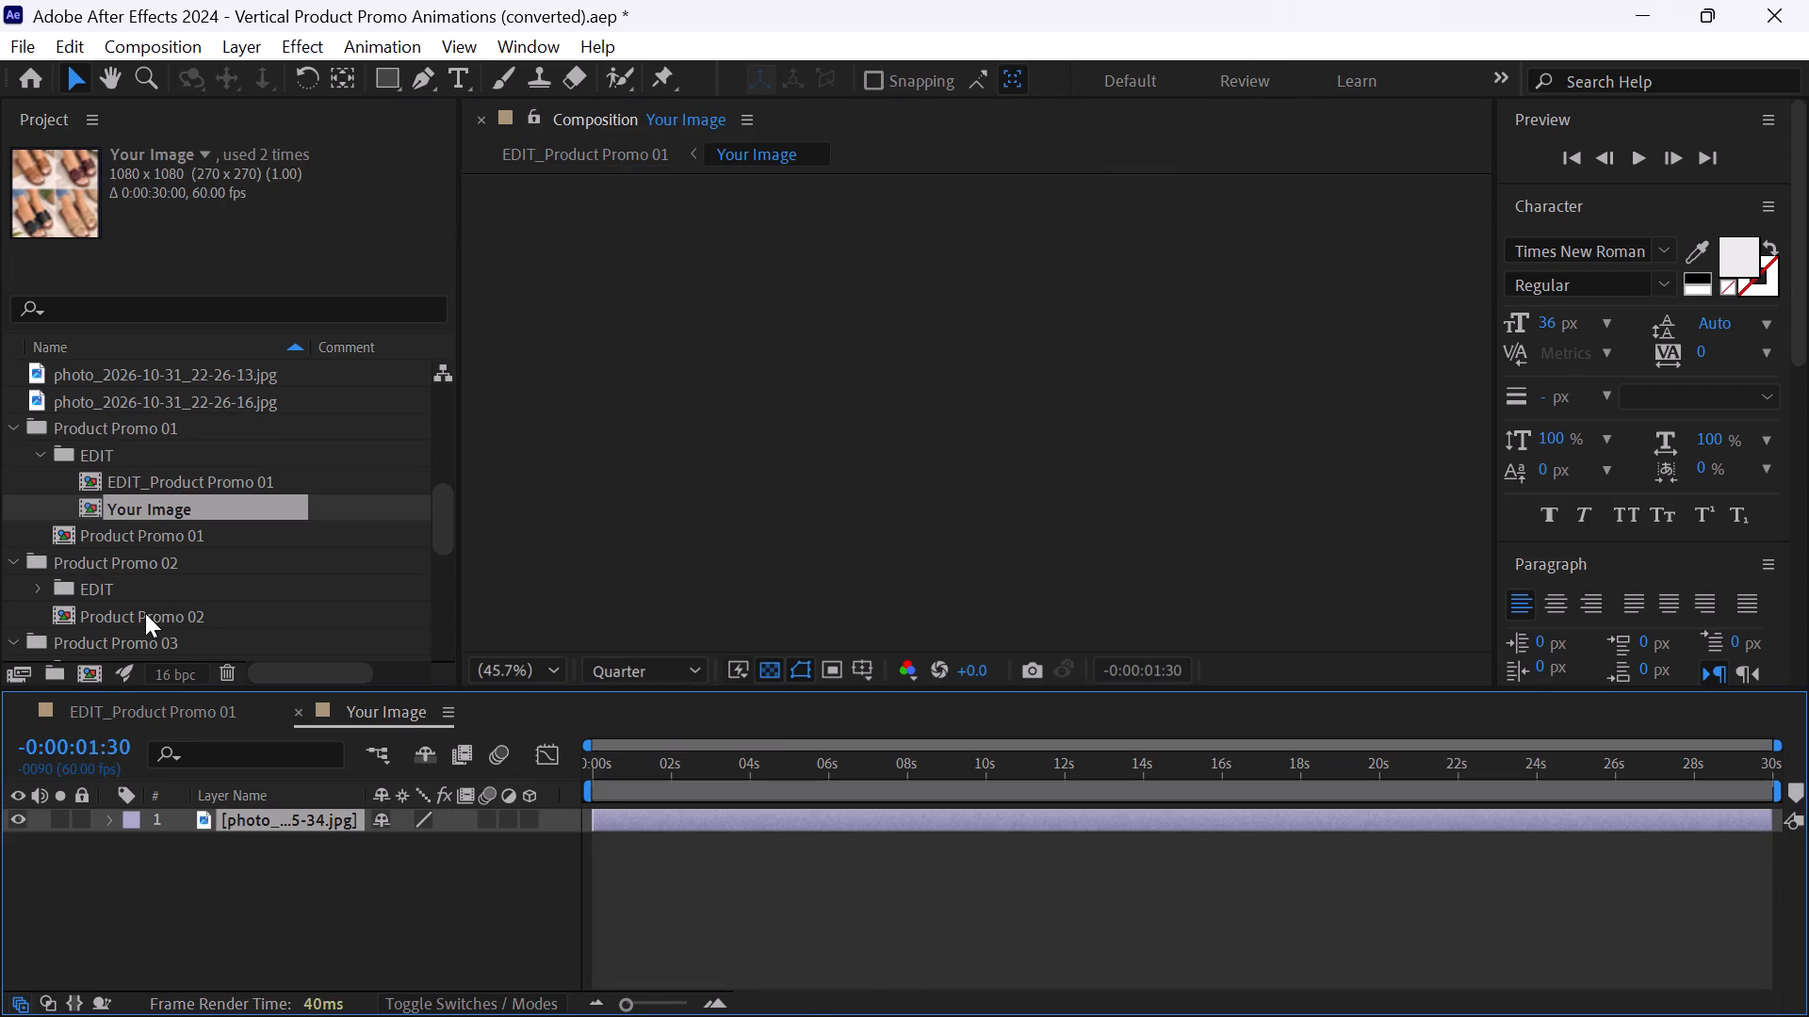
left_click(45, 589)
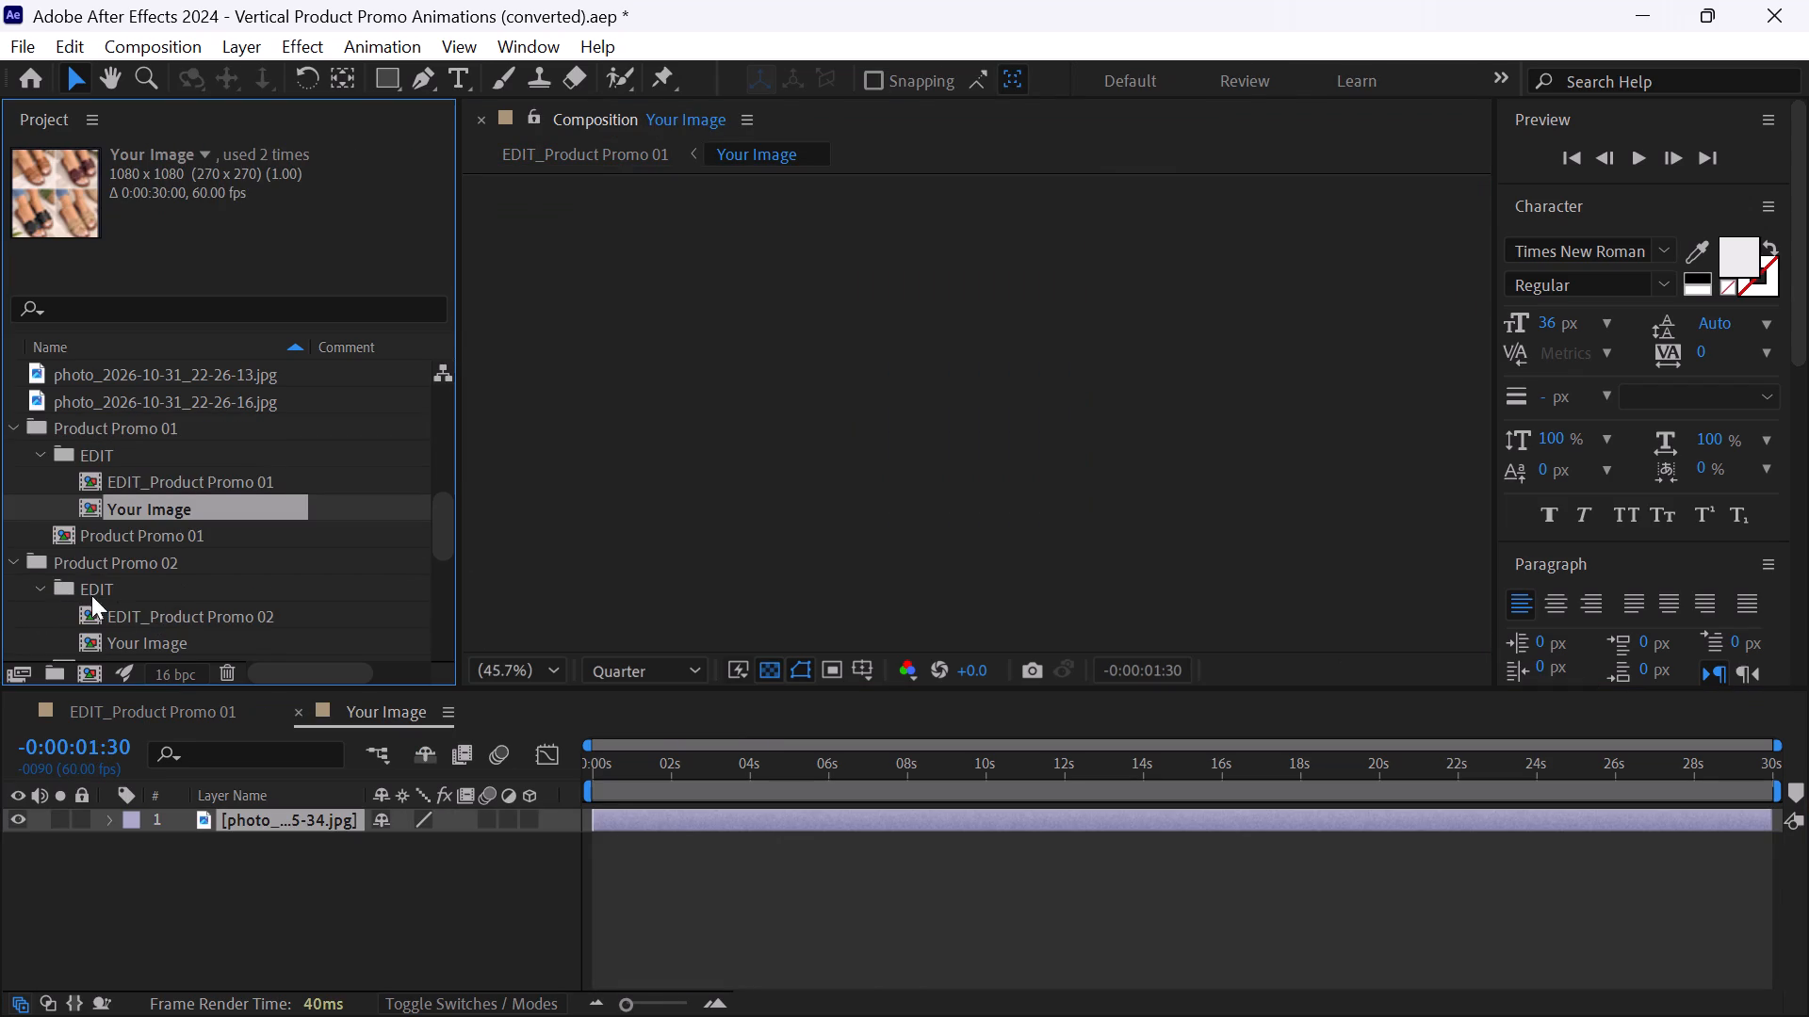
scroll(137, 611, "down", 1)
double_click(187, 638)
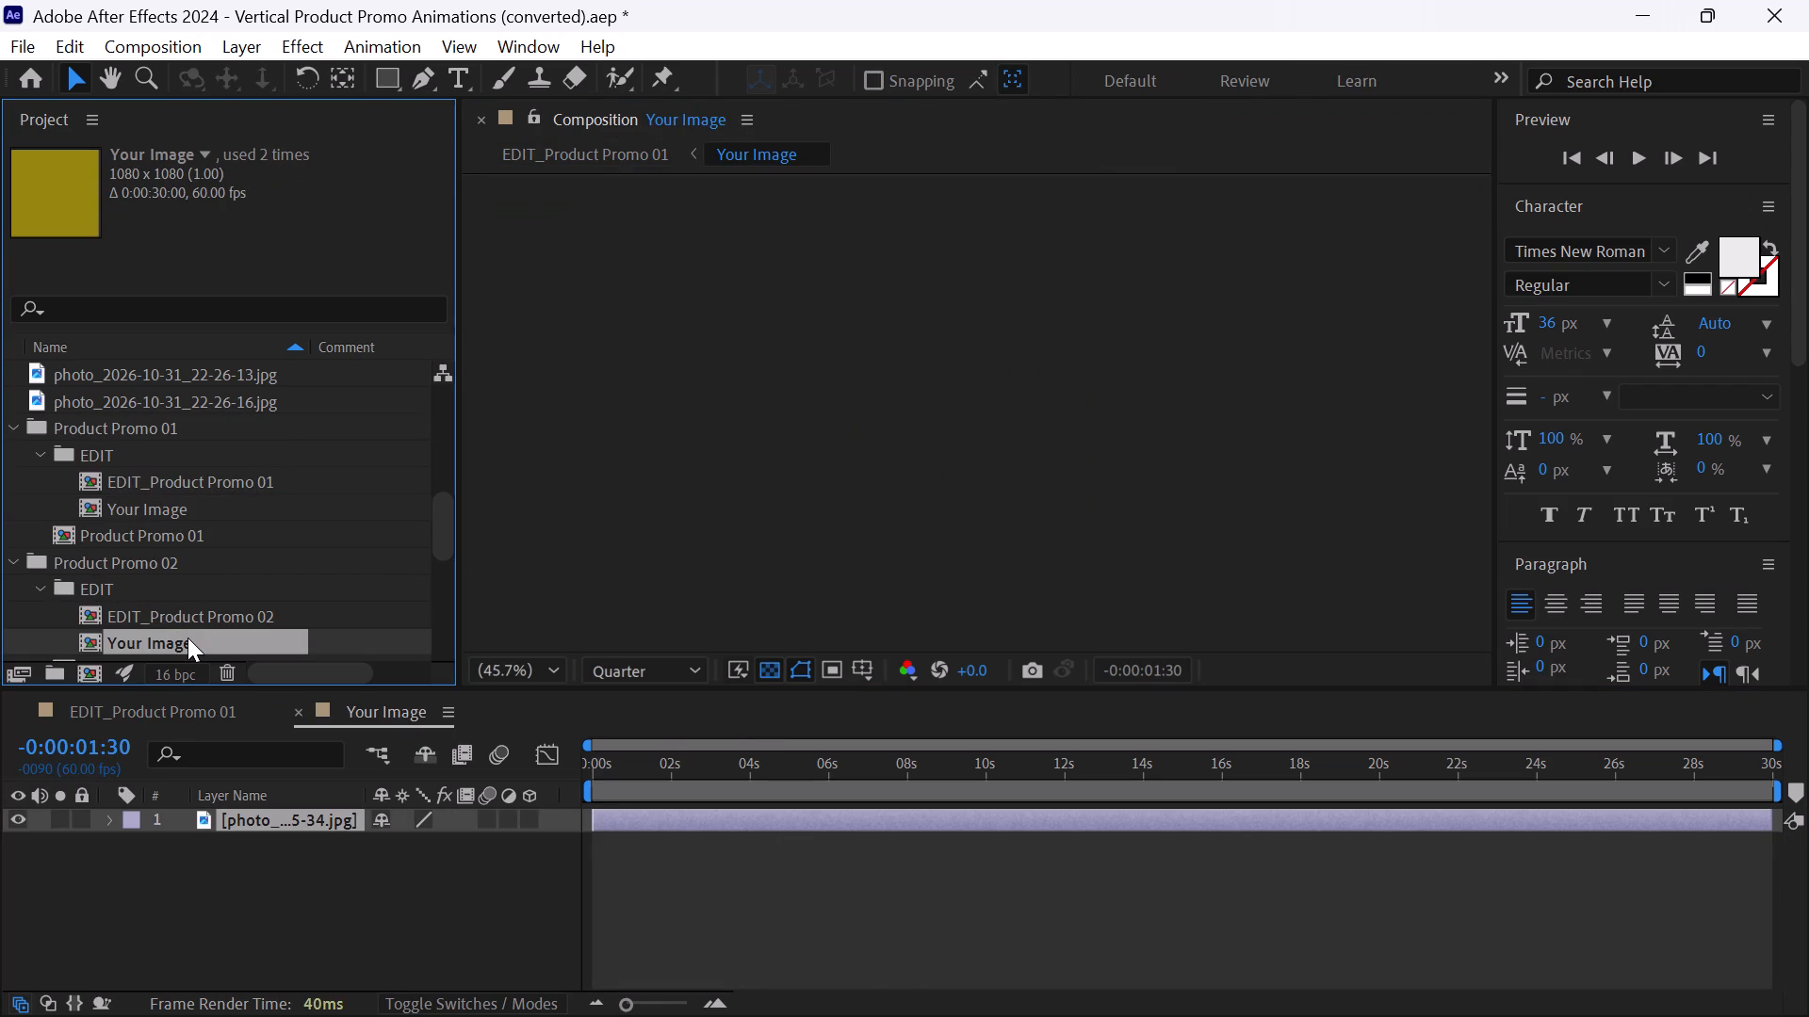
Collapse the Product Promo 02 folder and open the Your Image composition from the Product Promo 03 EDIT folder.
scroll(232, 550, "down", 1)
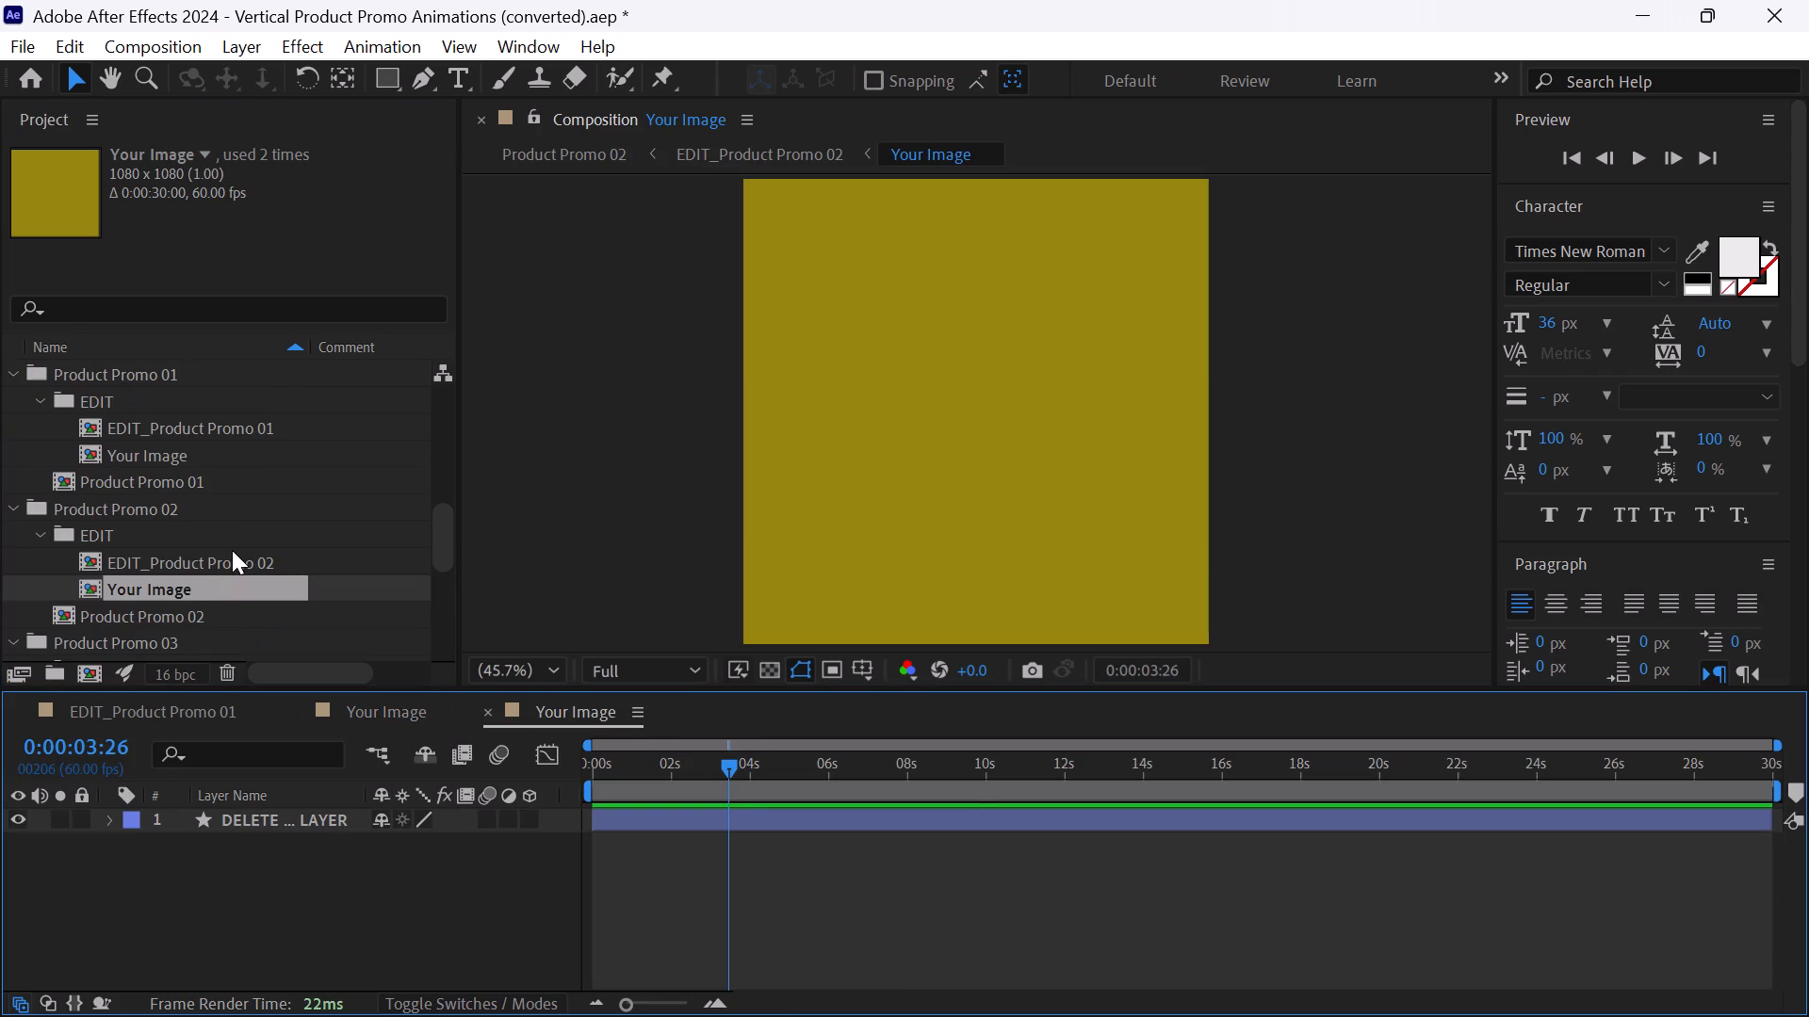
scroll(232, 550, "down", 2)
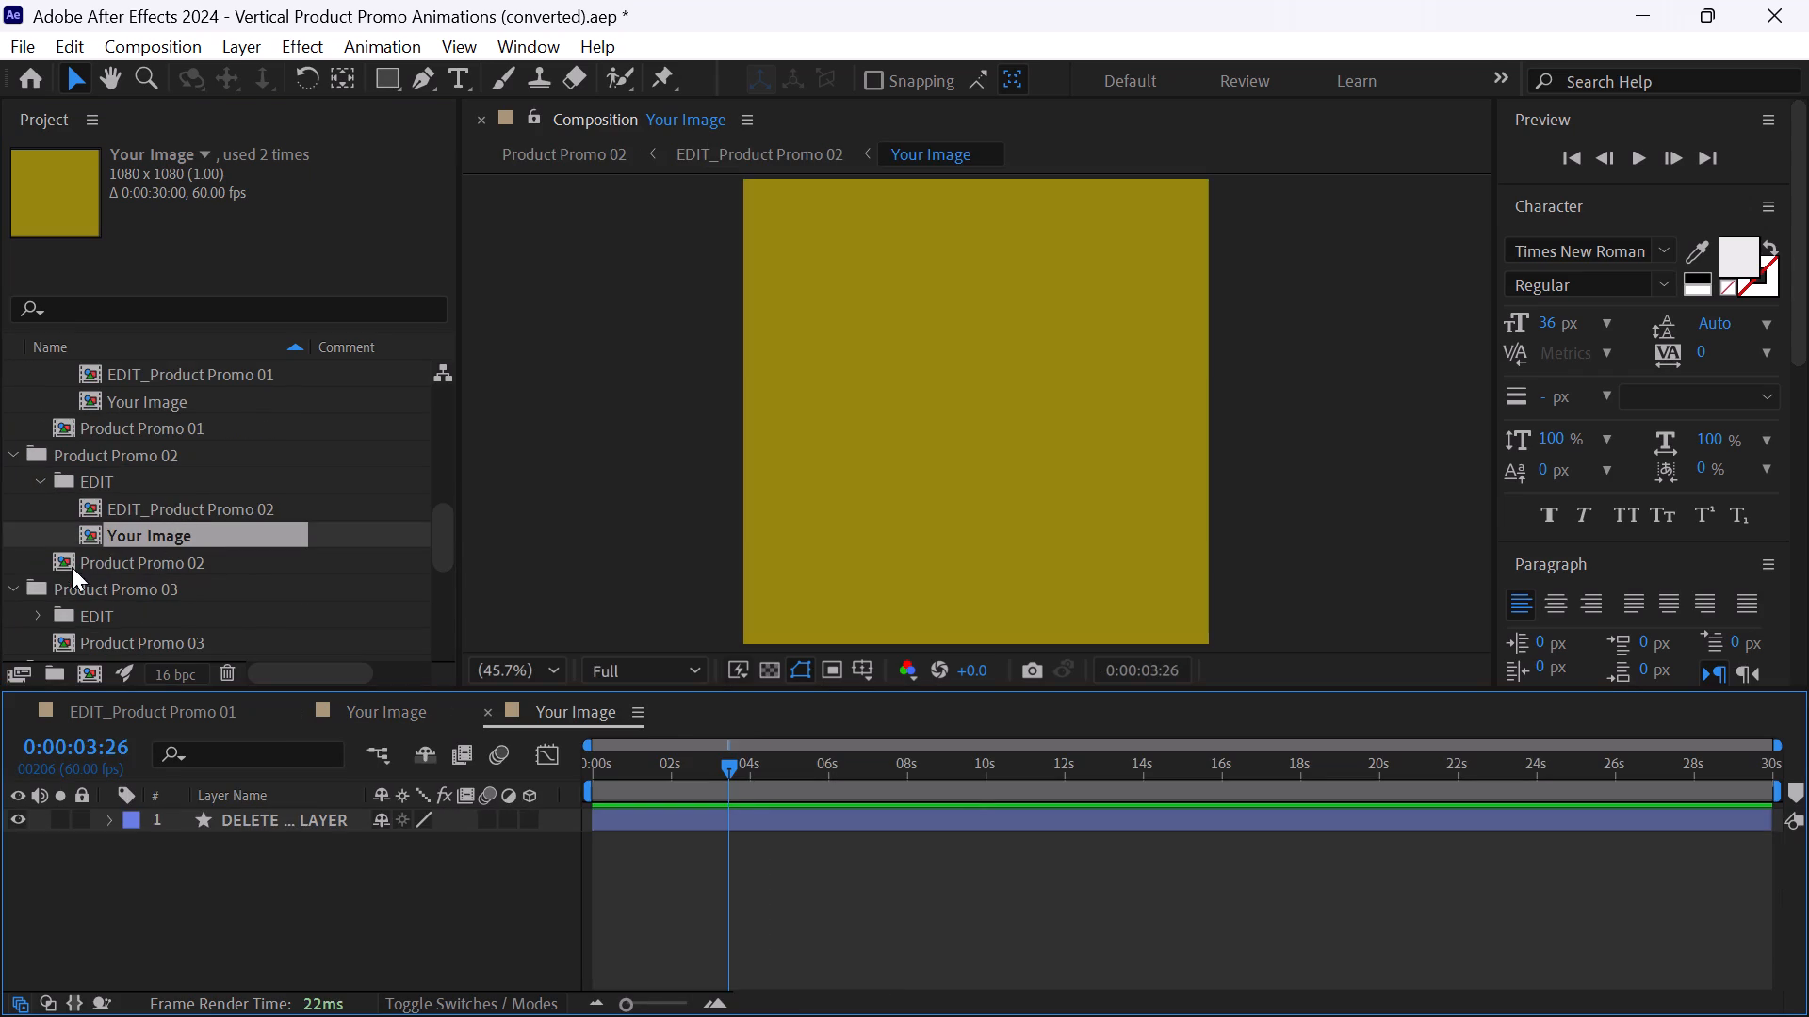
left_click(8, 454)
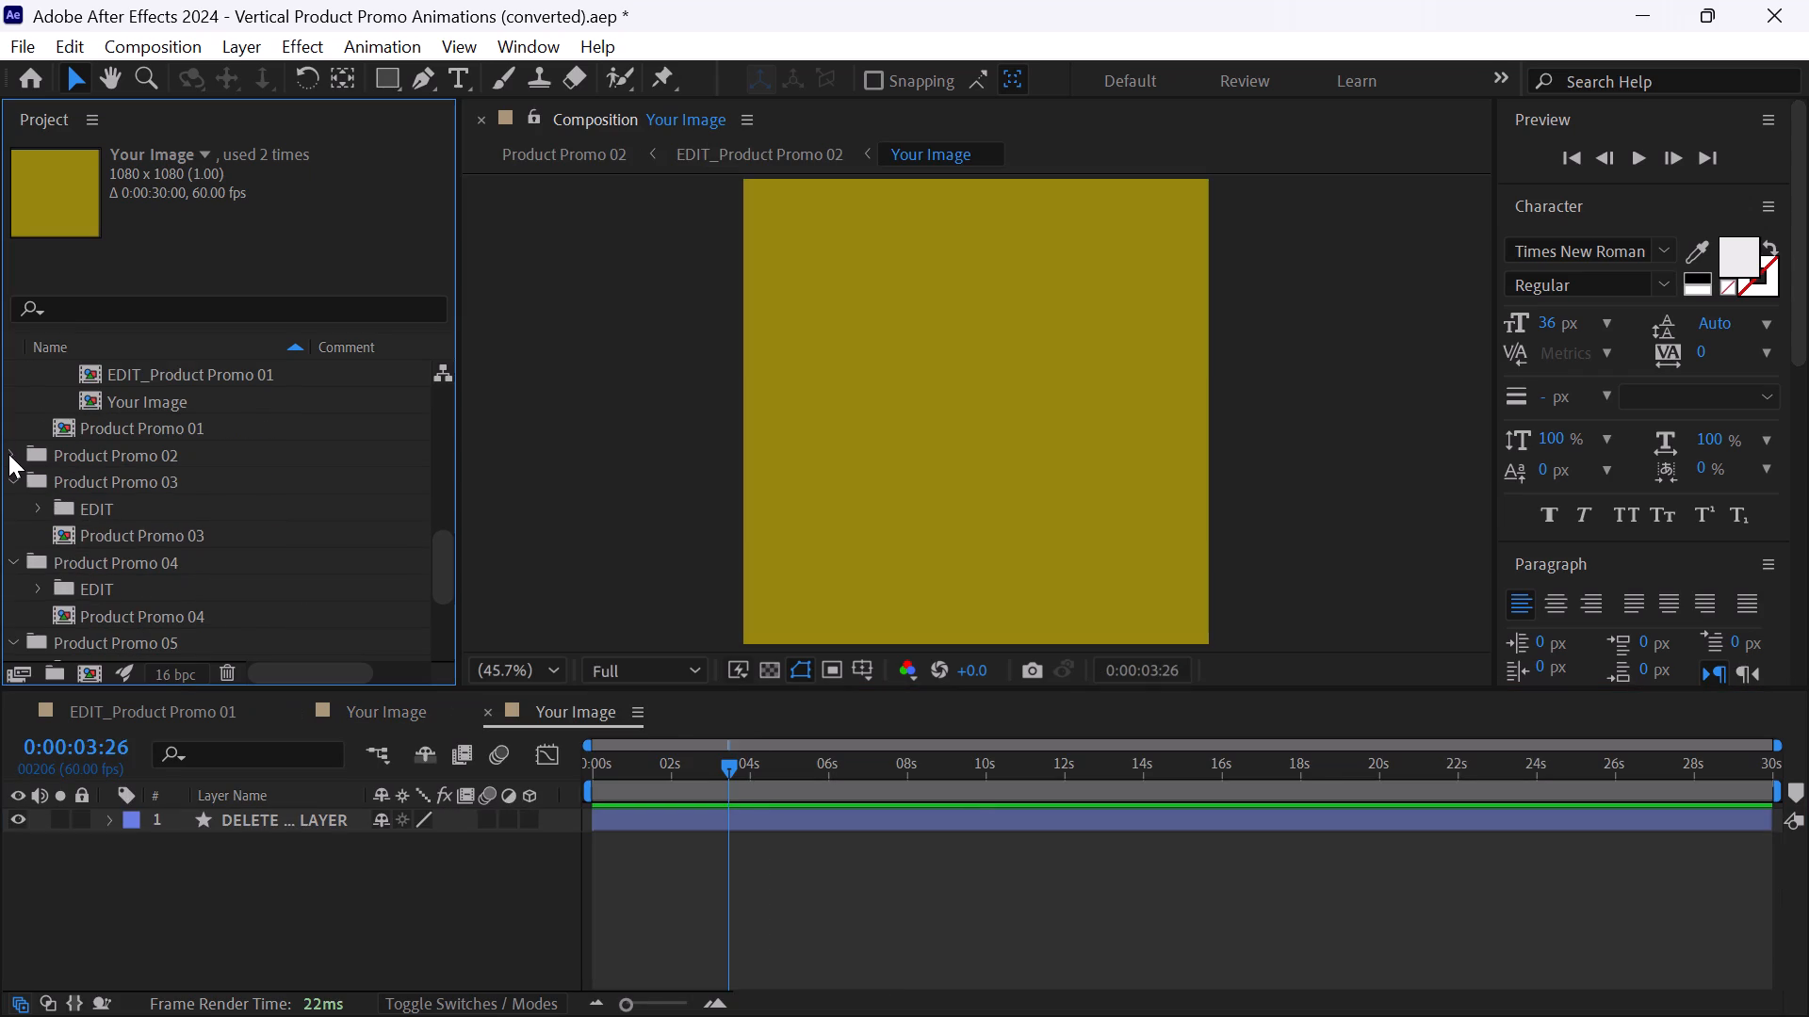
double_click(114, 512)
double_click(168, 562)
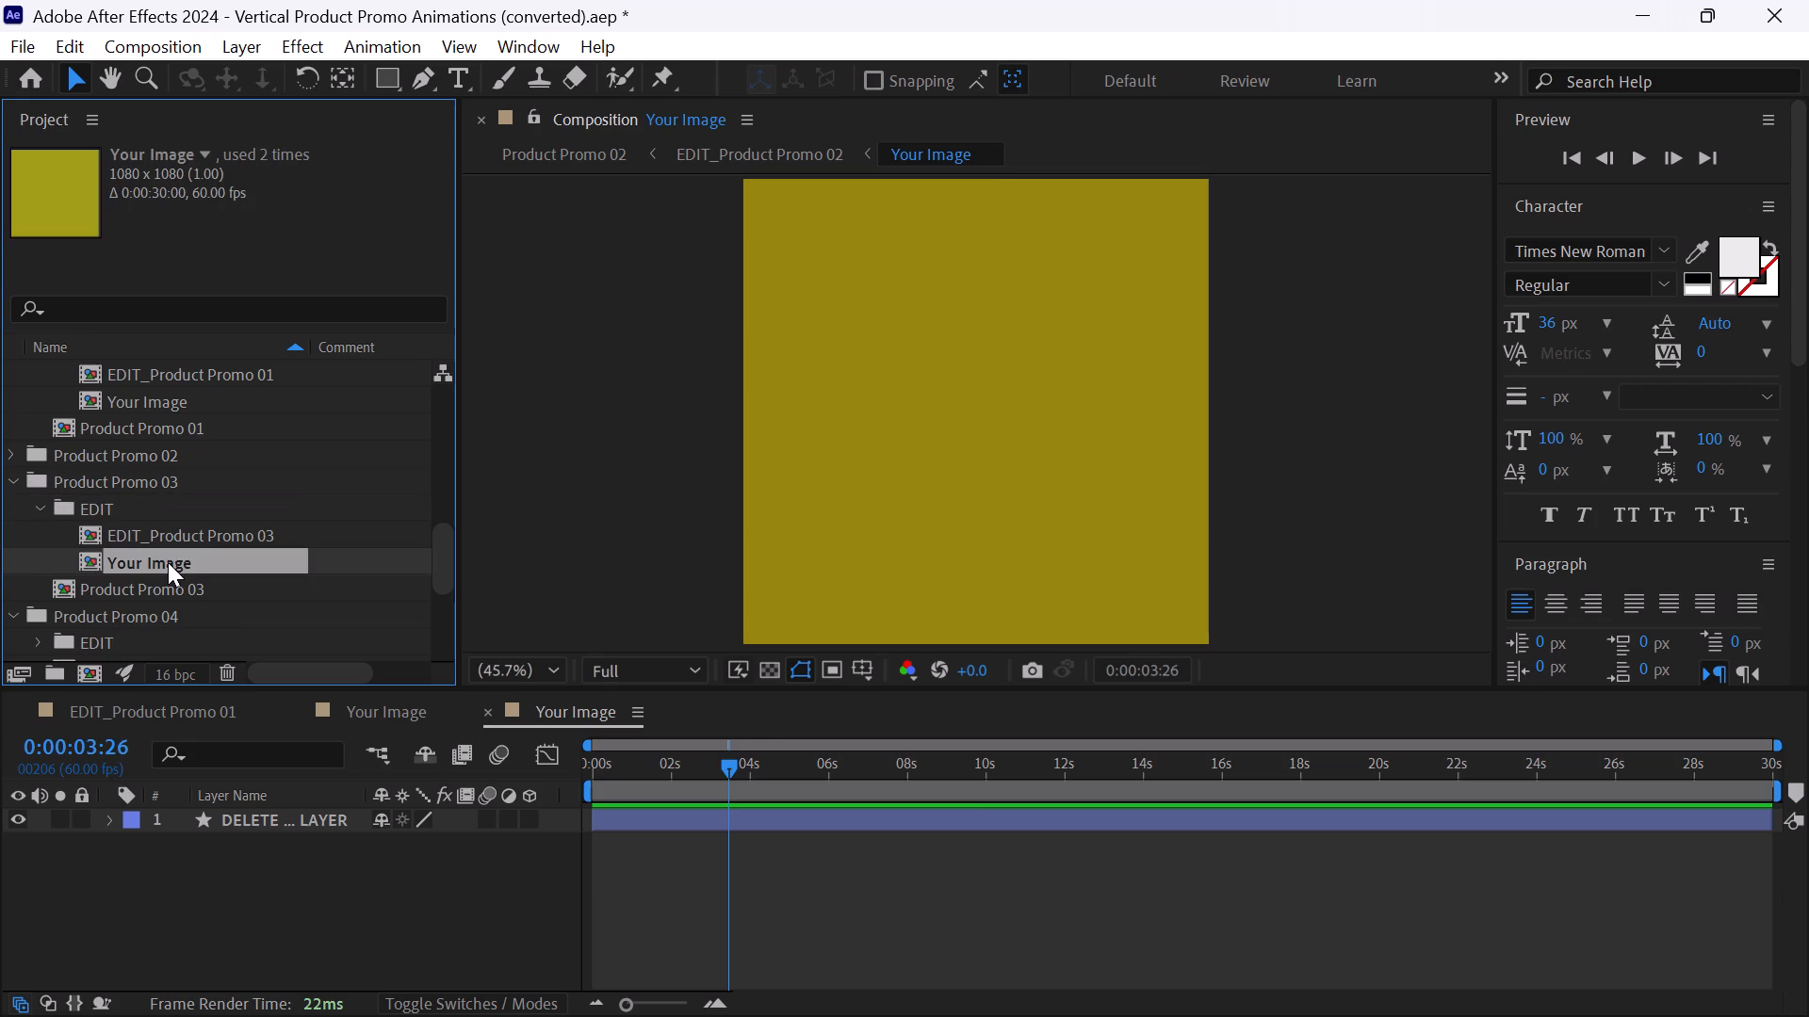
Open the Your Image compositions from the EDIT folders of Product Promo 04 and Product Promo 05.
scroll(168, 562, "down", 1)
scroll(174, 508, "up", 1)
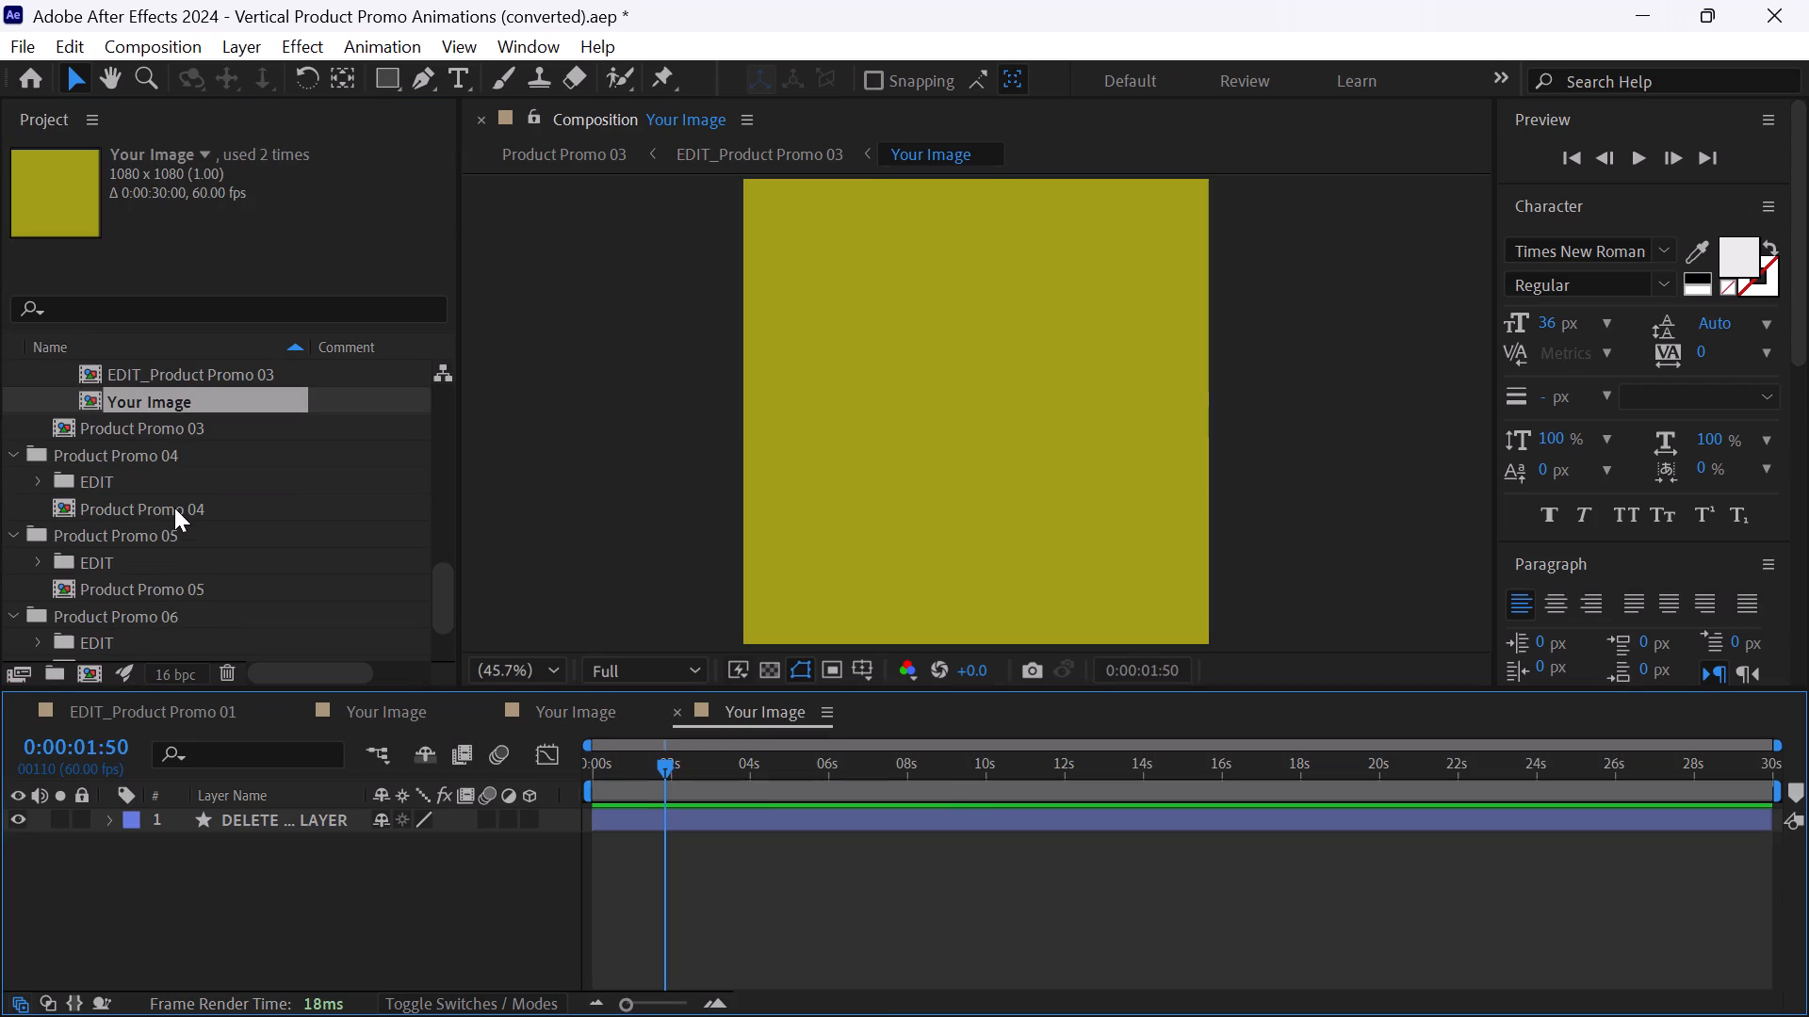
double_click(100, 481)
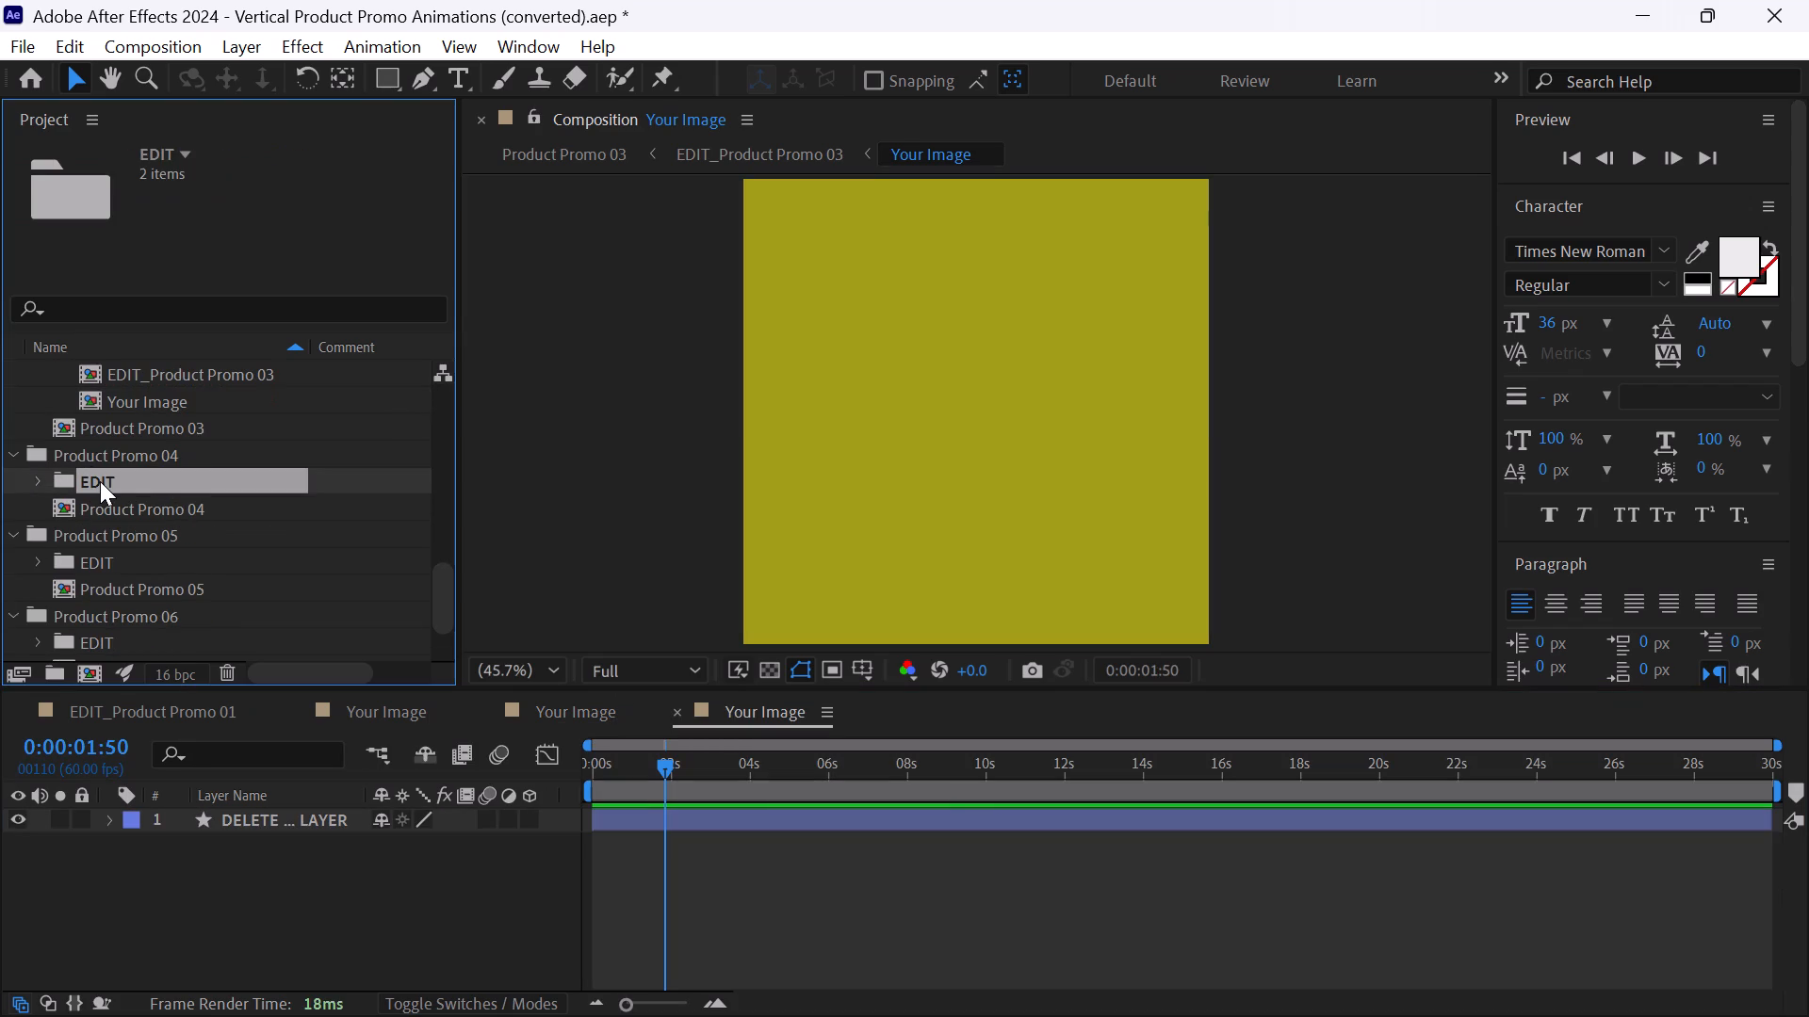
double_click(149, 529)
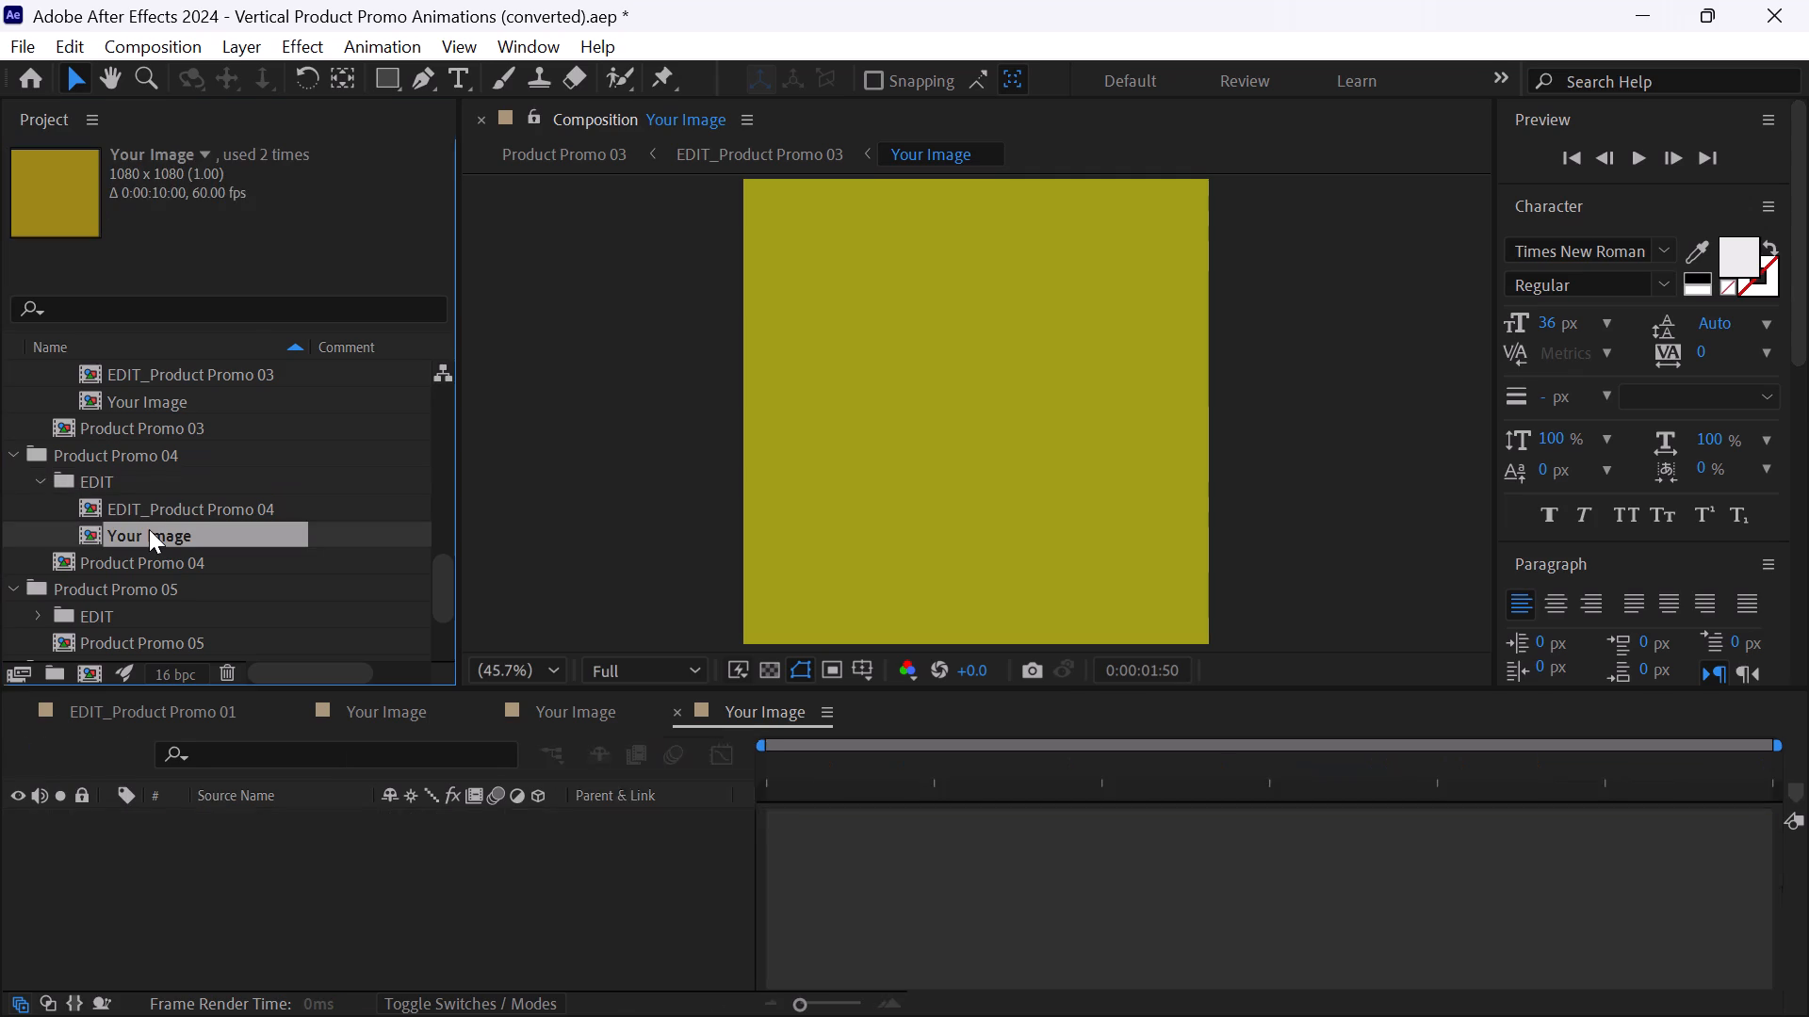
scroll(149, 529, "down", 1)
double_click(116, 614)
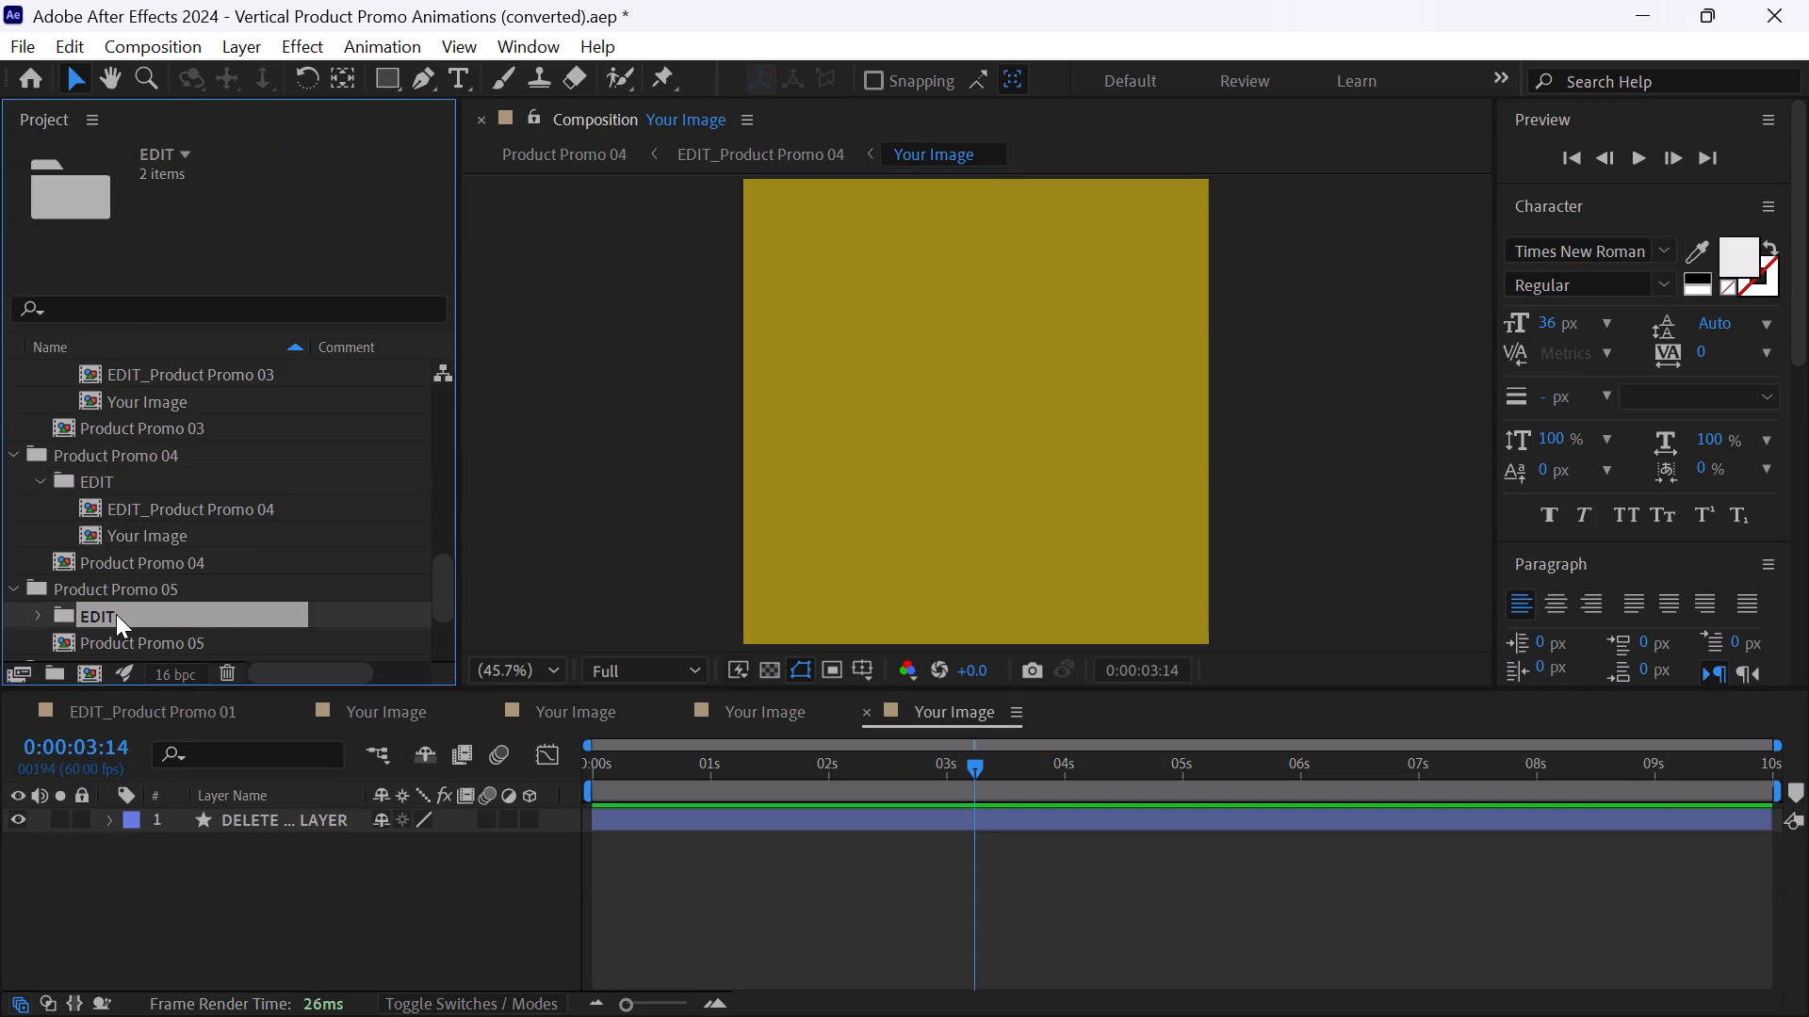
double_click(172, 640)
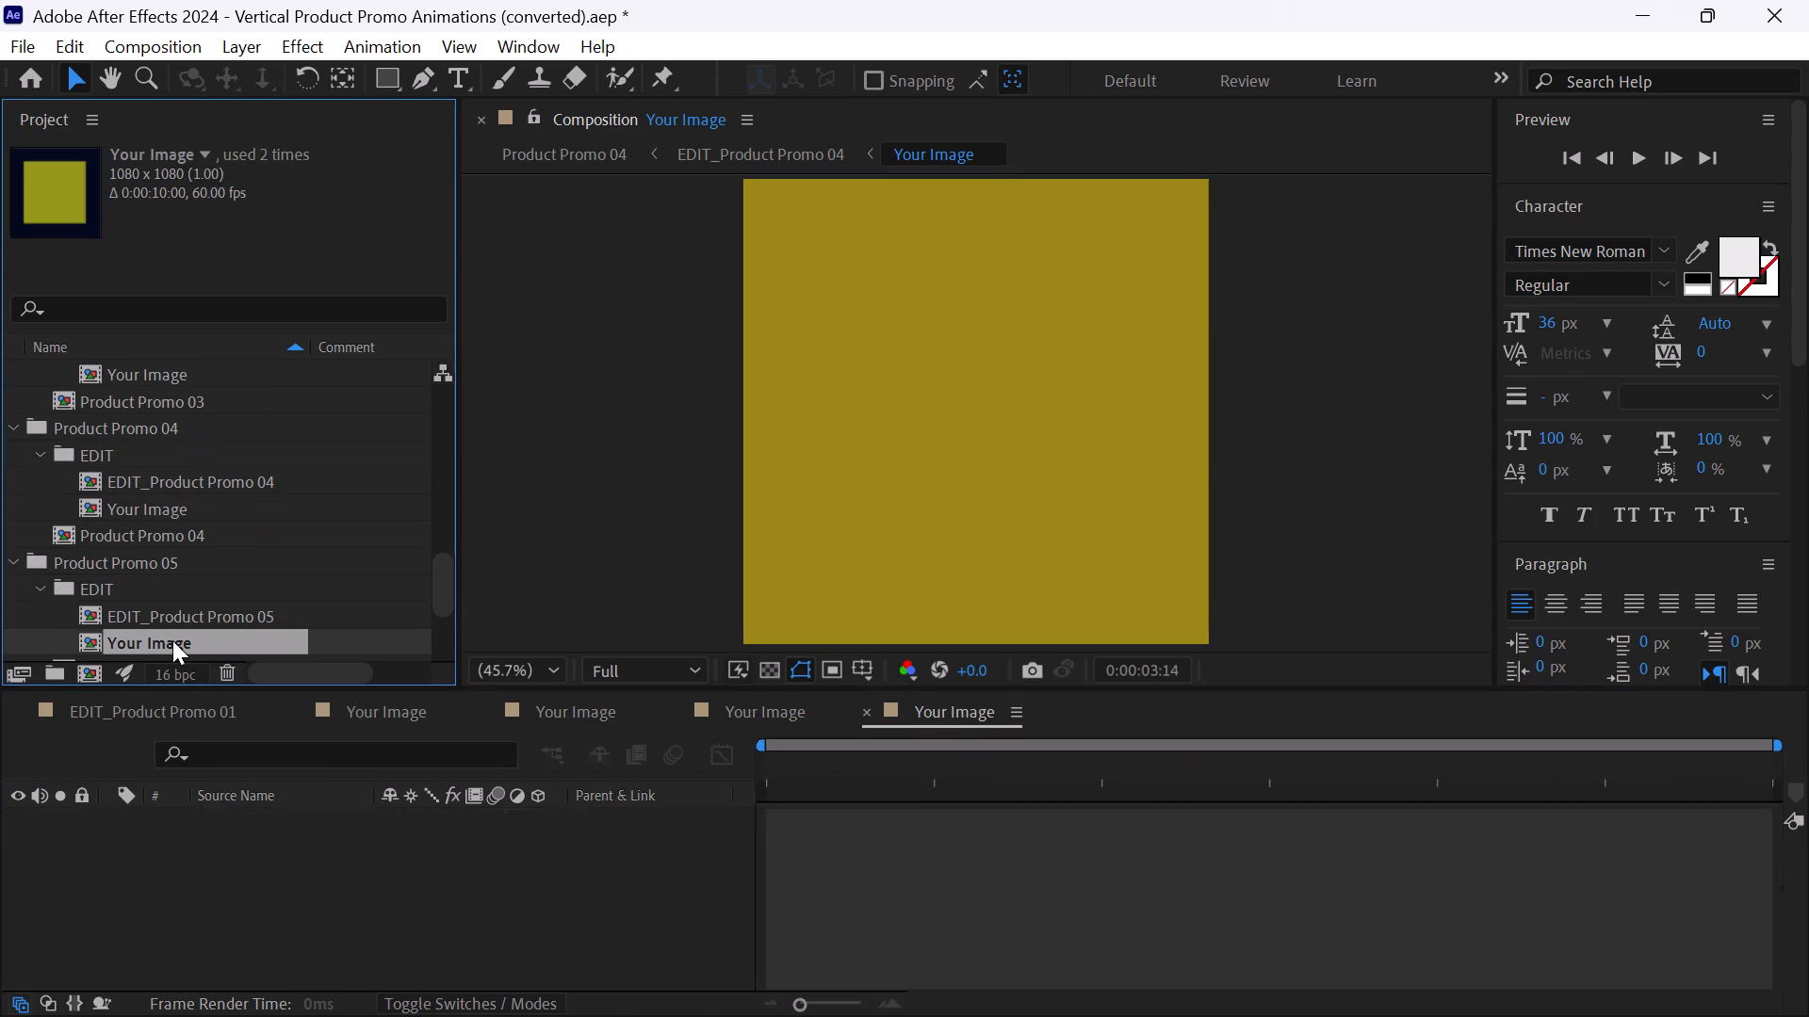
Collapse the Product Promo 03, Product Promo 04 and Product Promo 05 folders in the project.
scroll(172, 640, "down", 2)
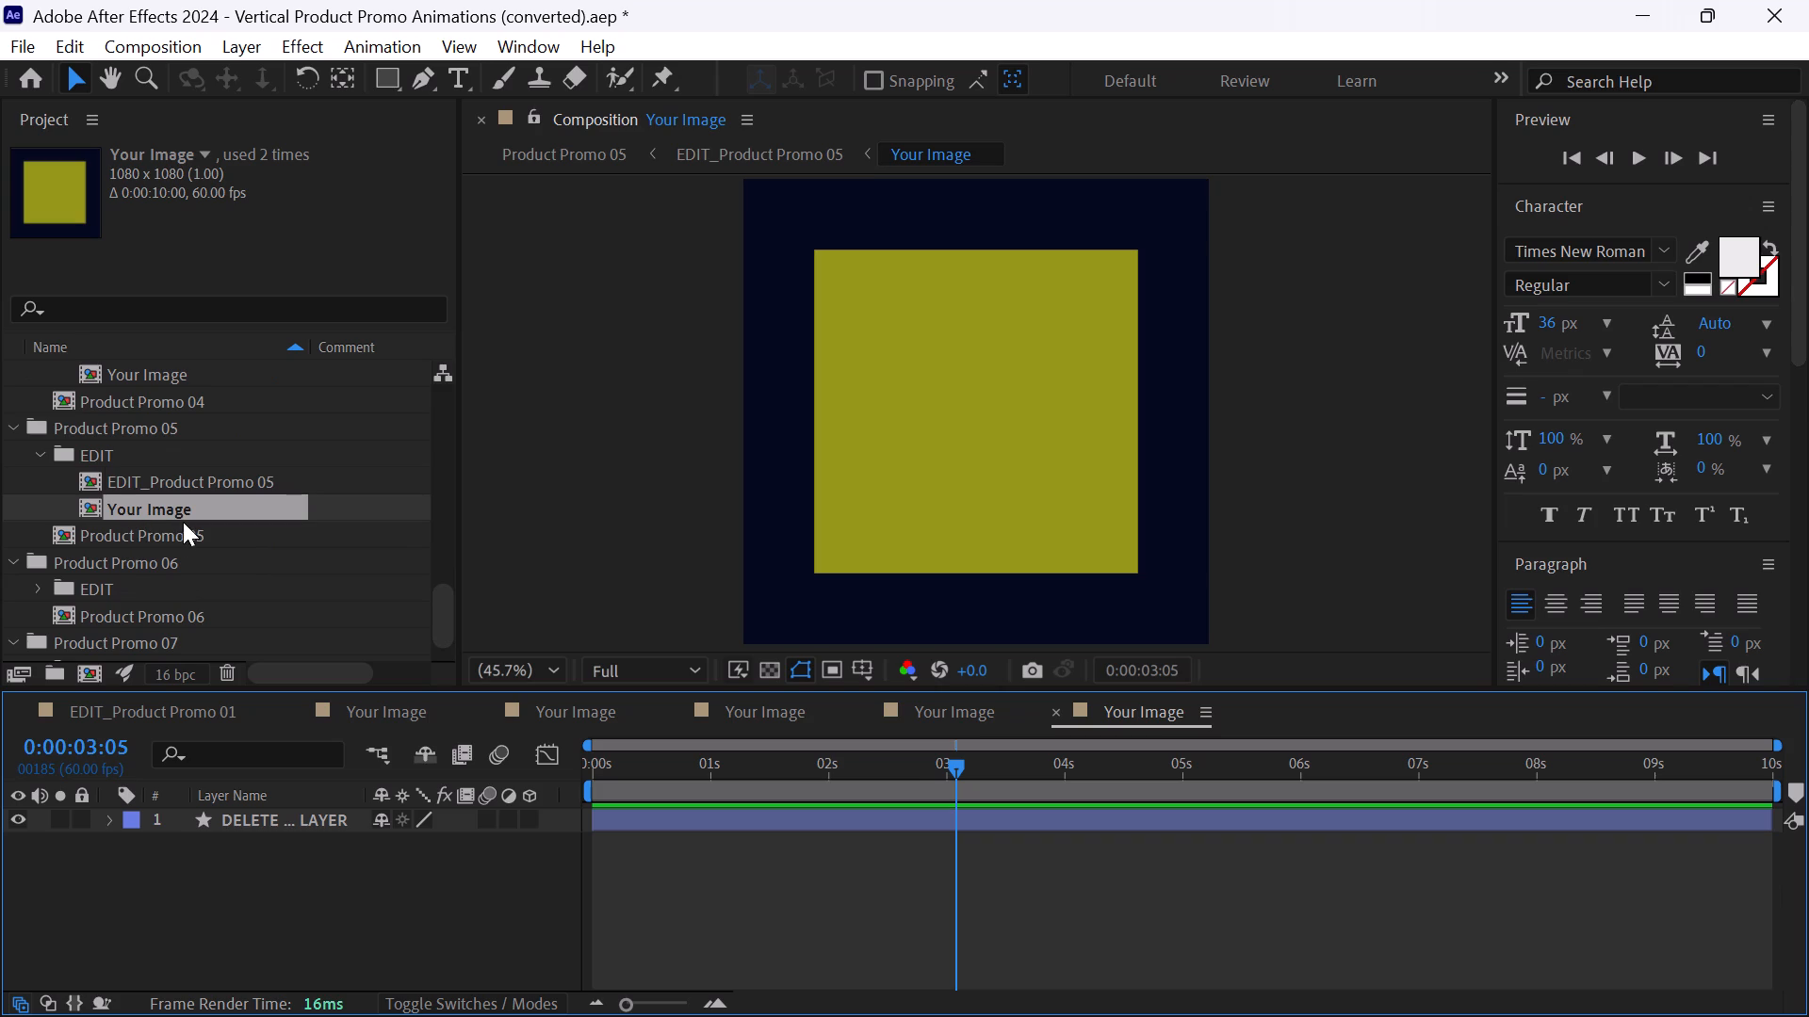
left_click(19, 427)
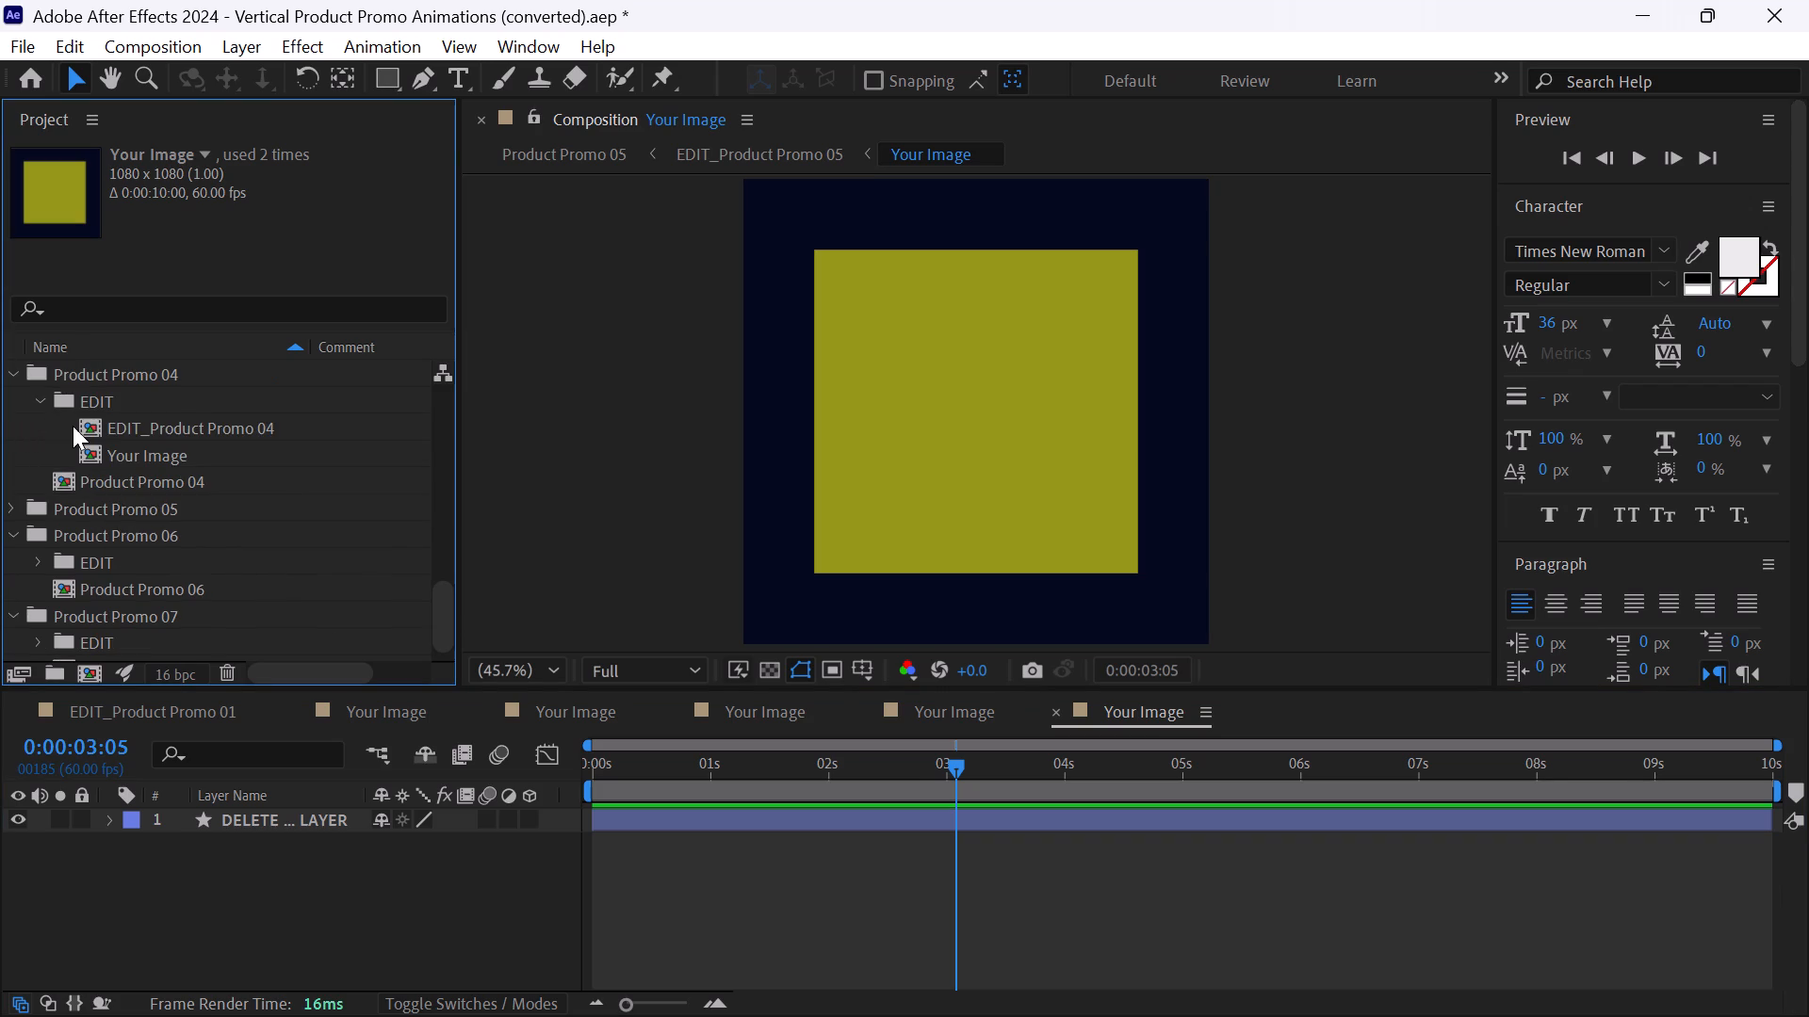
scroll(73, 426, "up", 1)
left_click(19, 429)
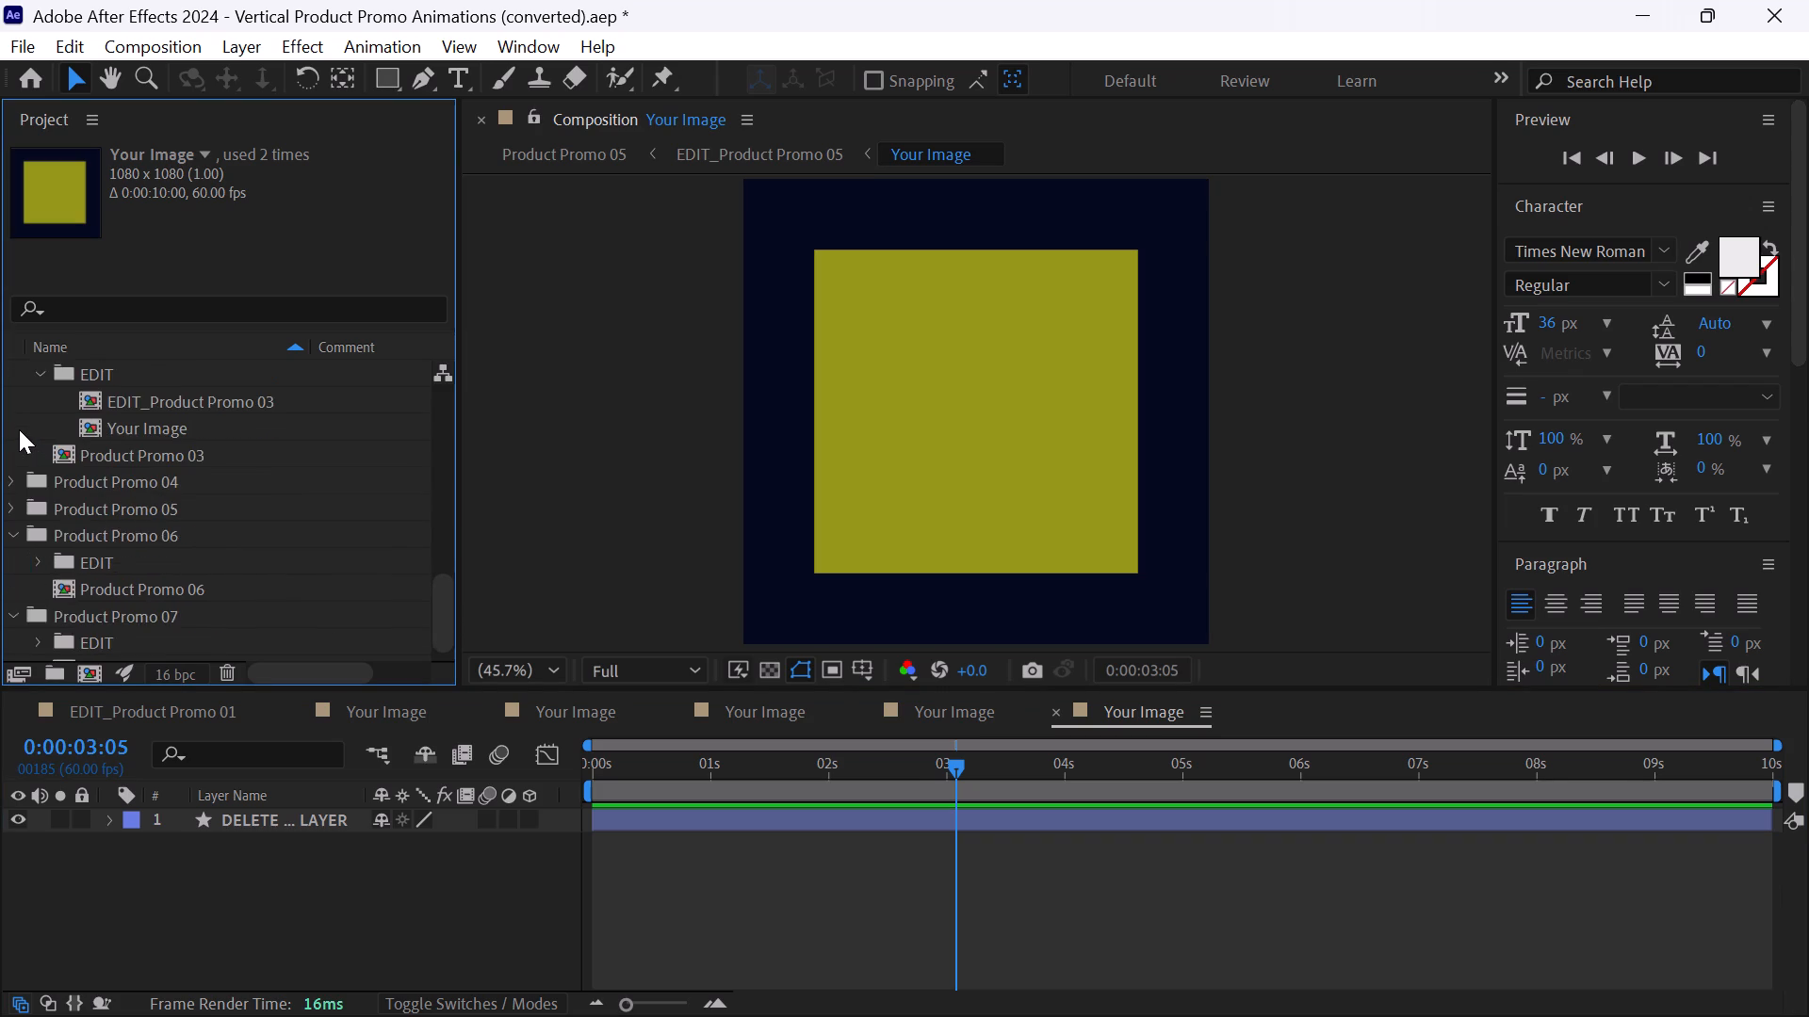
scroll(19, 429, "up", 1)
left_click(20, 509)
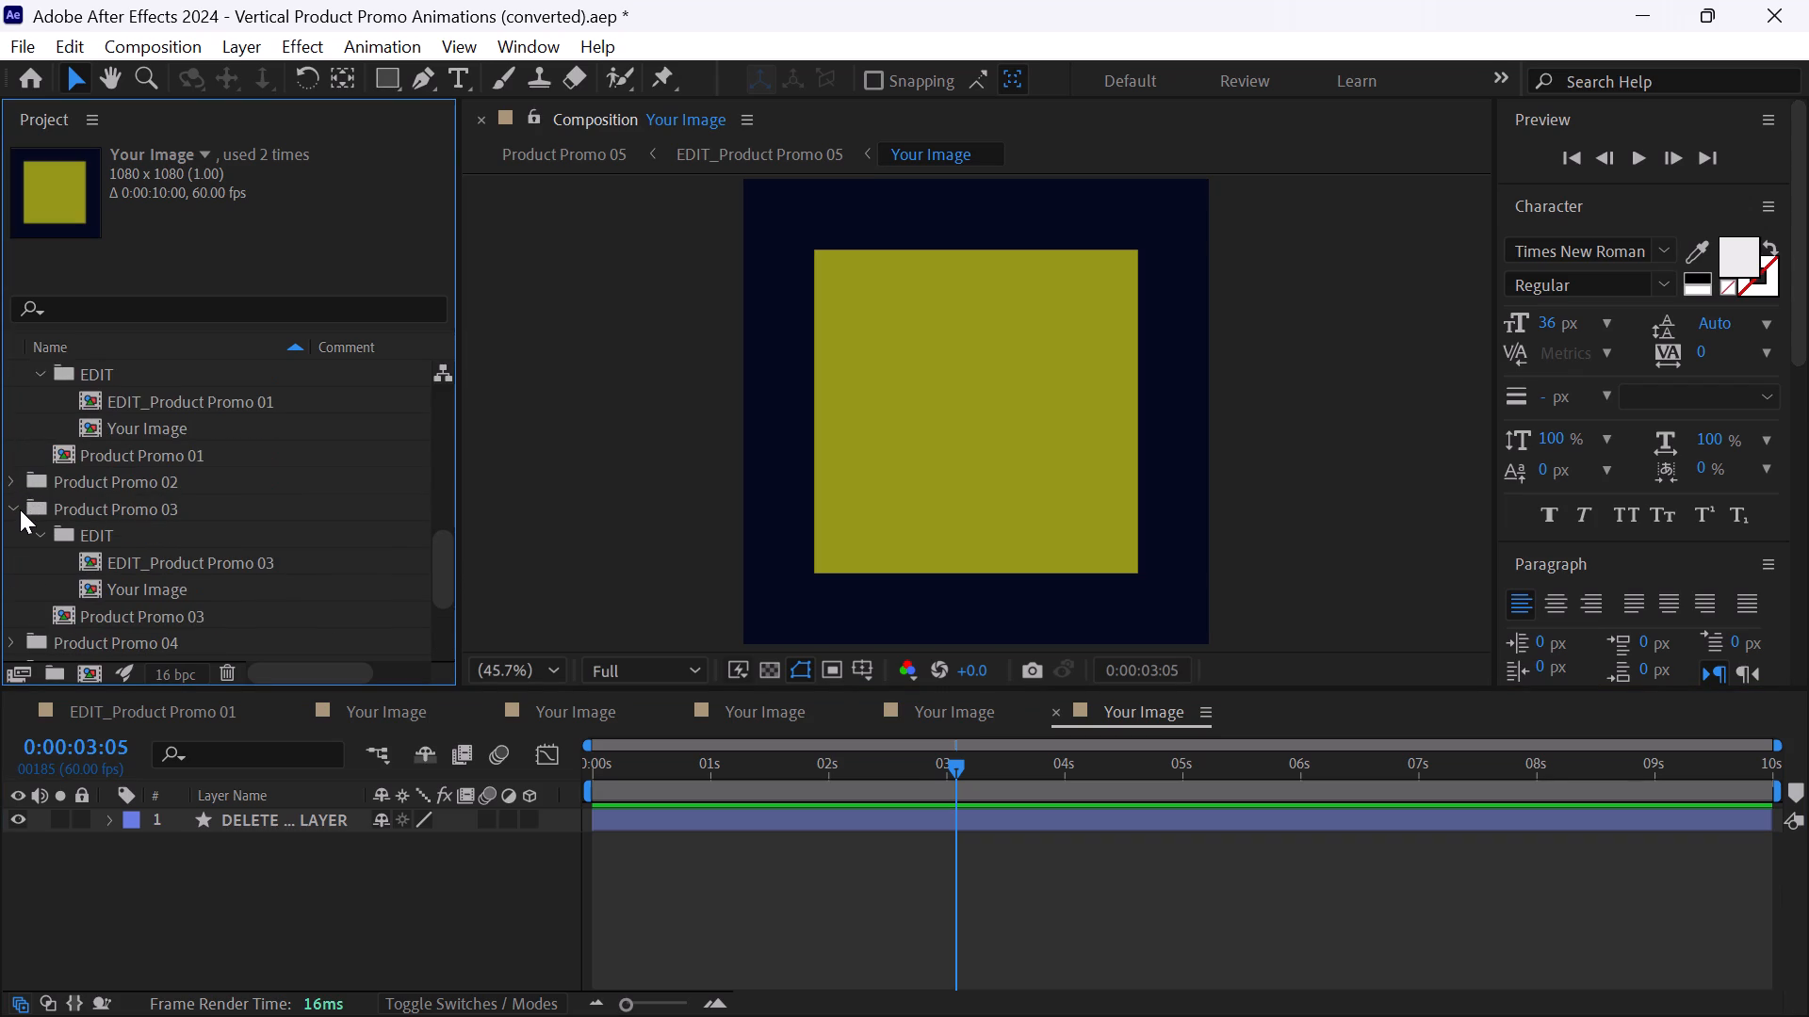
double_click(161, 566)
double_click(197, 610)
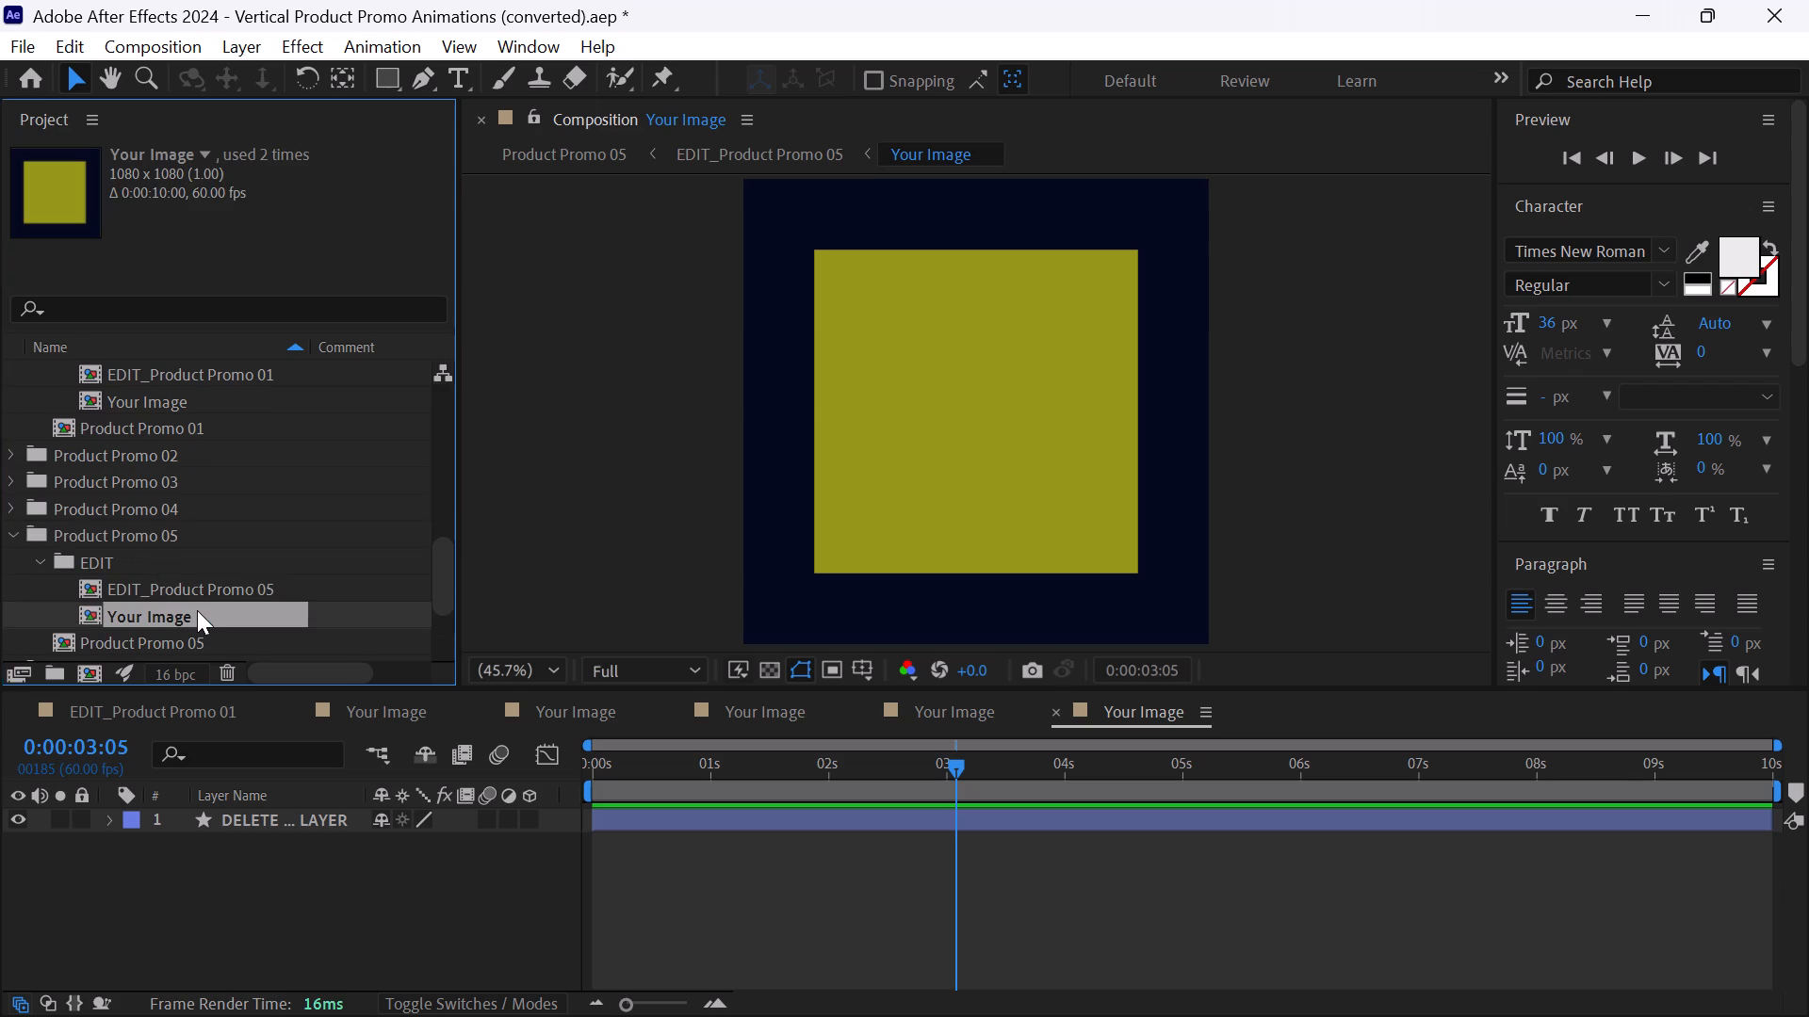
scroll(197, 610, "down", 1)
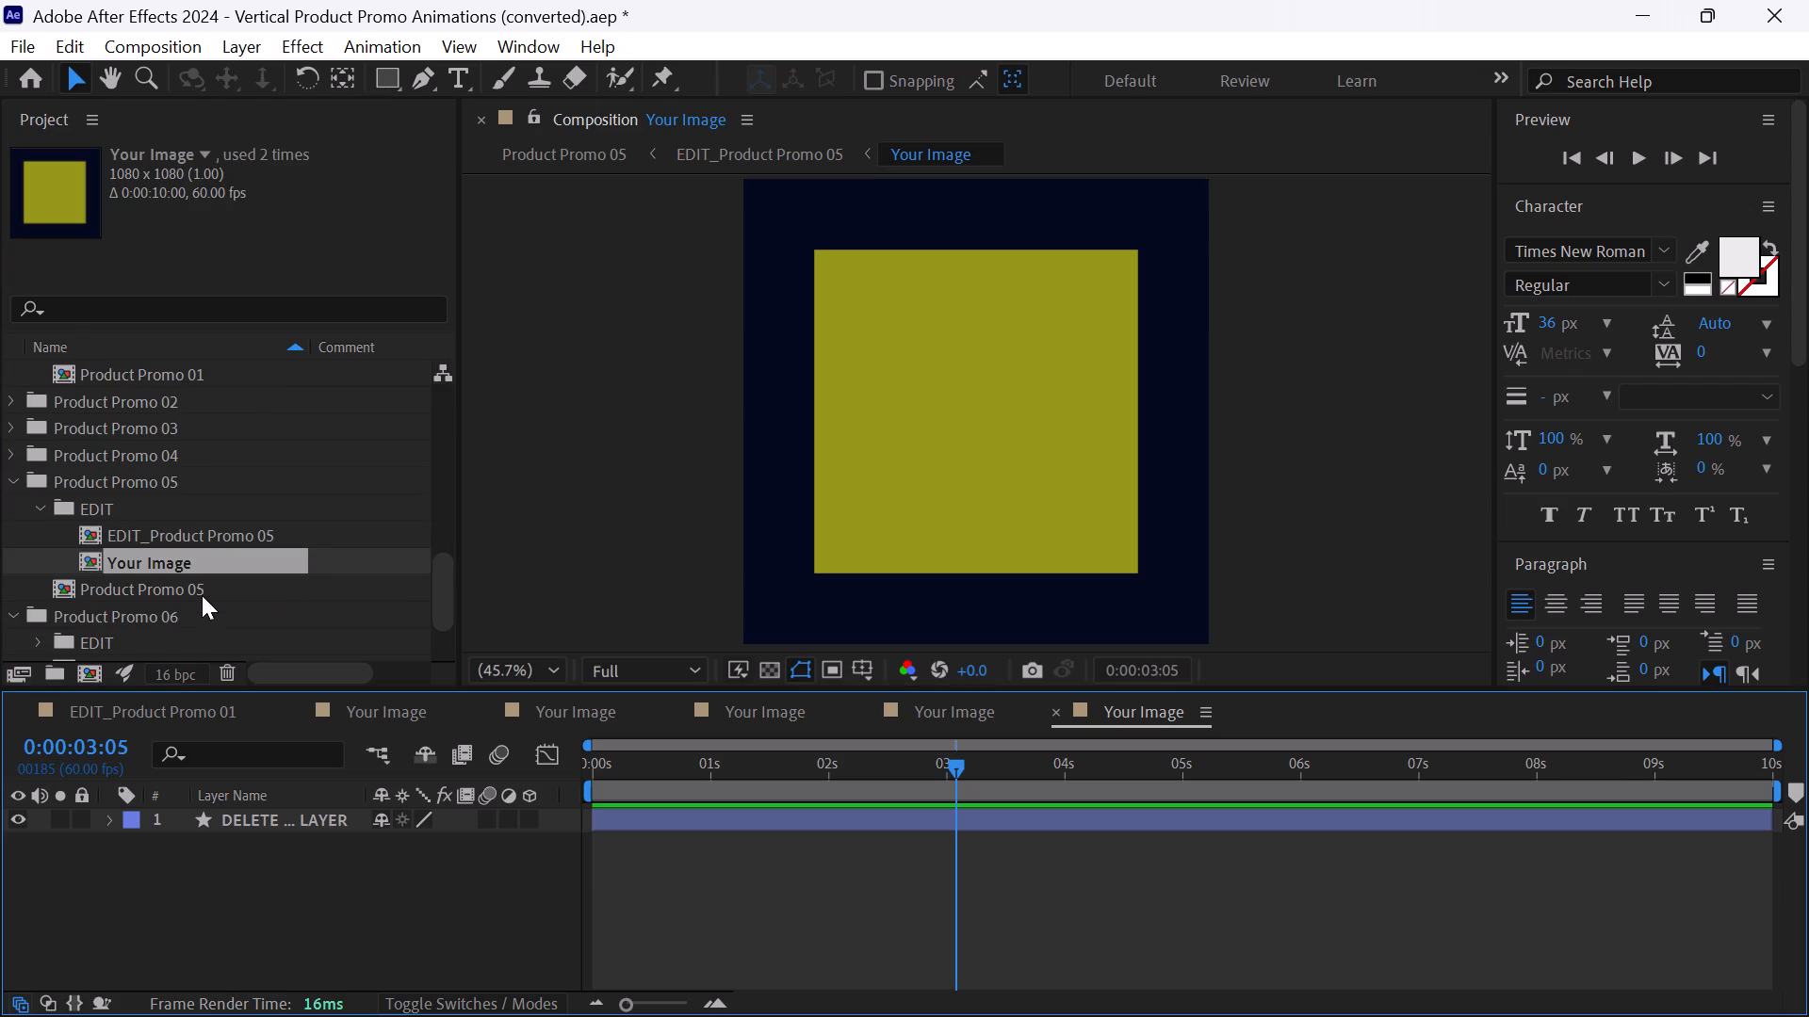
left_click(10, 474)
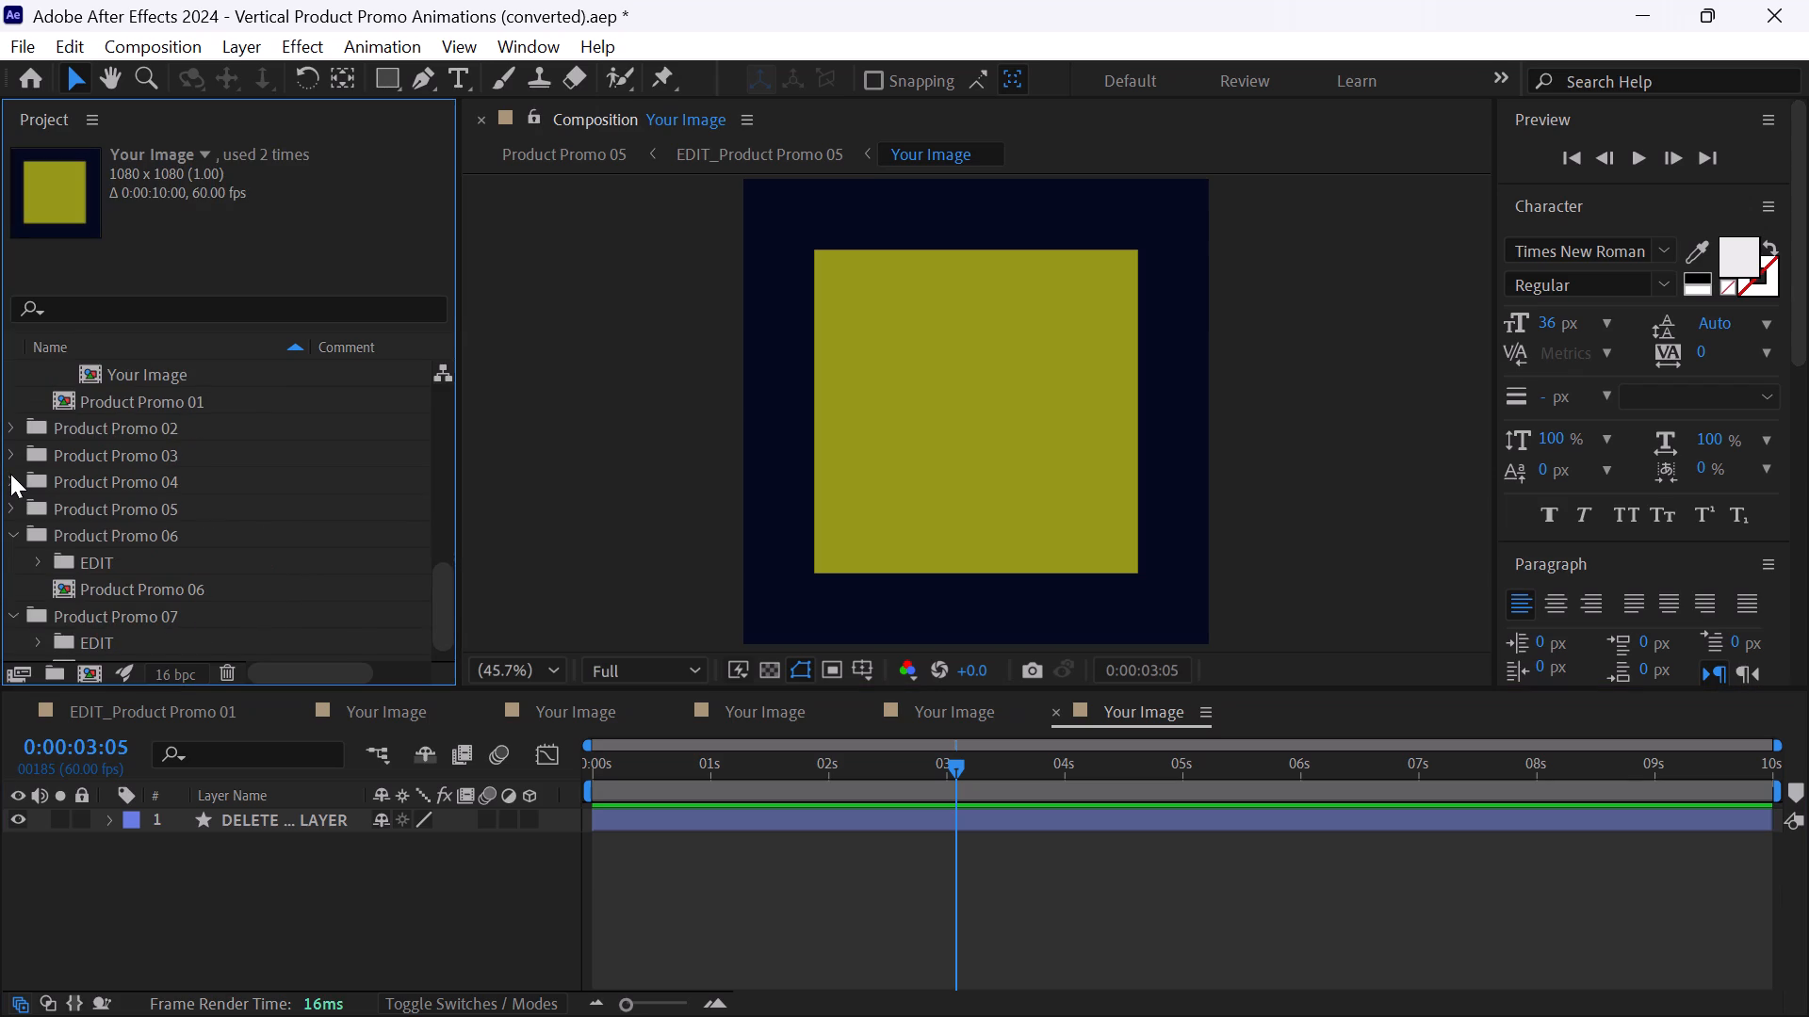
Open the Your Image composition from the Product Promo 06 EDIT folder and collapse the Product Promo 06 folder.
double_click(81, 567)
double_click(155, 619)
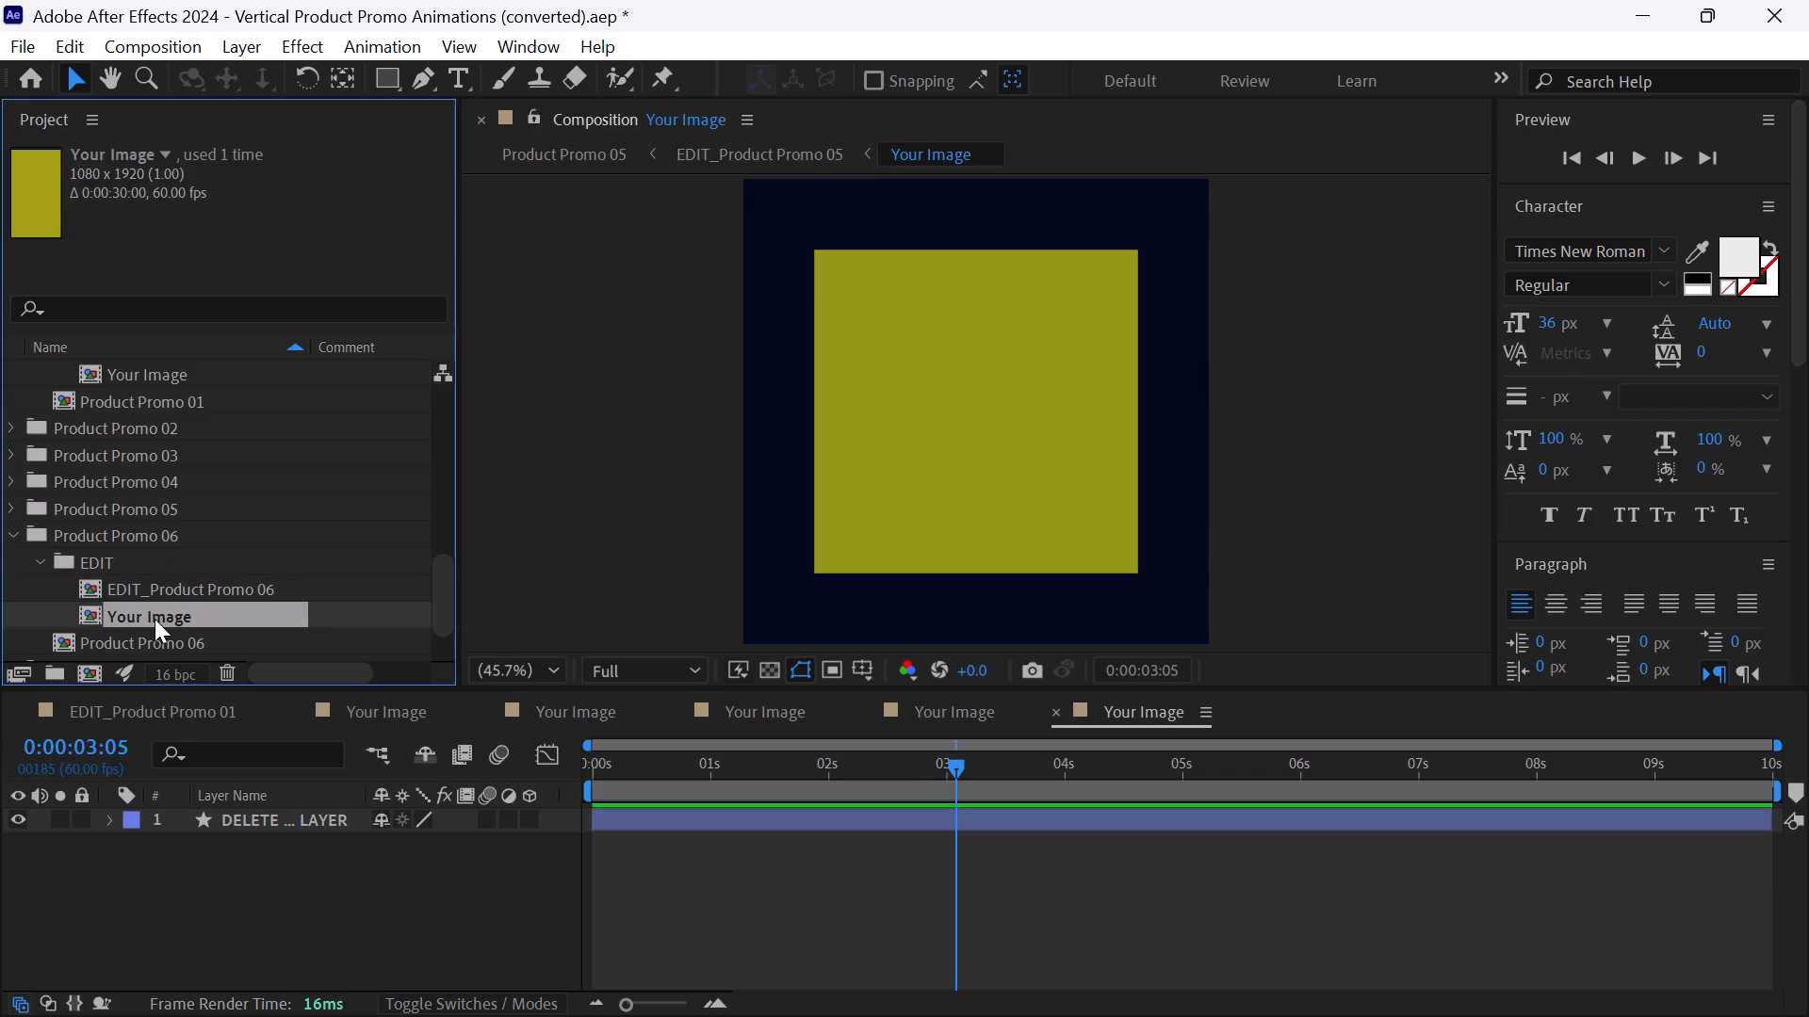
scroll(155, 619, "down", 2)
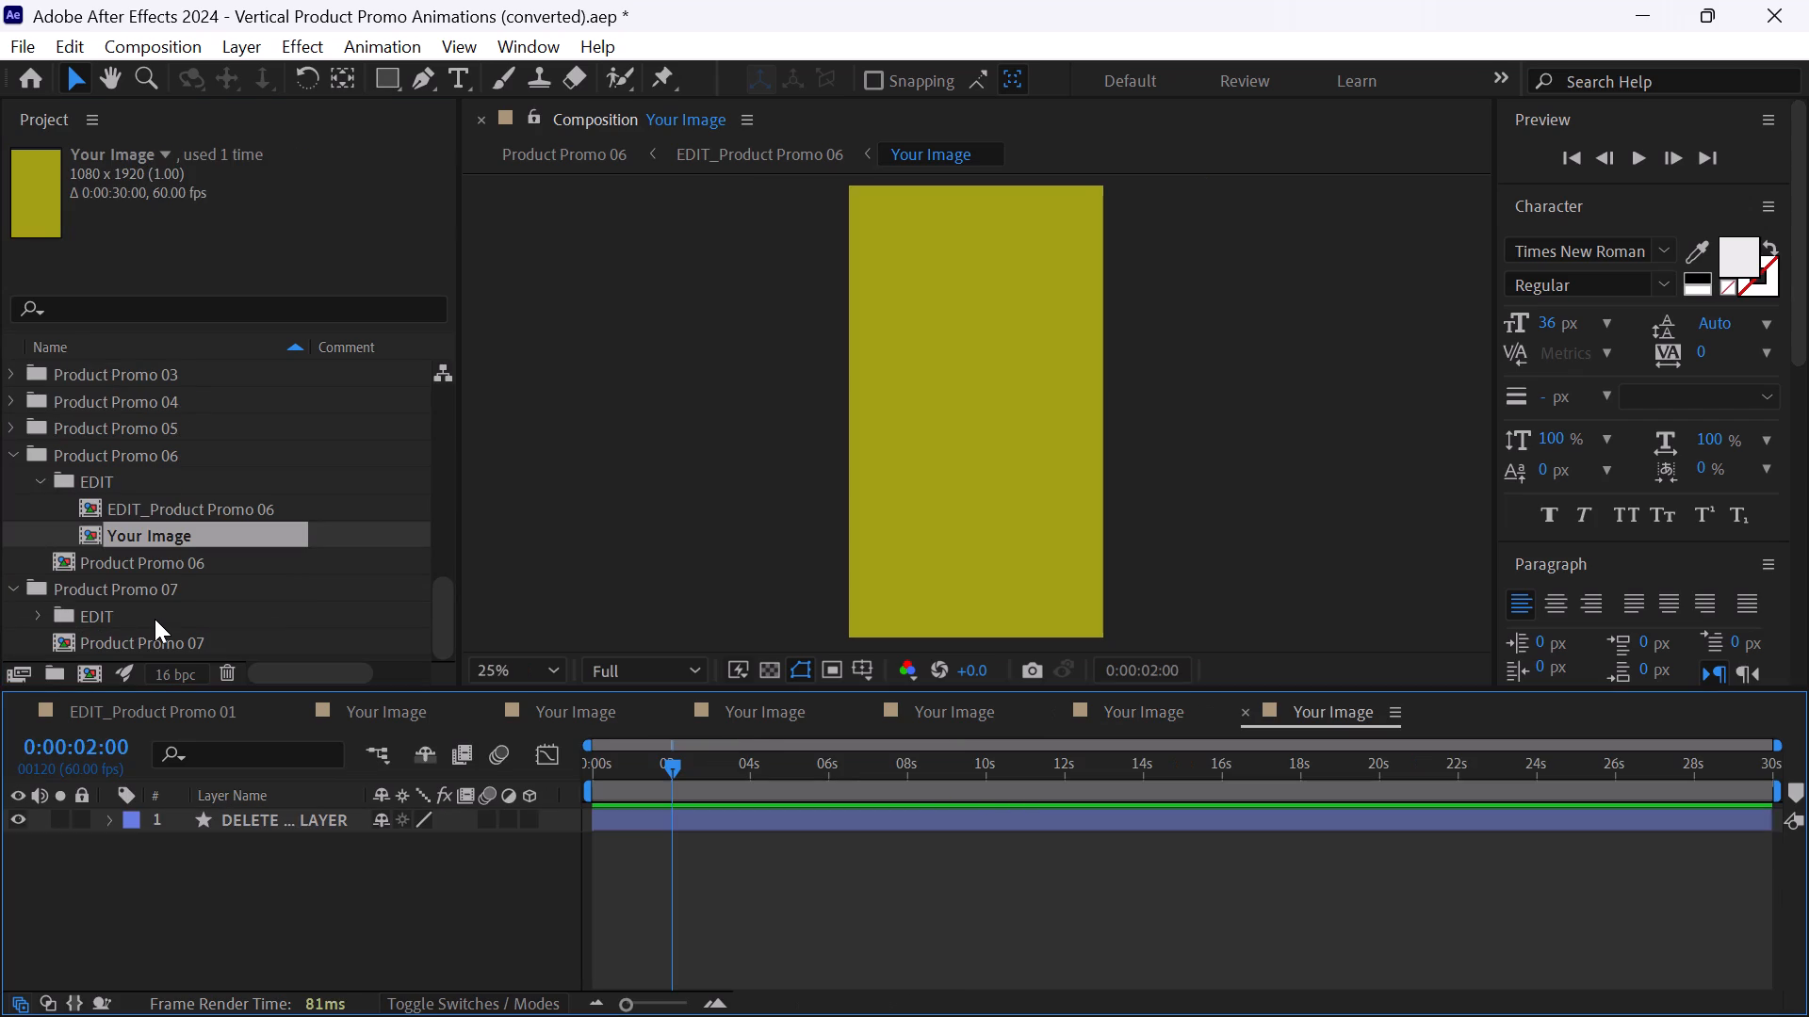
left_click(18, 457)
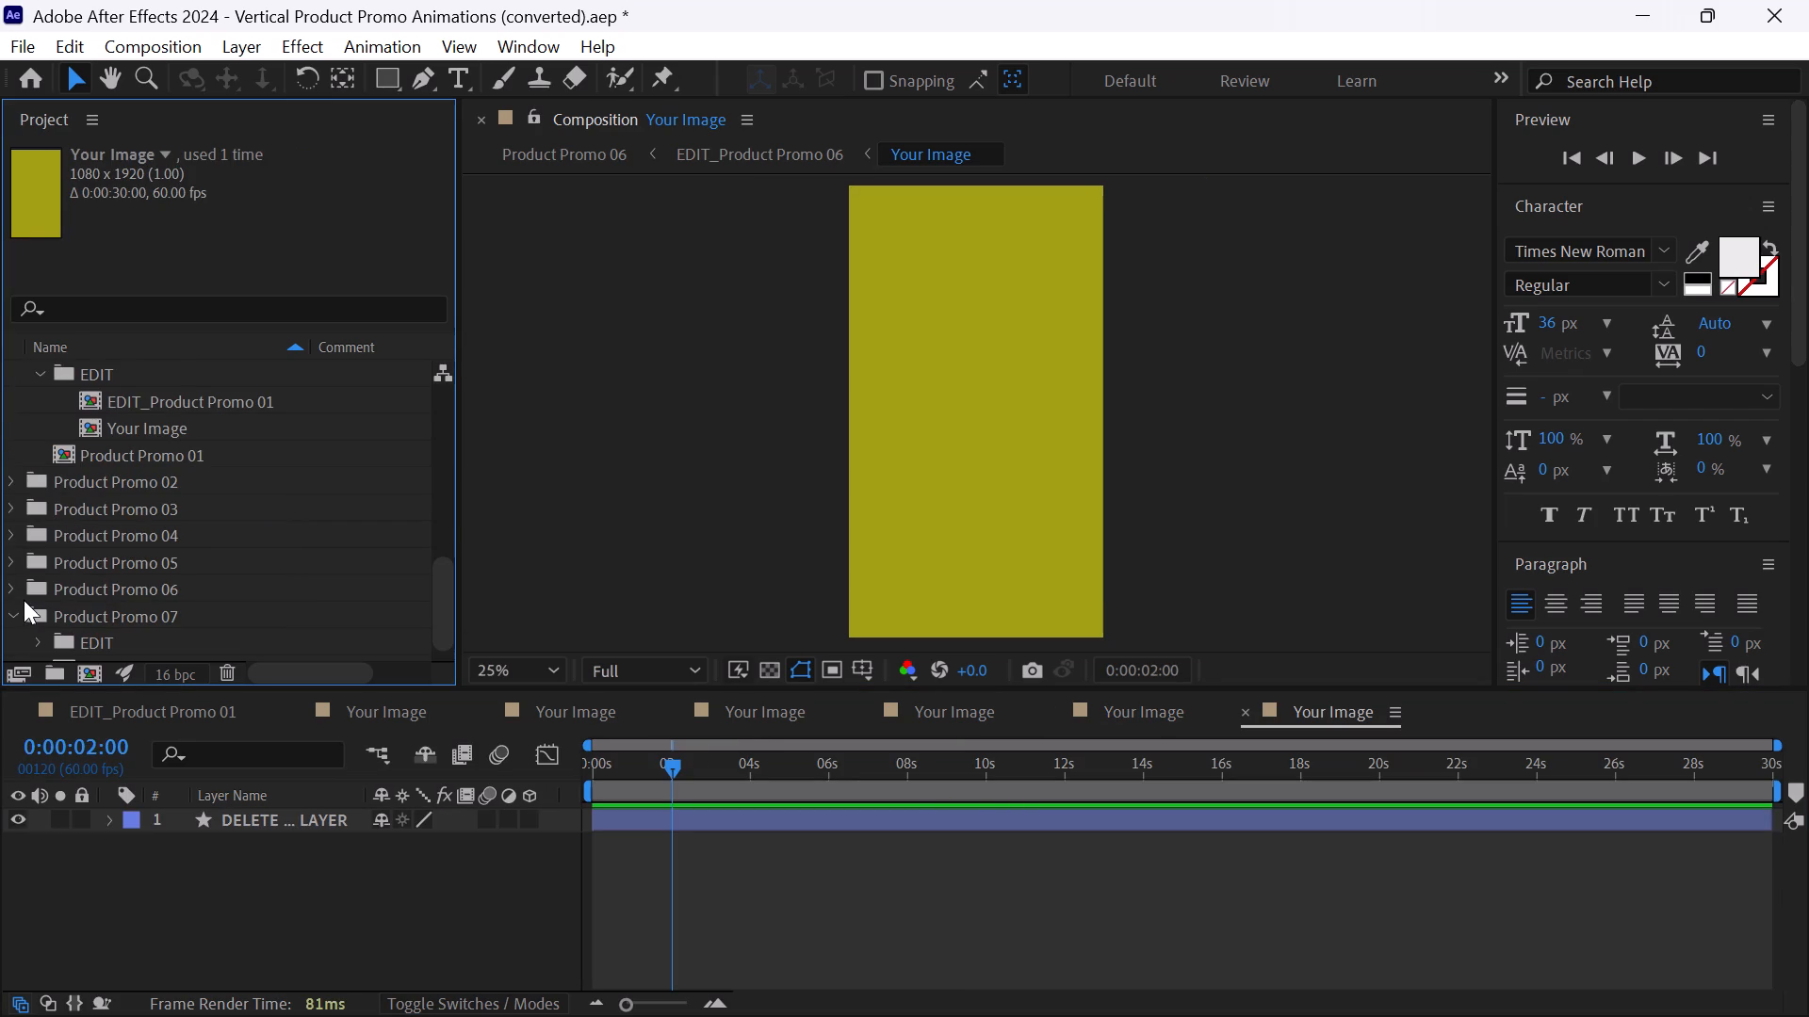
Expand the Product Promo 07 folder and its EDIT subfolder, and open the Your Image composition inside.
left_click(18, 618)
scroll(121, 625, "down", 1)
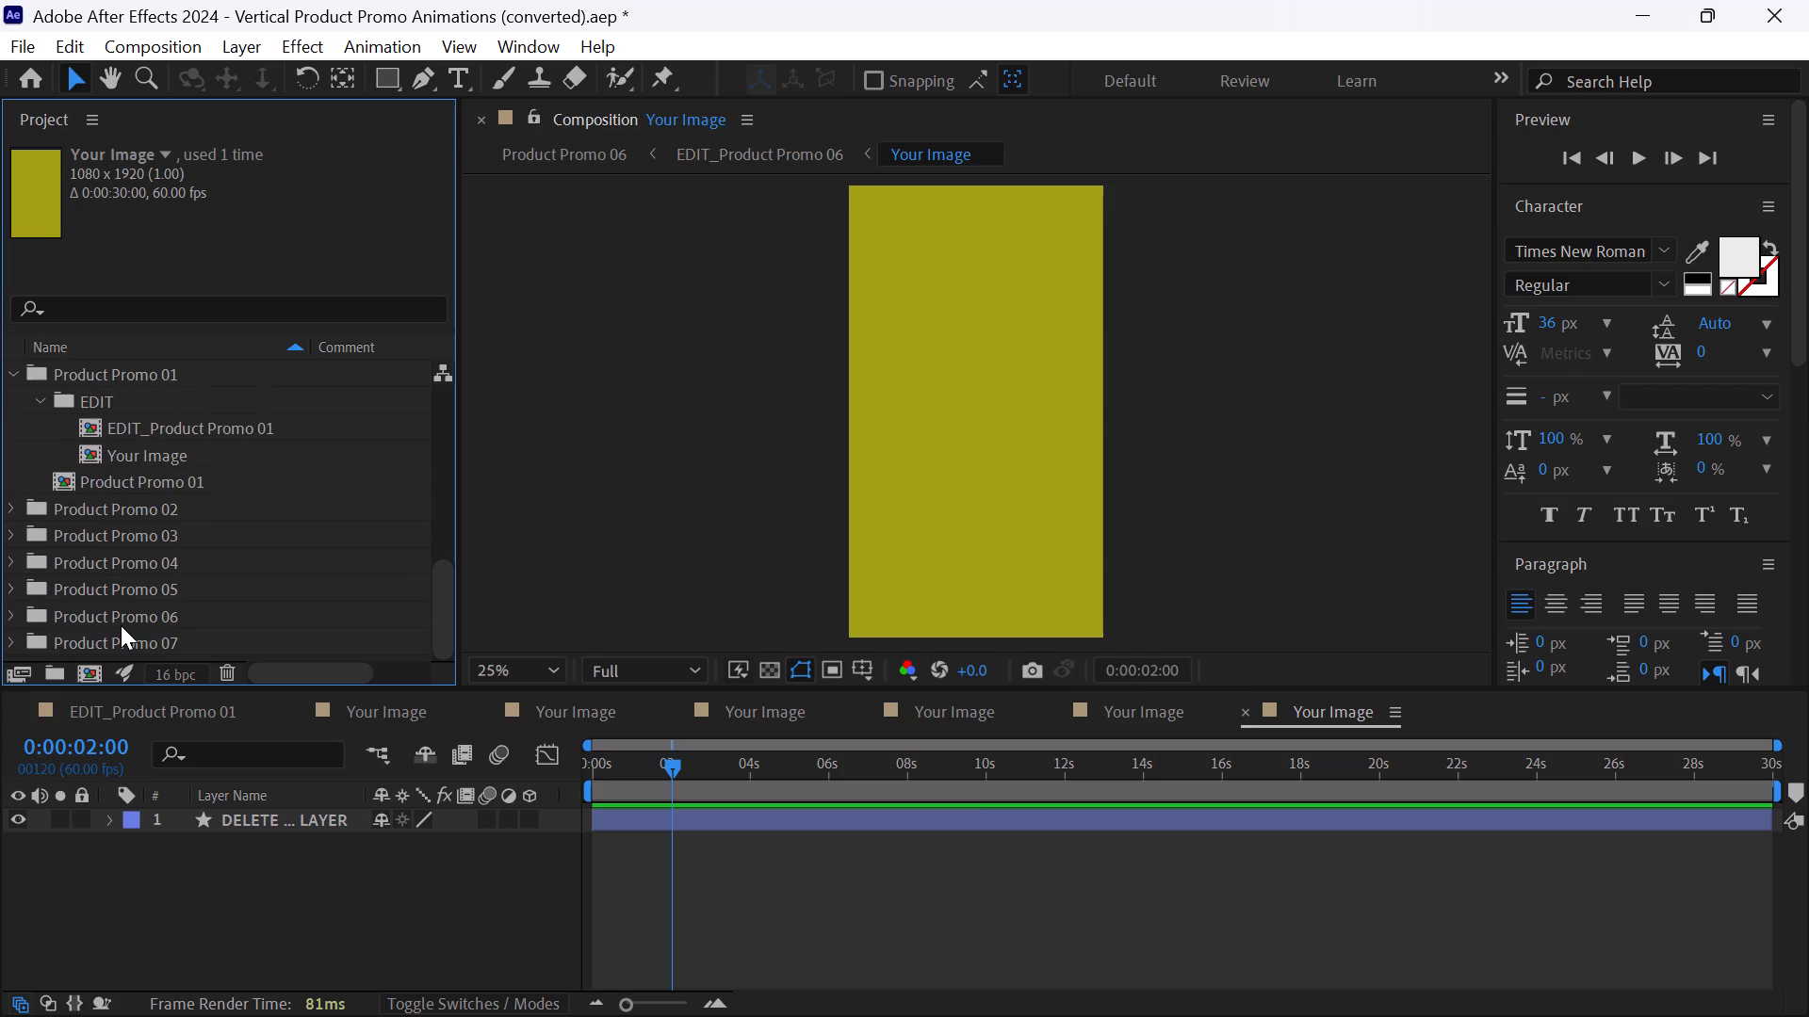
scroll(121, 625, "down", 1)
double_click(153, 644)
scroll(153, 644, "down", 1)
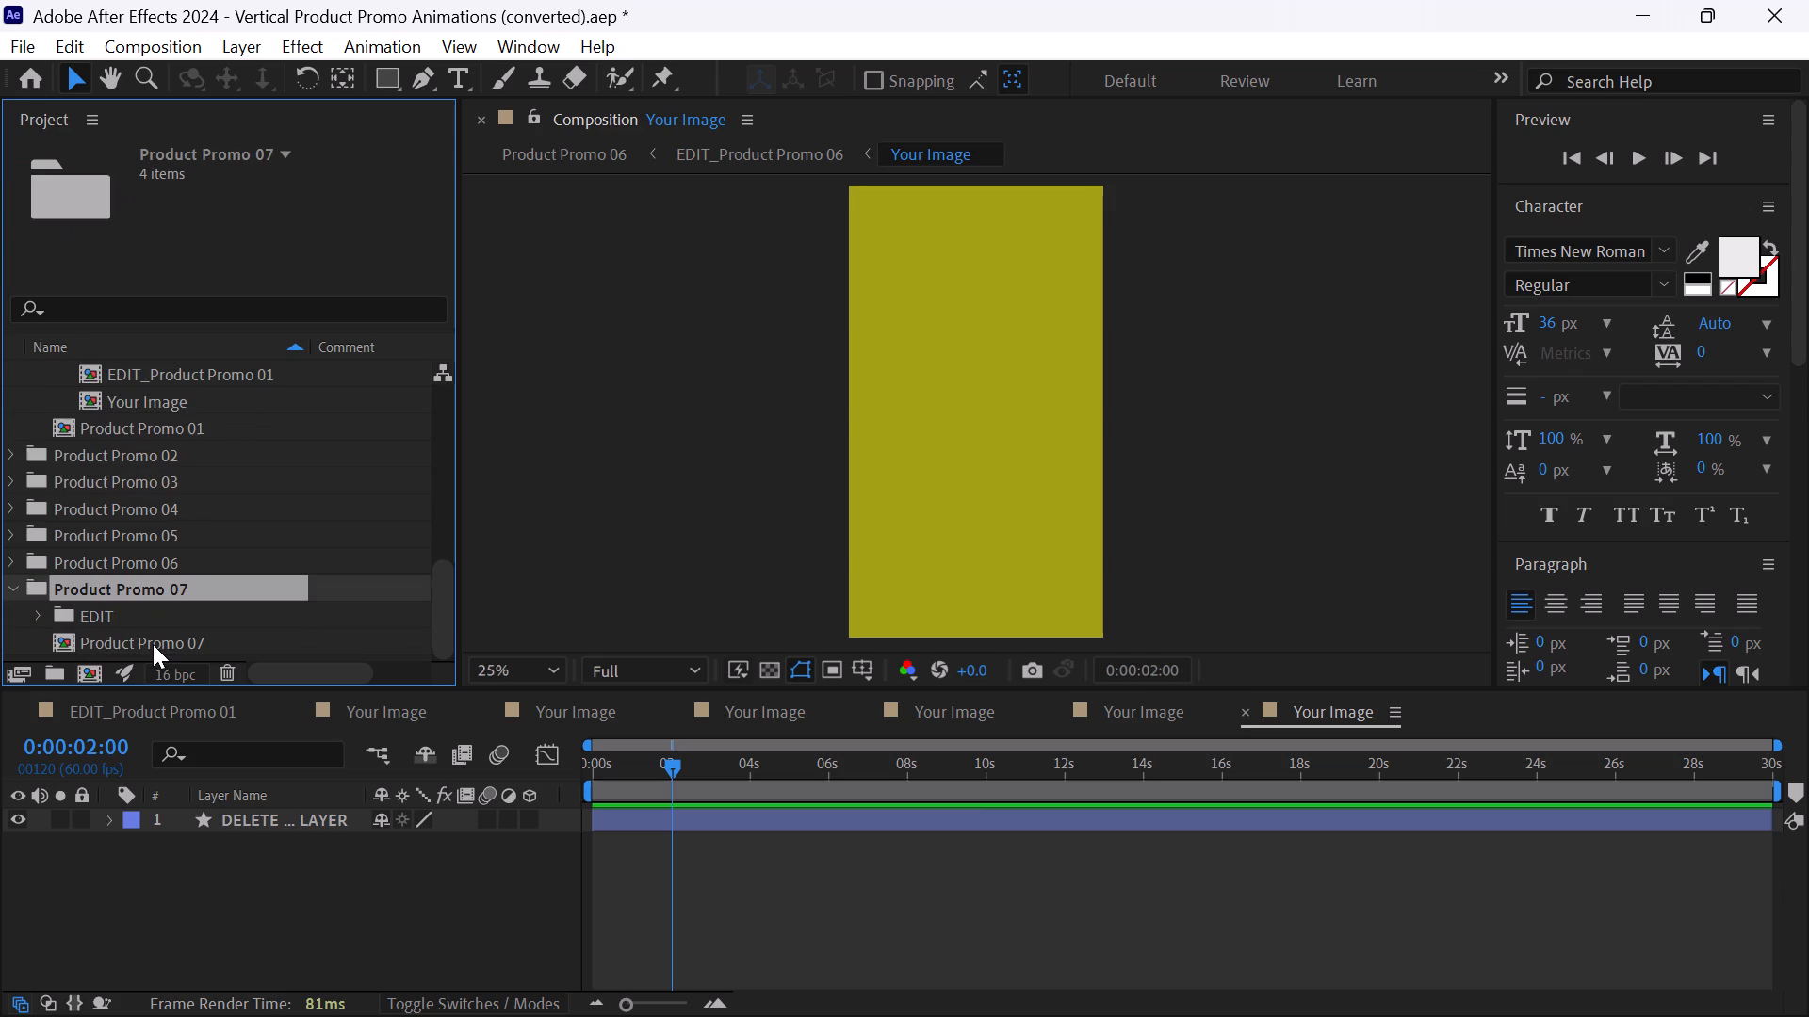
double_click(101, 611)
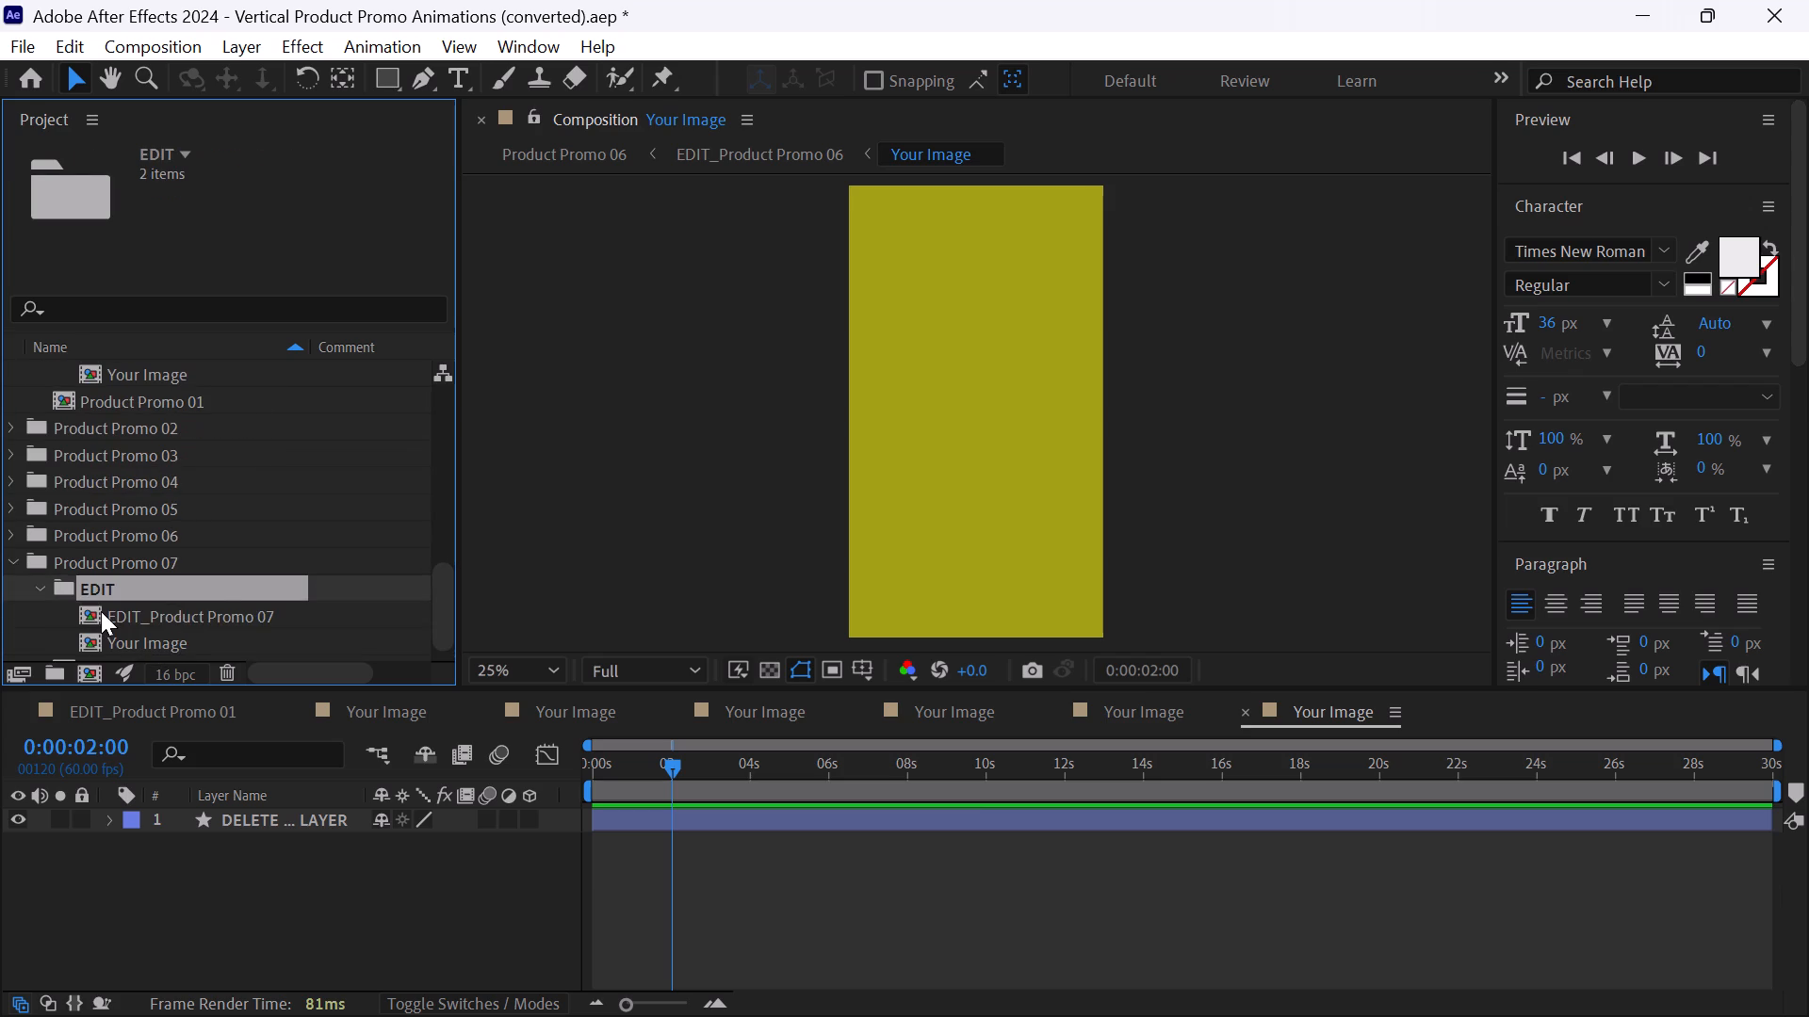
scroll(101, 611, "down", 1)
double_click(154, 607)
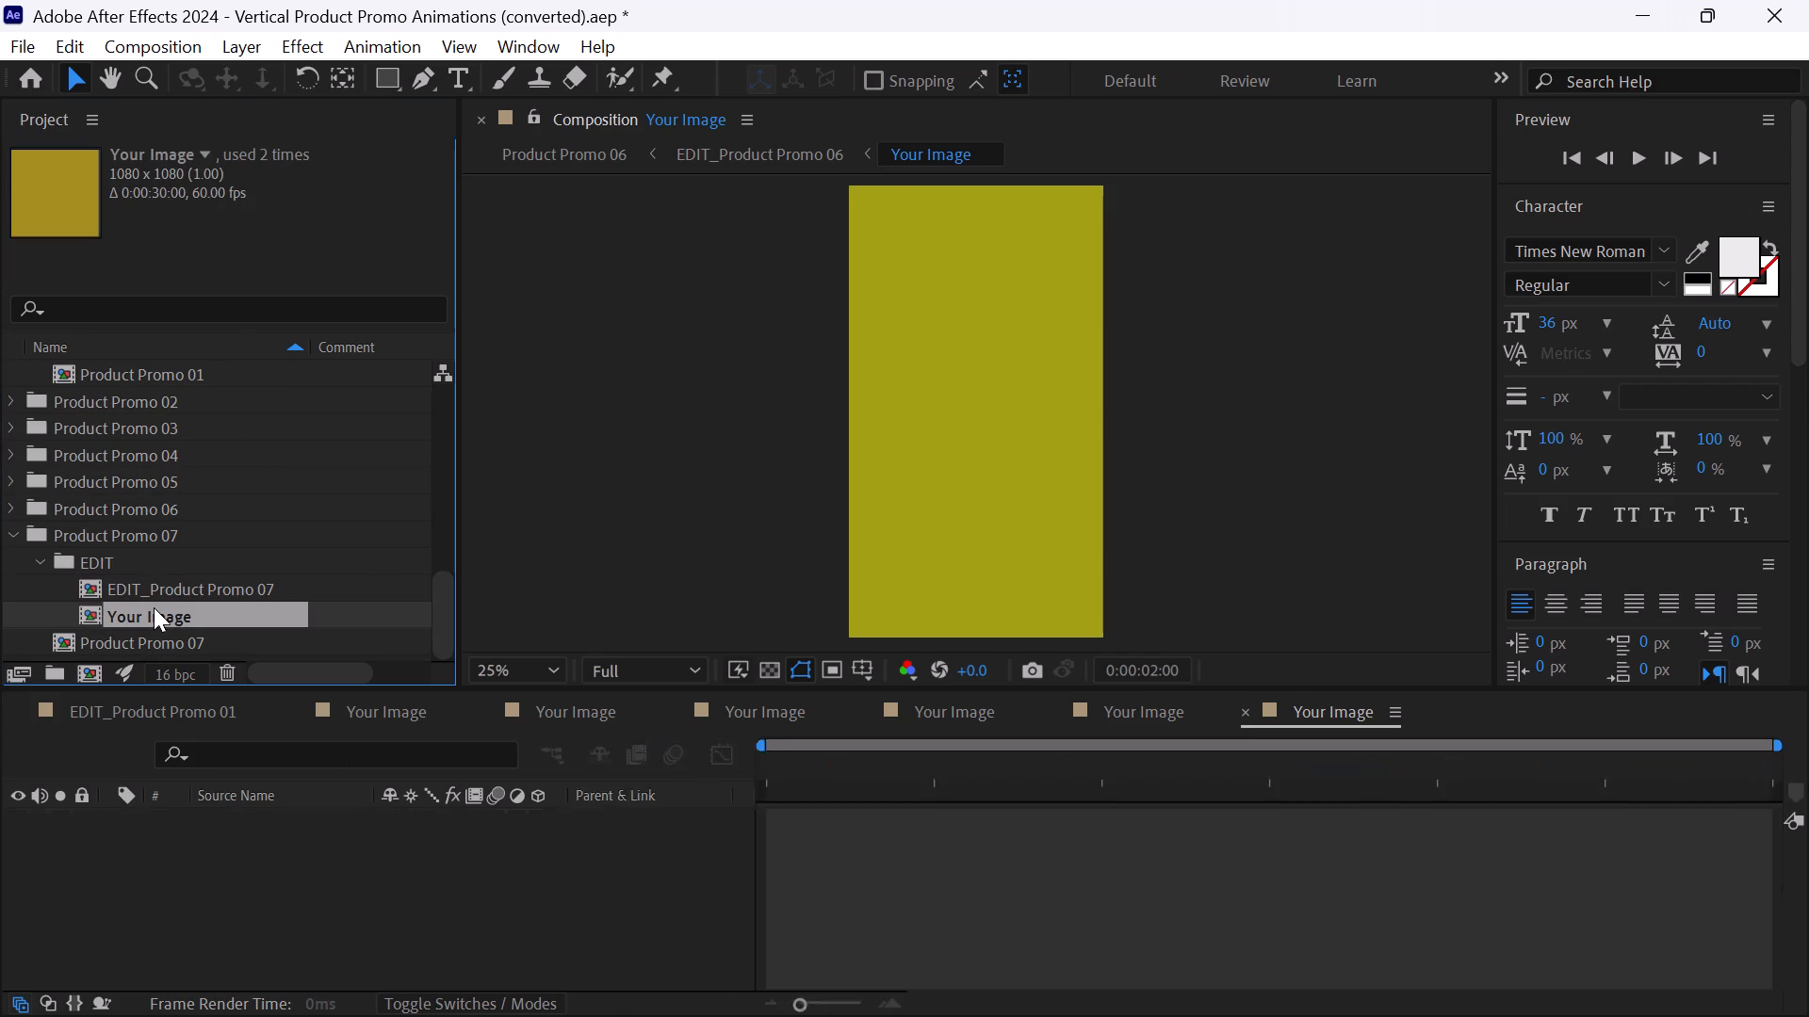
Open the Product Promo 07 composition and its nested EDIT_Product Promo 07 composition.
scroll(154, 607, "down", 1)
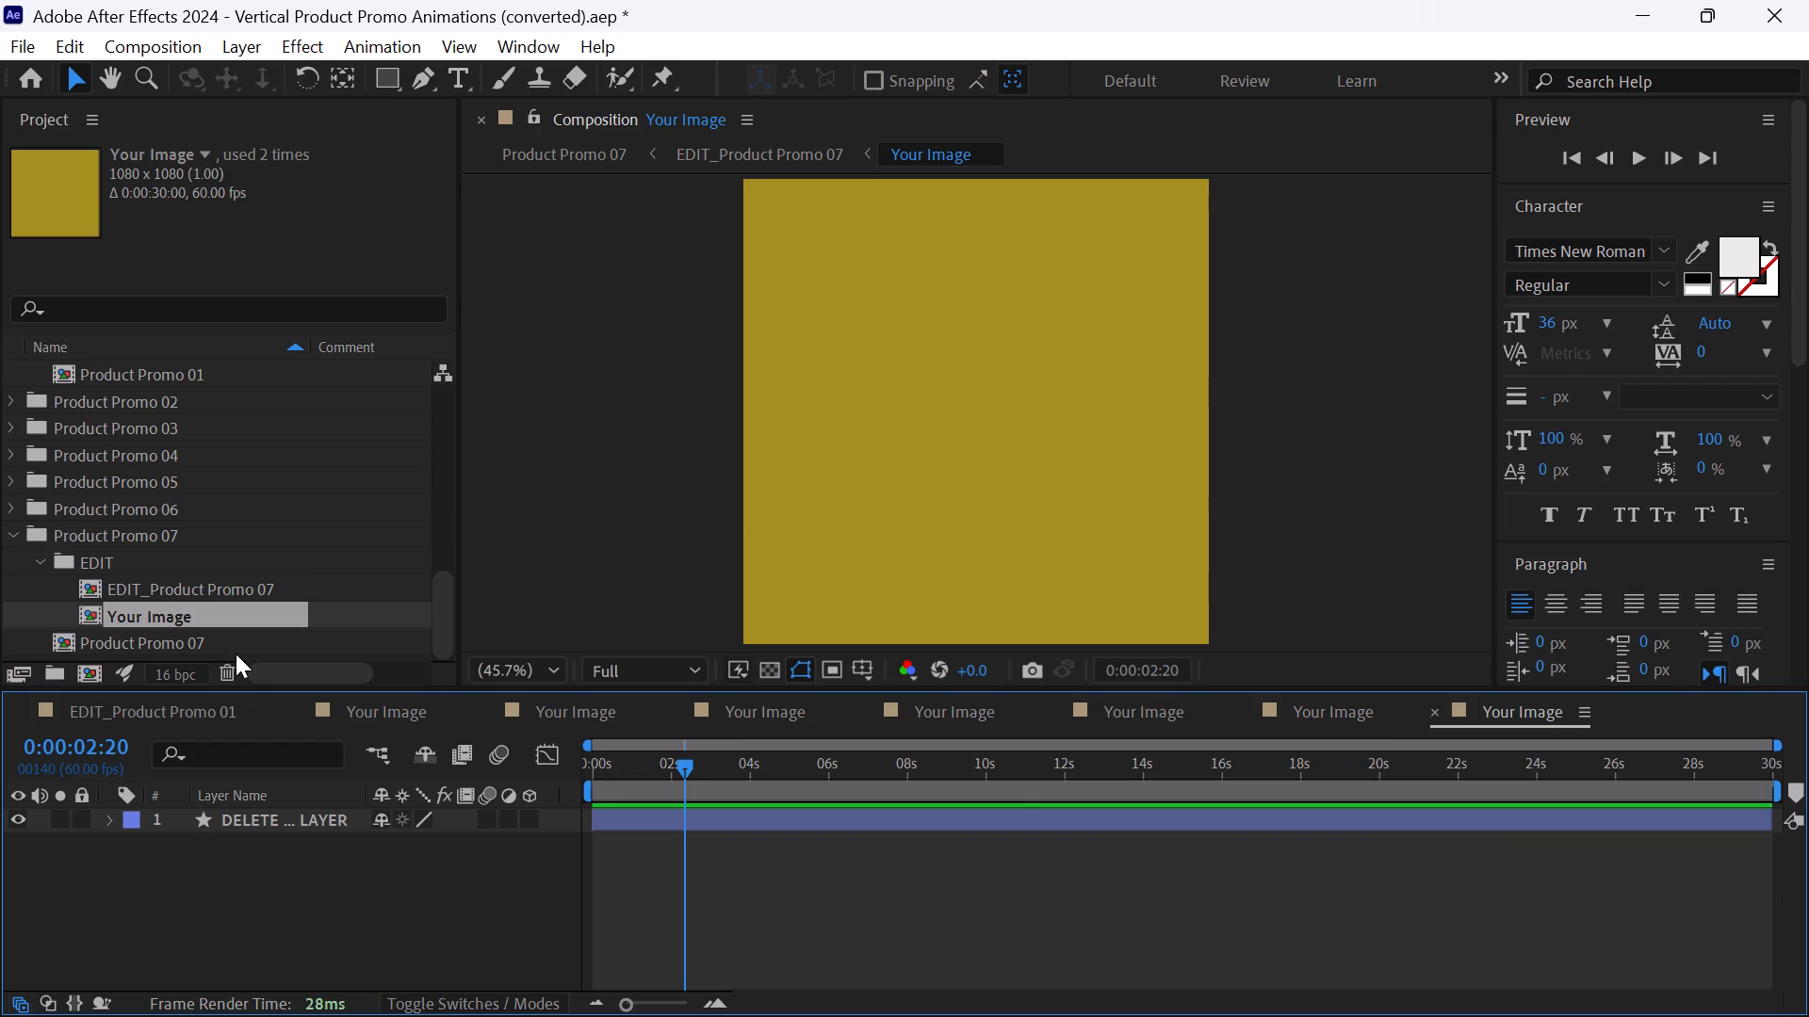
double_click(222, 648)
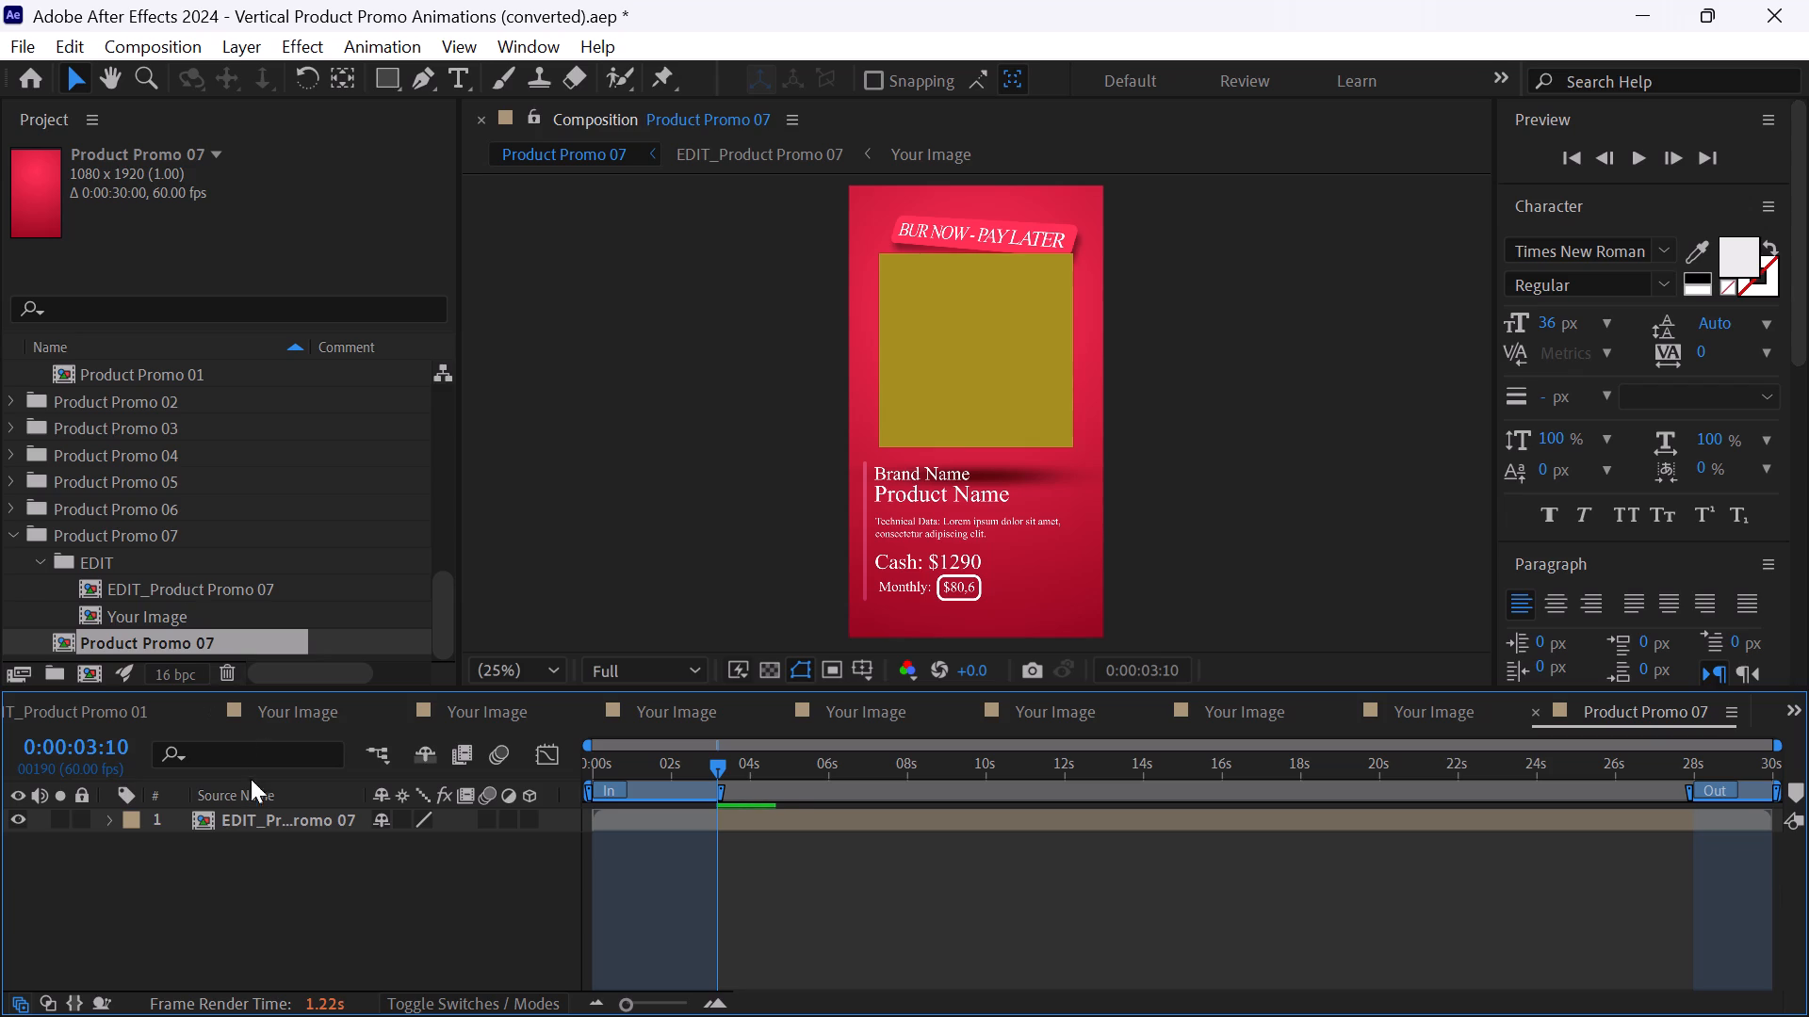
double_click(251, 820)
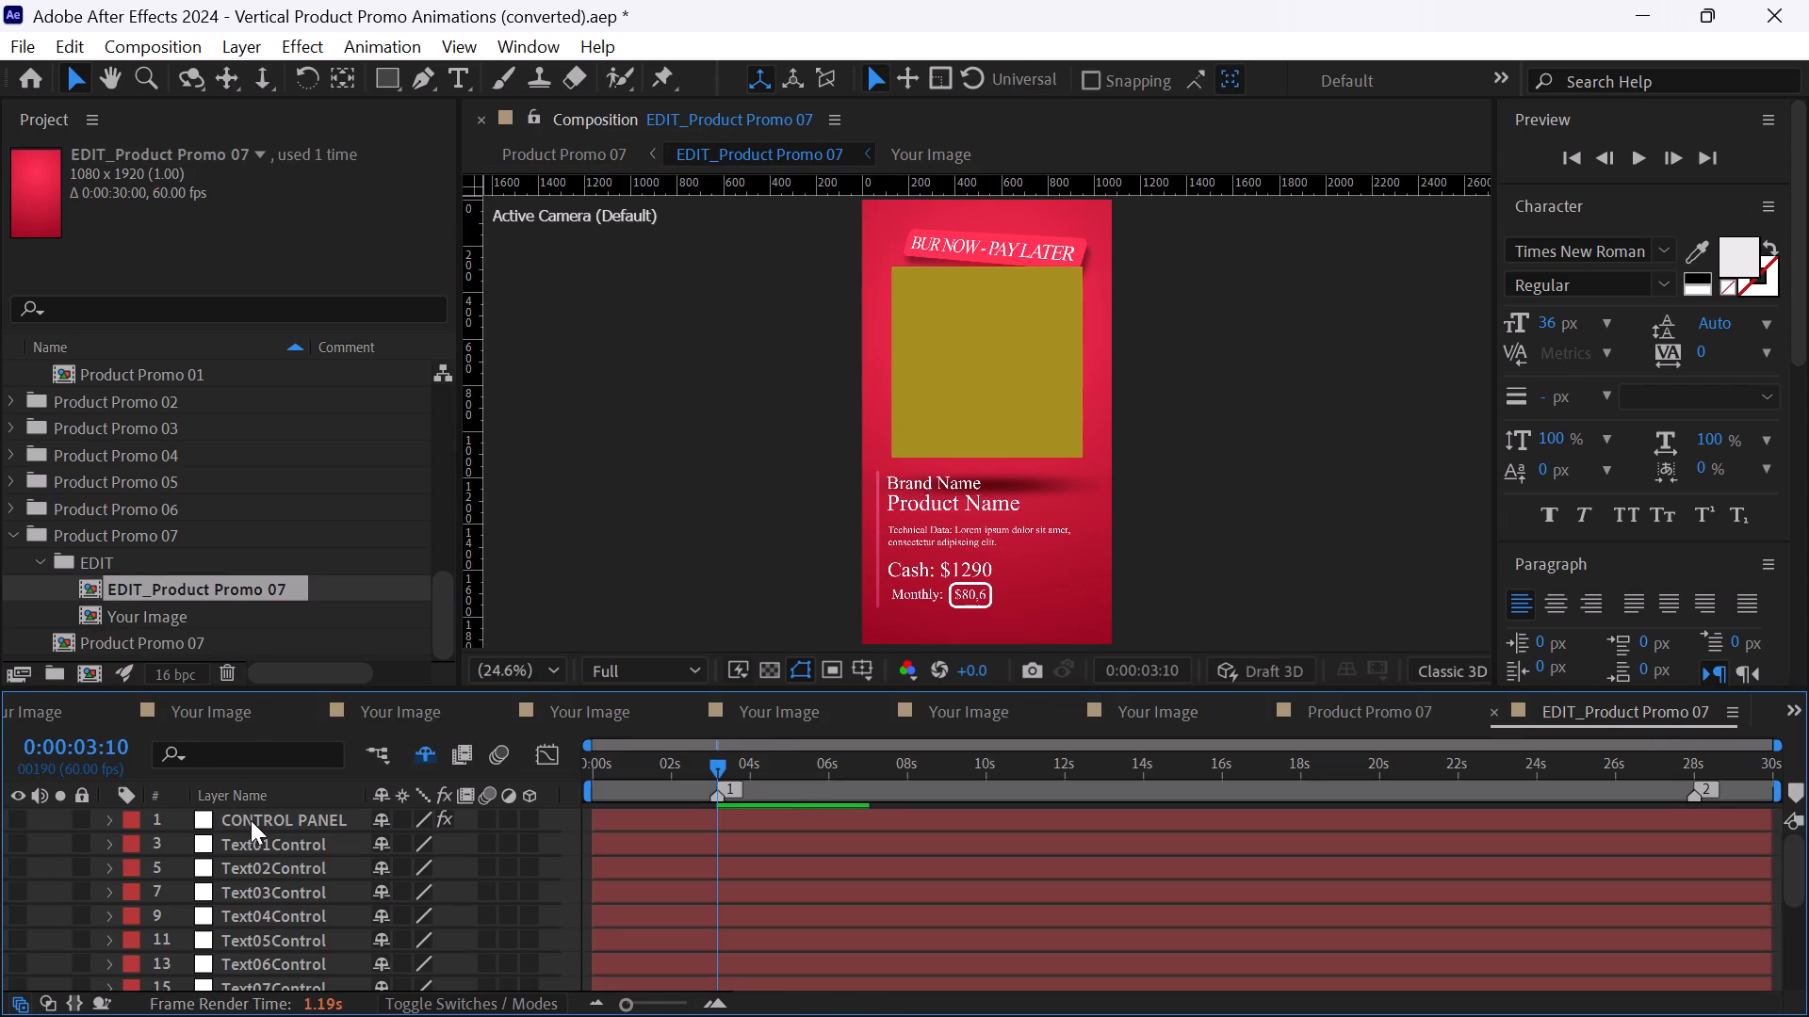
Inspect the Text01Control and Text02Control layers of EDIT_Product Promo 07 and close that composition's timeline.
double_click(275, 848)
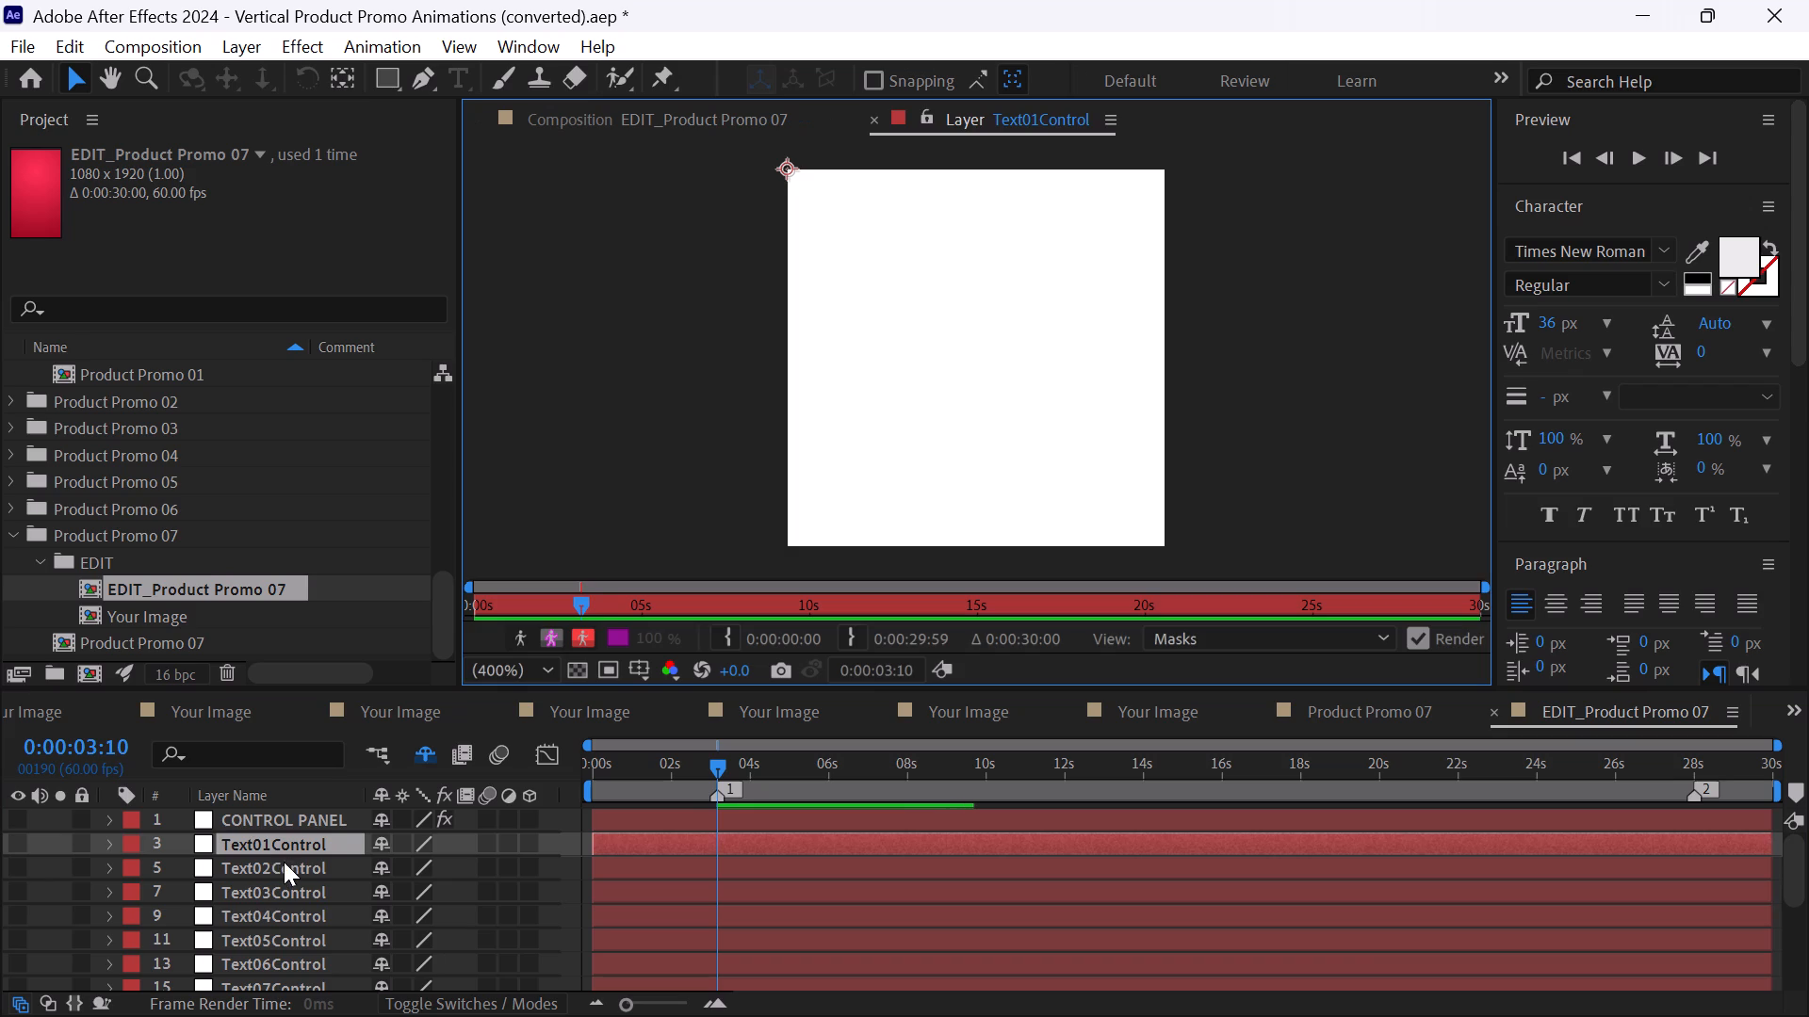
double_click(291, 864)
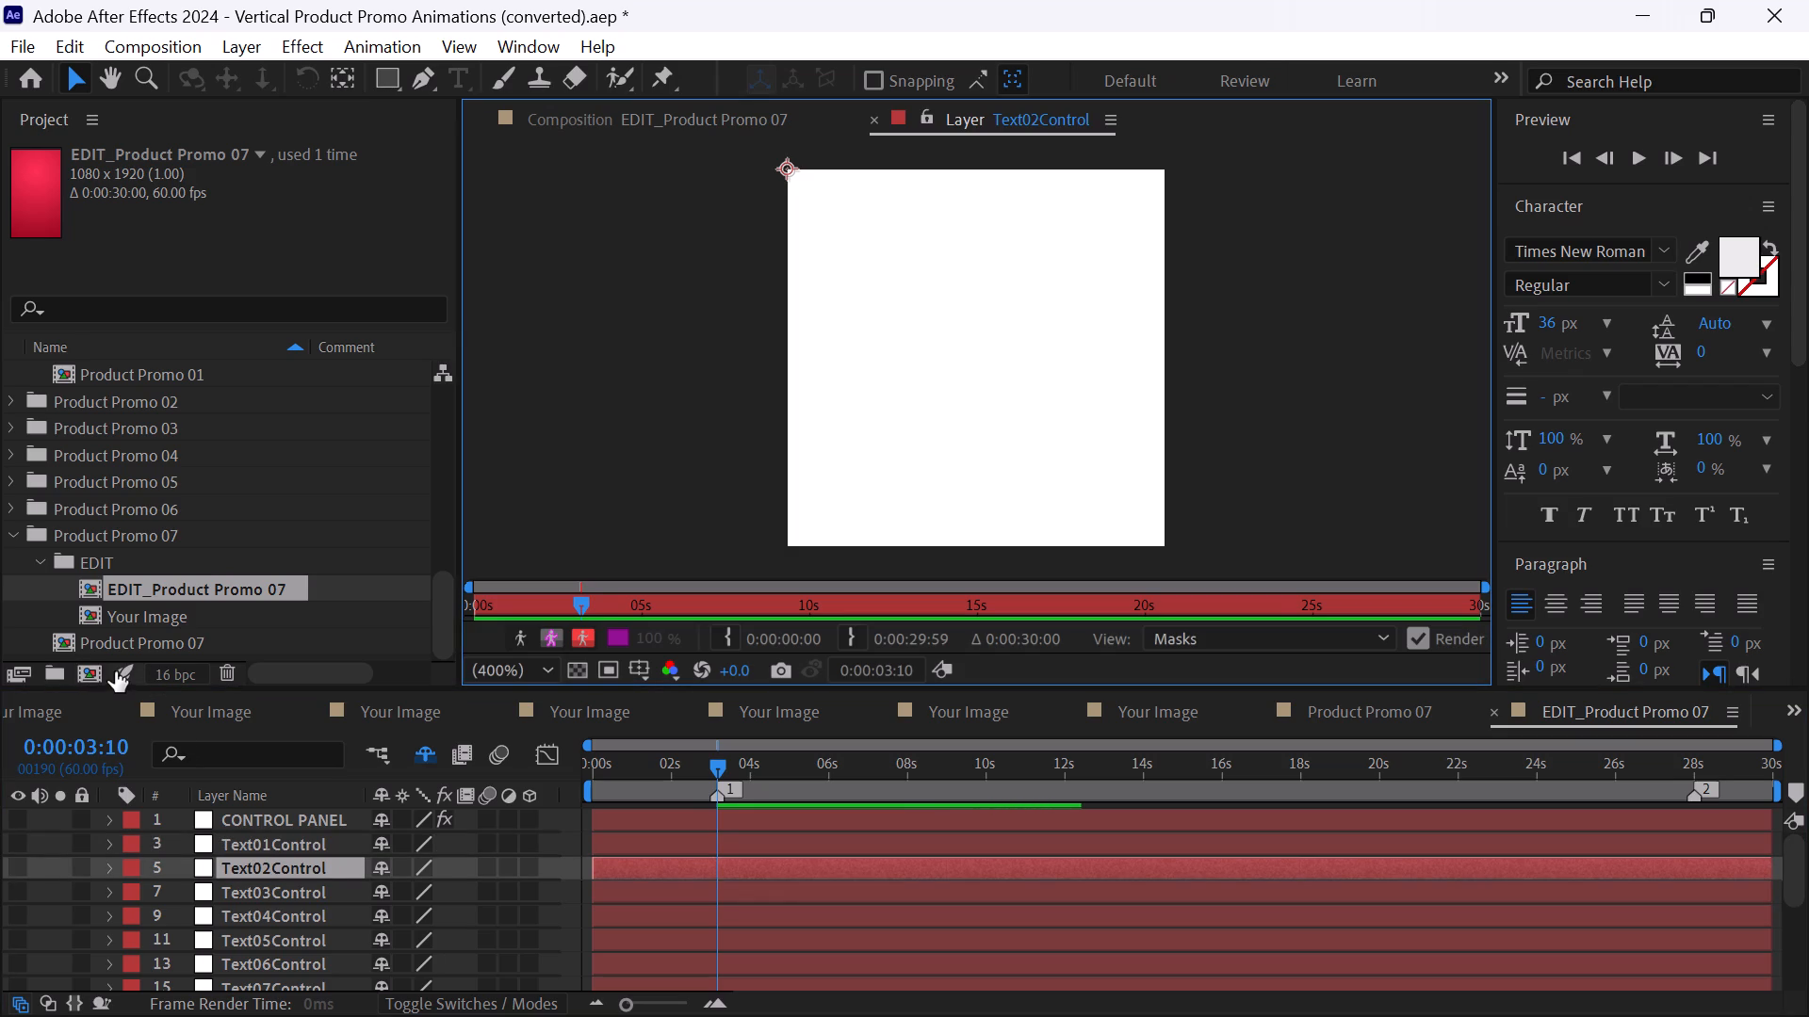
left_click(1494, 722)
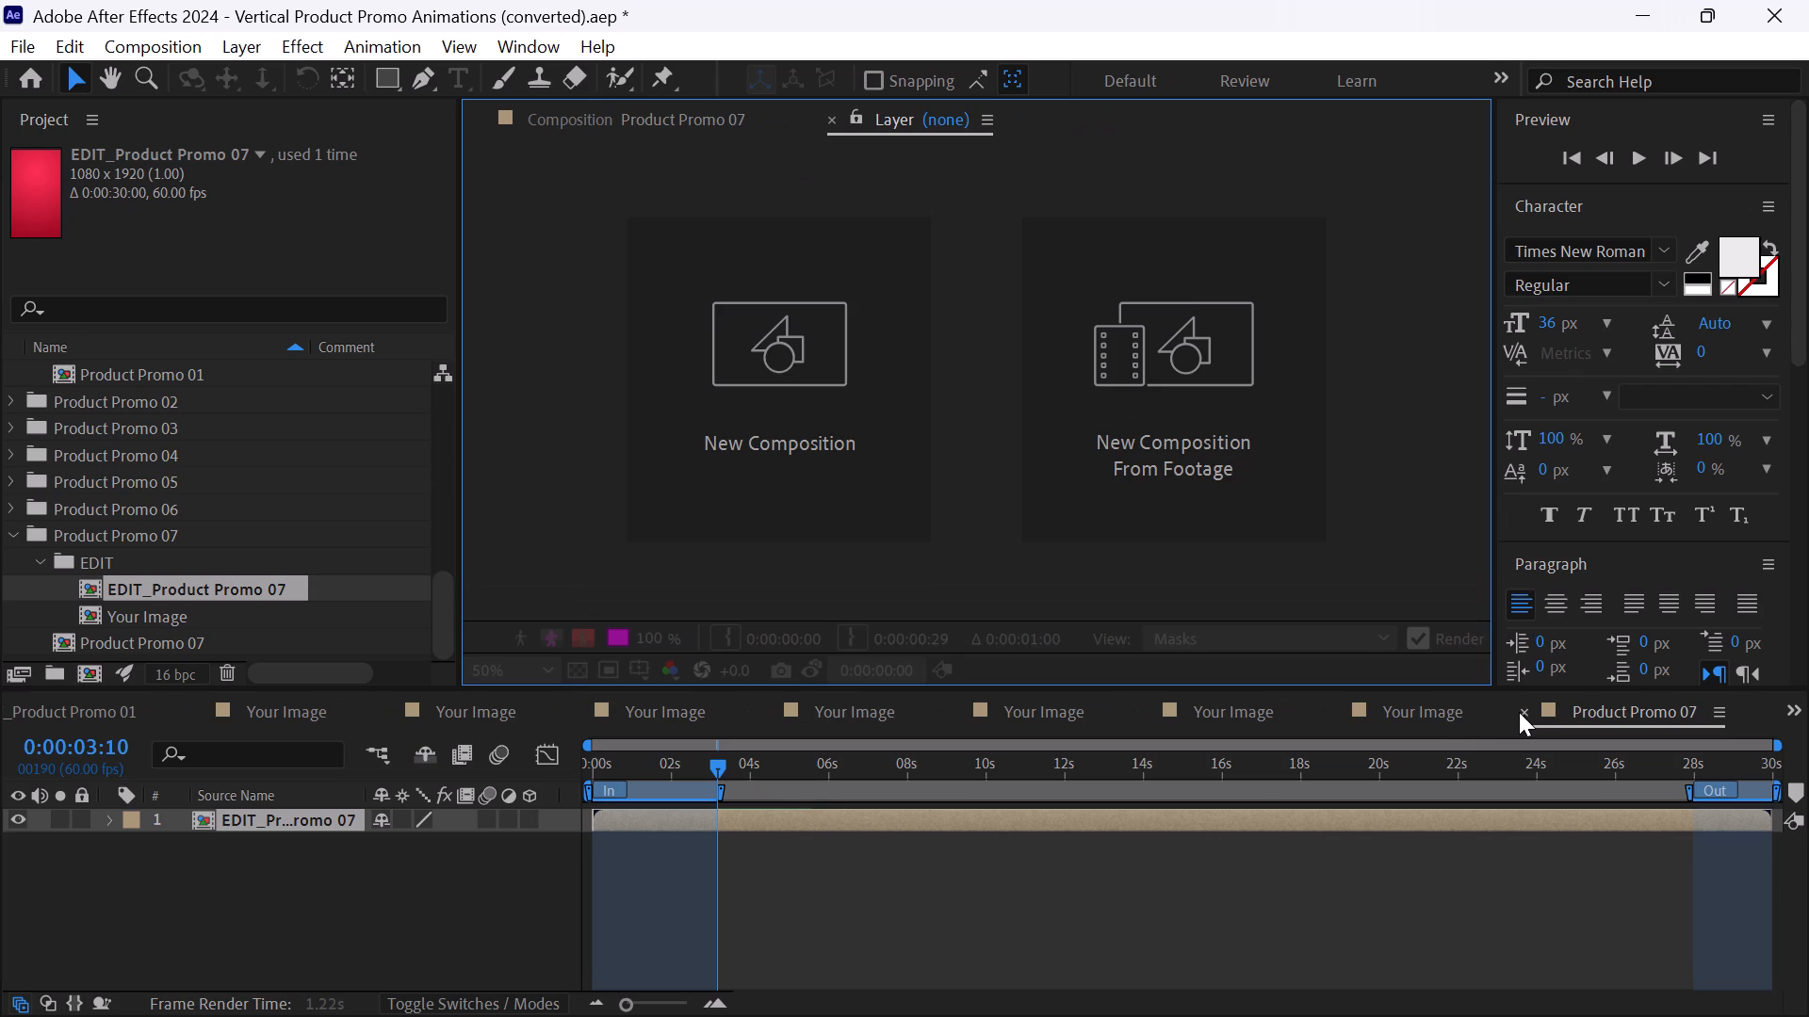
Close the Product Promo 07 composition's timeline.
left_click(1519, 712)
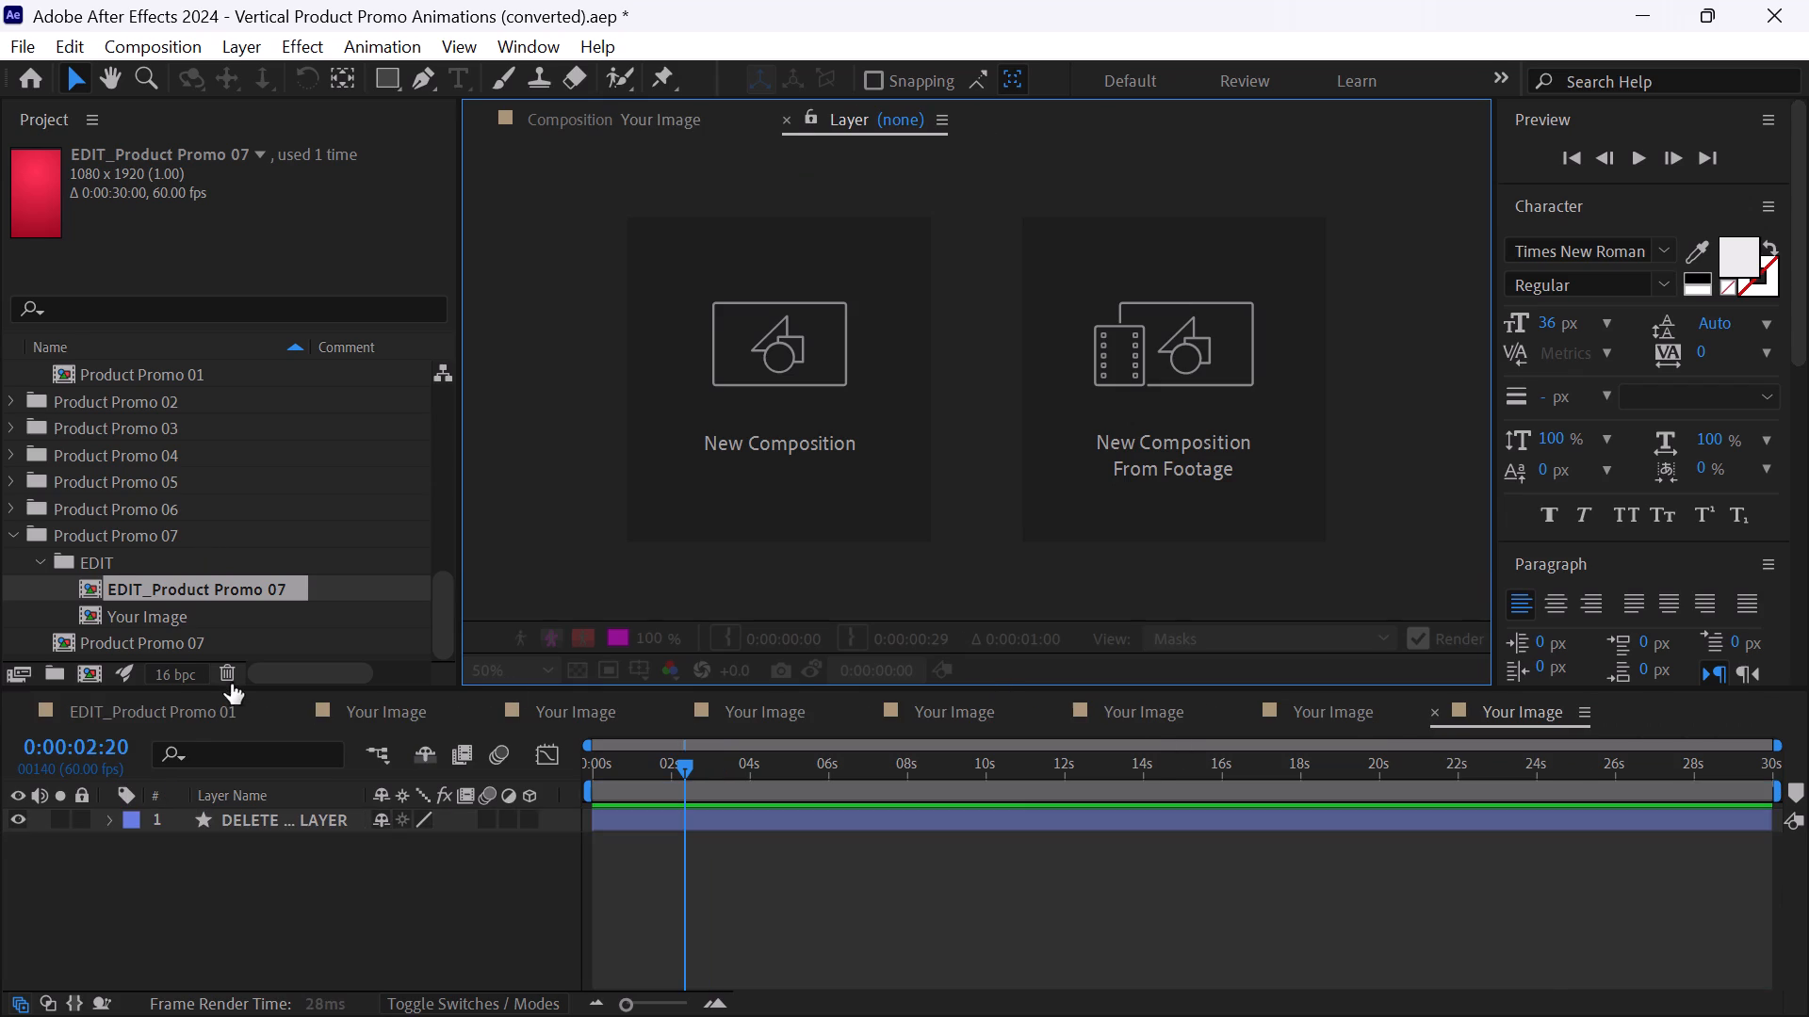
Preview the sandal photo in the Your Image composition nested in EDIT_Product Promo 01.
left_click(184, 715)
left_click(361, 725)
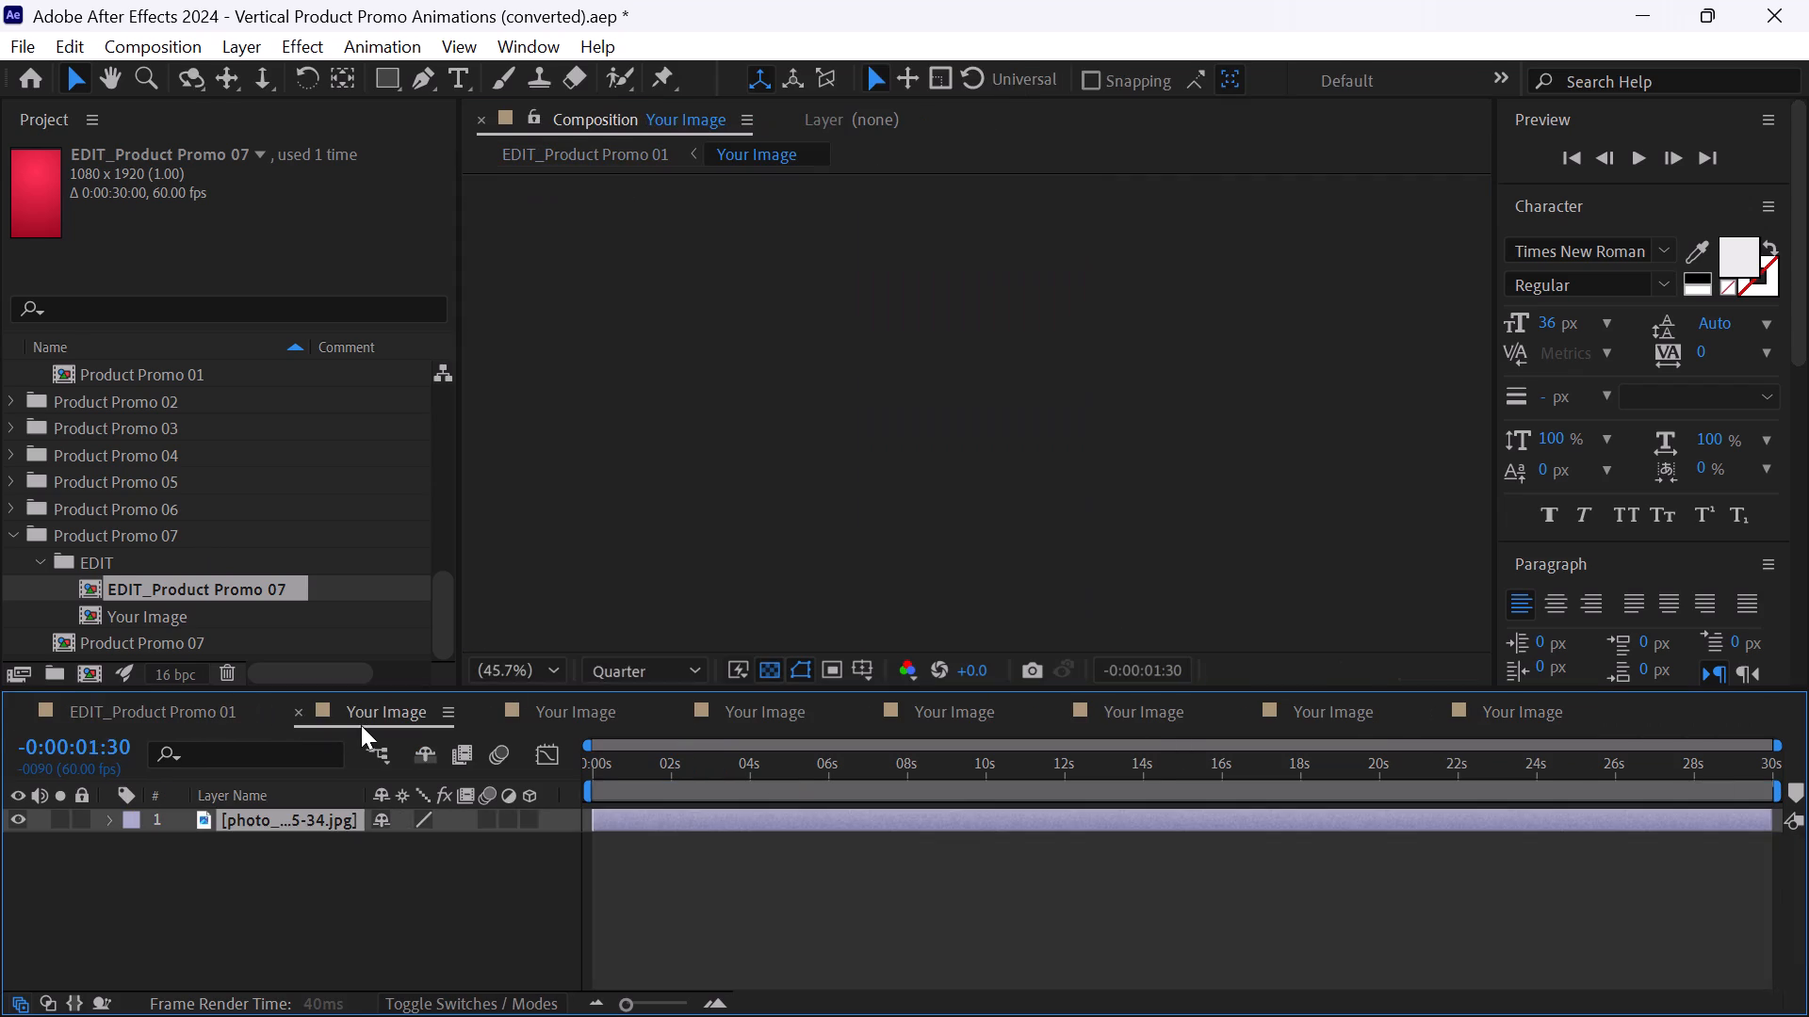
left_click(316, 821)
key("space")
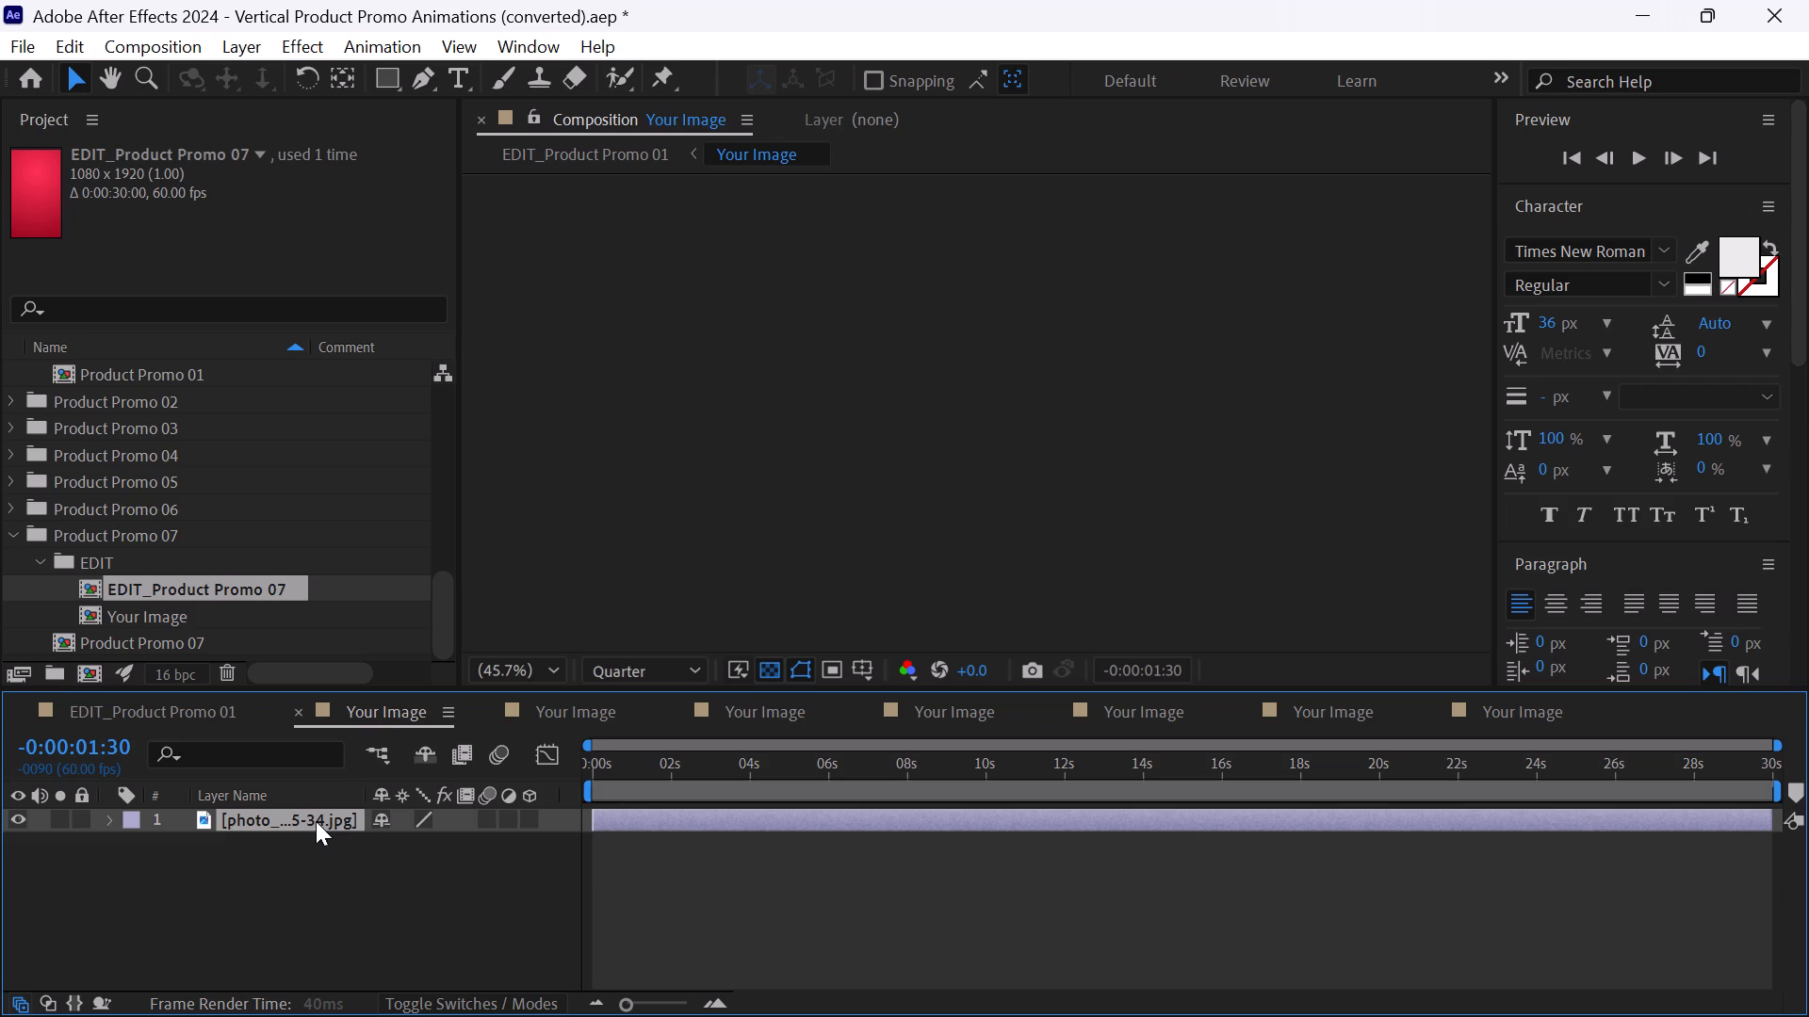
key("space")
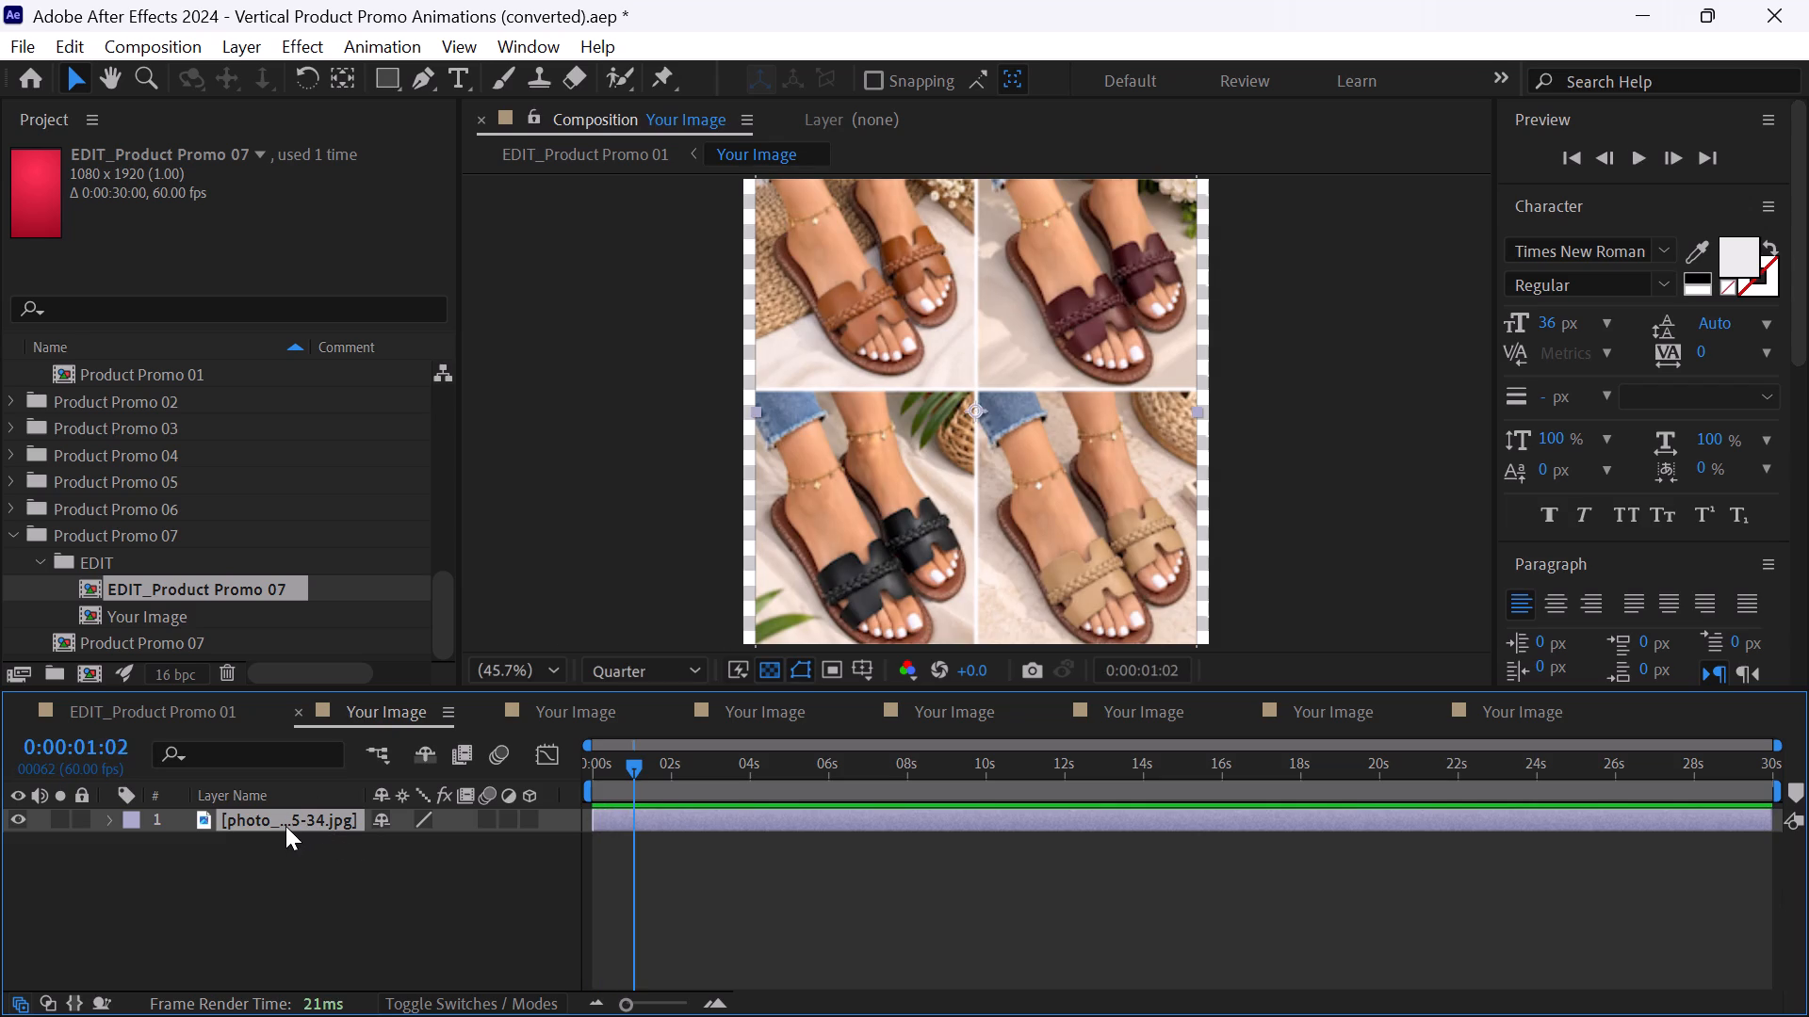
left_click(285, 826)
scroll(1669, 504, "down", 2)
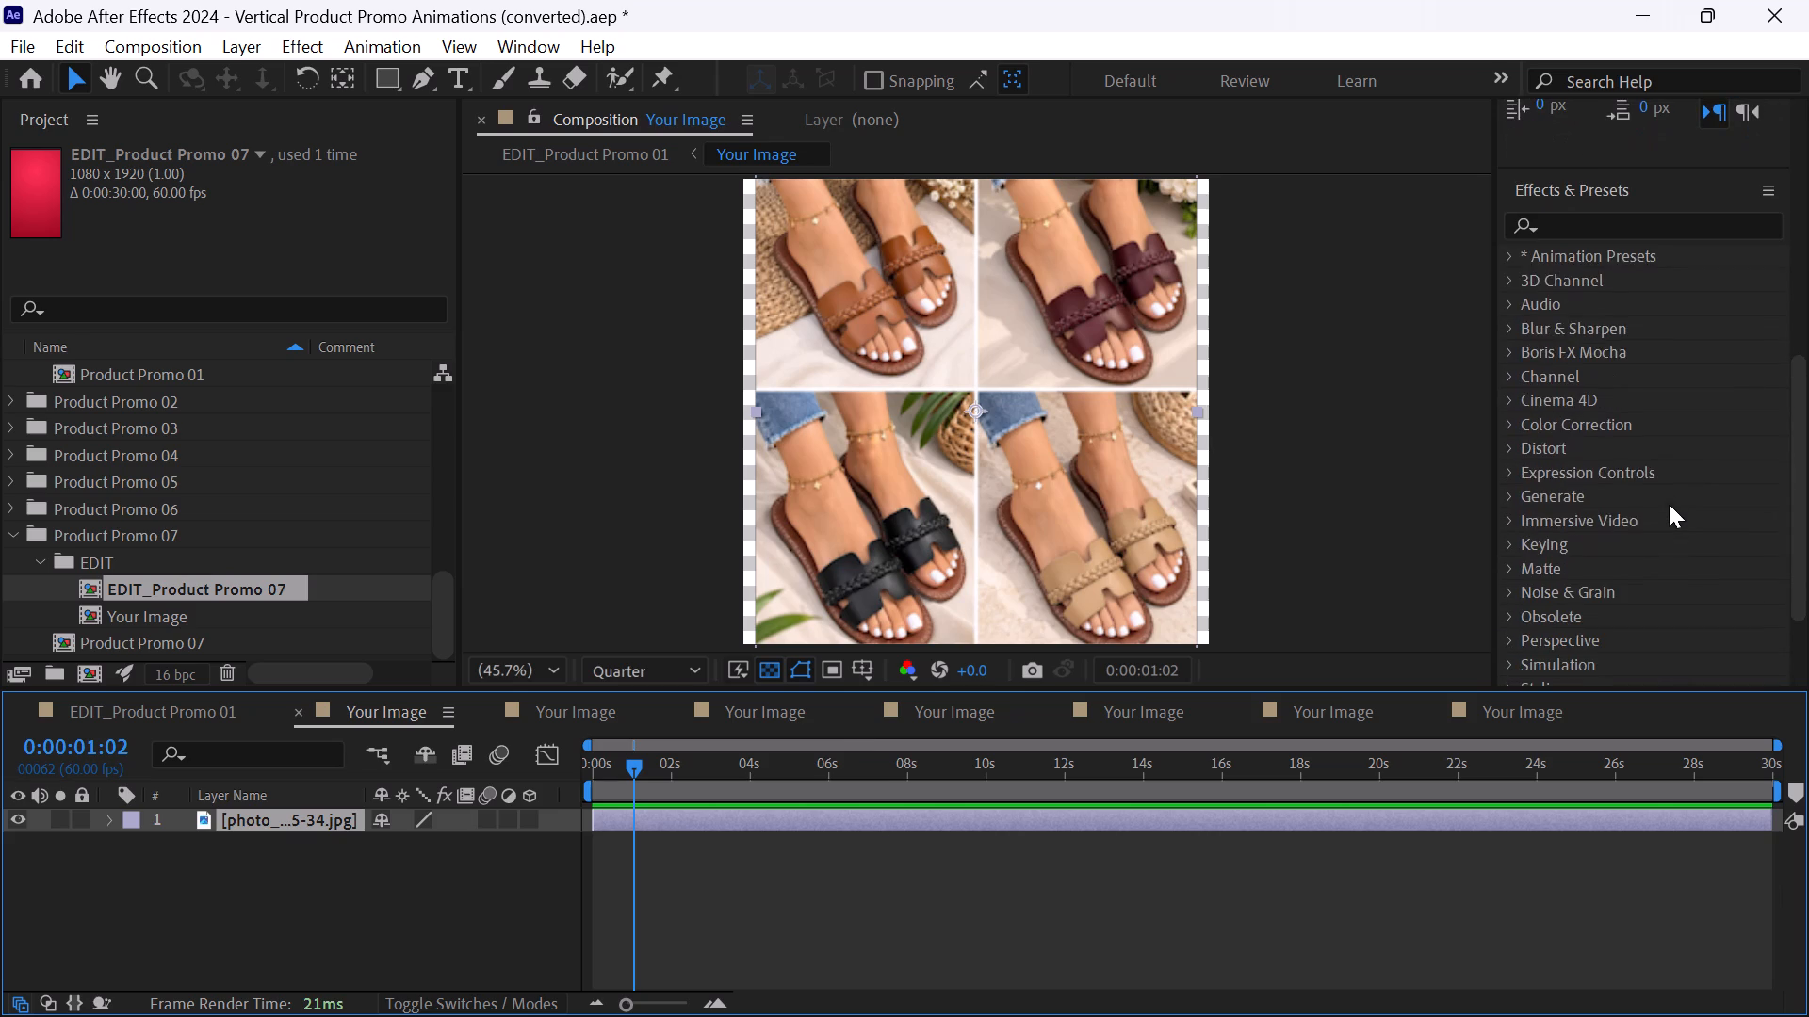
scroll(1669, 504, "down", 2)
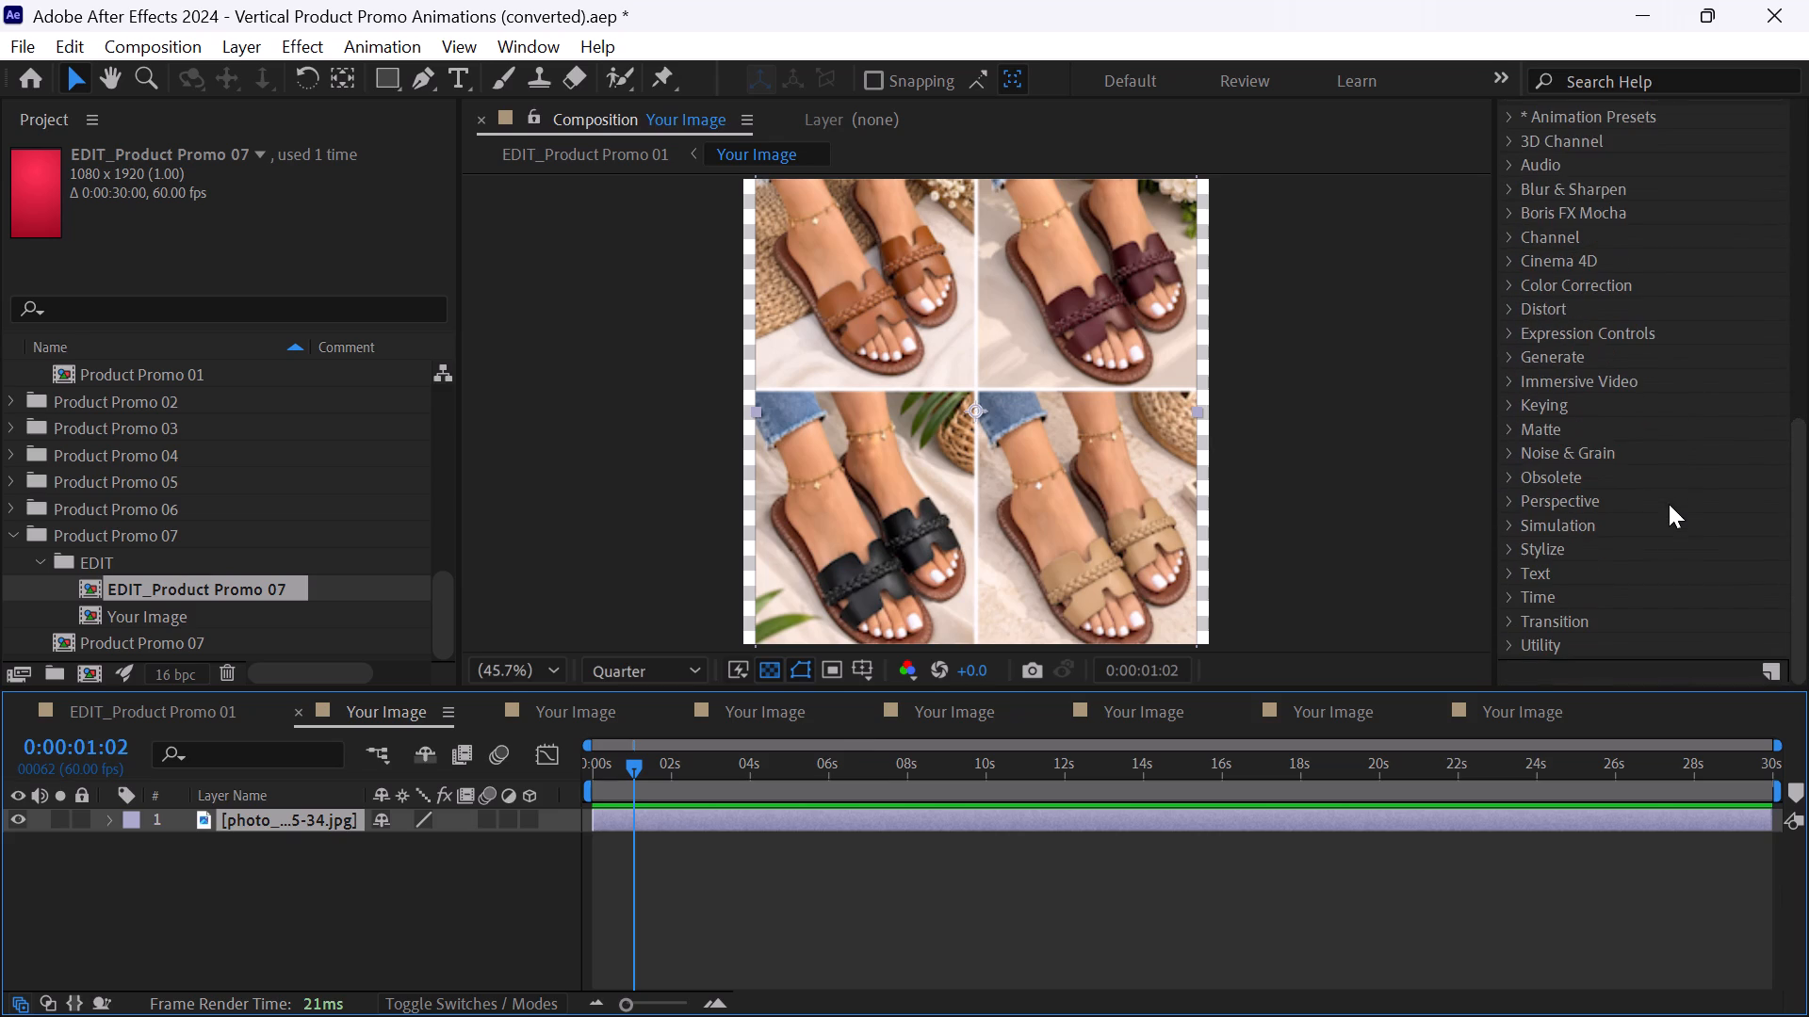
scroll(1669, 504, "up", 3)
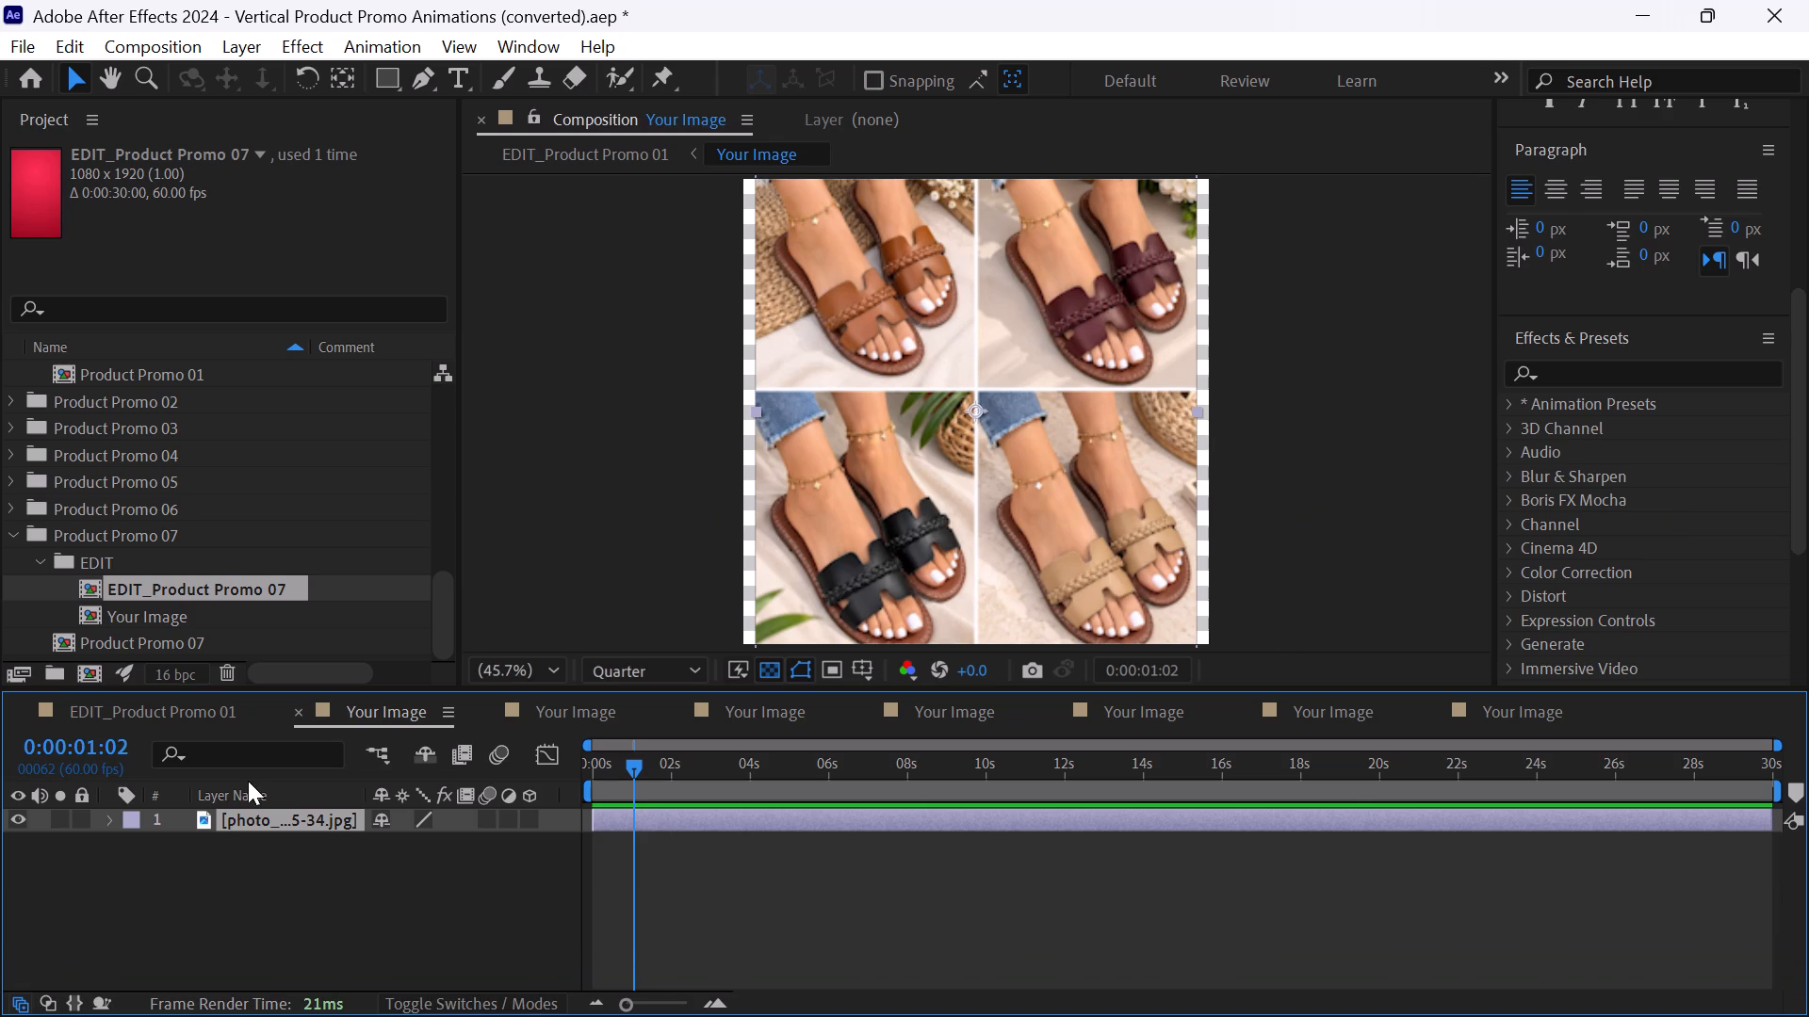
Replace the placeholder layer in Product Promo 02's Your Image composition with photo_2026-10-31_22-25-37.jpg.
left_click(566, 711)
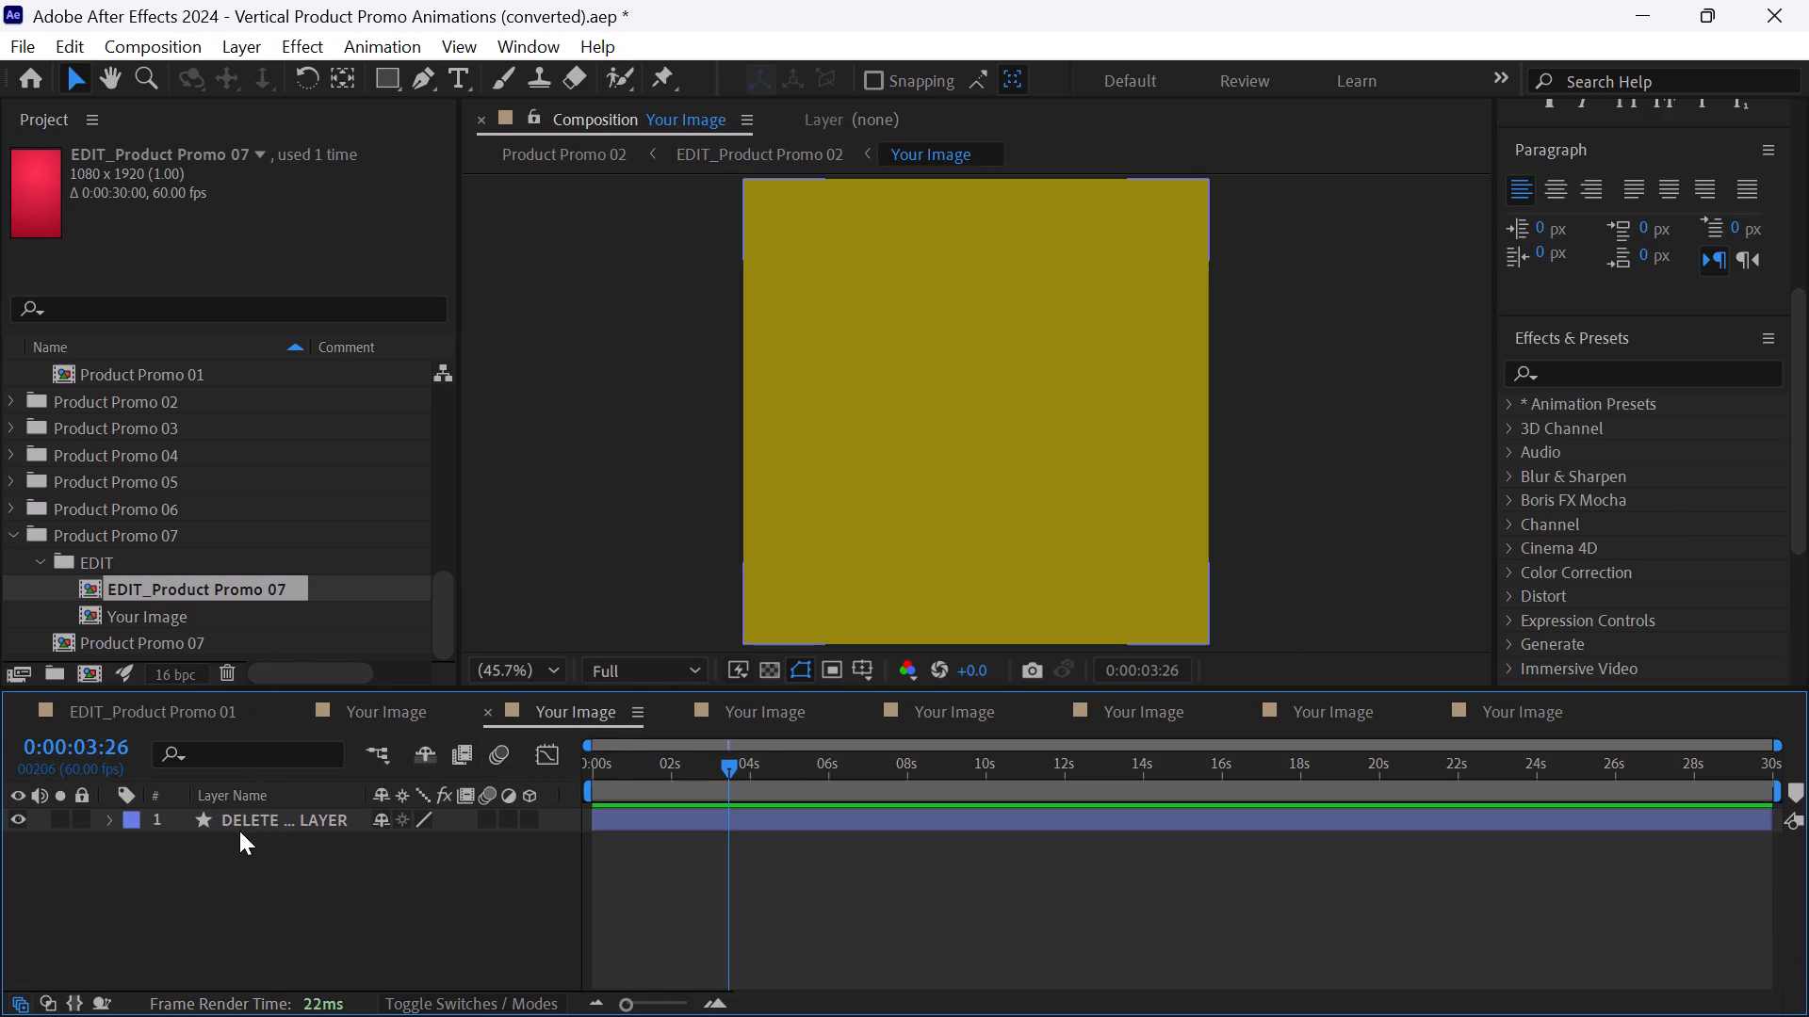
left_click(248, 822)
key("BackSpace")
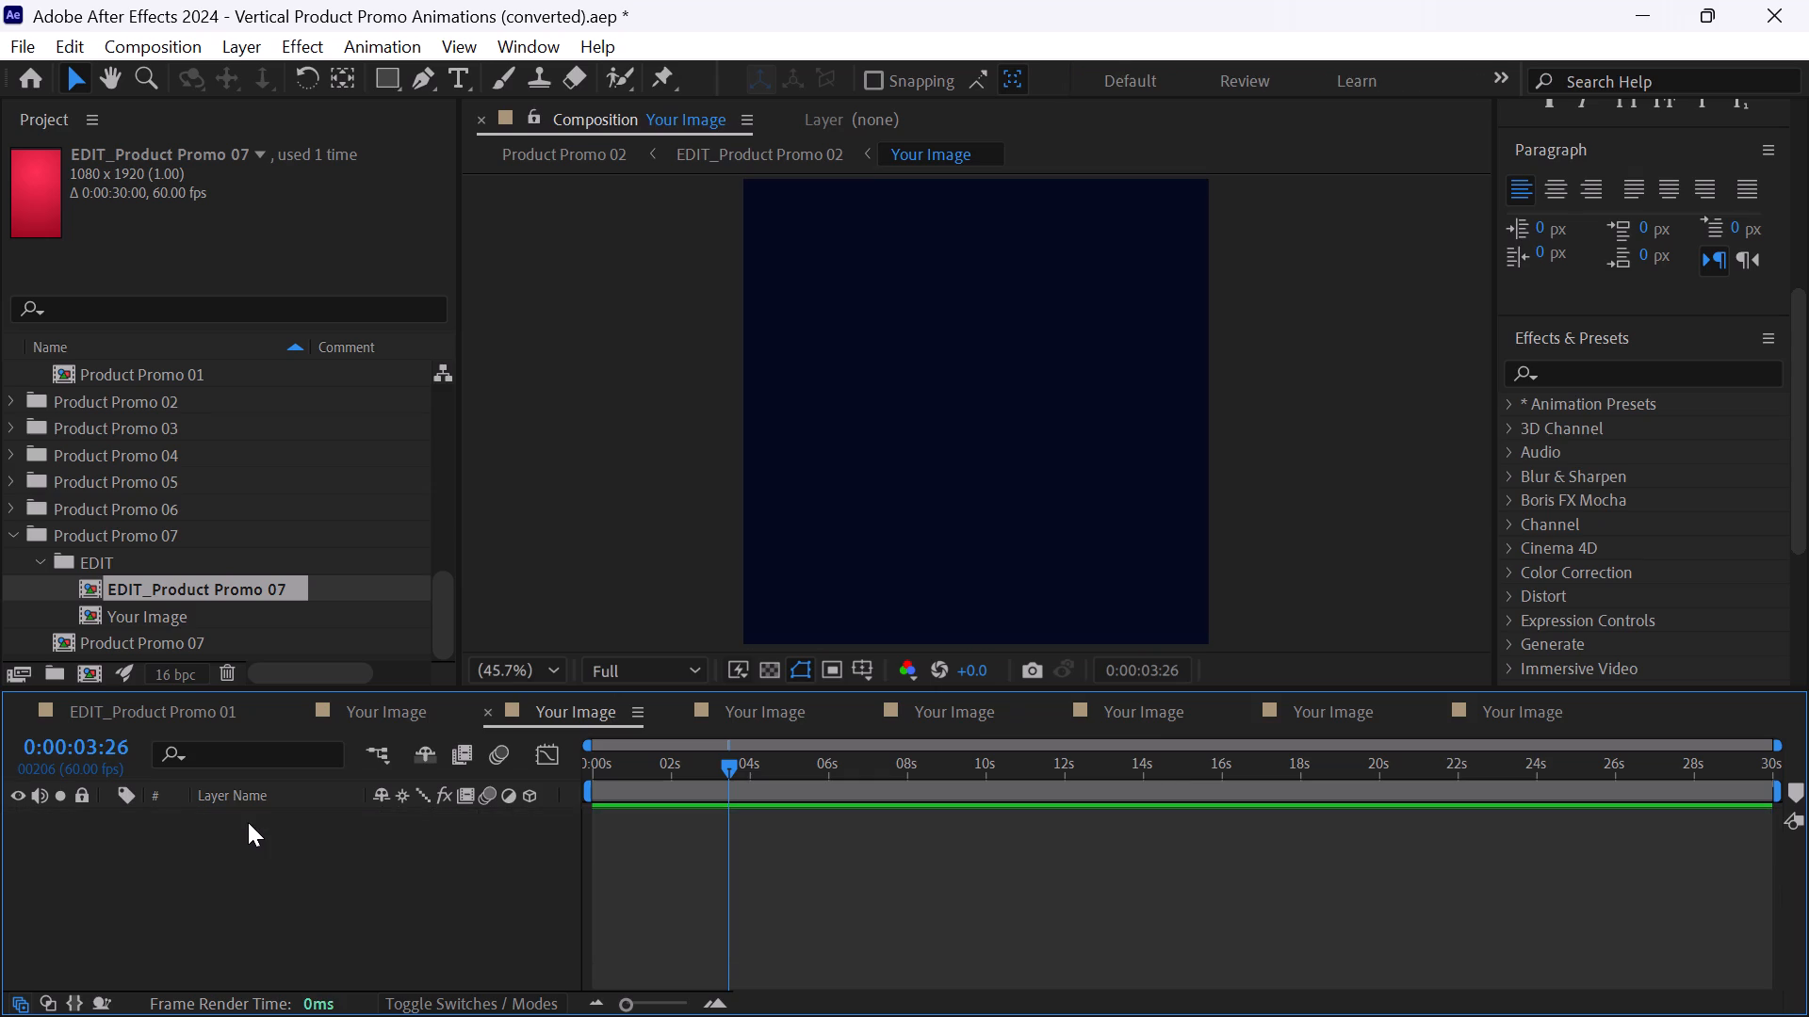
scroll(187, 472, "up", 3)
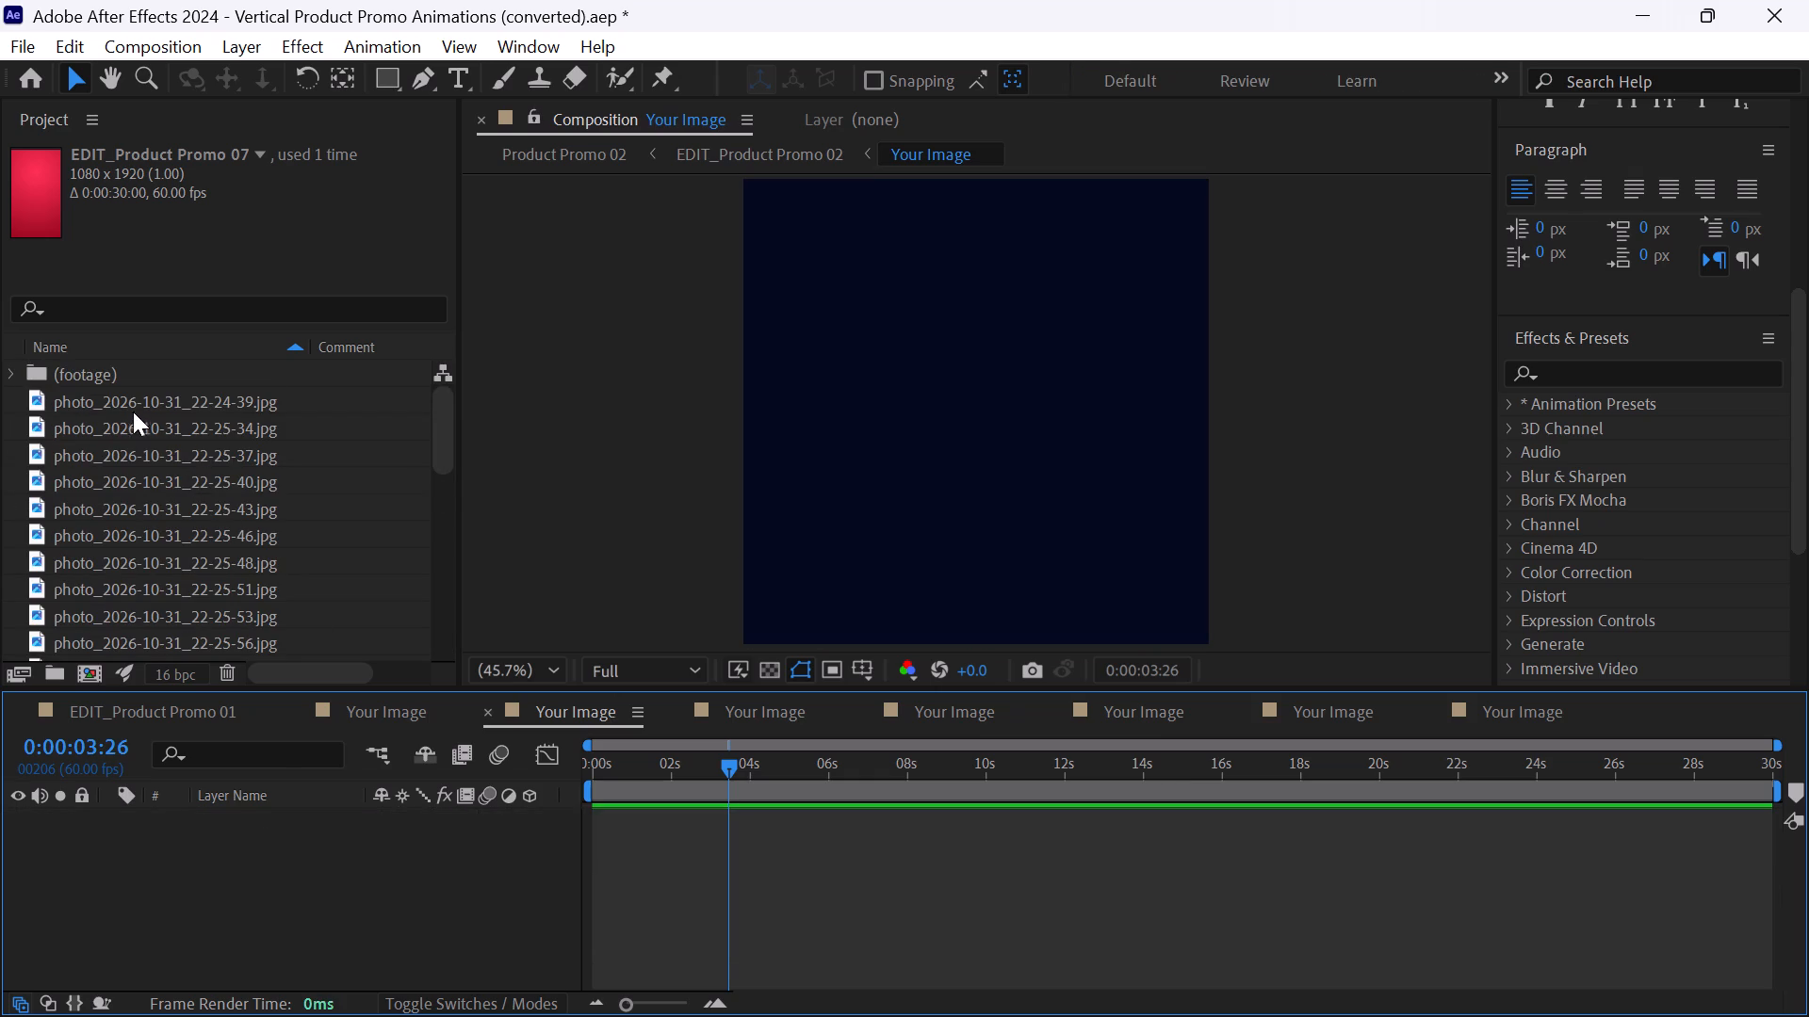
left_click(126, 412)
left_click(150, 426)
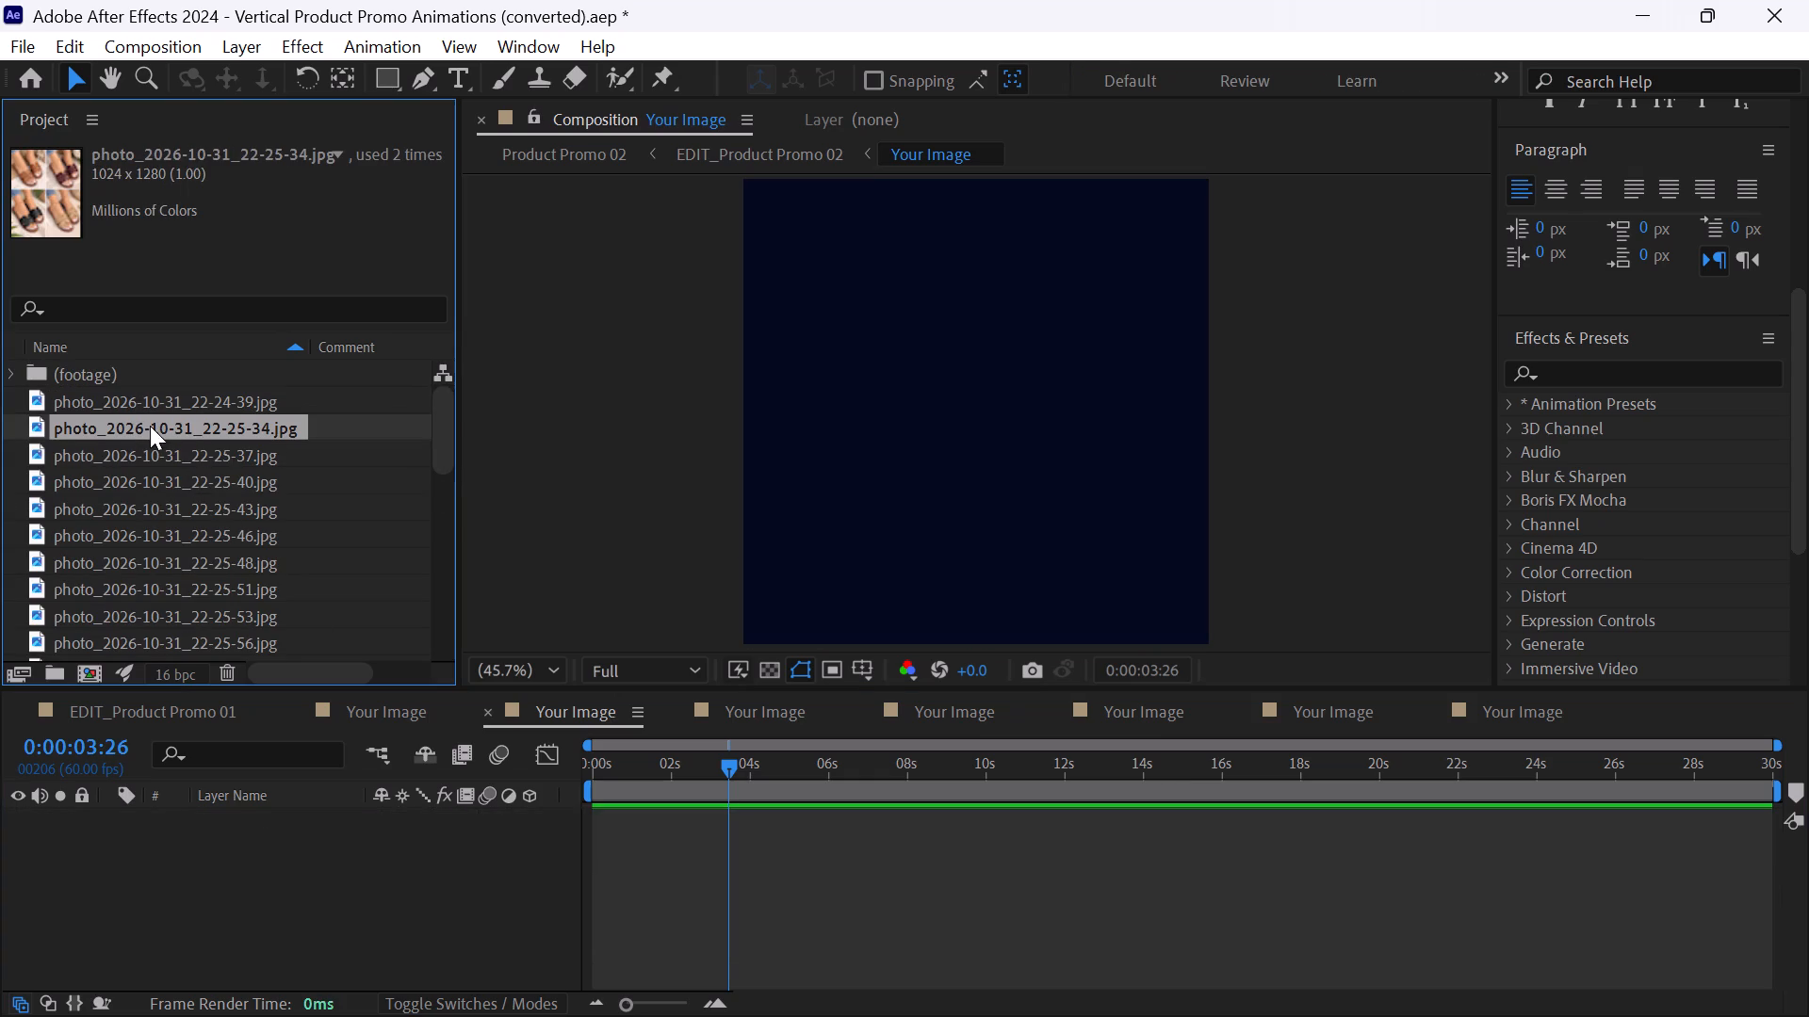
left_click(179, 457)
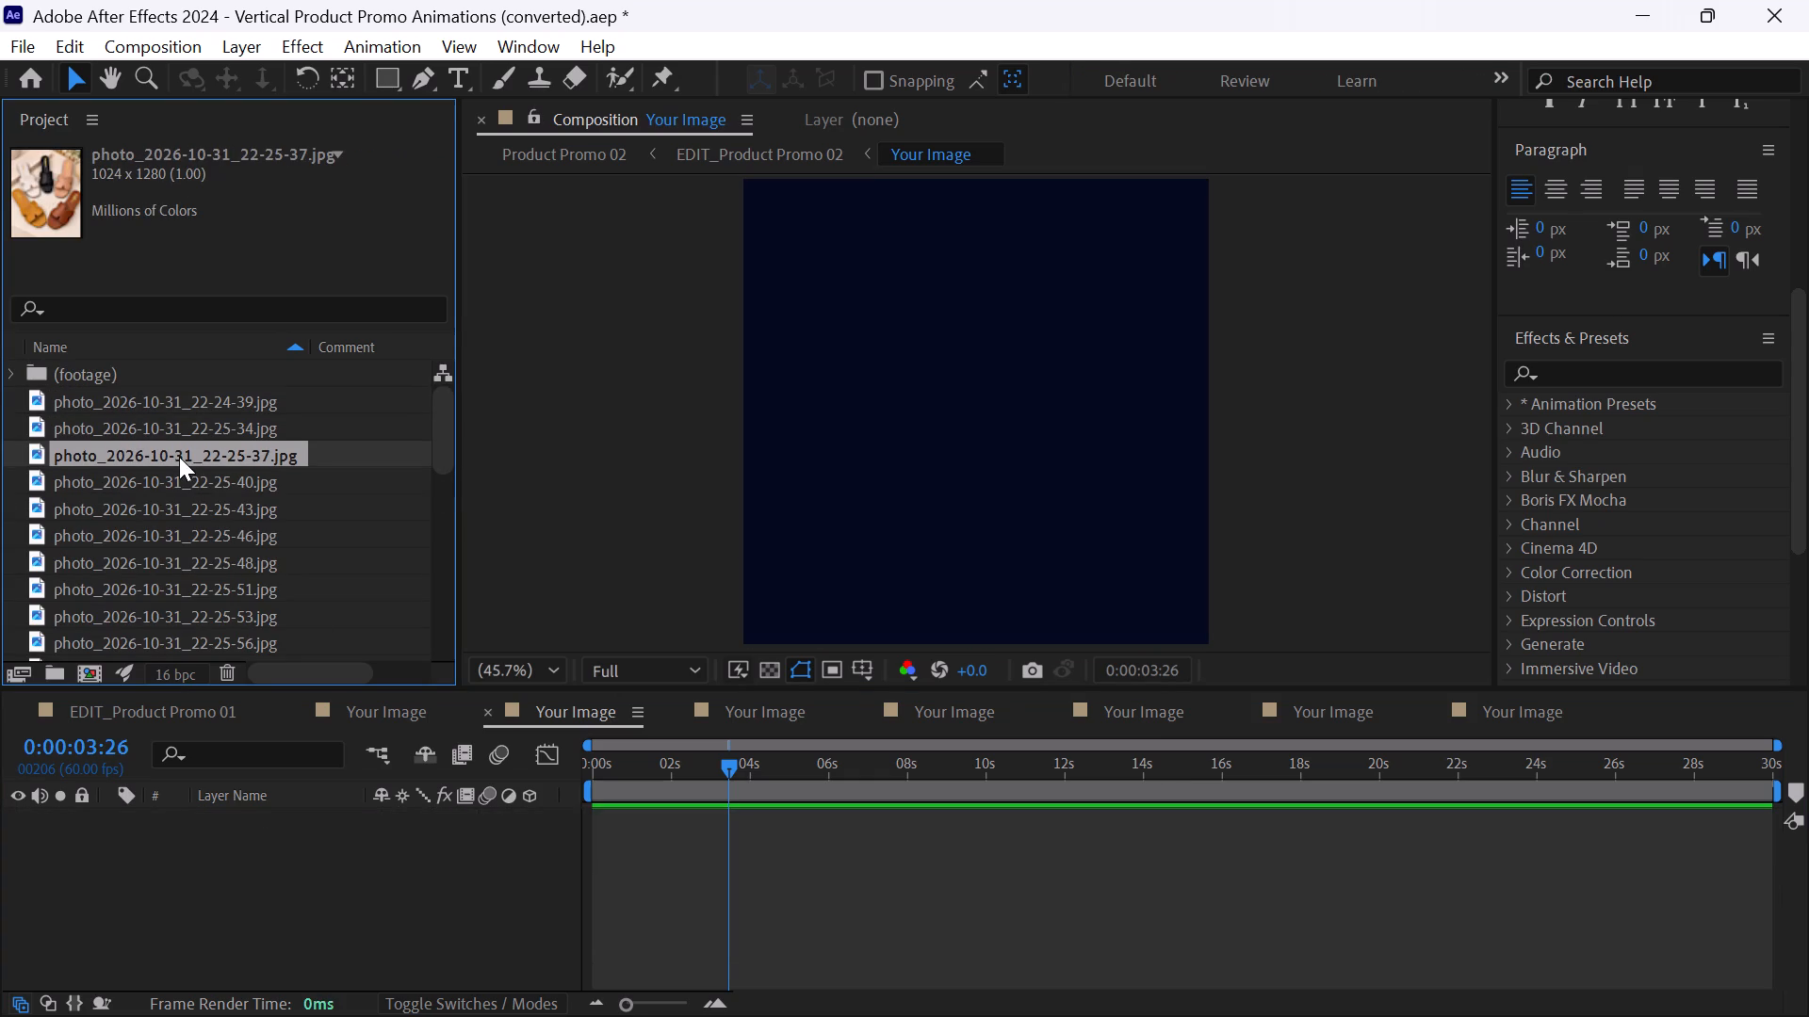
left_click_drag(179, 457, 270, 853)
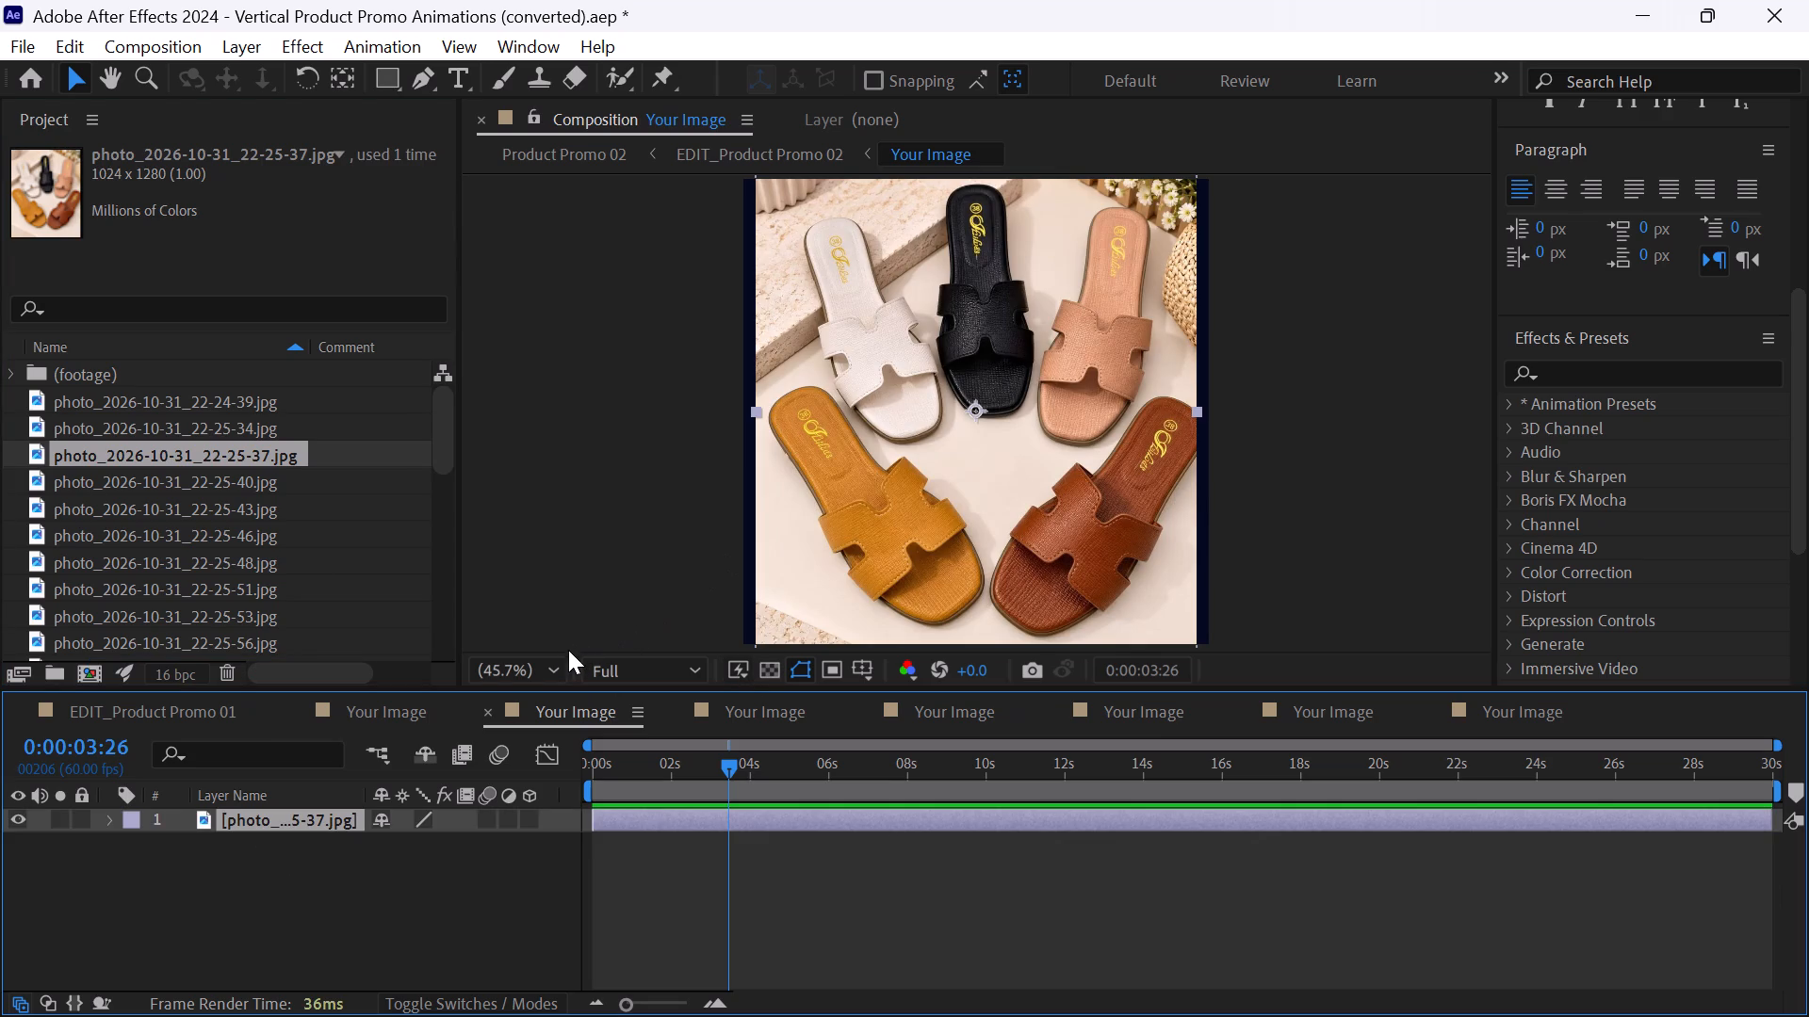
Replace the placeholder layer in Product Promo 03's Your Image composition with photo_2026-10-31_22-25-48.jpg.
left_click(785, 705)
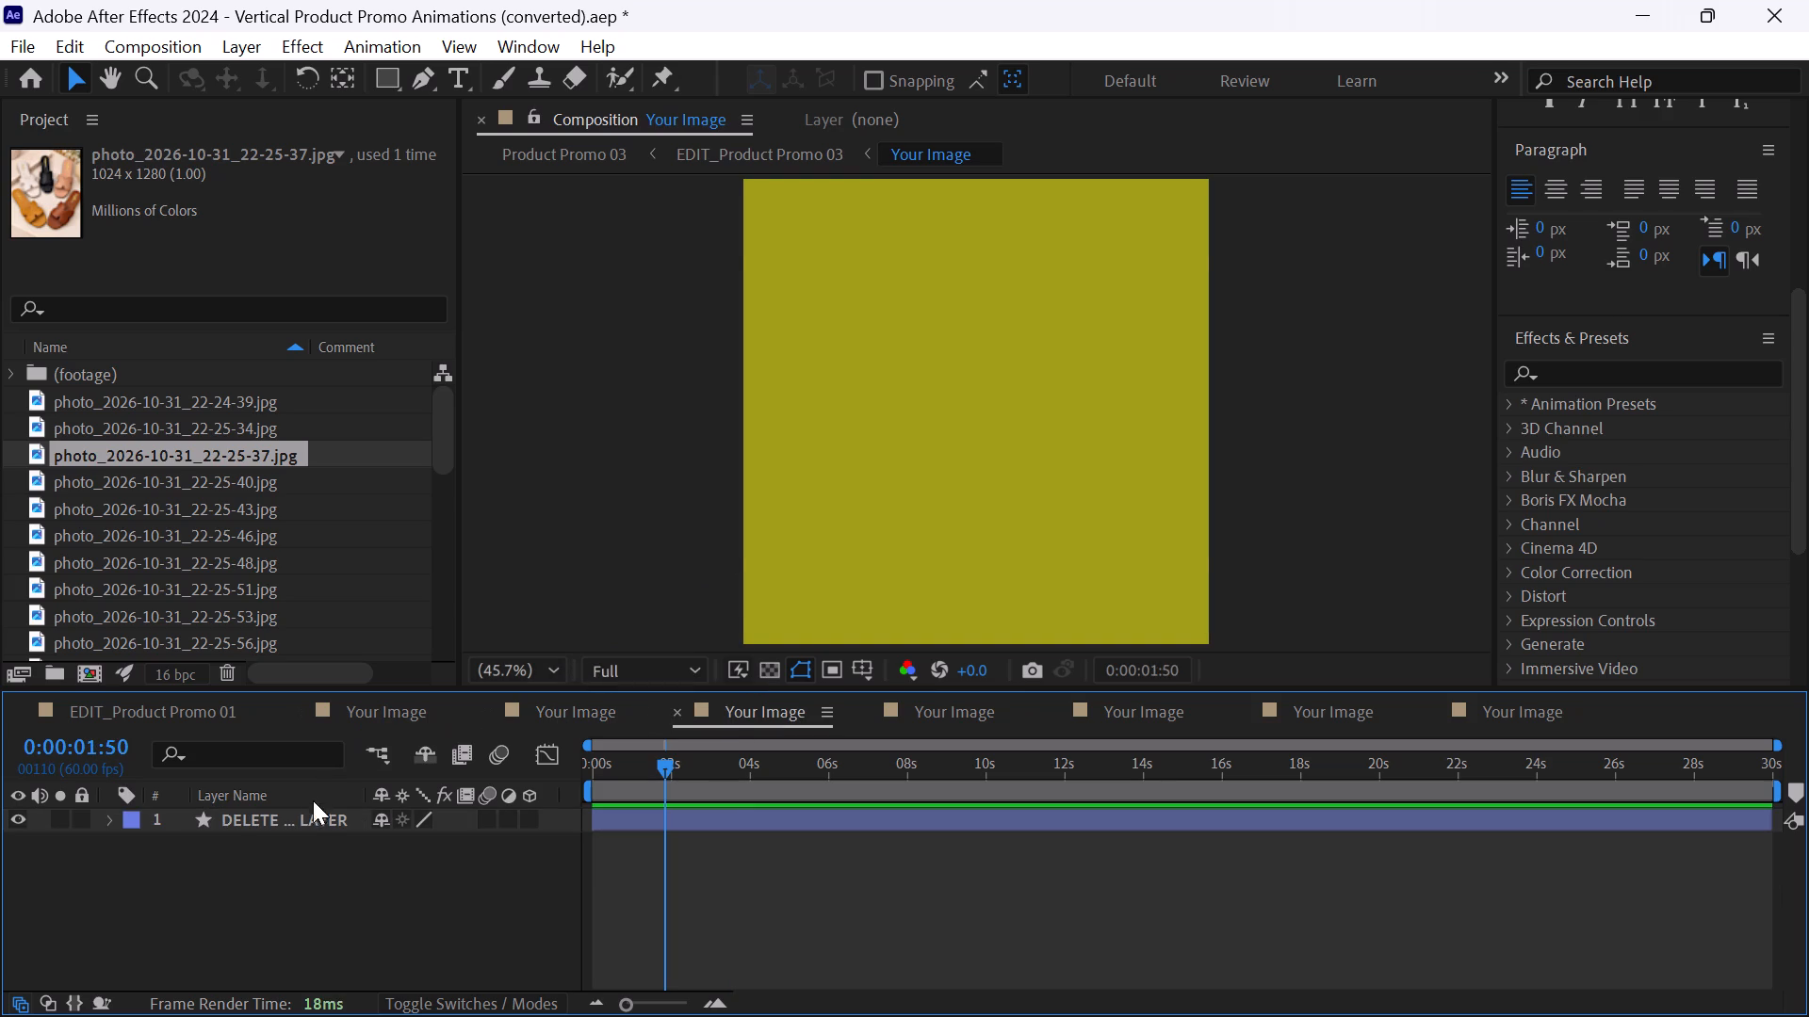
left_click(313, 819)
key("Delete")
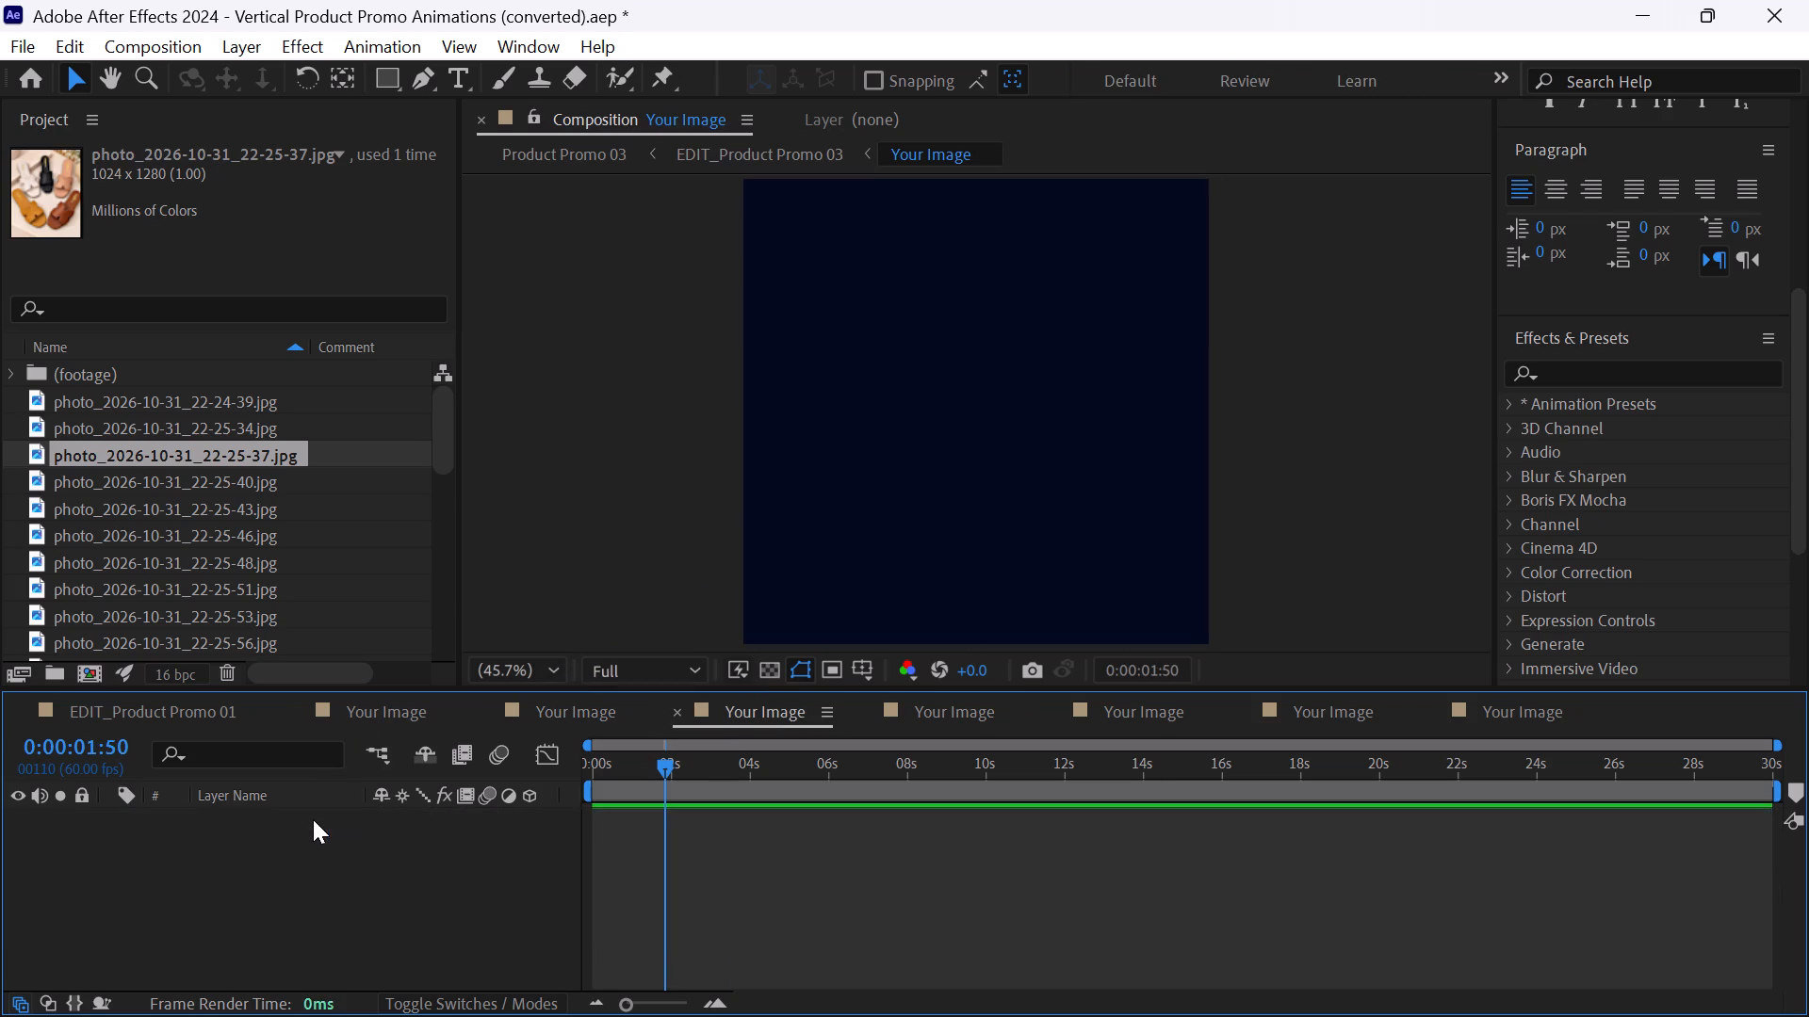
left_click(262, 484)
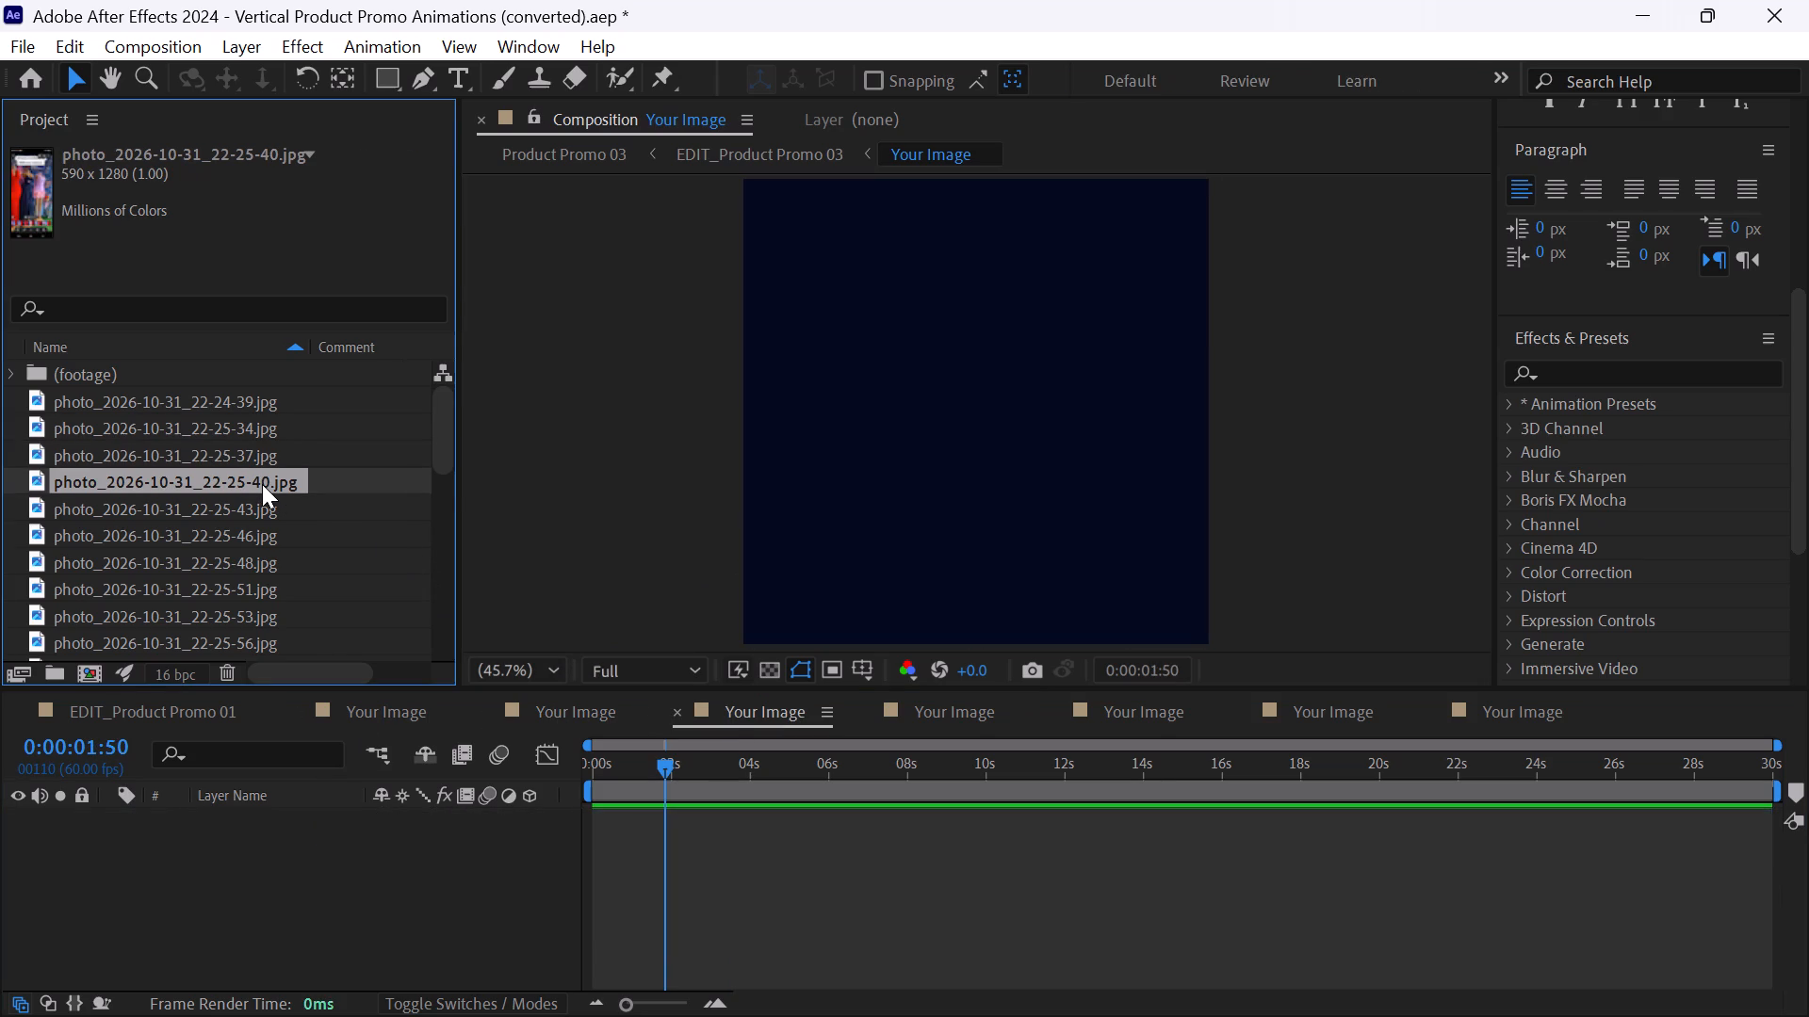
left_click(217, 507)
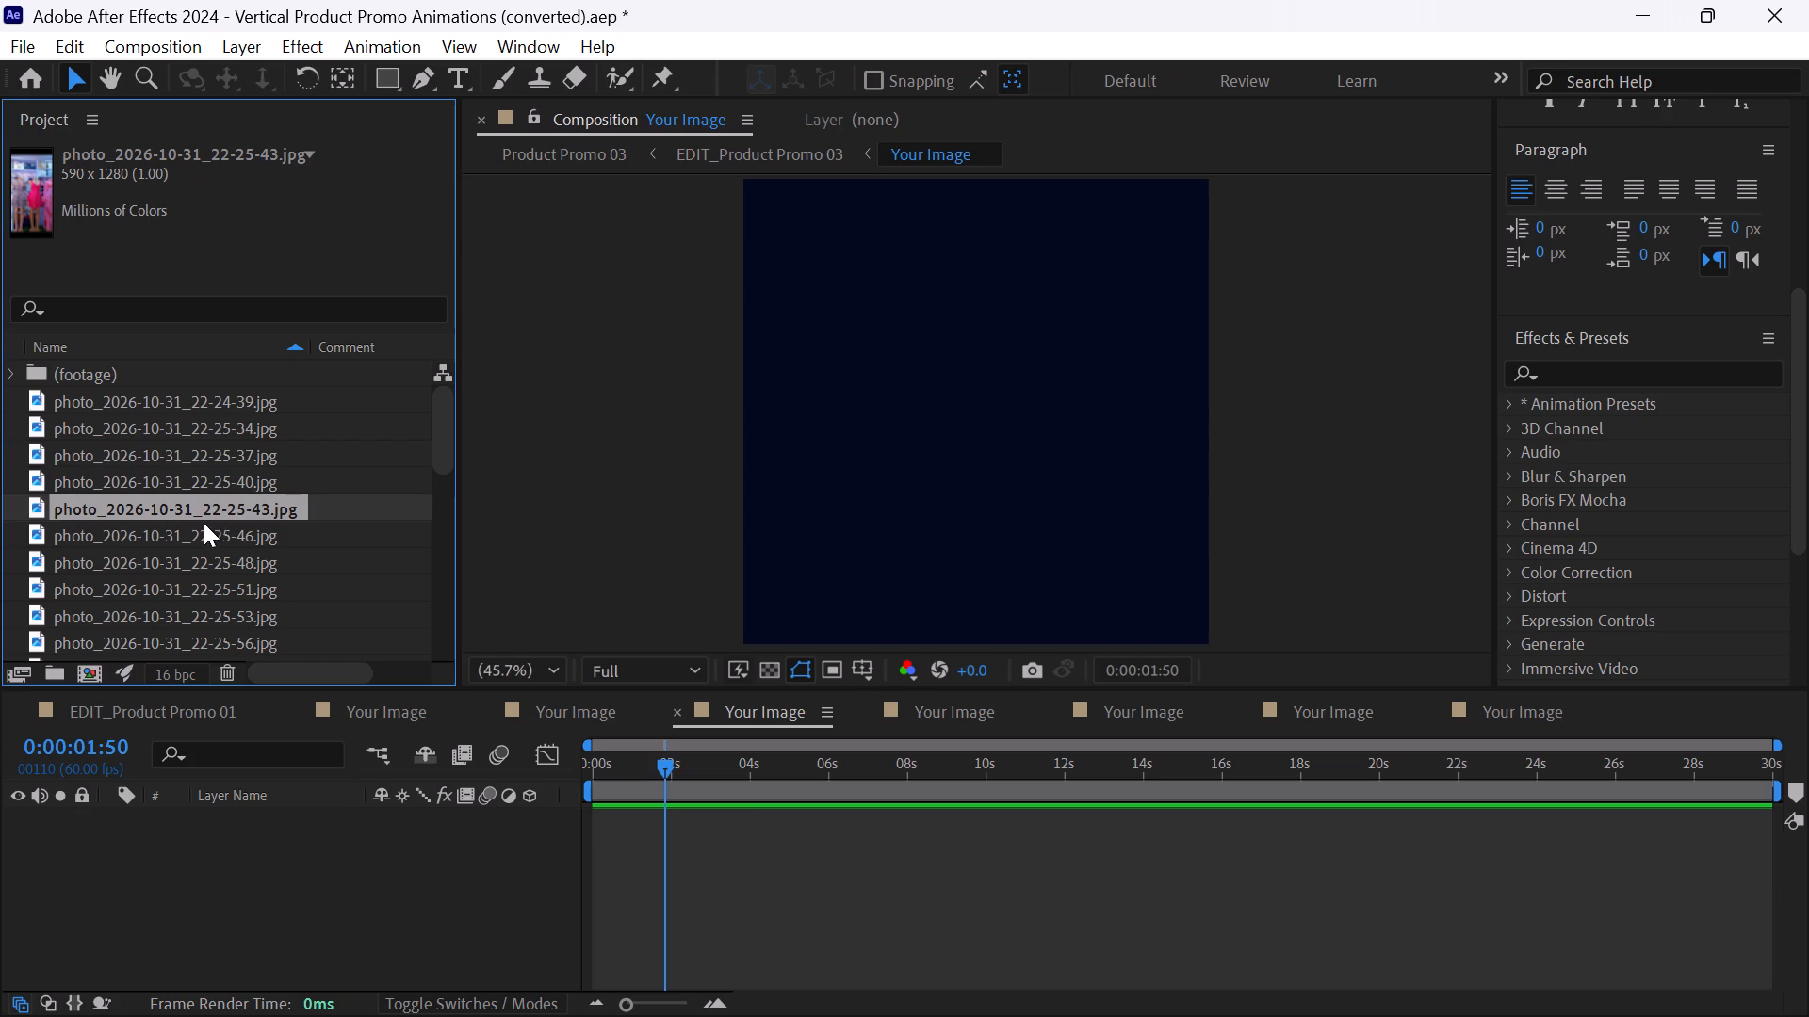
left_click(190, 533)
left_click(152, 557)
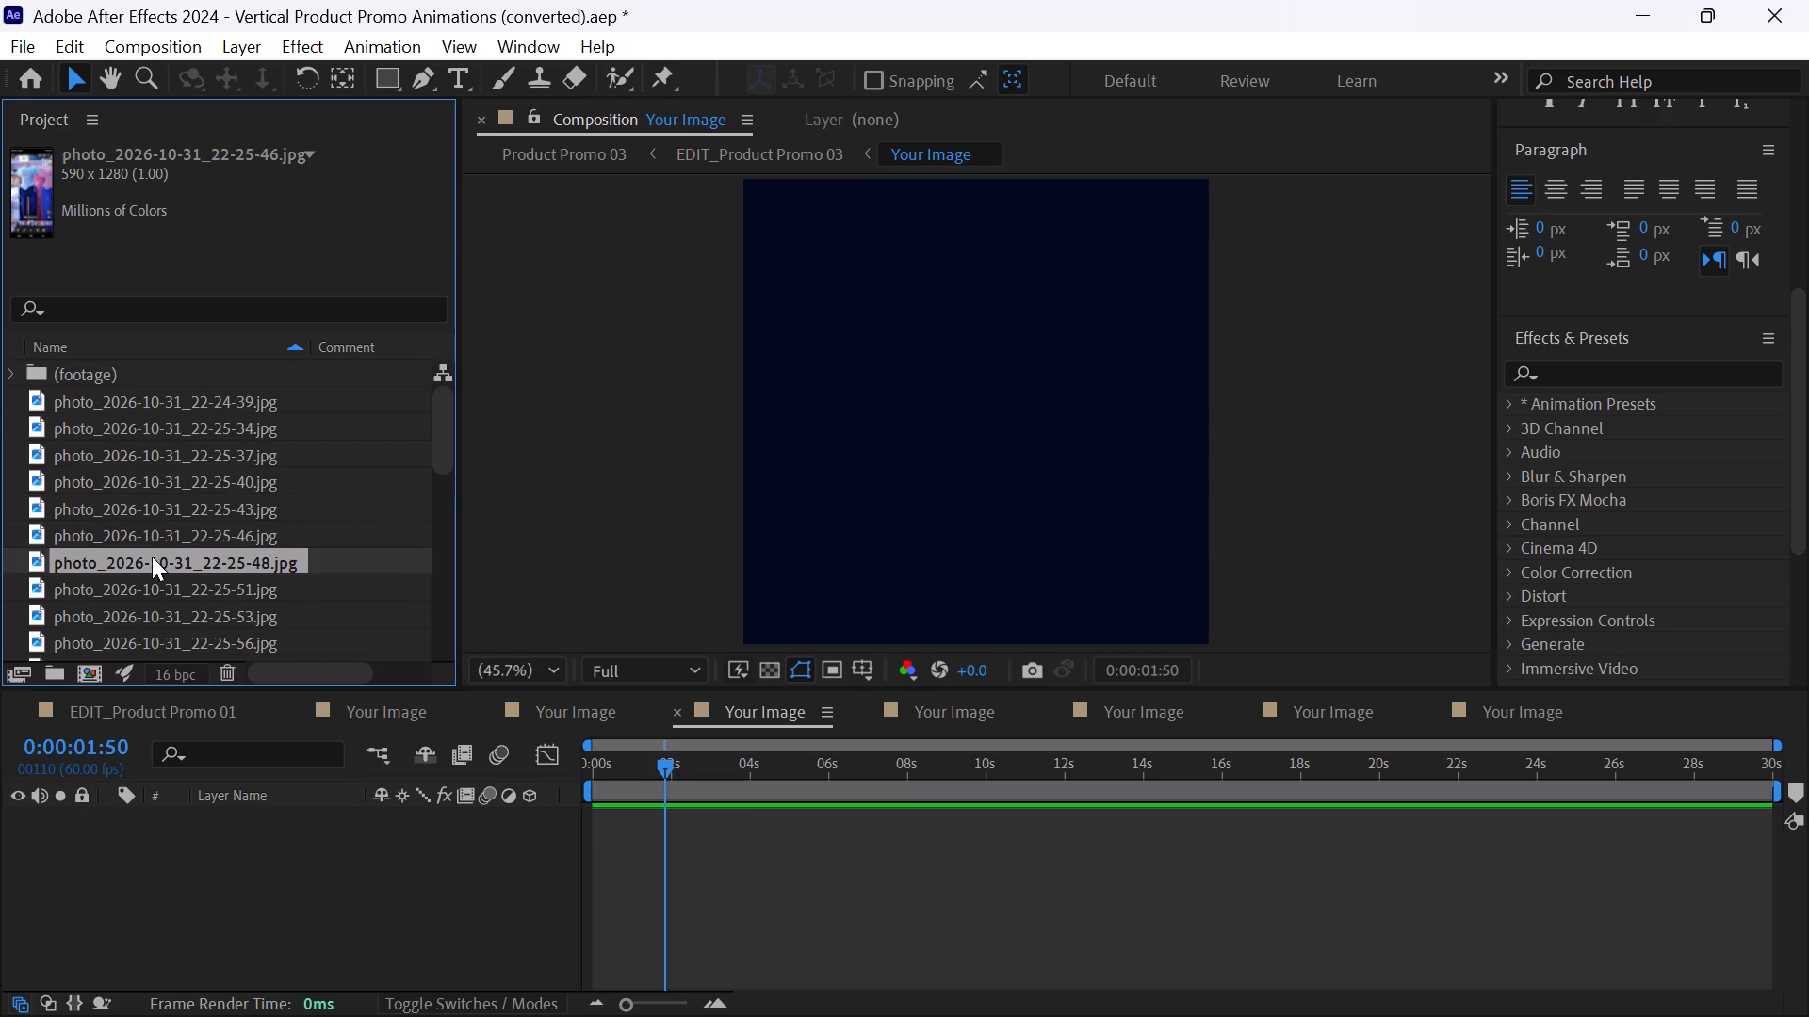
left_click_drag(152, 557, 207, 836)
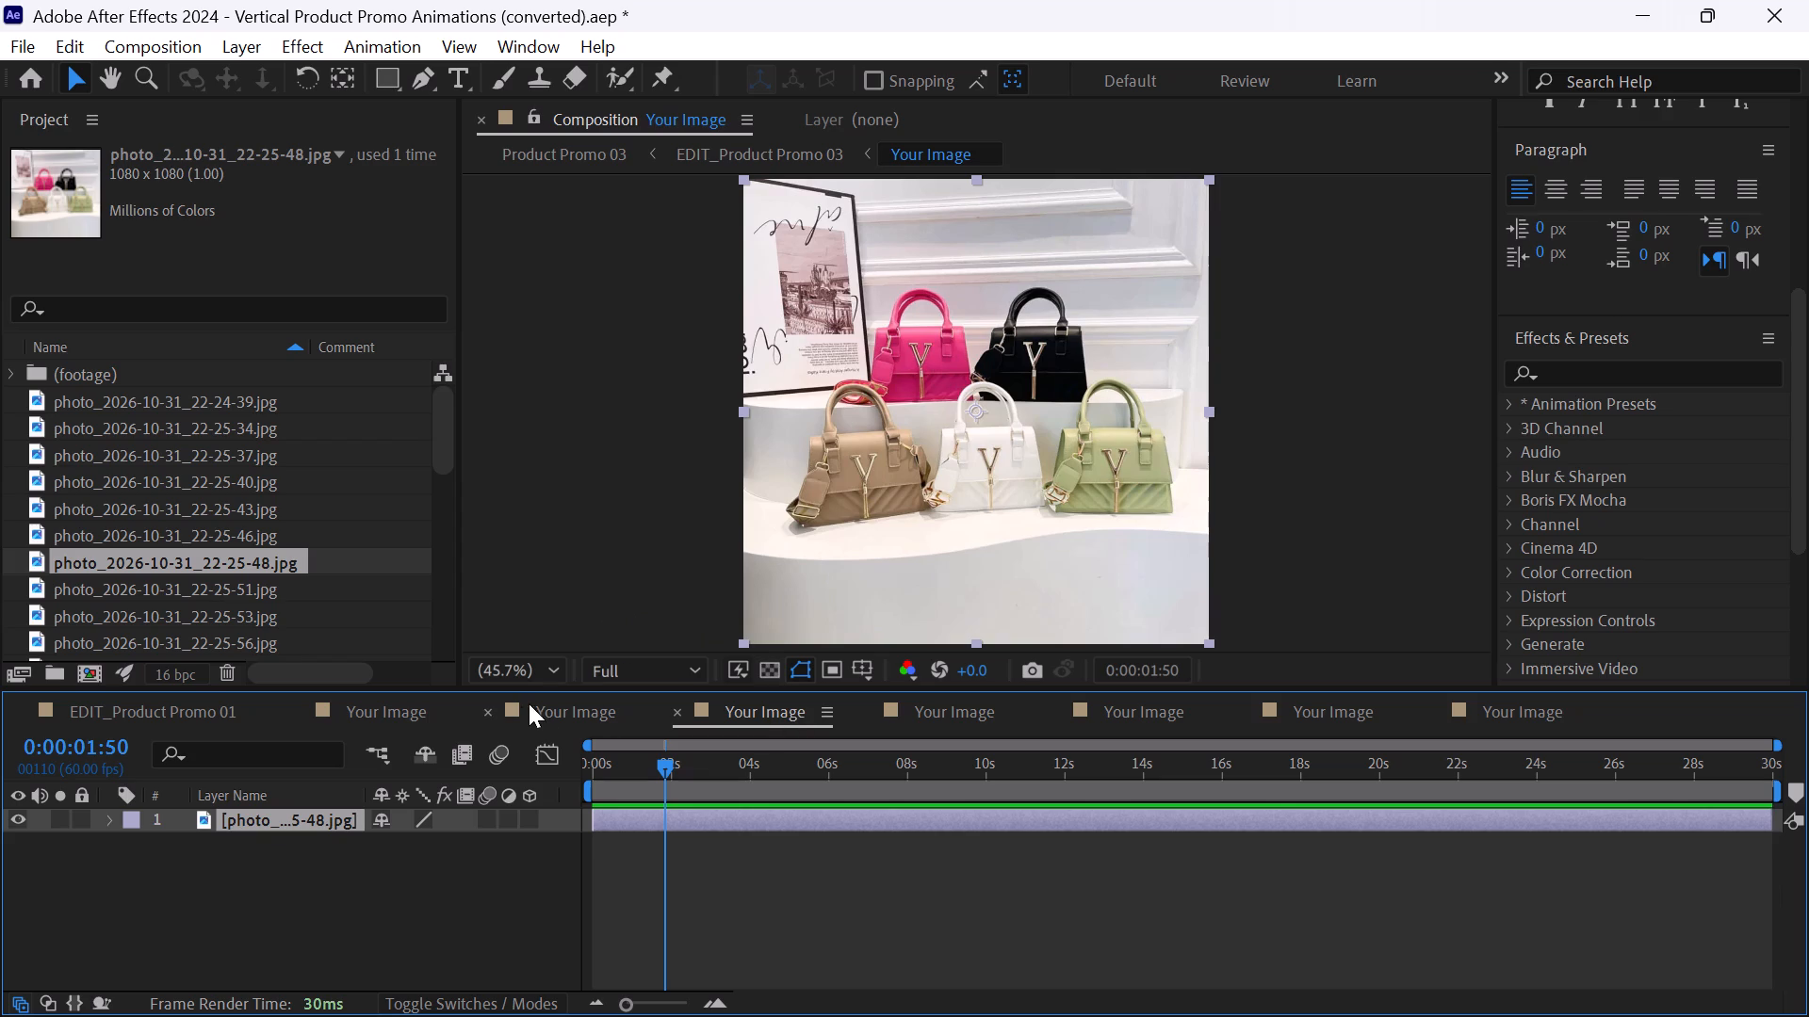
Close the timelines of the Your Image compositions belonging to Product Promo 01, 02 and 03.
left_click(300, 710)
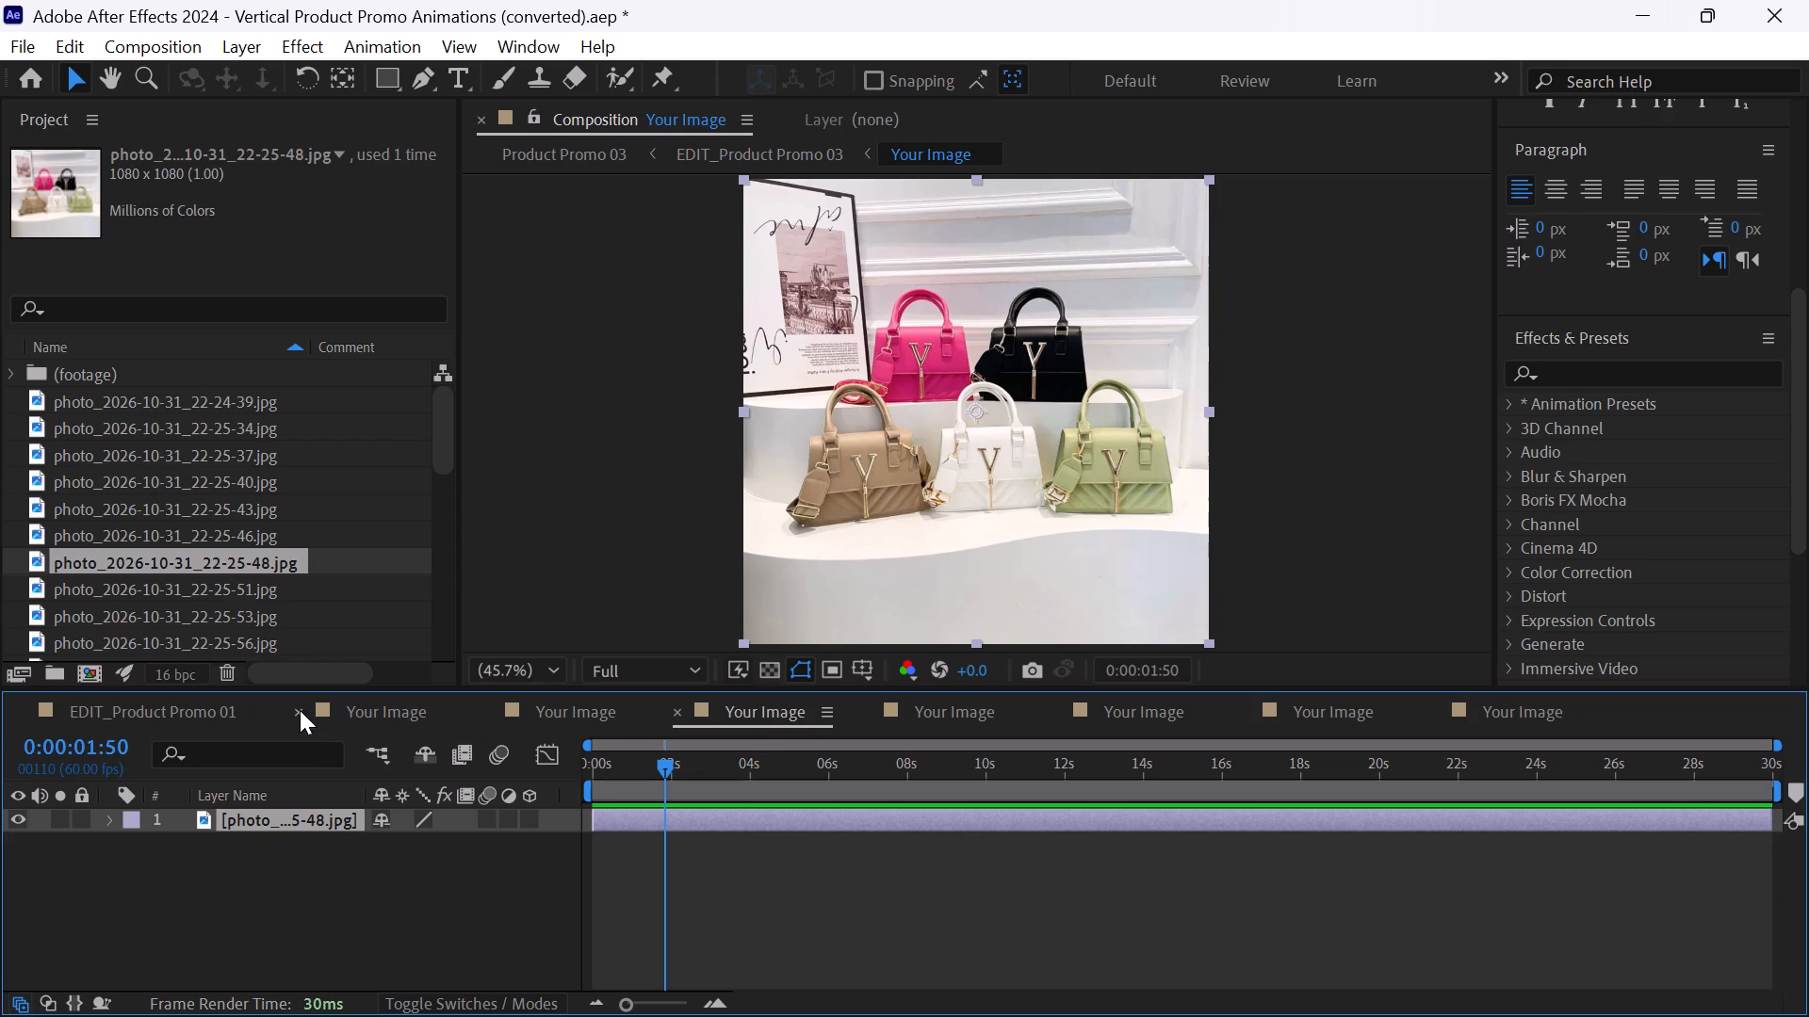
left_click(292, 710)
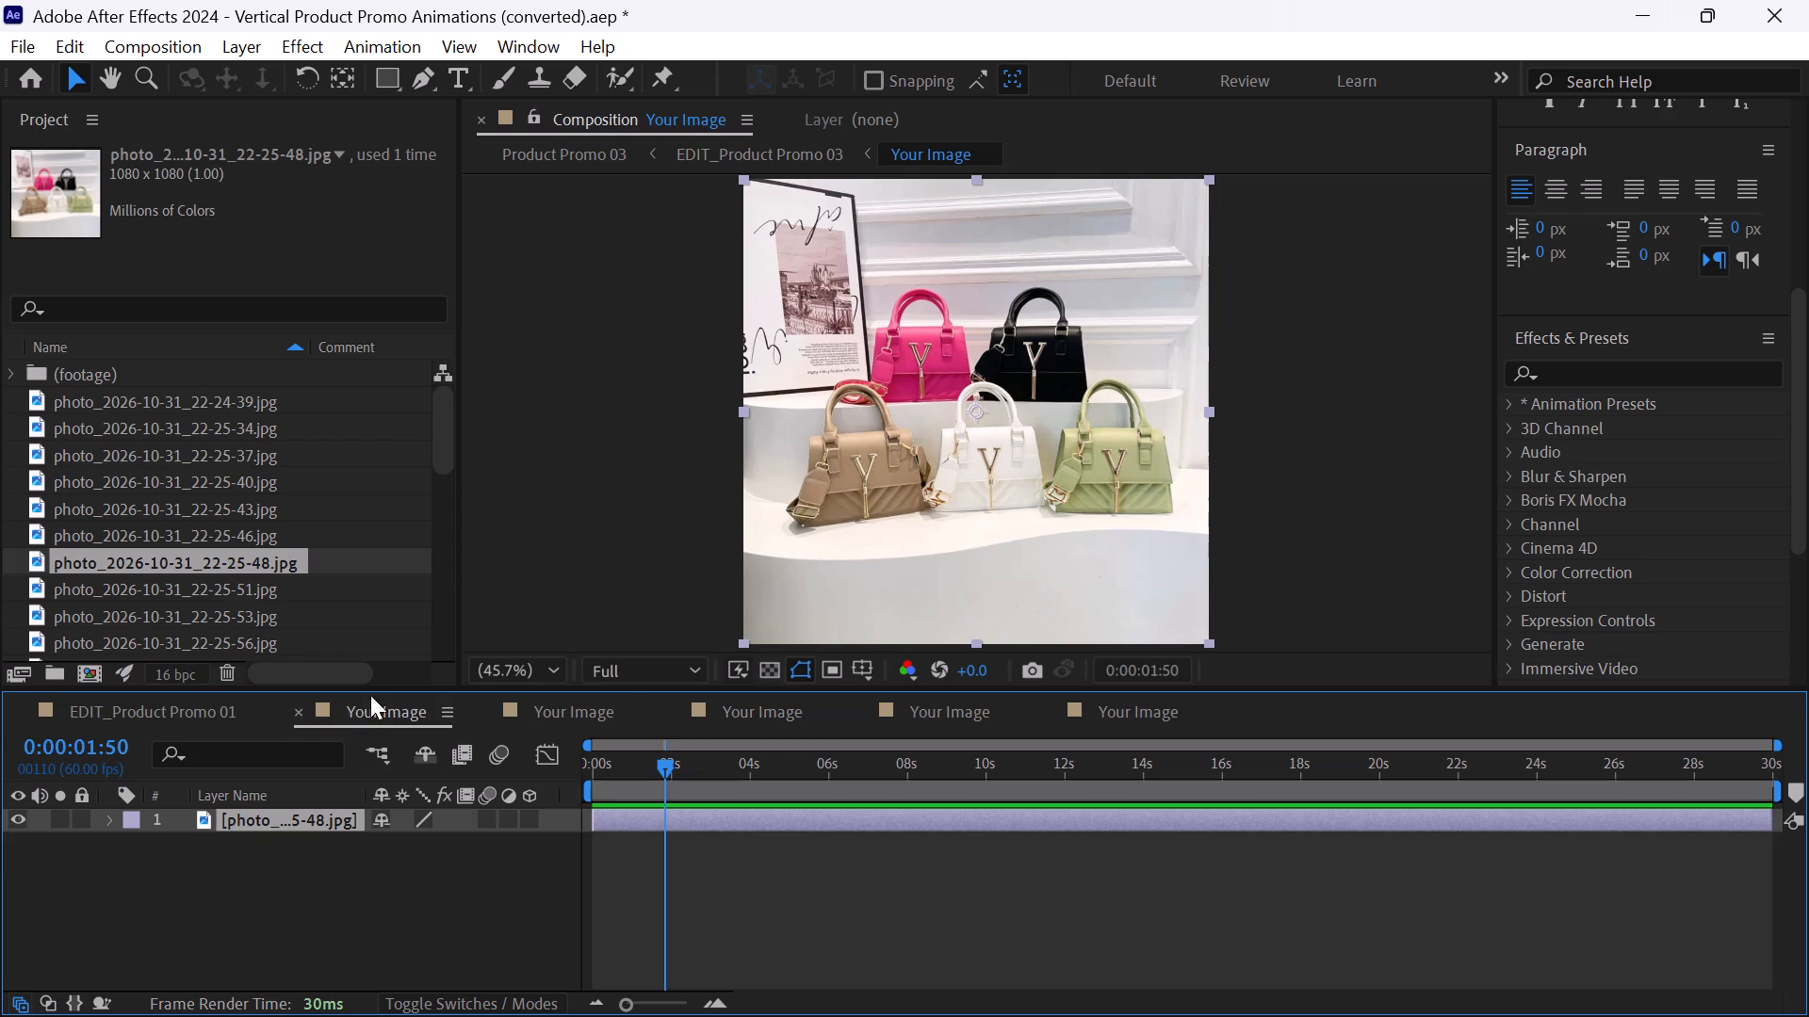
left_click(299, 712)
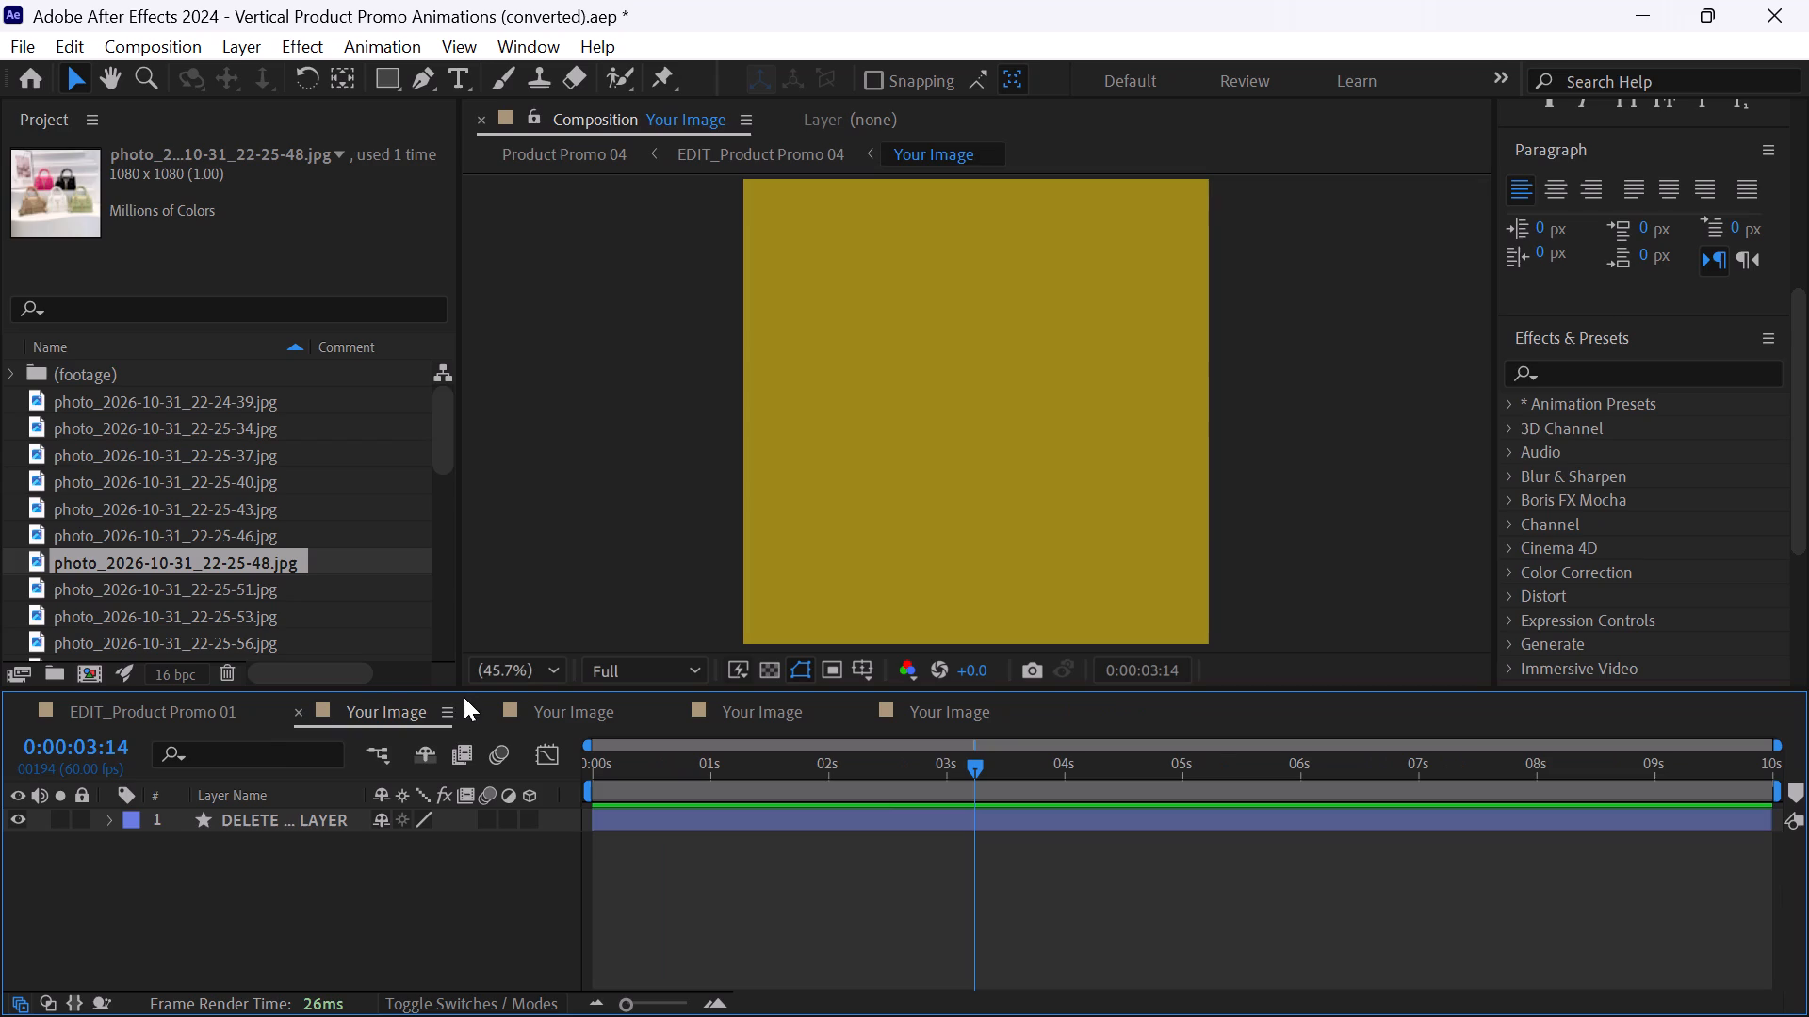
Replace the placeholder layer in Product Promo 04's Your Image composition with photo_2026-10-31_22-25-51.jpg and close its timeline.
left_click(290, 819)
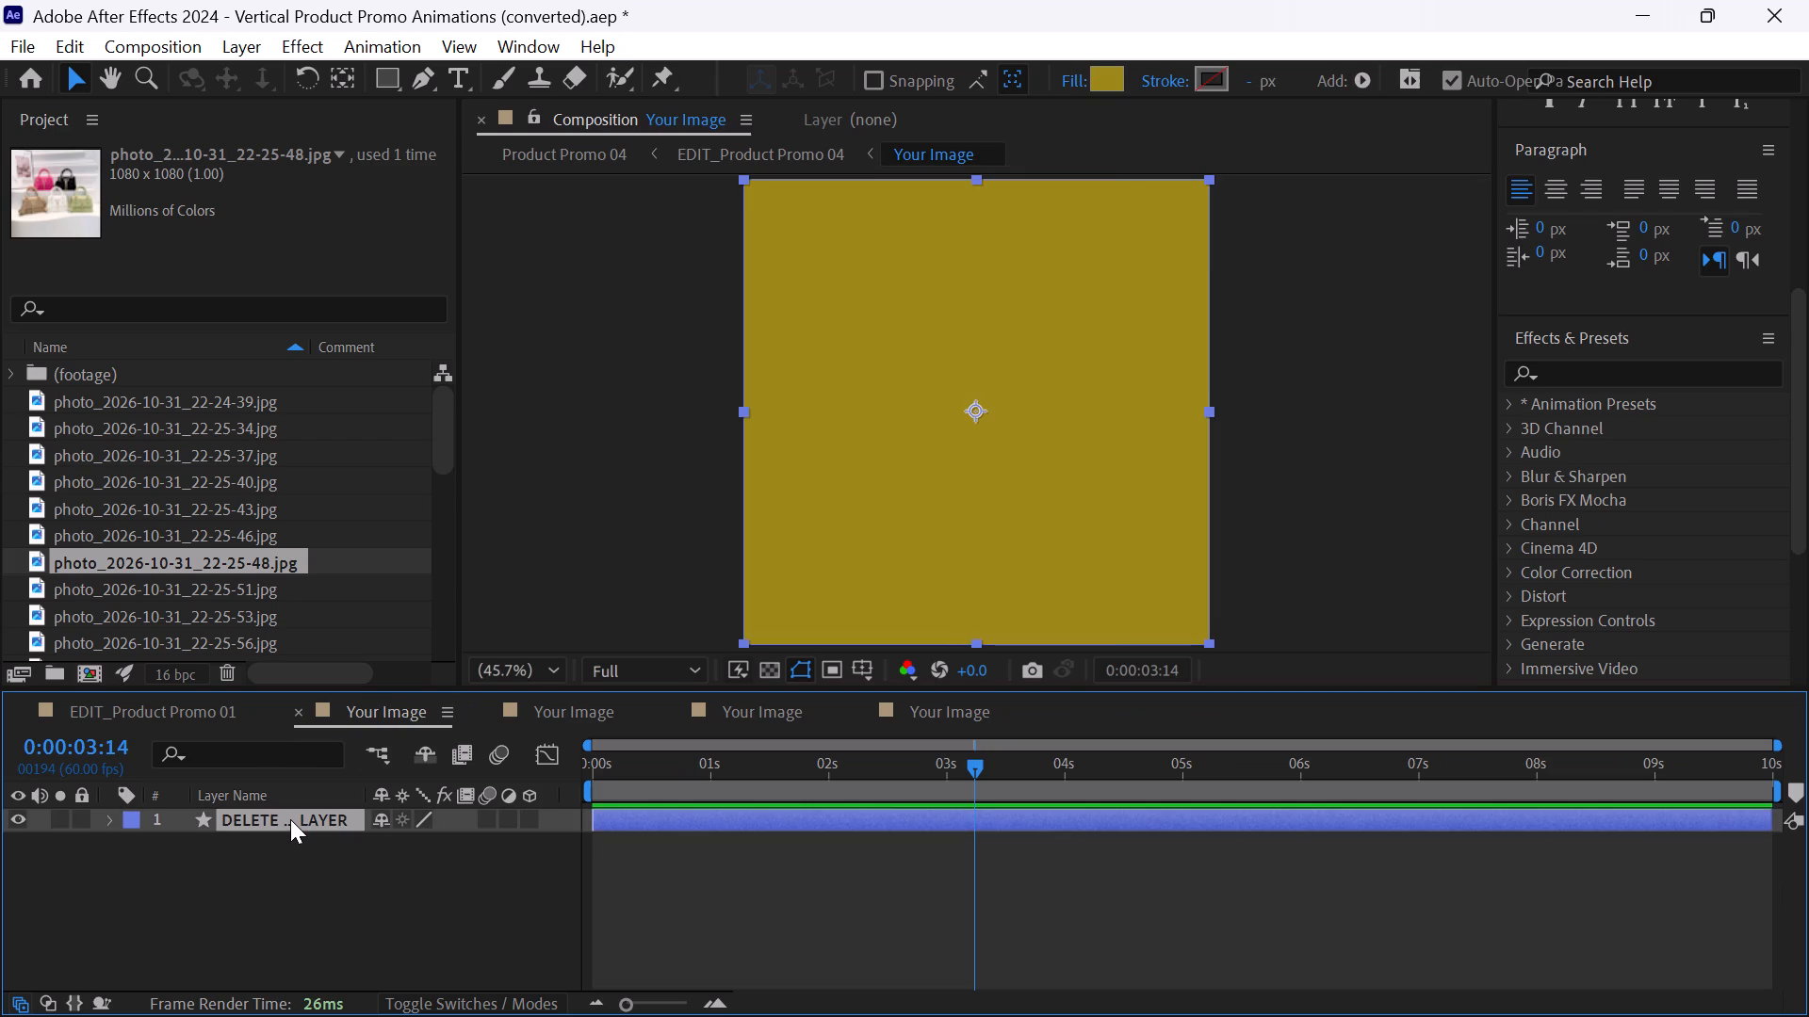
key("BackSpace")
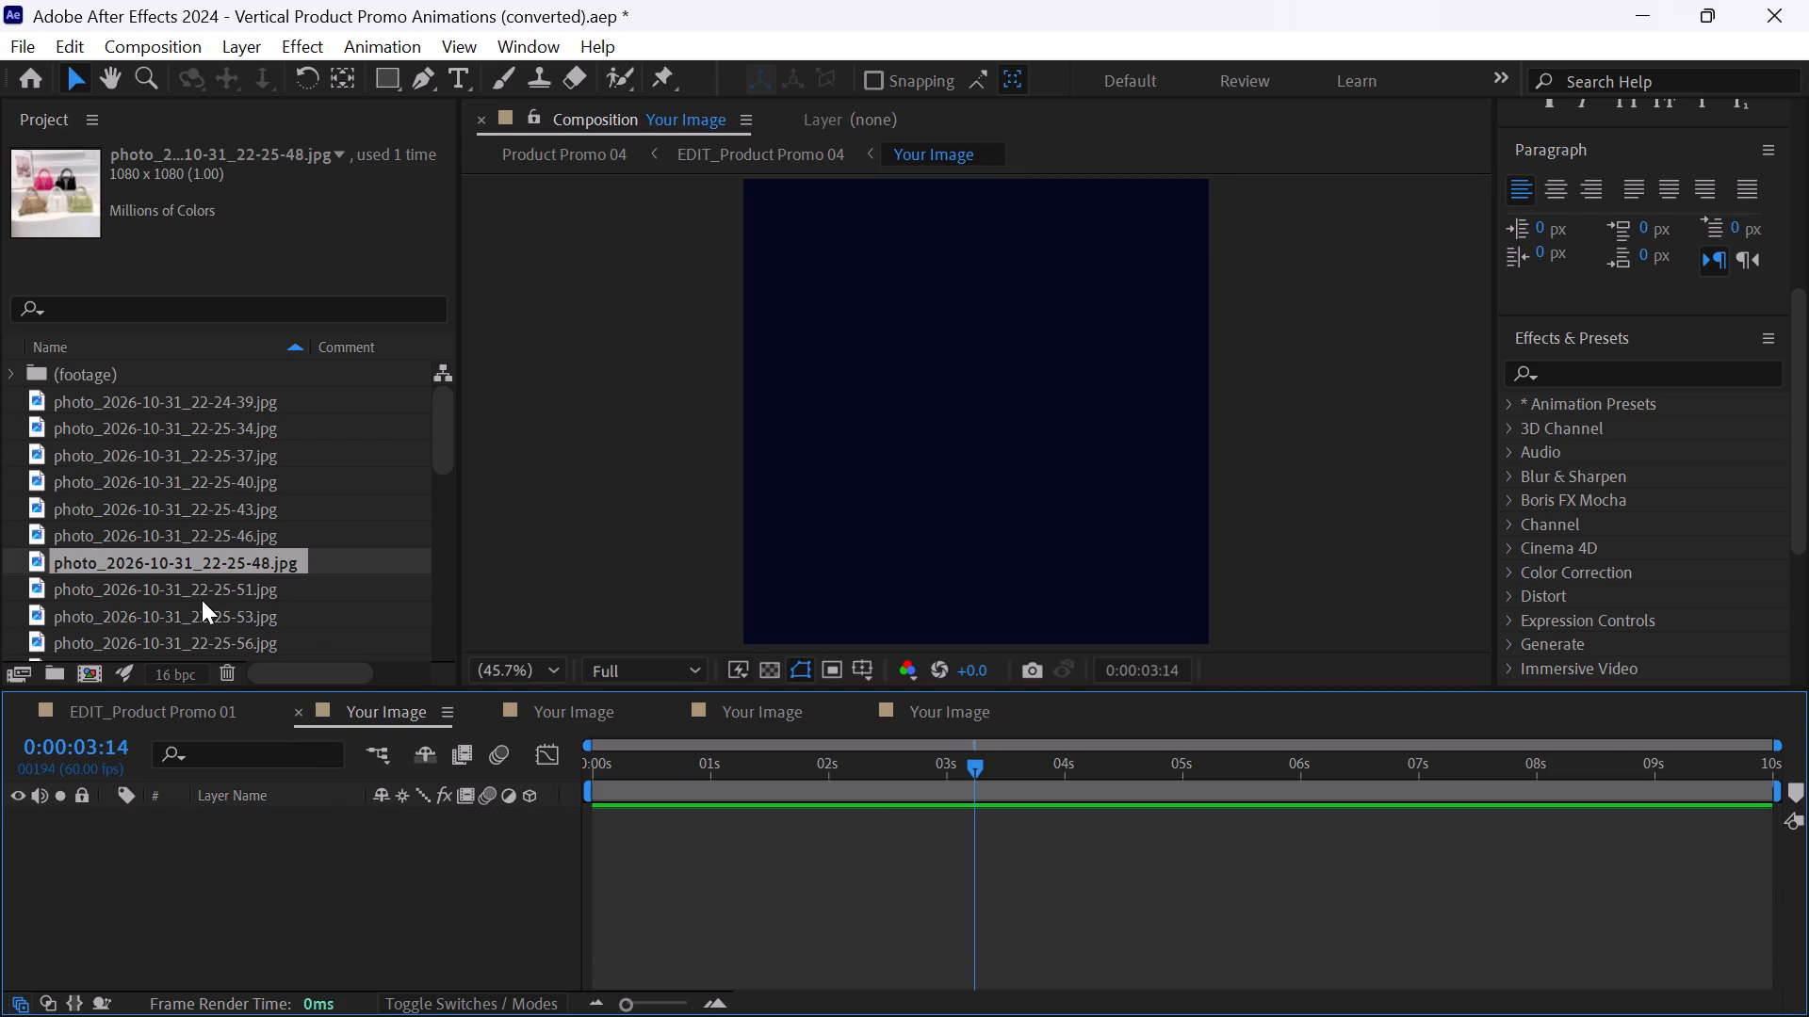
left_click(196, 587)
left_click_drag(196, 587, 204, 822)
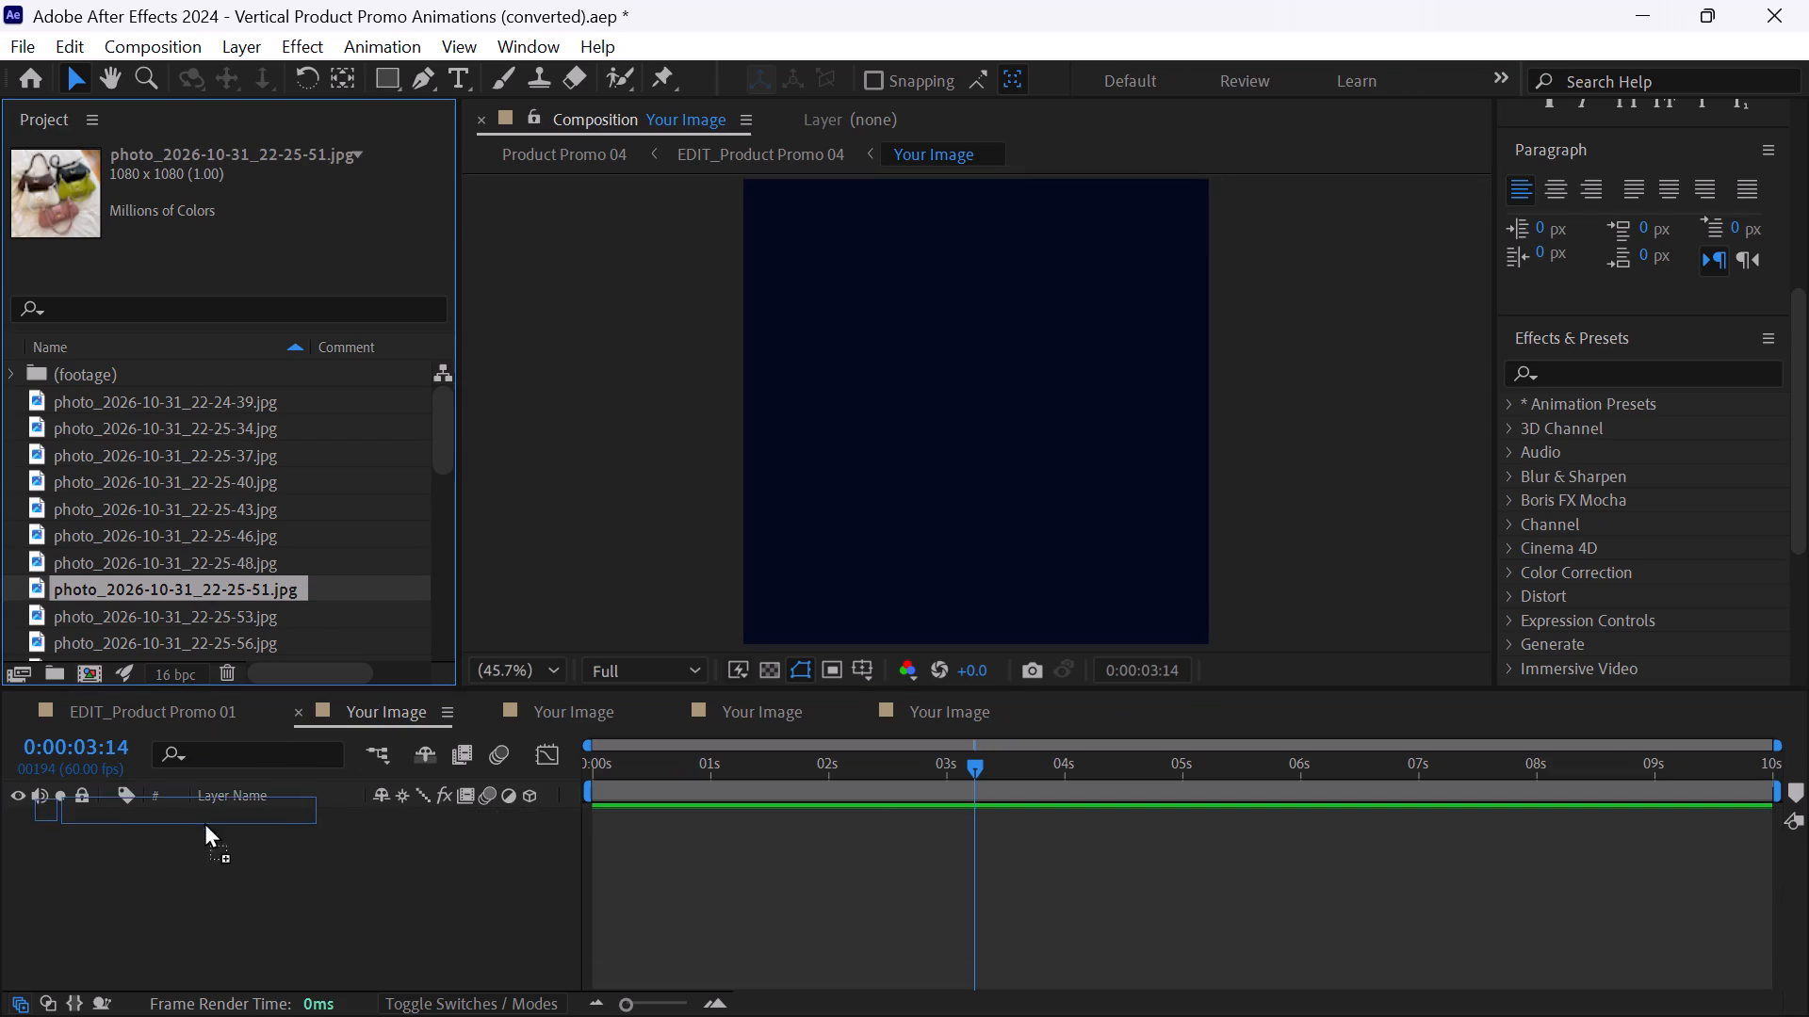
left_click_drag(204, 822, 204, 848)
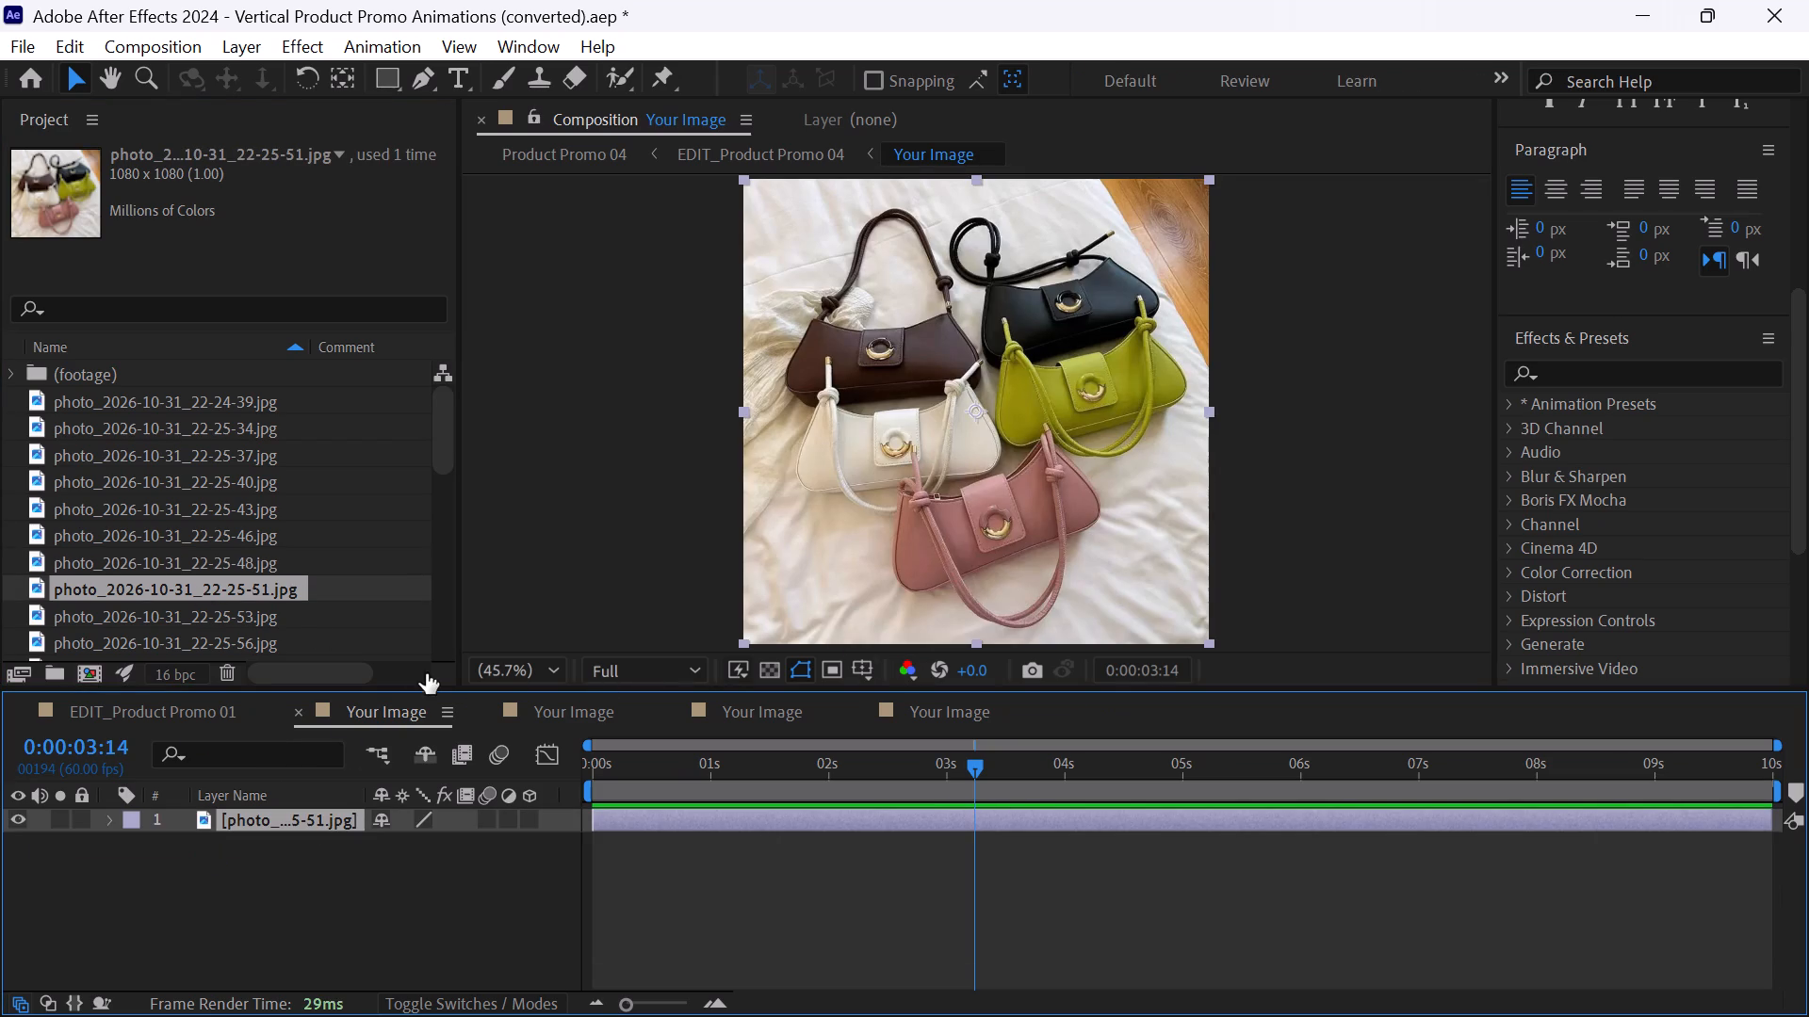
left_click(305, 704)
Replace the placeholder layer in Product Promo 05's Your Image composition with photo_2026-10-31_22-25-53.jpg.
left_click(289, 820)
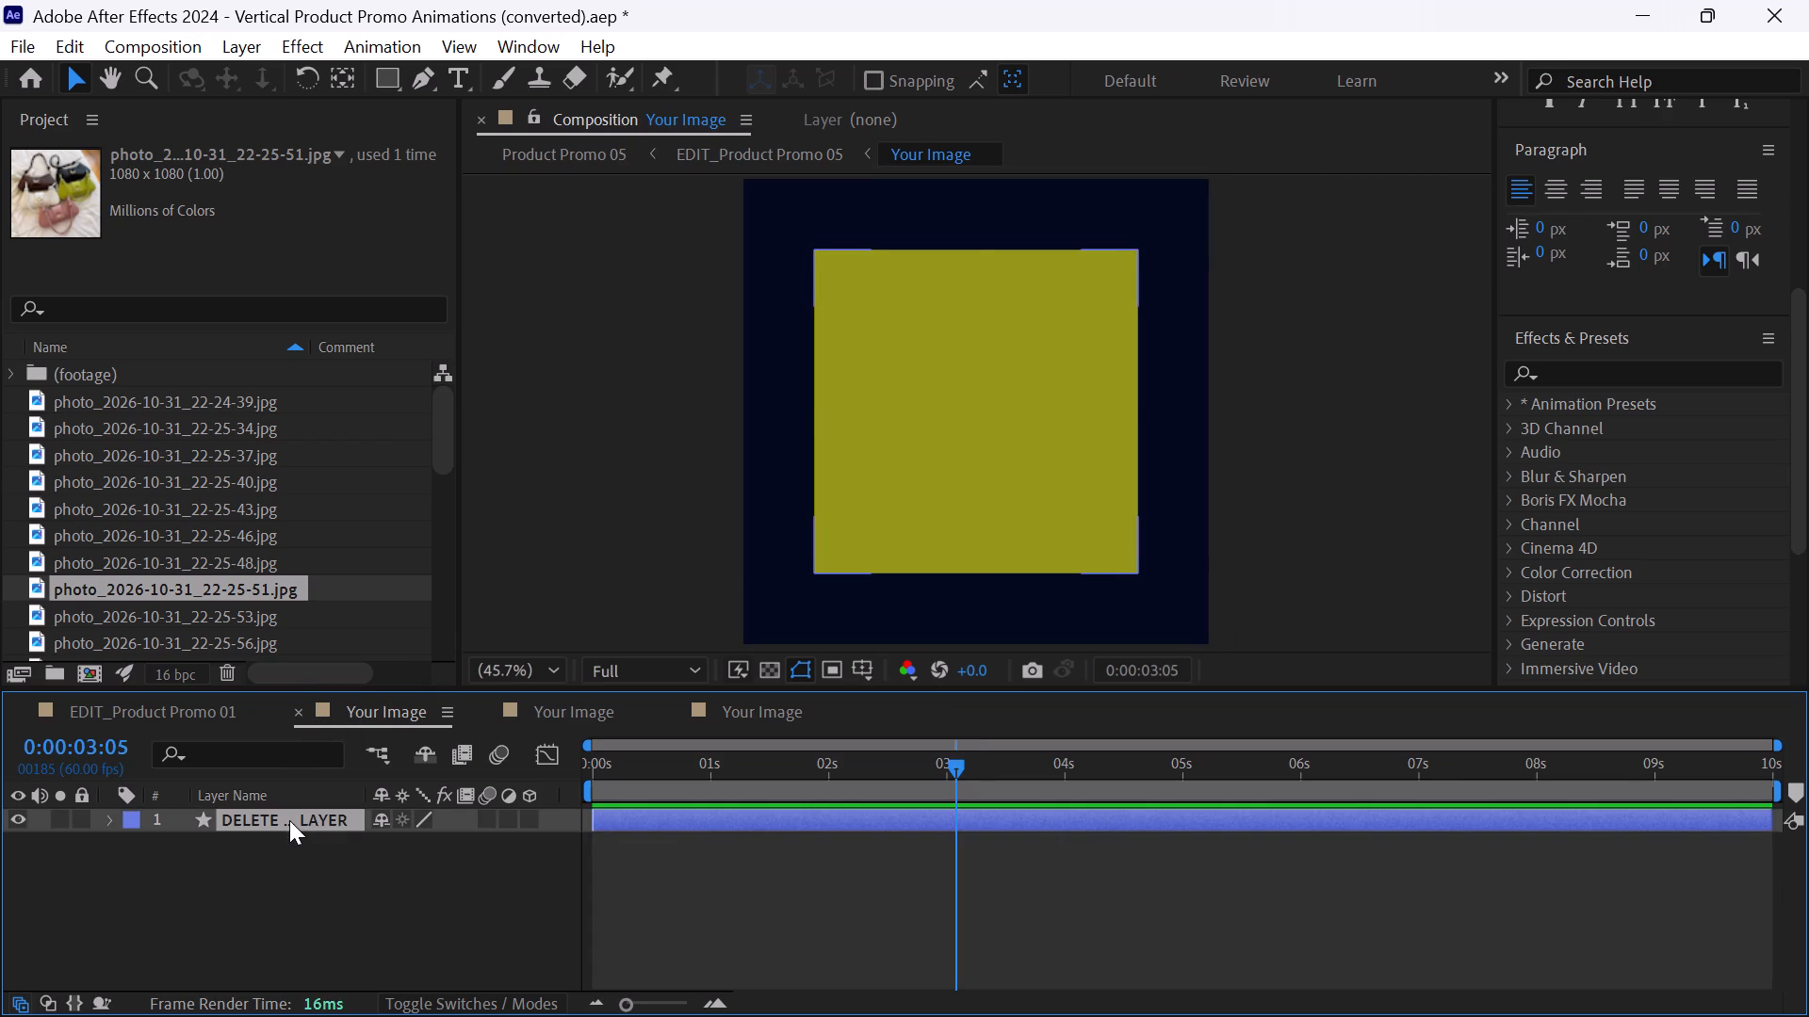
key("Delete")
scroll(256, 567, "down", 1)
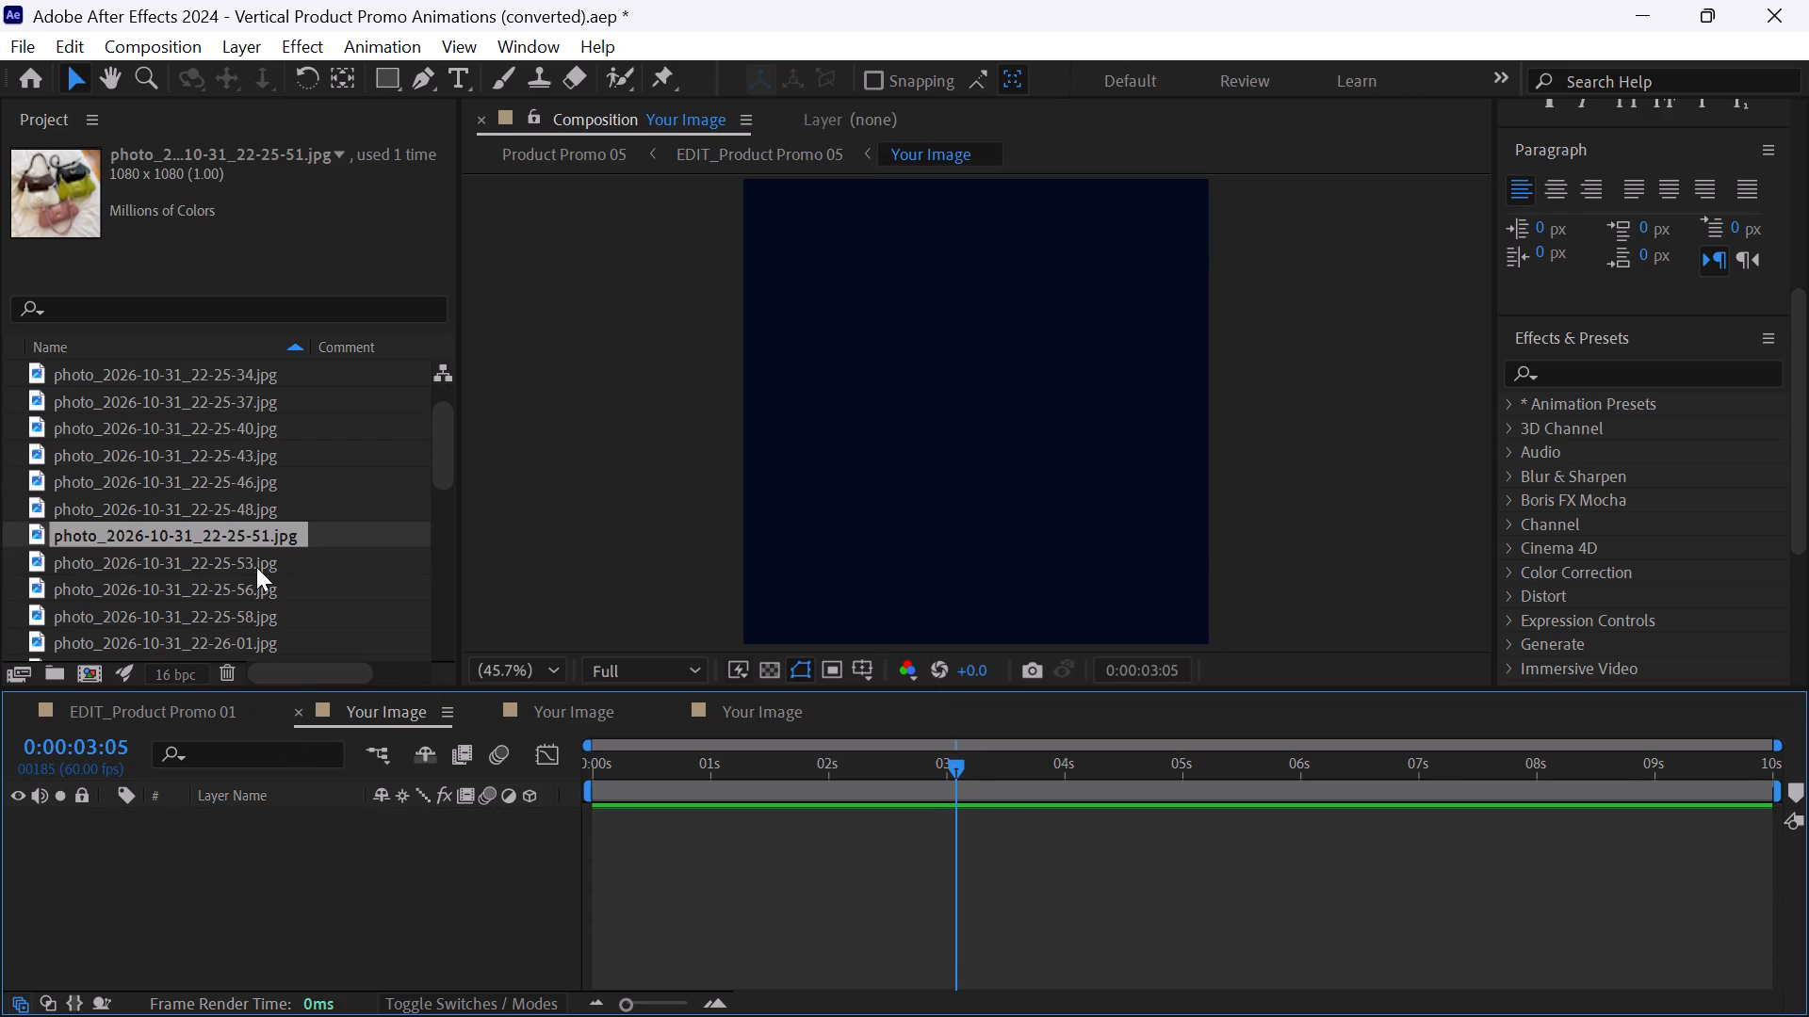
left_click(237, 561)
left_click_drag(237, 561, 269, 835)
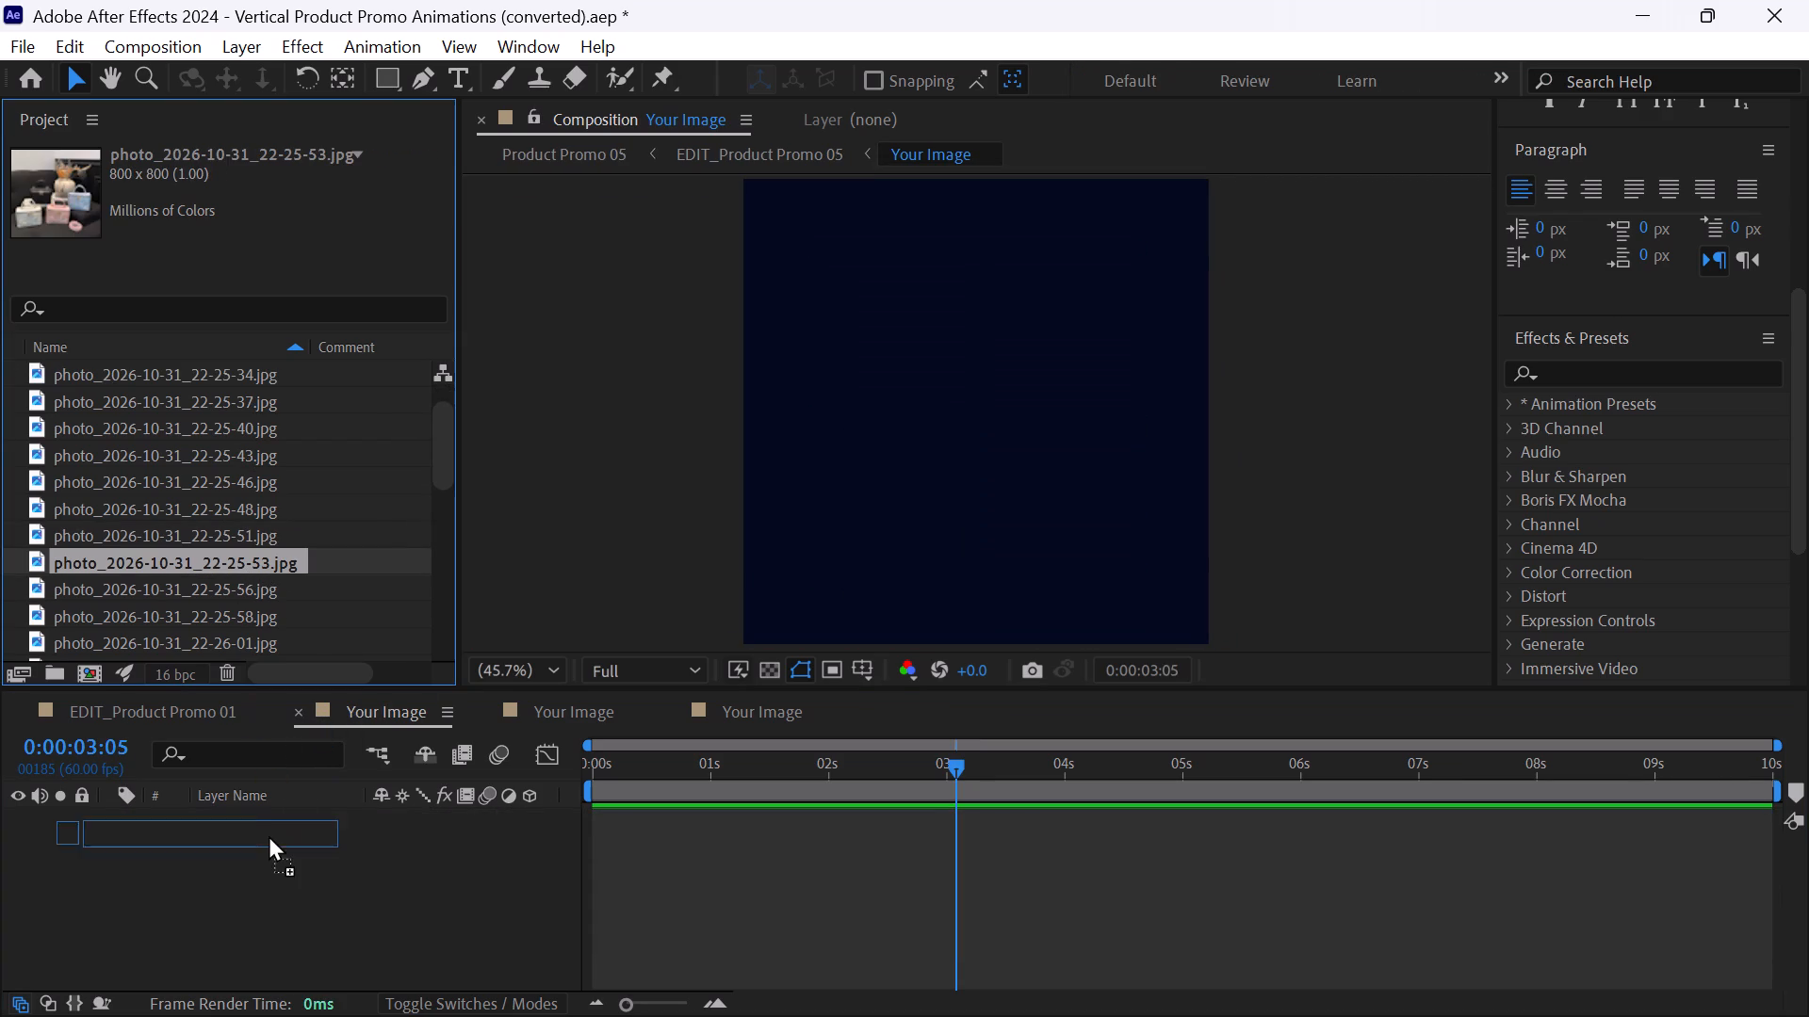
left_click_drag(269, 835, 269, 840)
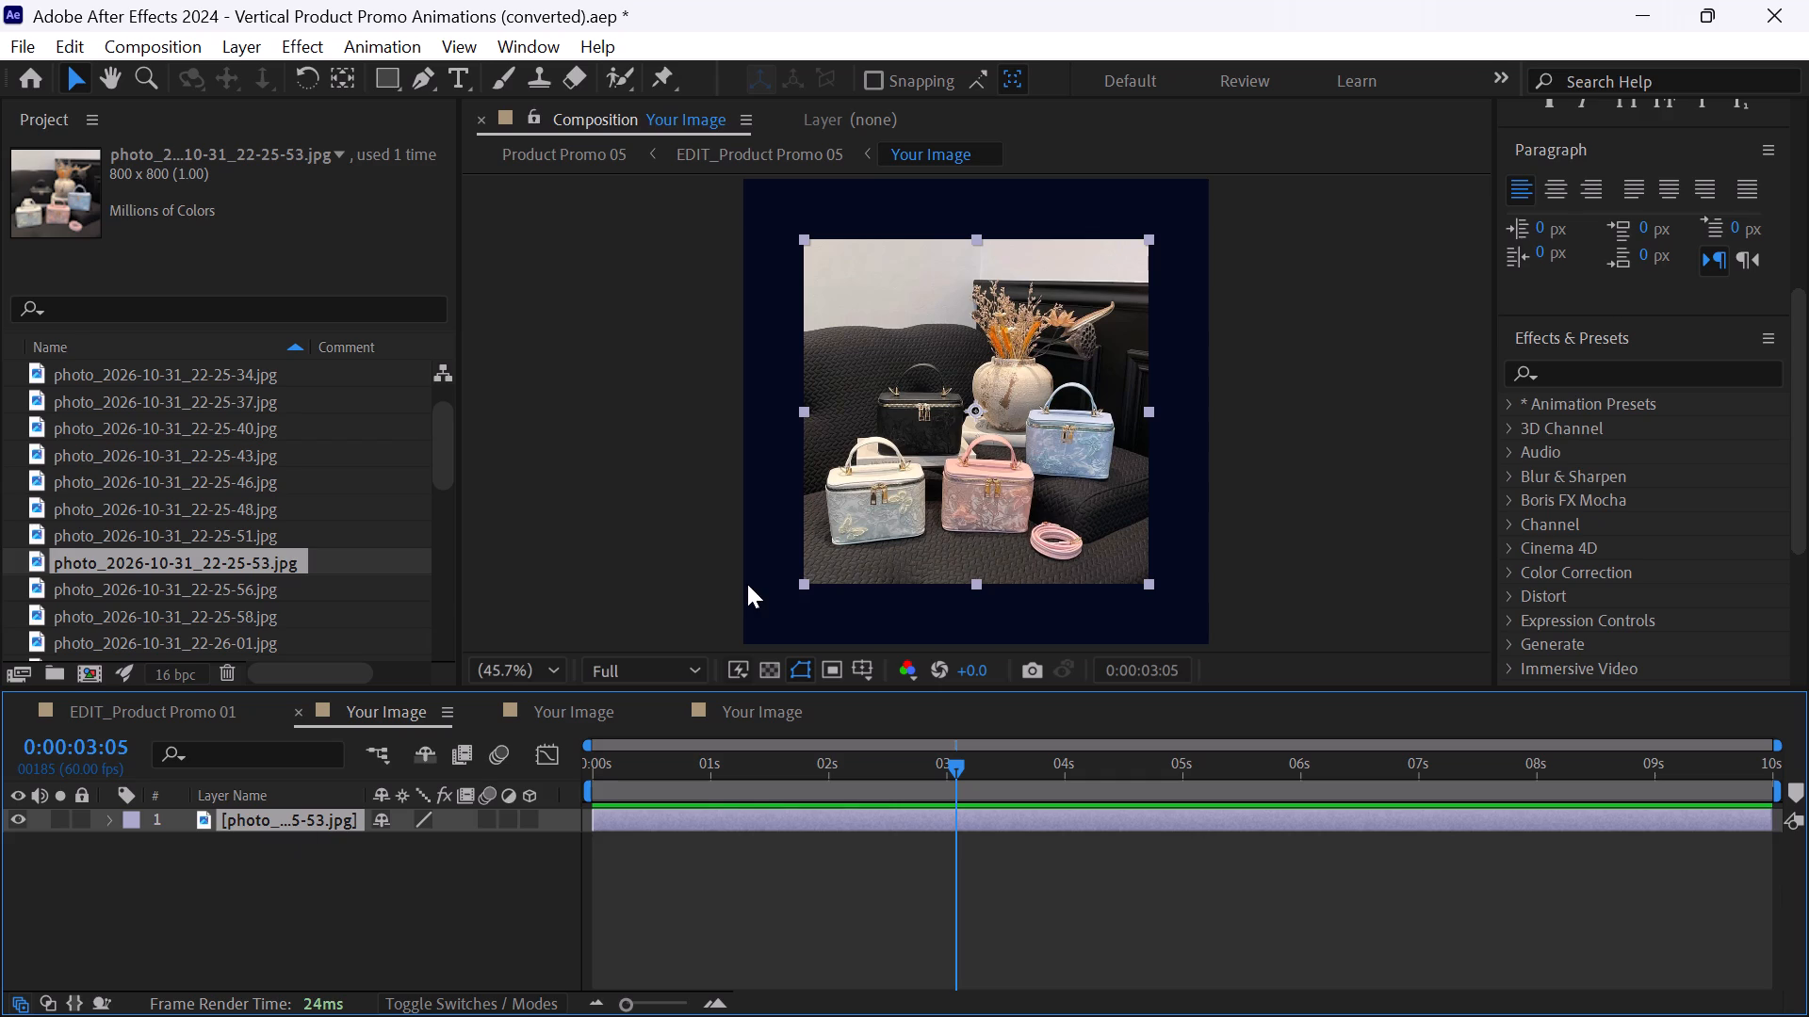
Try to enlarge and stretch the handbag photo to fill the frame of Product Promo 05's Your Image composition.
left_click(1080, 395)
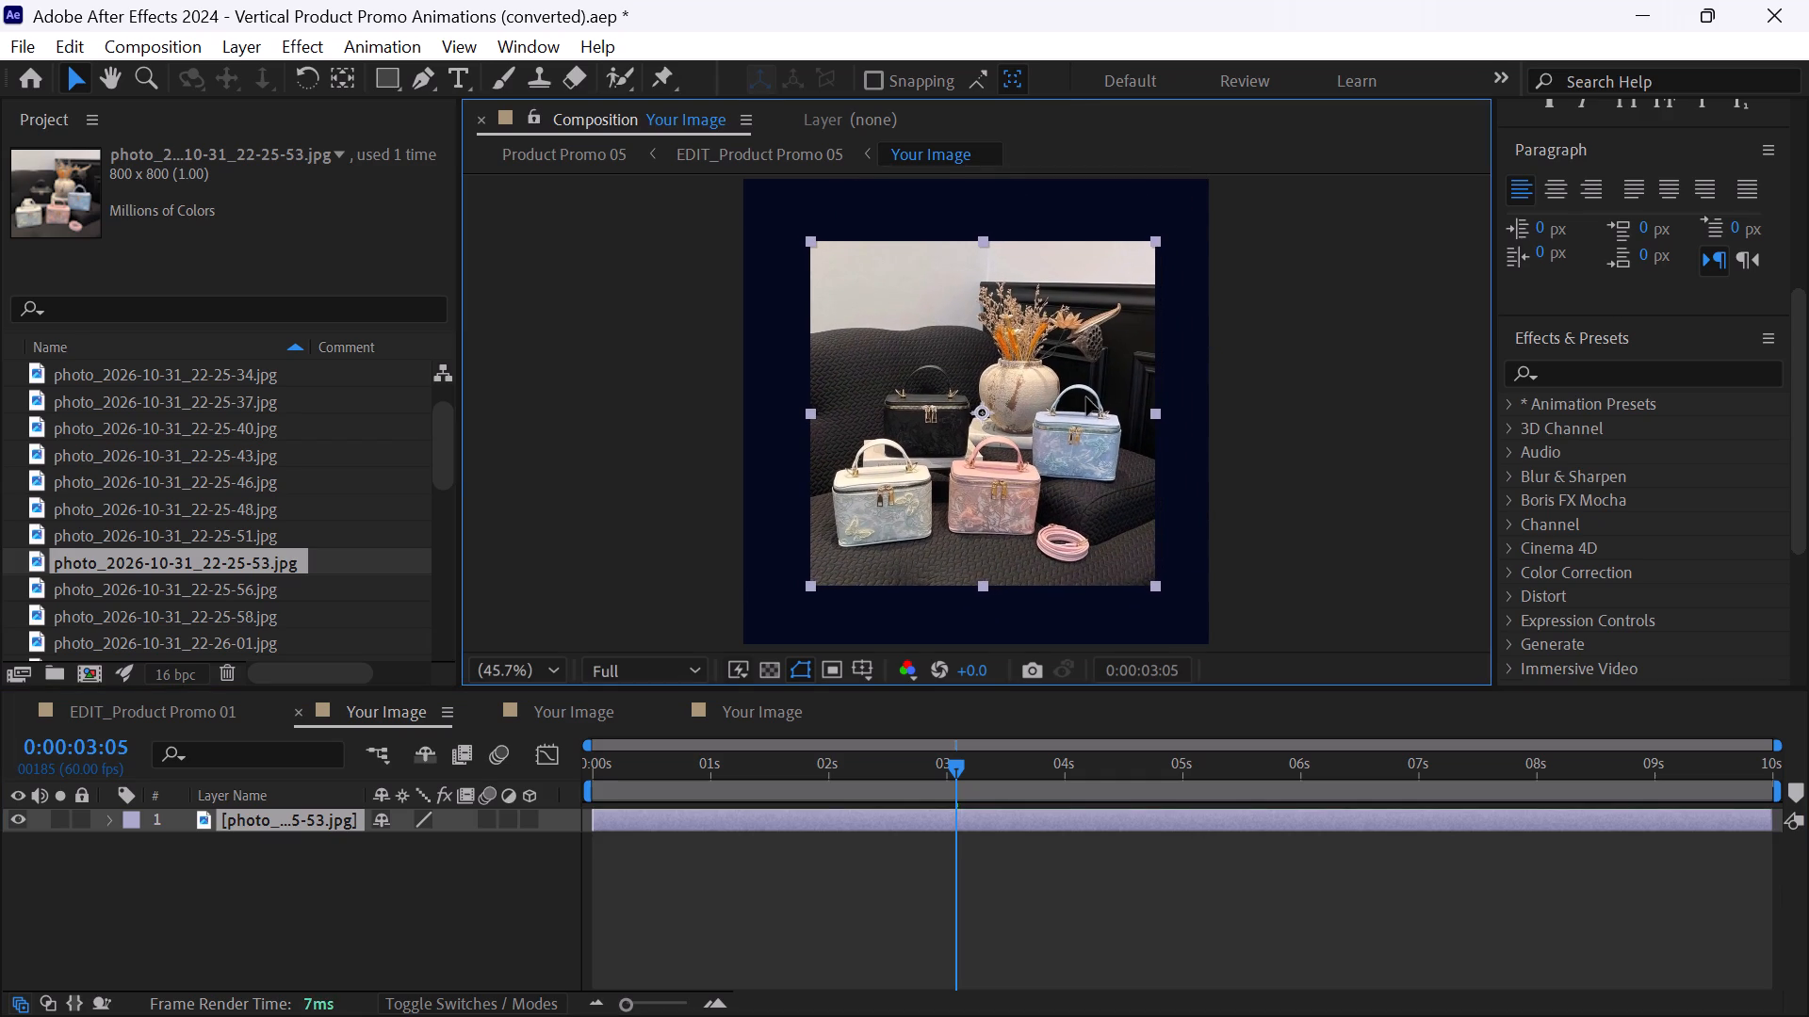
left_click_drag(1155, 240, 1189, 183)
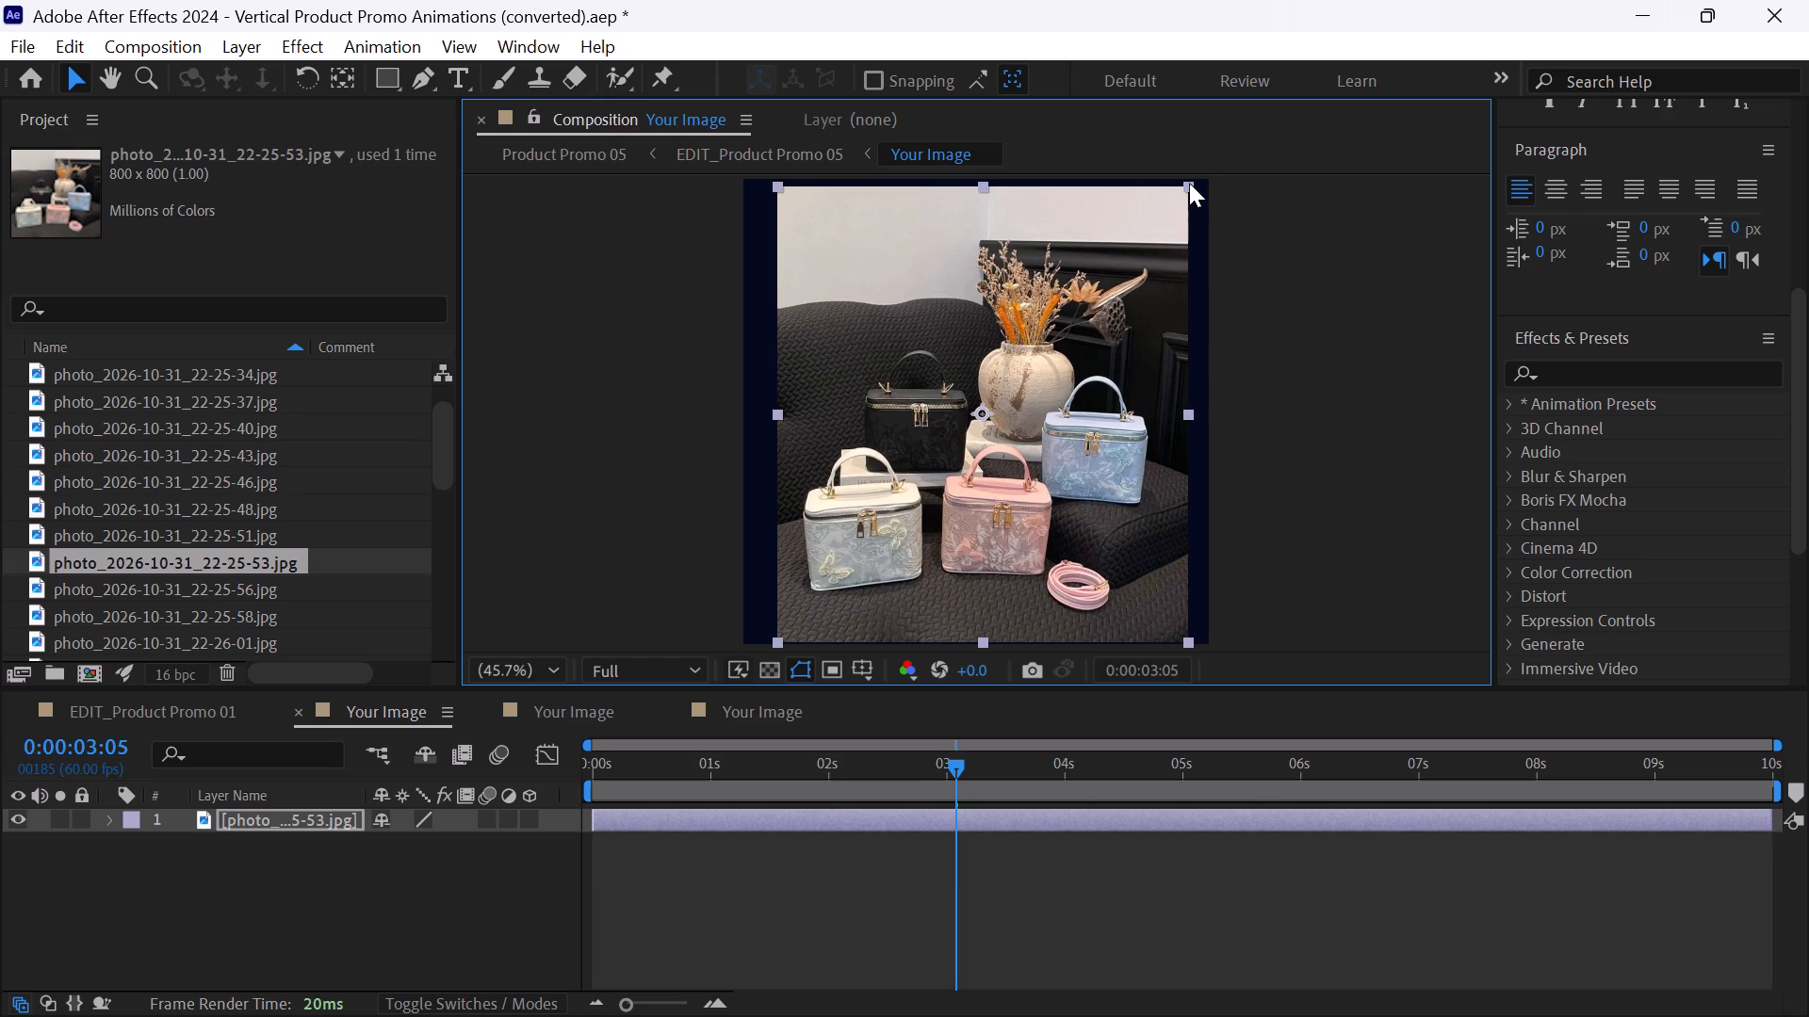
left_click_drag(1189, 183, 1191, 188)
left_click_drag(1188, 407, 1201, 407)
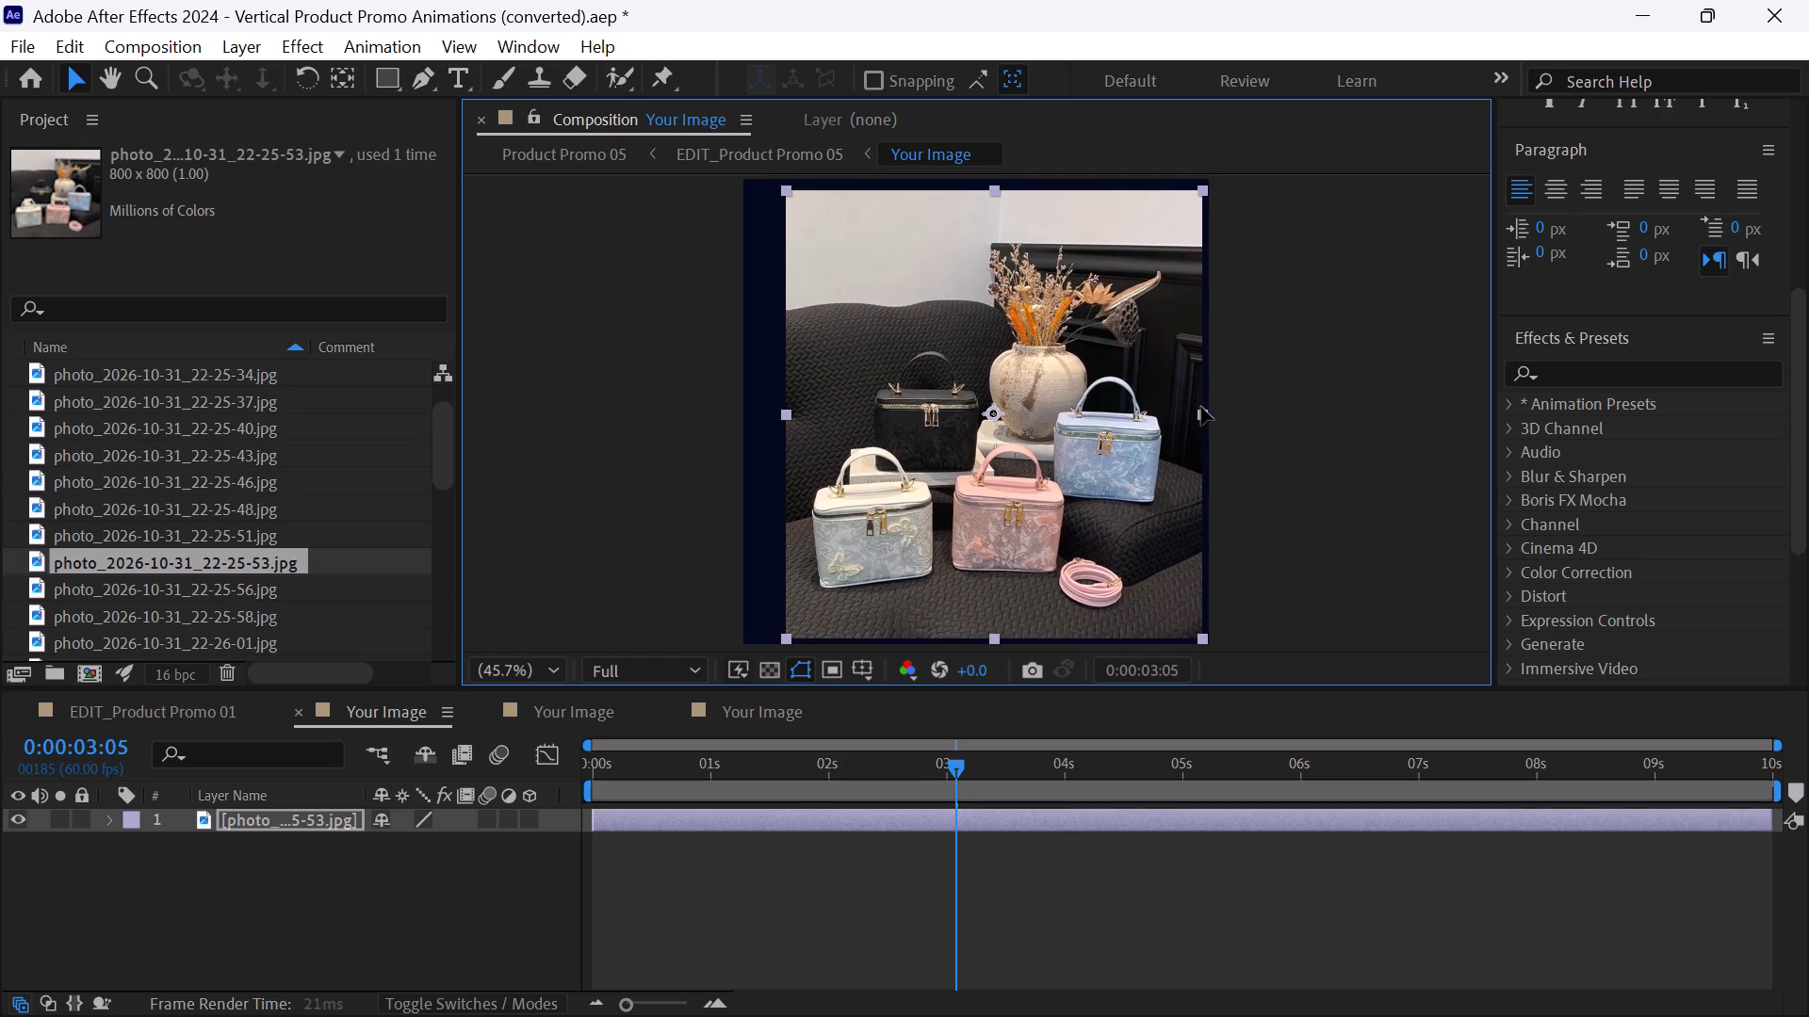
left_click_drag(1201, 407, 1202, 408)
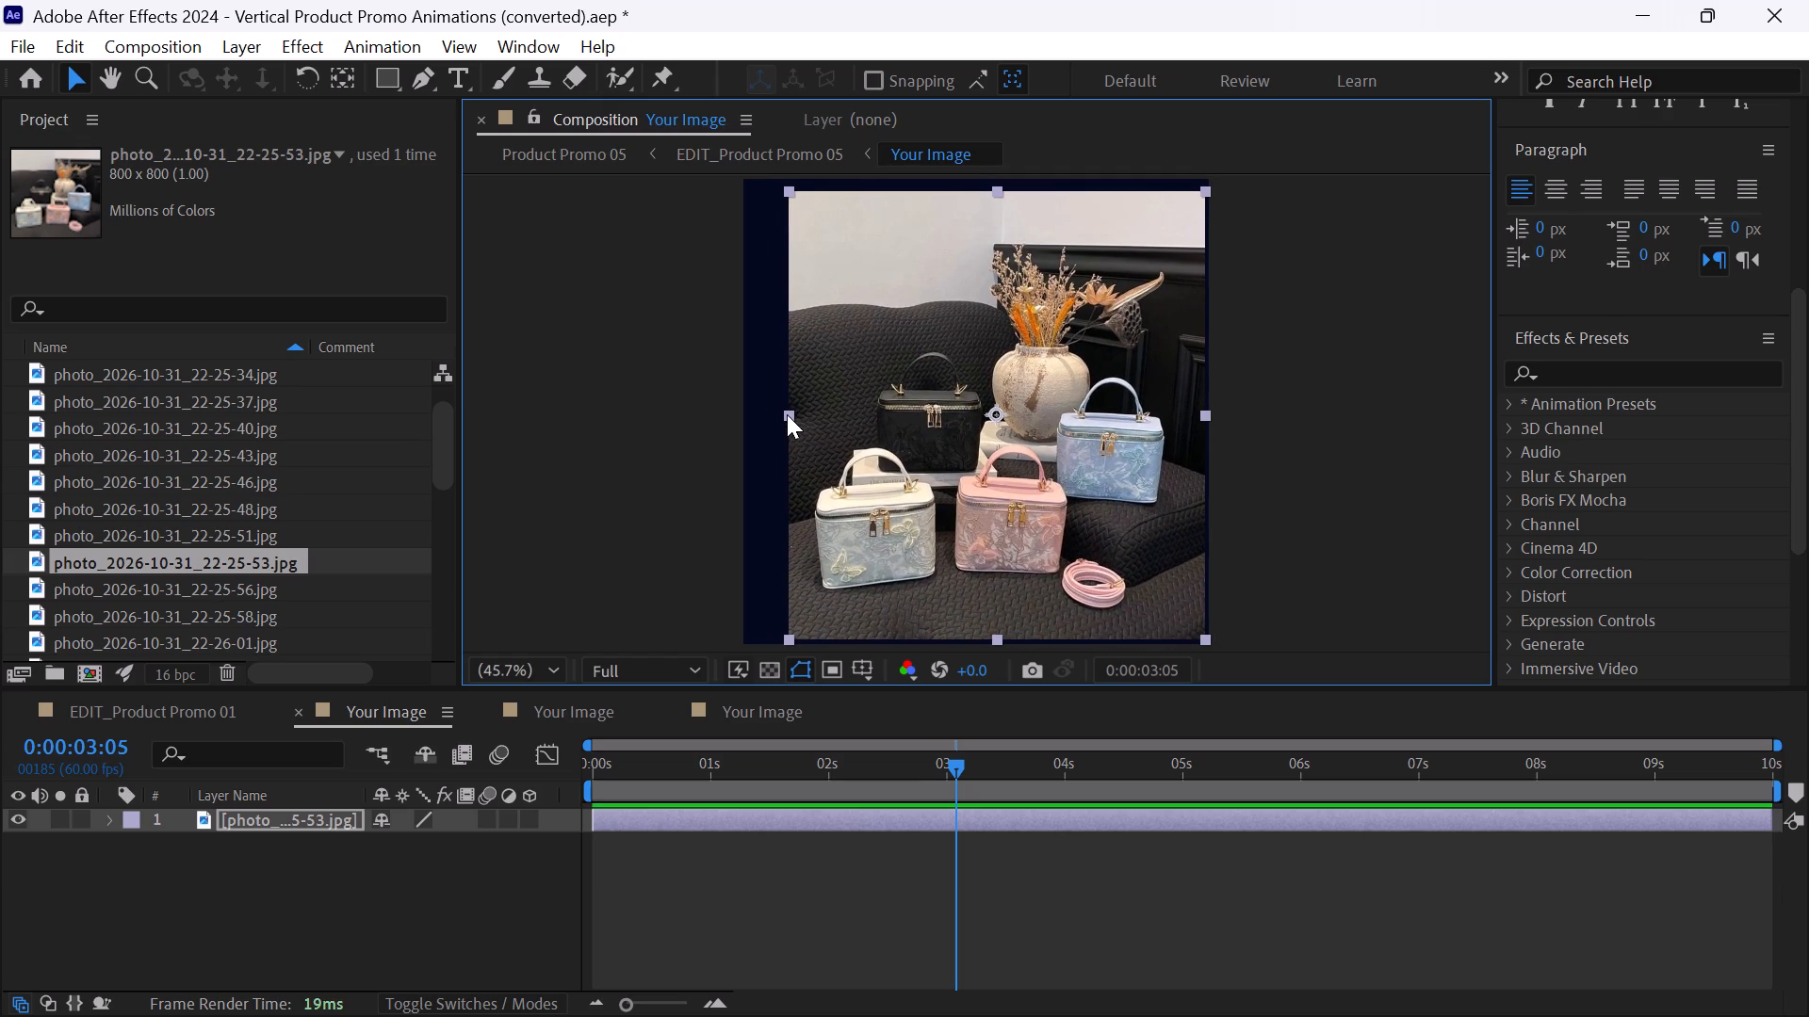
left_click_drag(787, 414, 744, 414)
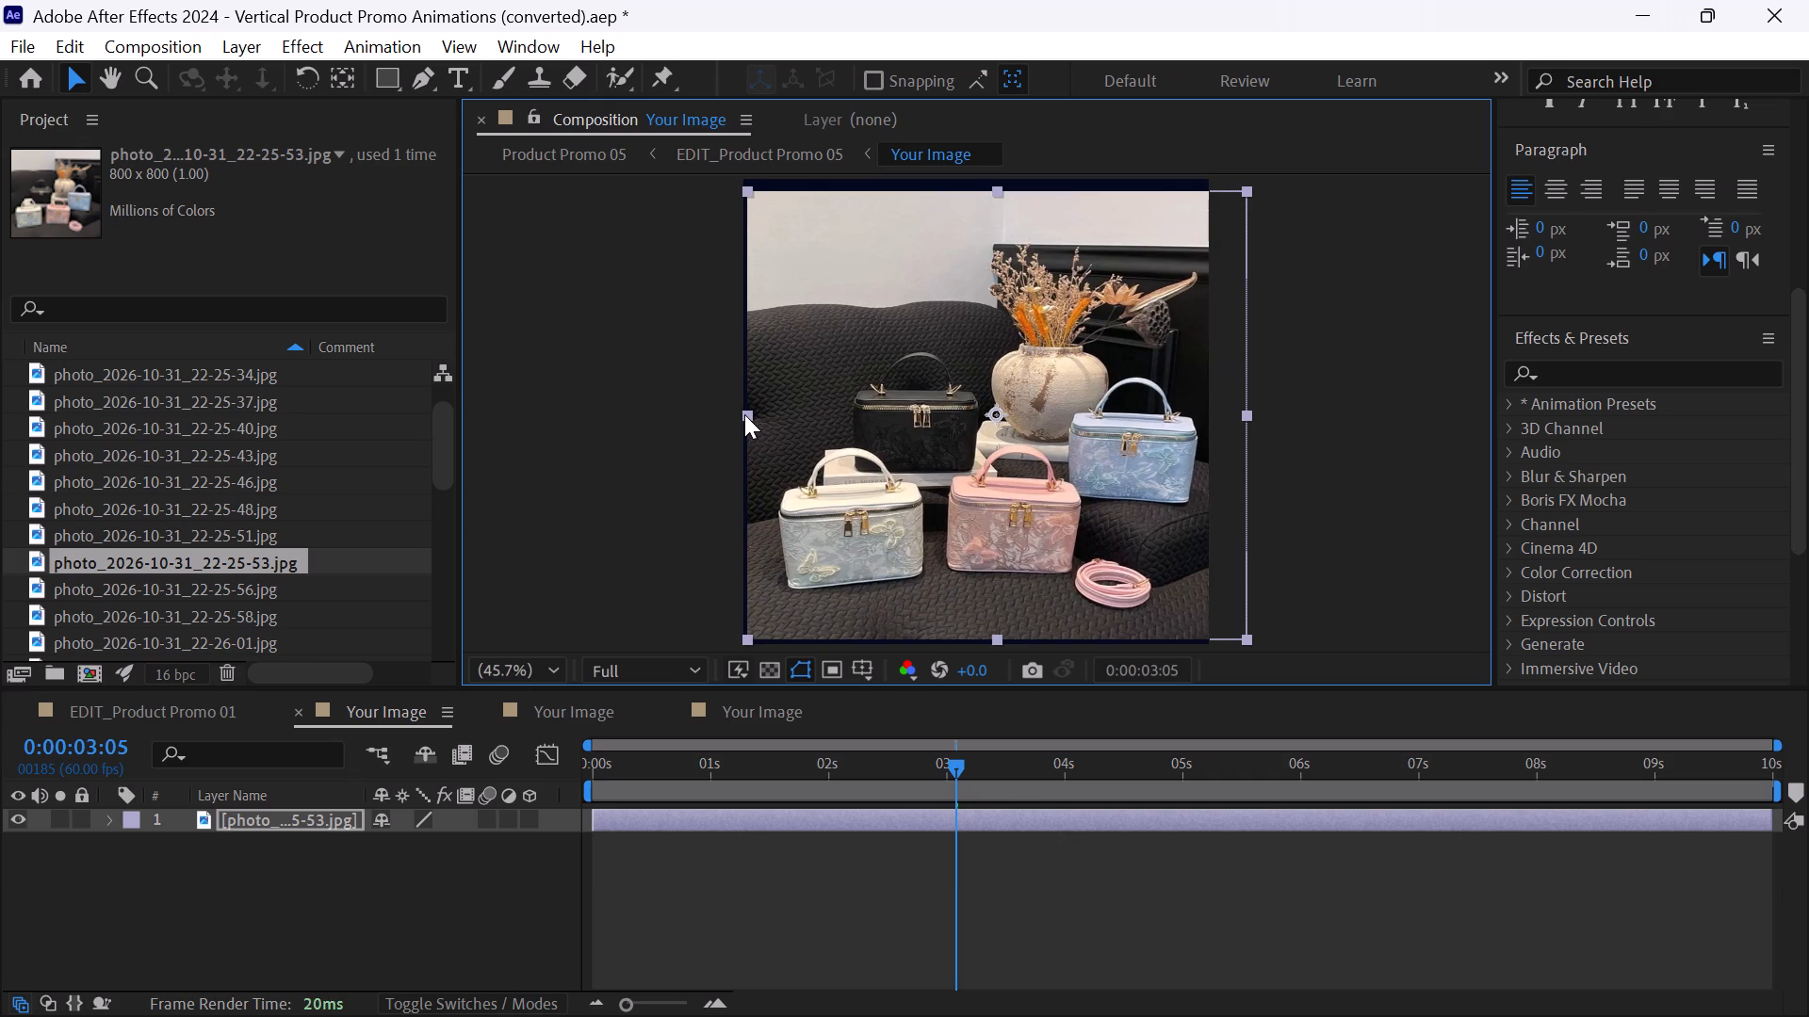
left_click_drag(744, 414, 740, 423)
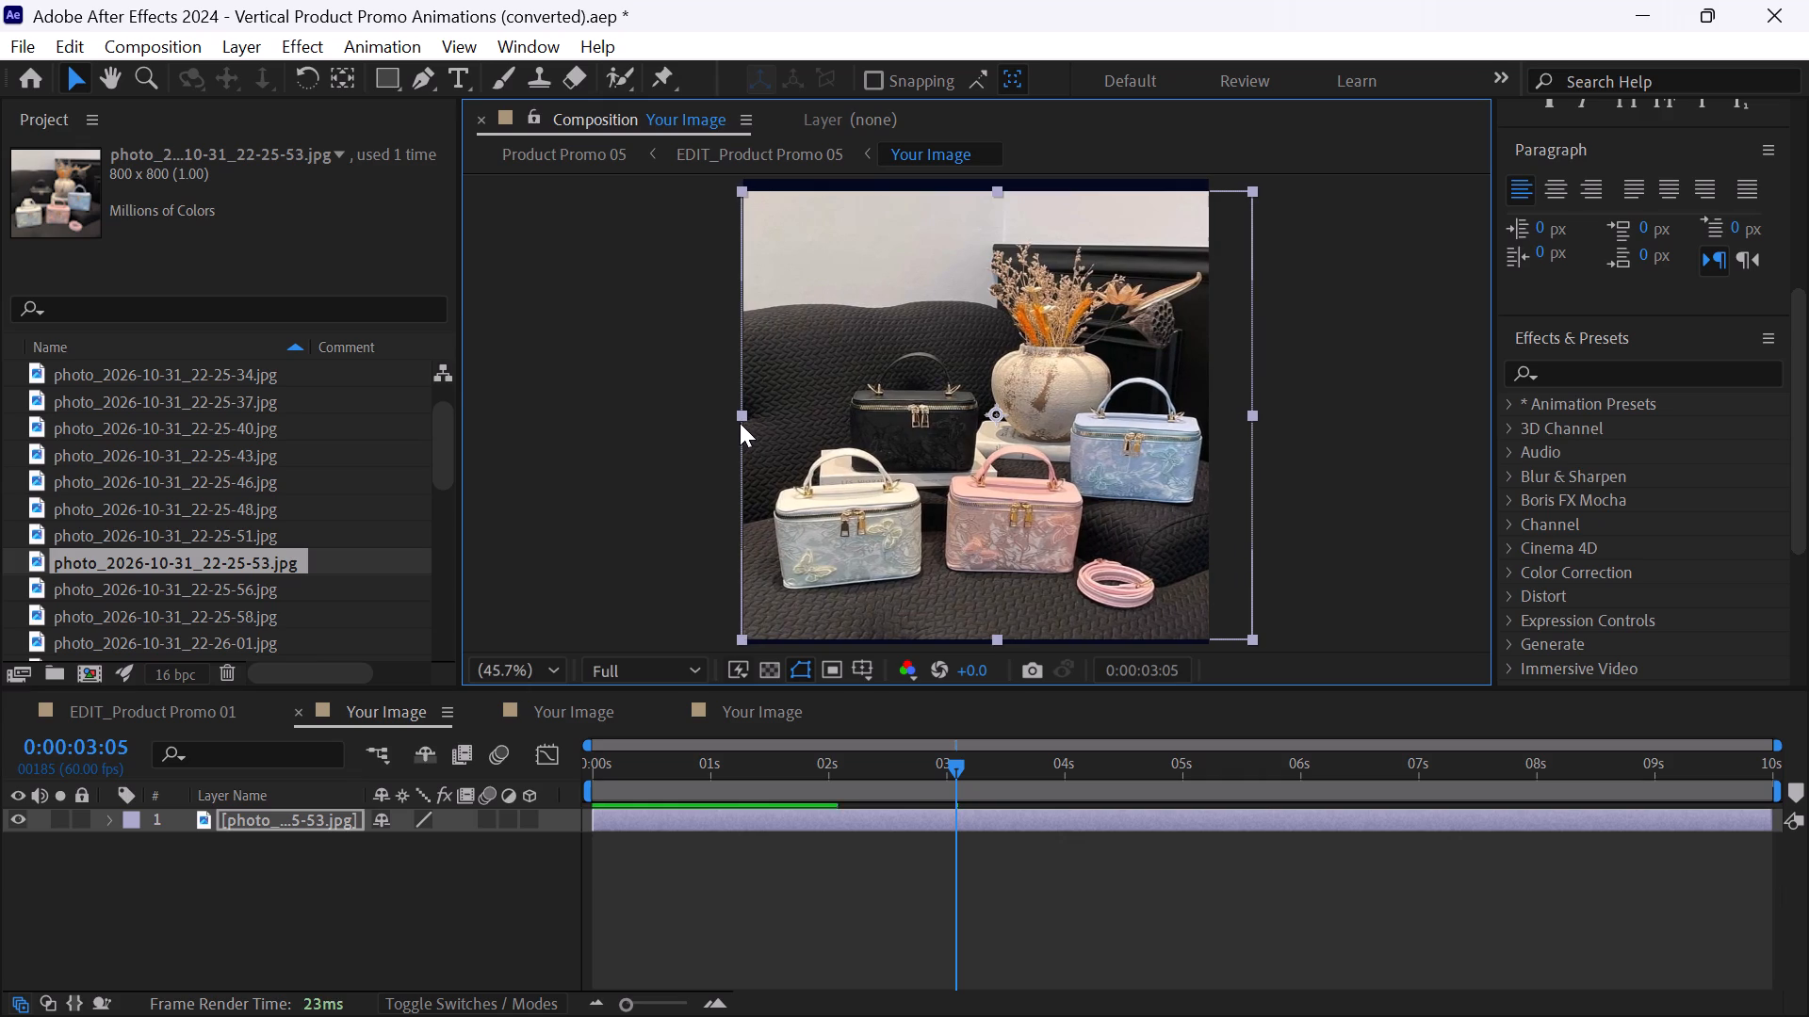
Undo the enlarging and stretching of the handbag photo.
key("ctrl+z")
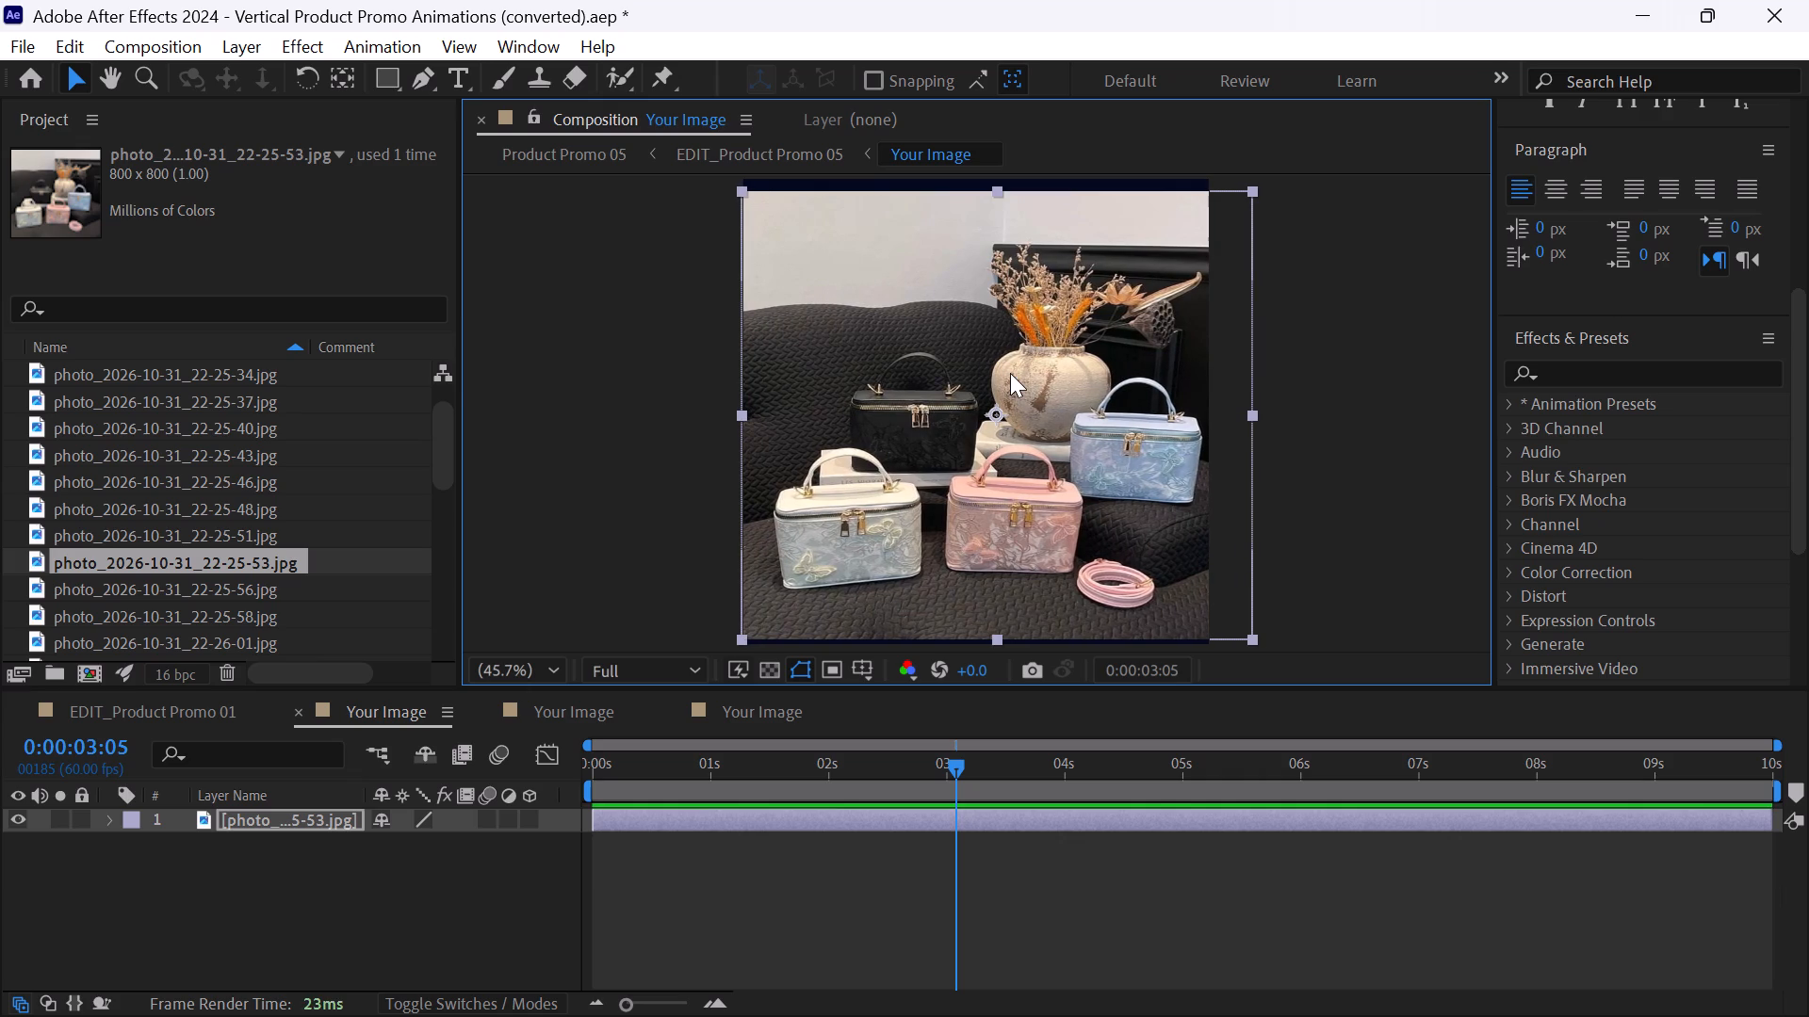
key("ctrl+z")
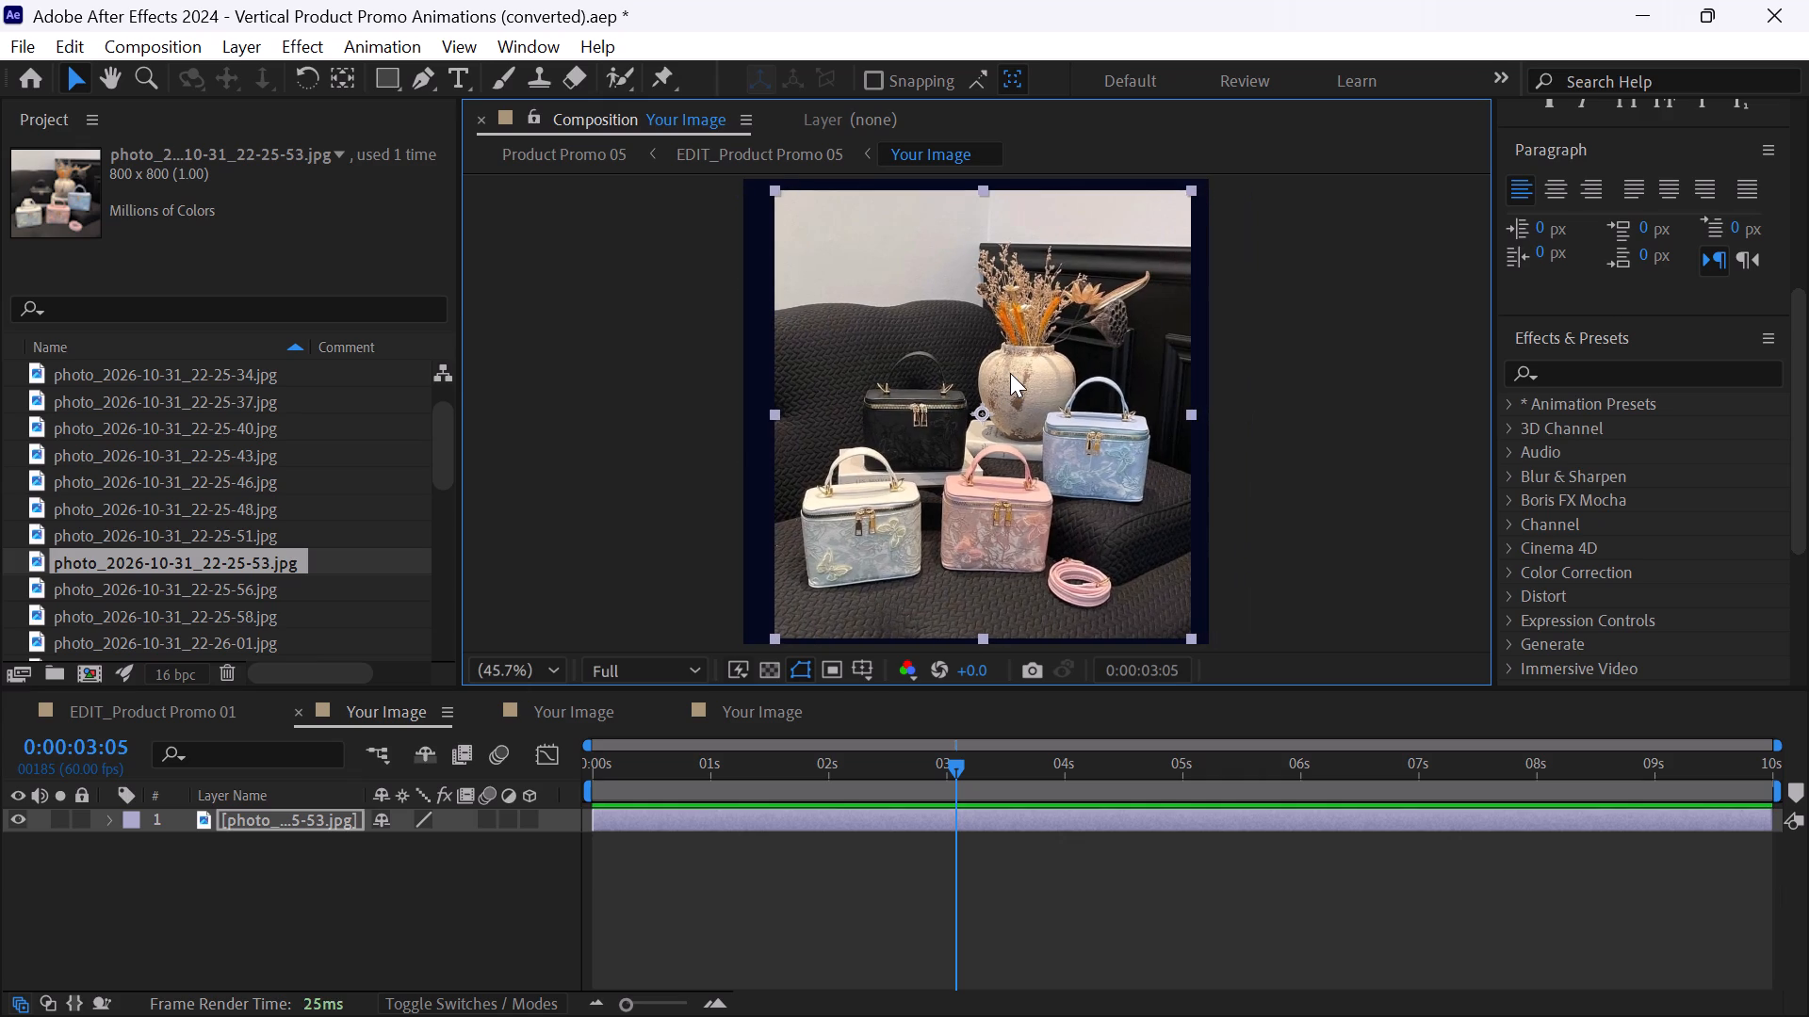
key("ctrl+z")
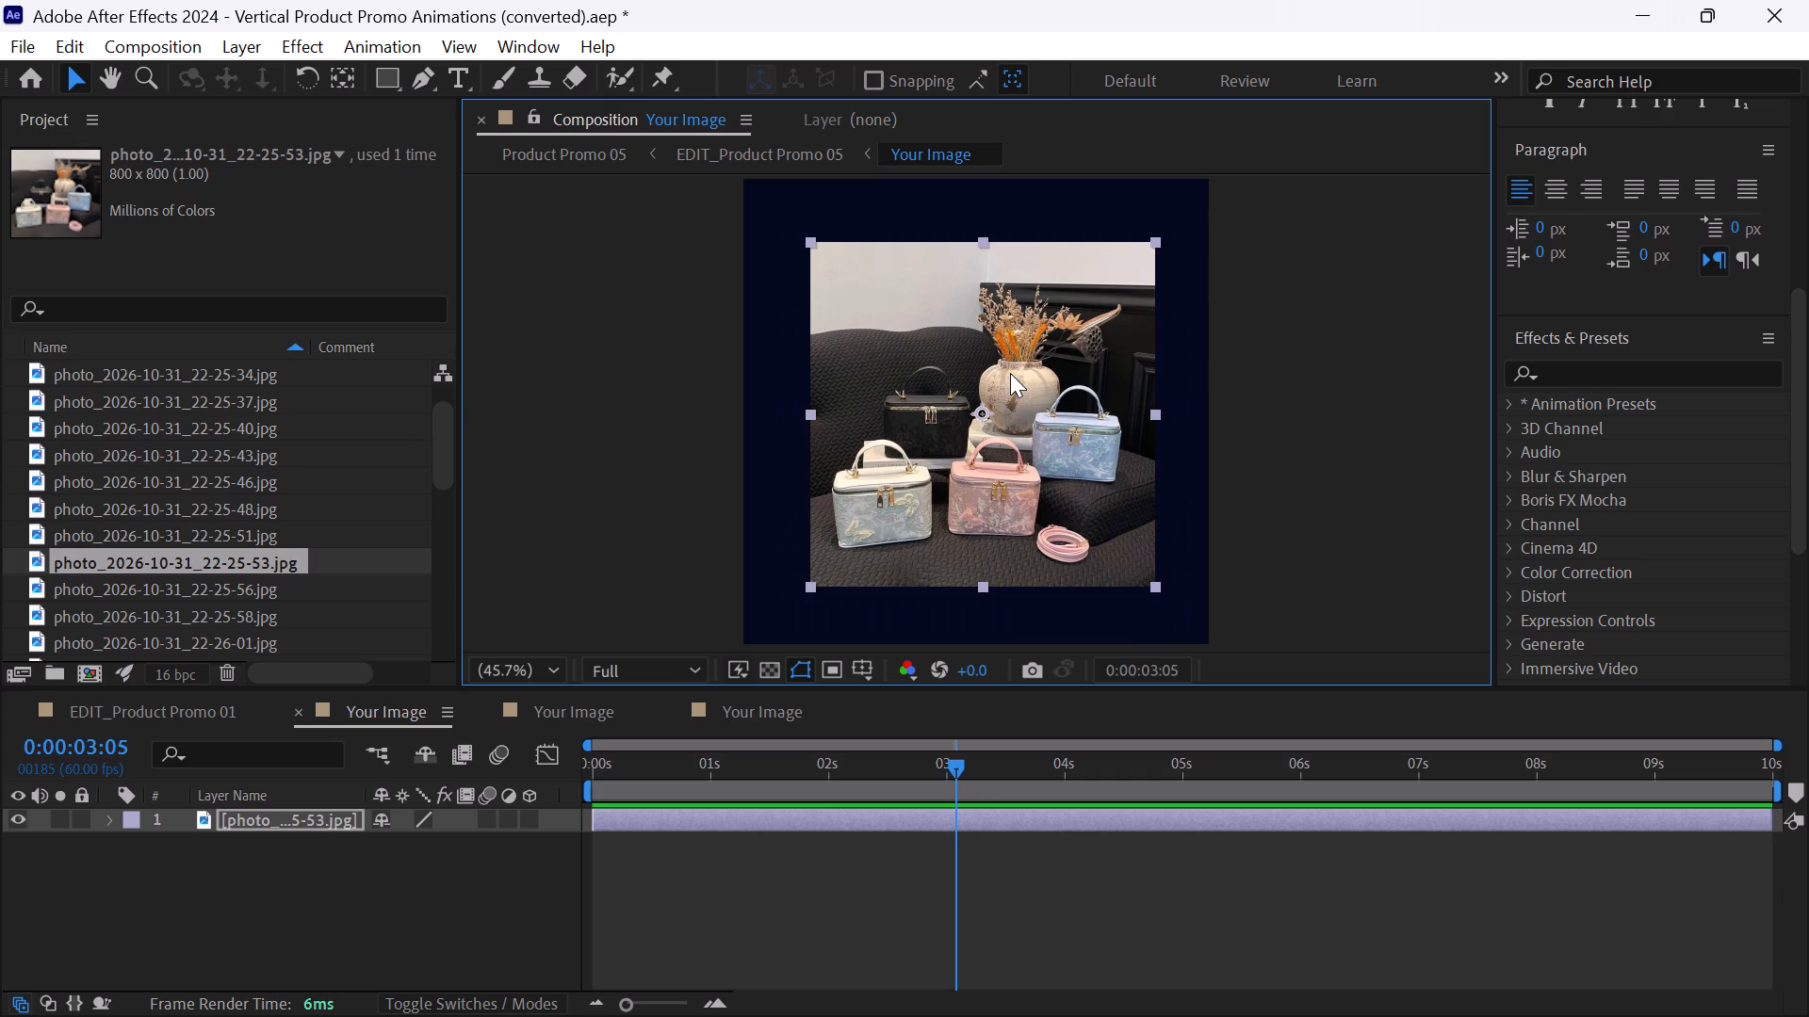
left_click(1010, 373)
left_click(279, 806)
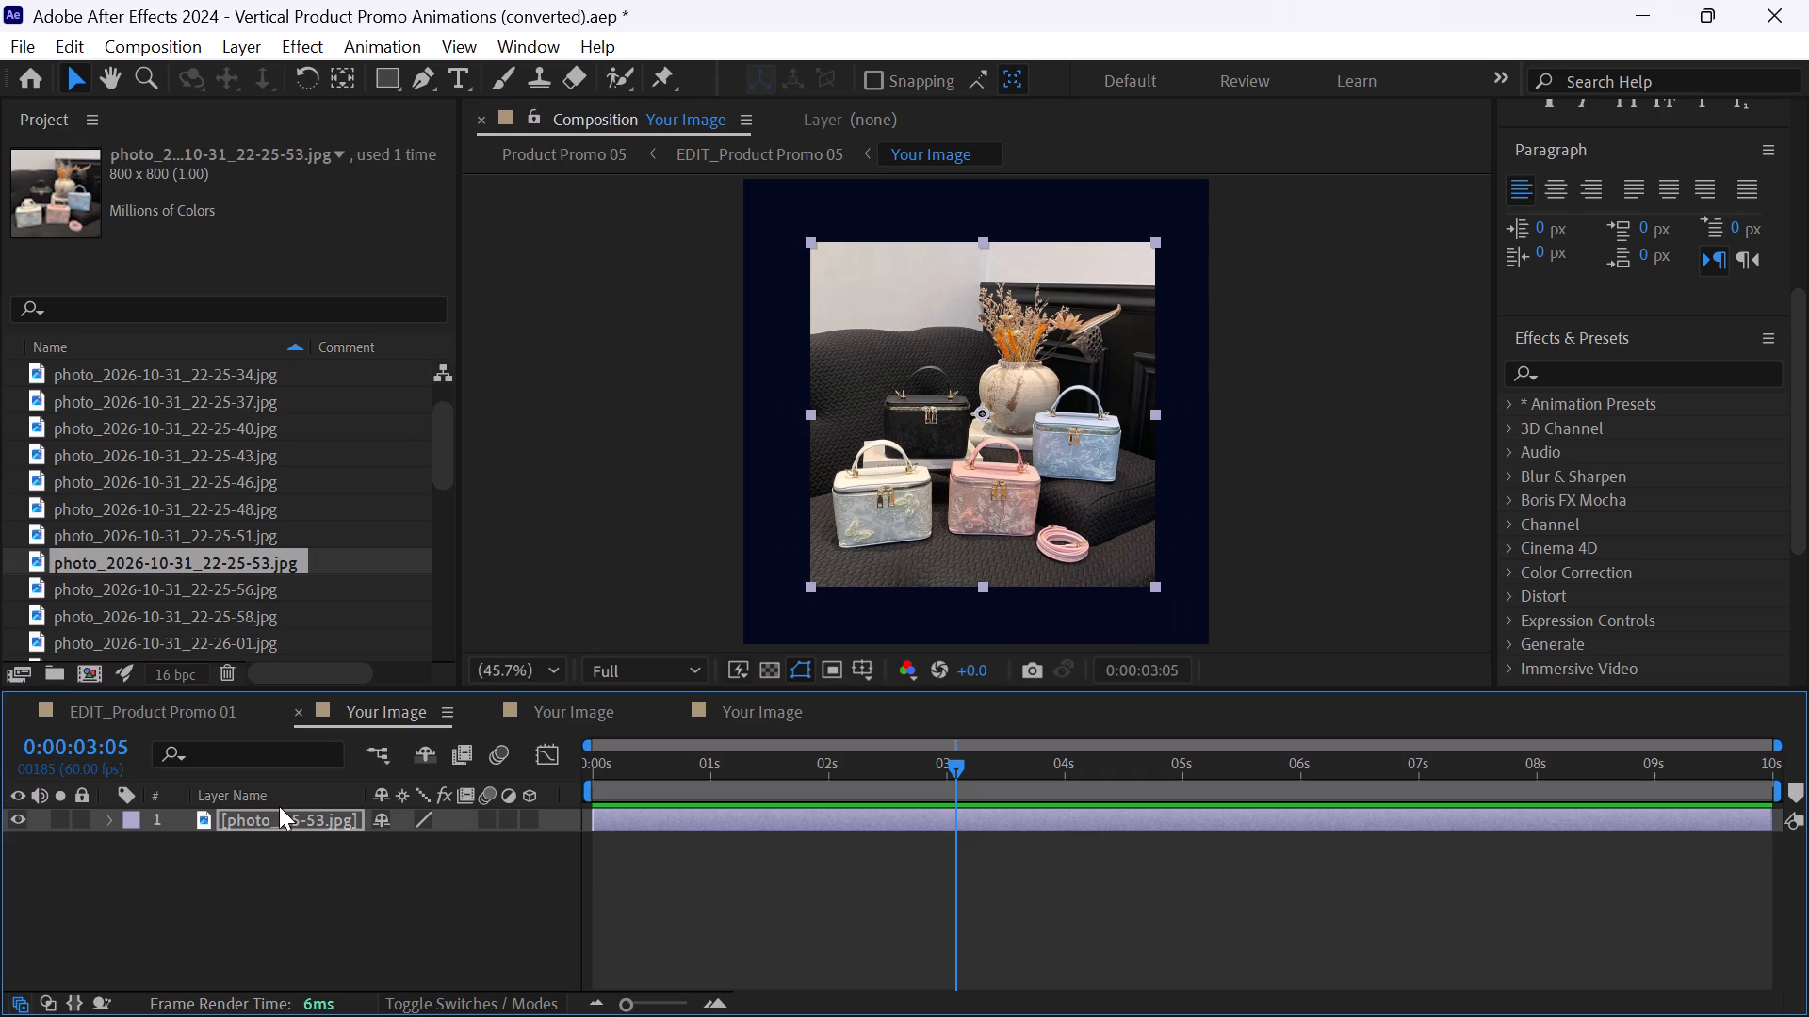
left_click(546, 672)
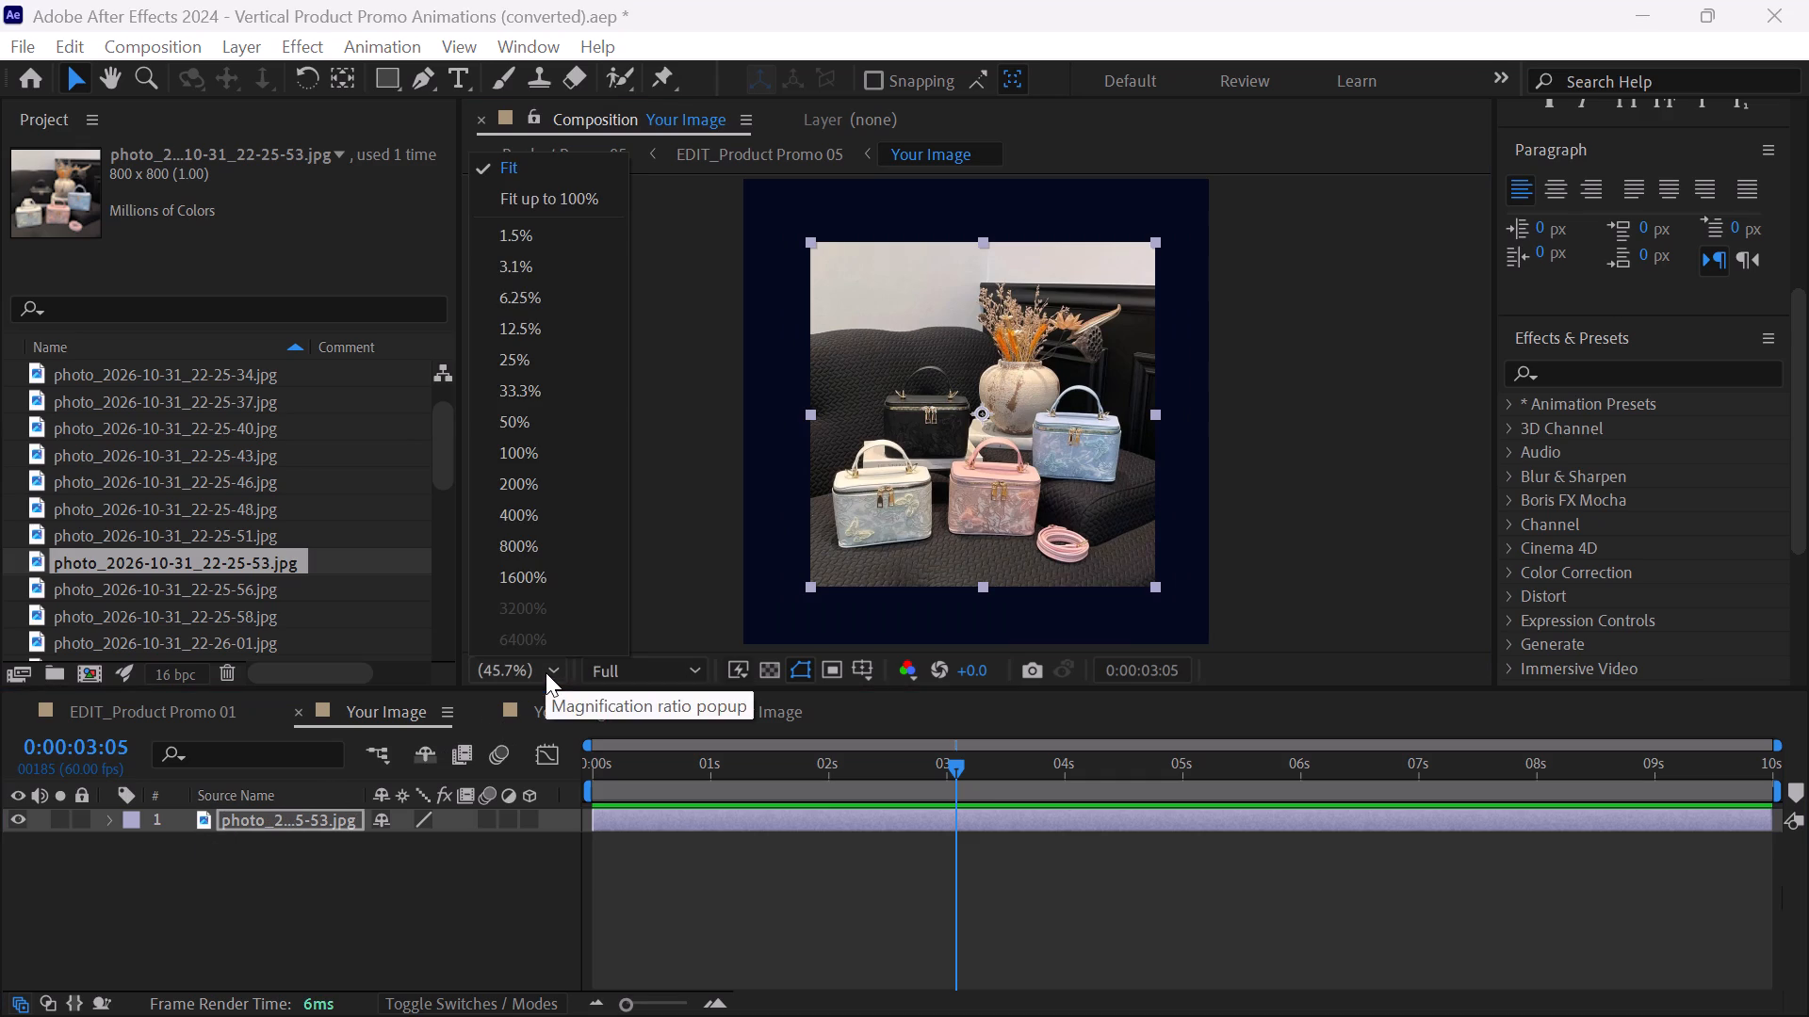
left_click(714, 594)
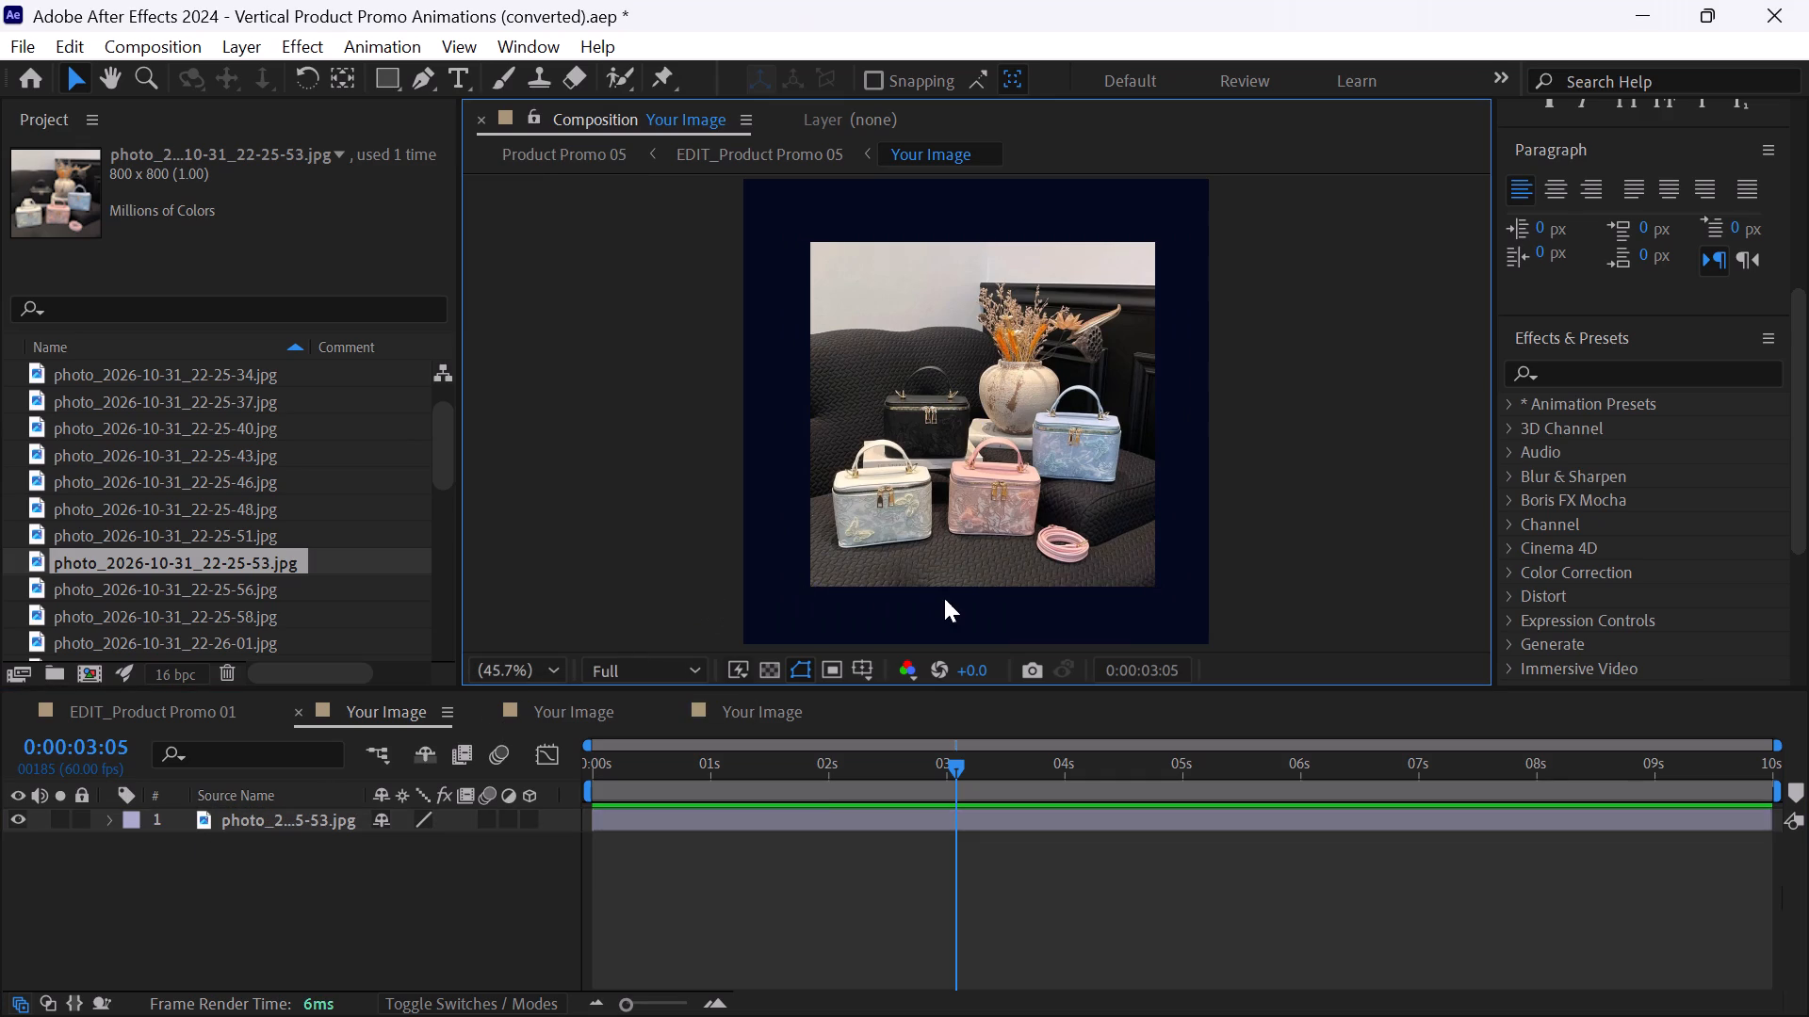
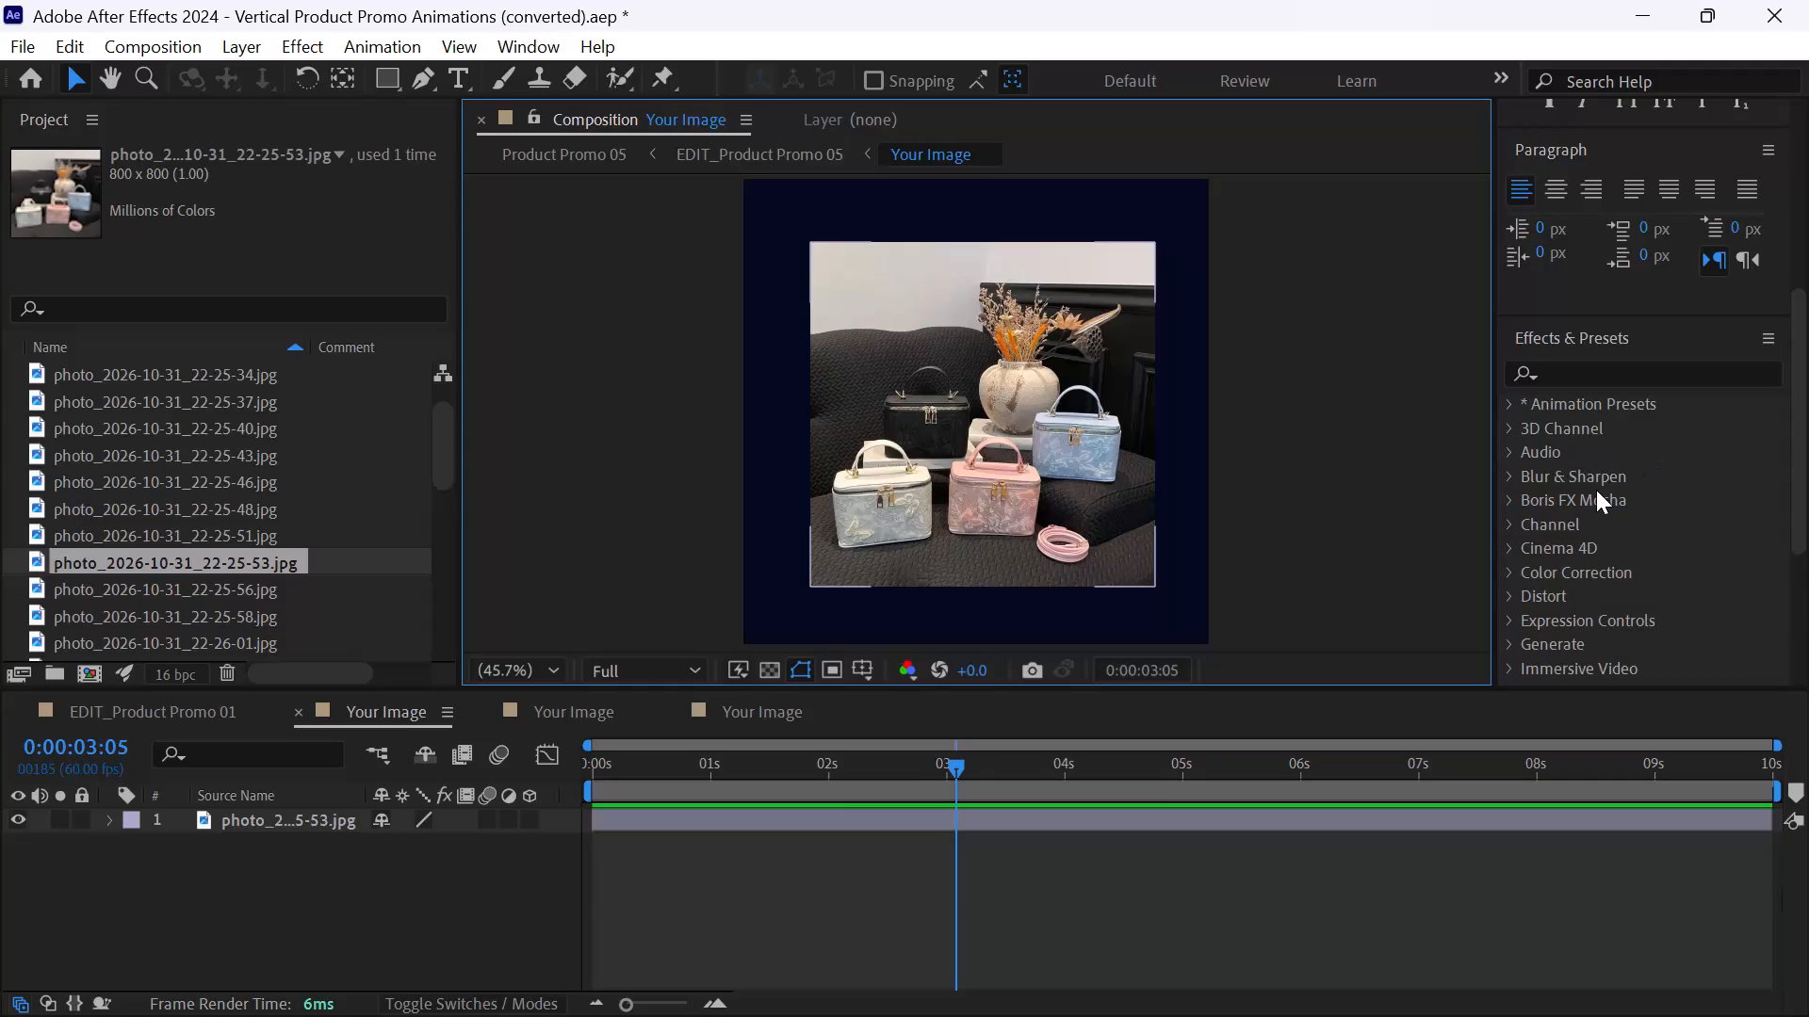
Look through the side panels from Preview down to the Effects & Presets categories.
scroll(1596, 490, "down", 1)
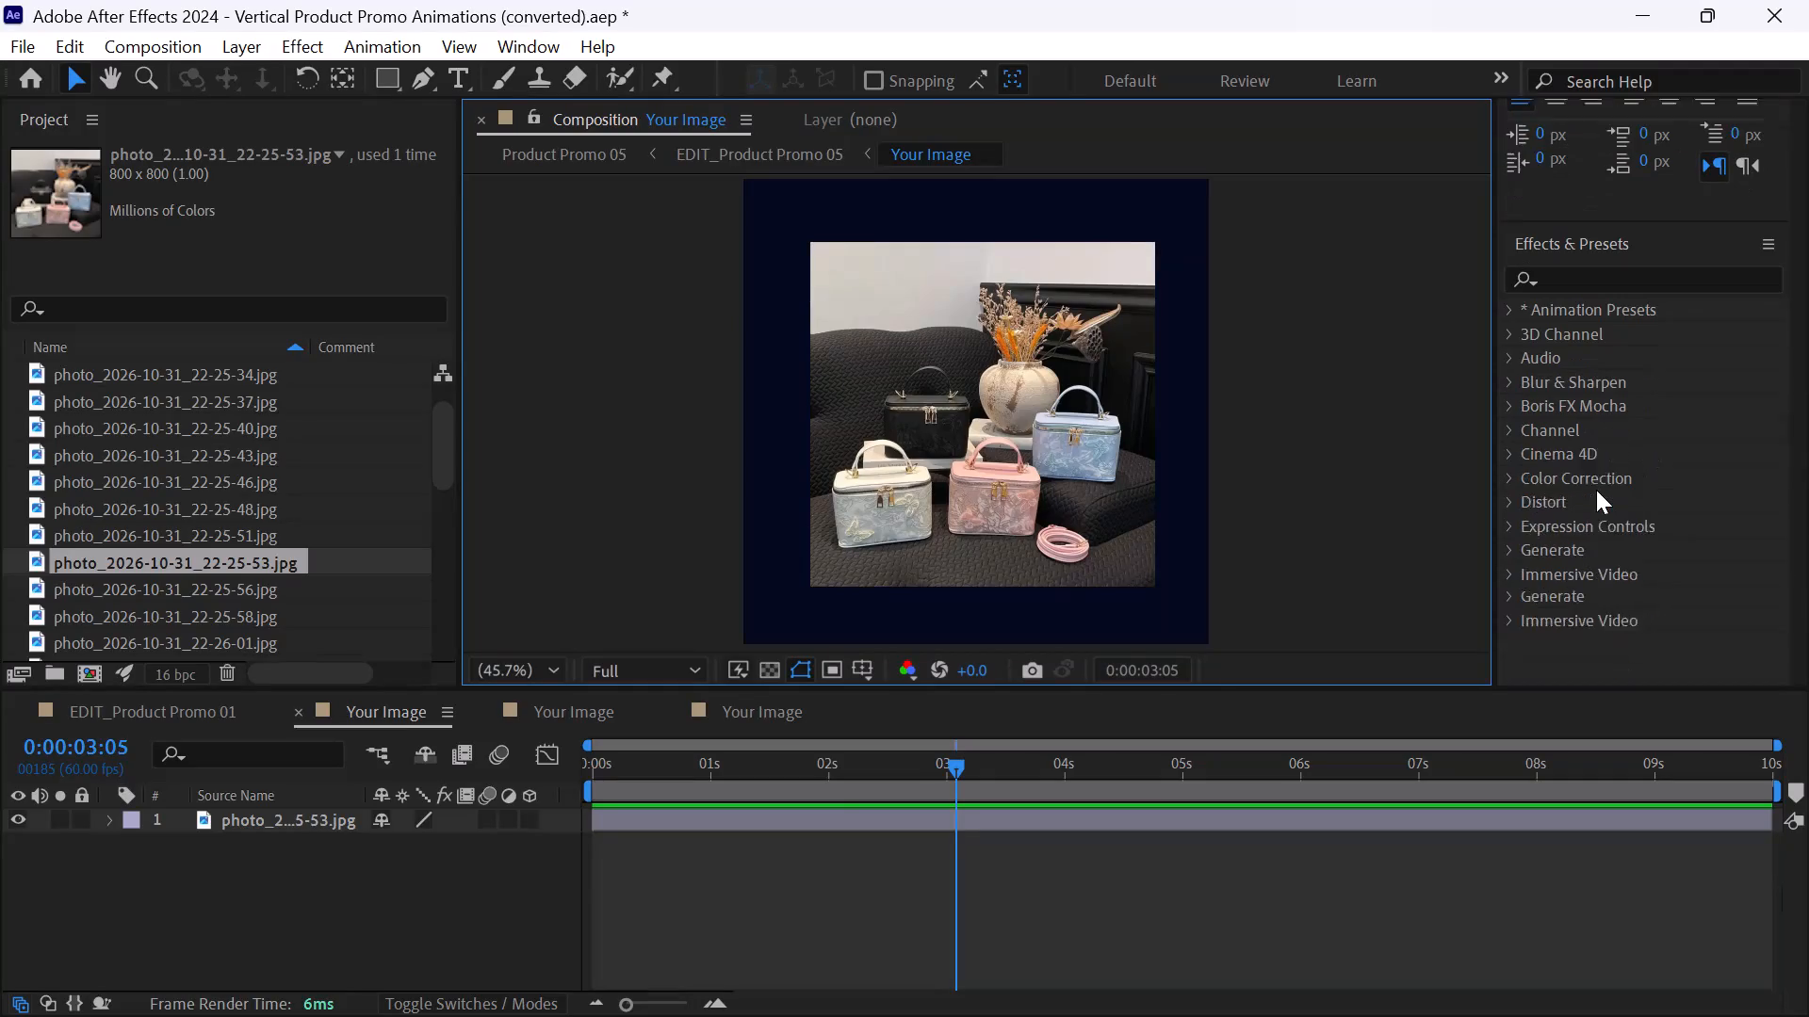
scroll(1596, 490, "down", 3)
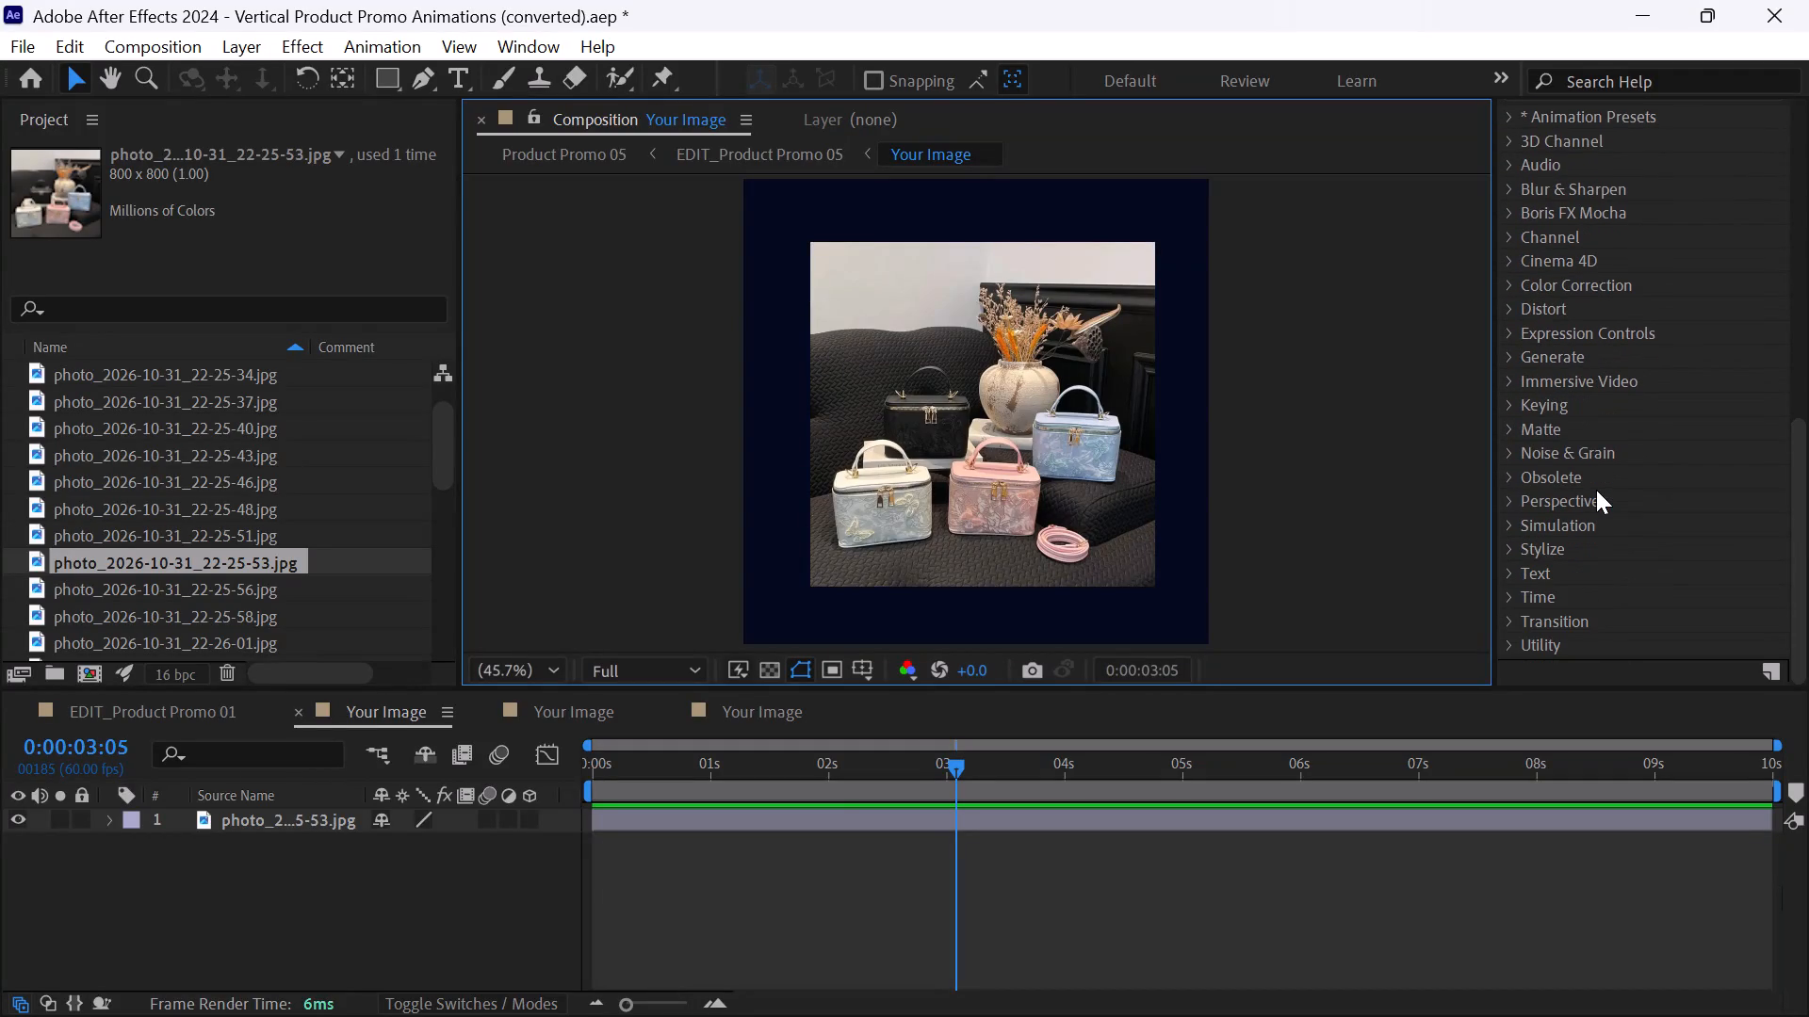
scroll(1596, 490, "down", 1)
scroll(1596, 490, "up", 3)
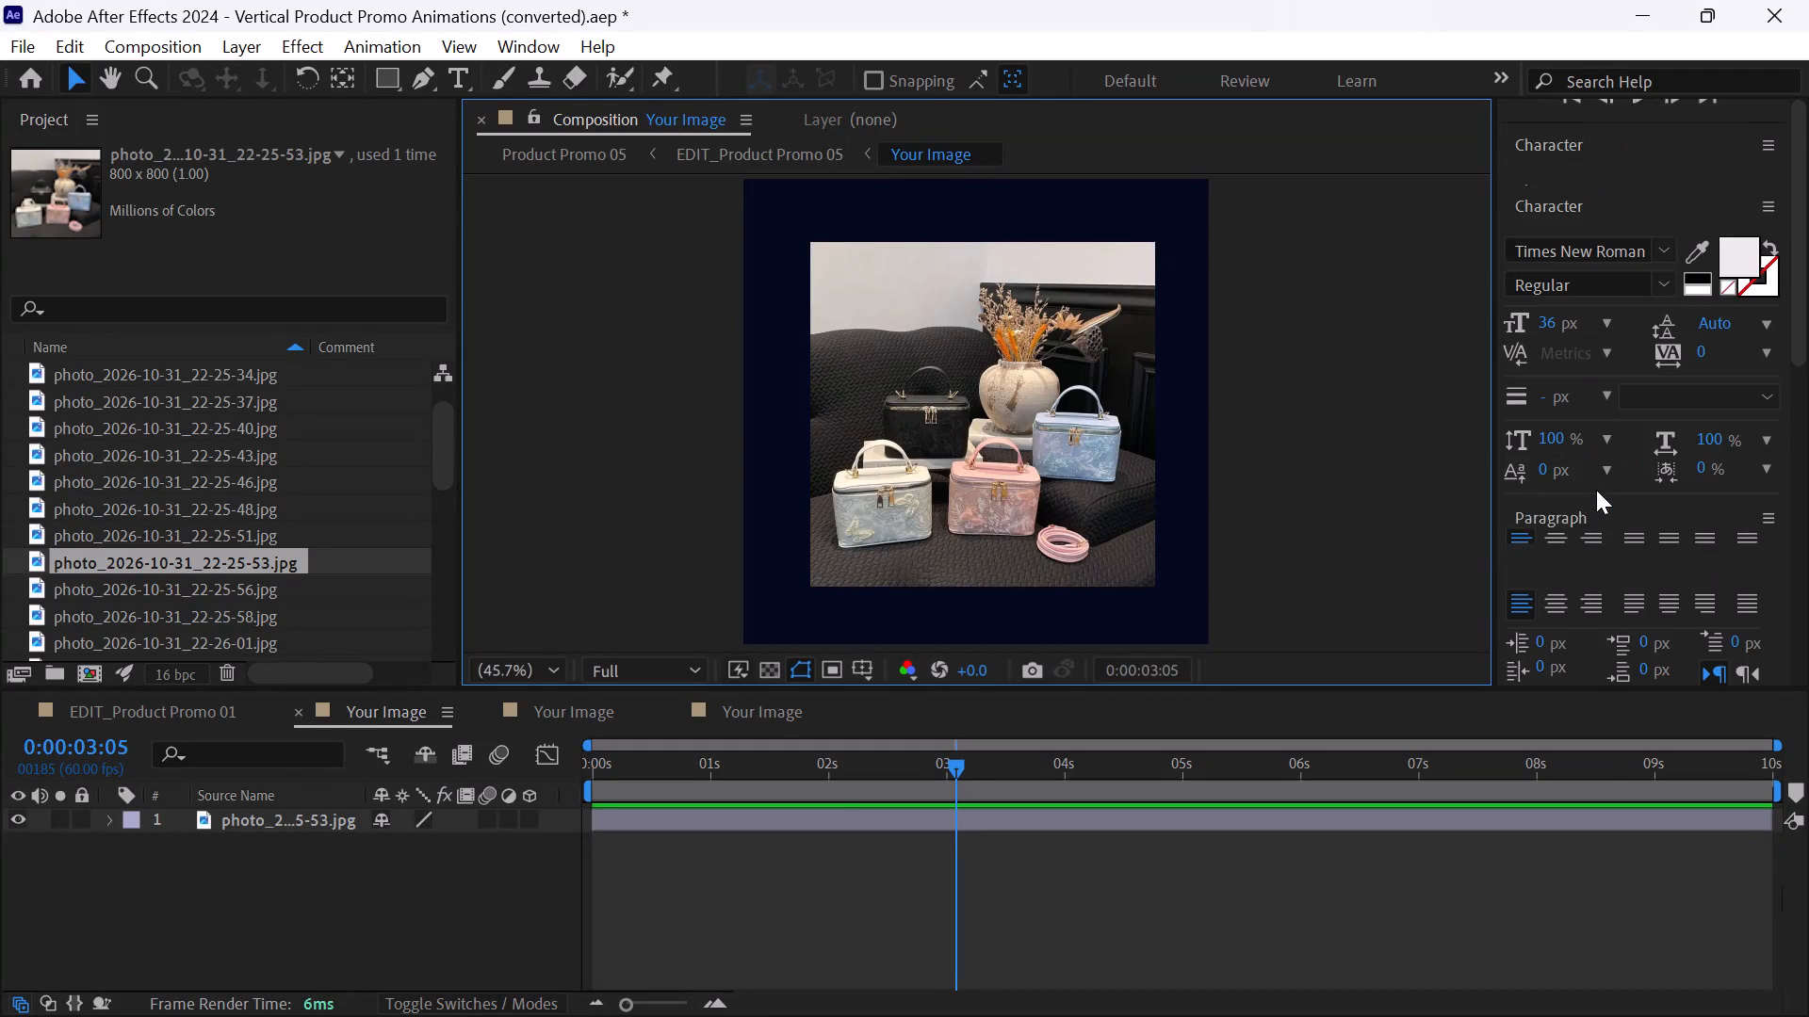
scroll(1596, 490, "up", 1)
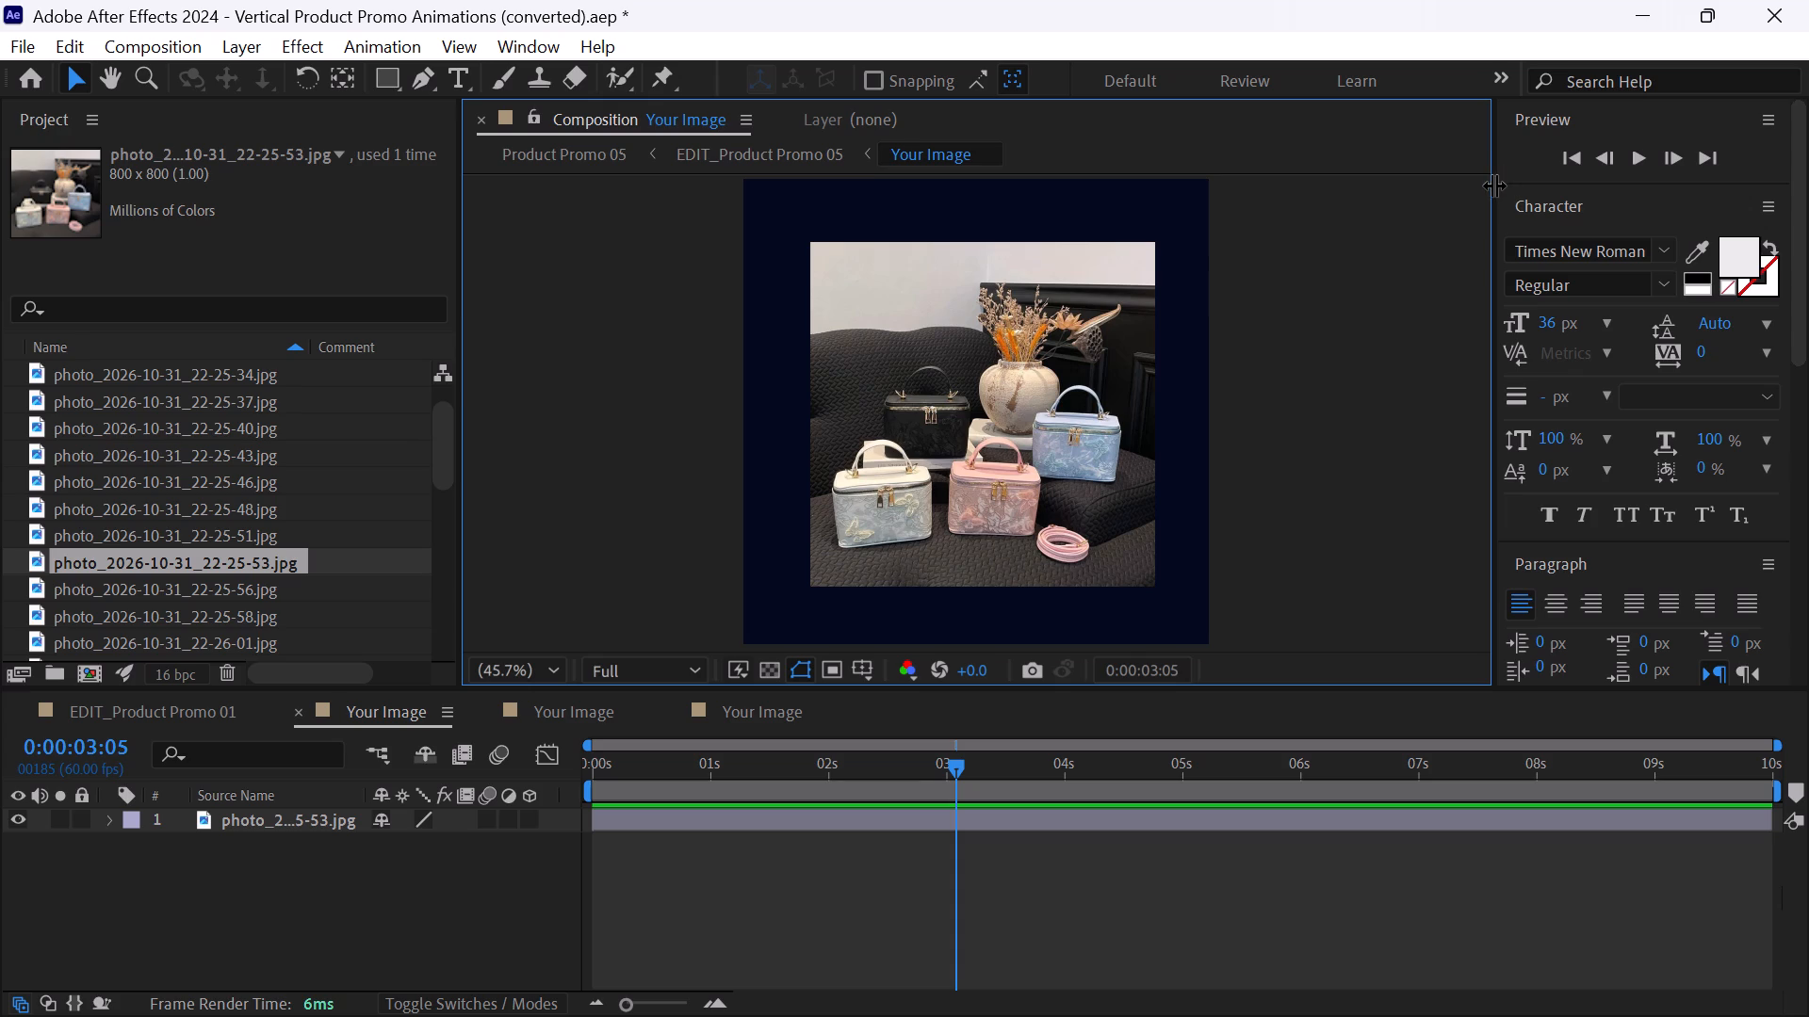
Enlarge the Preview panel to show its options down to Range, and widen the column of side panels.
left_click_drag(1529, 181, 1549, 322)
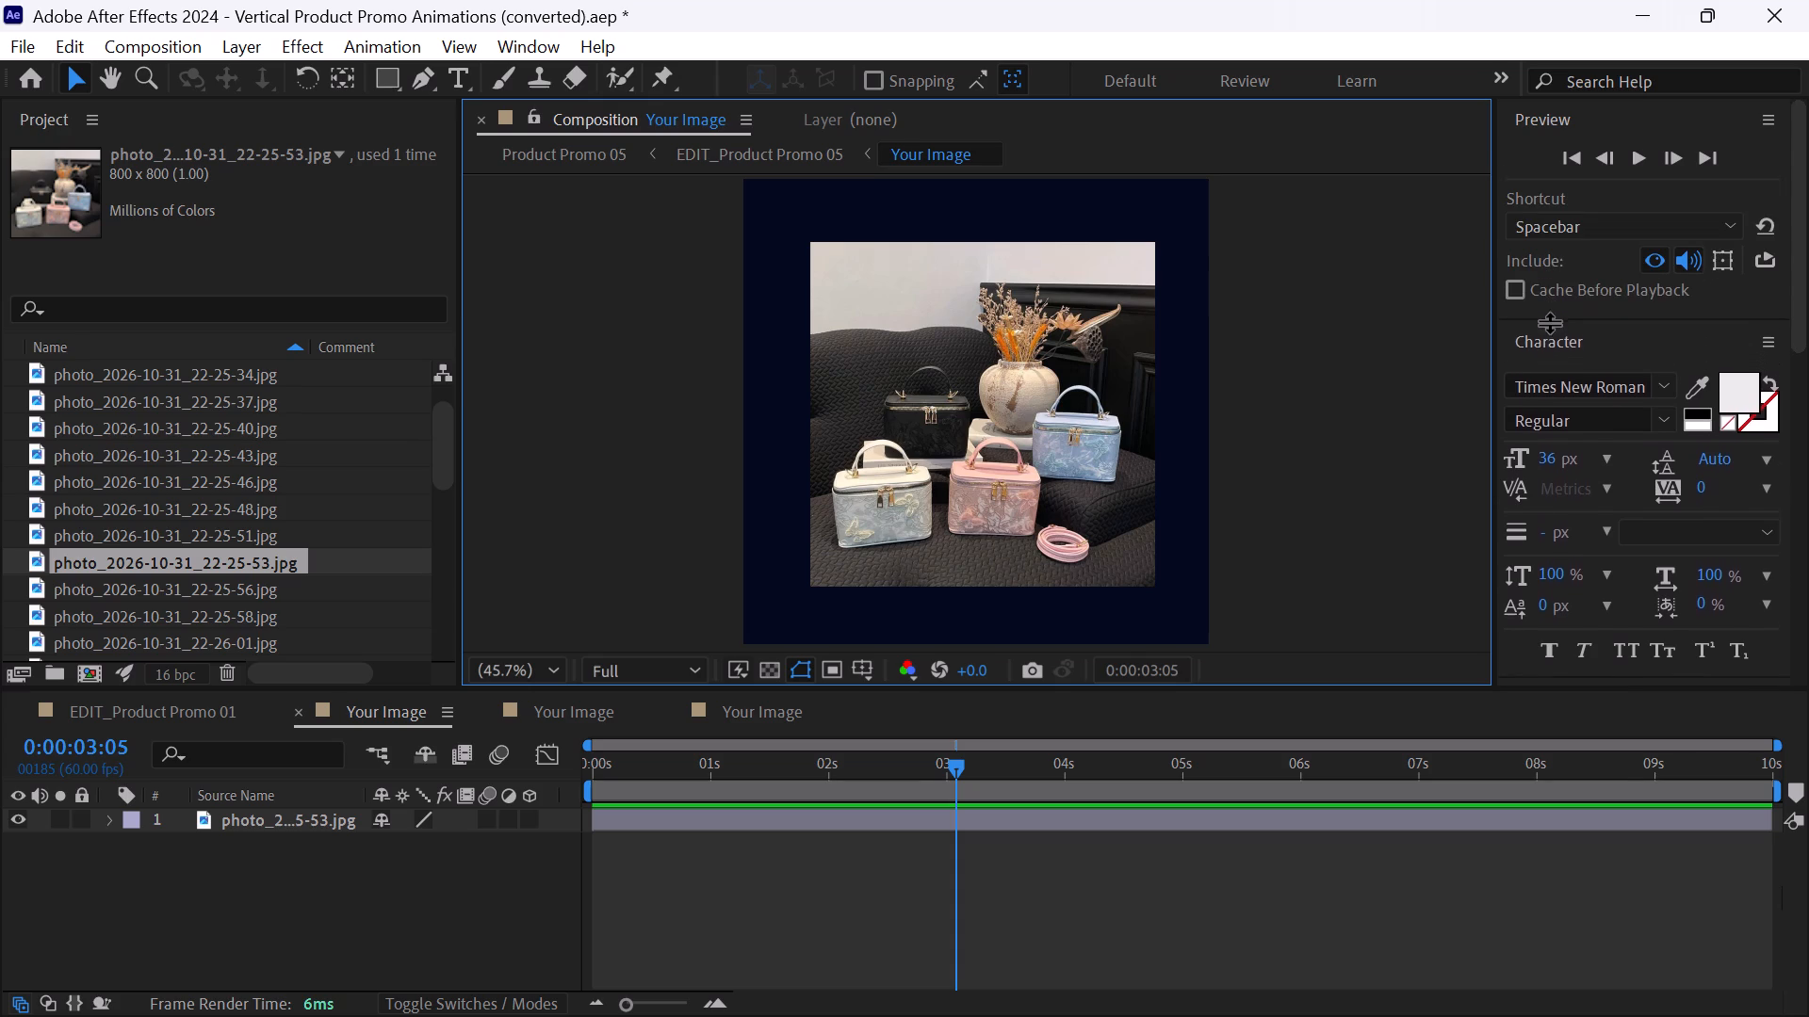
left_click_drag(1549, 322, 1565, 612)
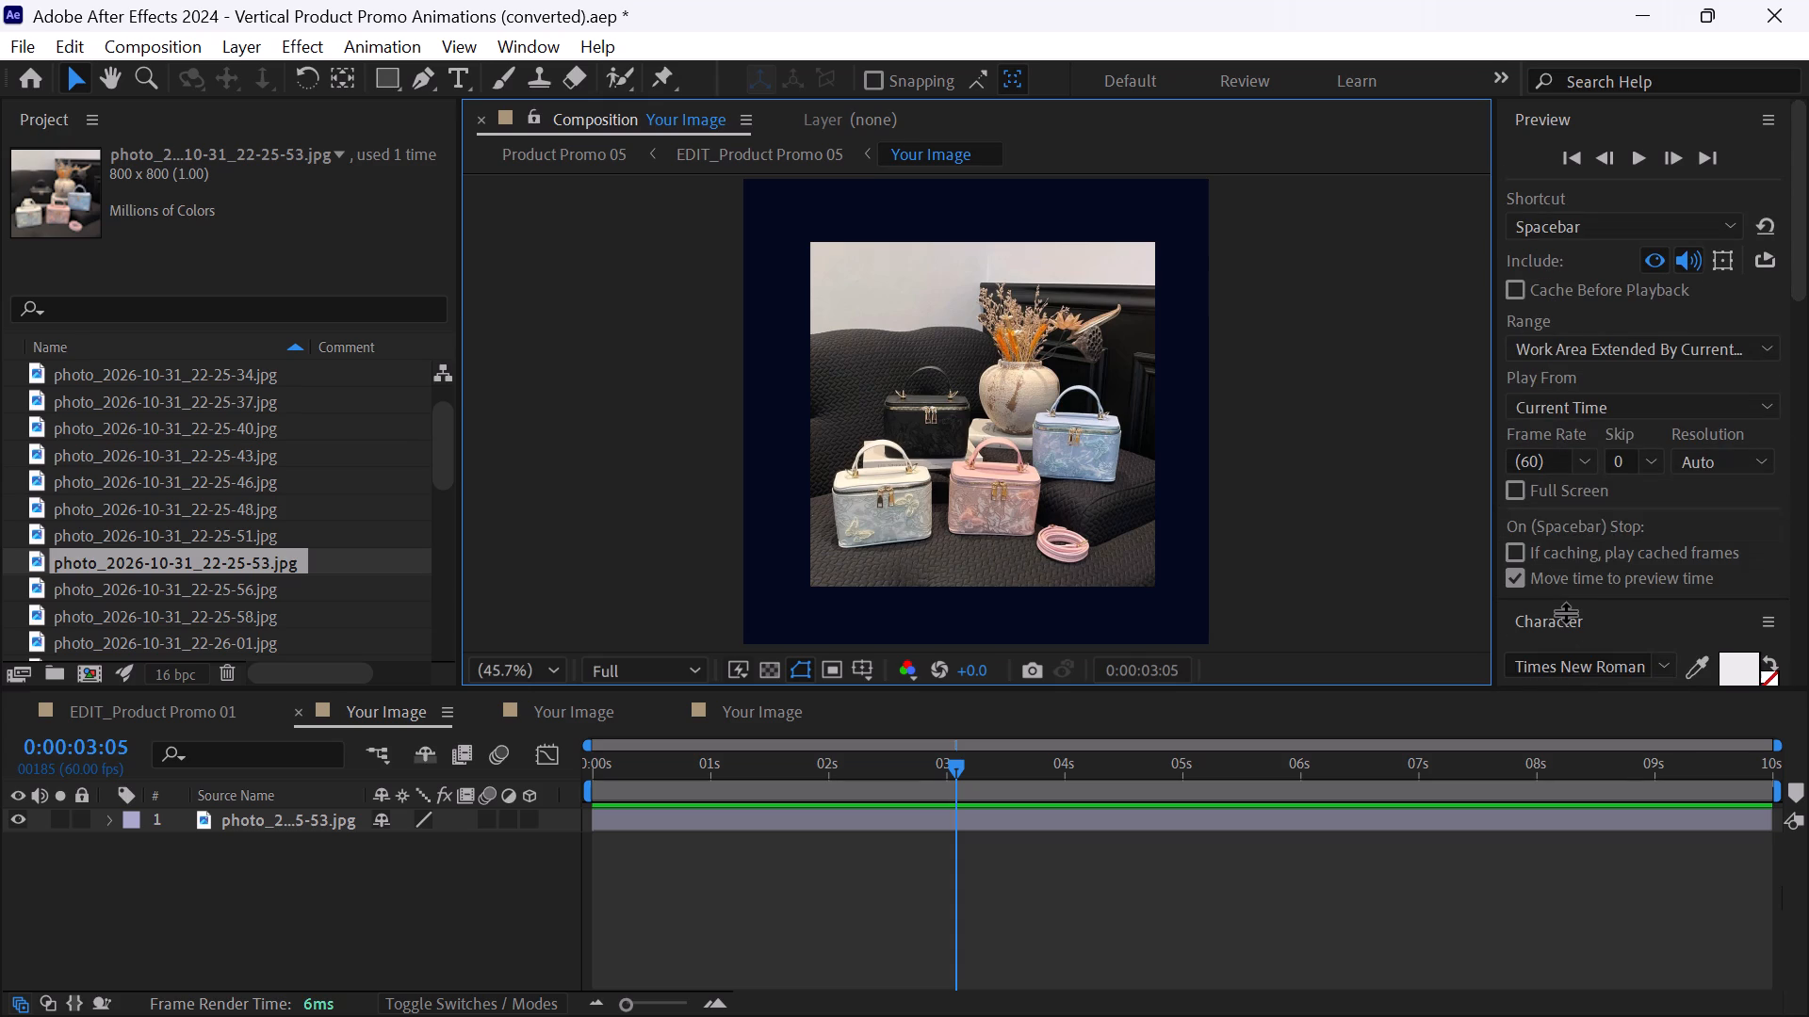
left_click_drag(1565, 612, 1613, 367)
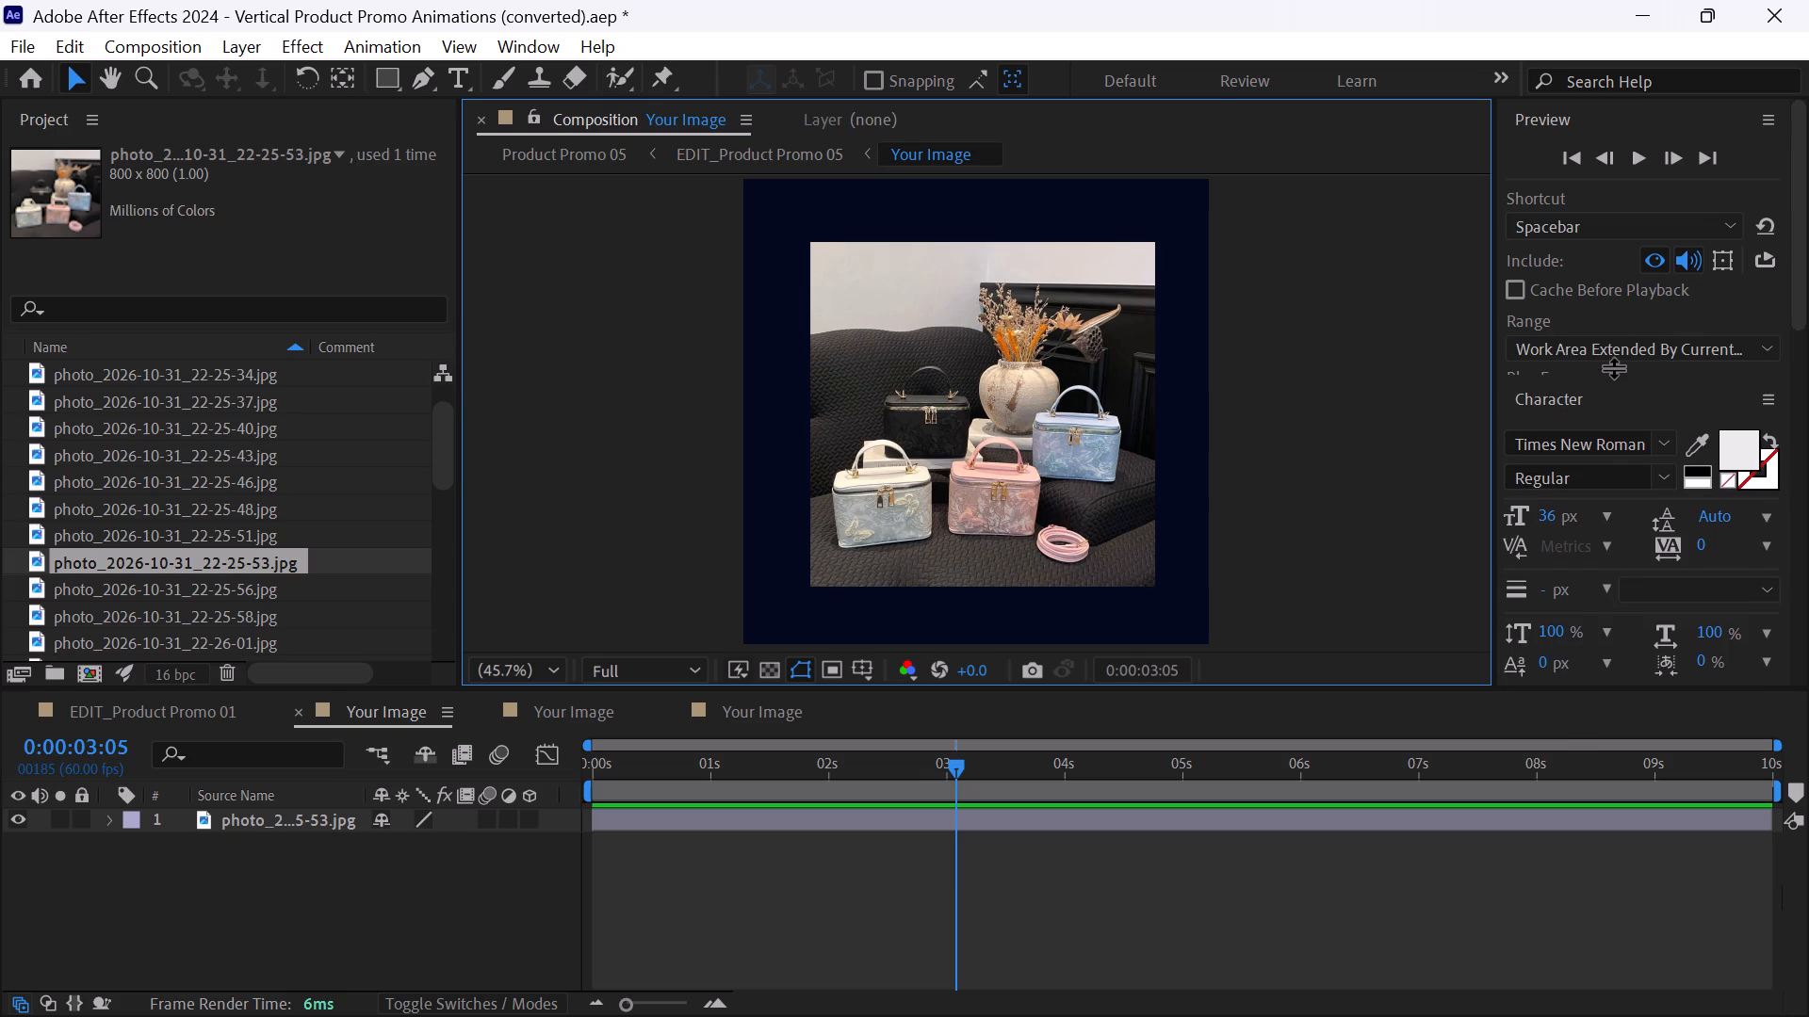
left_click_drag(1613, 367, 1617, 335)
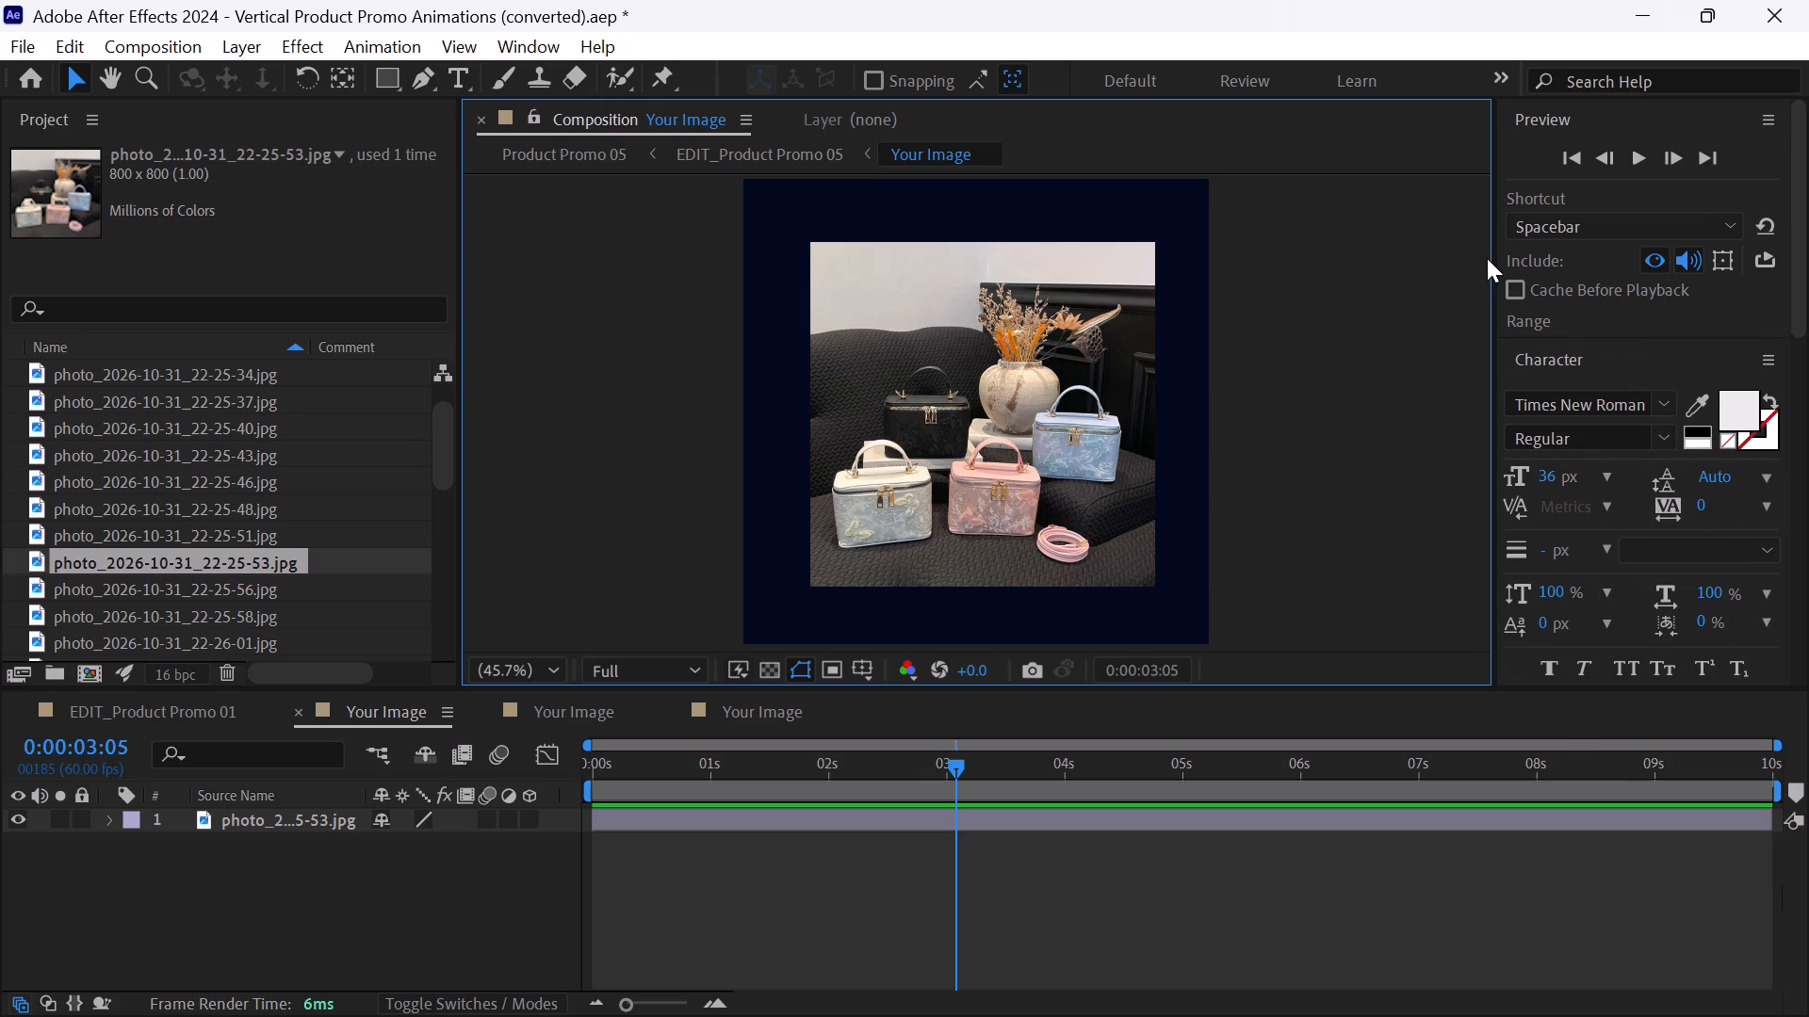
left_click_drag(1492, 258, 1403, 266)
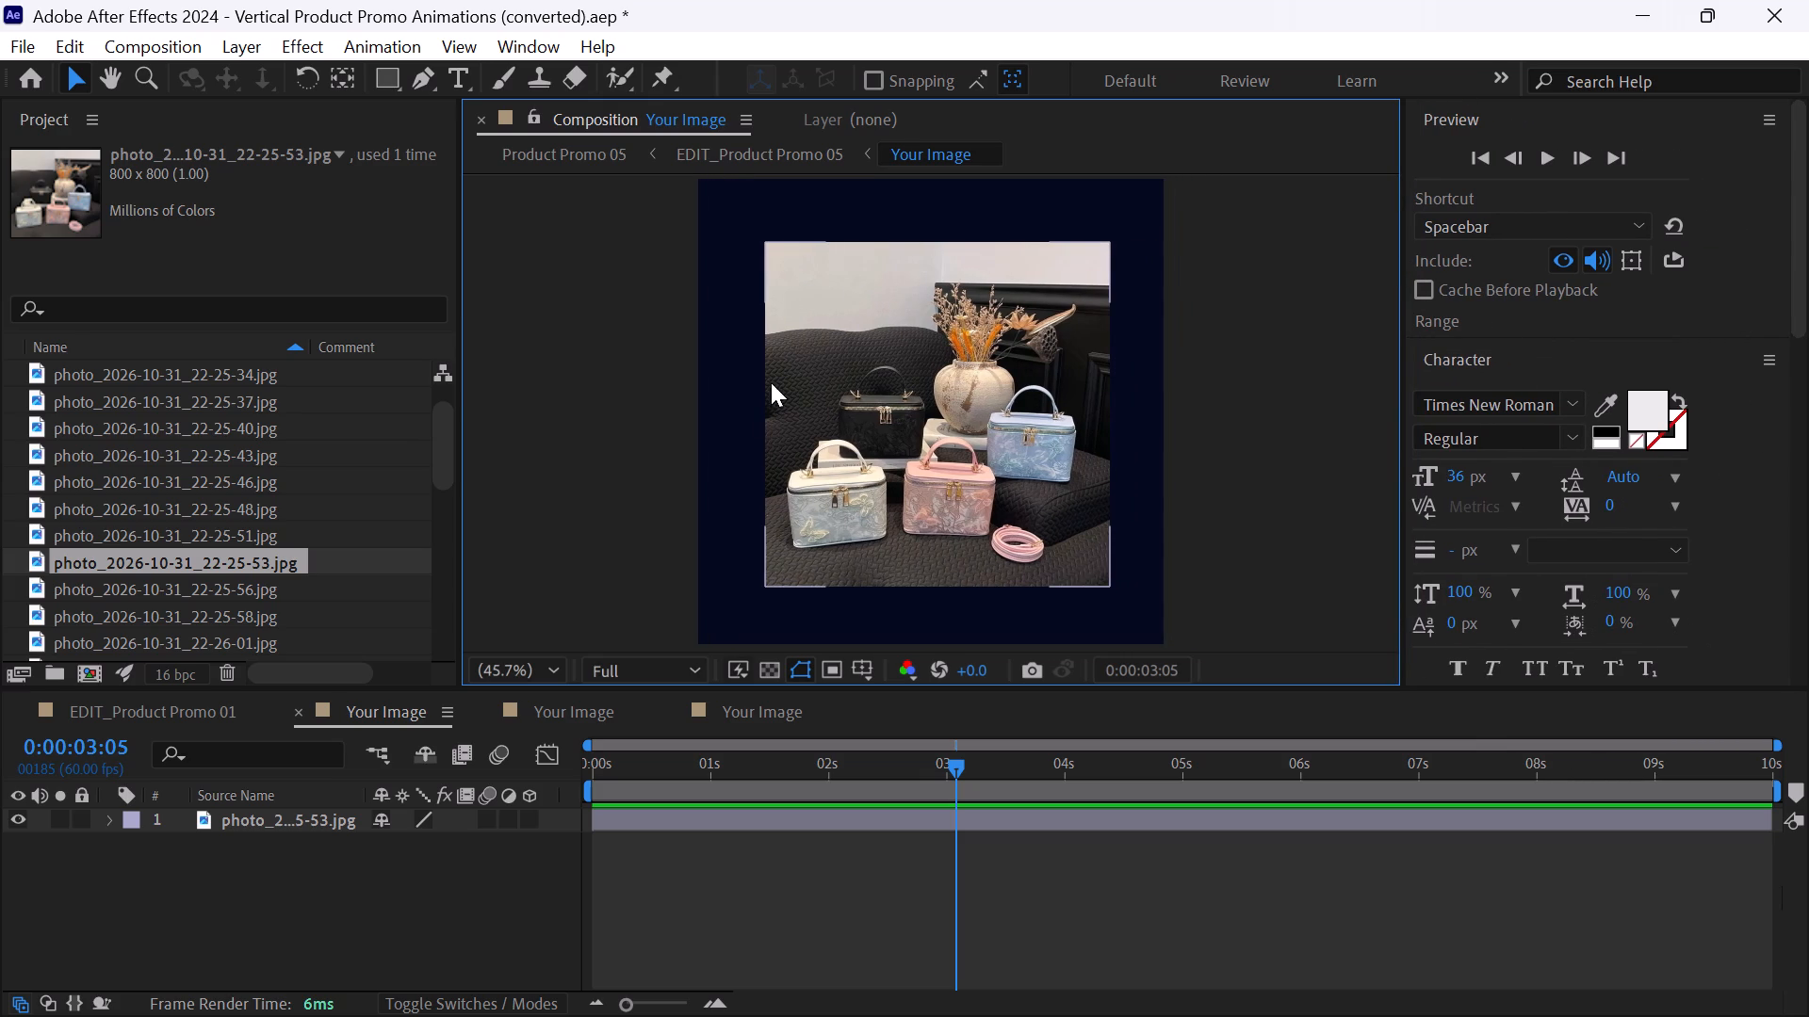
Select the handbag photo layer and look through the Character, Paragraph and Effects & Presets panels.
left_click(289, 824)
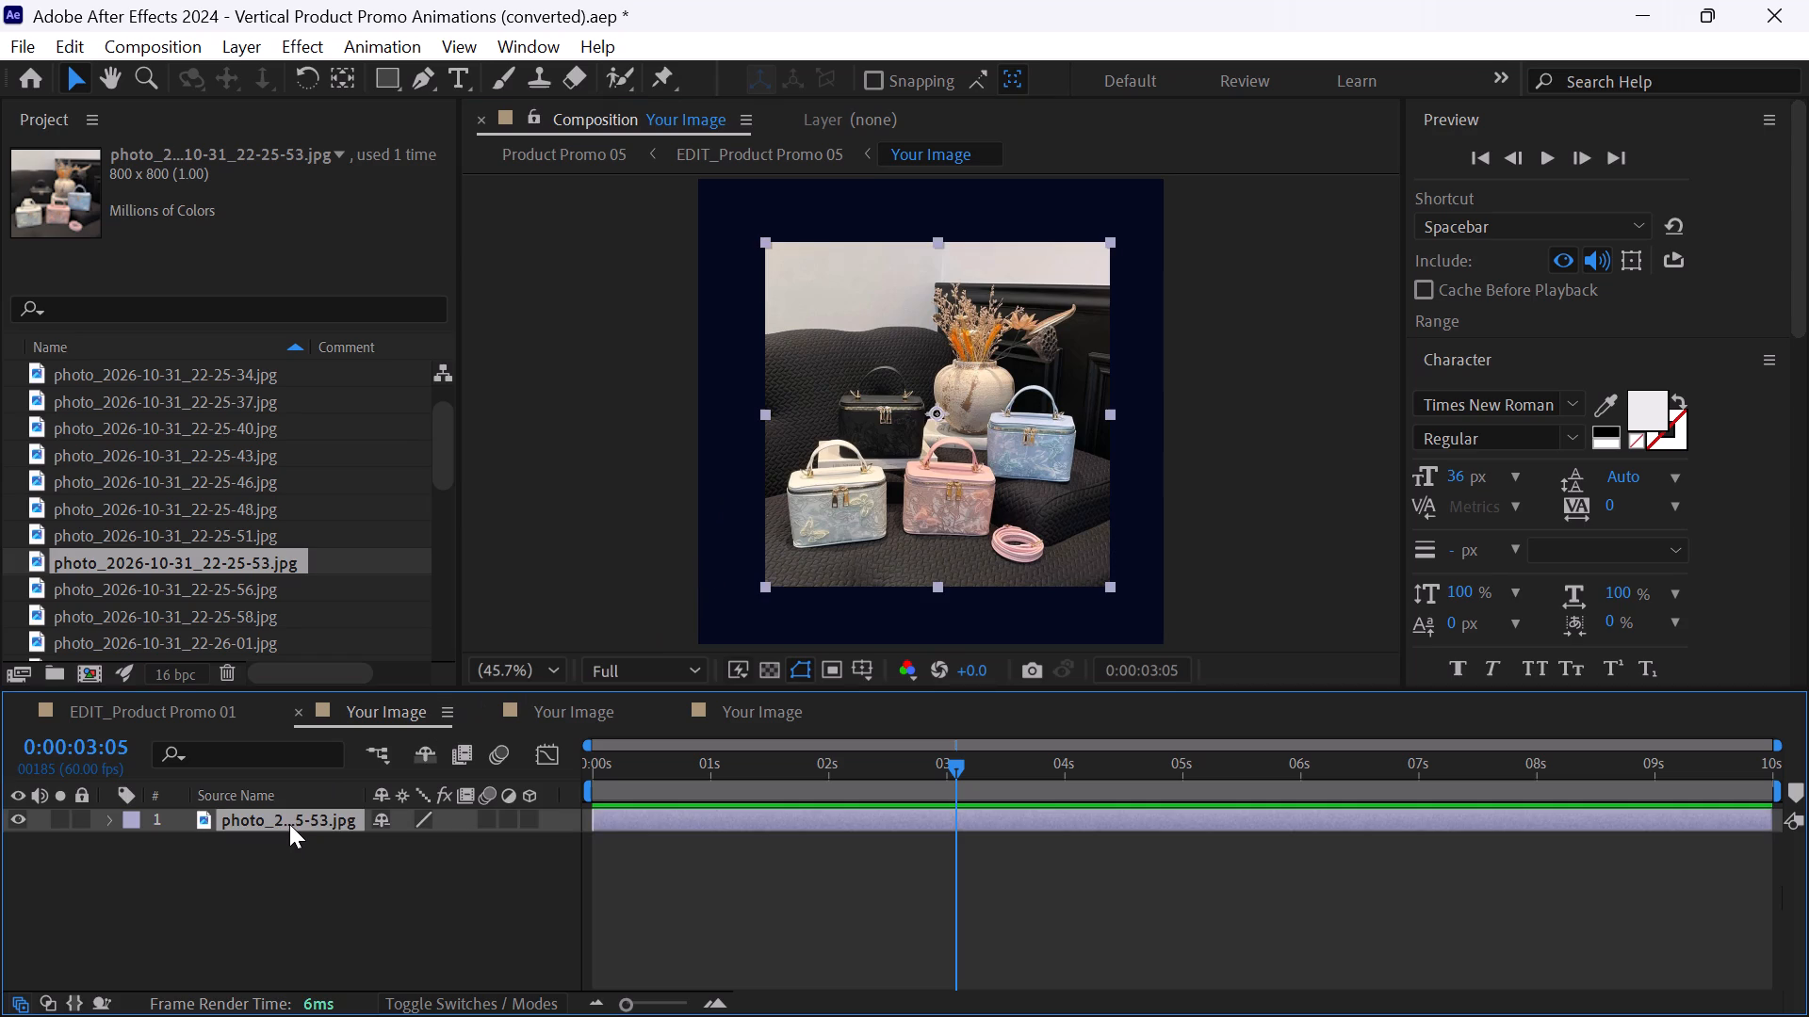
scroll(1606, 533, "down", 1)
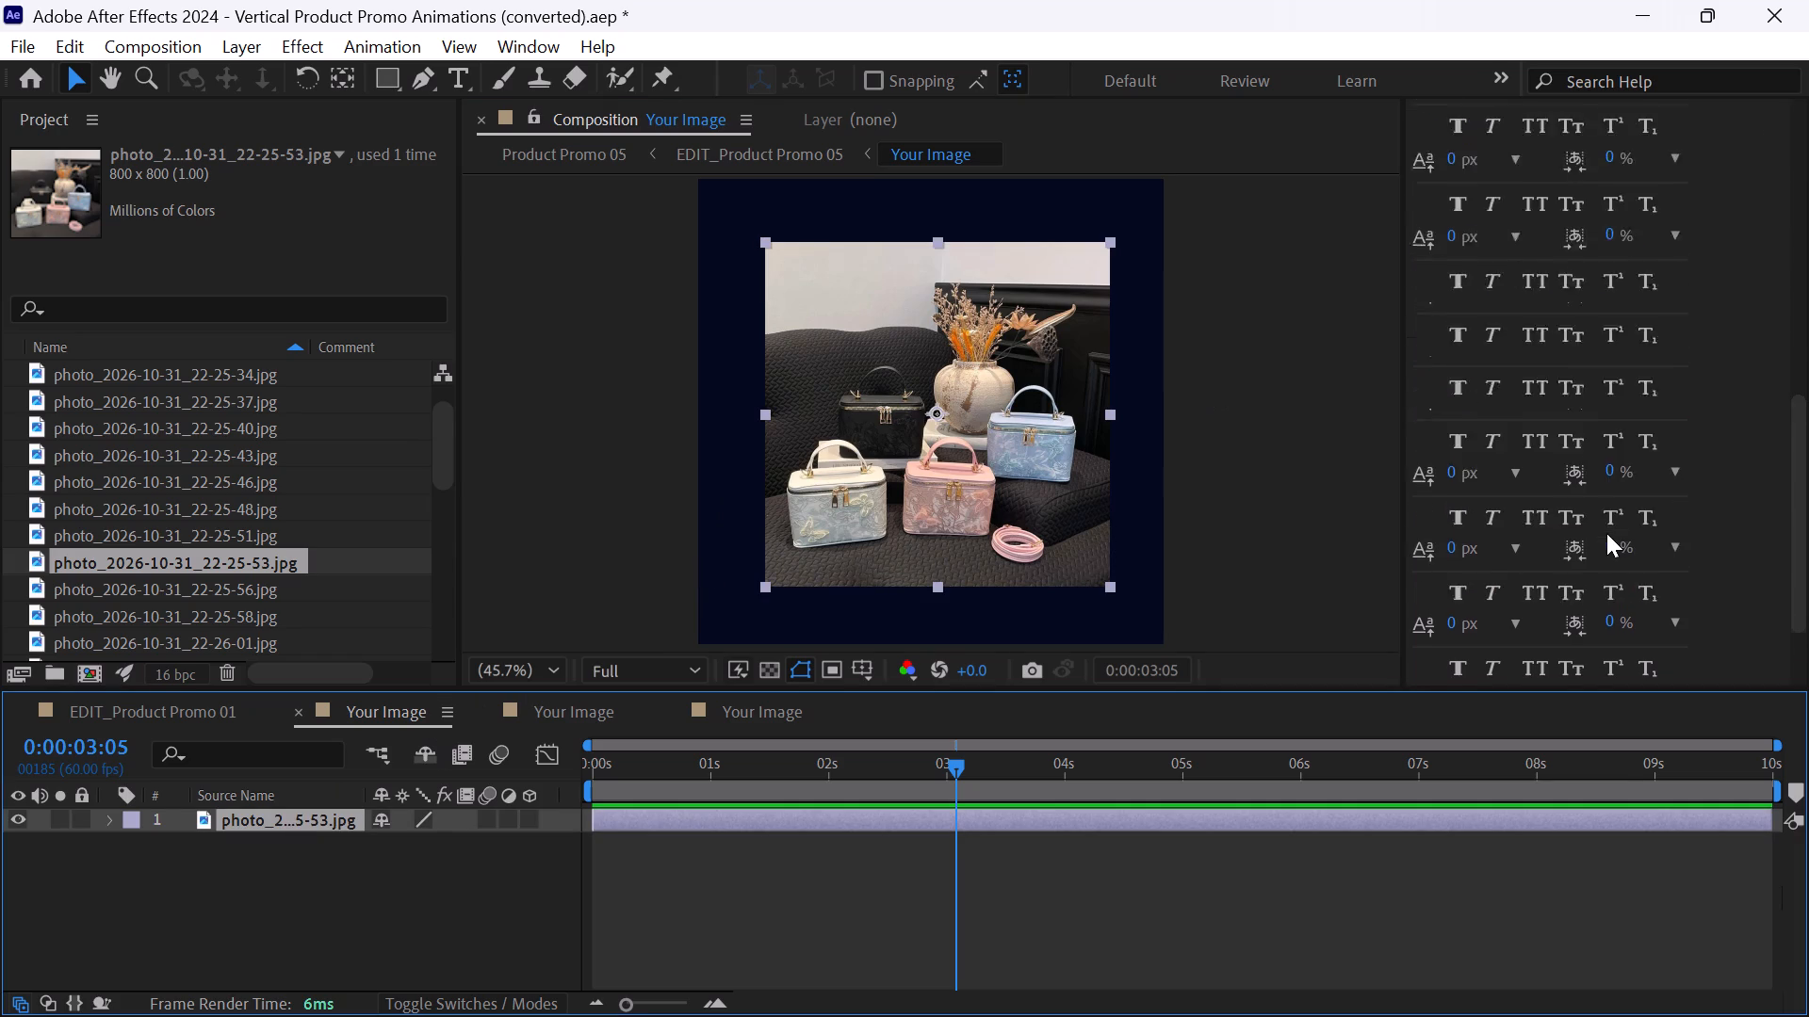
scroll(1606, 533, "down", 2)
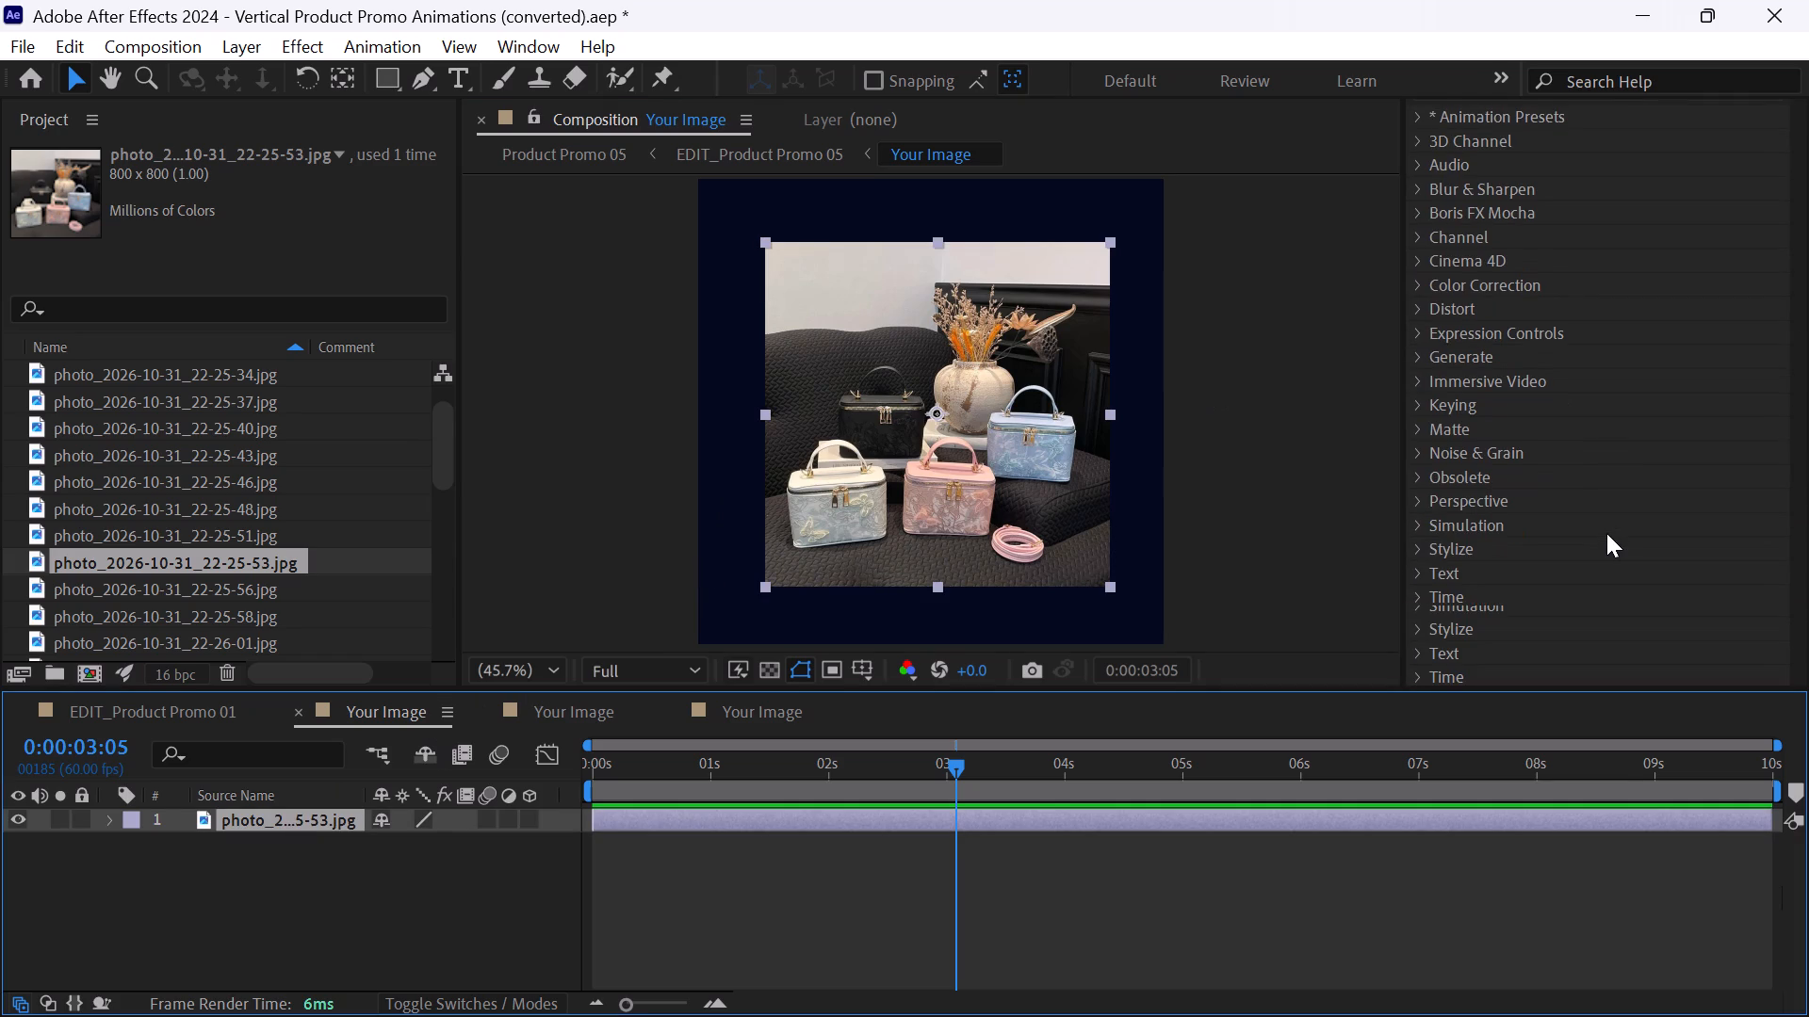
scroll(1606, 533, "up", 2)
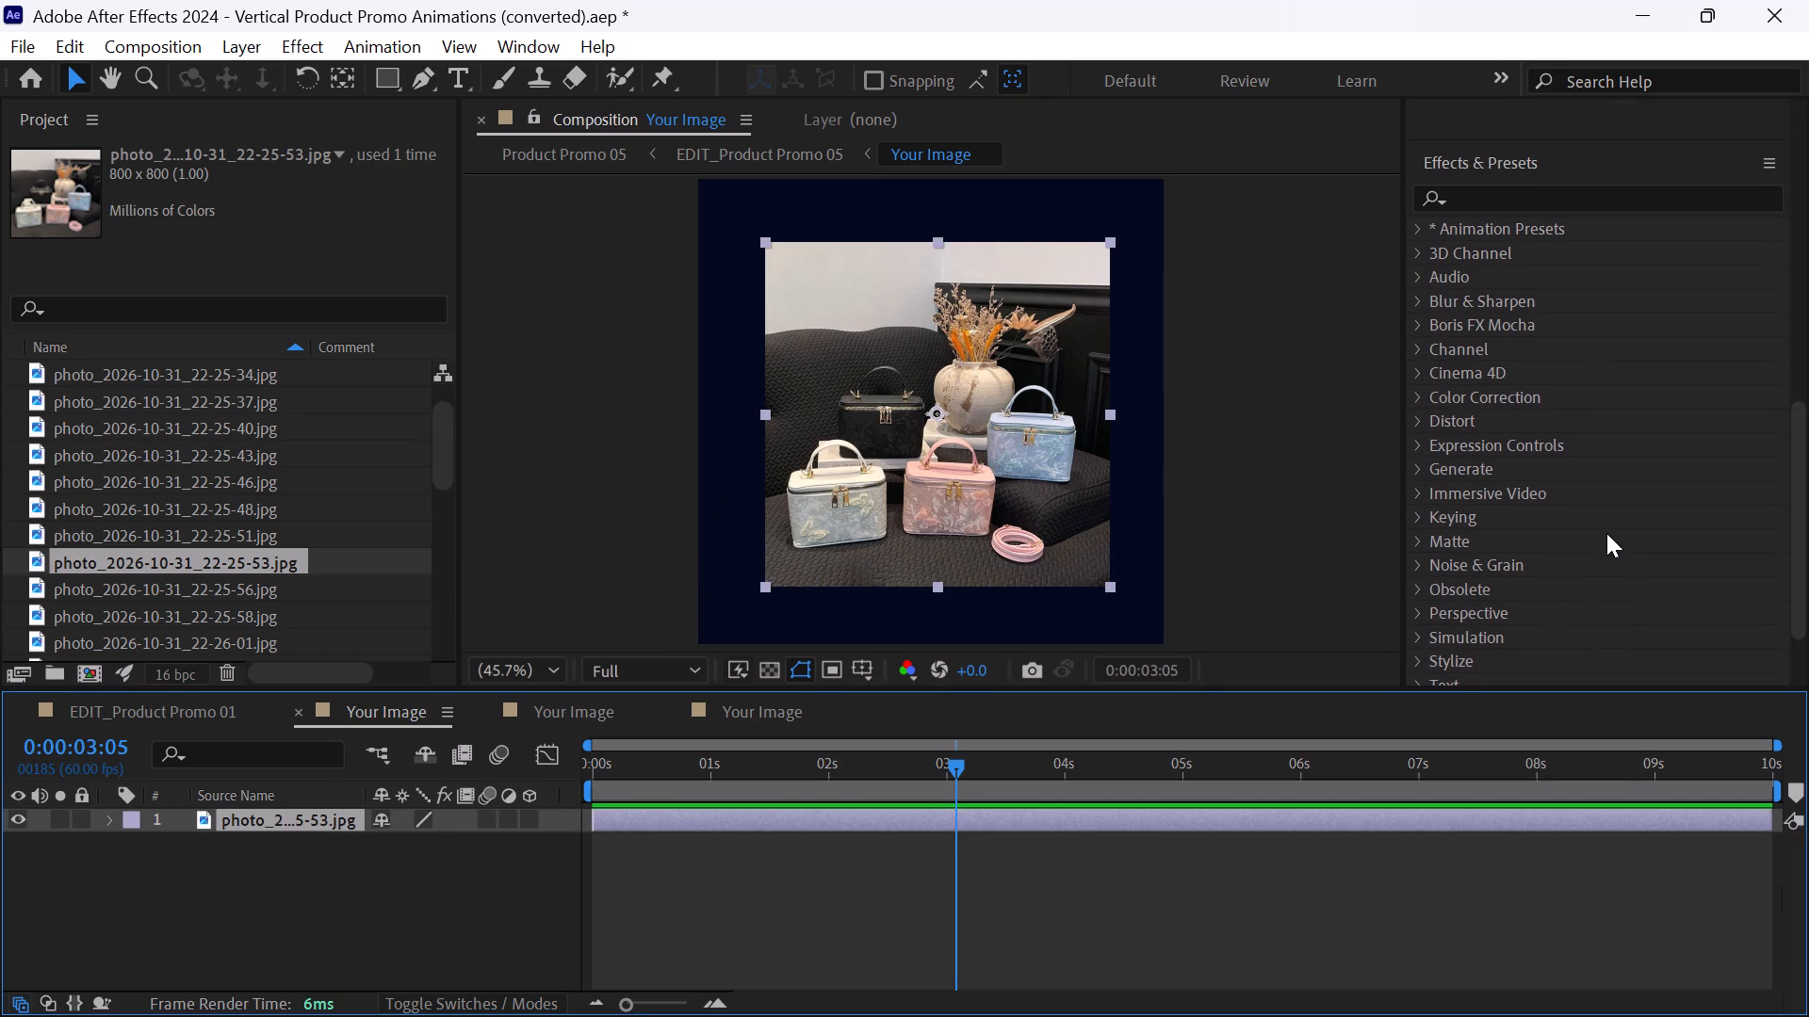
scroll(1606, 533, "up", 2)
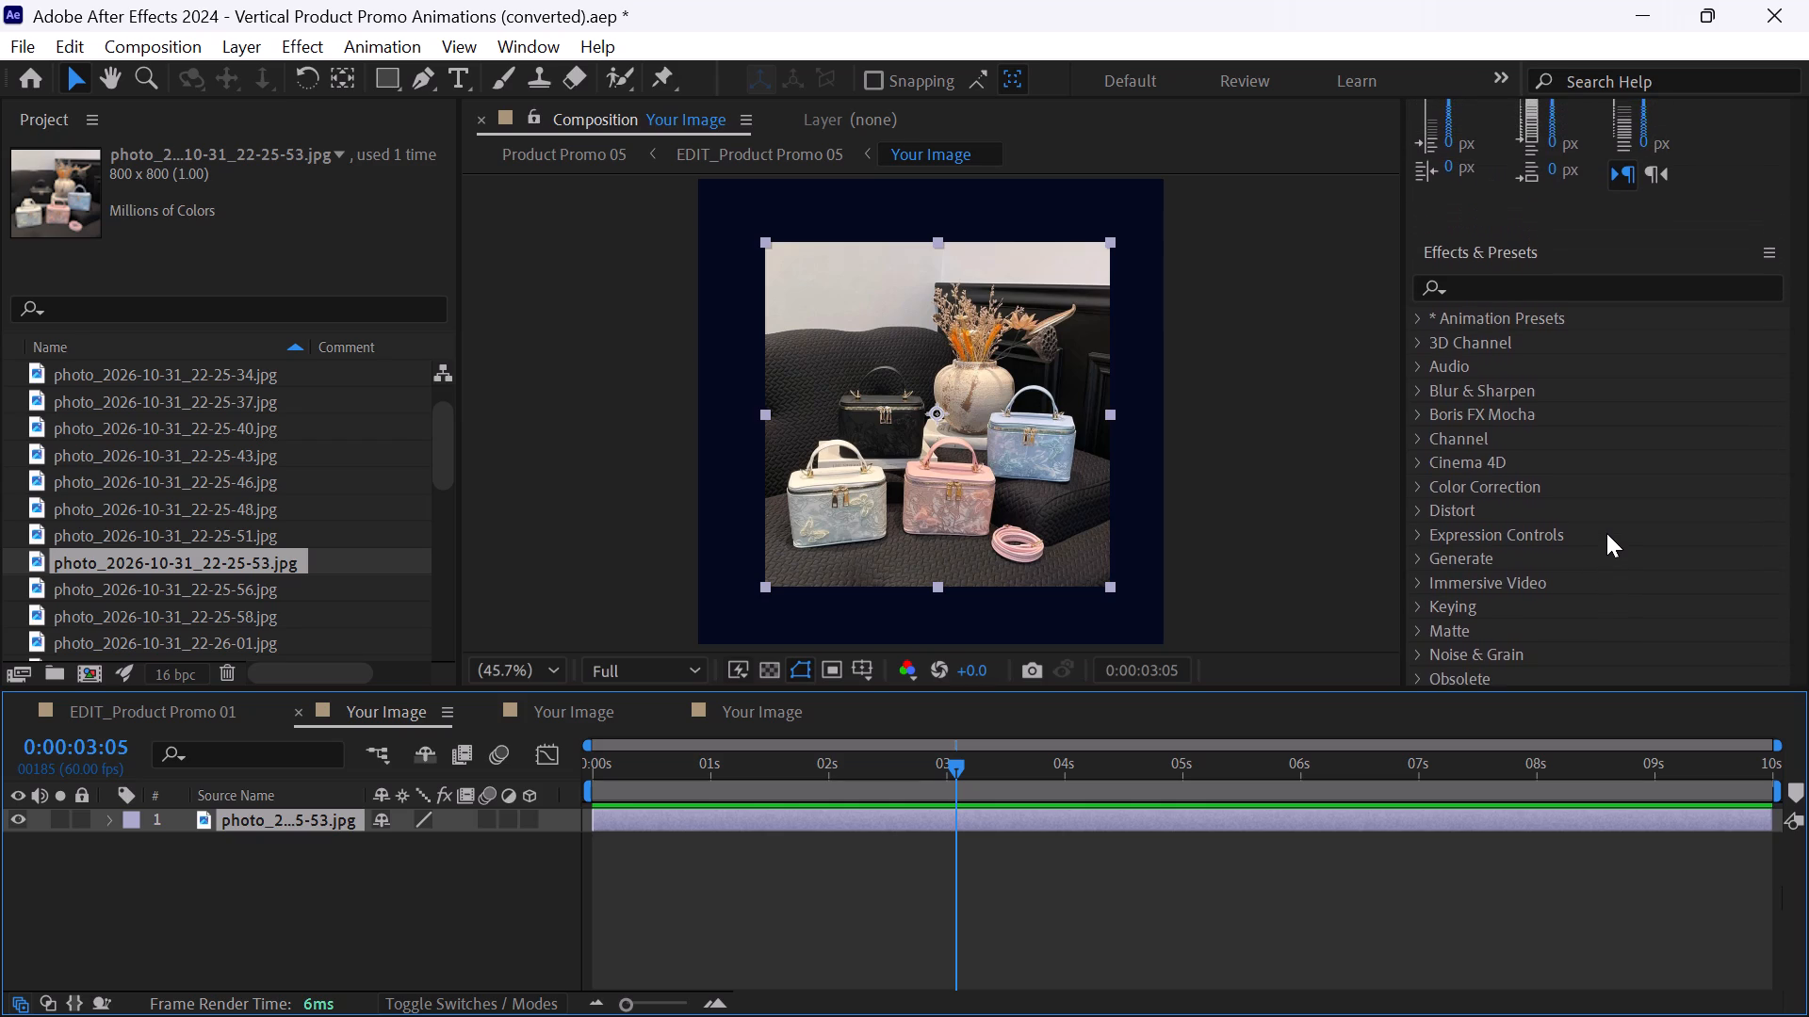
scroll(1606, 533, "up", 1)
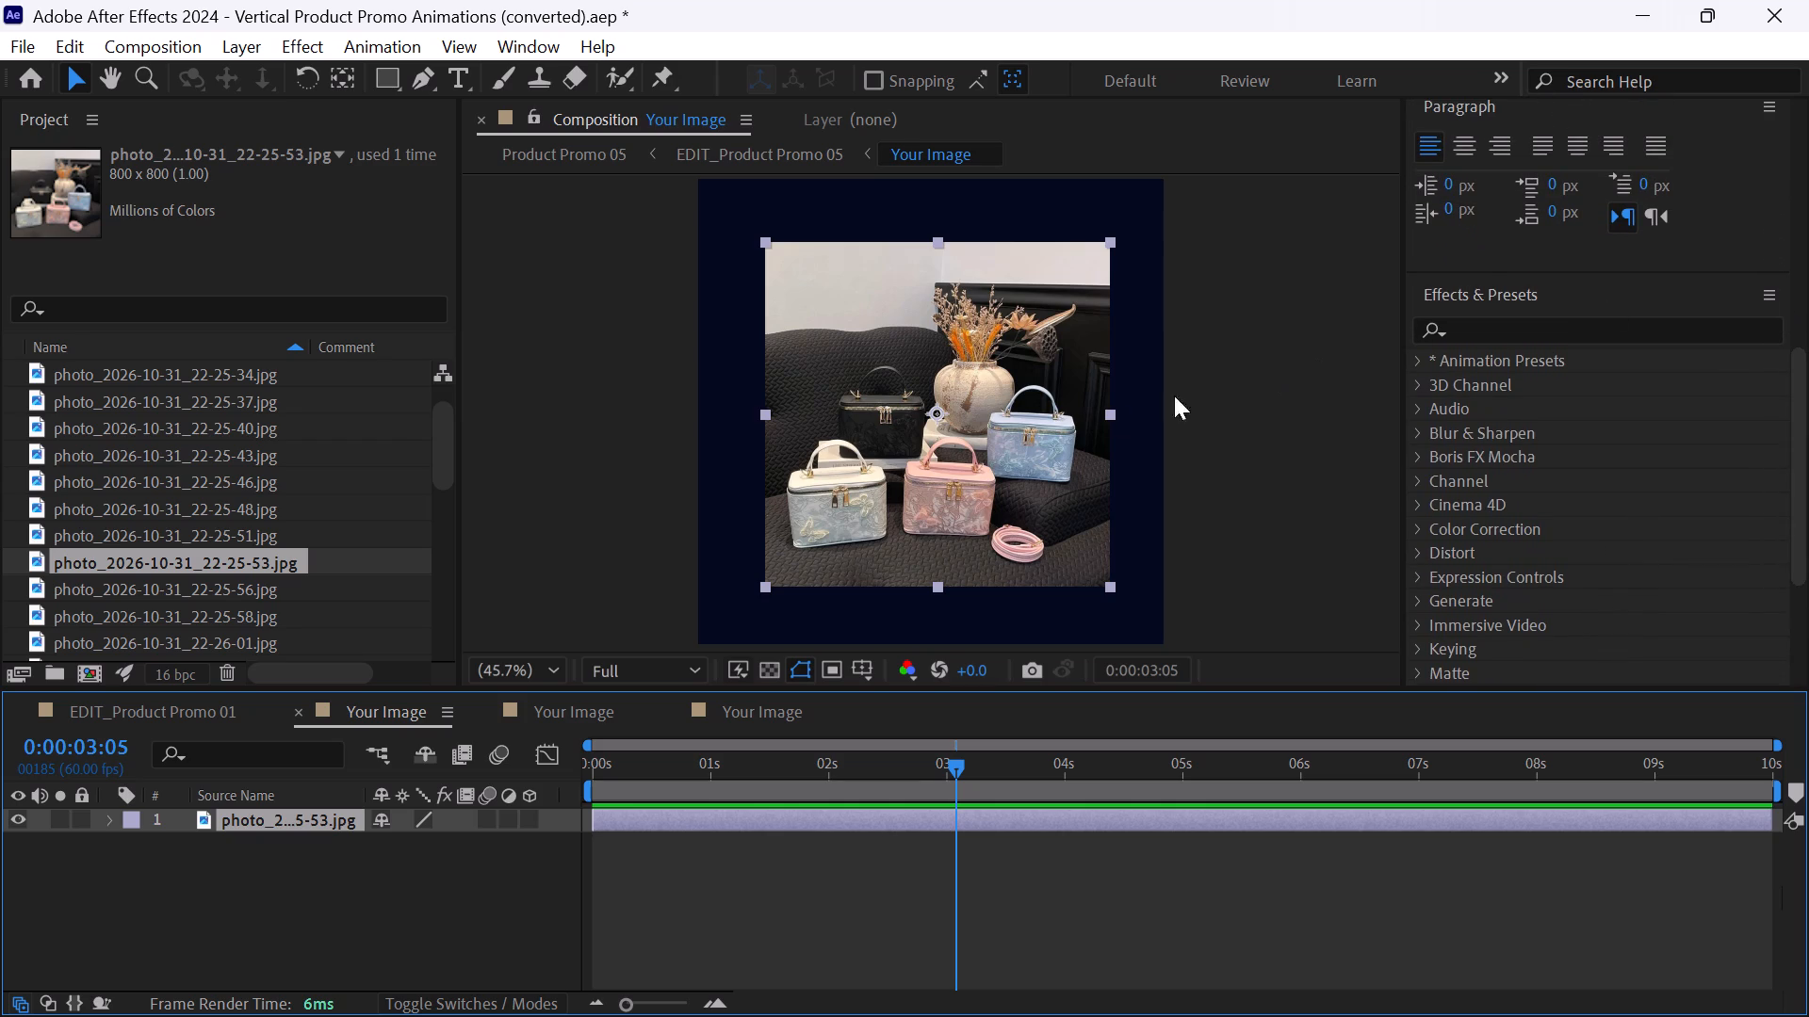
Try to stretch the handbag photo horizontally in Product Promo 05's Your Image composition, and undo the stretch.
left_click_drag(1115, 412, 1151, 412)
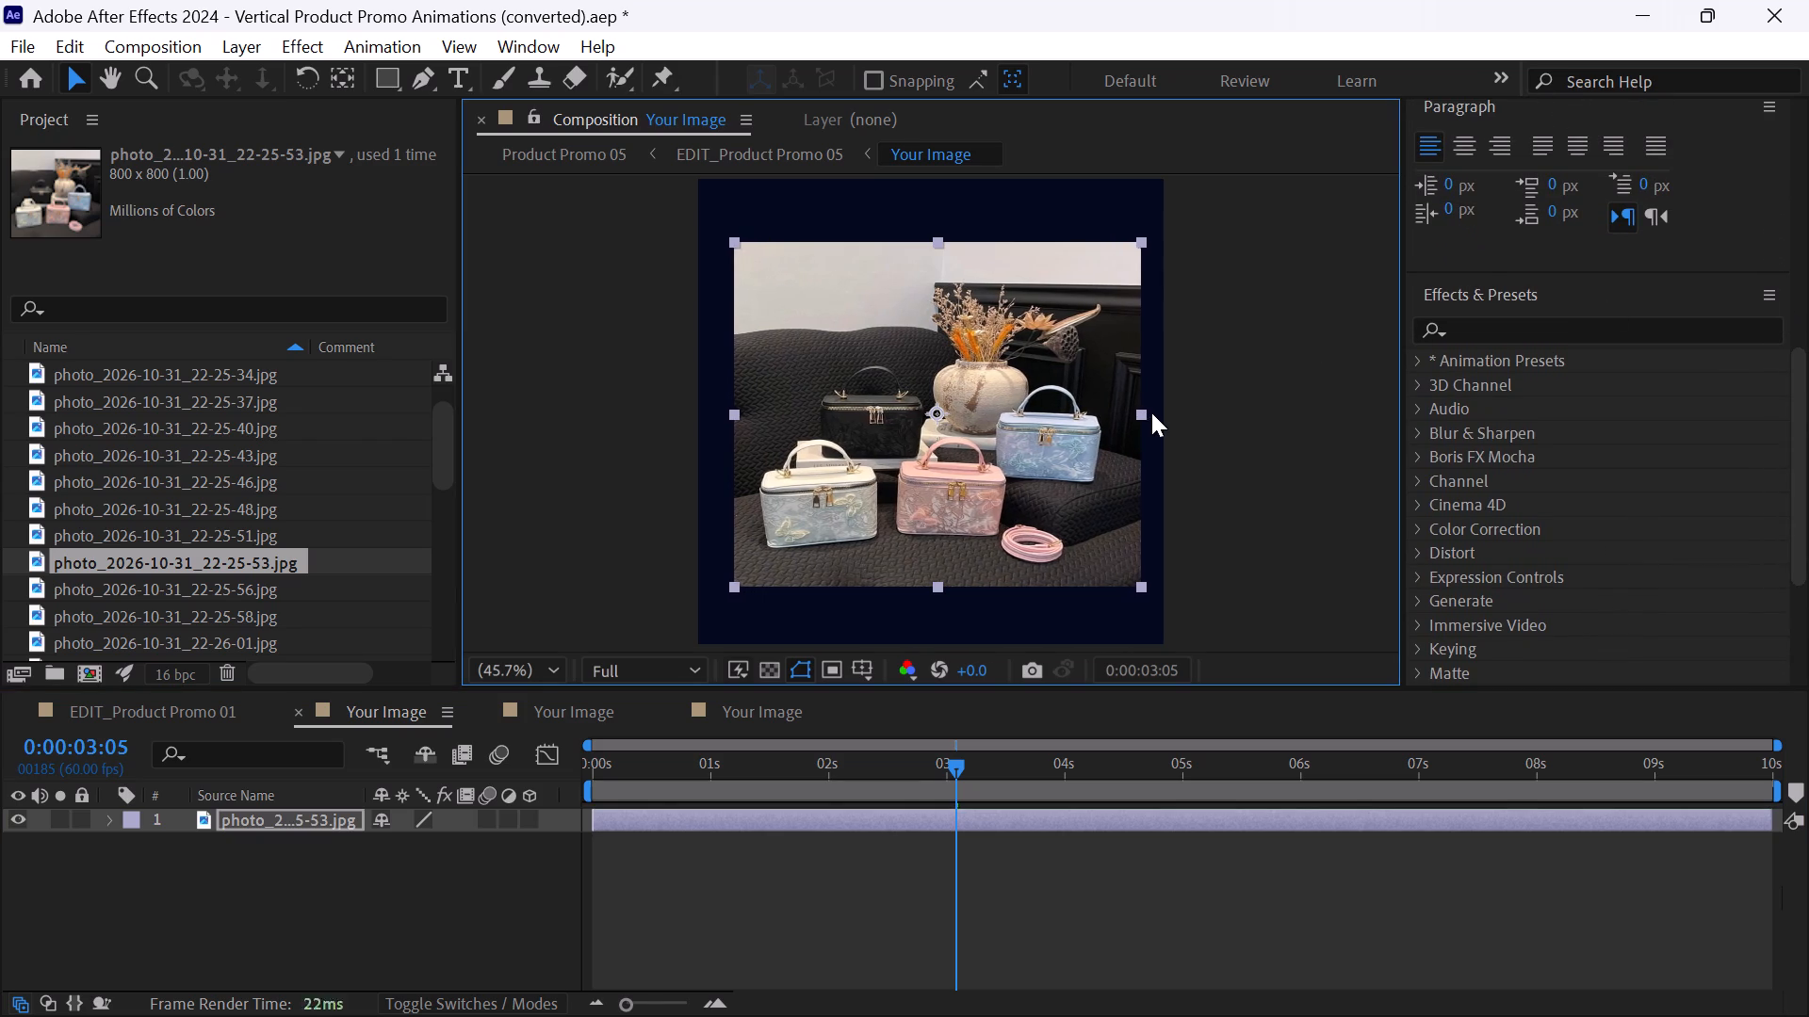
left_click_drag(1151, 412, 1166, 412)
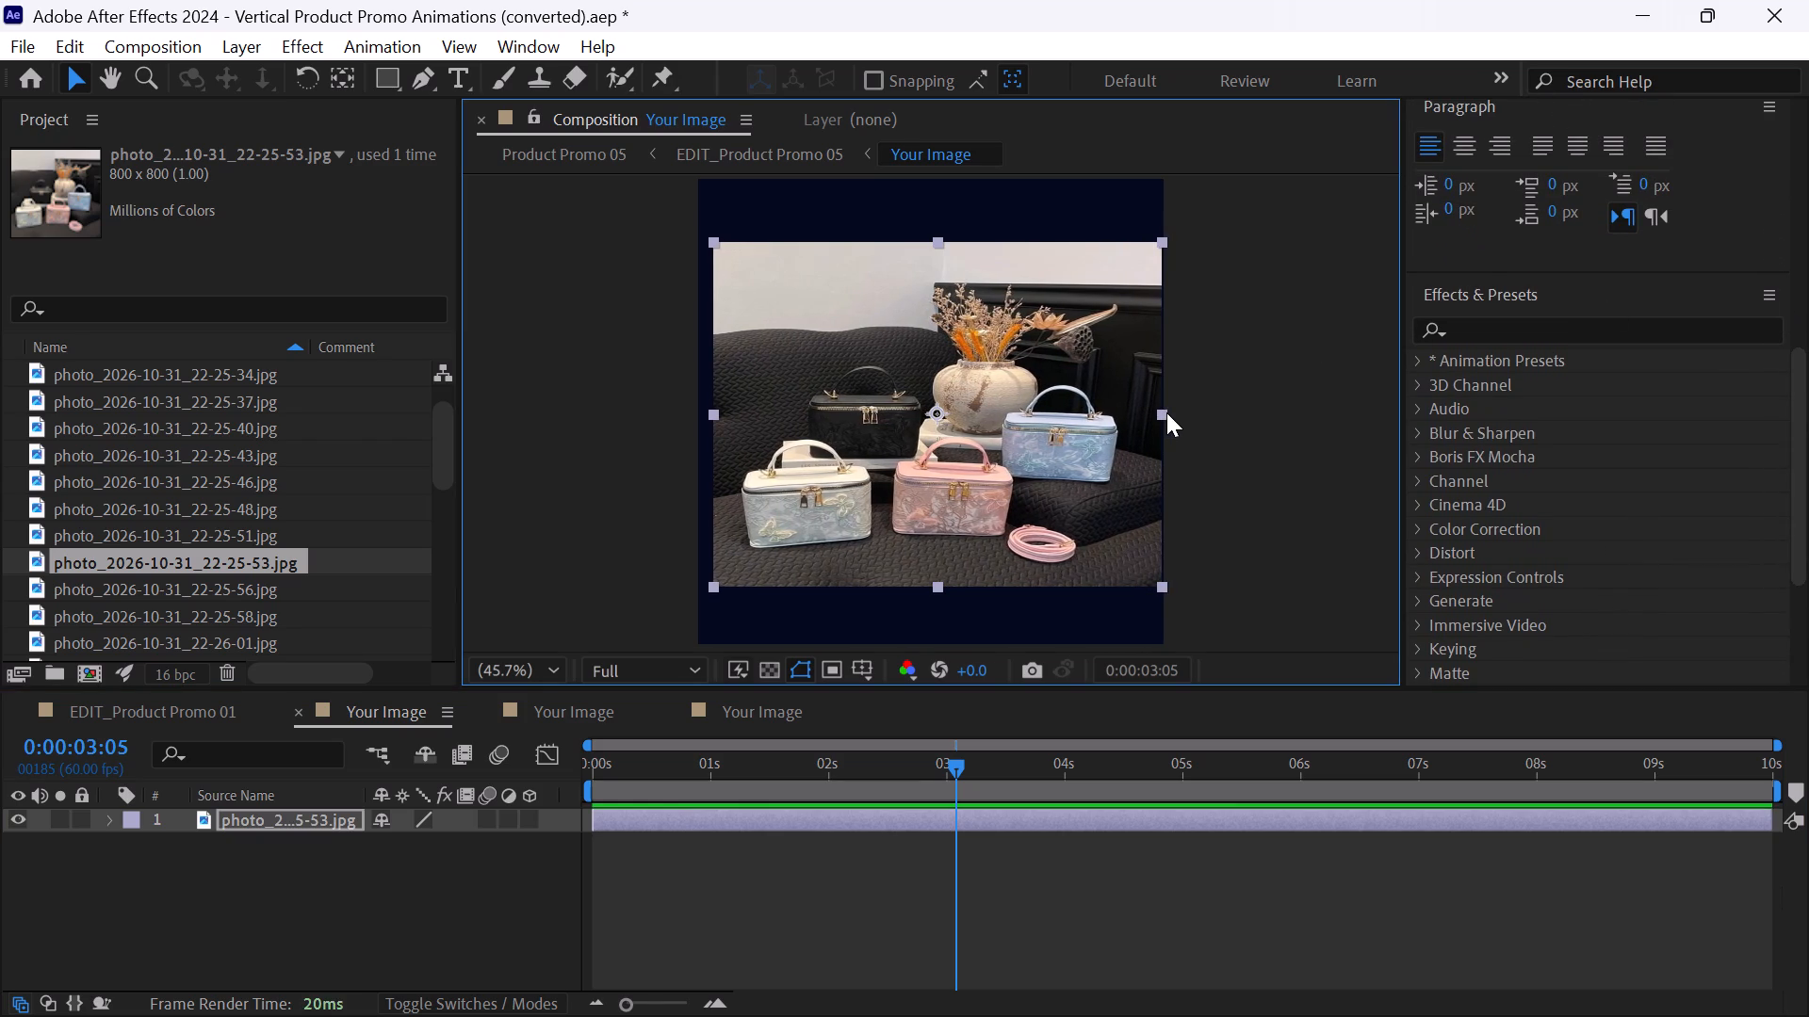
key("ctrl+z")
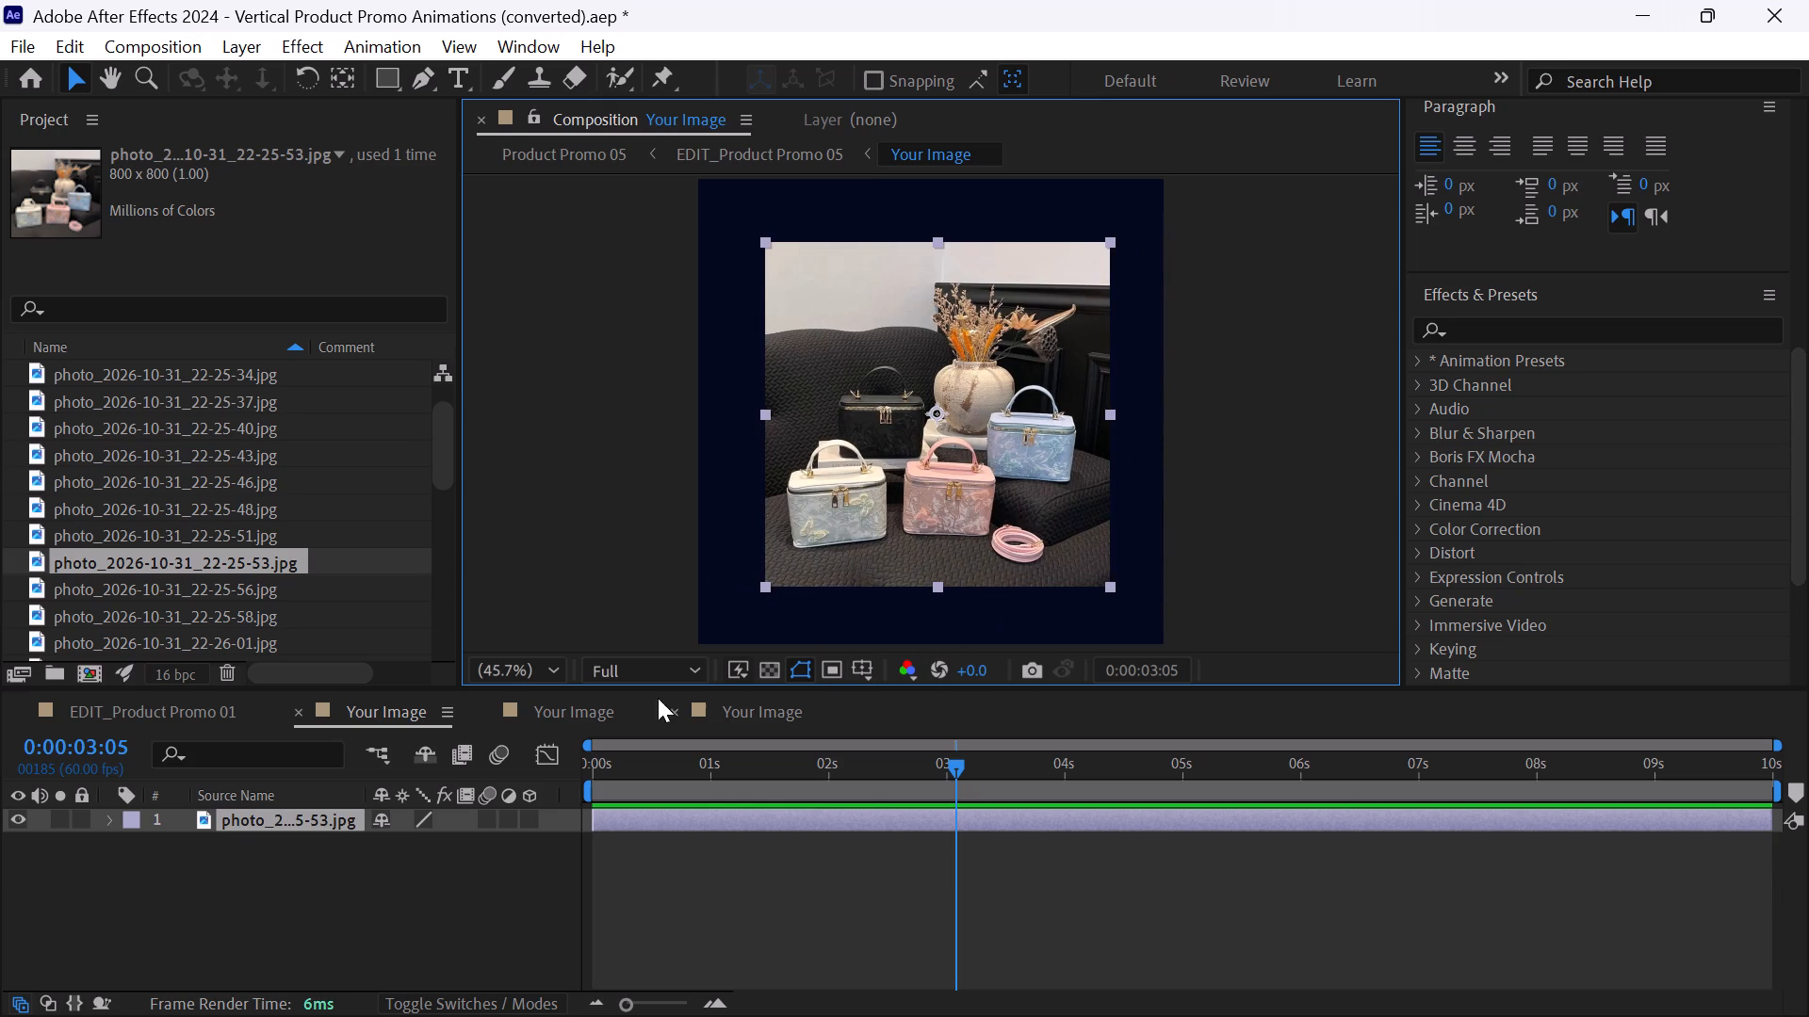
Check how the handbag photo sits in the EDIT_Product Promo 05 composition and close that composition's timeline.
left_click(737, 158)
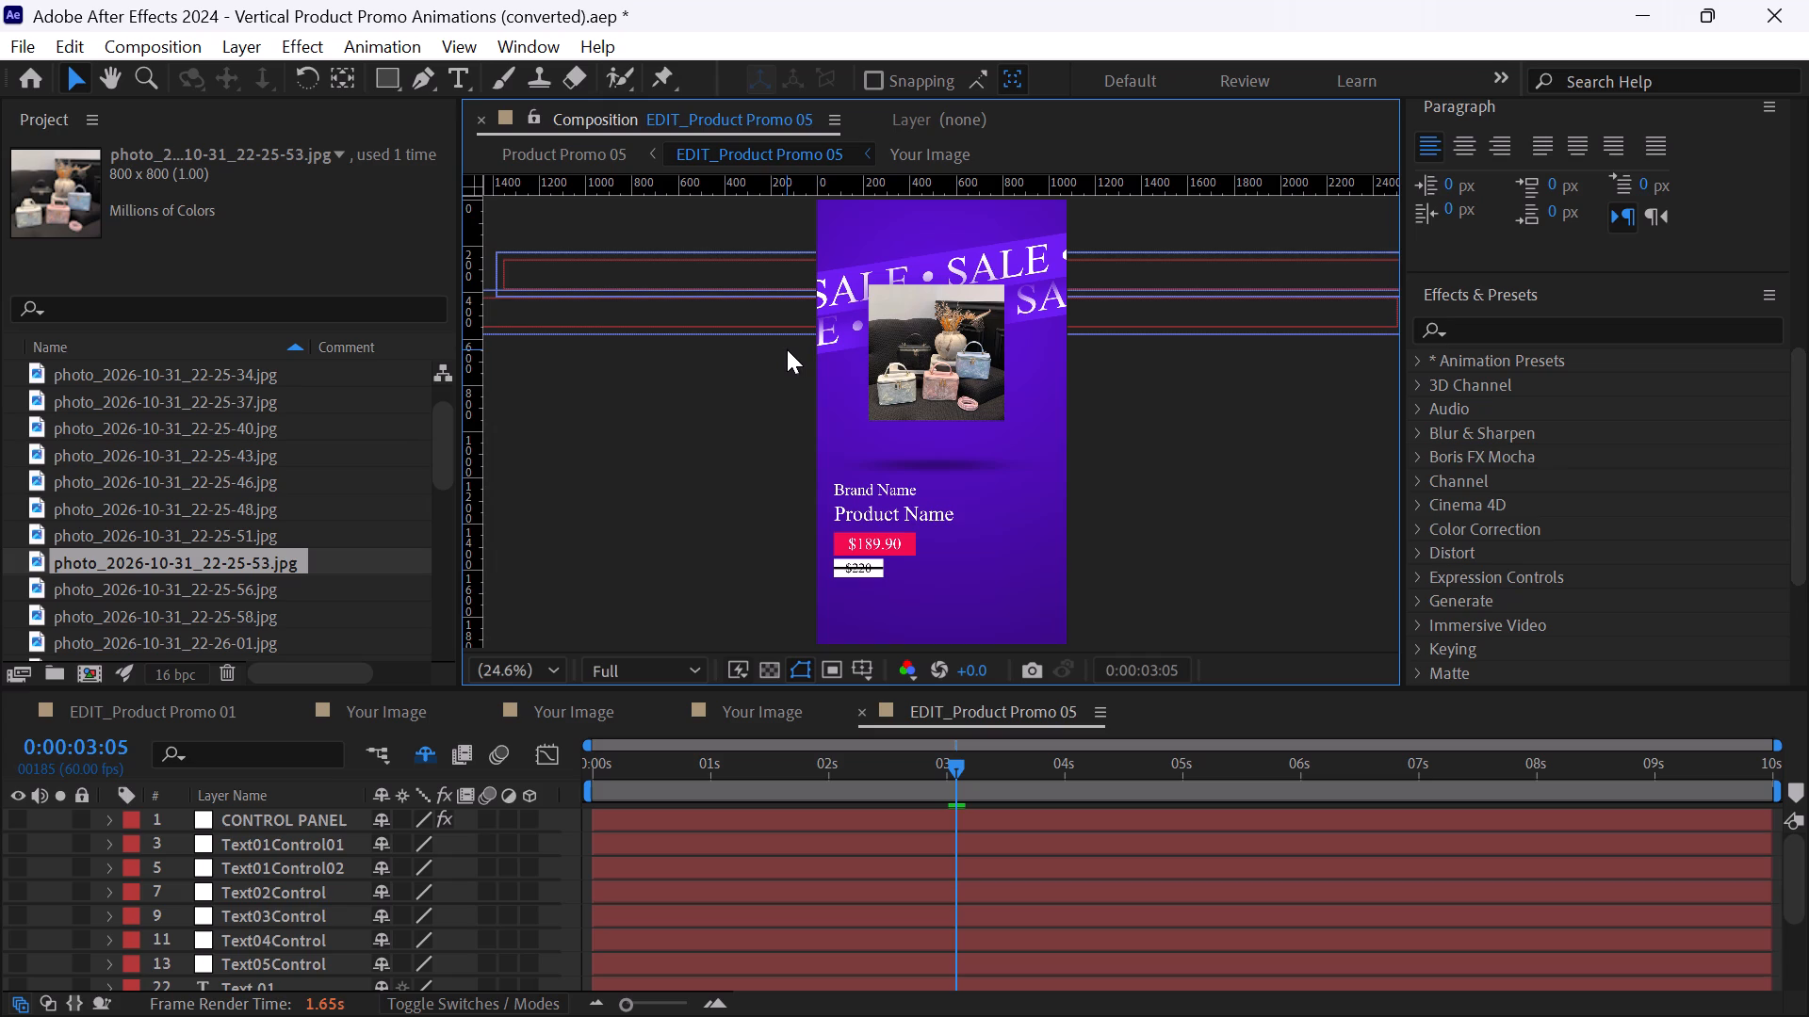
left_click(867, 717)
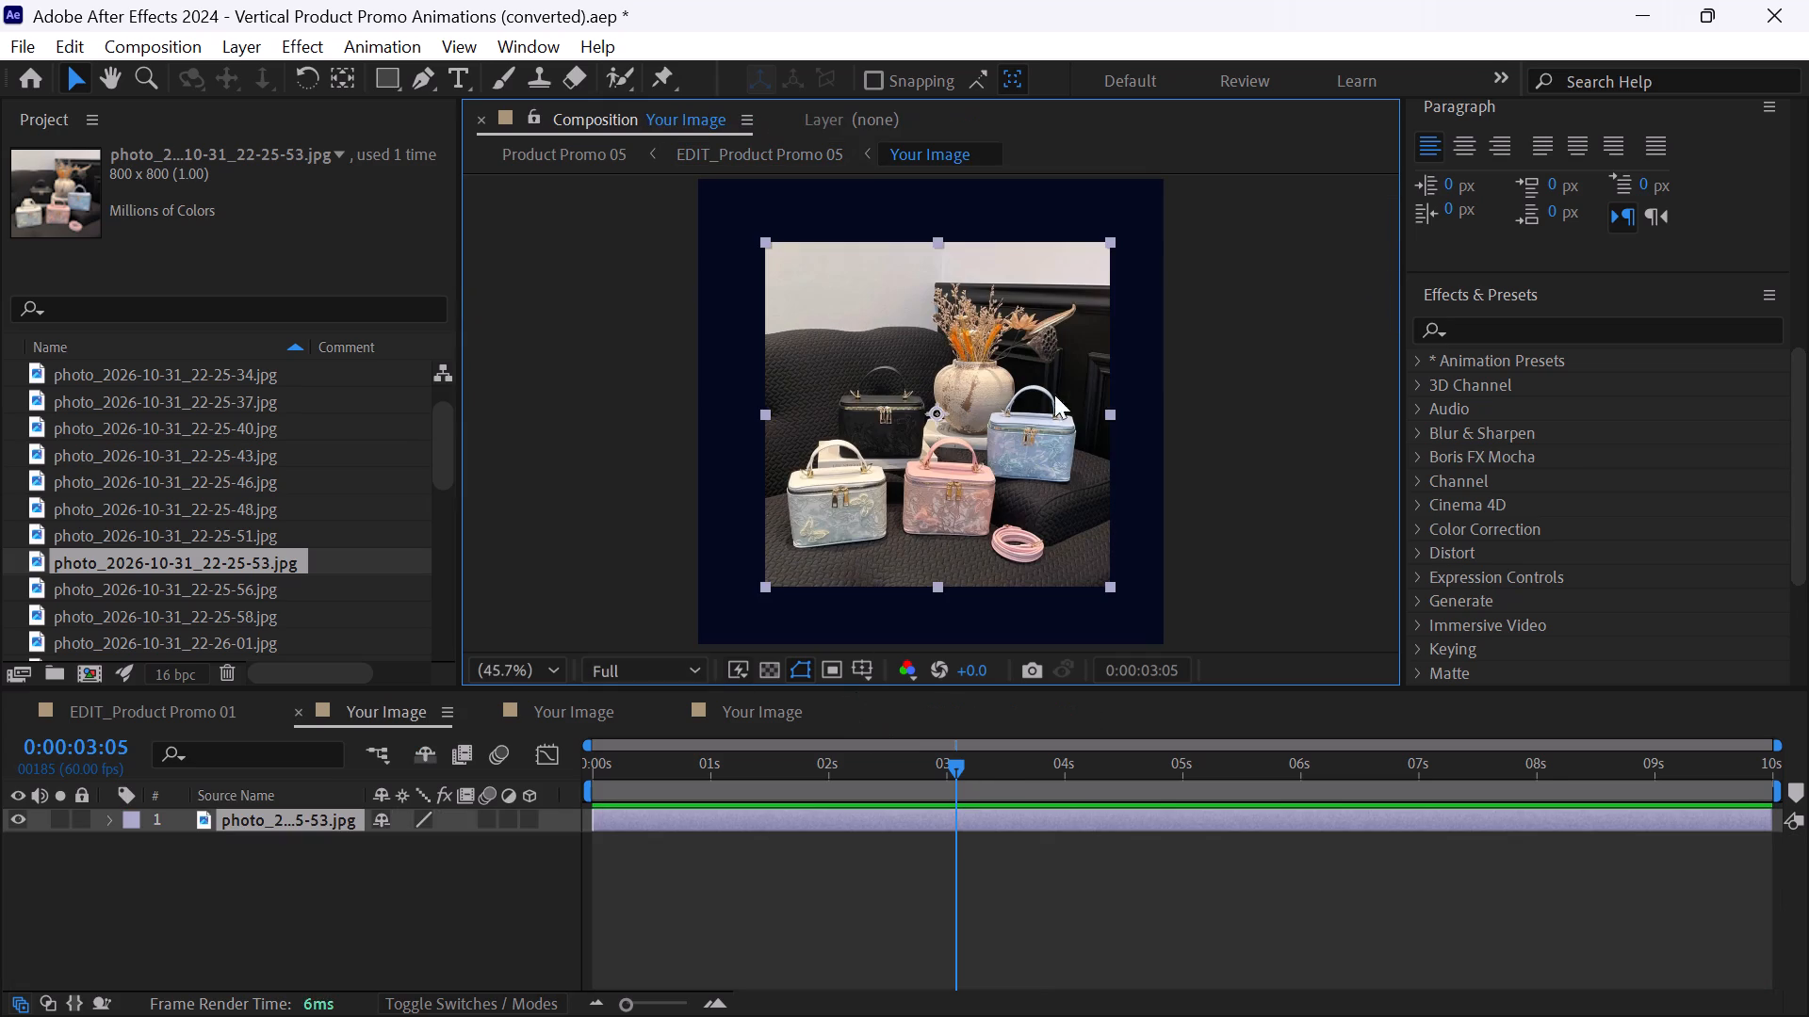
Enlarge the handbag photo to about the full frame width, centre it vertically, and close Product Promo 05's Your Image timeline.
left_click_drag(1001, 329, 973, 361)
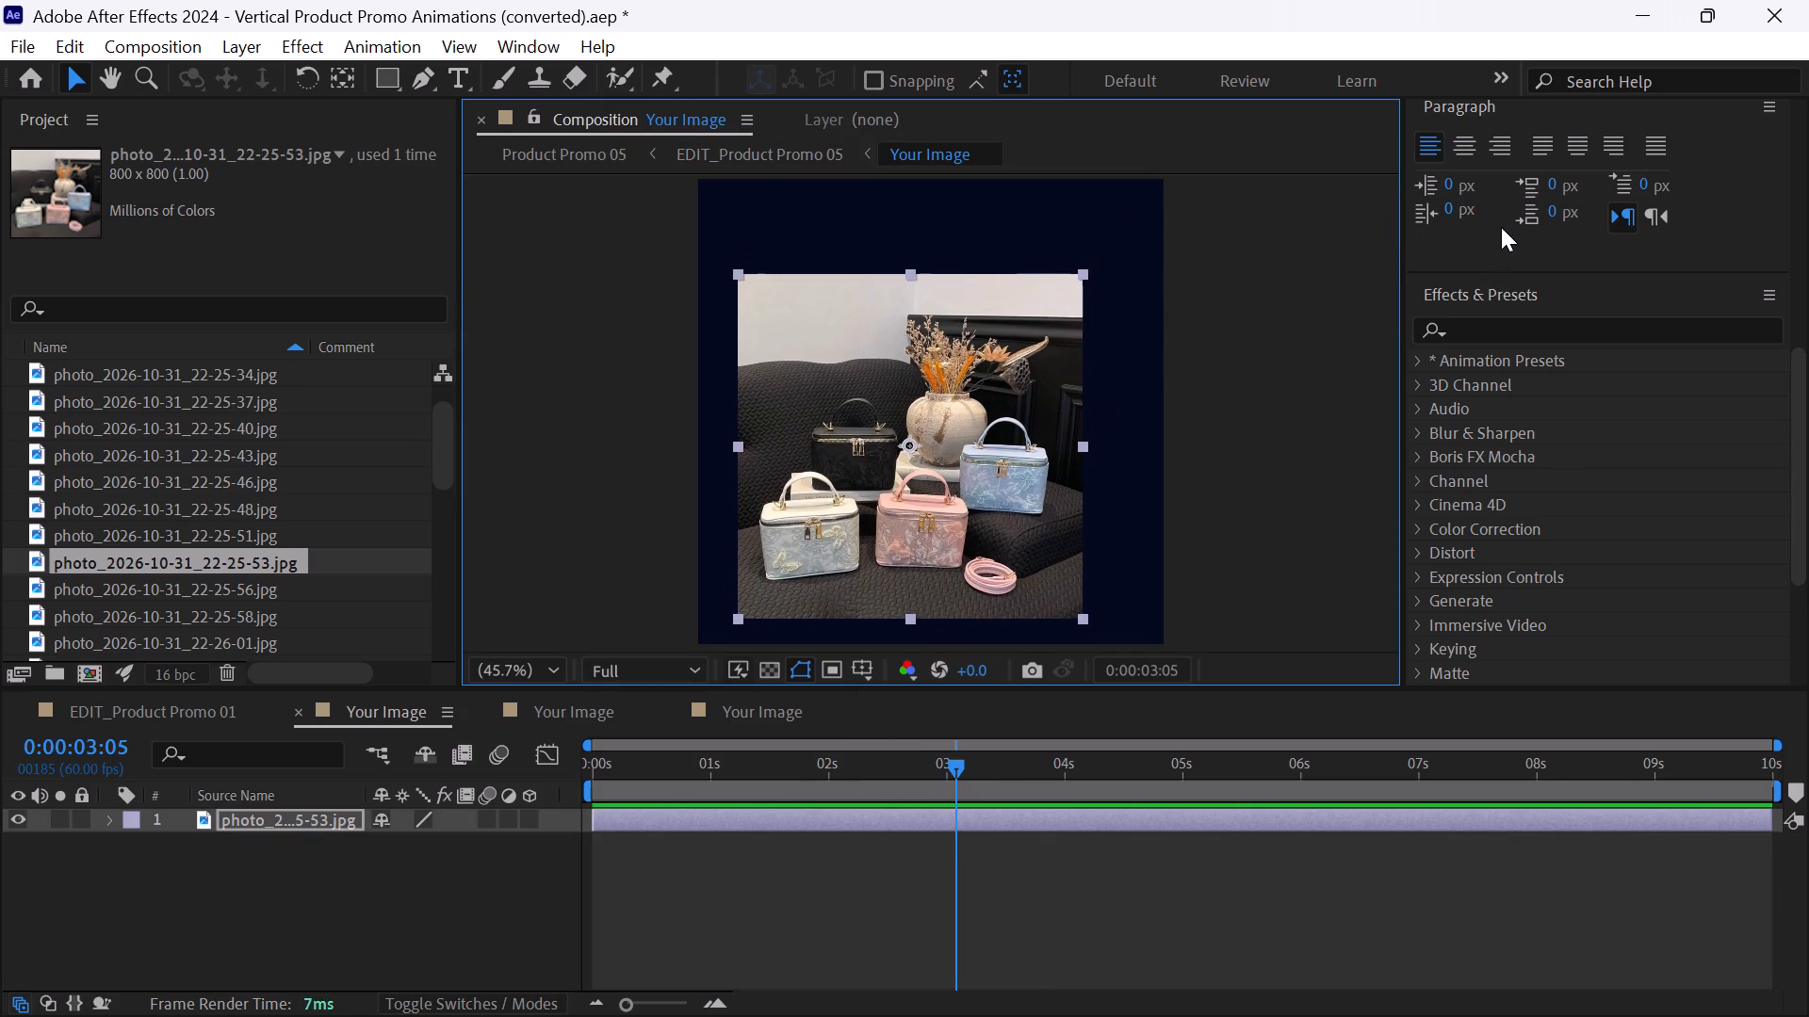
left_click(1465, 145)
left_click(1432, 145)
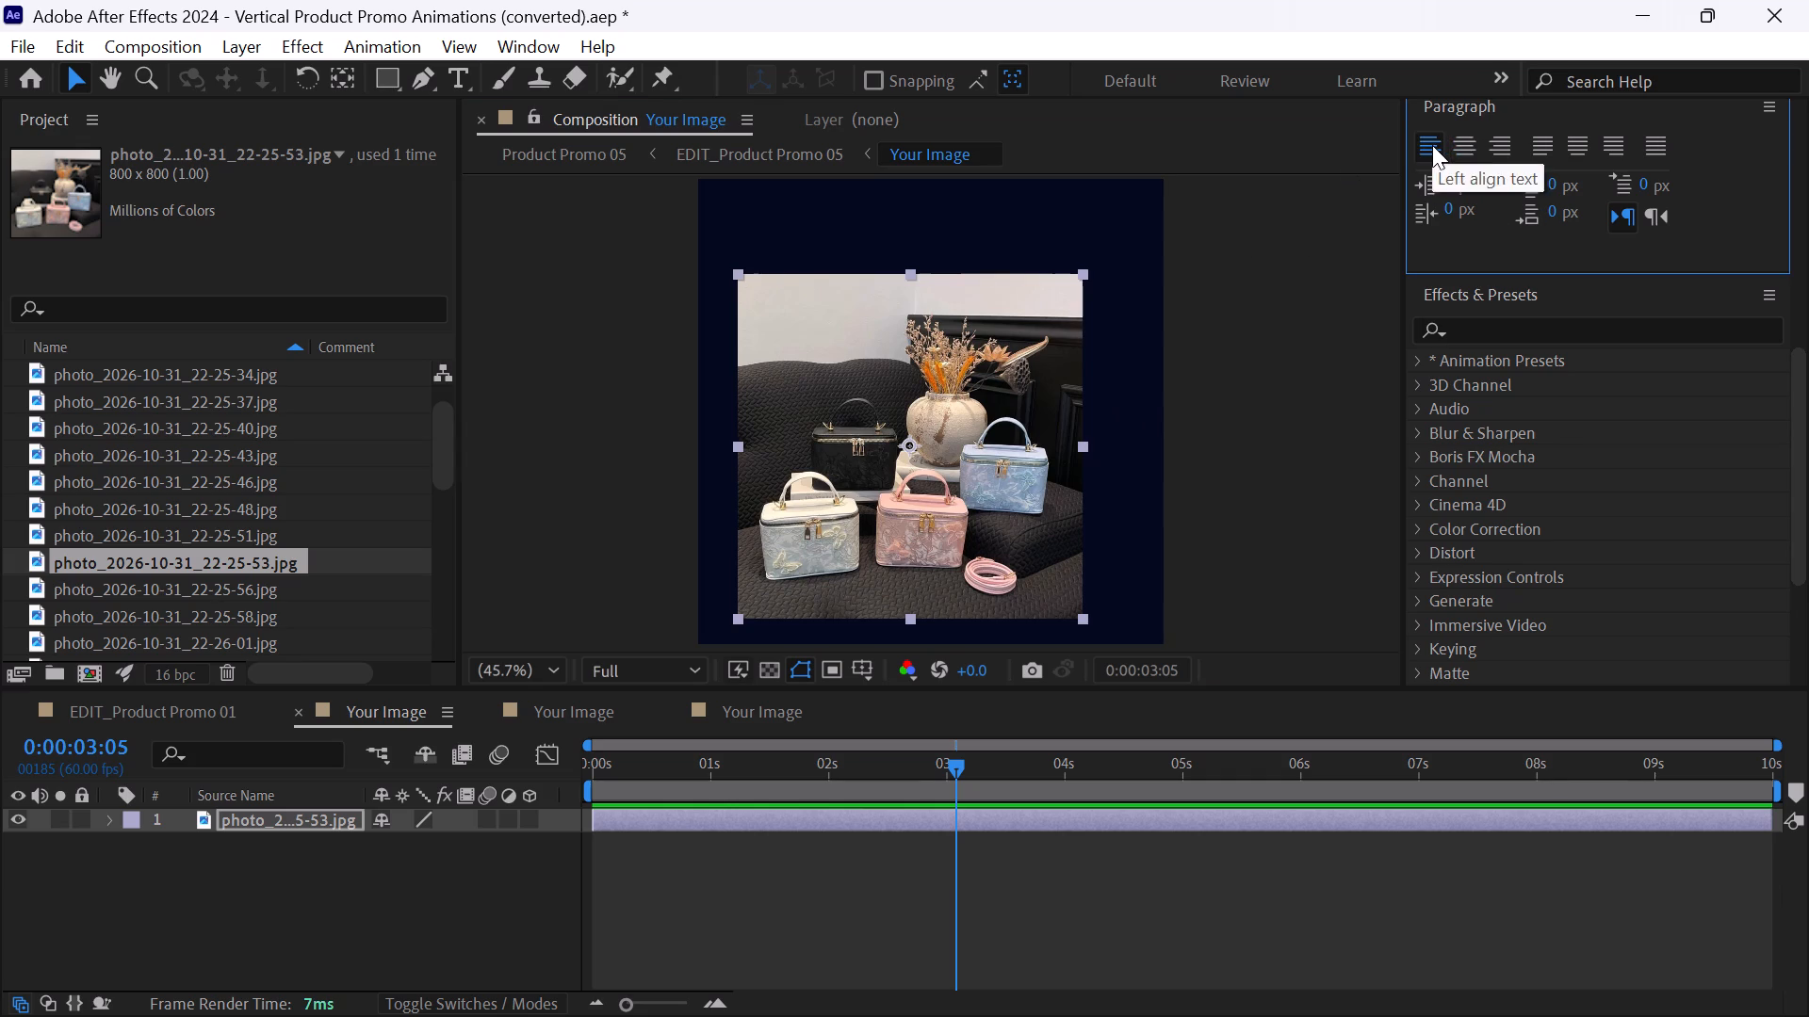
left_click_drag(945, 387, 953, 364)
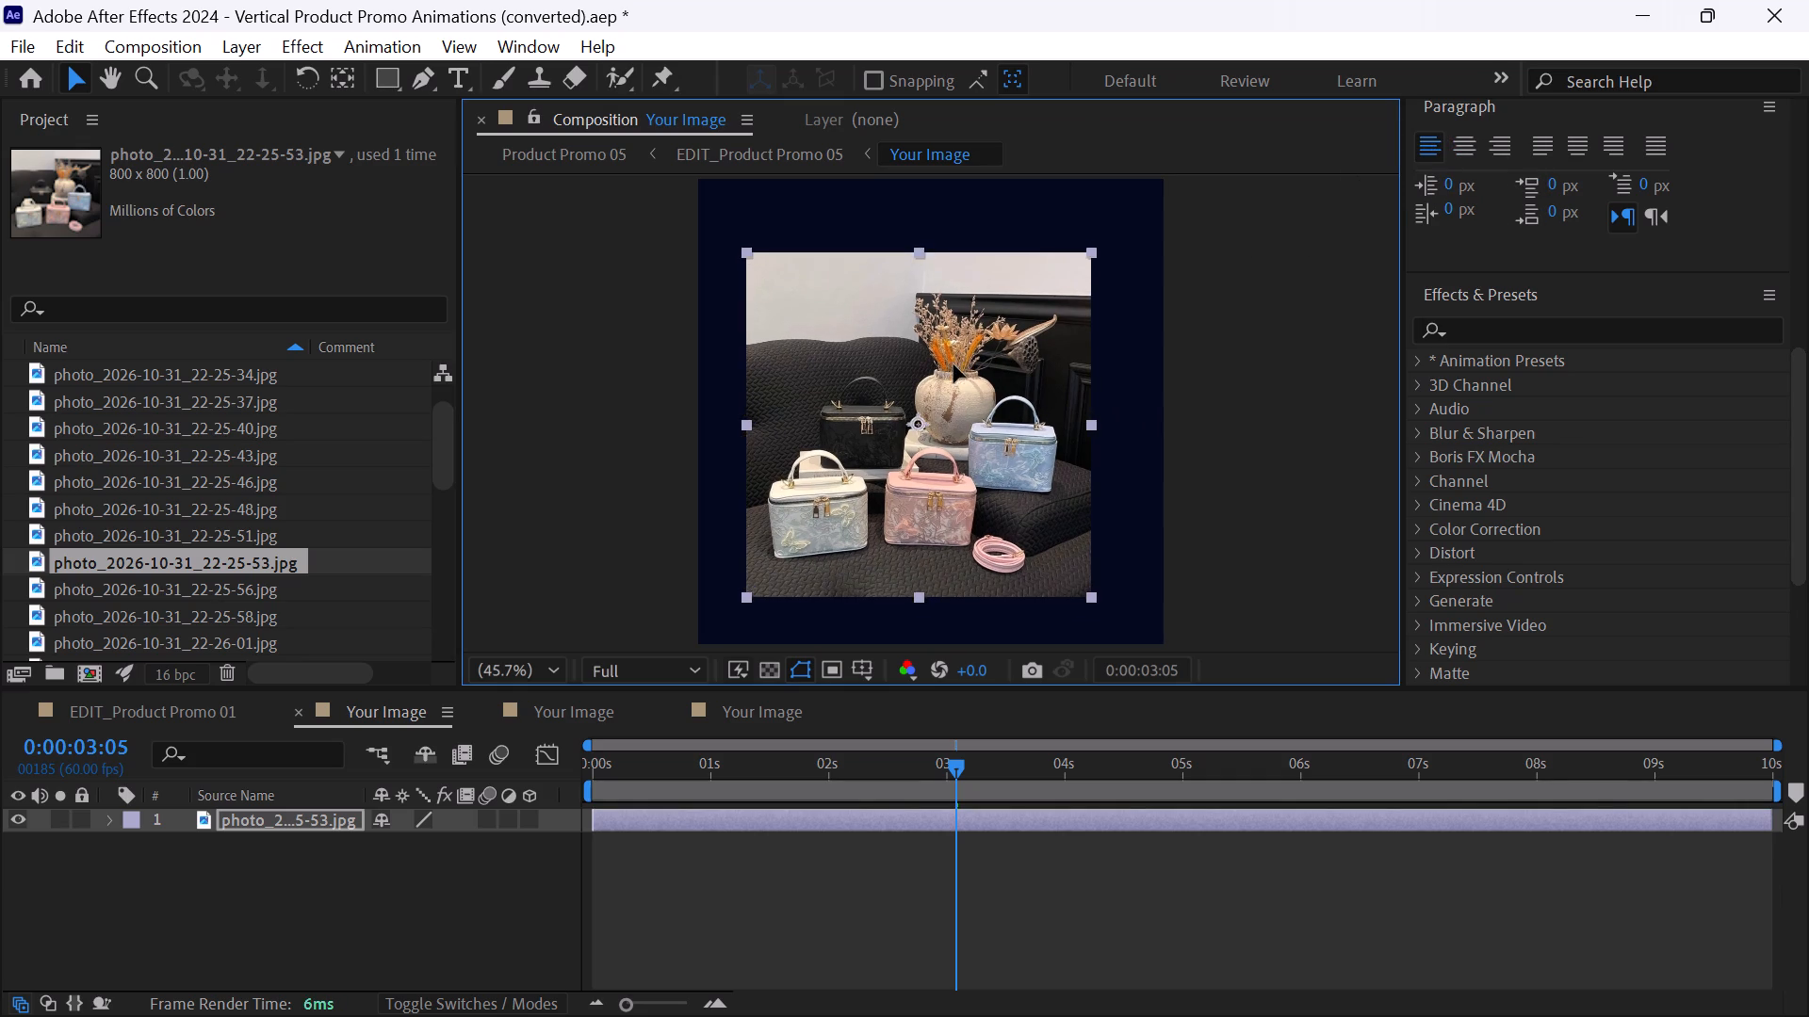
left_click_drag(953, 364, 962, 332)
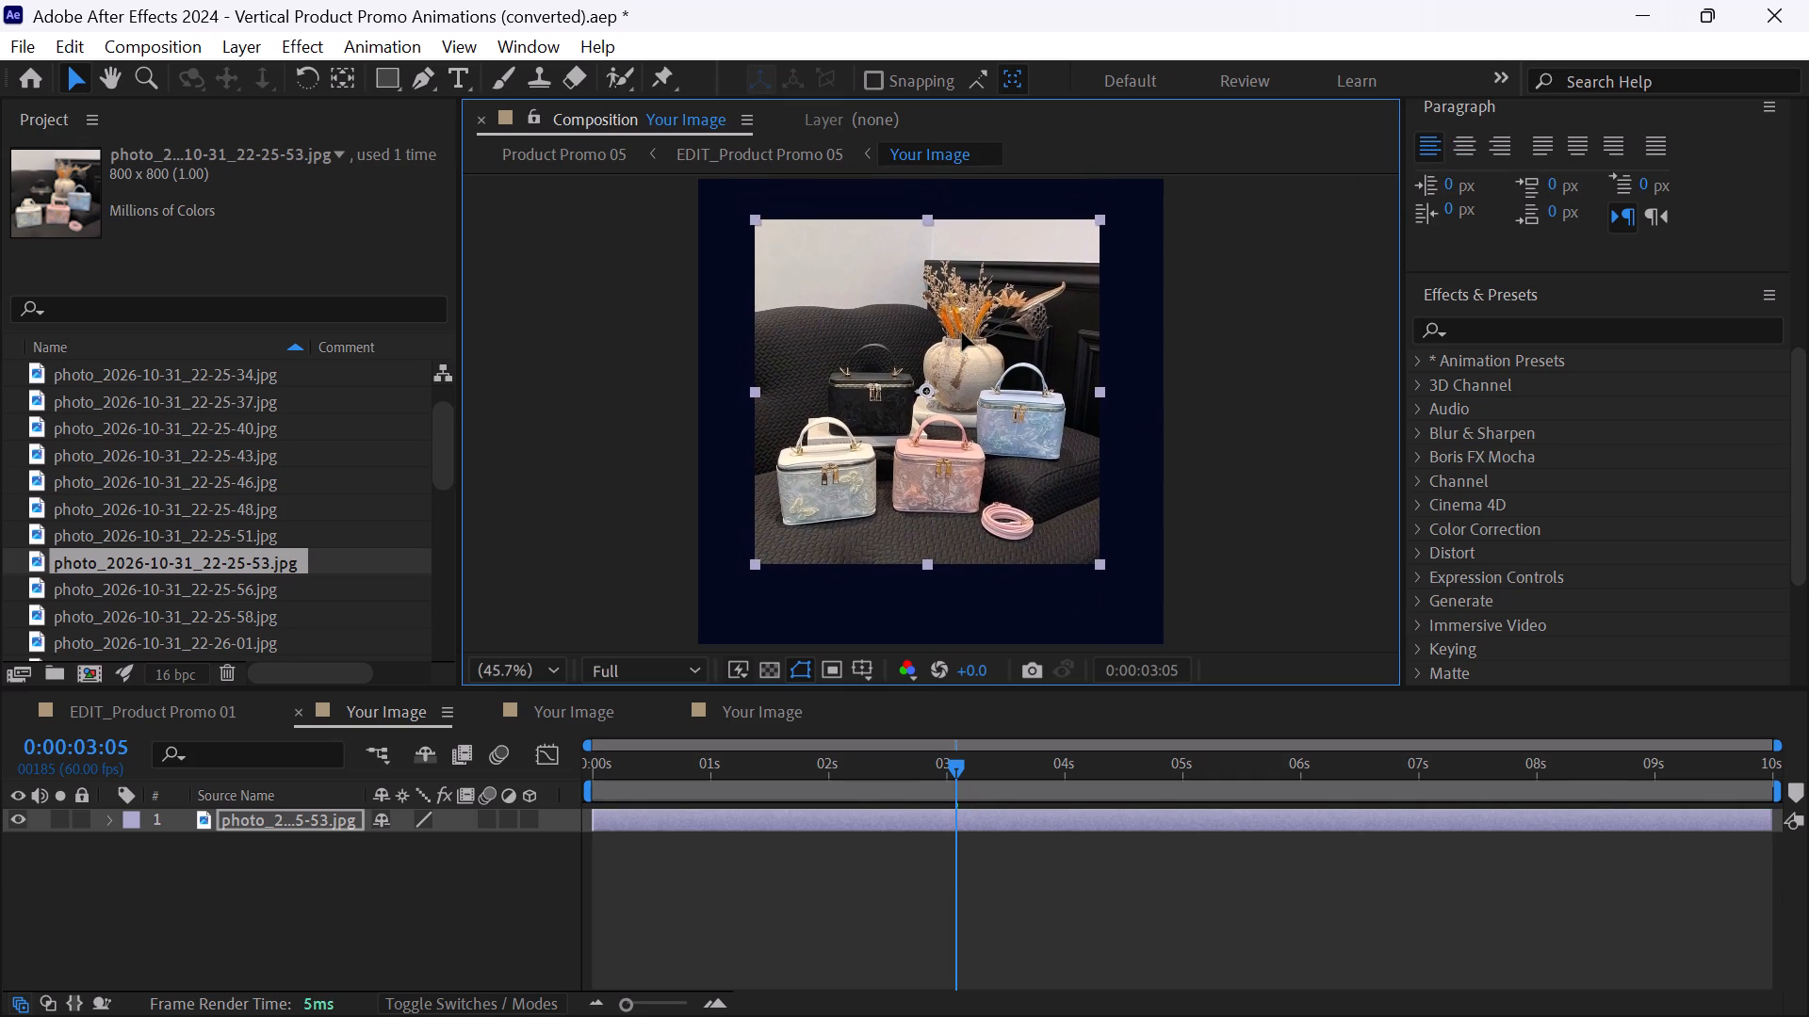
left_click_drag(962, 332, 959, 336)
left_click(1096, 223)
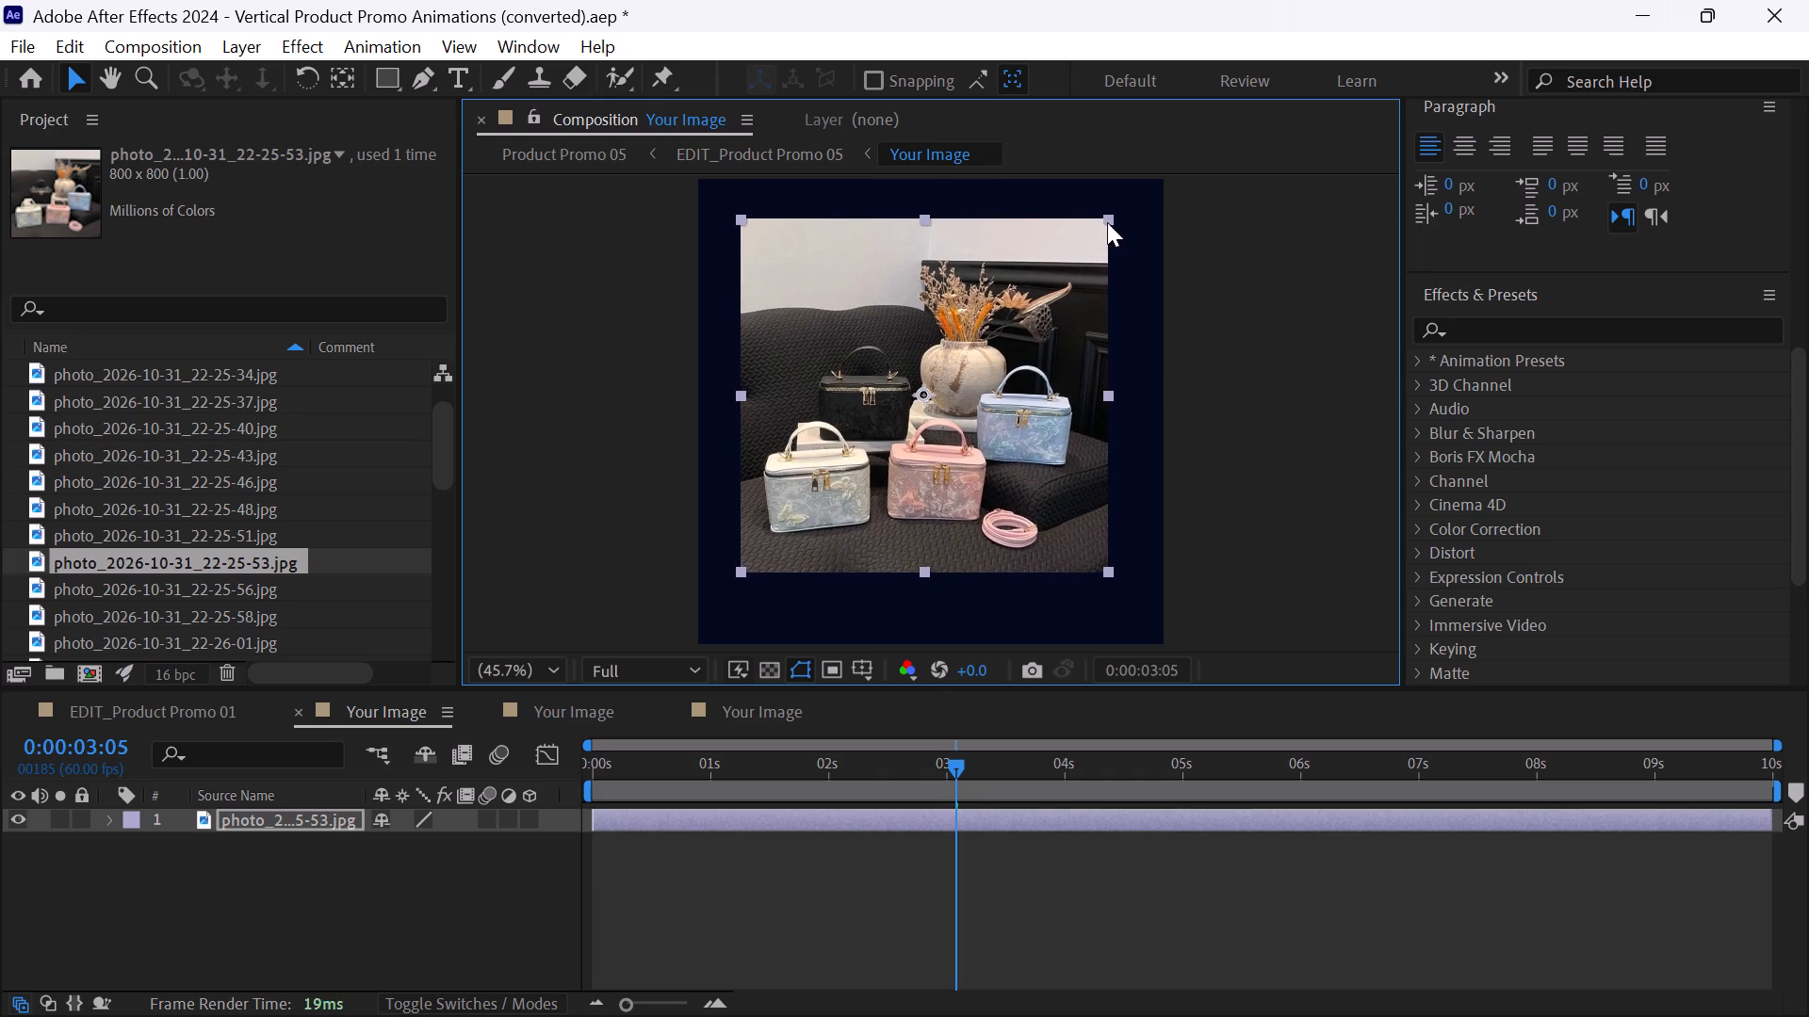
left_click_drag(1096, 219, 1100, 218)
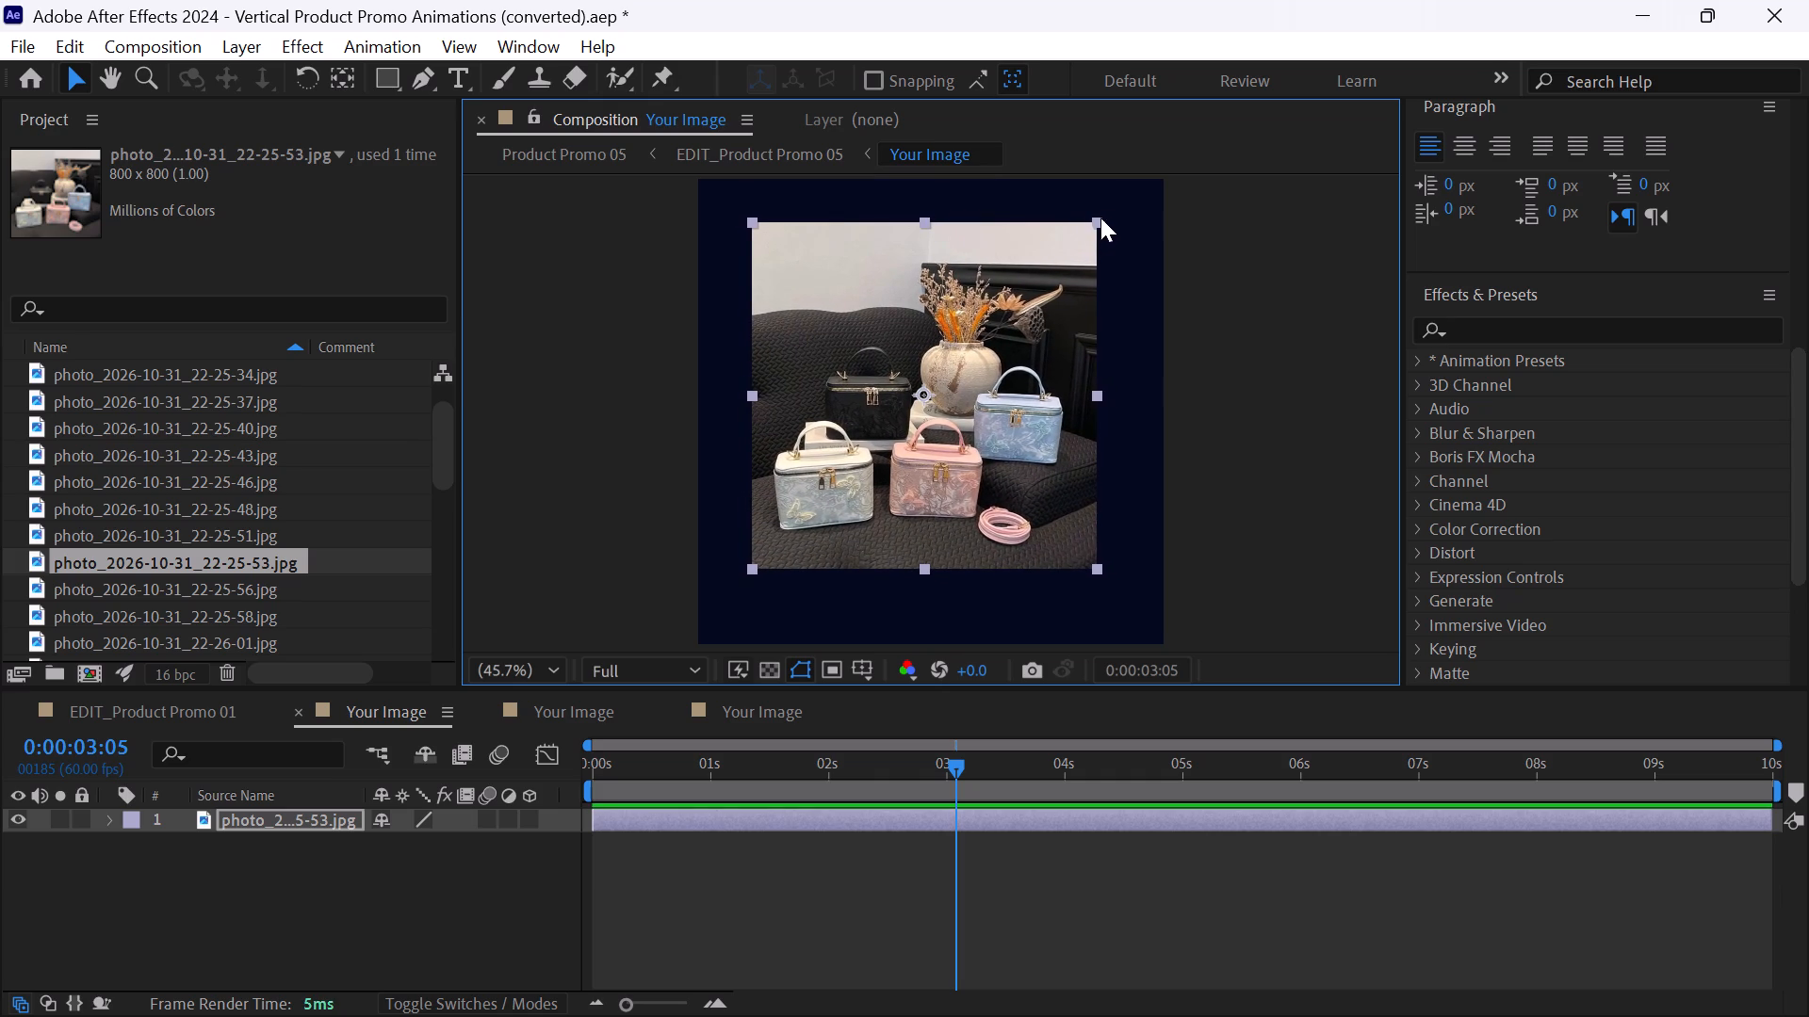
left_click_drag(1100, 218, 1159, 172)
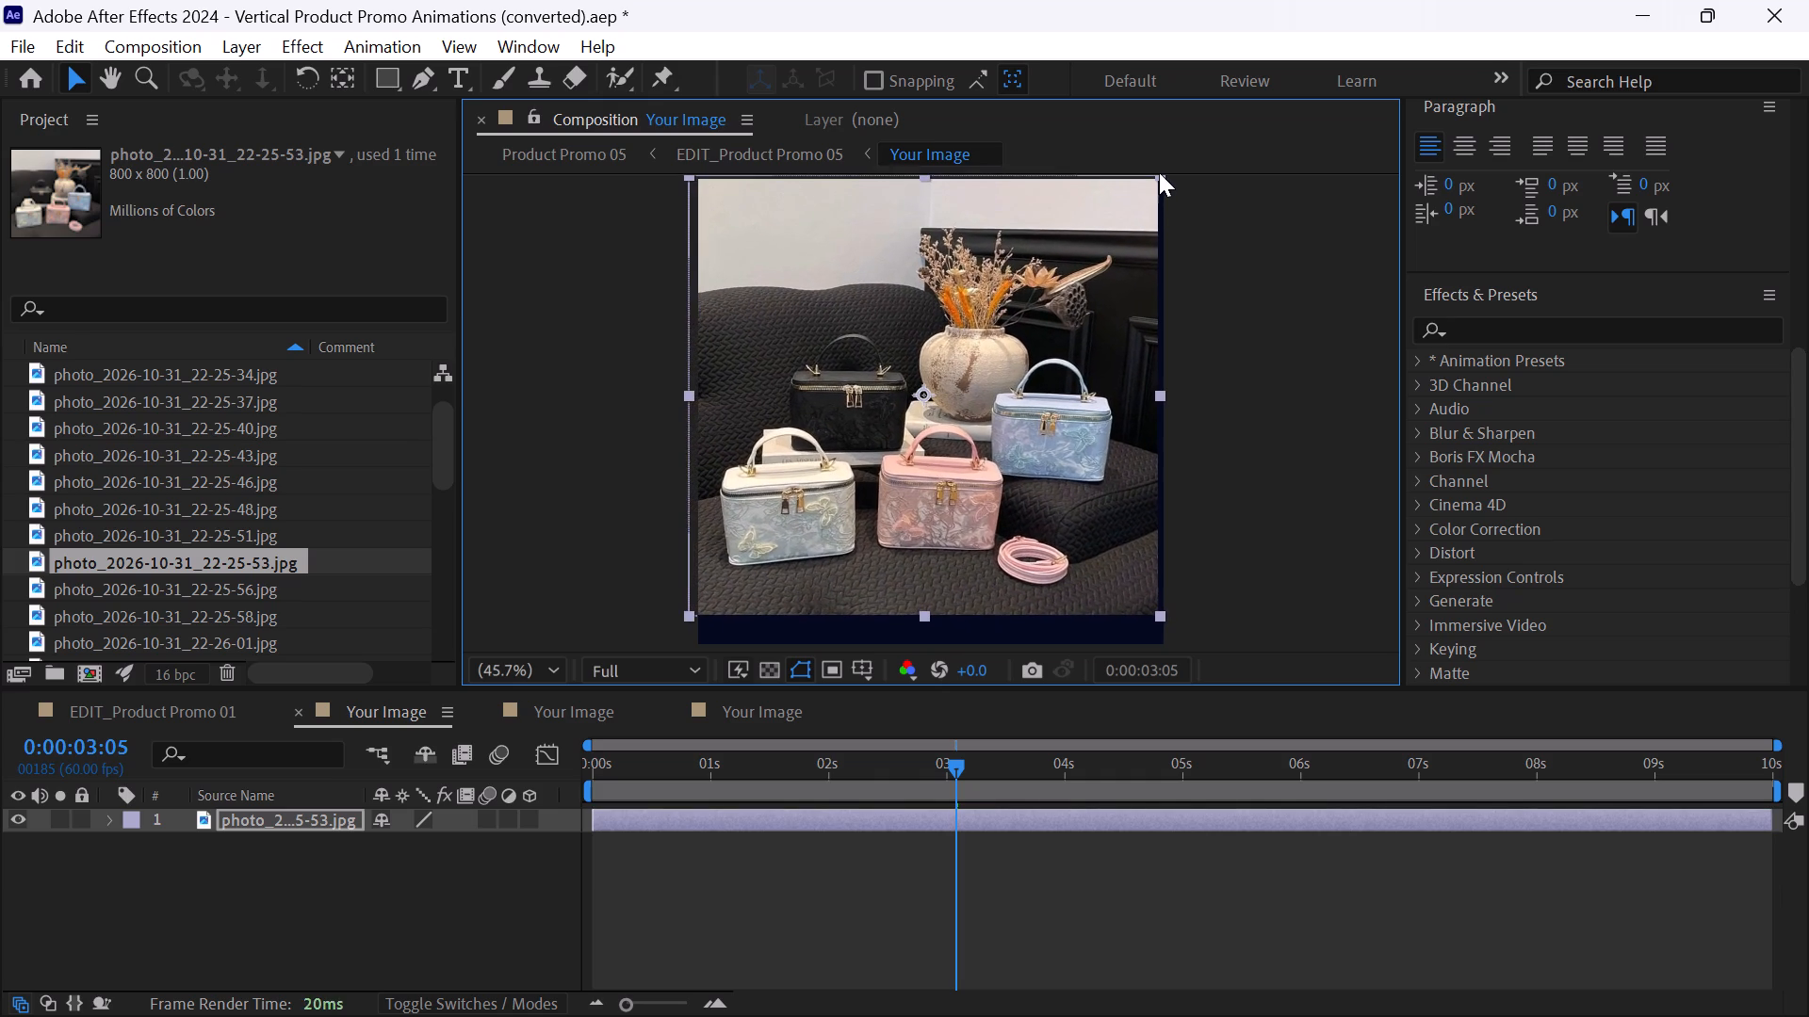
left_click_drag(1159, 172, 1159, 171)
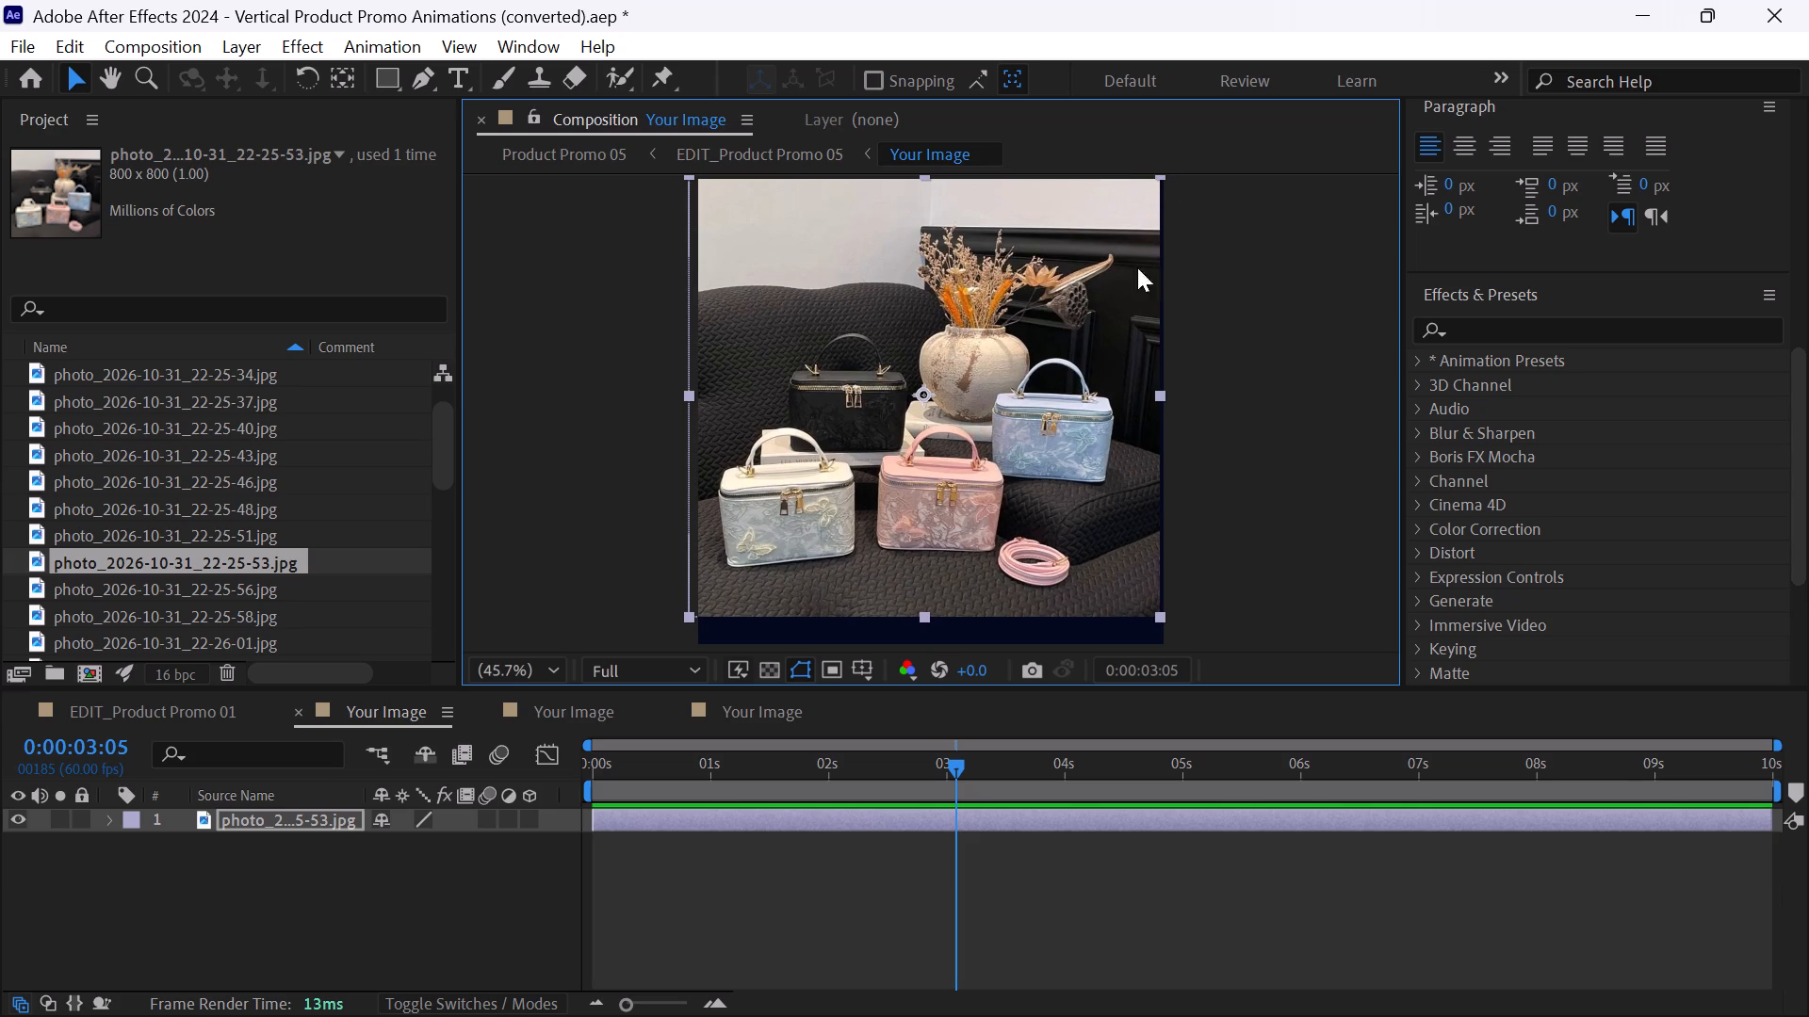
left_click_drag(1066, 395, 1066, 423)
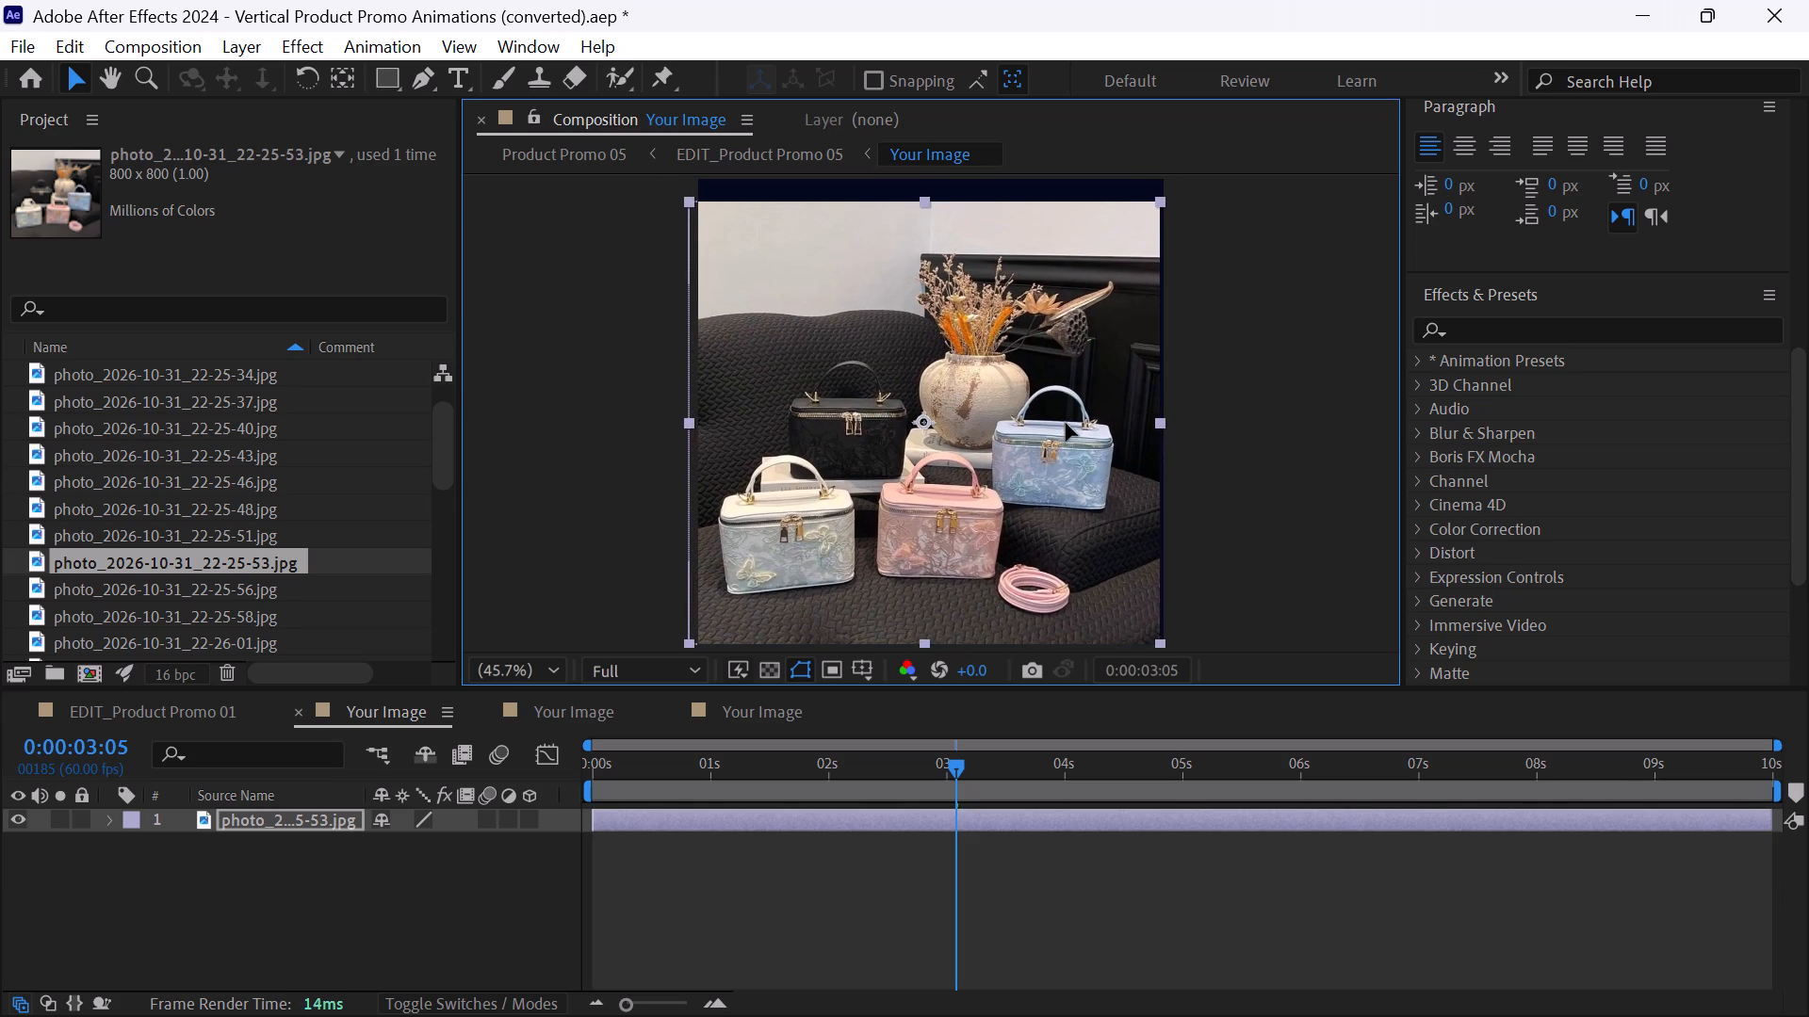
left_click_drag(1066, 423, 1066, 412)
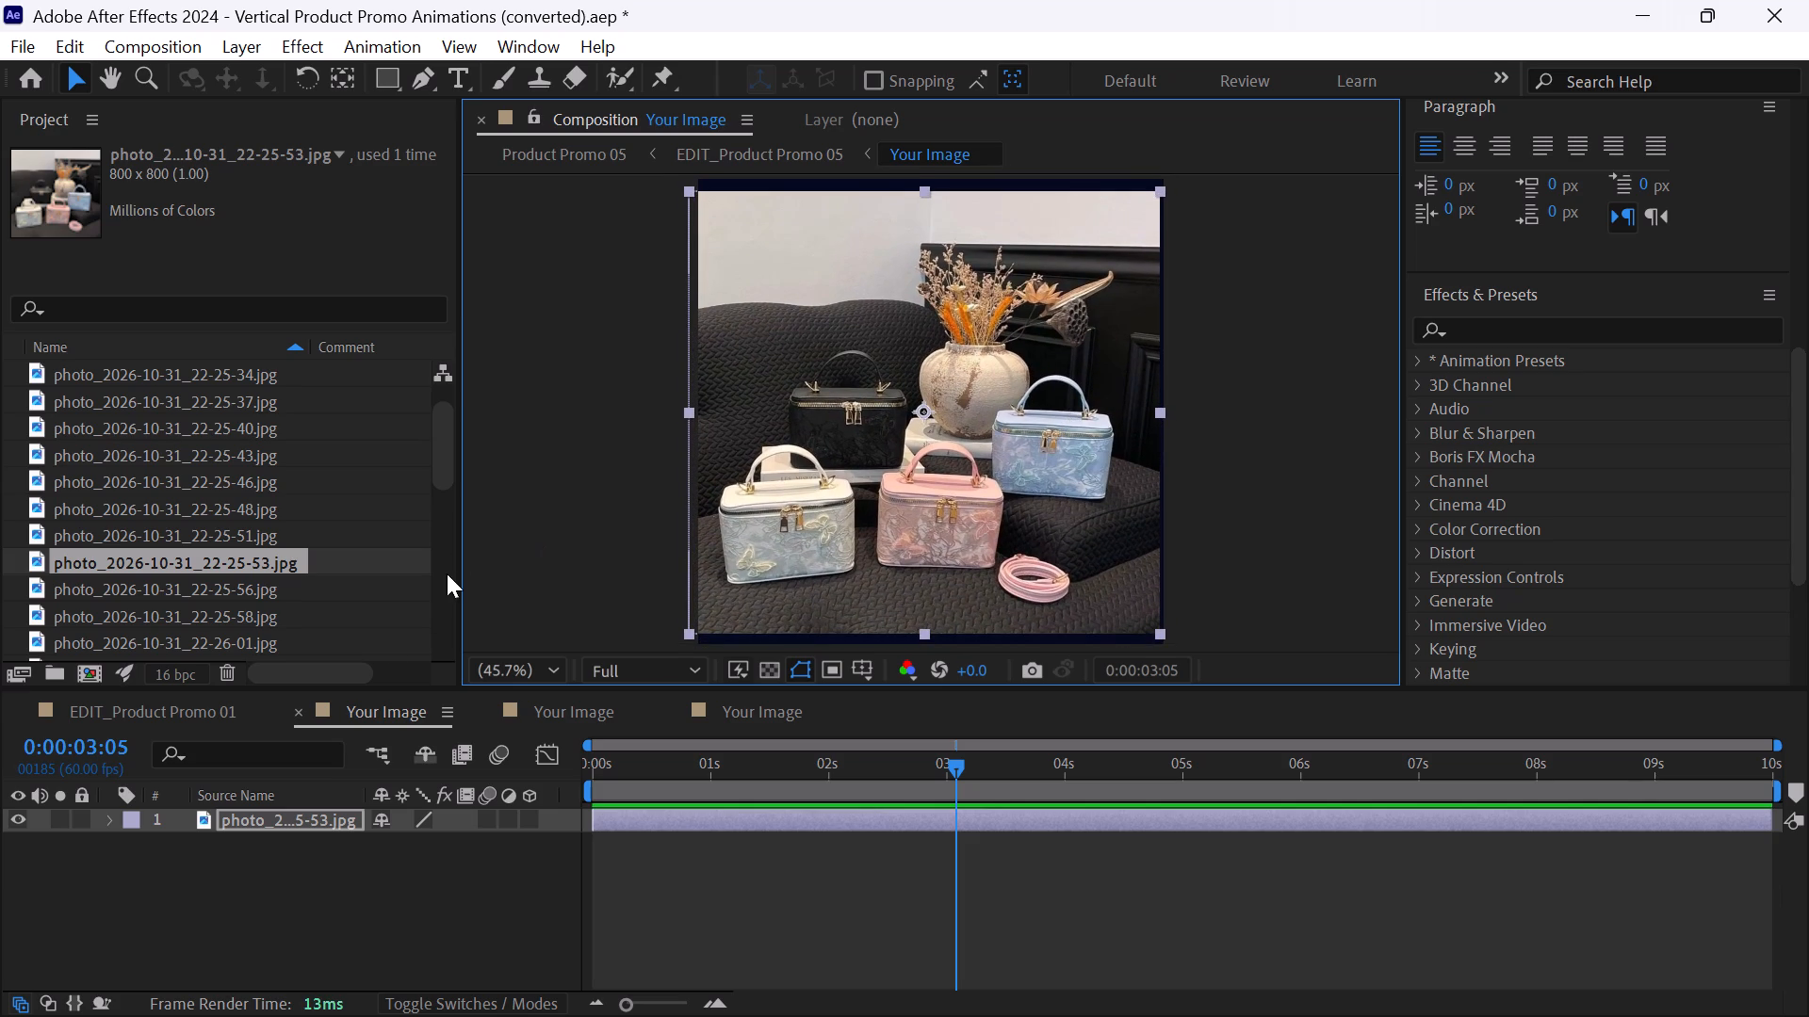
left_click(303, 709)
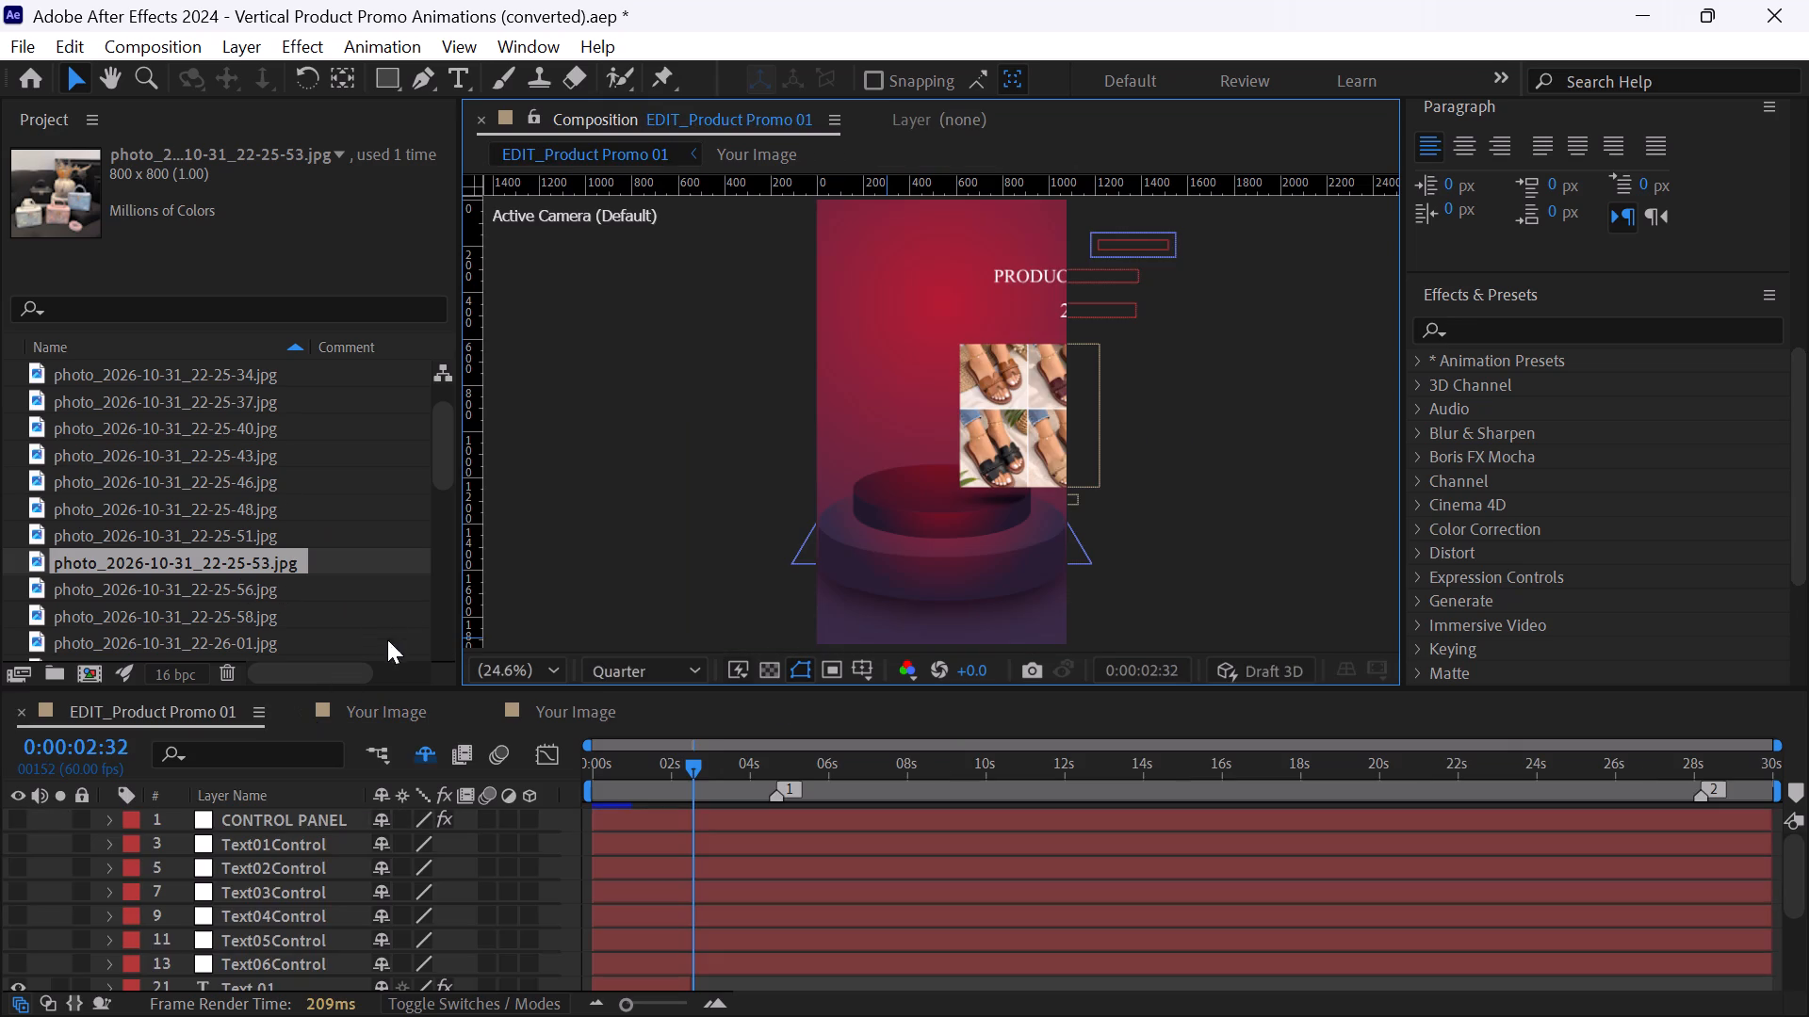
Replace the placeholder layer in Product Promo 06's Your Image composition with the handbag collage photo_2026-10-31_22-26-03.jpg.
left_click(384, 707)
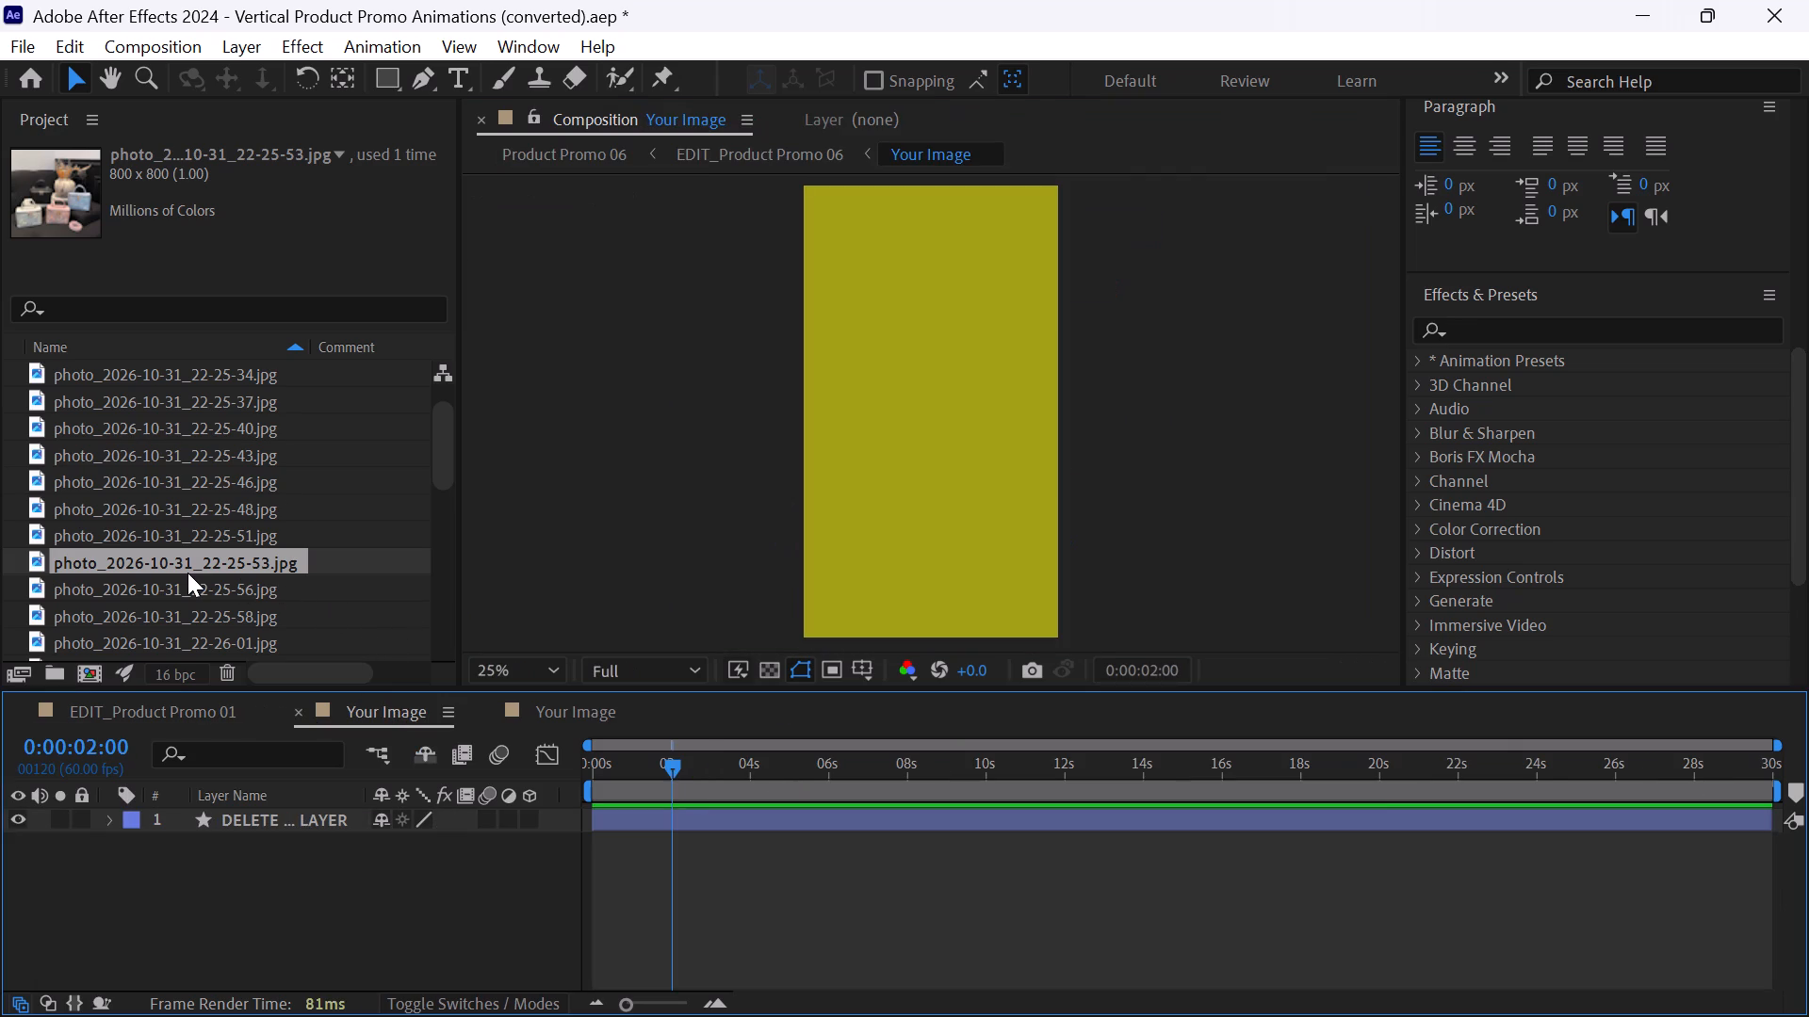
scroll(187, 573, "down", 1)
left_click(204, 469)
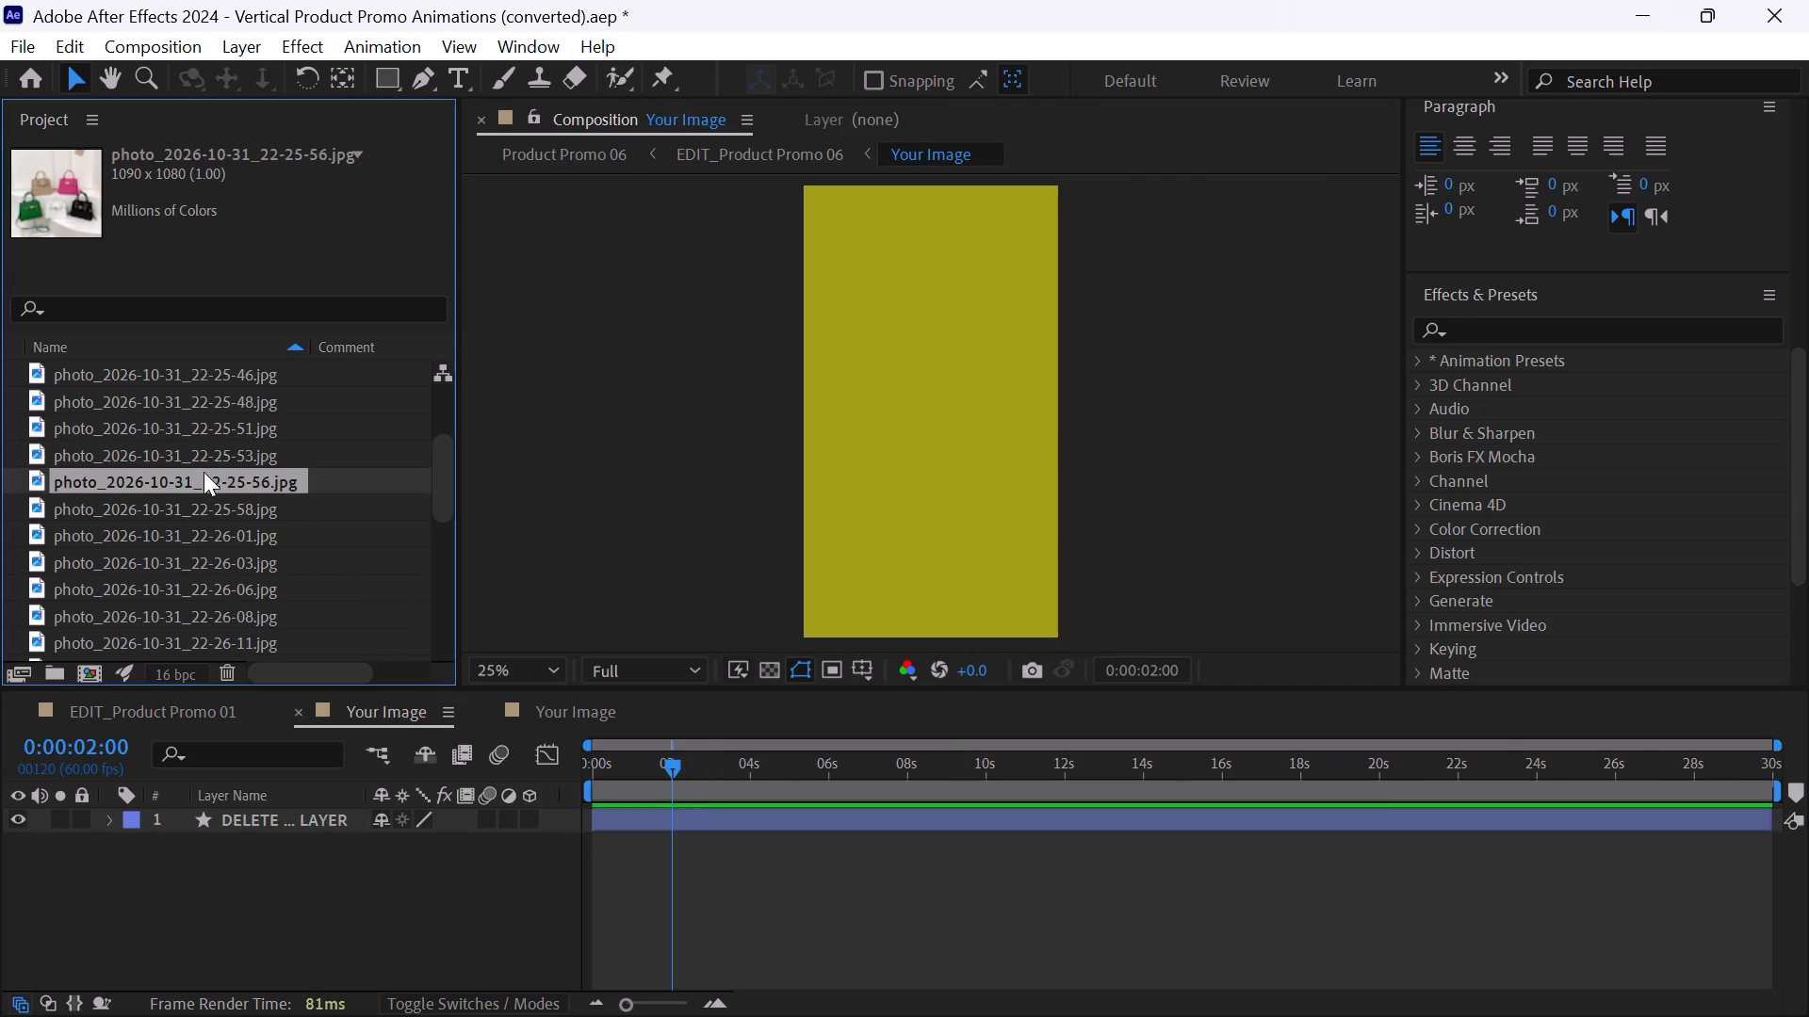
left_click(202, 510)
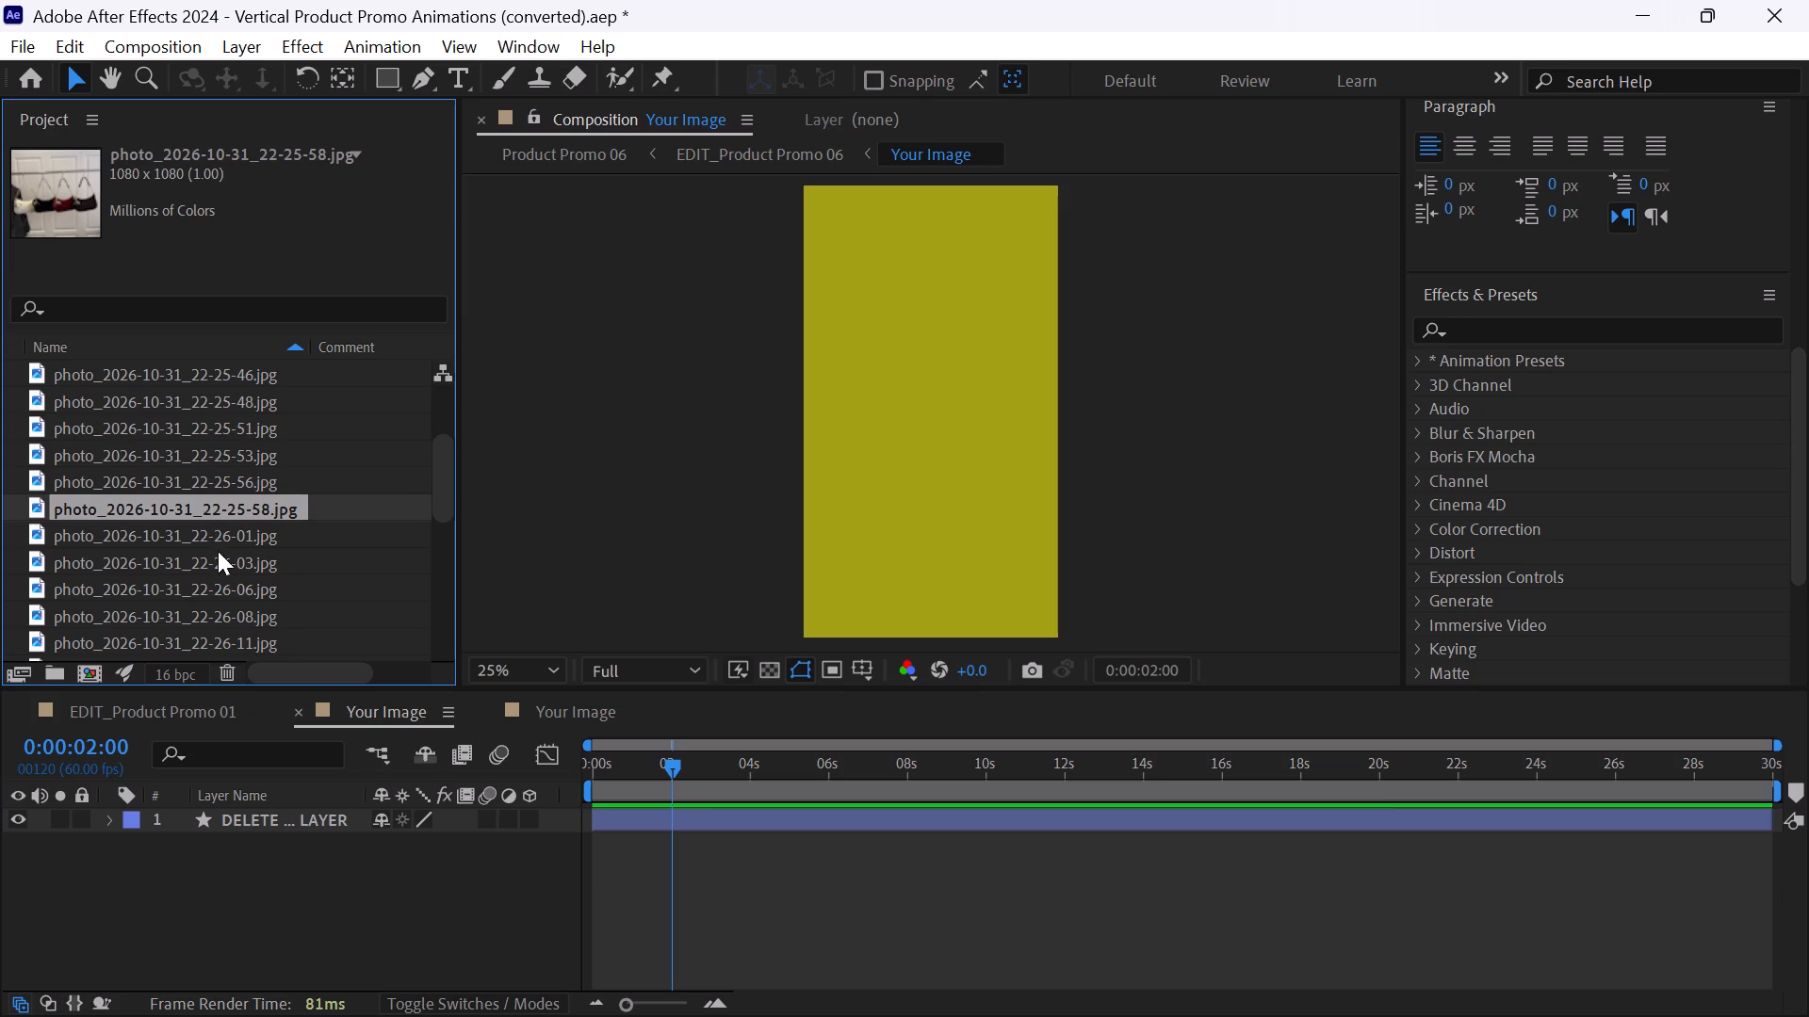
left_click(219, 557)
left_click_drag(219, 557, 292, 766)
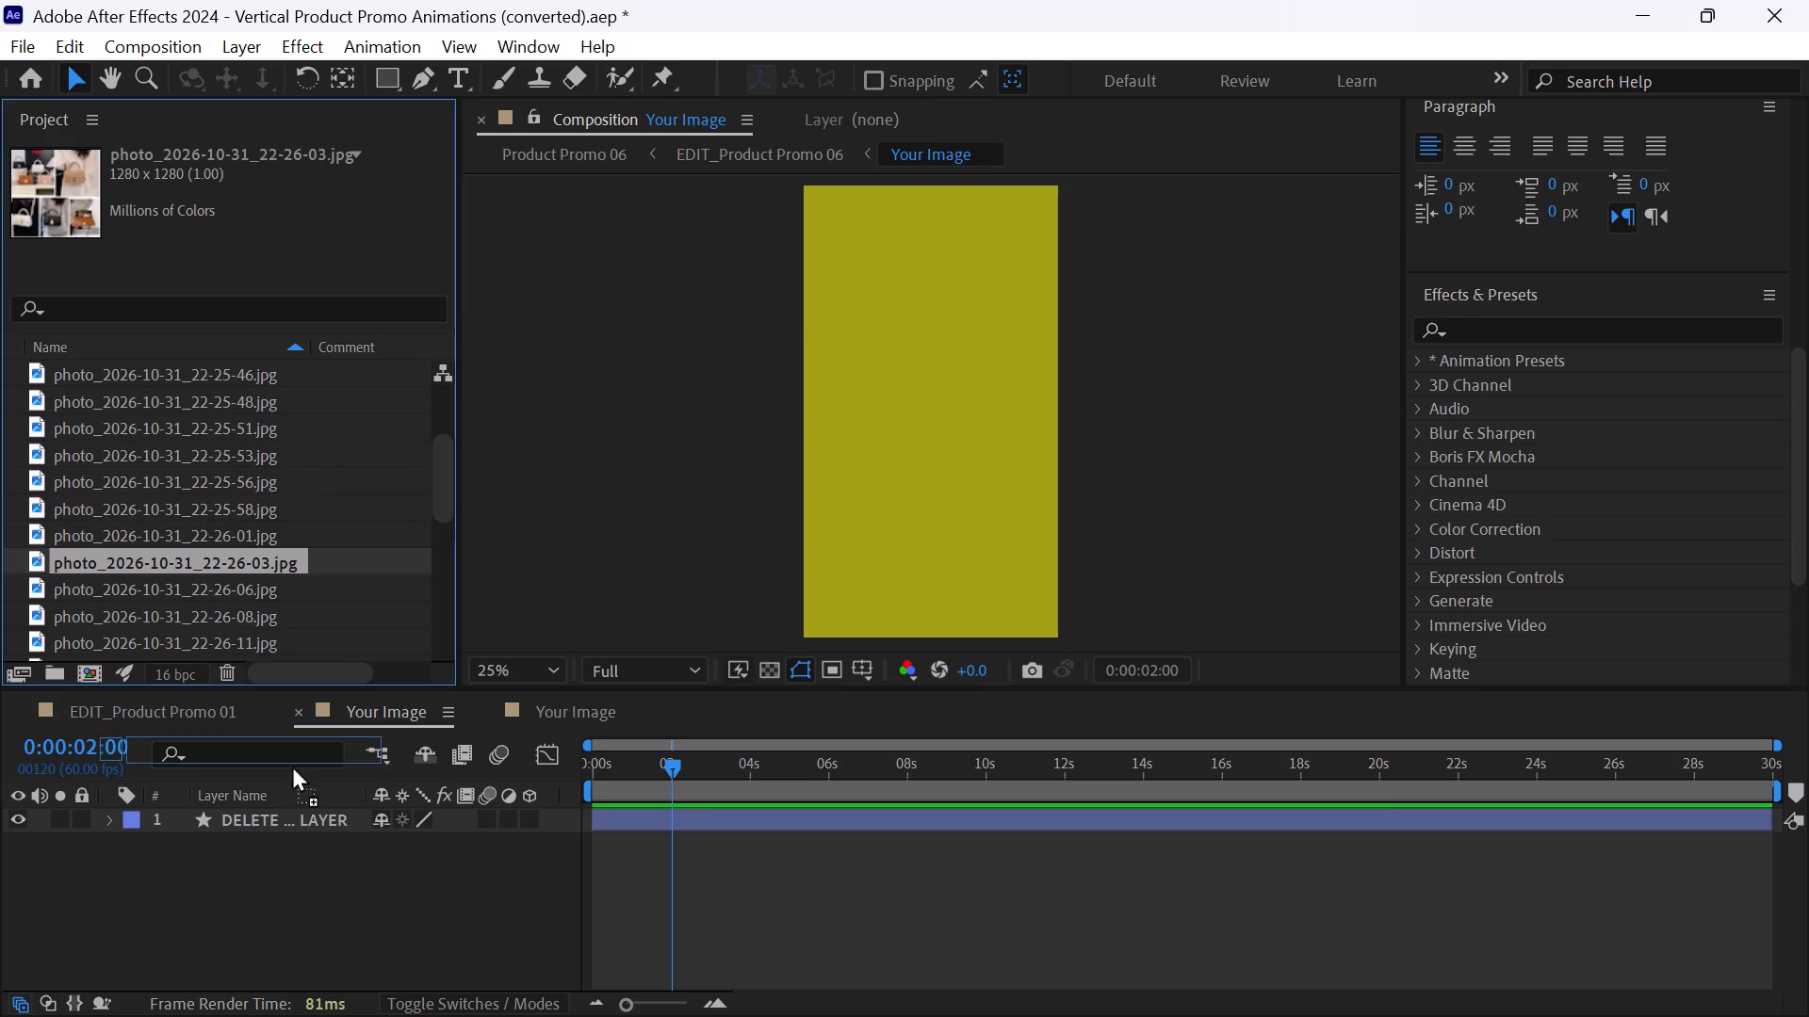
left_click_drag(292, 766, 283, 864)
left_click(262, 823)
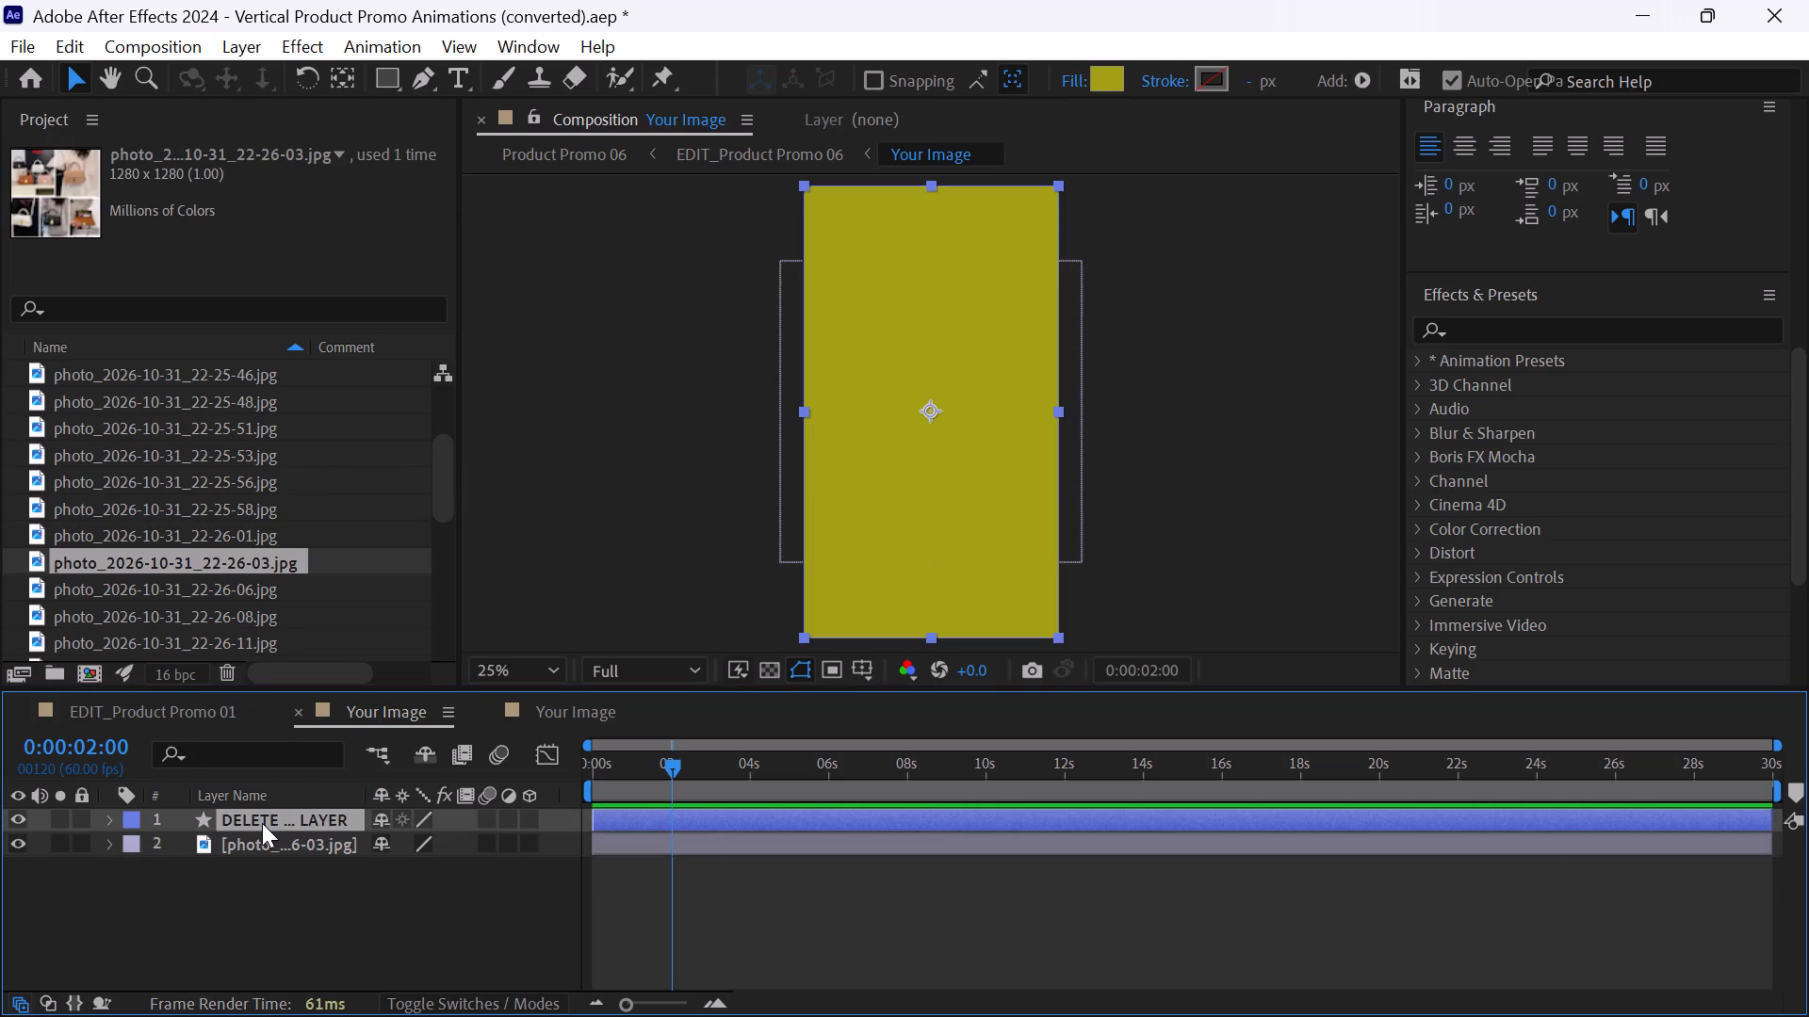
key("Delete")
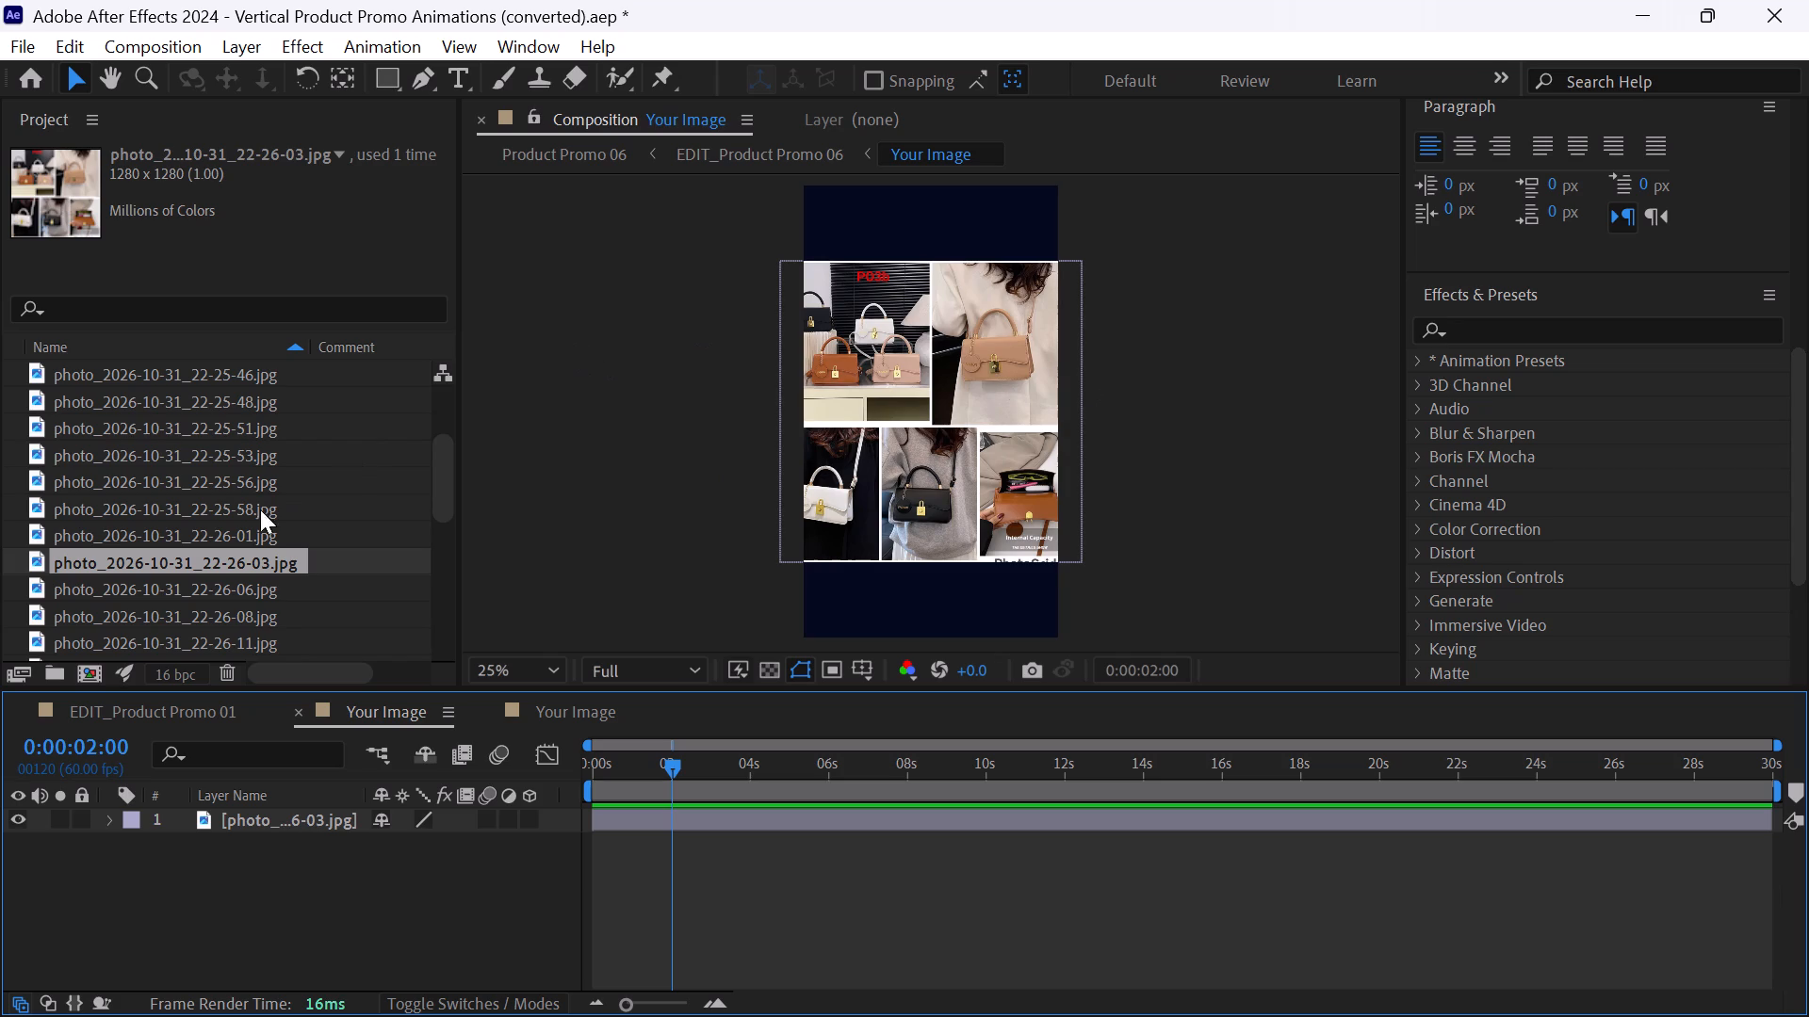
Swap the handbag collage in Product Promo 06's Your Image composition for the dress photo photo_2026-10-31_22-25-43.jpg.
left_click(300, 822)
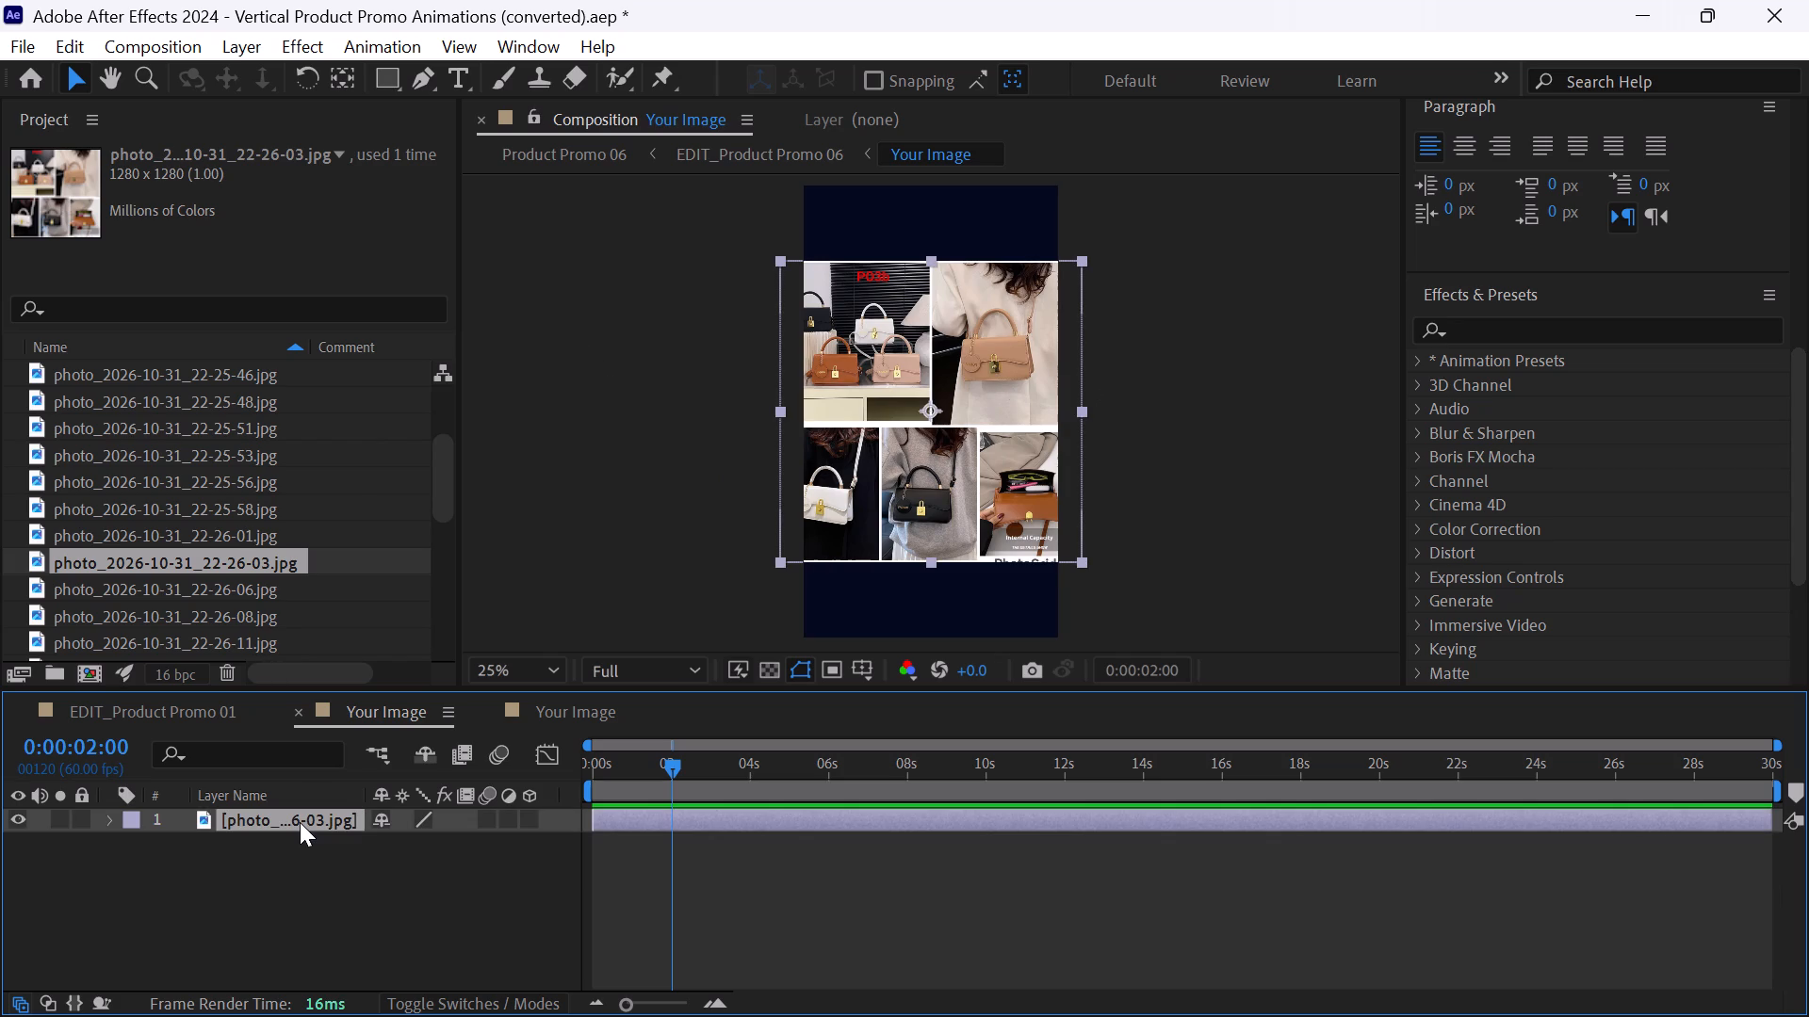
key("Delete")
scroll(288, 503, "up", 1)
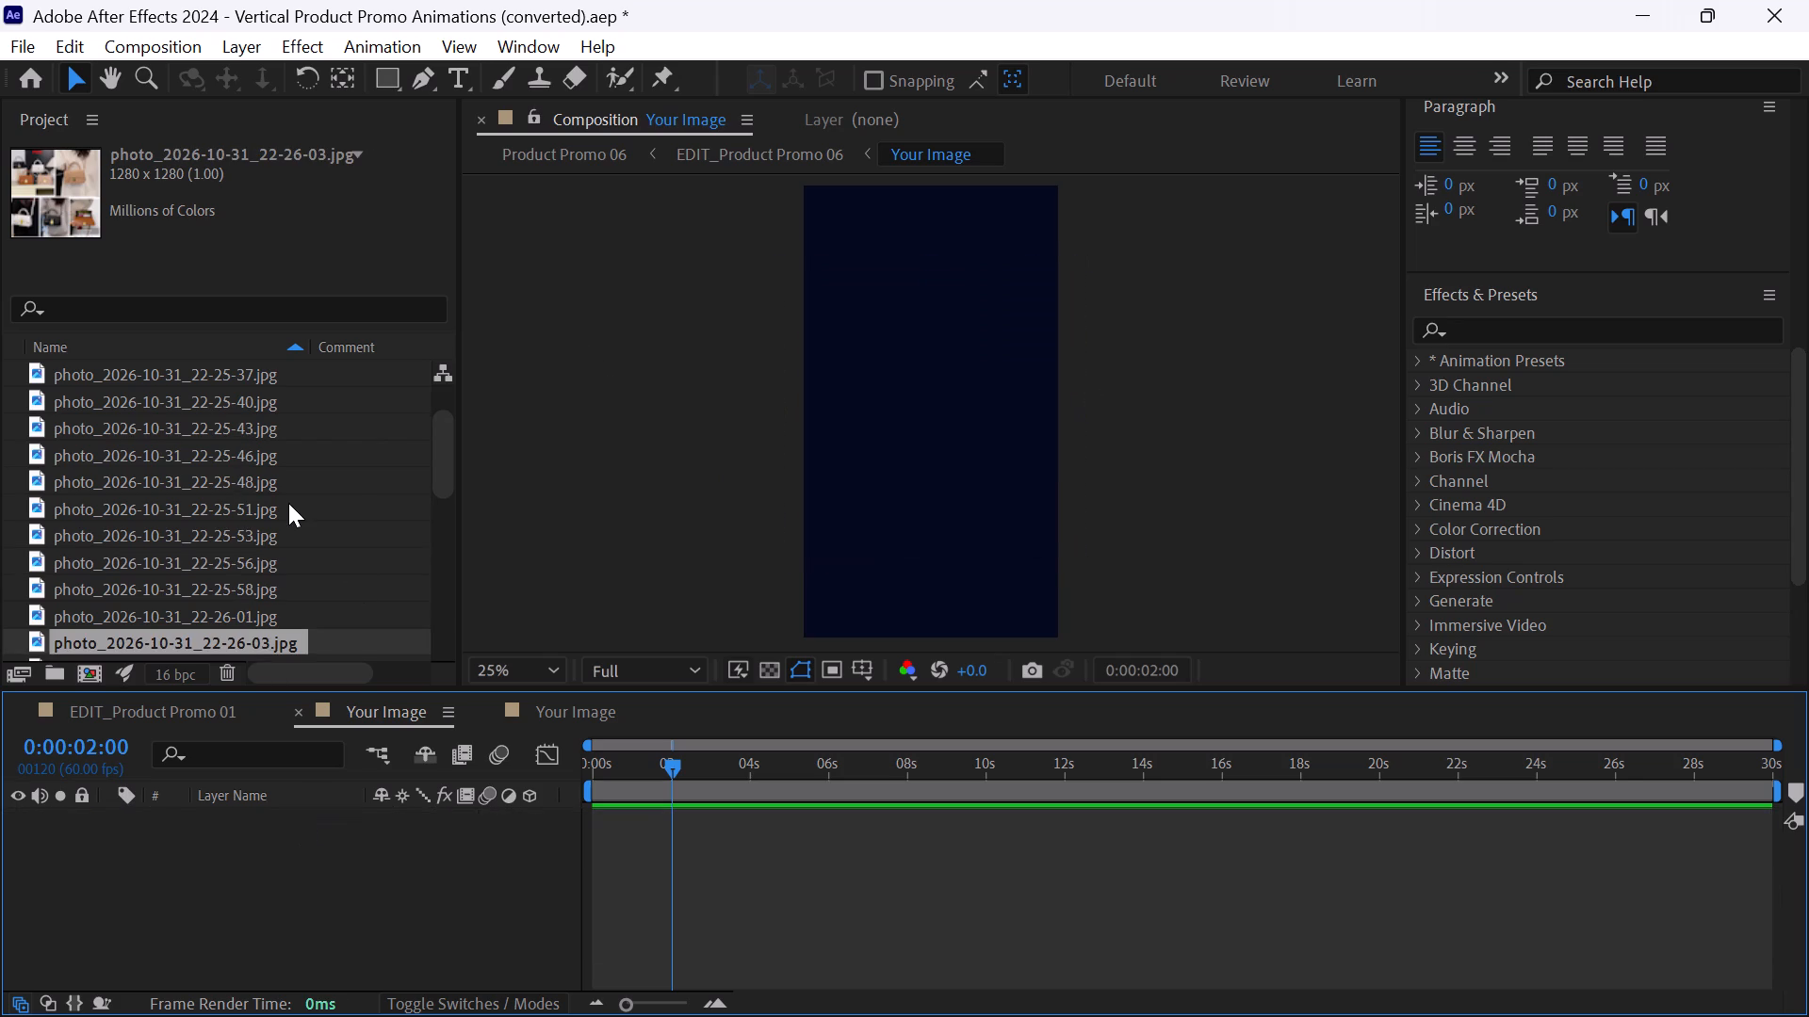
scroll(288, 503, "up", 1)
left_click(187, 448)
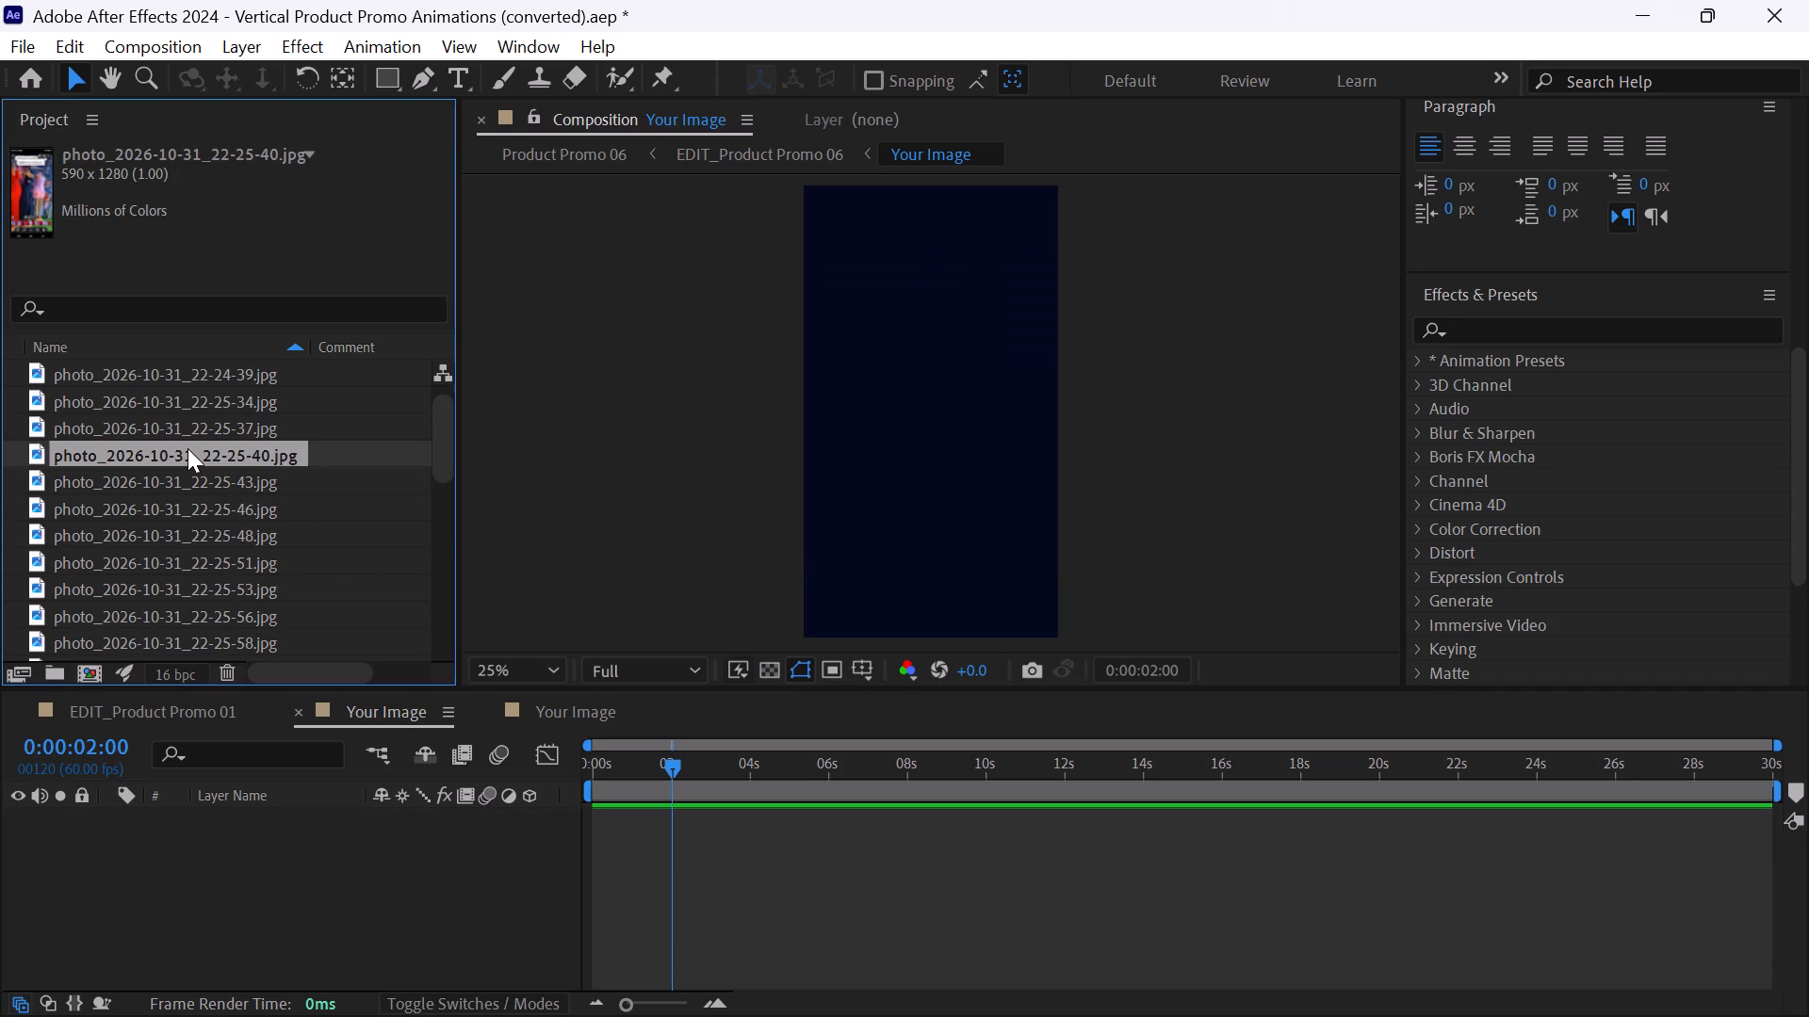
left_click(178, 421)
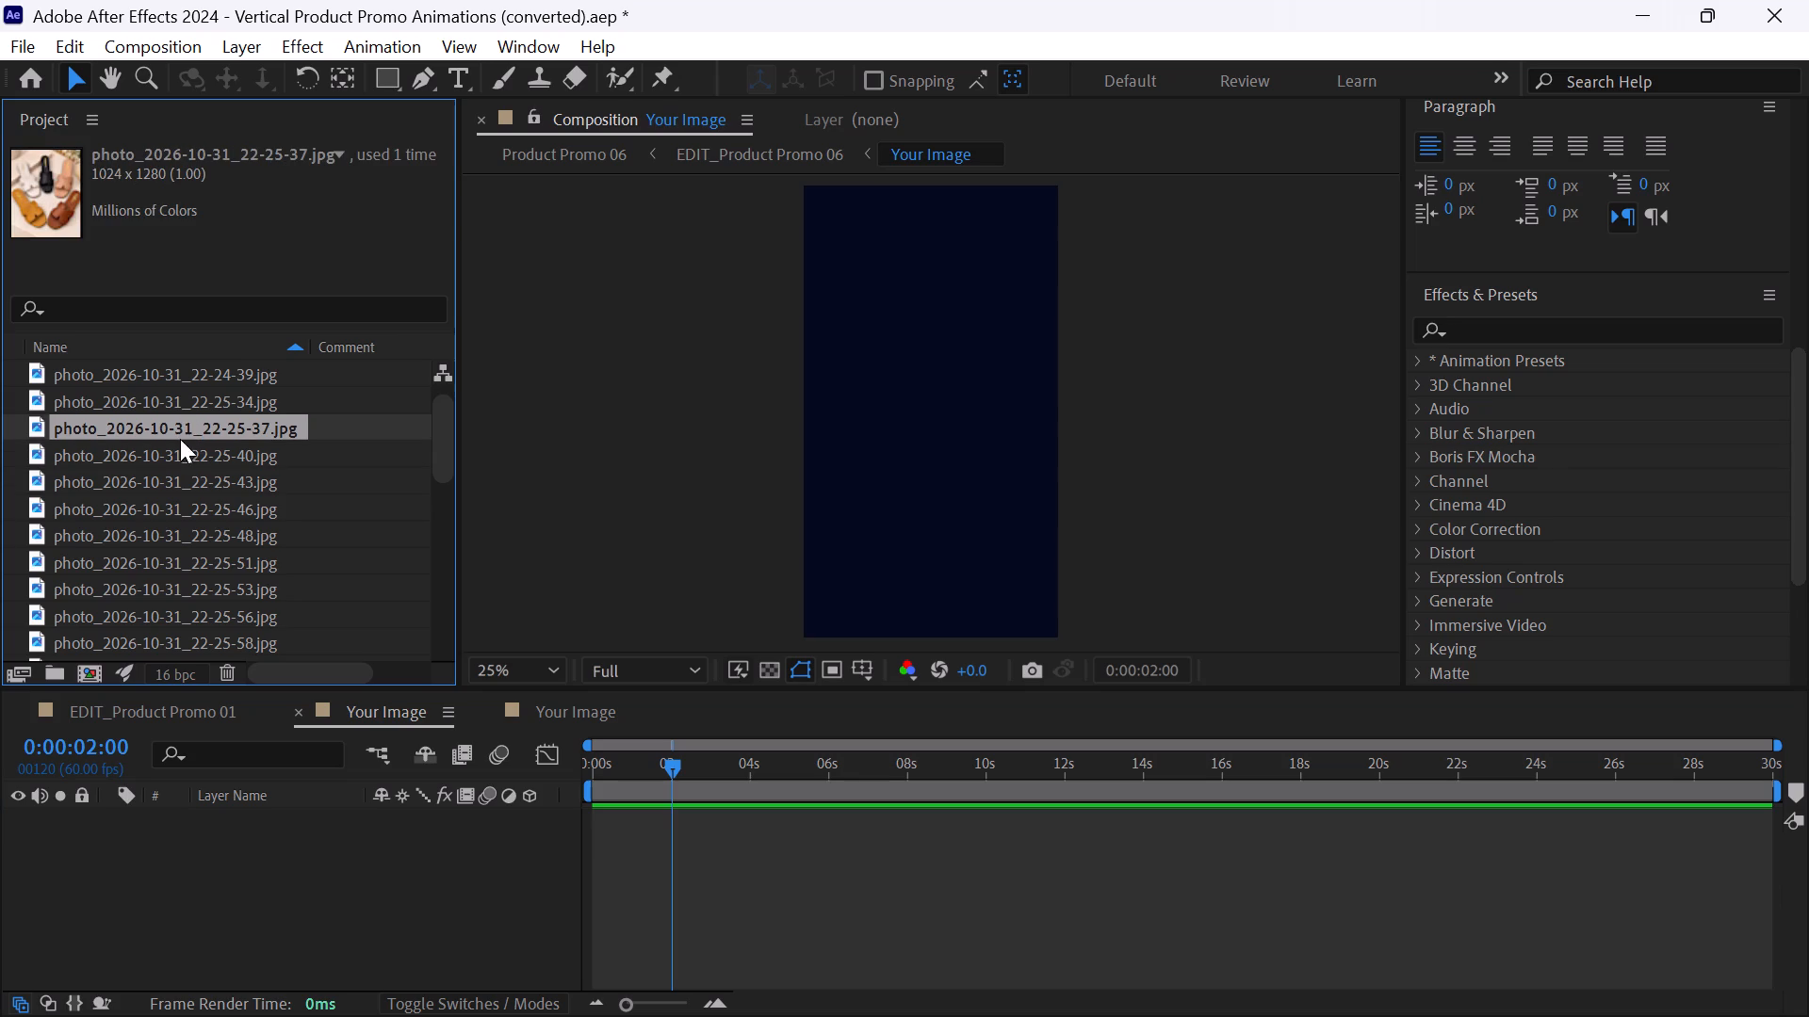
left_click(184, 460)
left_click(189, 476)
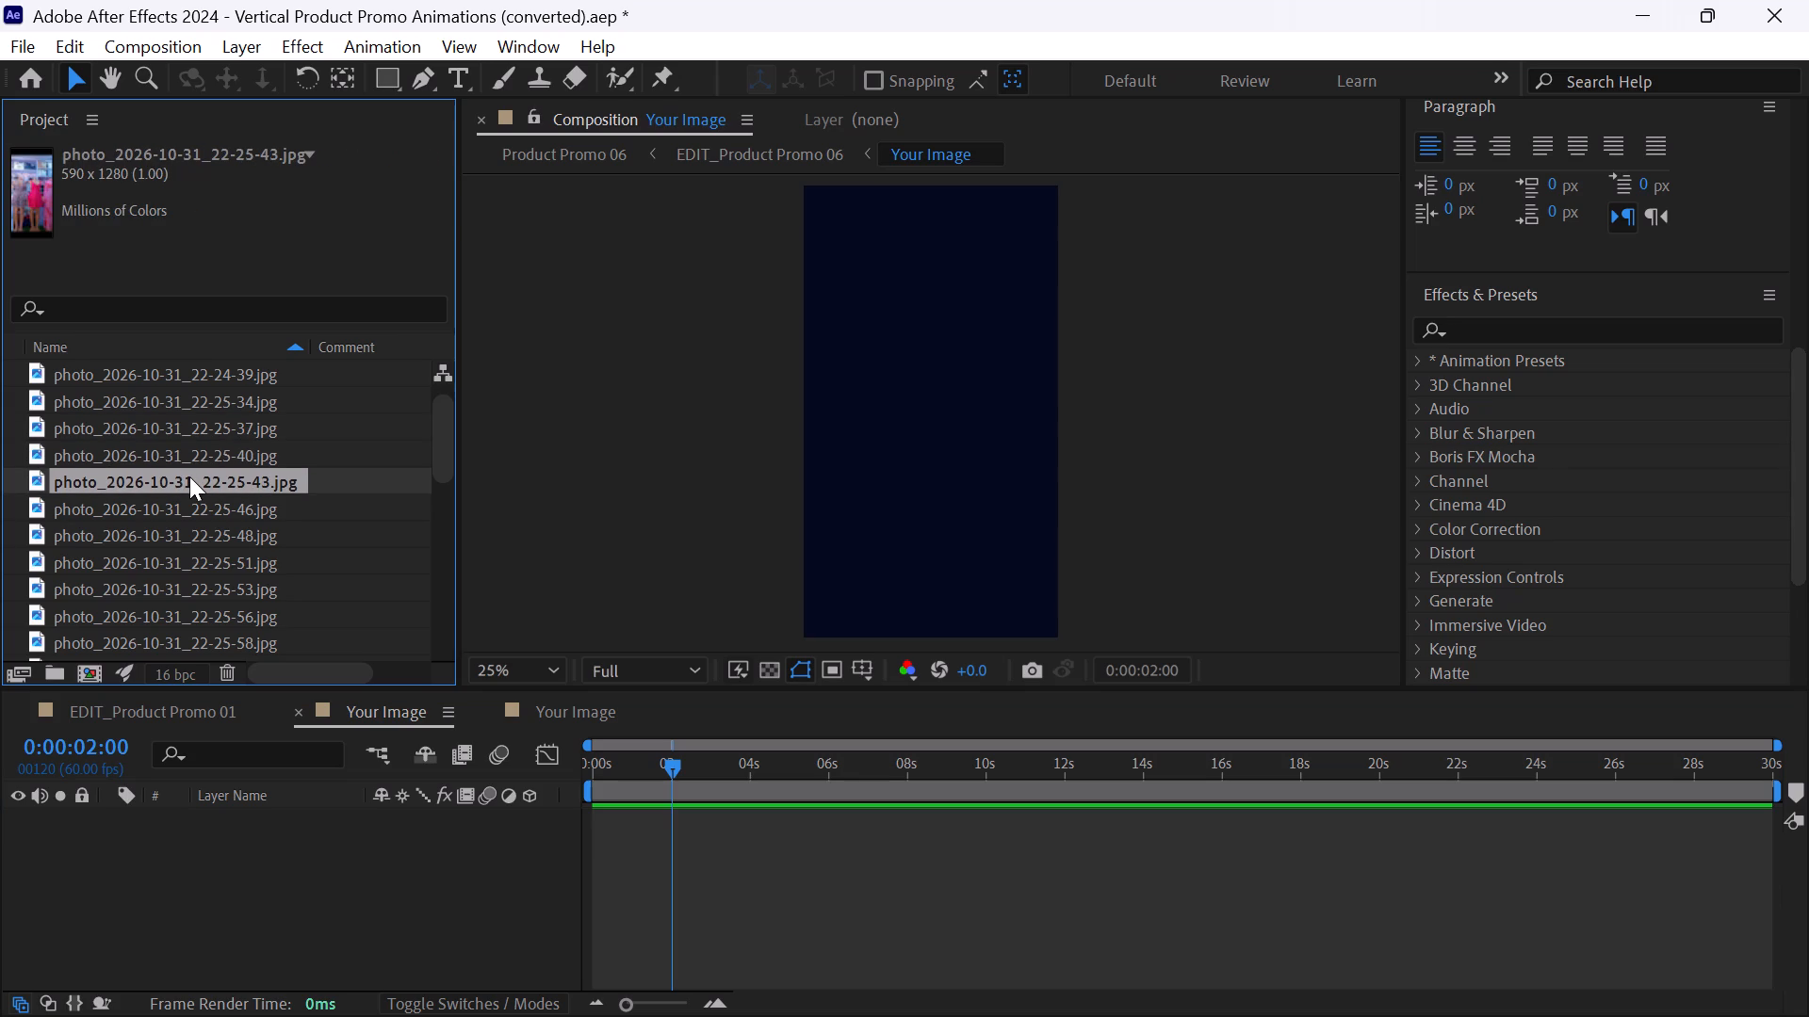
left_click_drag(189, 476, 259, 849)
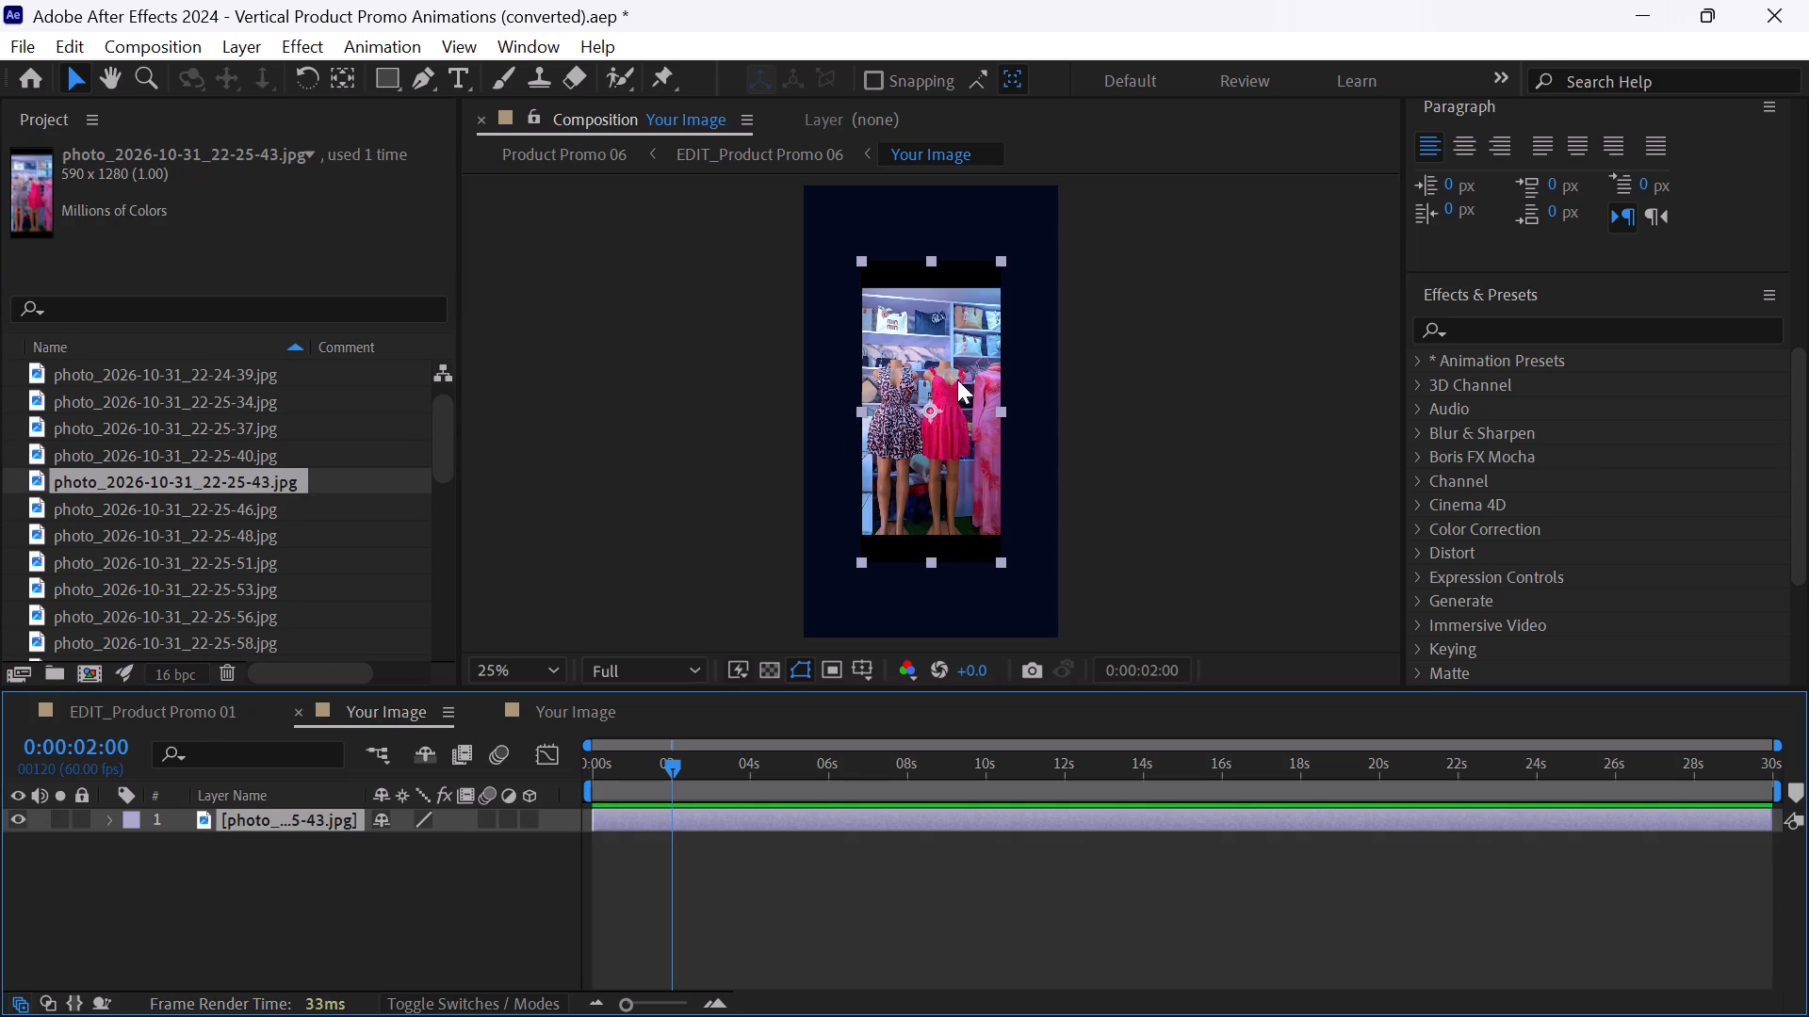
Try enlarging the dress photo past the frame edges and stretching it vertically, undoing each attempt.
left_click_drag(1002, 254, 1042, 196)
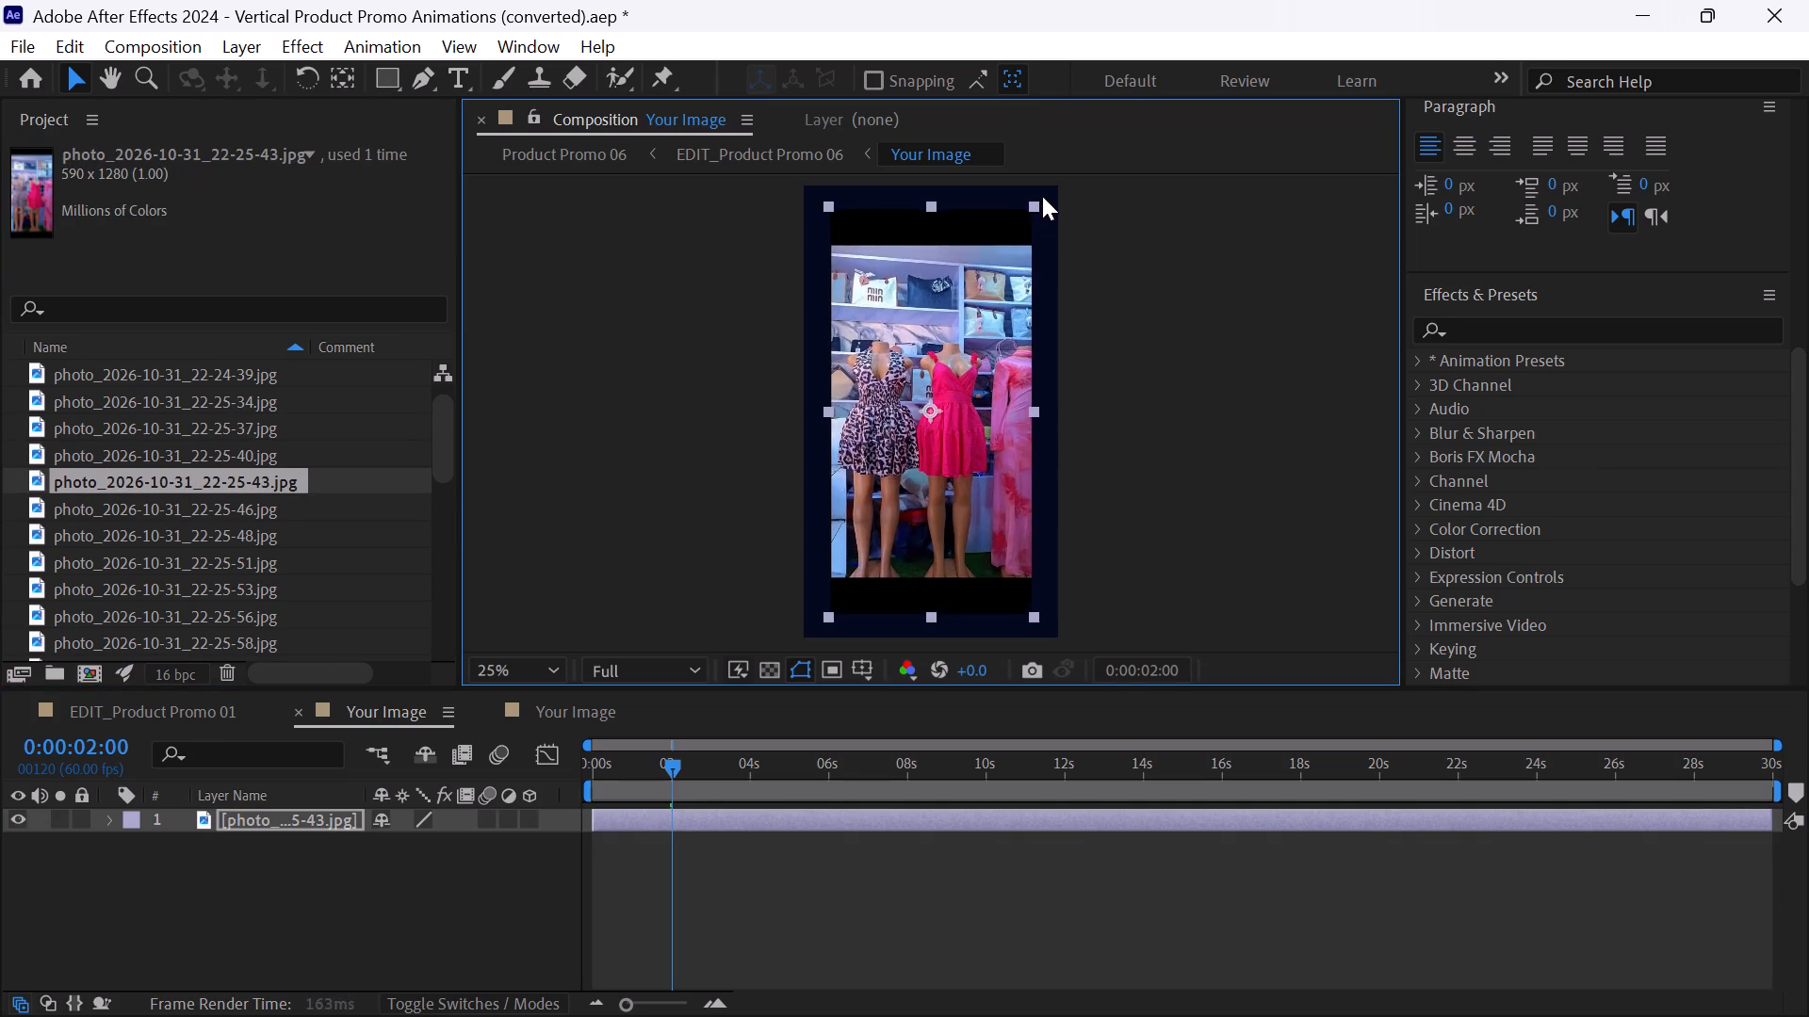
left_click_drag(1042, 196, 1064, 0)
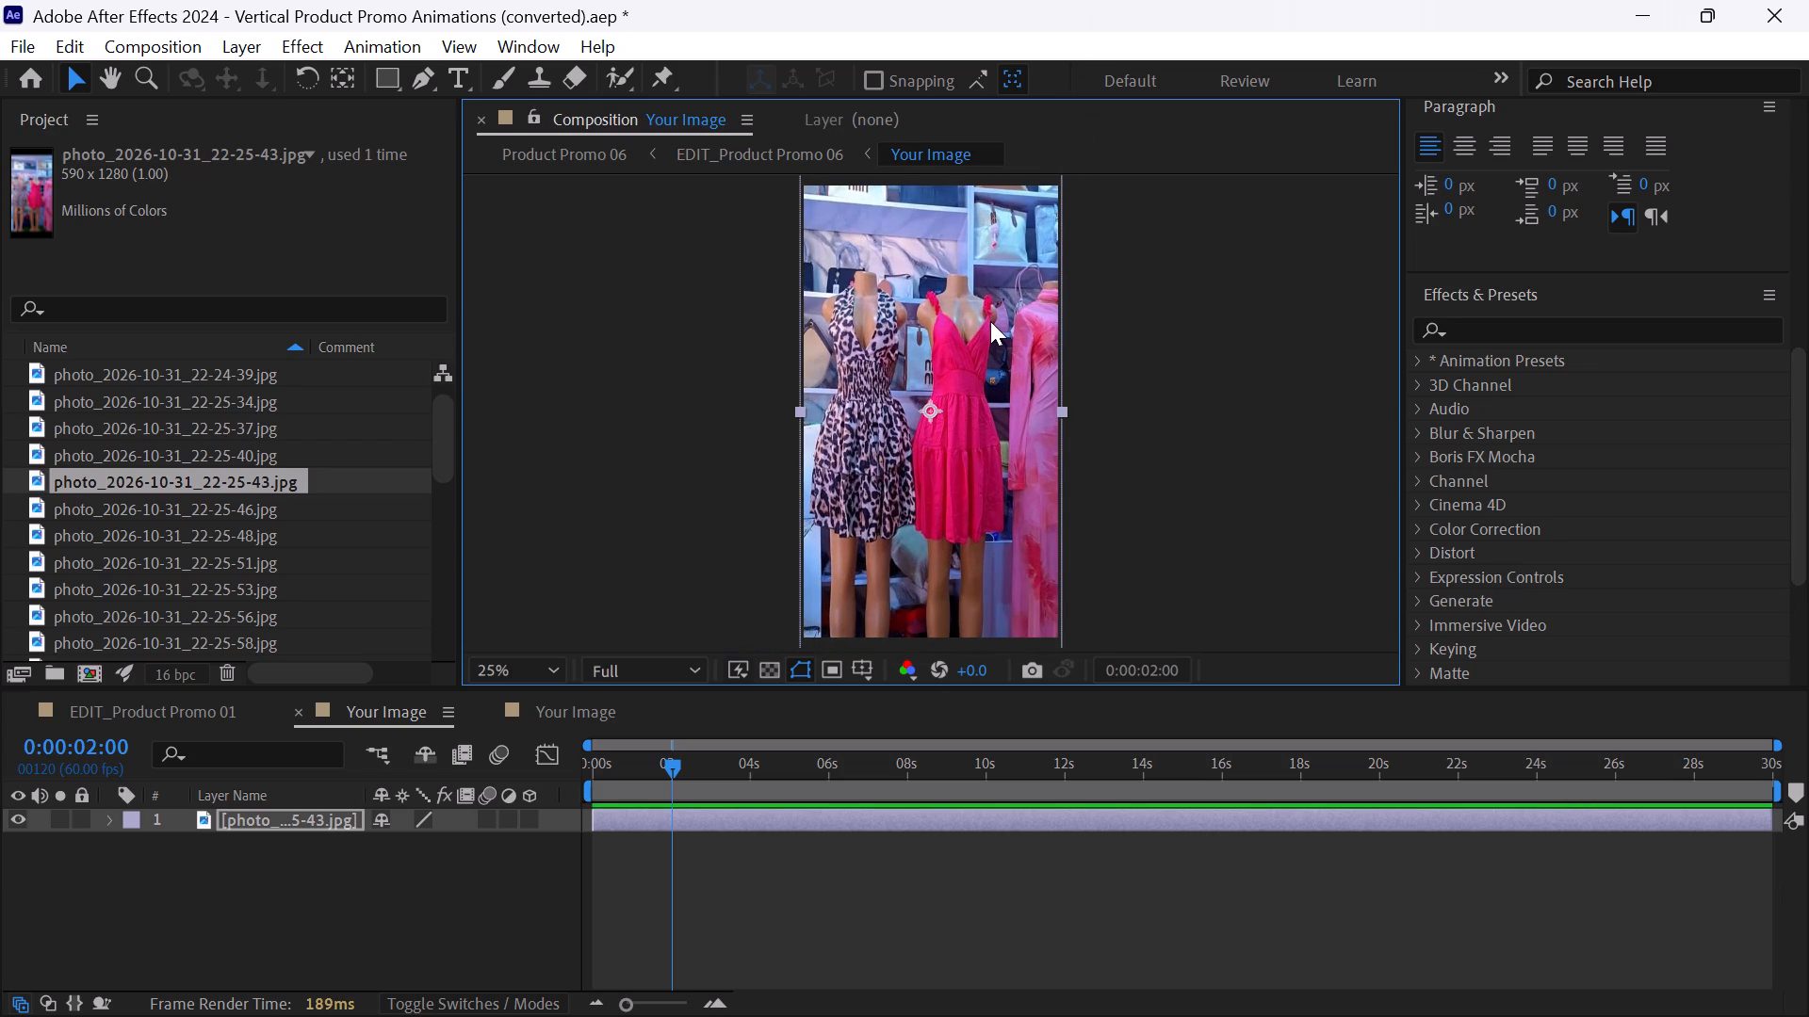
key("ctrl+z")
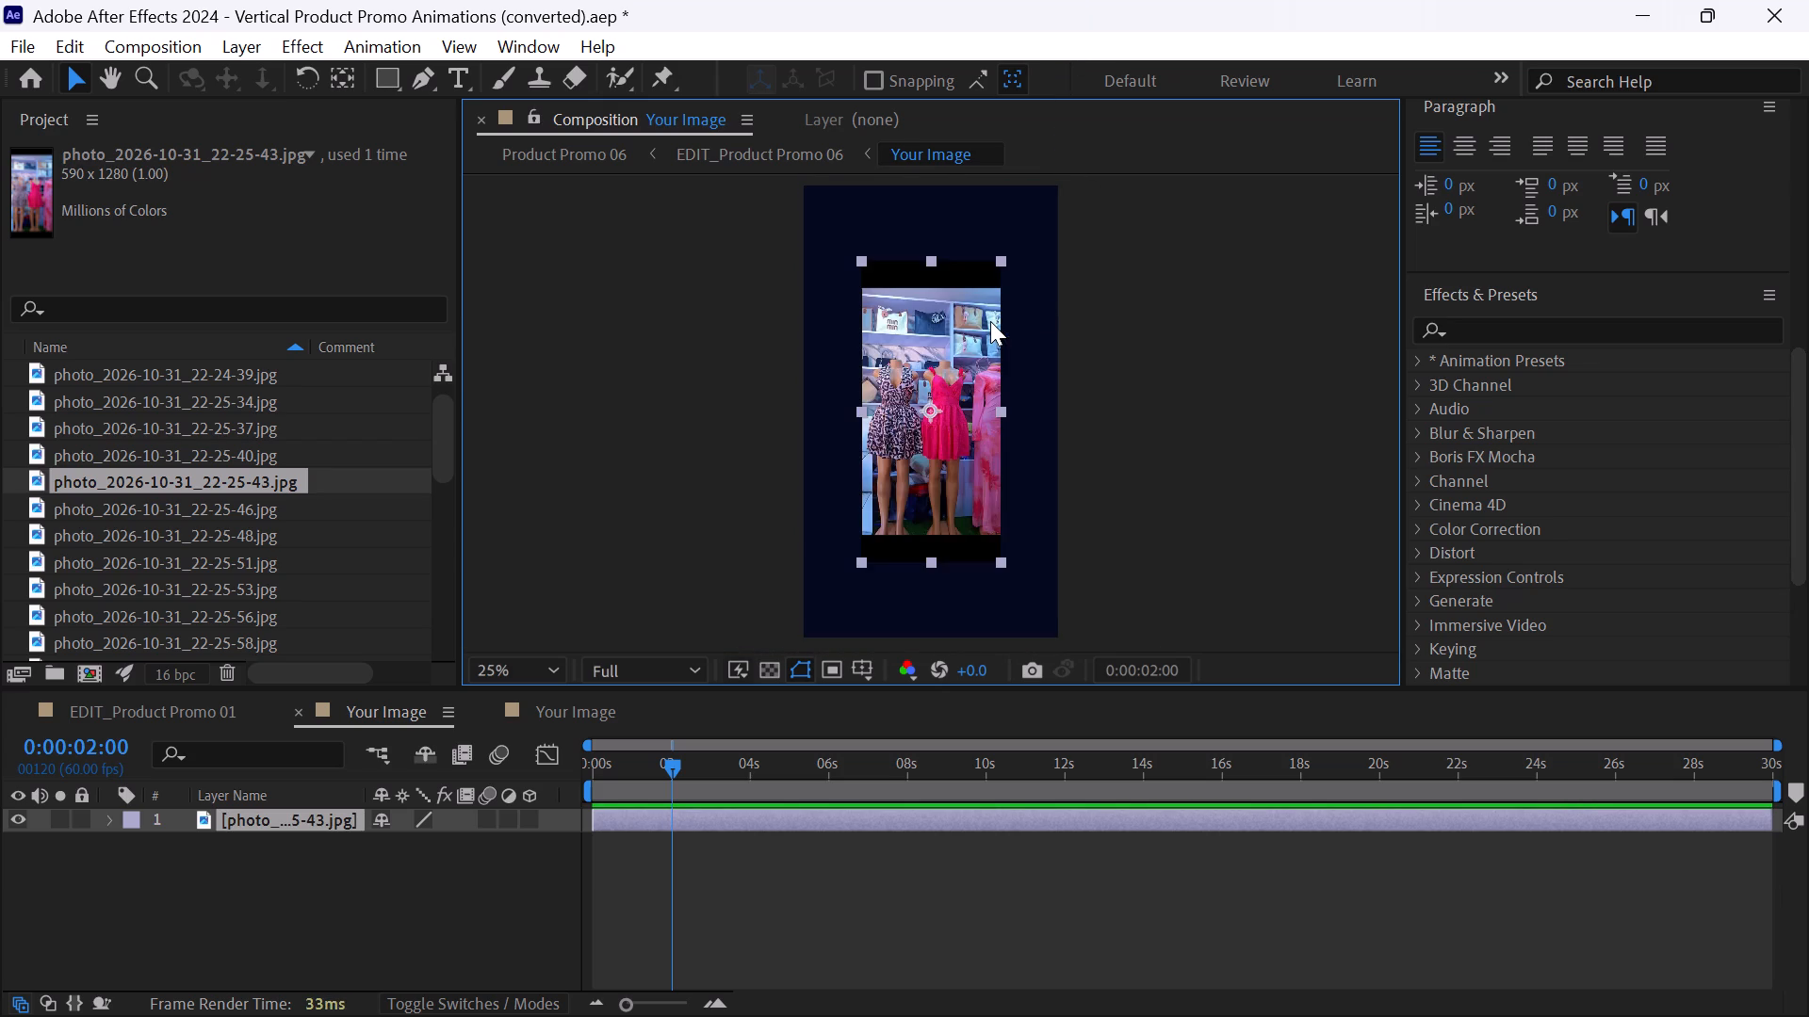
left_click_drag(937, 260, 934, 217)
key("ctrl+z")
Scale the dress photo, mirrored horizontally, to slightly wider than the frame and beyond its full height, and close Product Promo 06's Your Image timeline.
left_click_drag(1001, 258, 1042, 230)
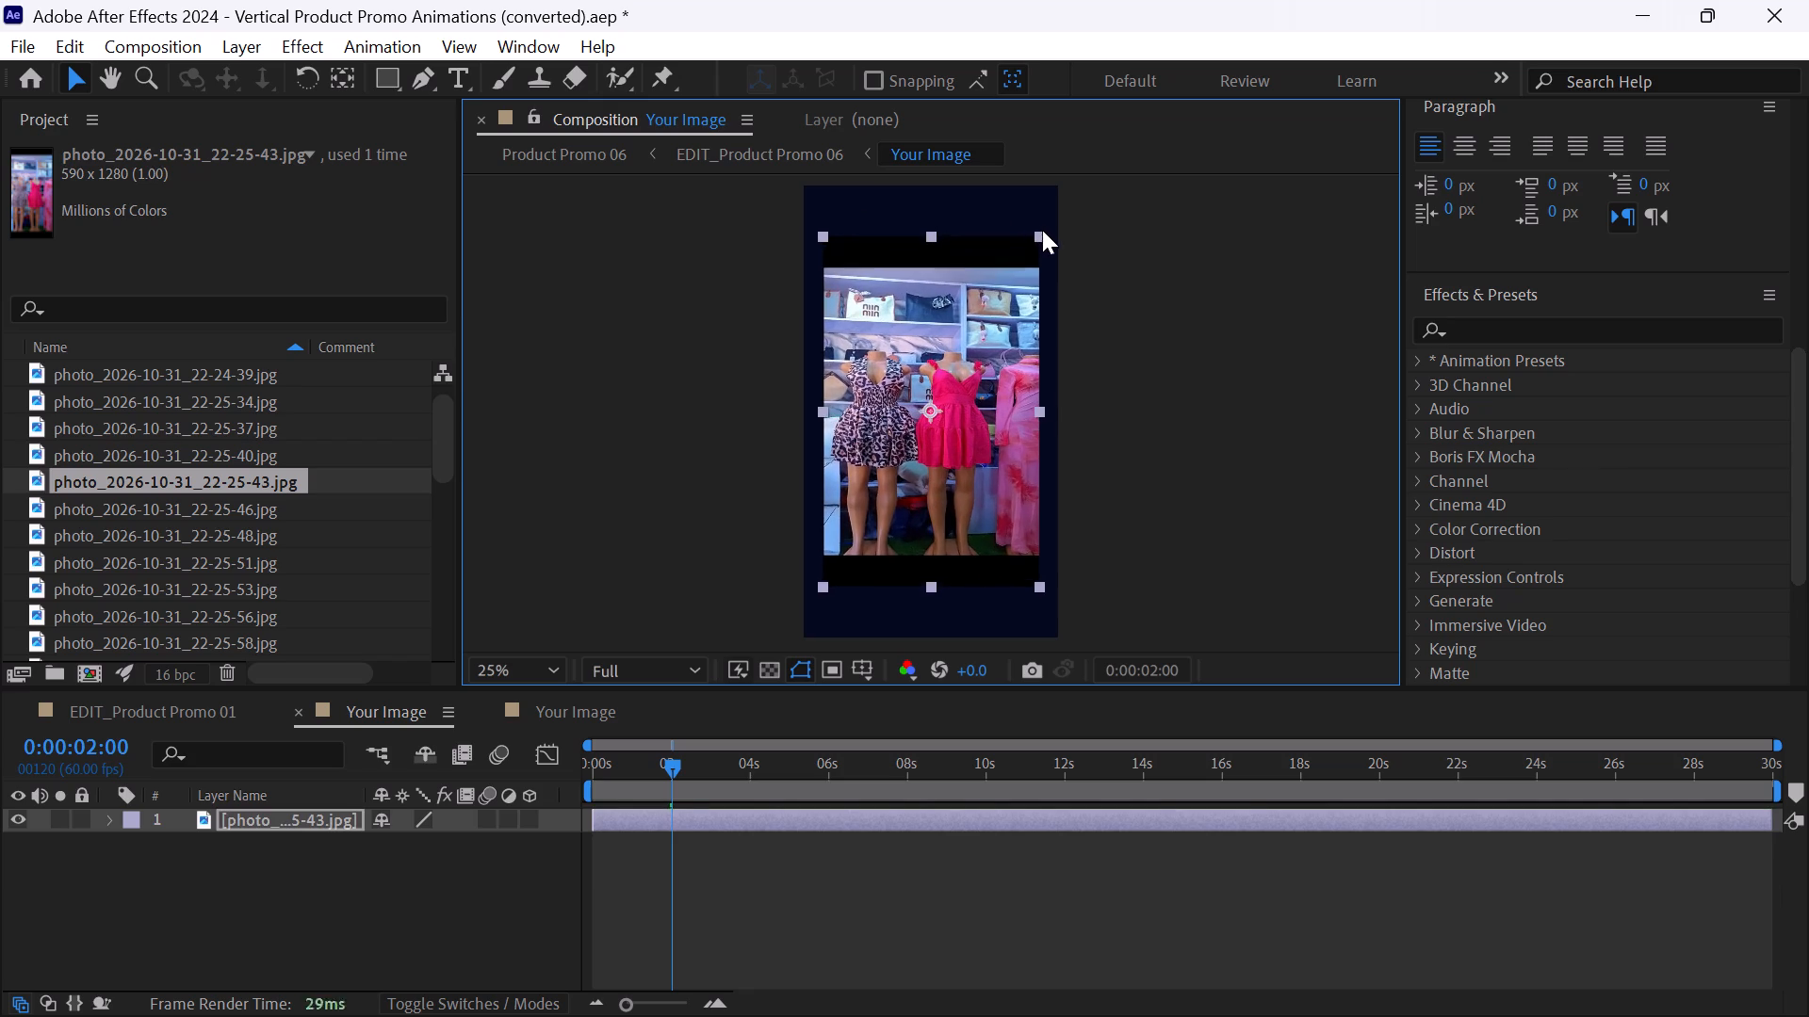
left_click_drag(1042, 230, 1065, 210)
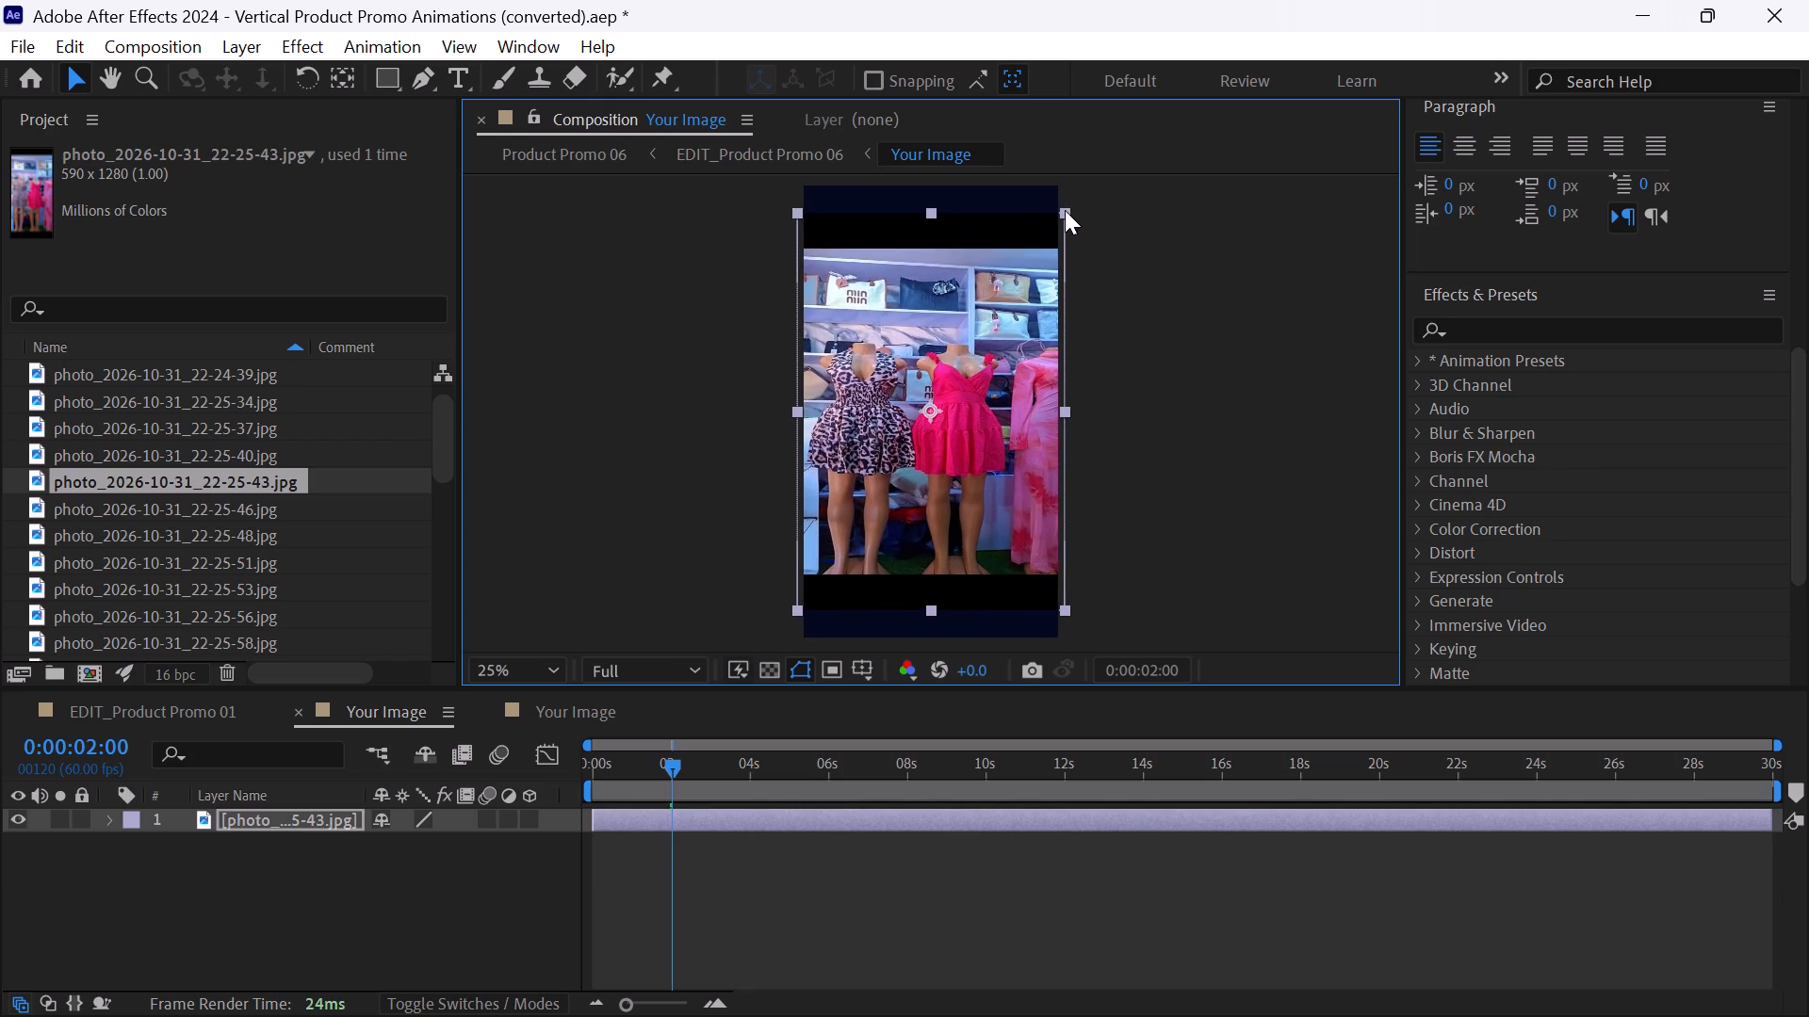
left_click_drag(1065, 210, 1055, 194)
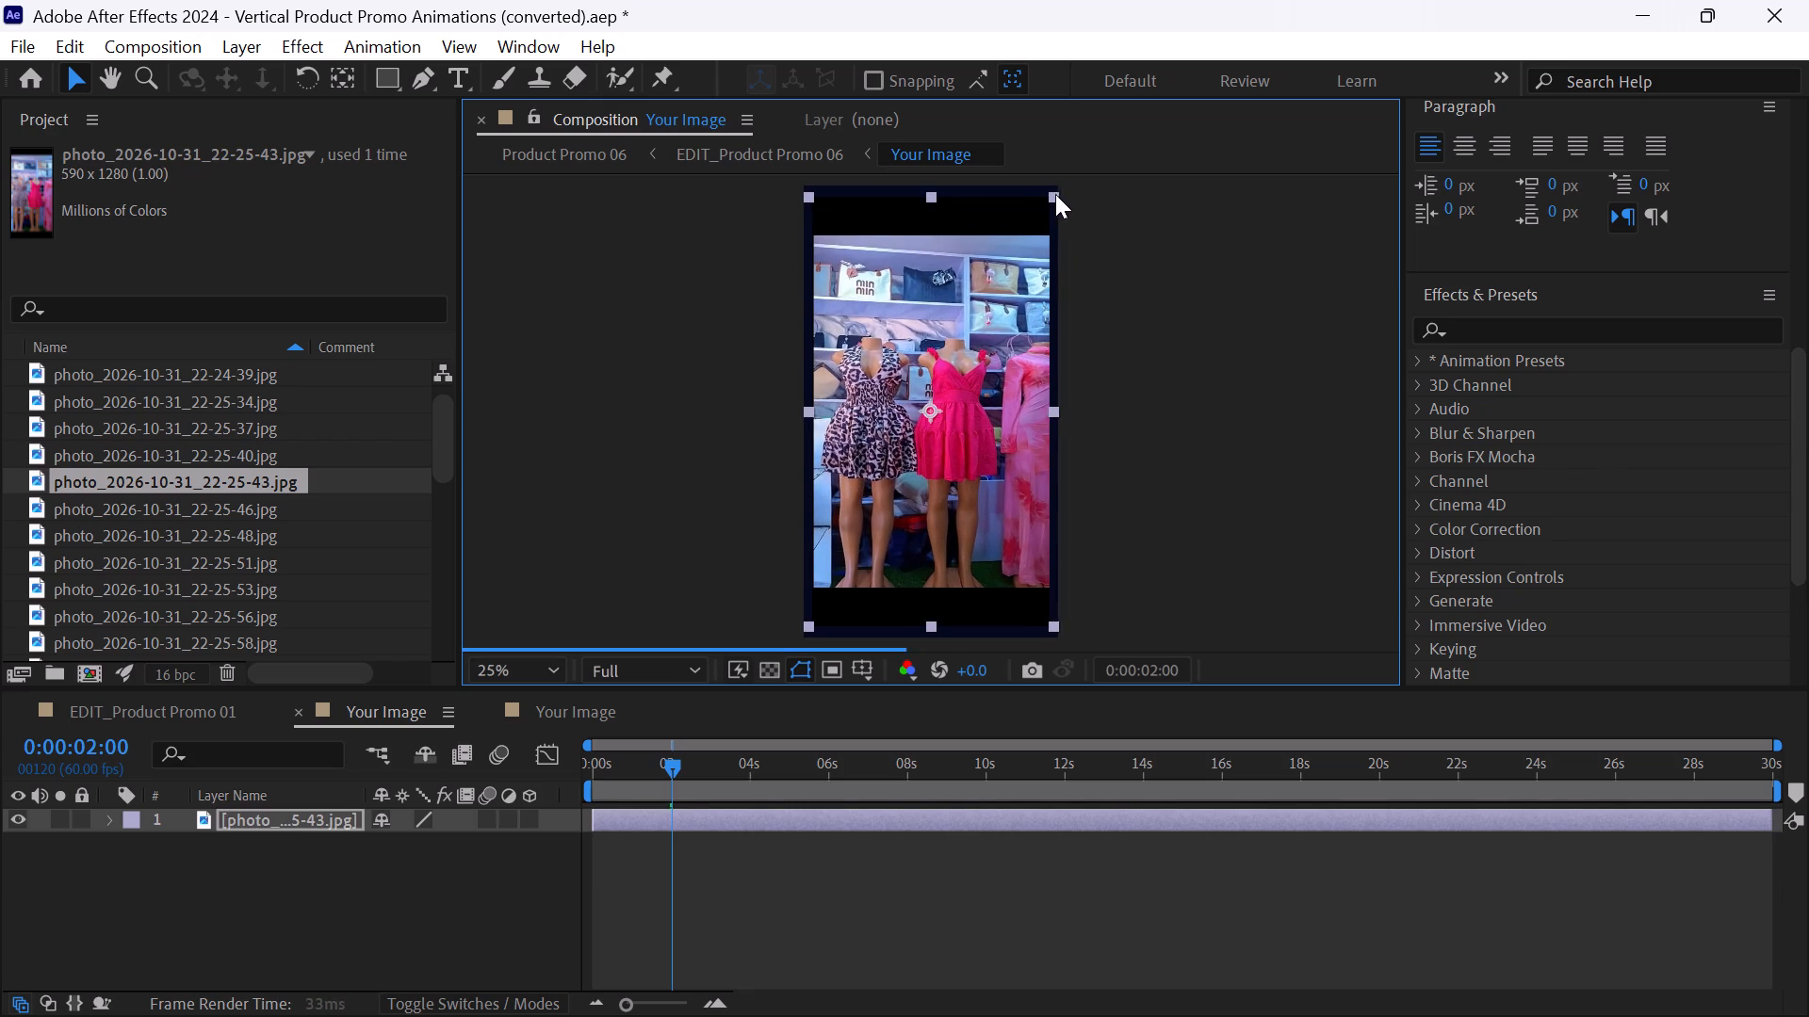
left_click_drag(1055, 194, 1055, 185)
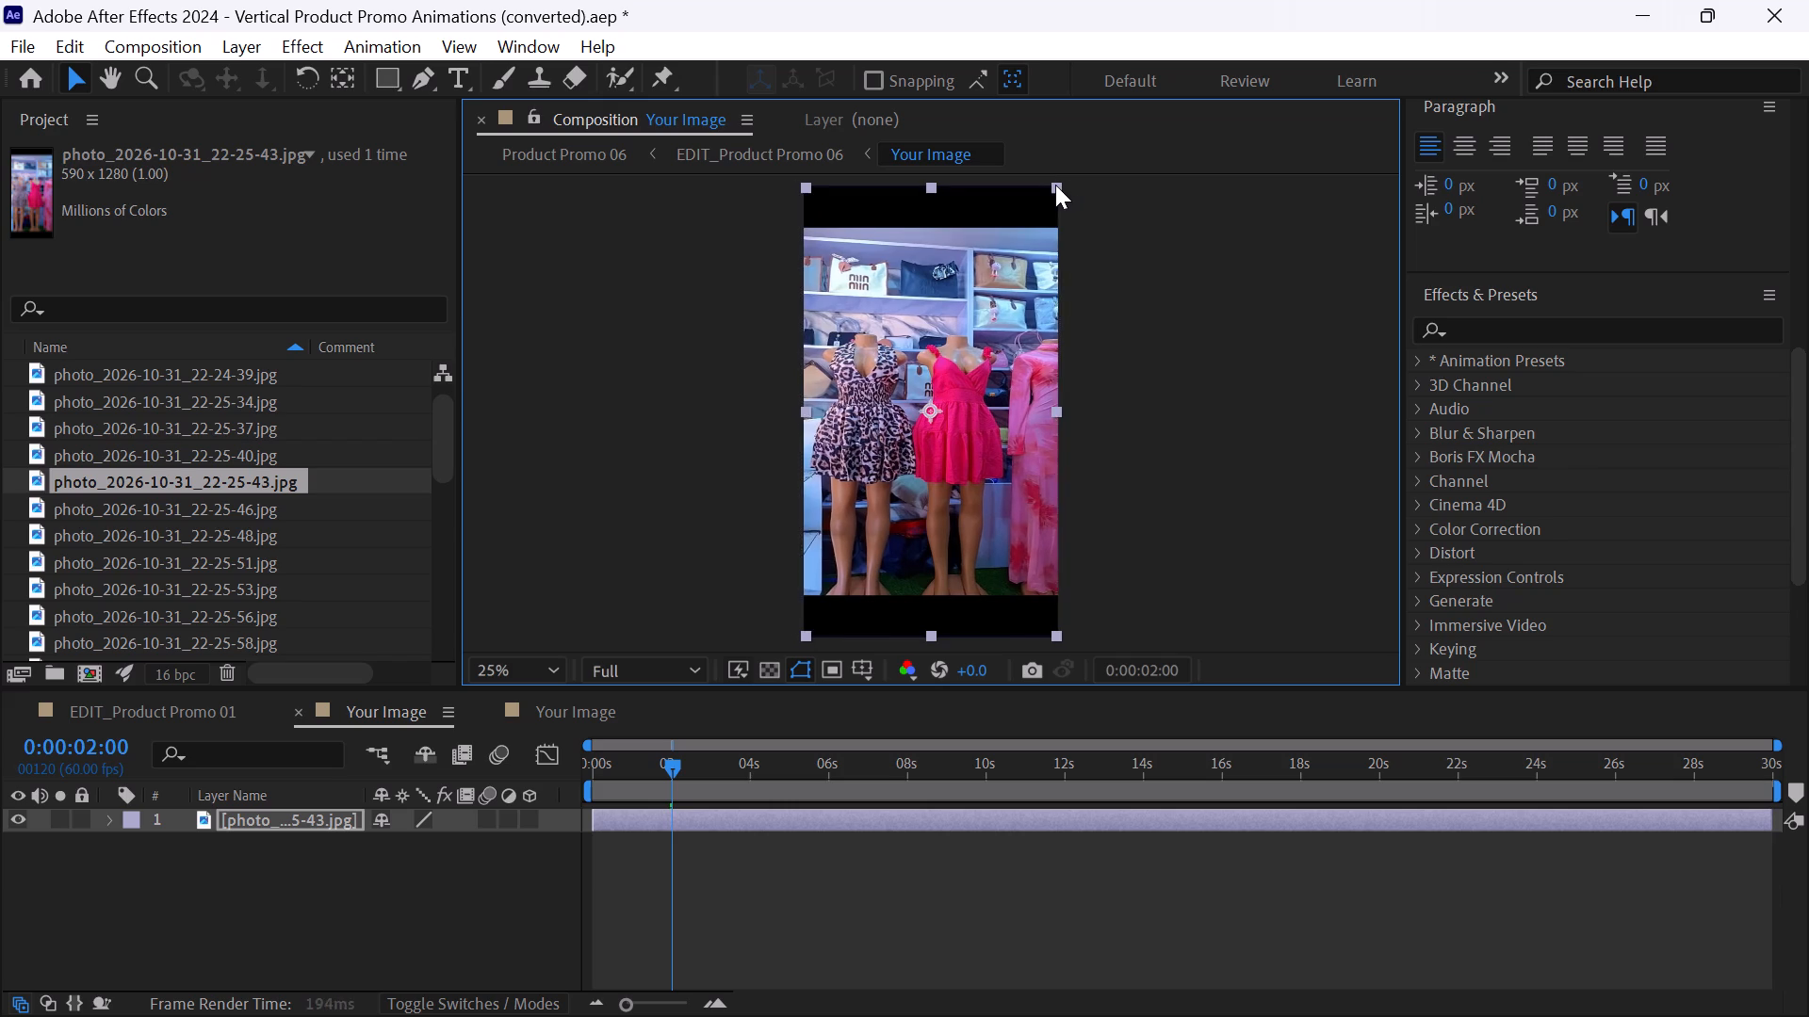
left_click_drag(1055, 185, 918, 215)
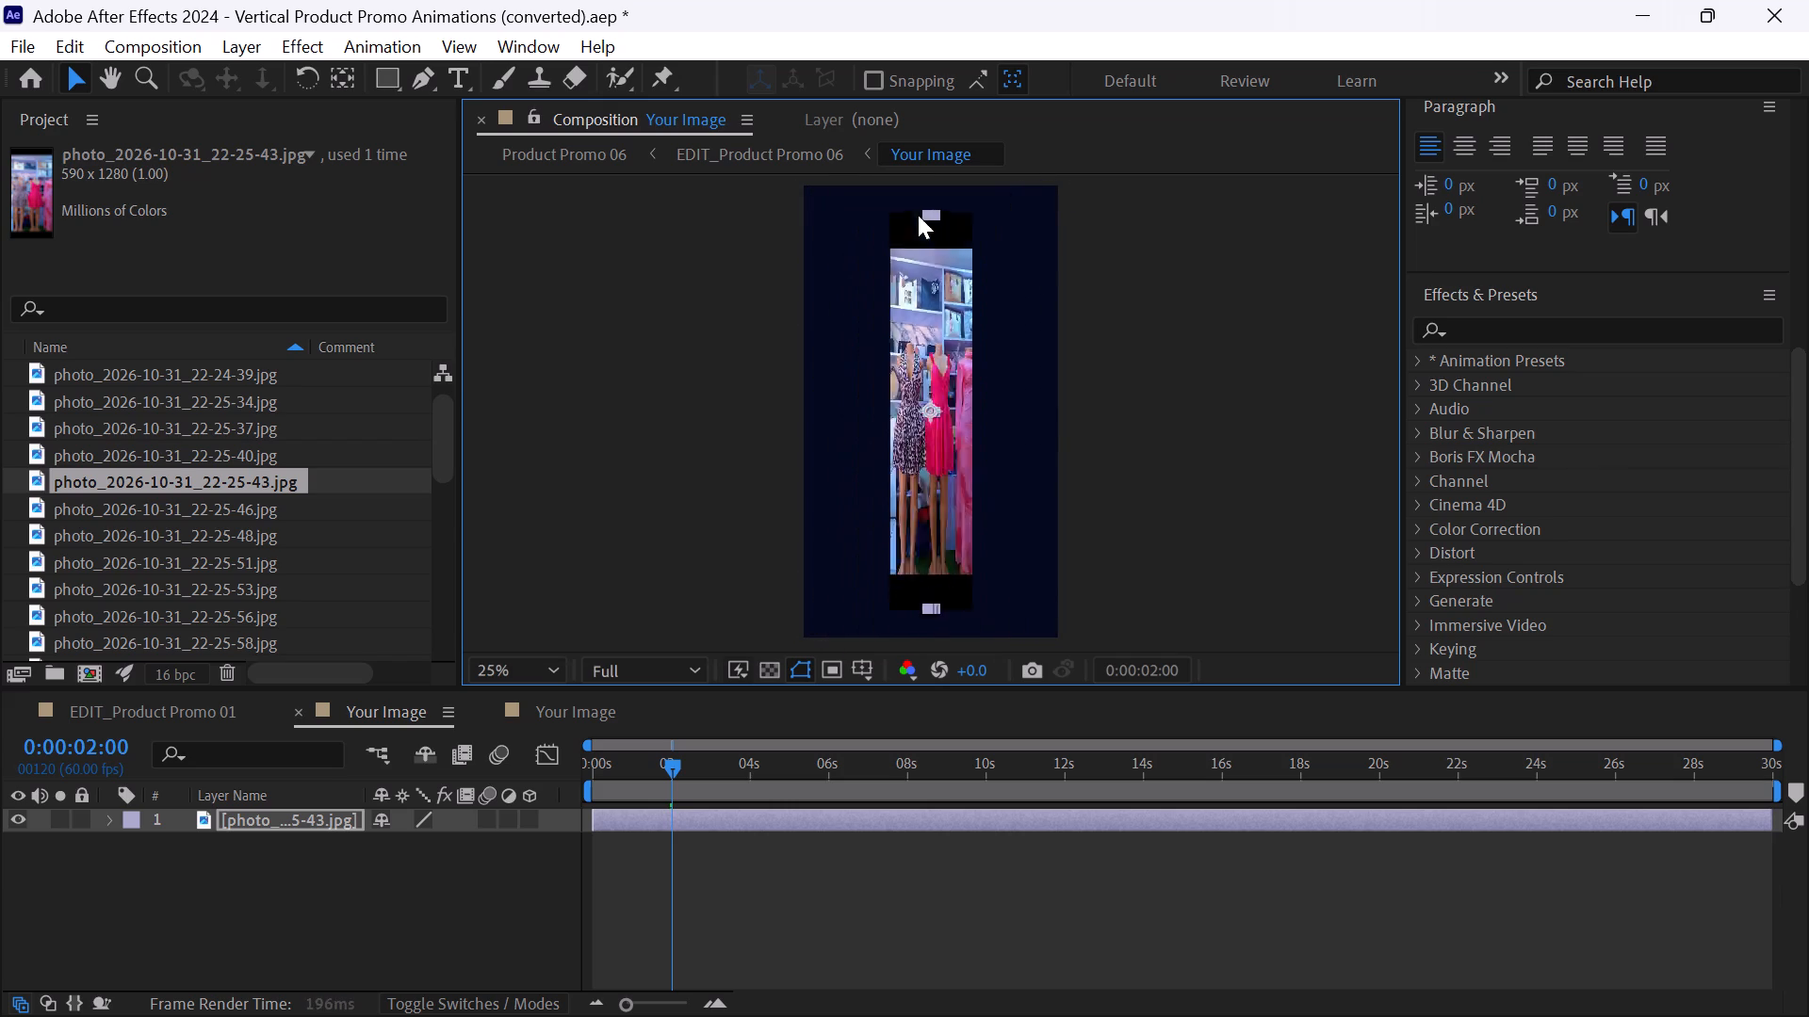
left_click_drag(918, 215, 757, 259)
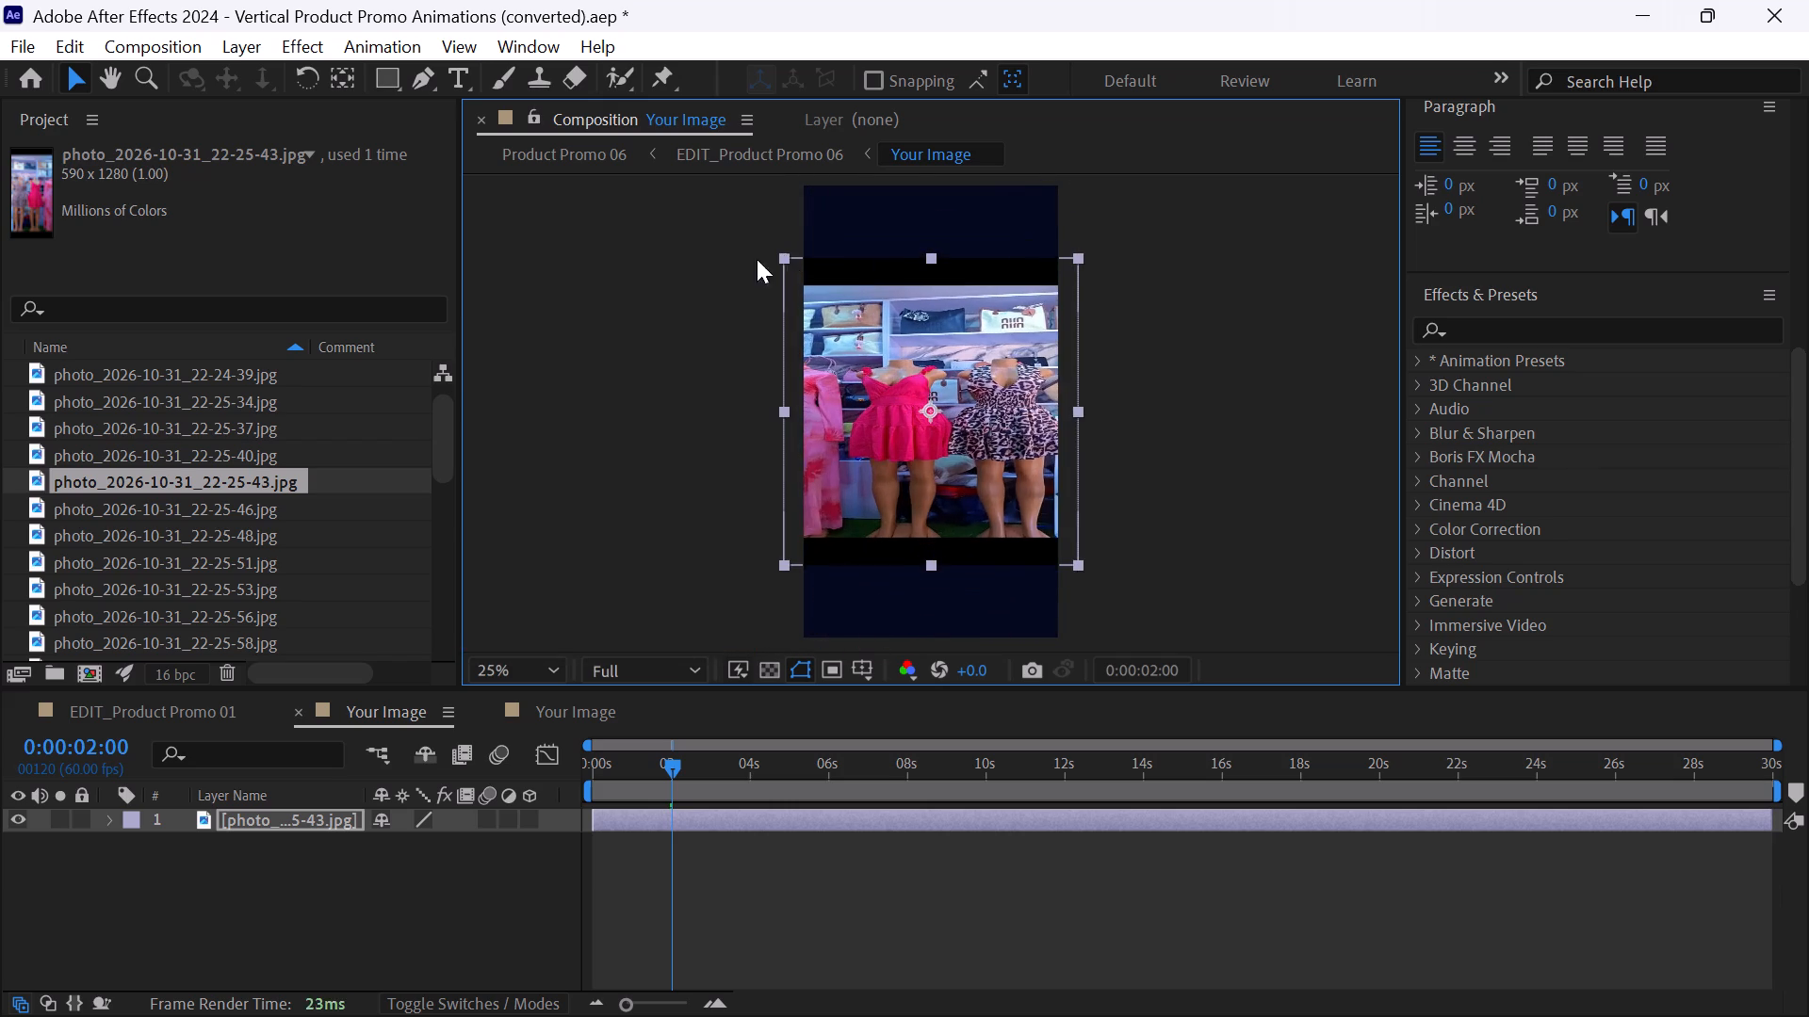
left_click_drag(757, 259, 811, 236)
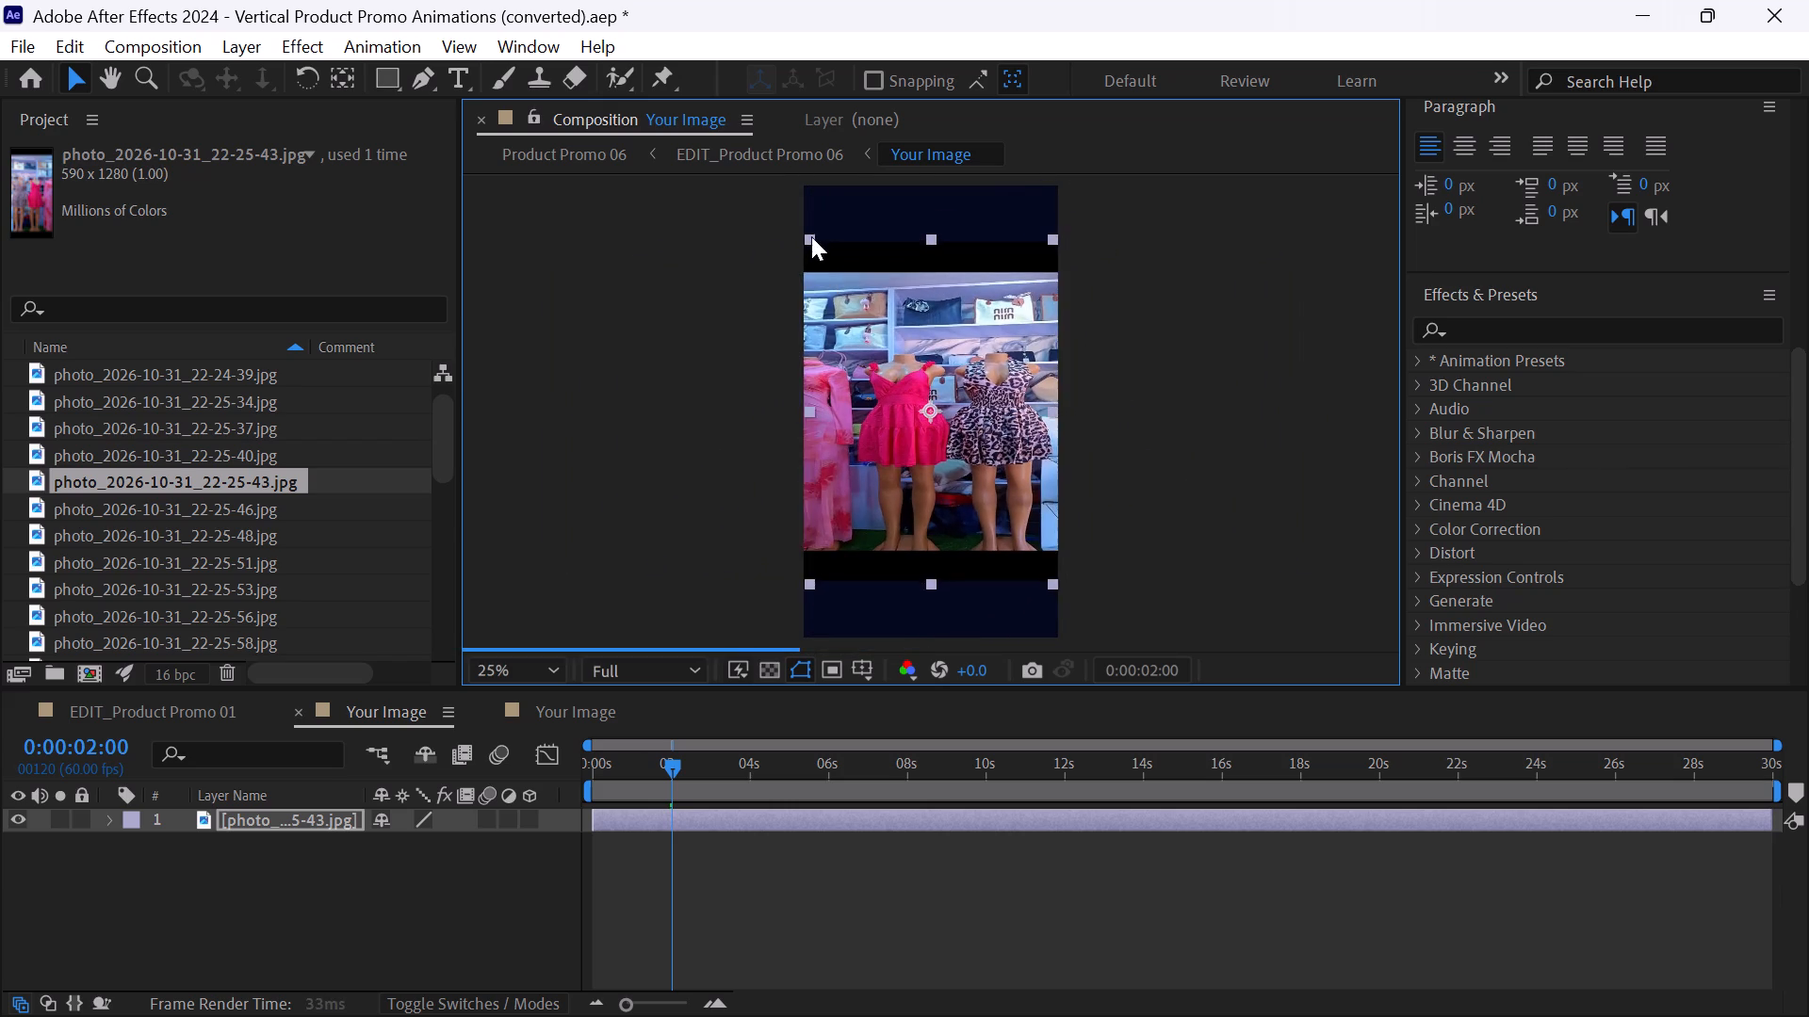
left_click_drag(811, 236, 807, 221)
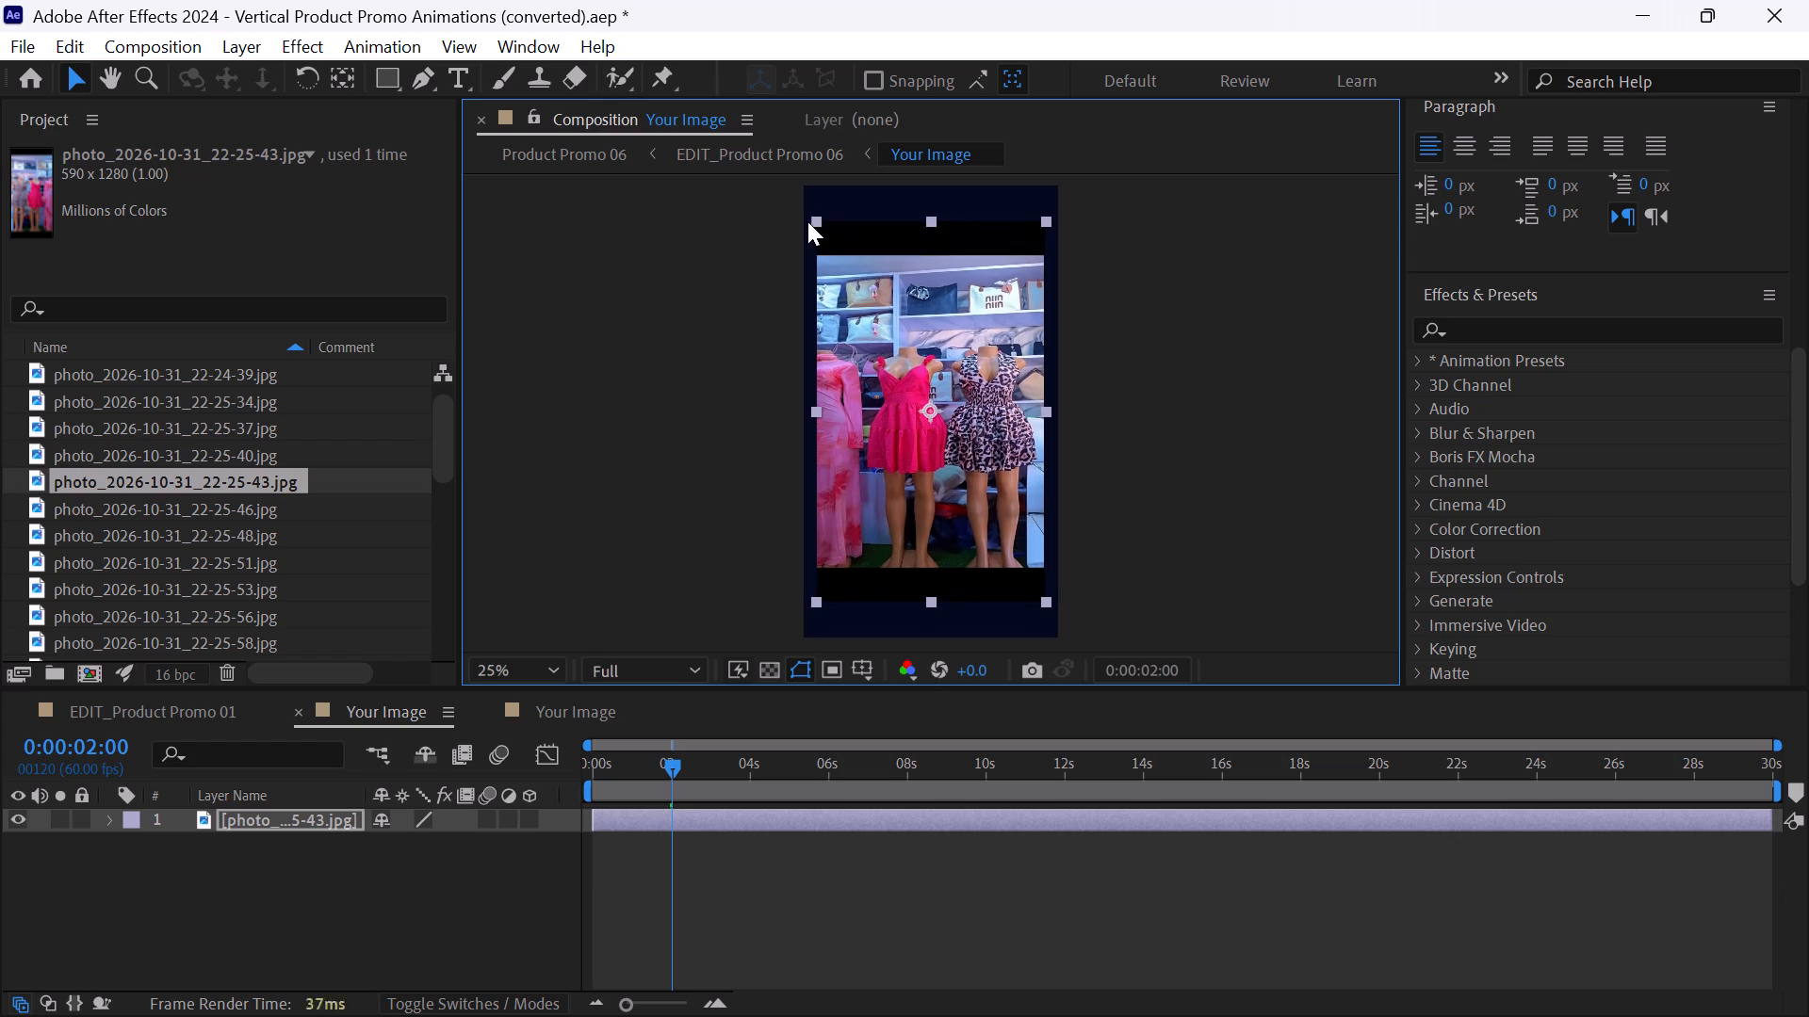
left_click_drag(807, 221, 807, 222)
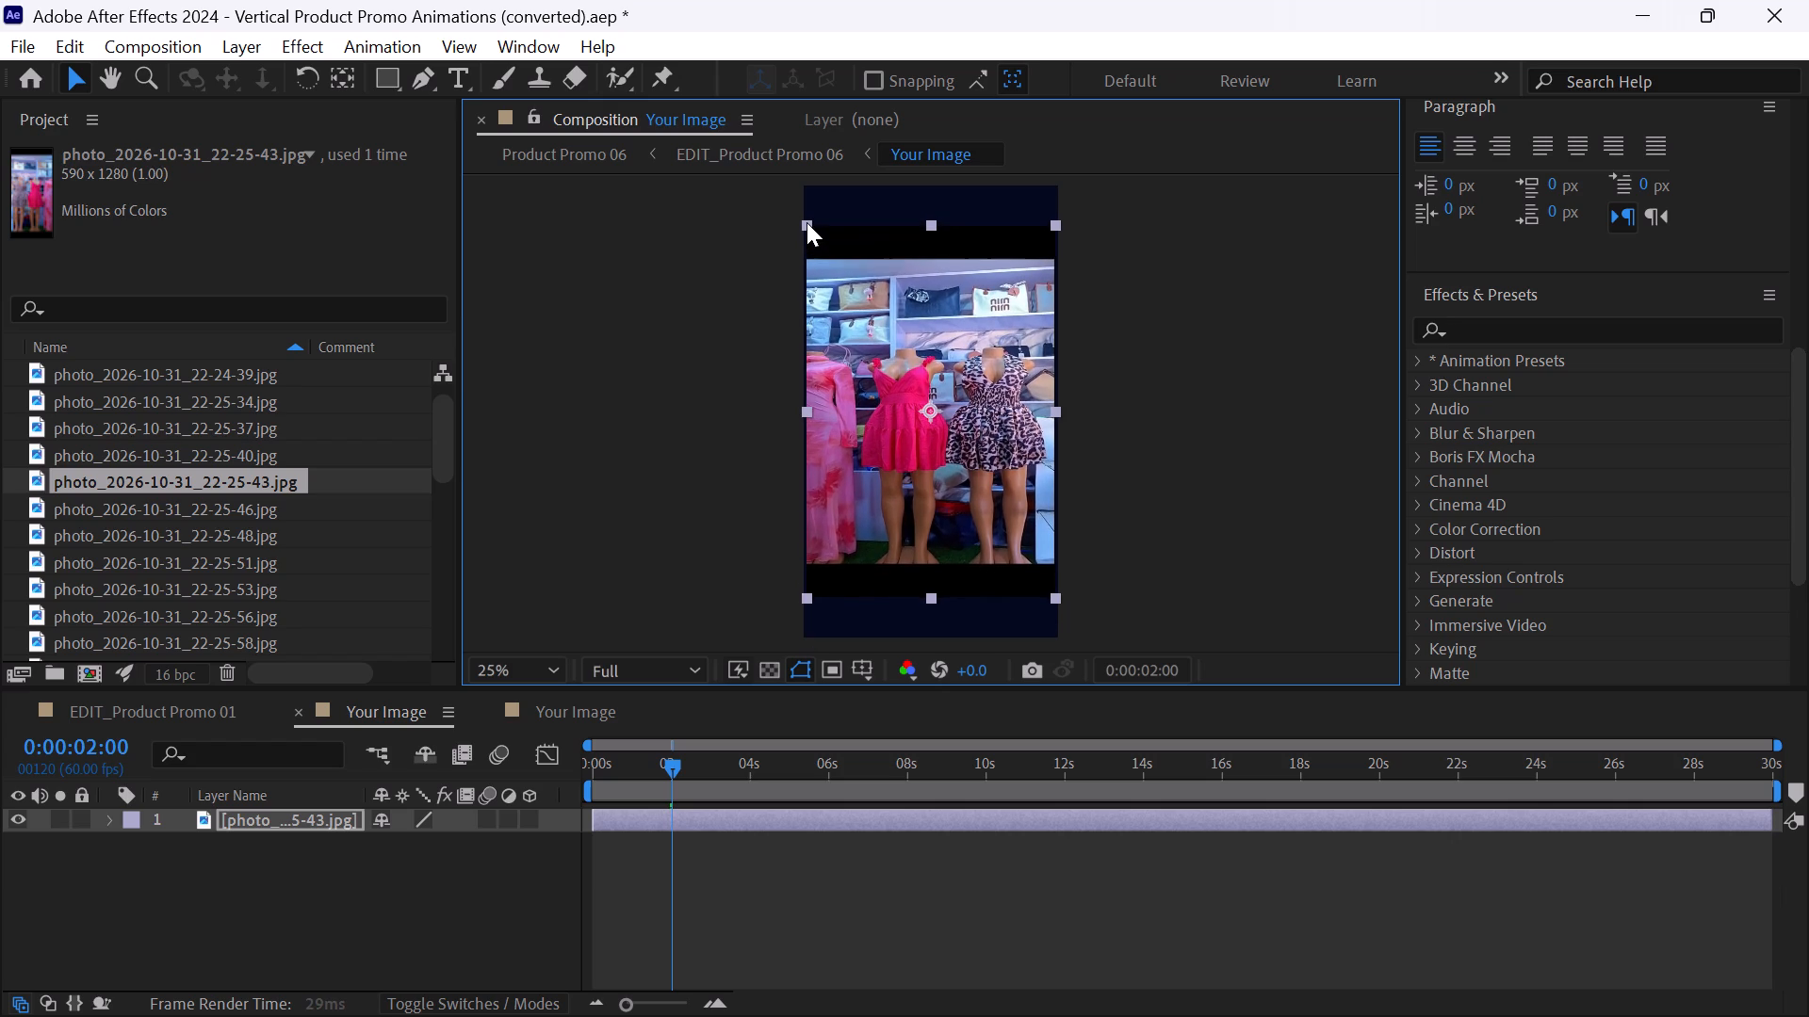
left_click_drag(807, 222, 822, 156)
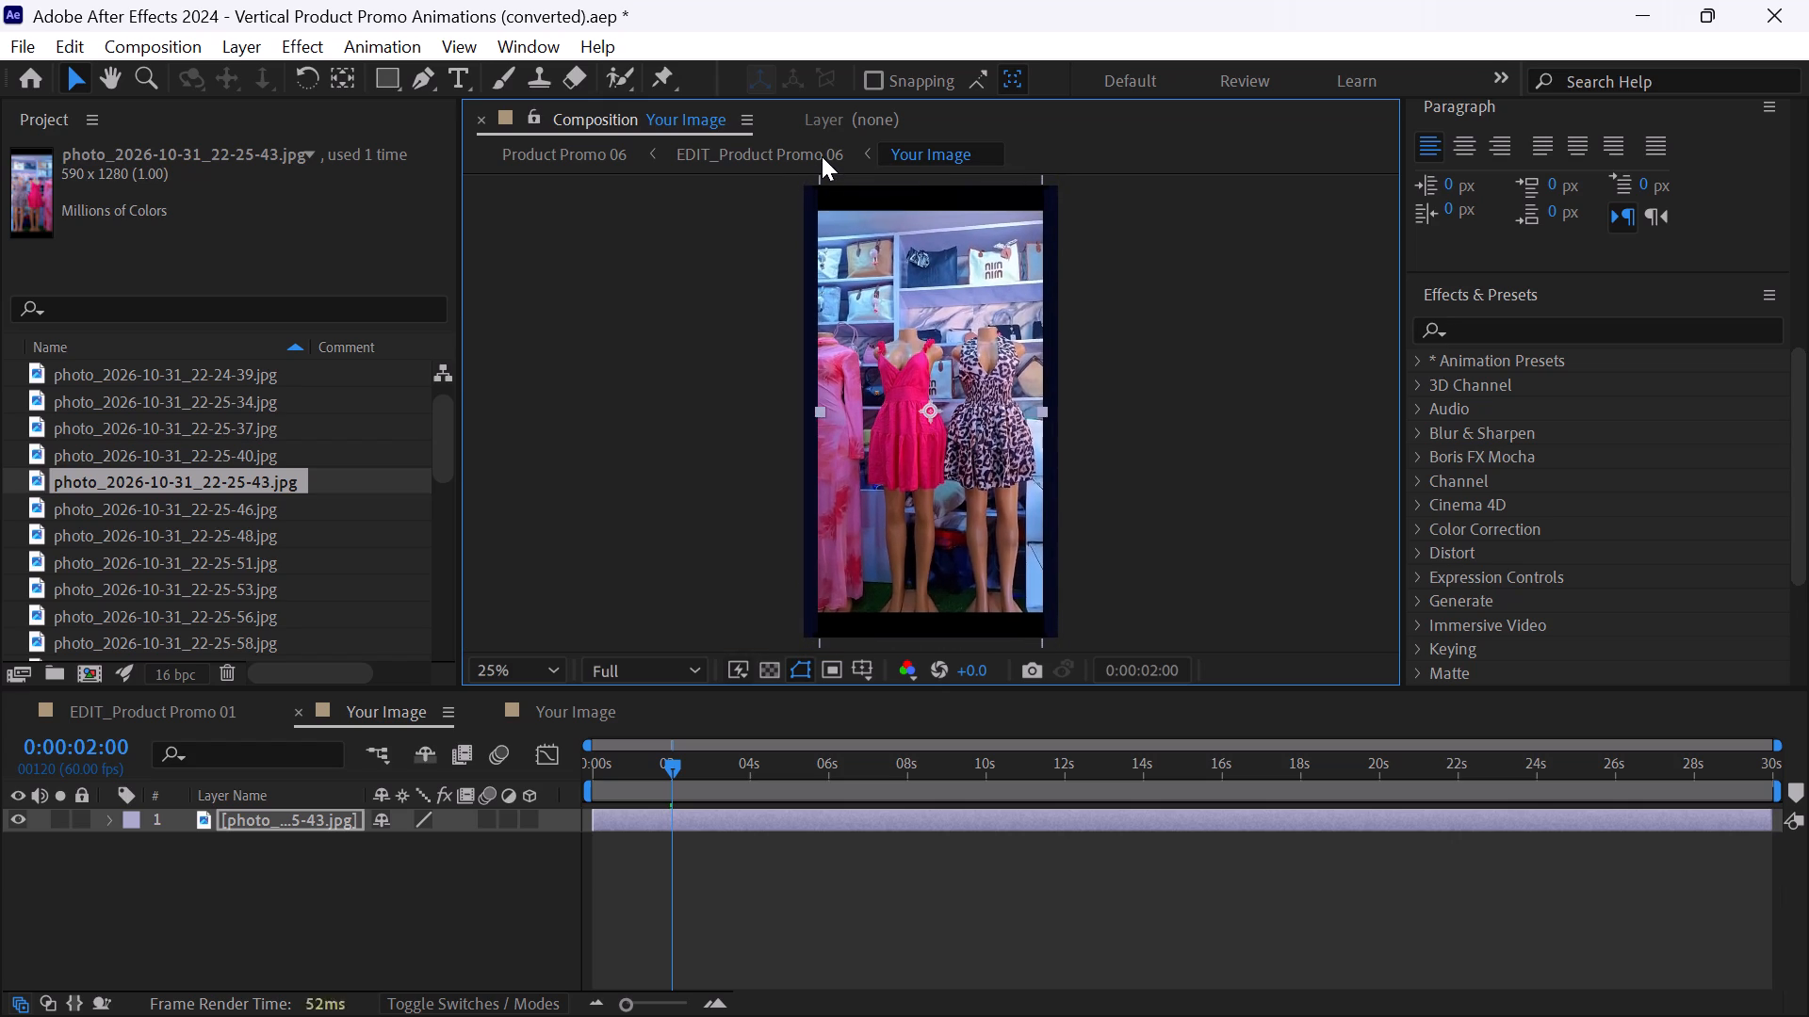
left_click_drag(822, 156, 807, 0)
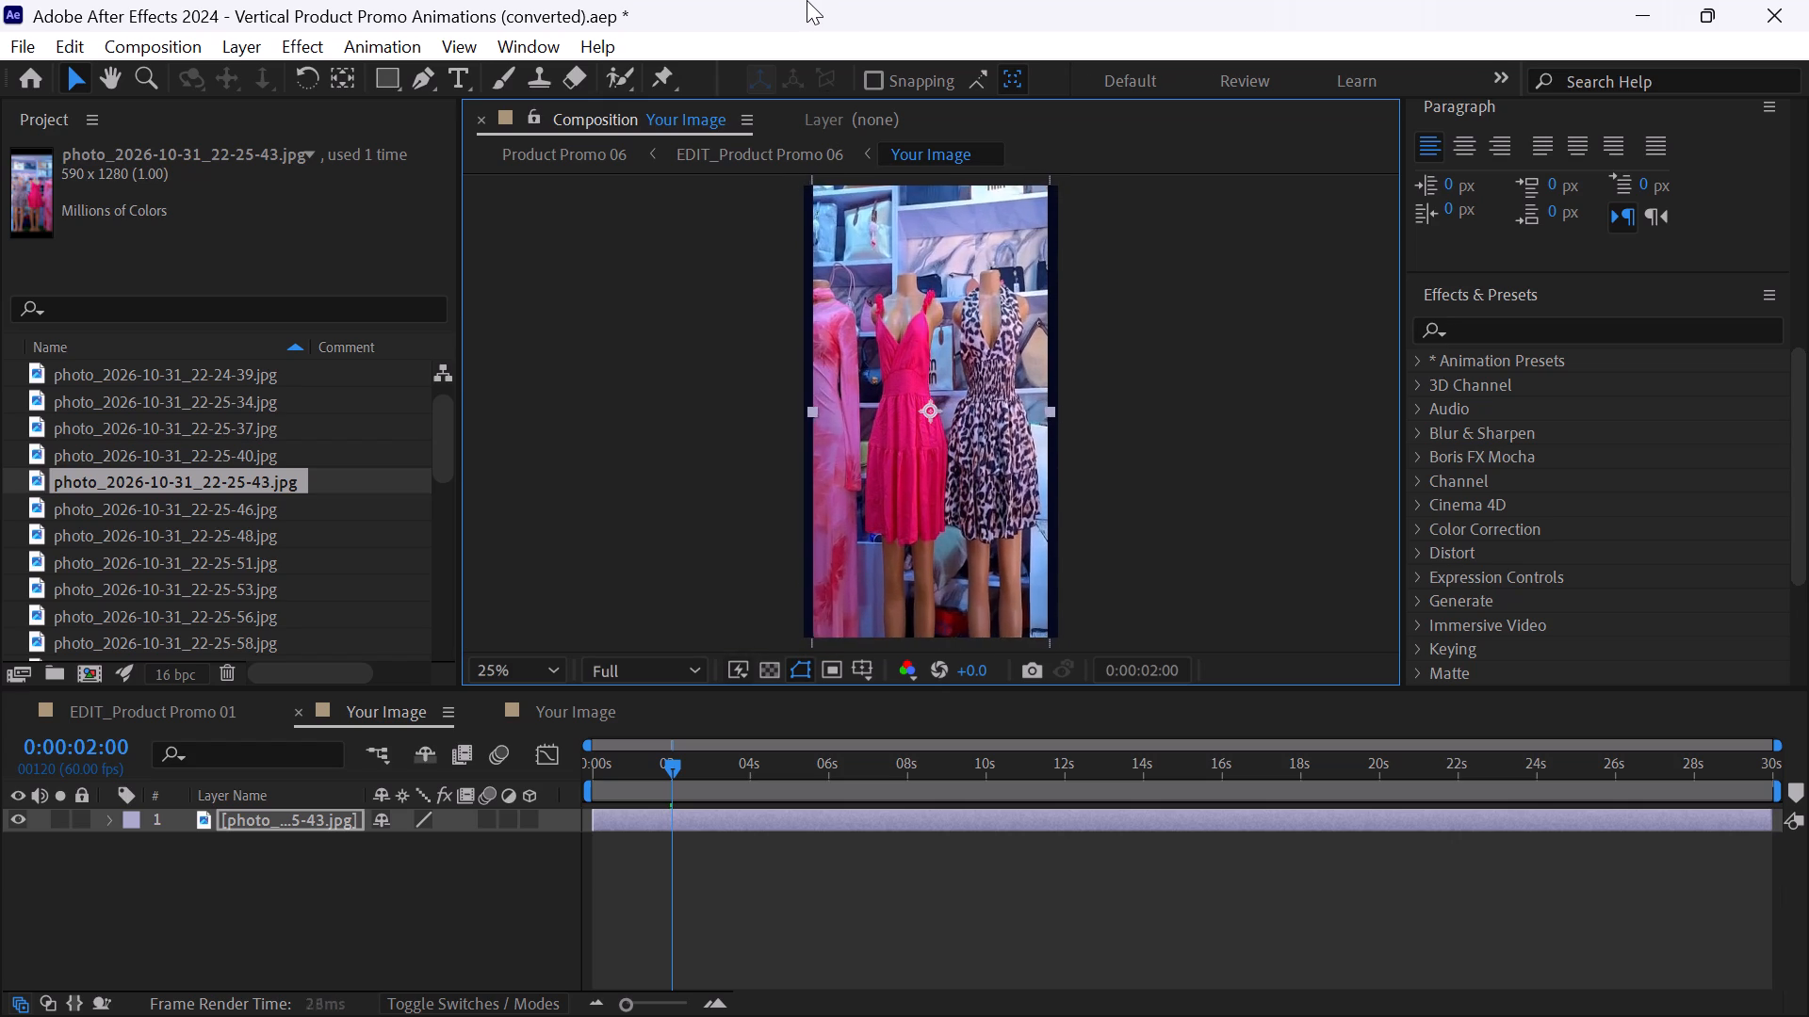
left_click_drag(807, 0, 780, 55)
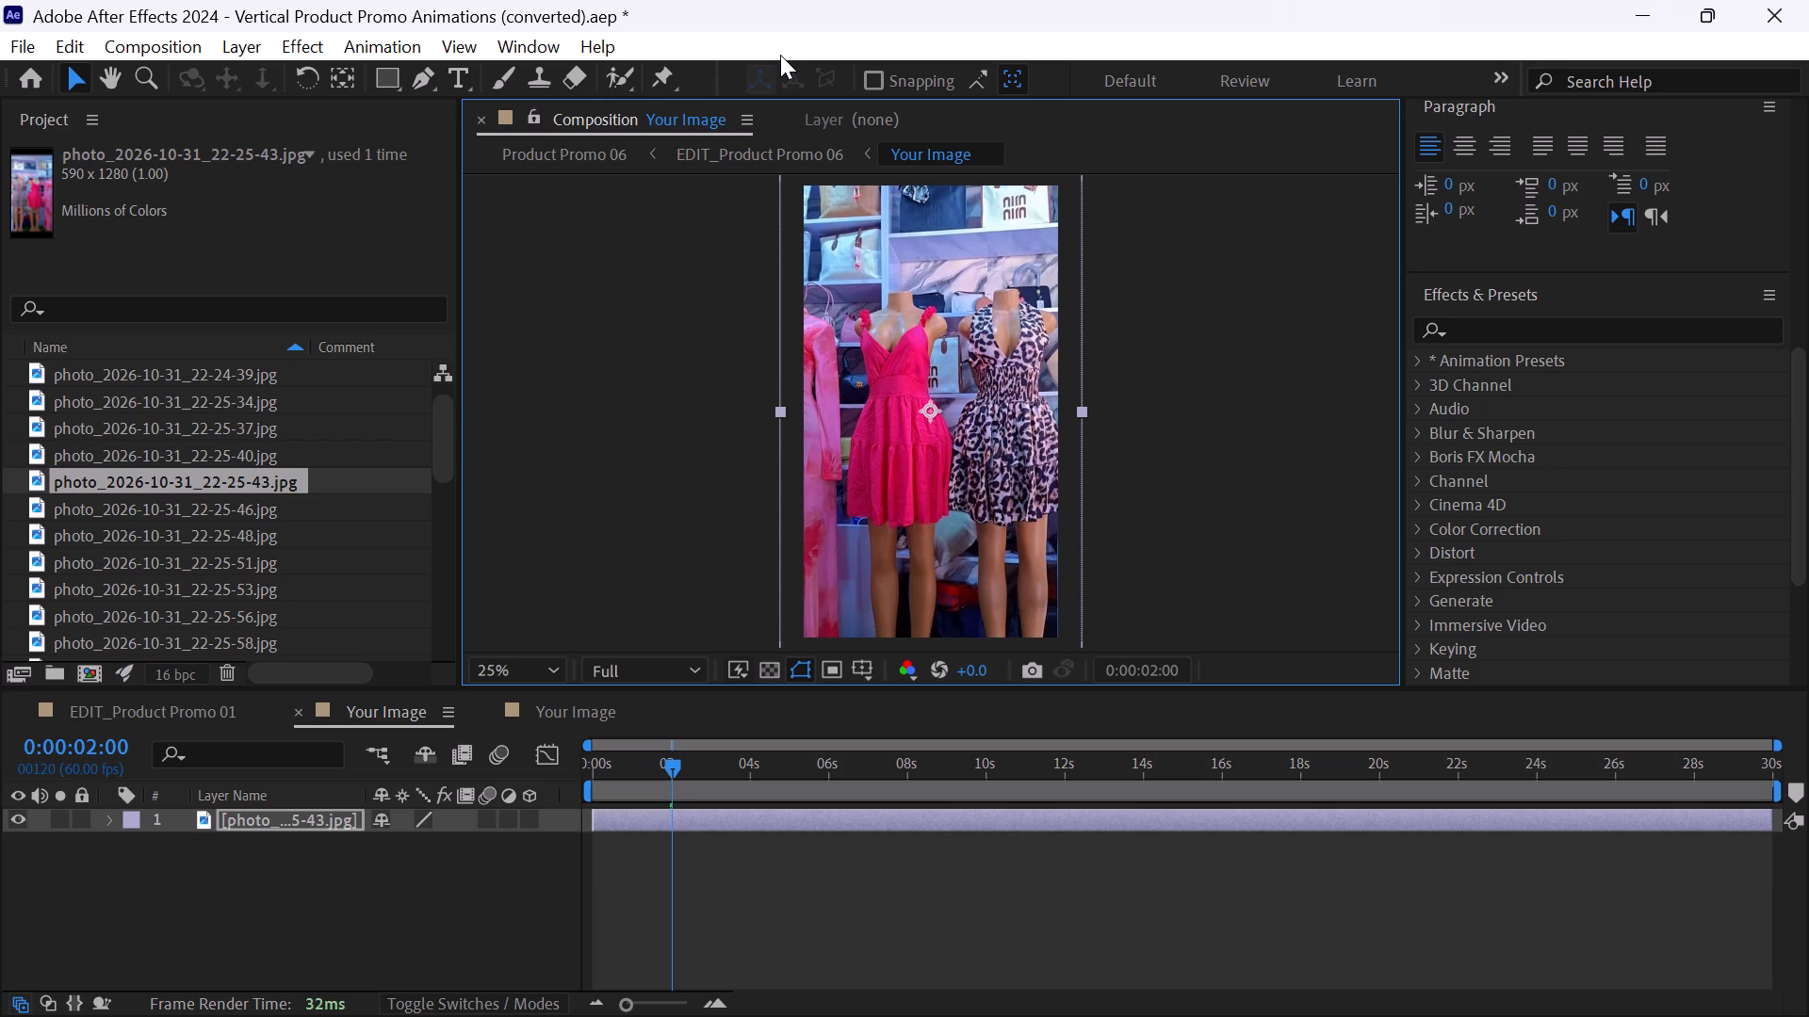
left_click_drag(780, 55, 792, 55)
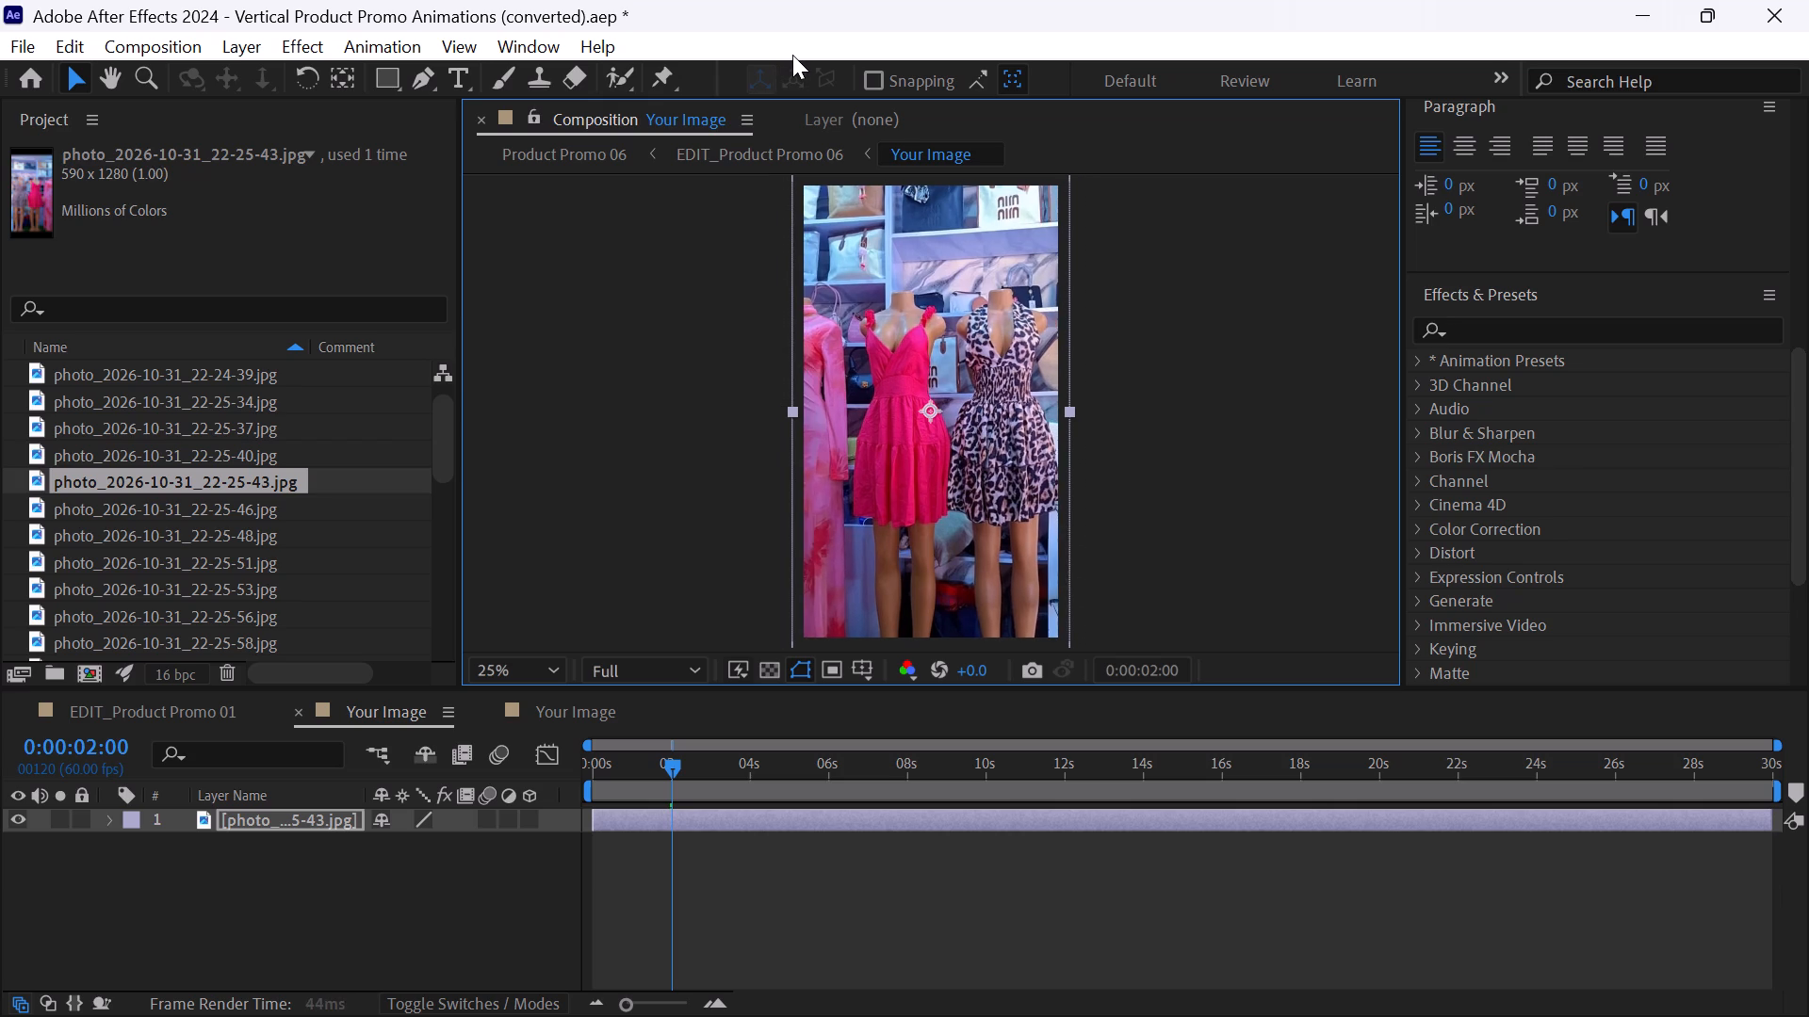
left_click_drag(792, 55, 793, 55)
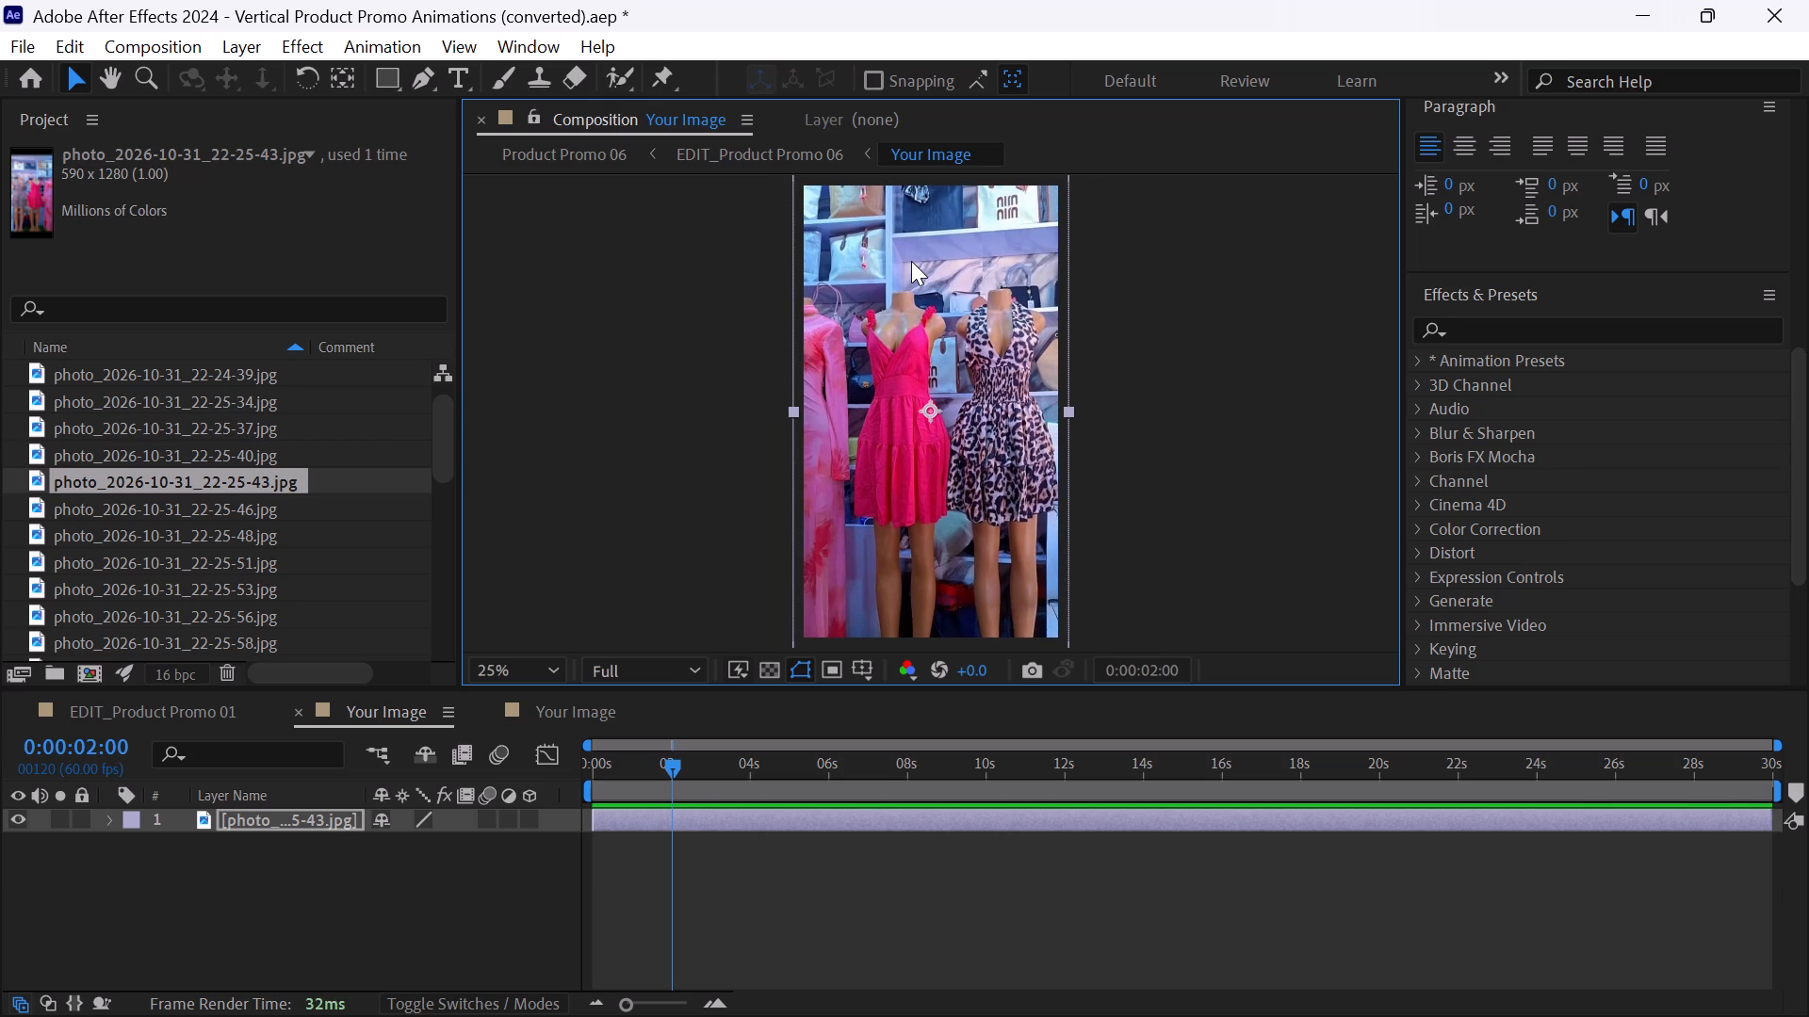
left_click(306, 711)
Delete the placeholder layer from Product Promo 07's Your Image composition.
left_click(344, 713)
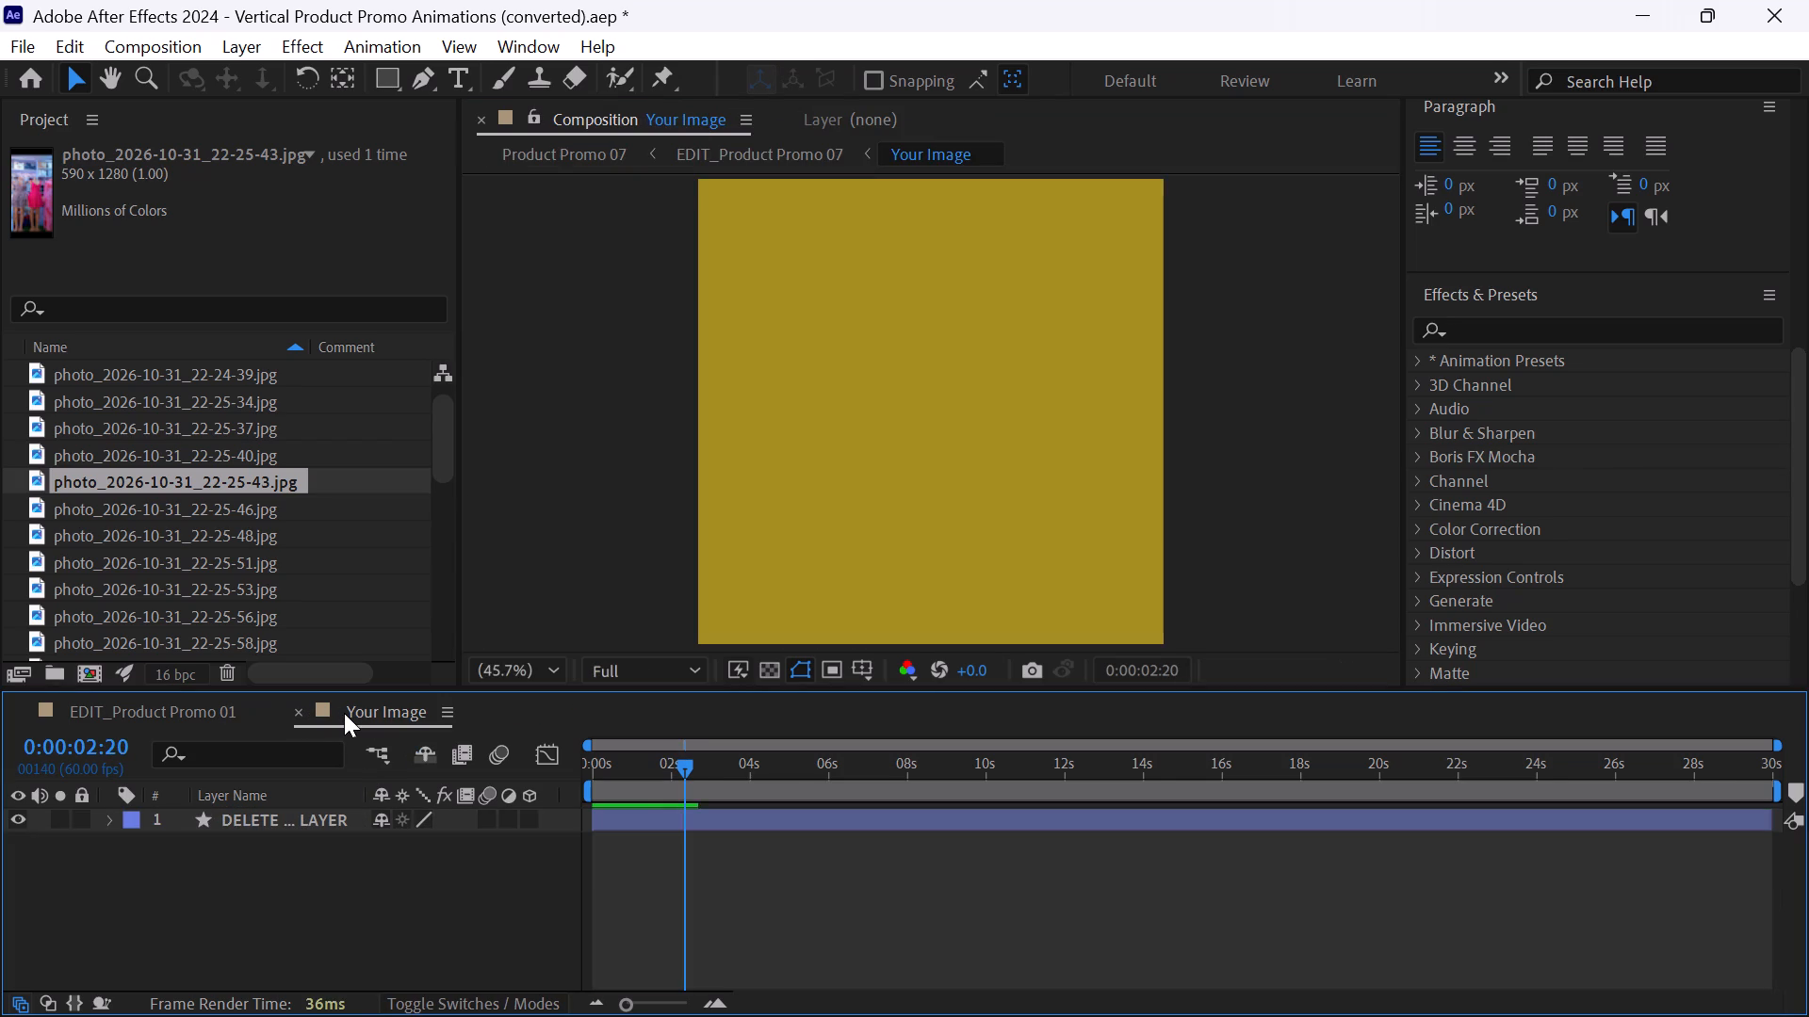
left_click(274, 818)
key("Delete")
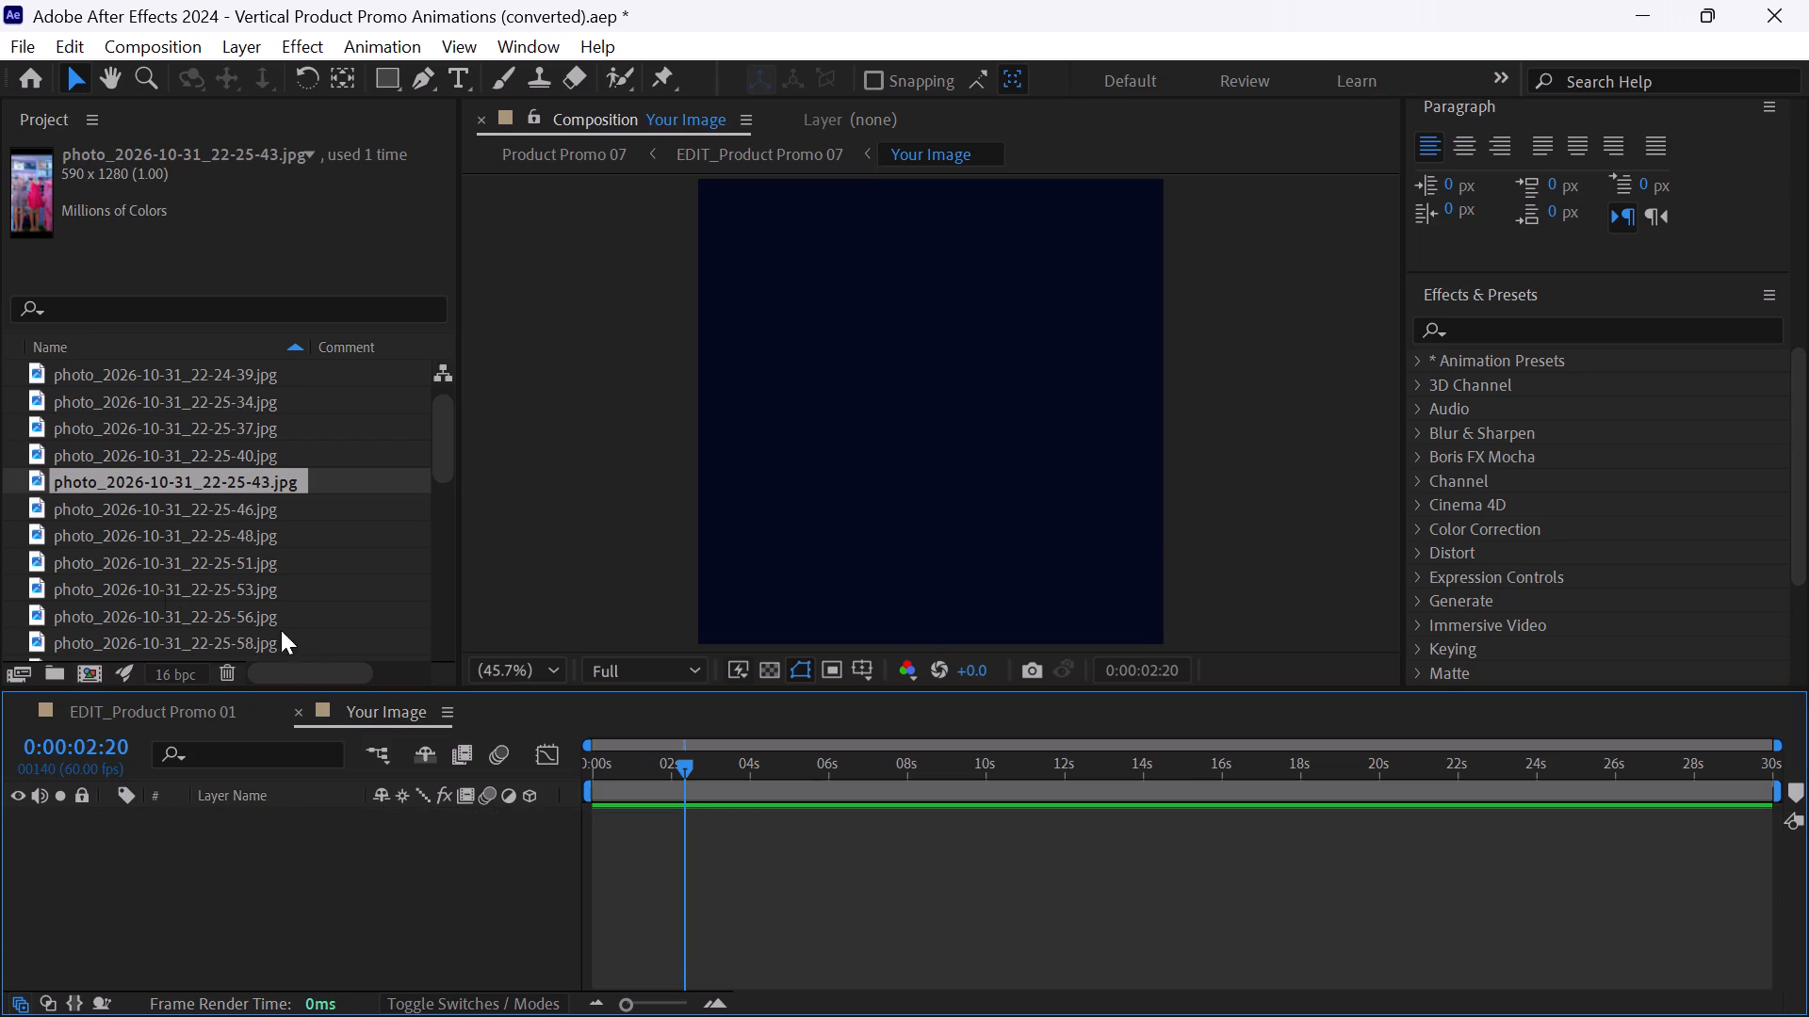
Add the handbag collage photo_2026-10-31_22-26-16.jpg as a layer in Product Promo 07's empty Your Image composition.
scroll(170, 541, "down", 1)
left_click(196, 504)
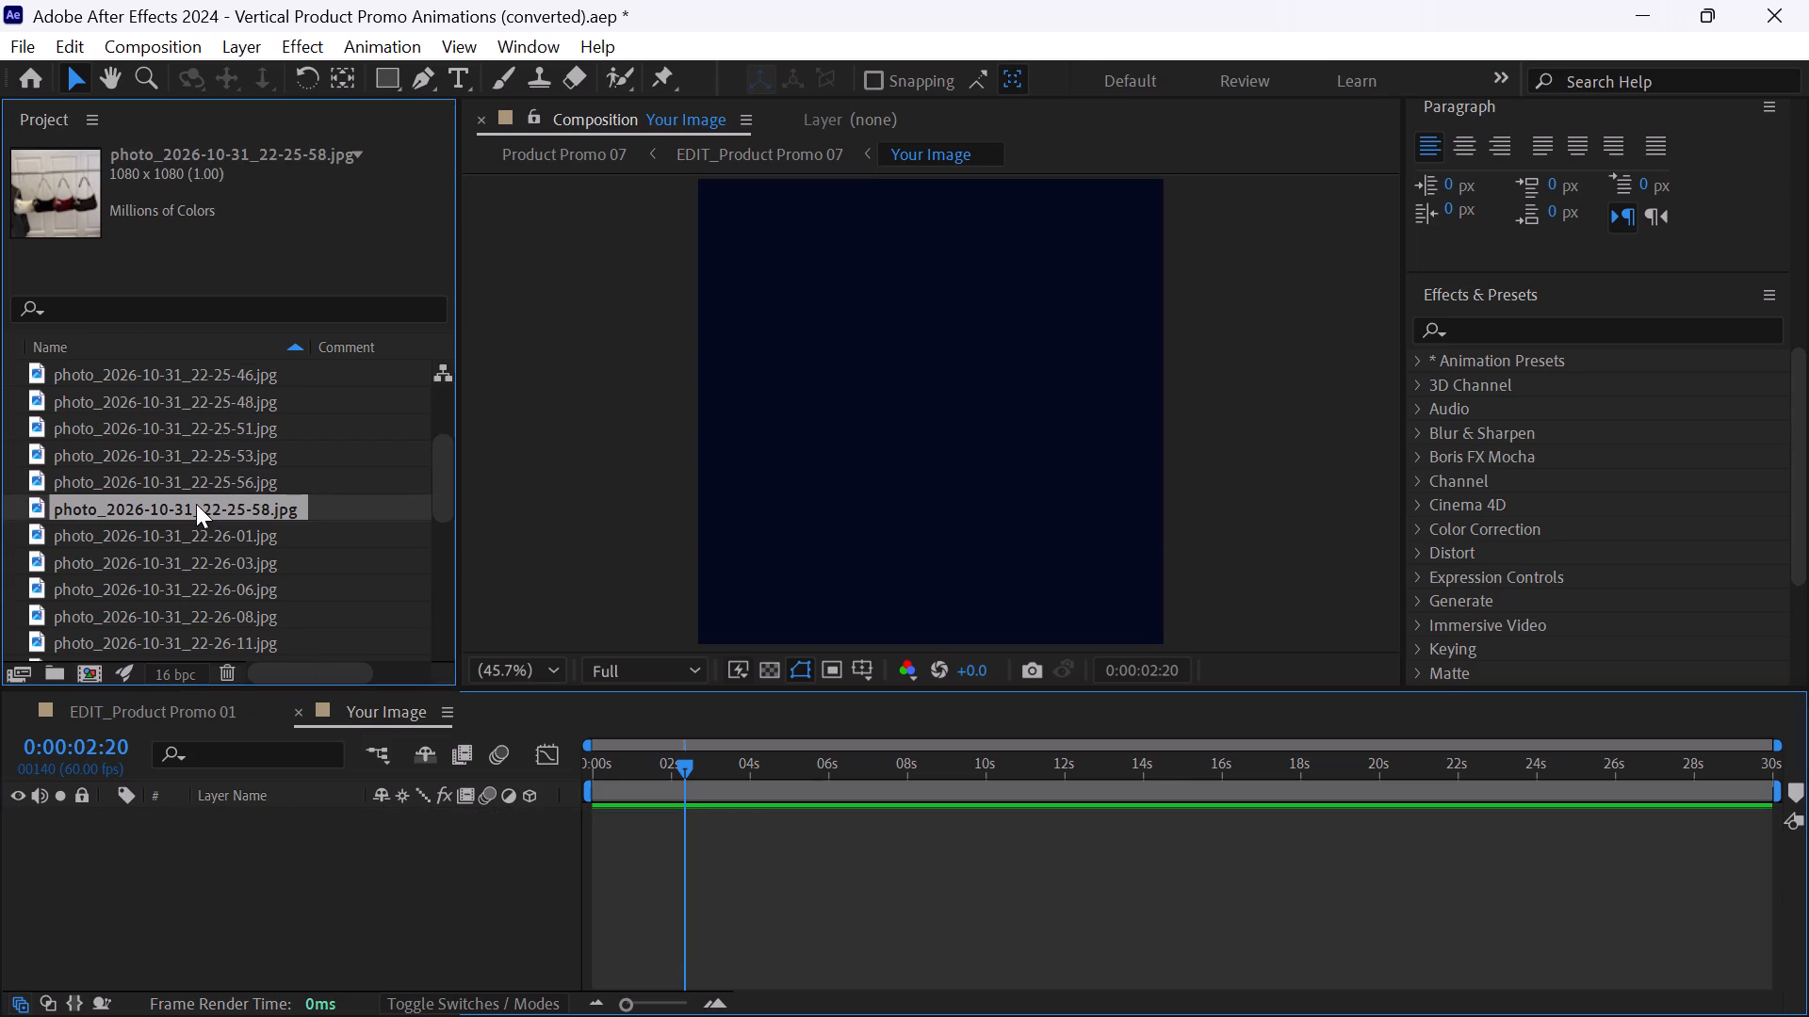
left_click(211, 570)
scroll(211, 570, "down", 1)
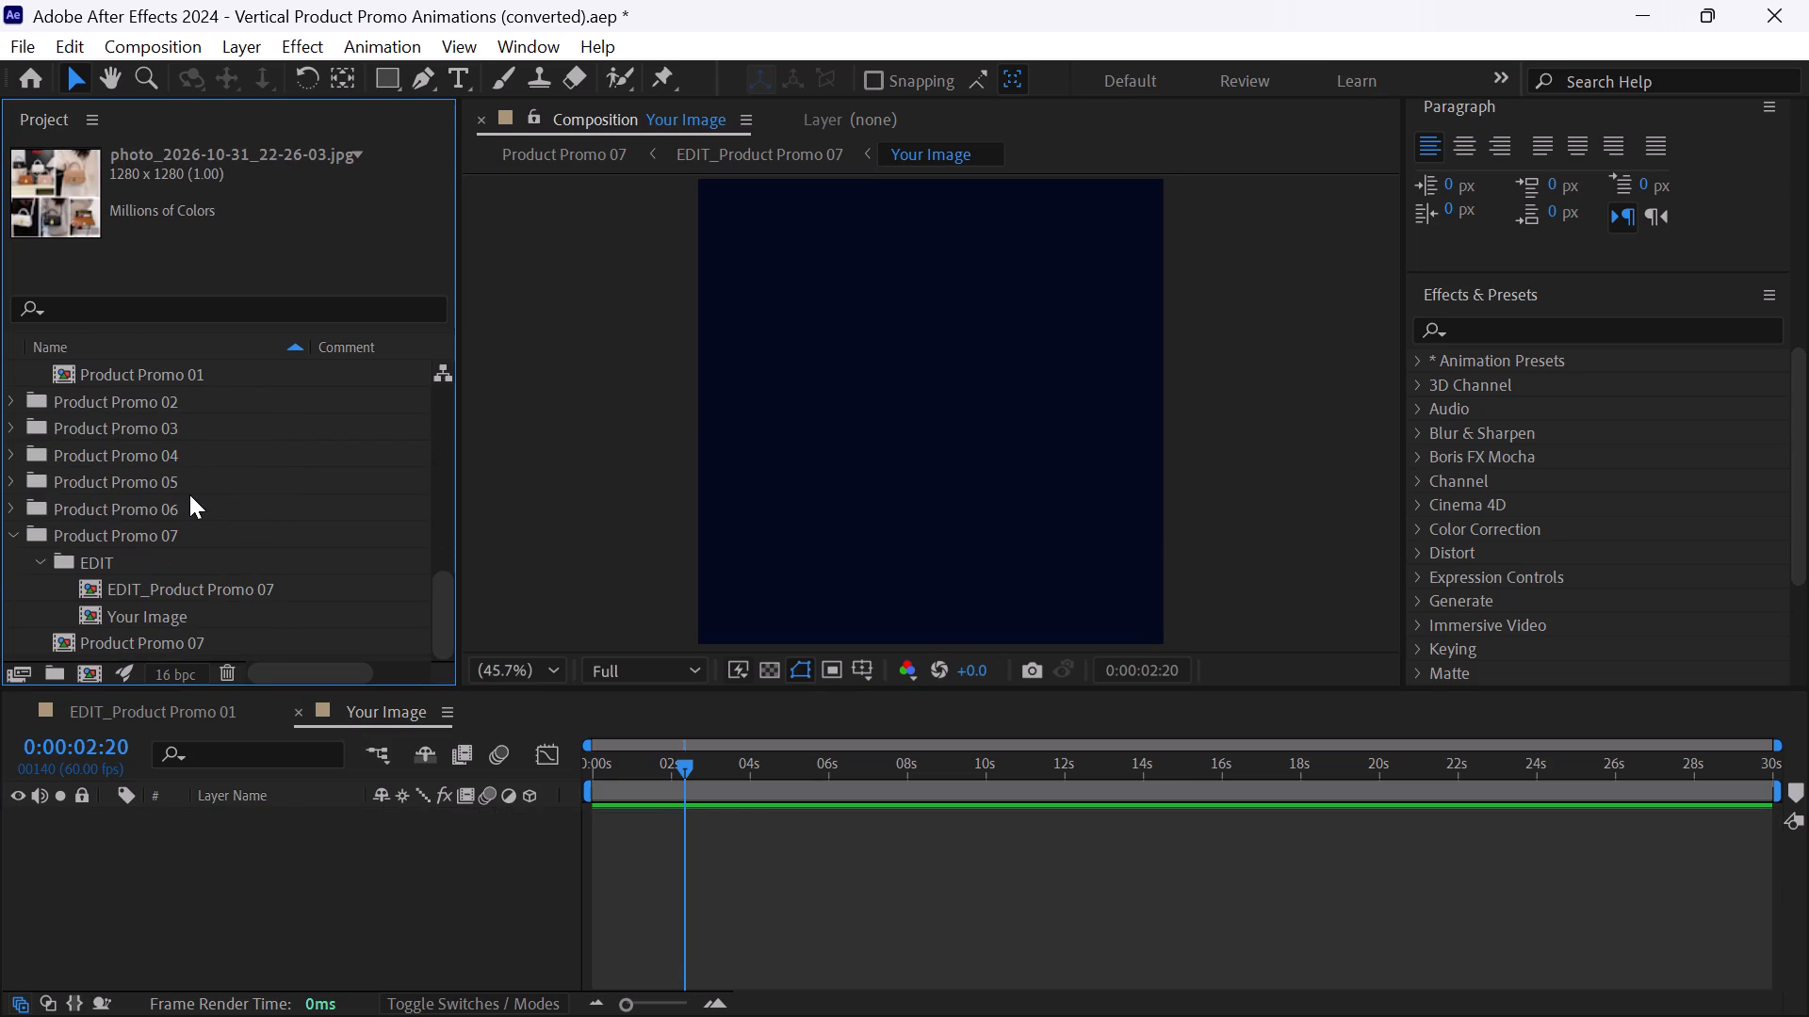
scroll(189, 494, "up", 3)
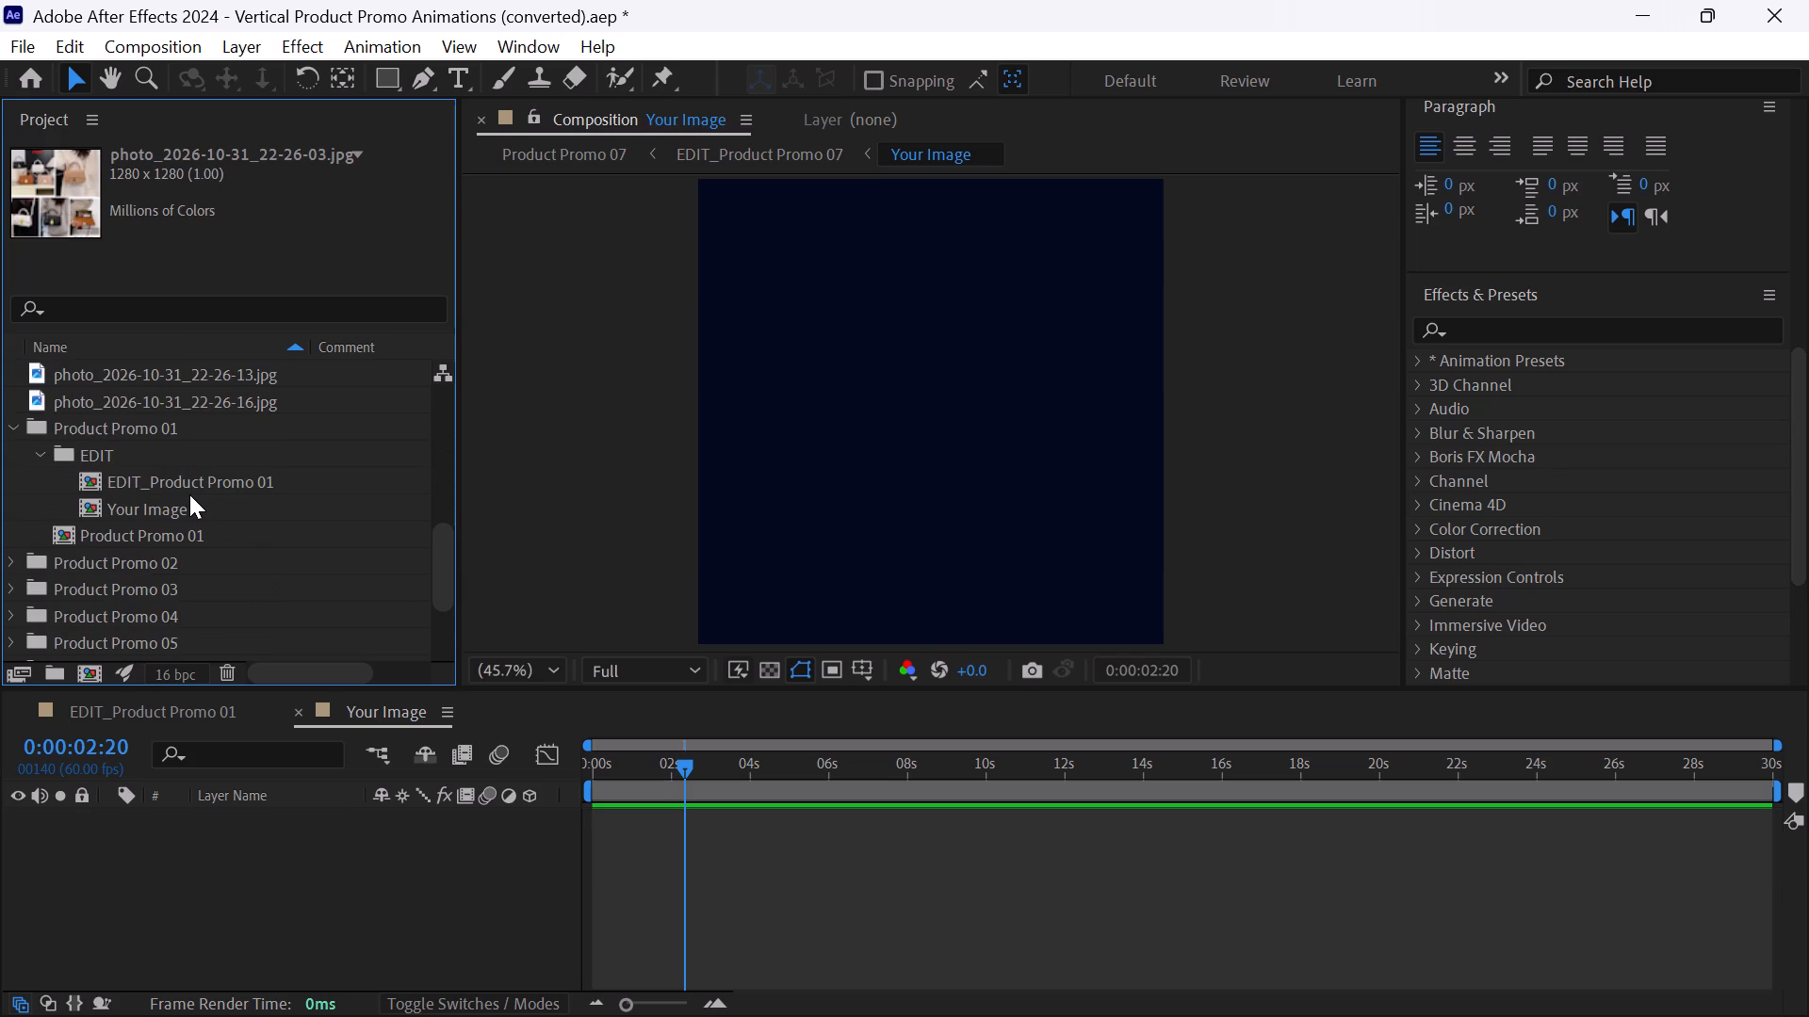
left_click(157, 402)
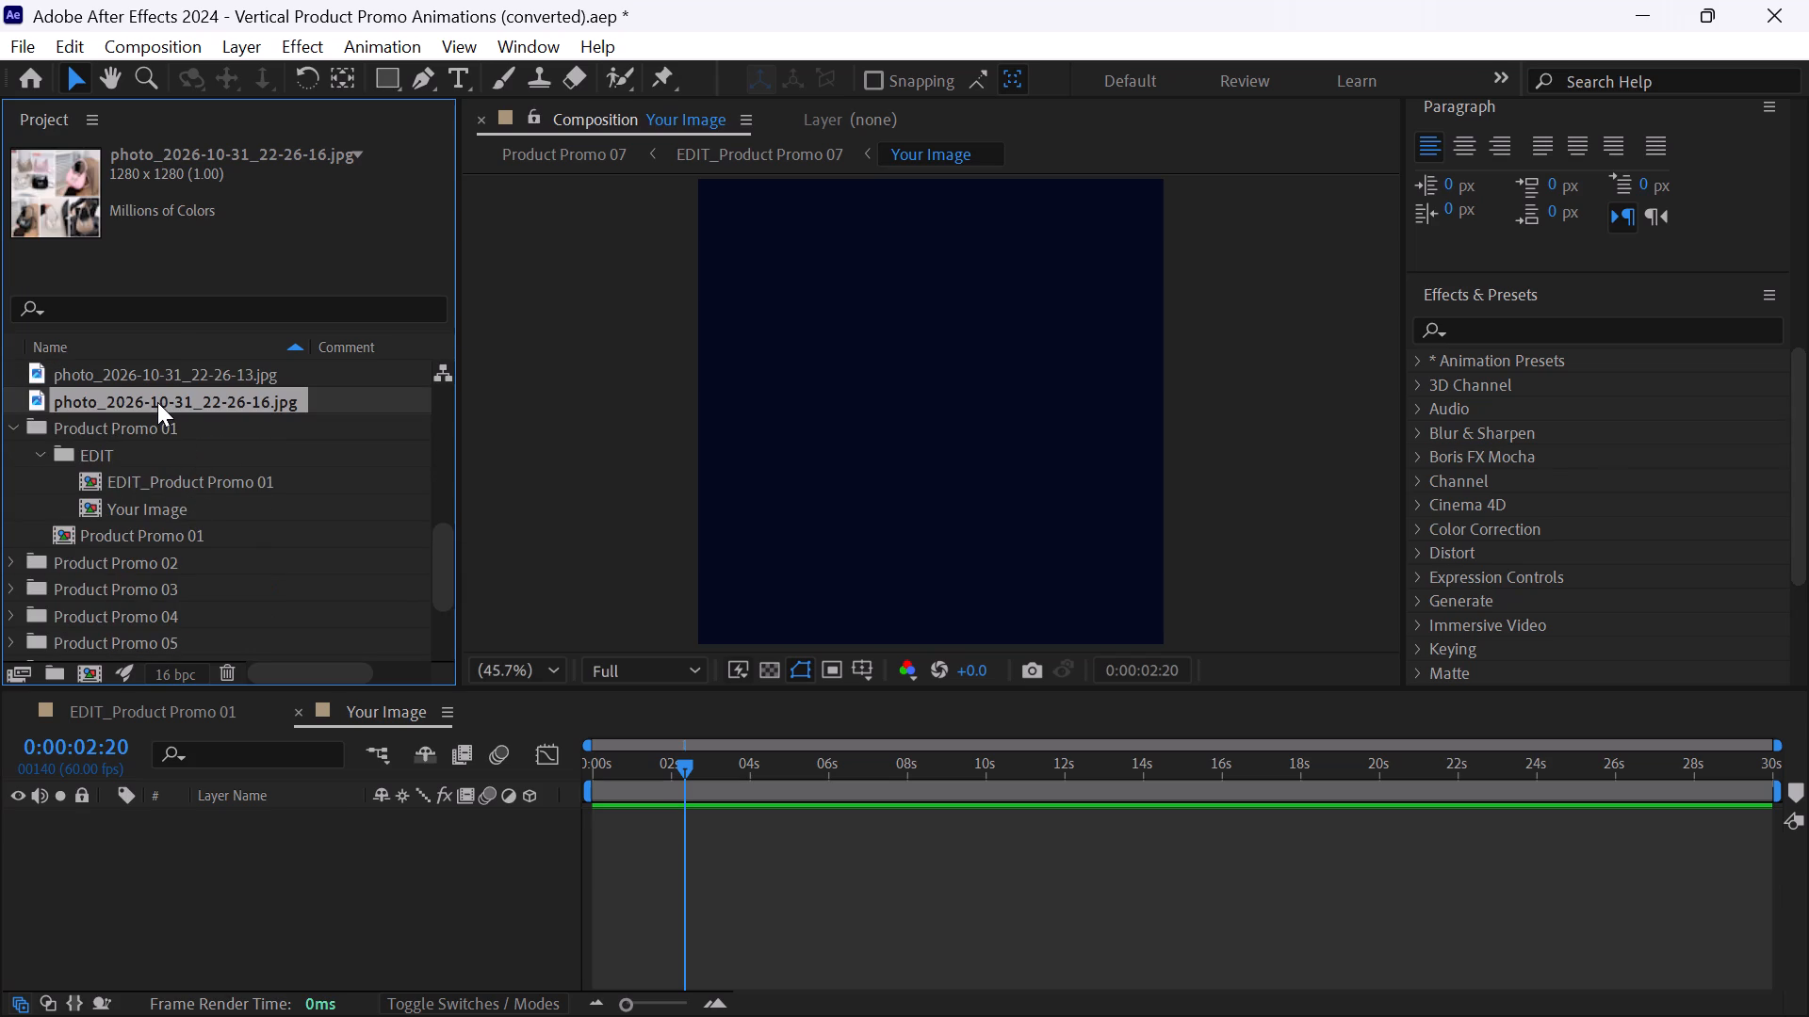
left_click_drag(157, 402, 258, 894)
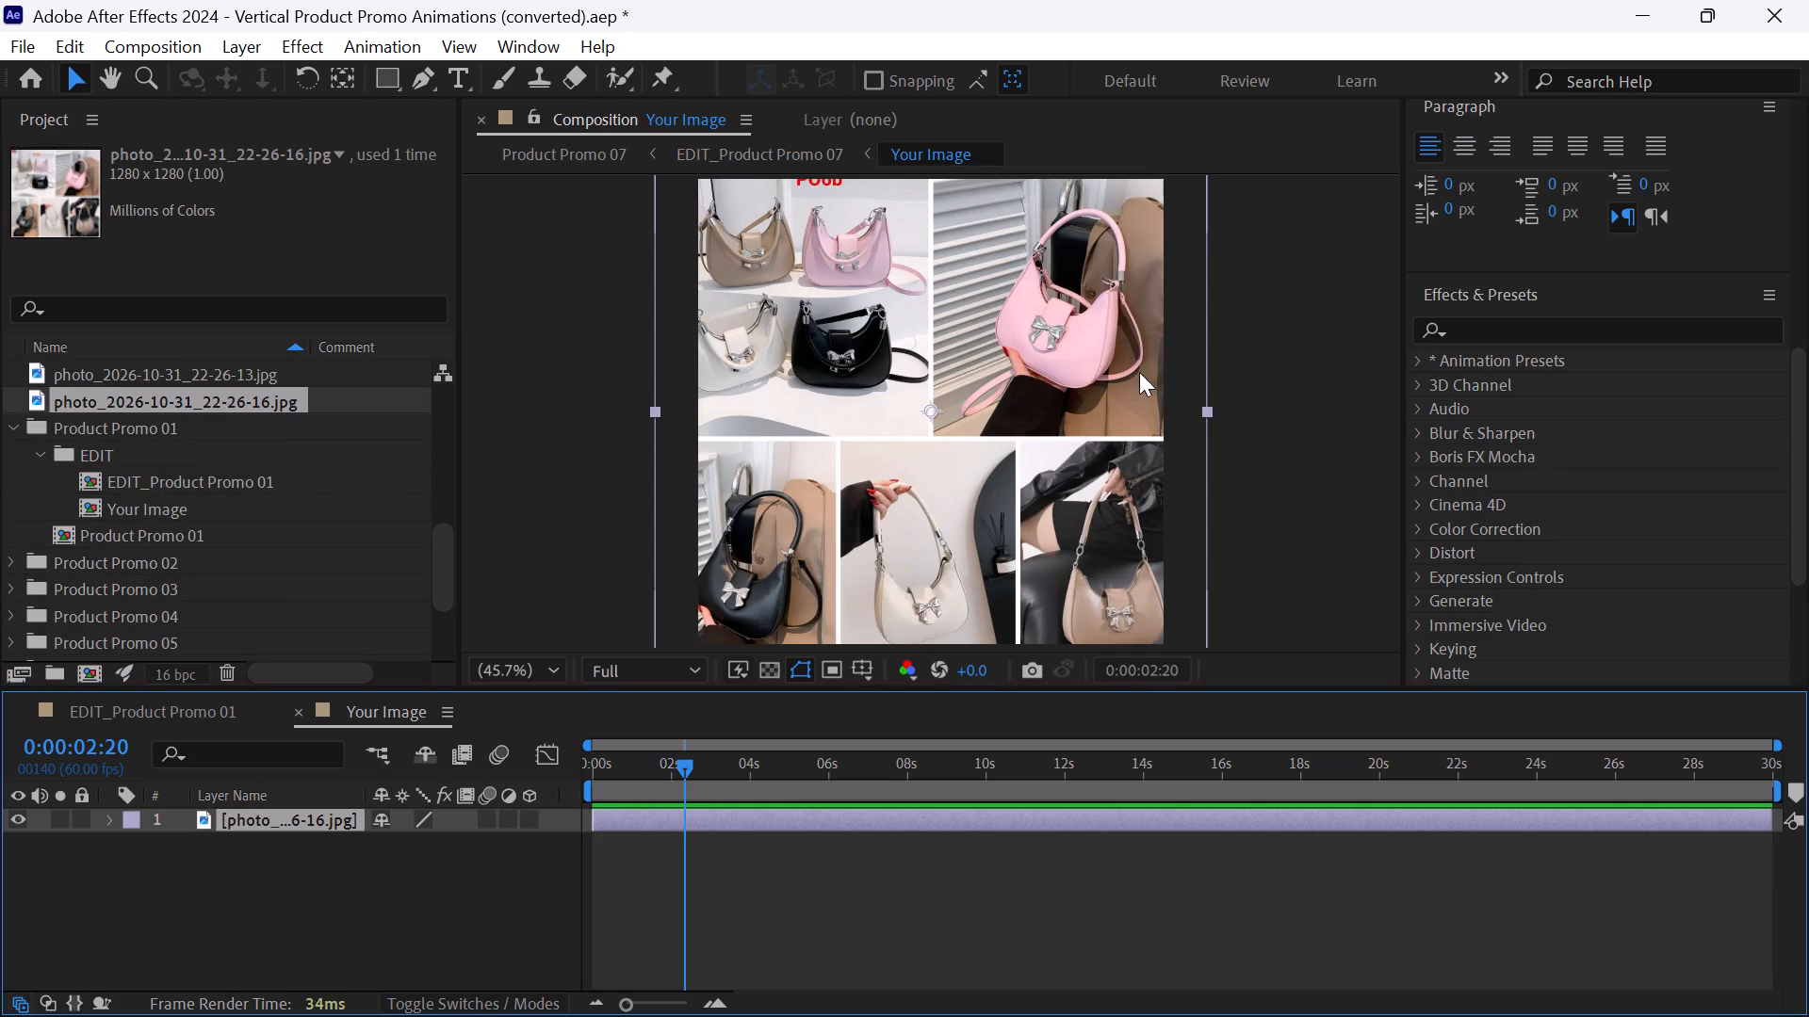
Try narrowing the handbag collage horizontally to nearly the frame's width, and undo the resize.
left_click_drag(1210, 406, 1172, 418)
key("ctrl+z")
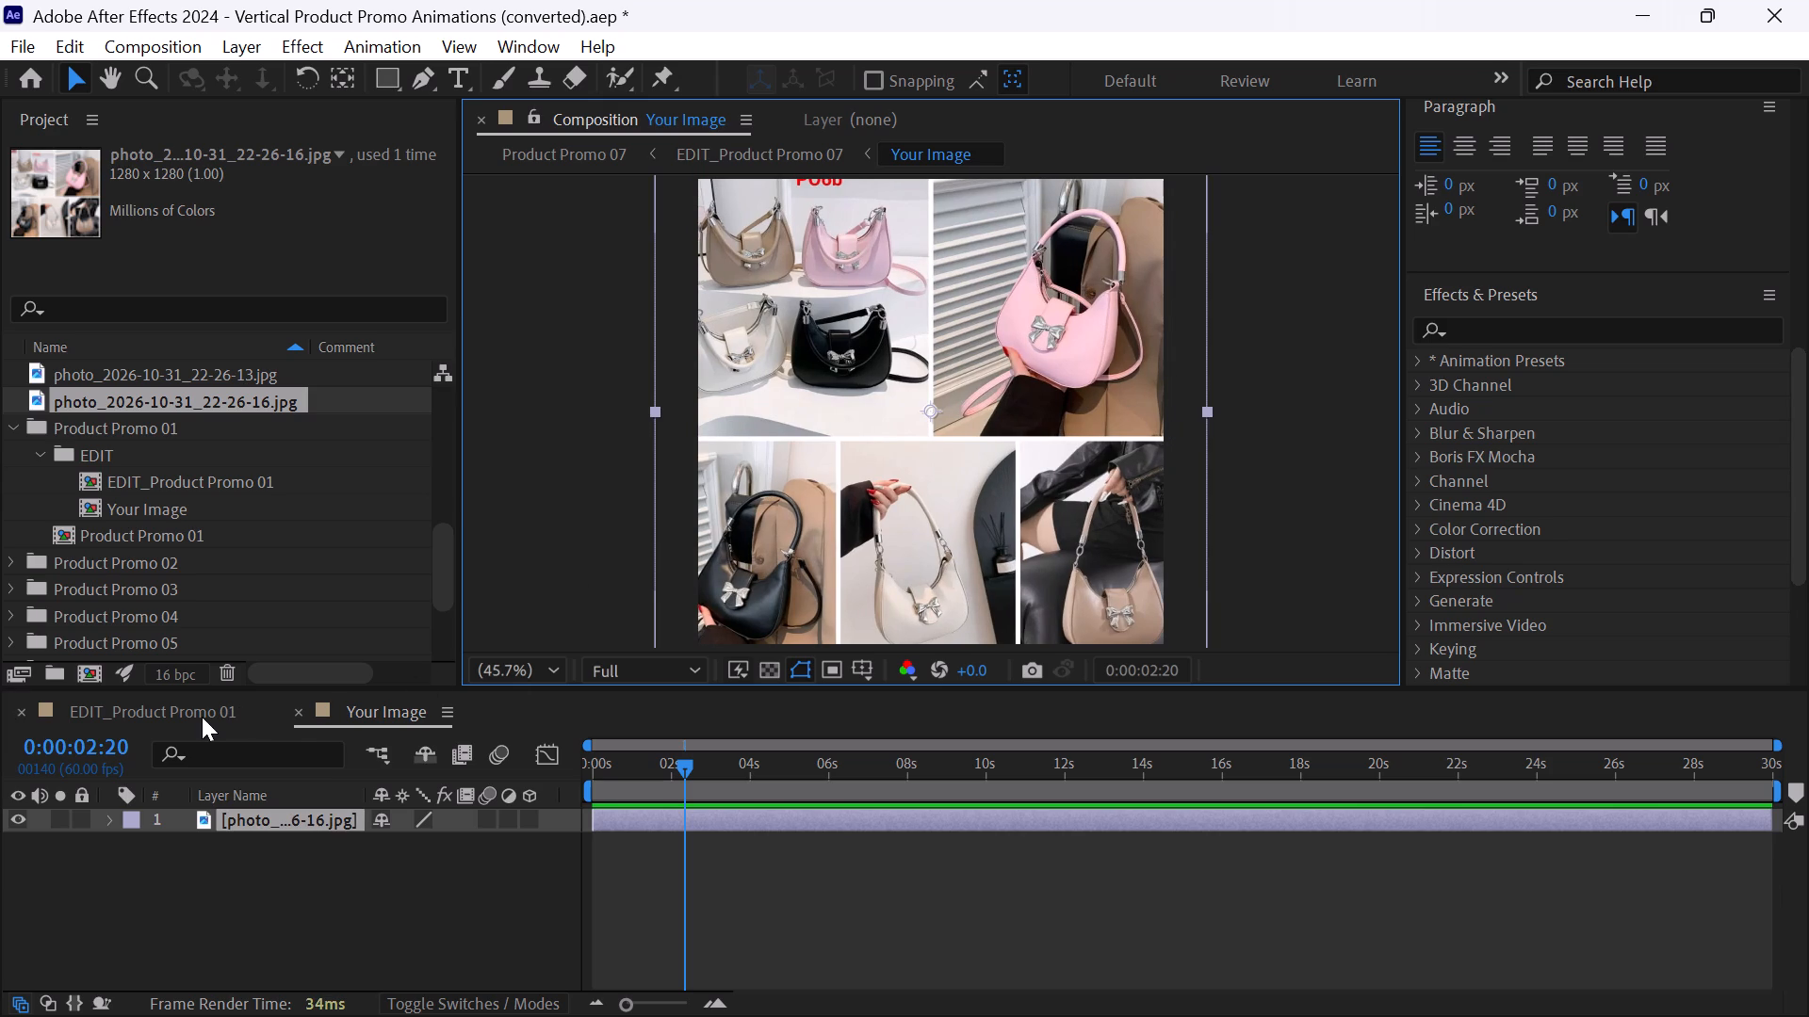
Close Product Promo 07's Your Image timeline.
left_click(295, 718)
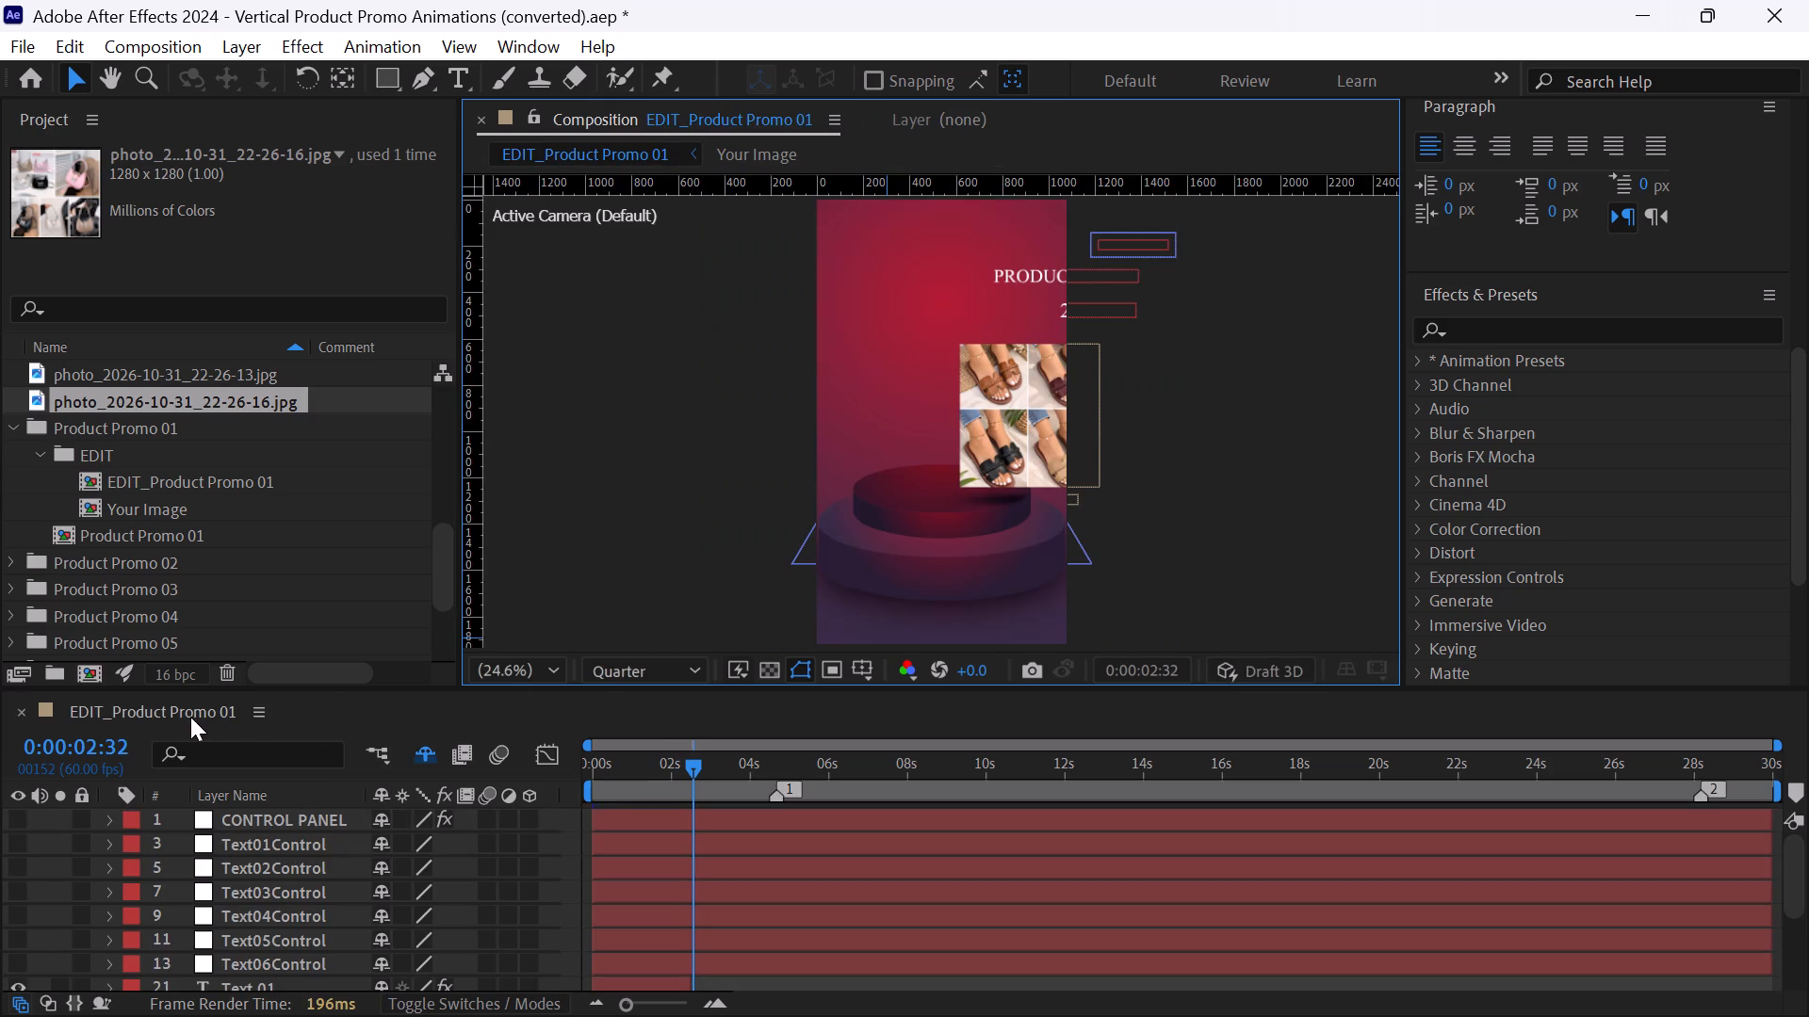
Scrub EDIT_Product Promo 01 from its start to about 15 seconds, examining the title, price and sandal photo animation.
left_click(185, 717)
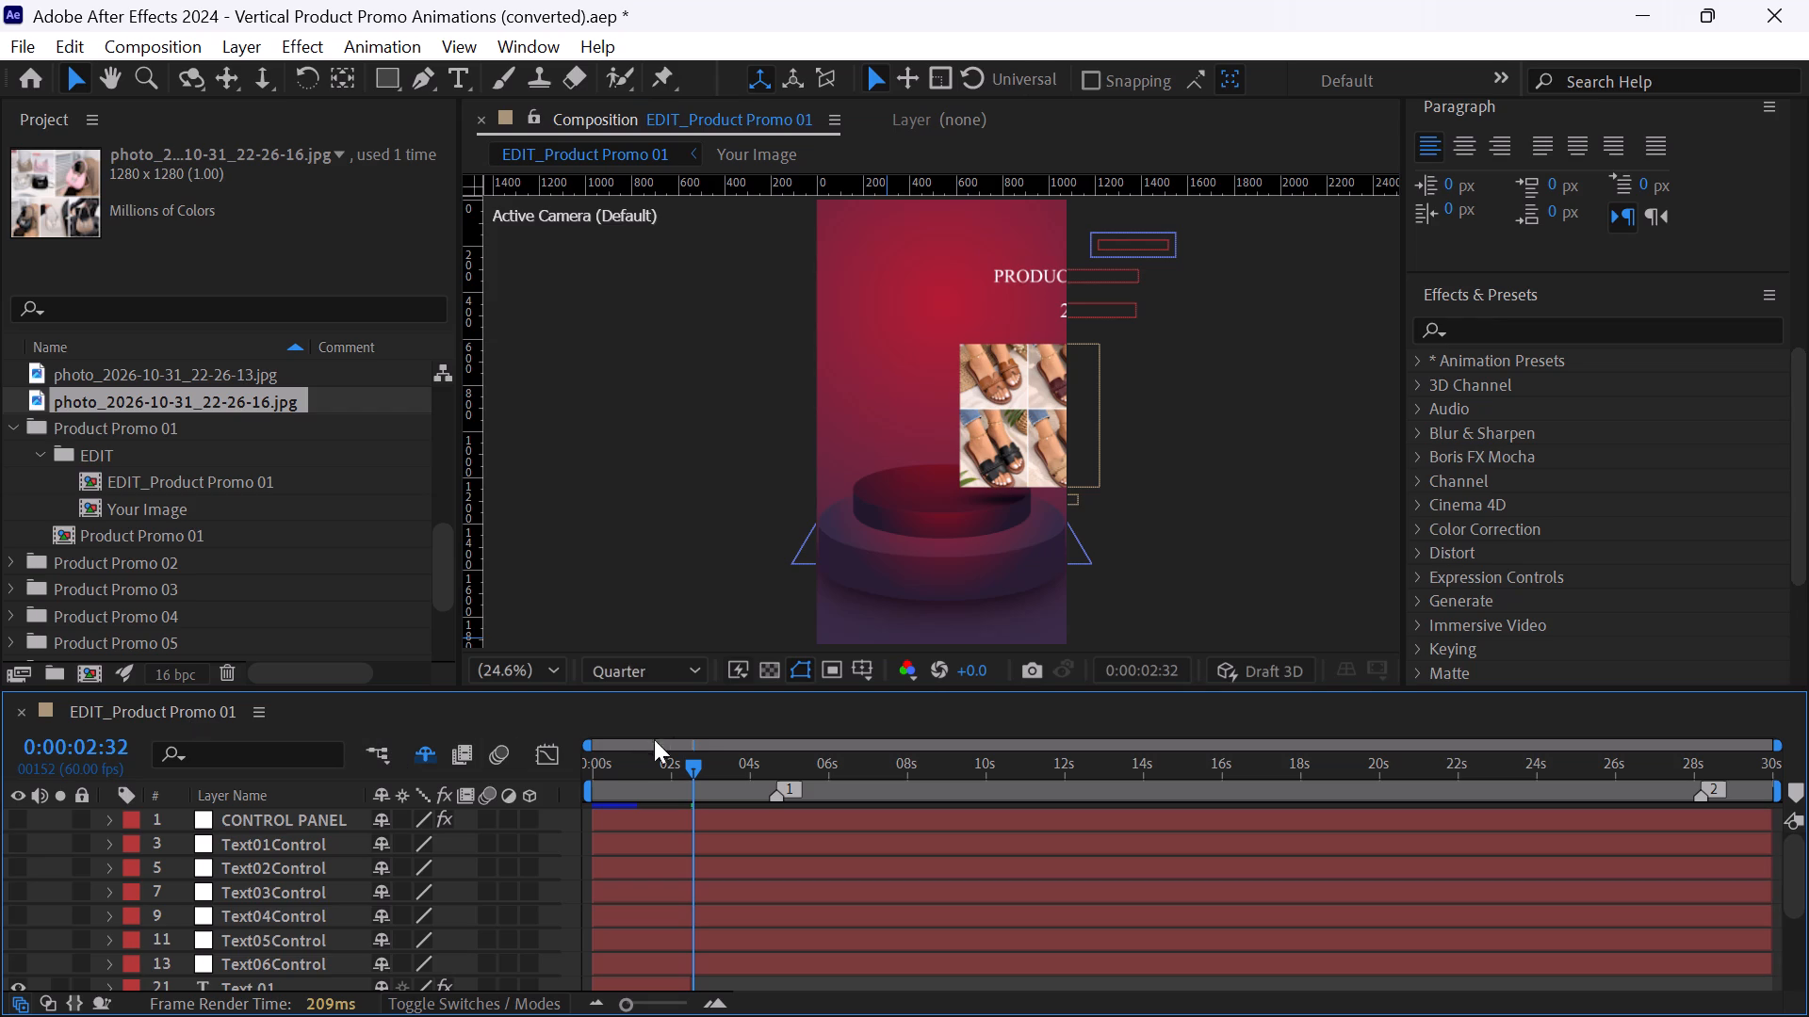
left_click_drag(695, 772, 533, 789)
left_click_drag(594, 768, 612, 768)
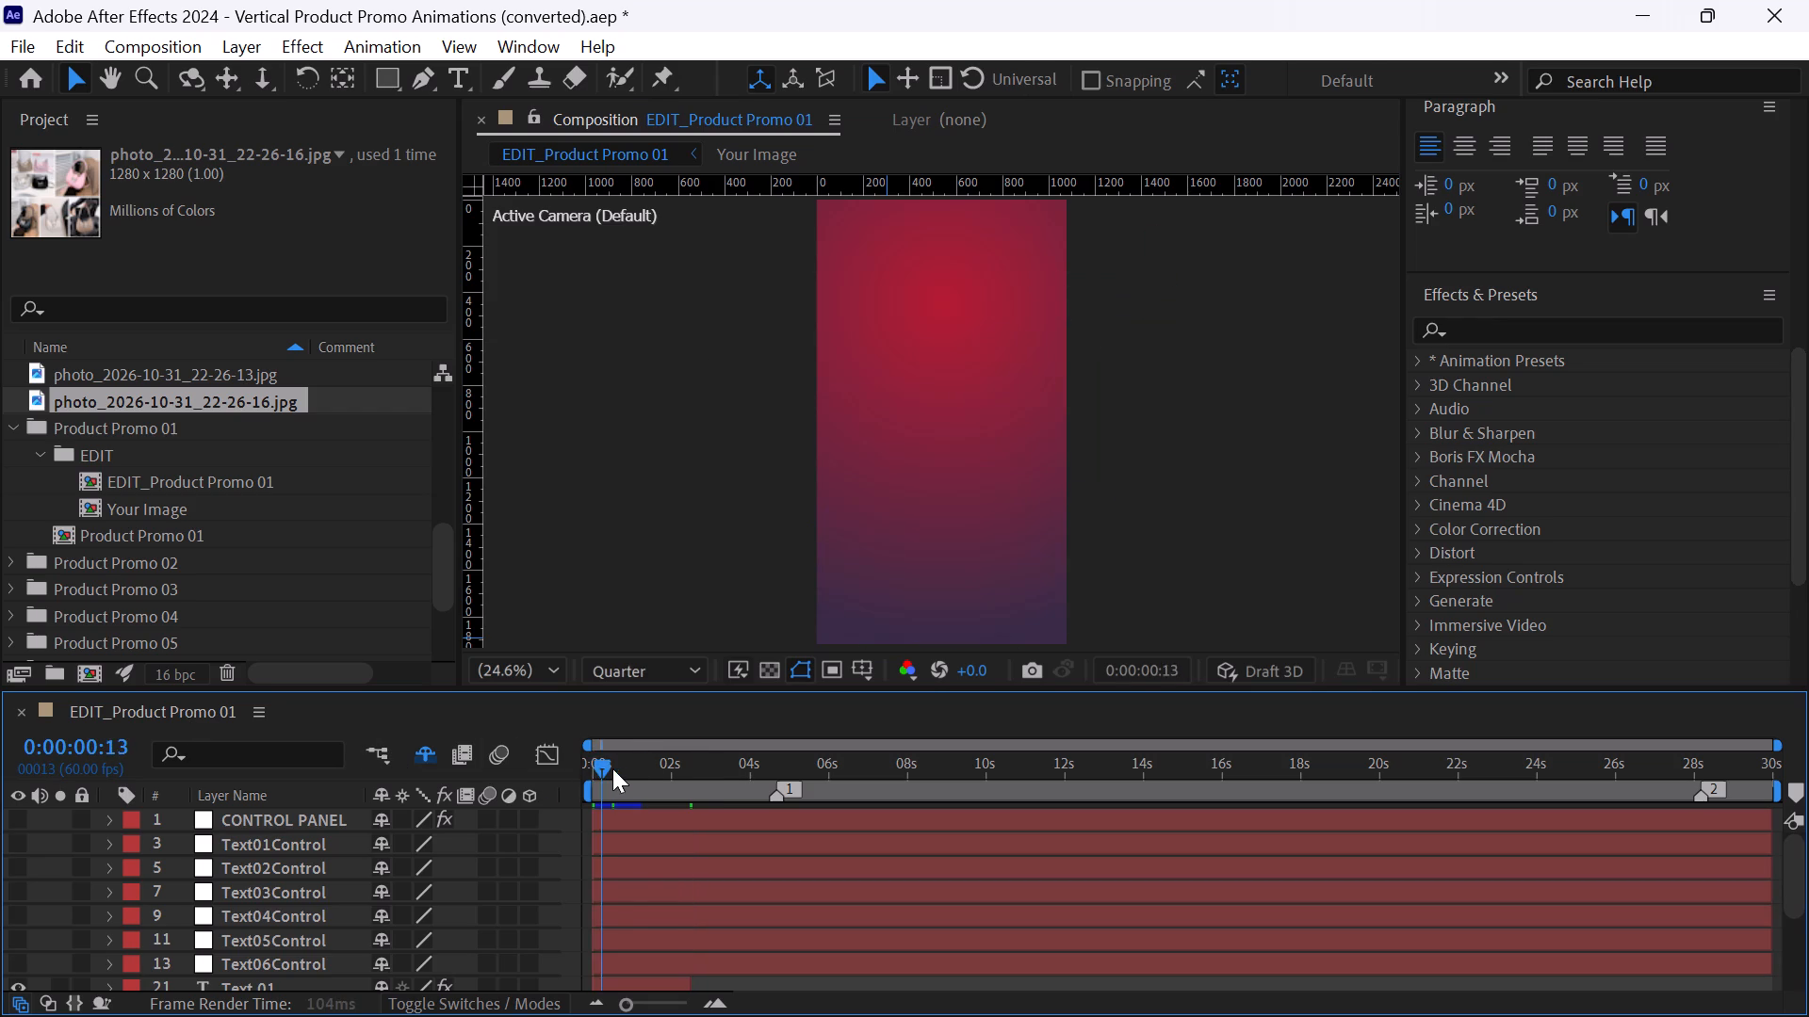
left_click_drag(612, 768, 678, 771)
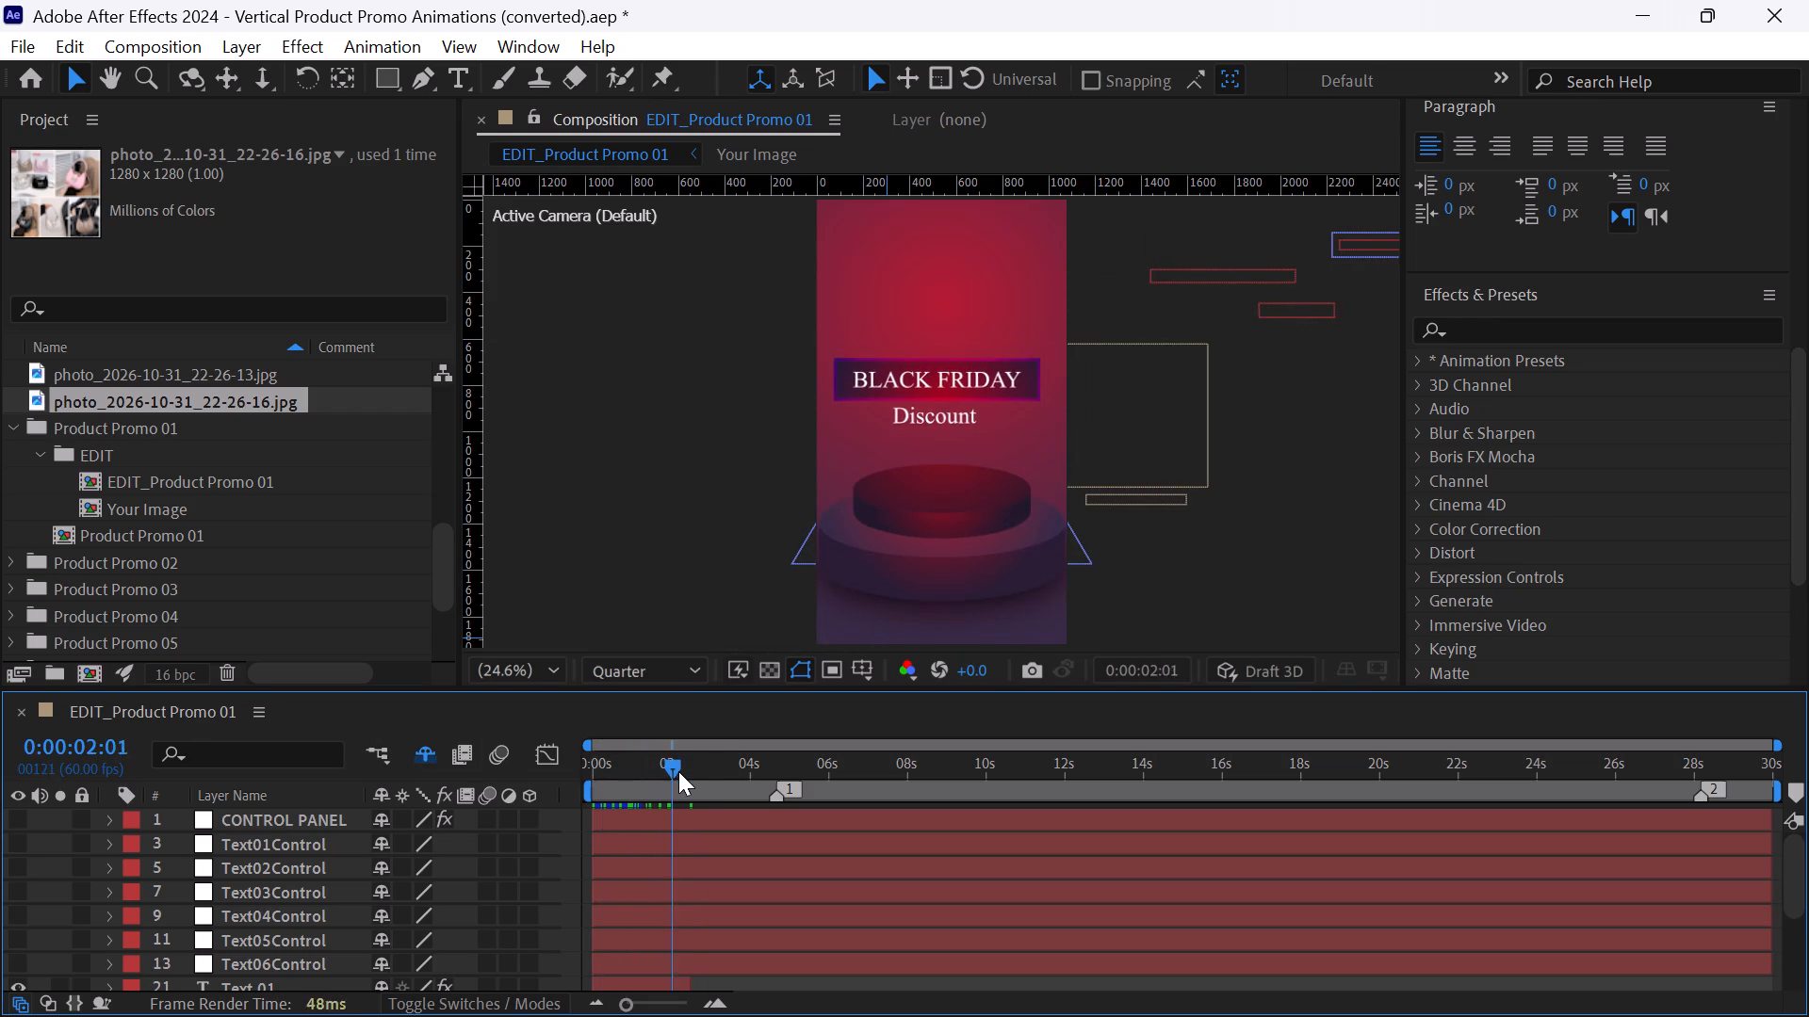
left_click_drag(678, 771, 731, 771)
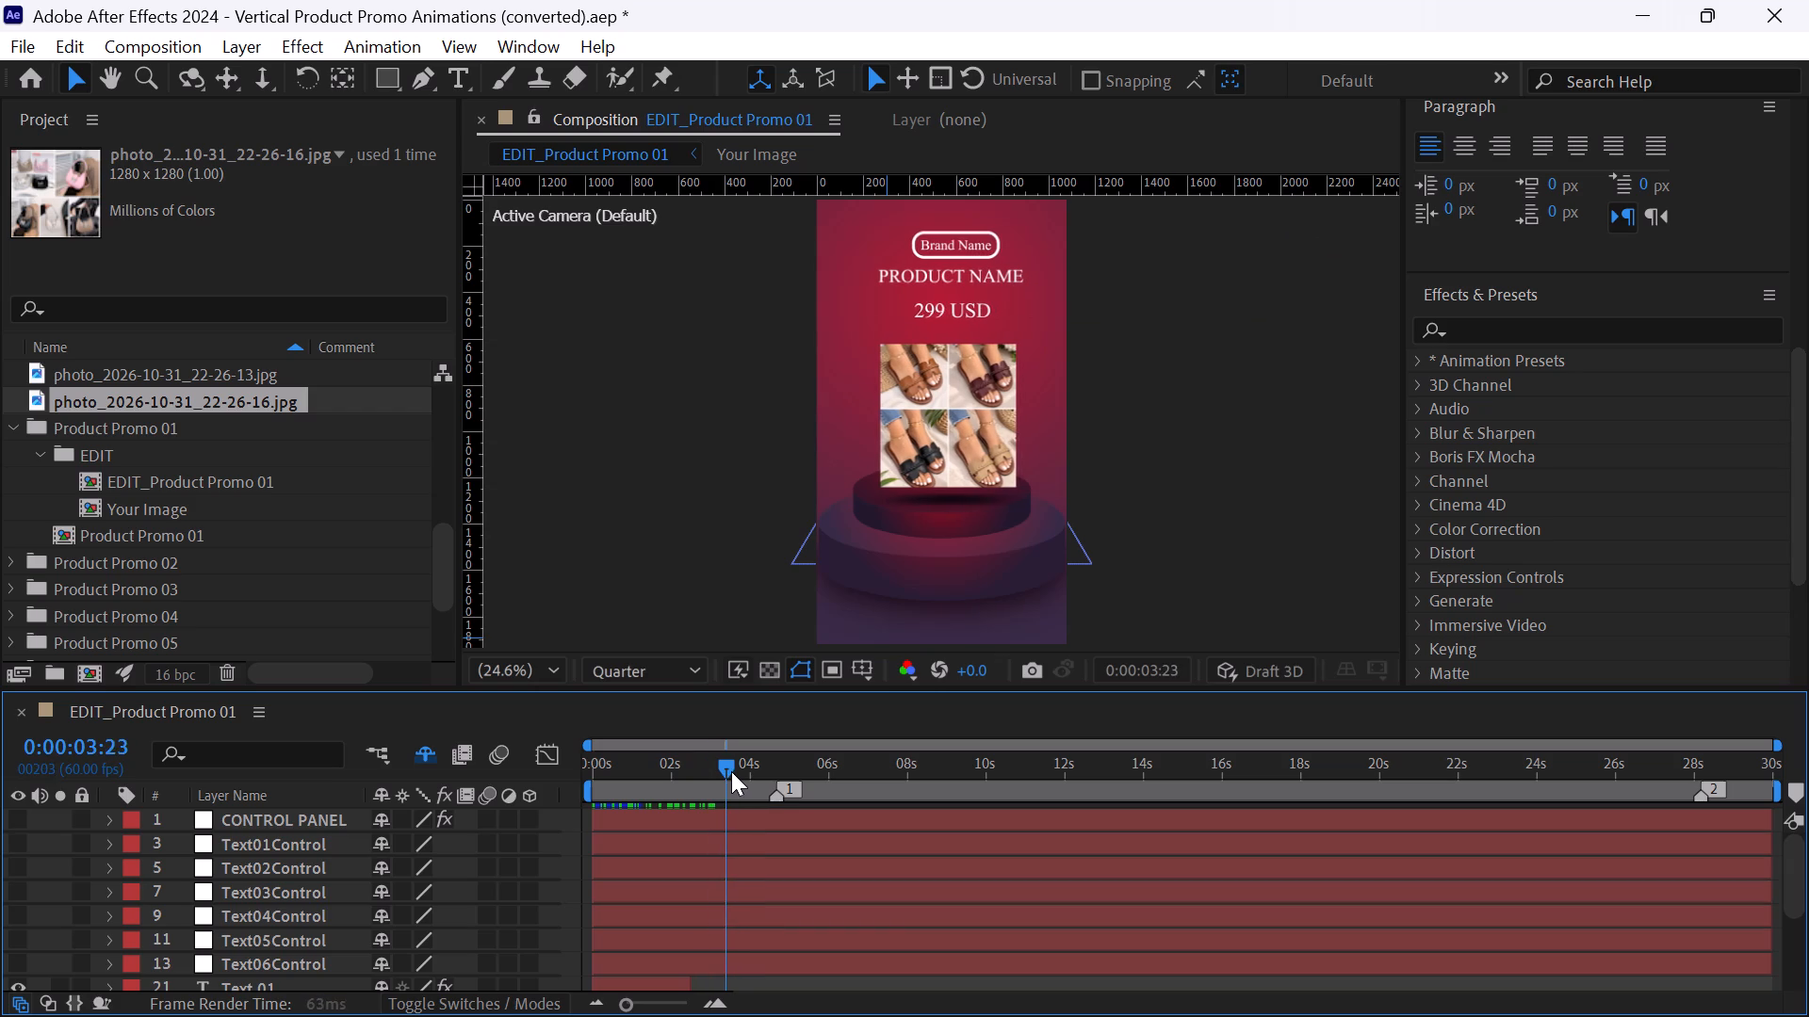
left_click_drag(731, 771, 753, 771)
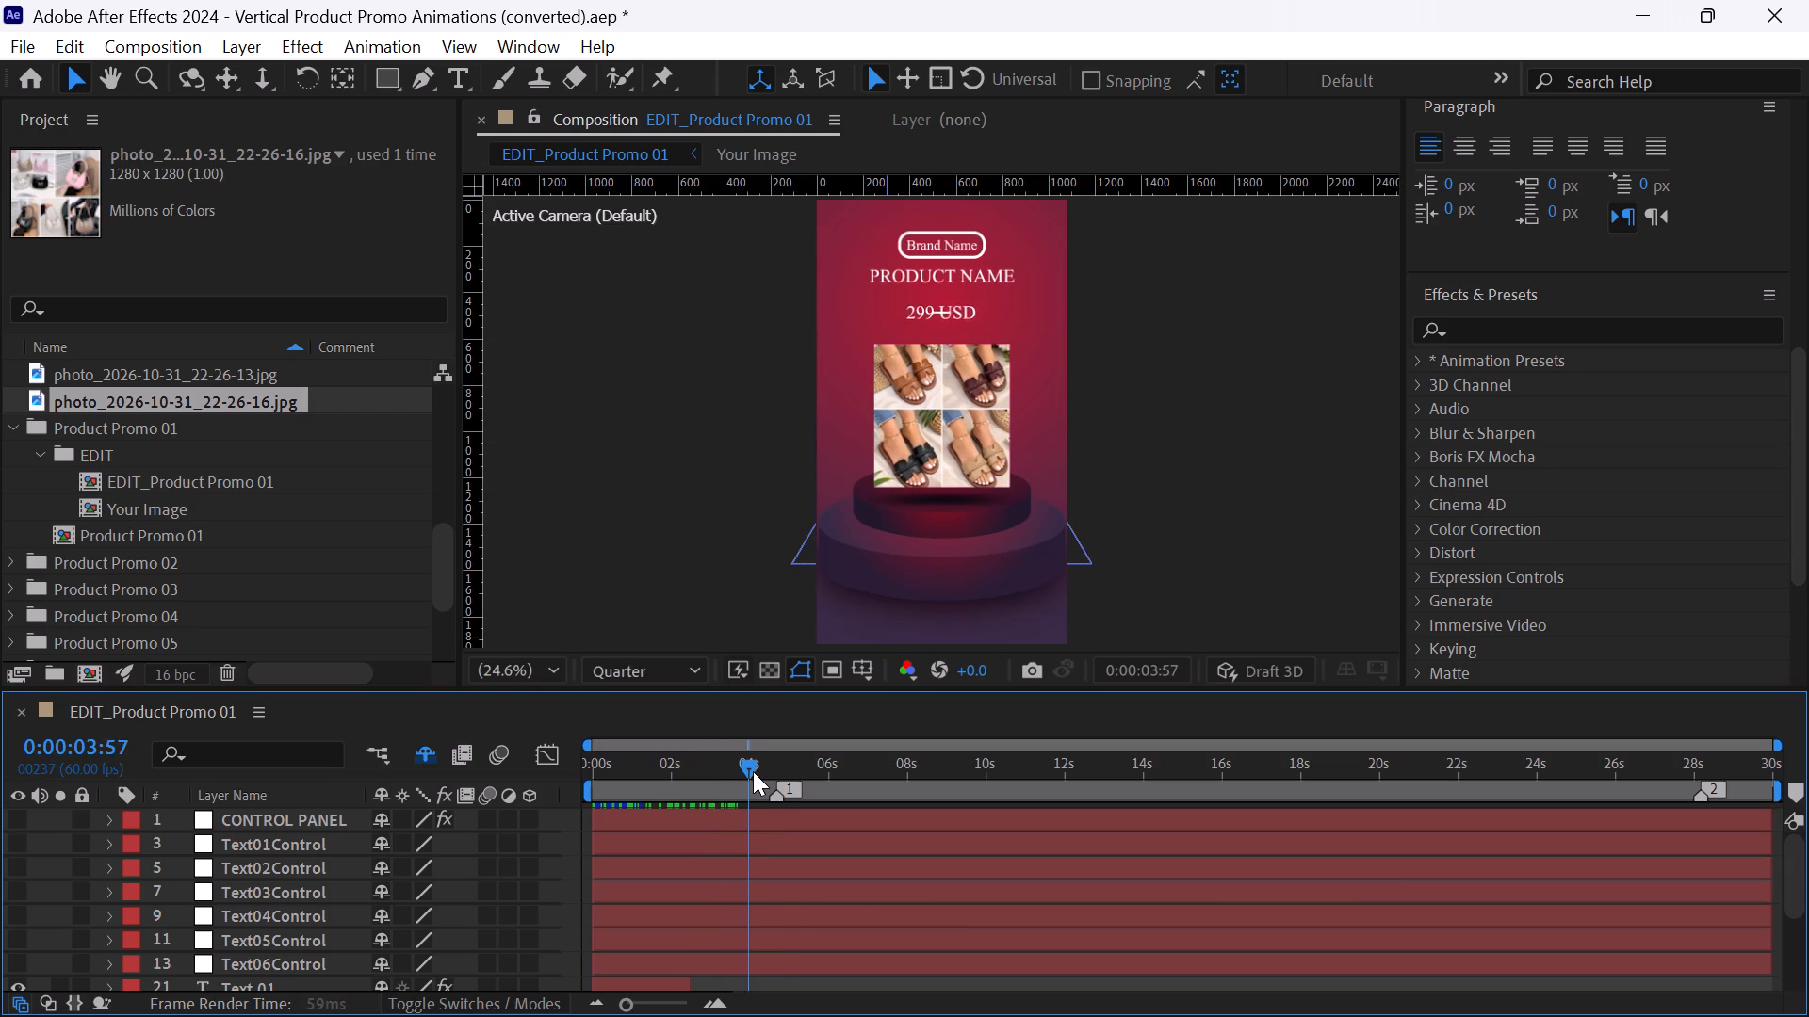
left_click_drag(753, 771, 836, 771)
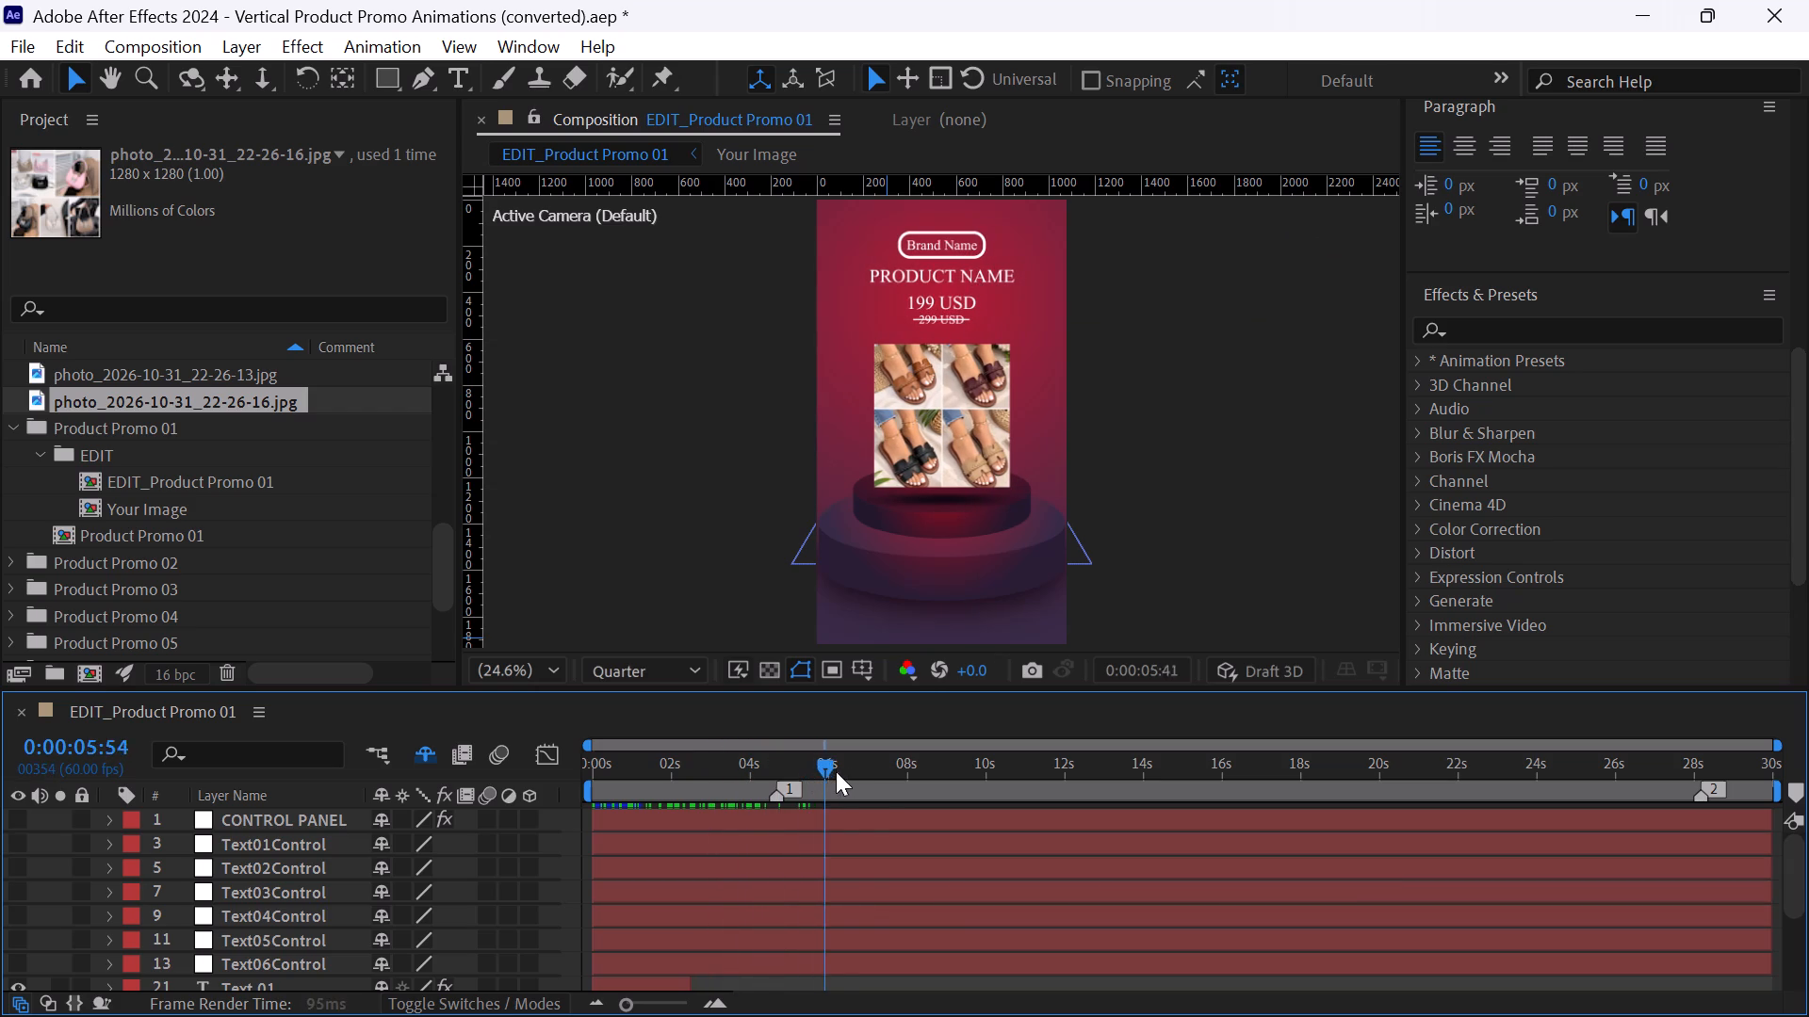
left_click_drag(836, 771, 956, 781)
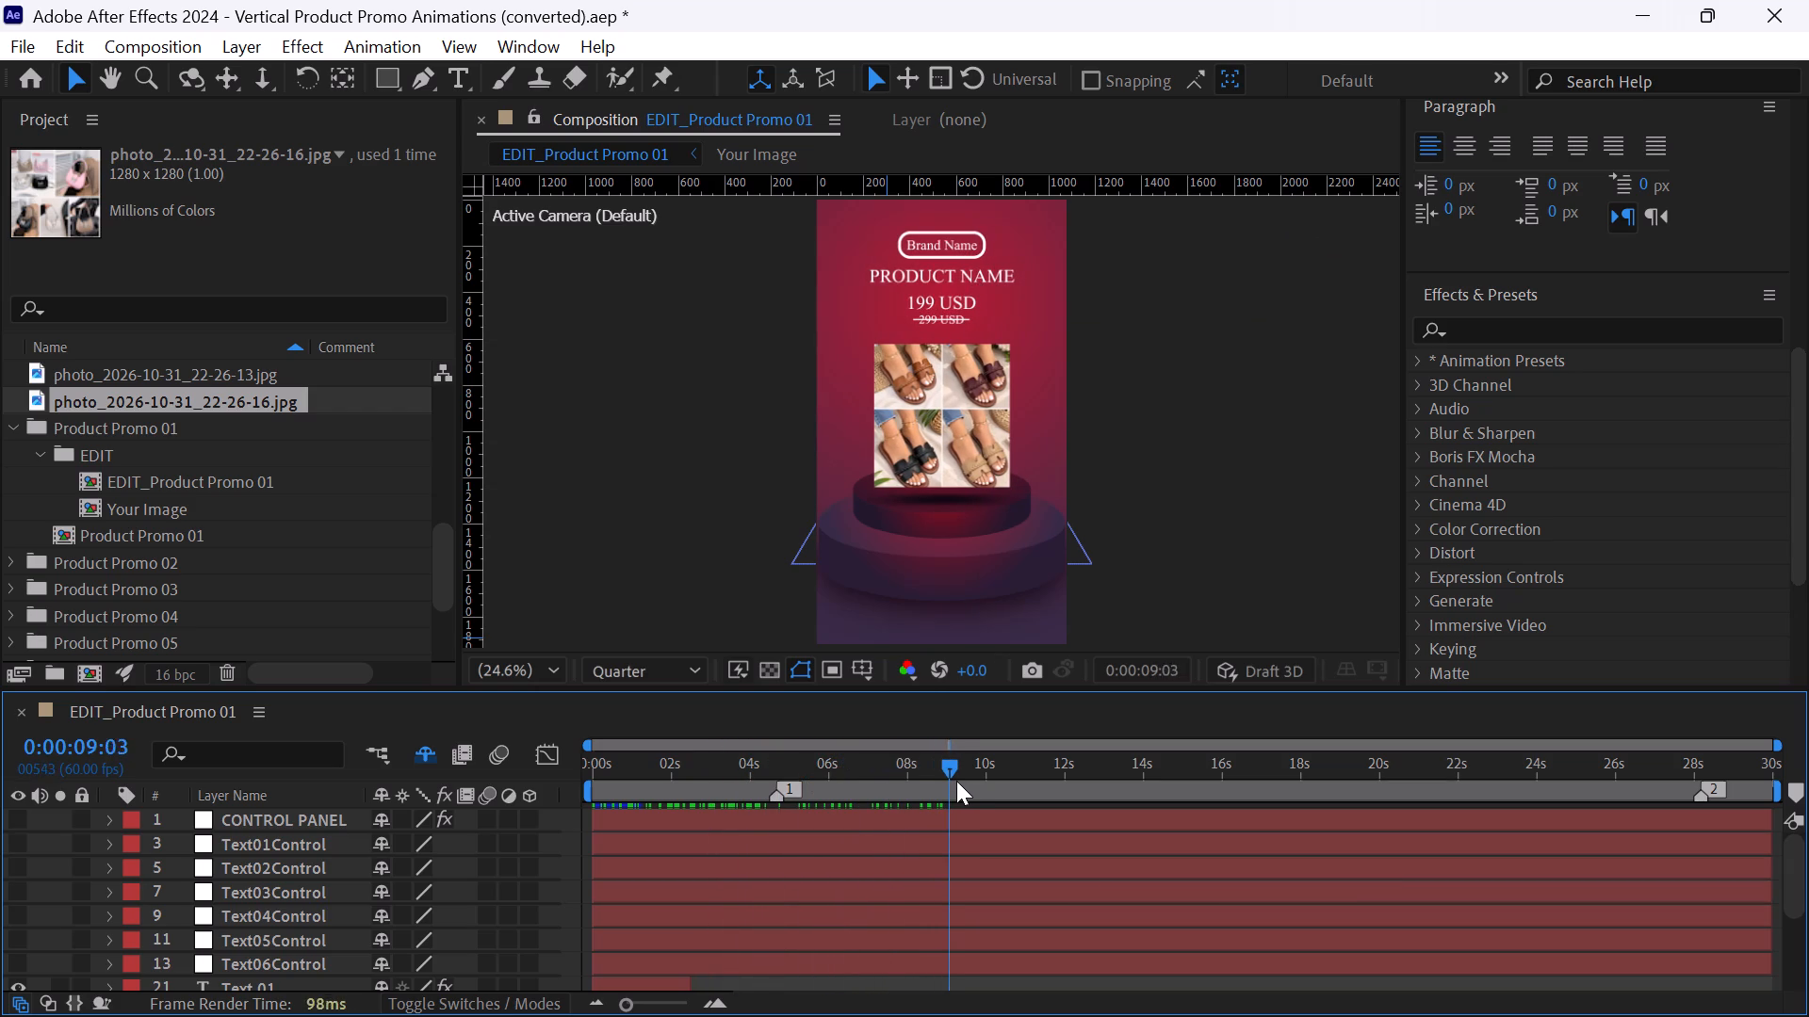
left_click_drag(956, 781, 1056, 783)
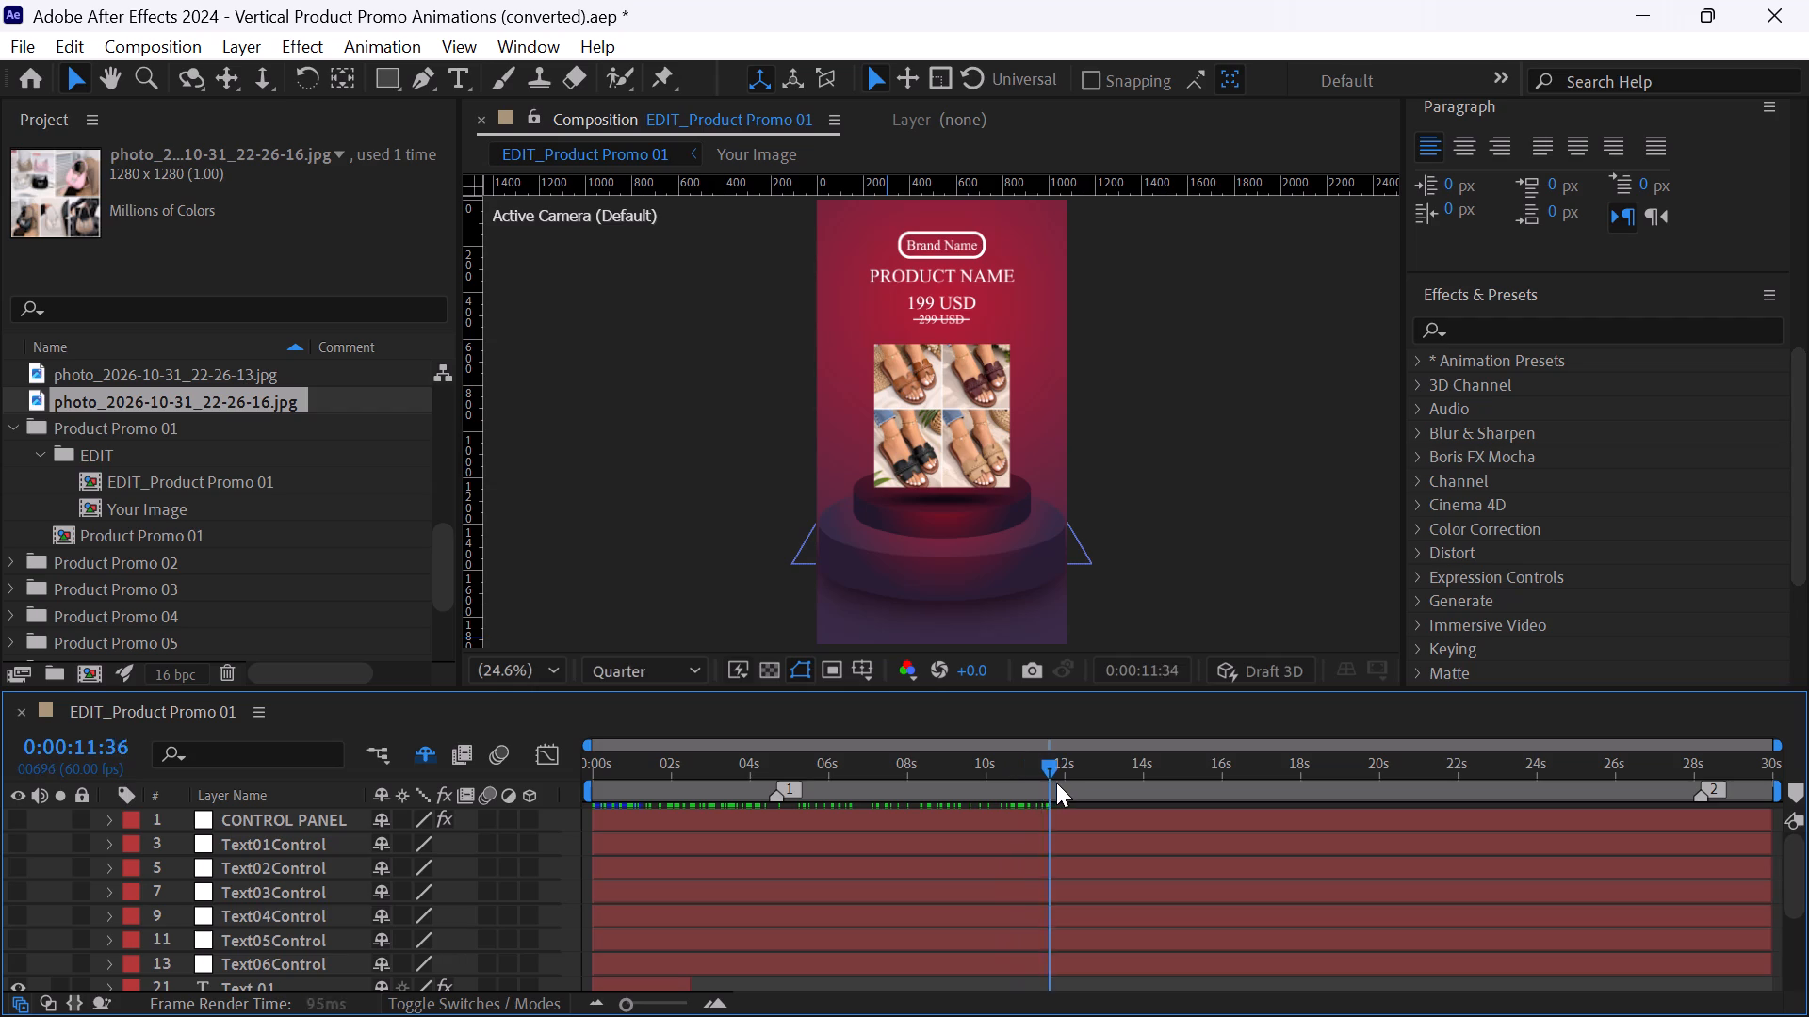
left_click_drag(1056, 783, 1138, 784)
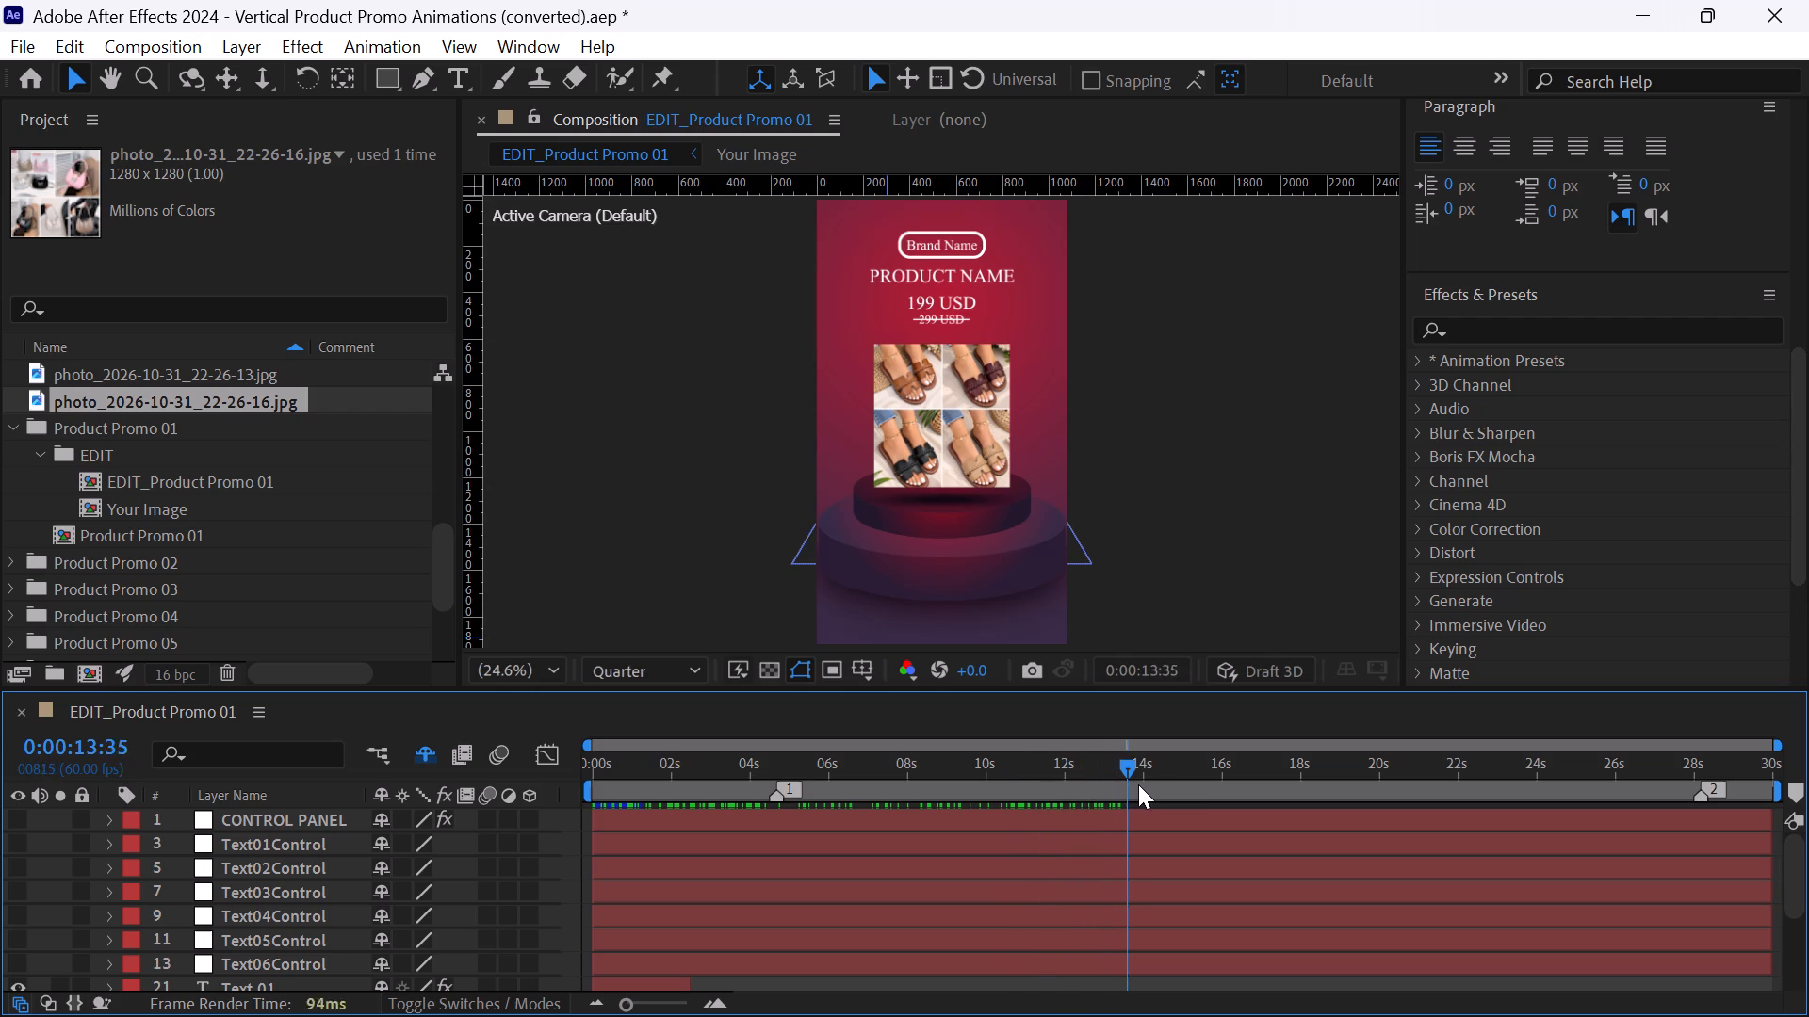
left_click_drag(1138, 784, 1214, 802)
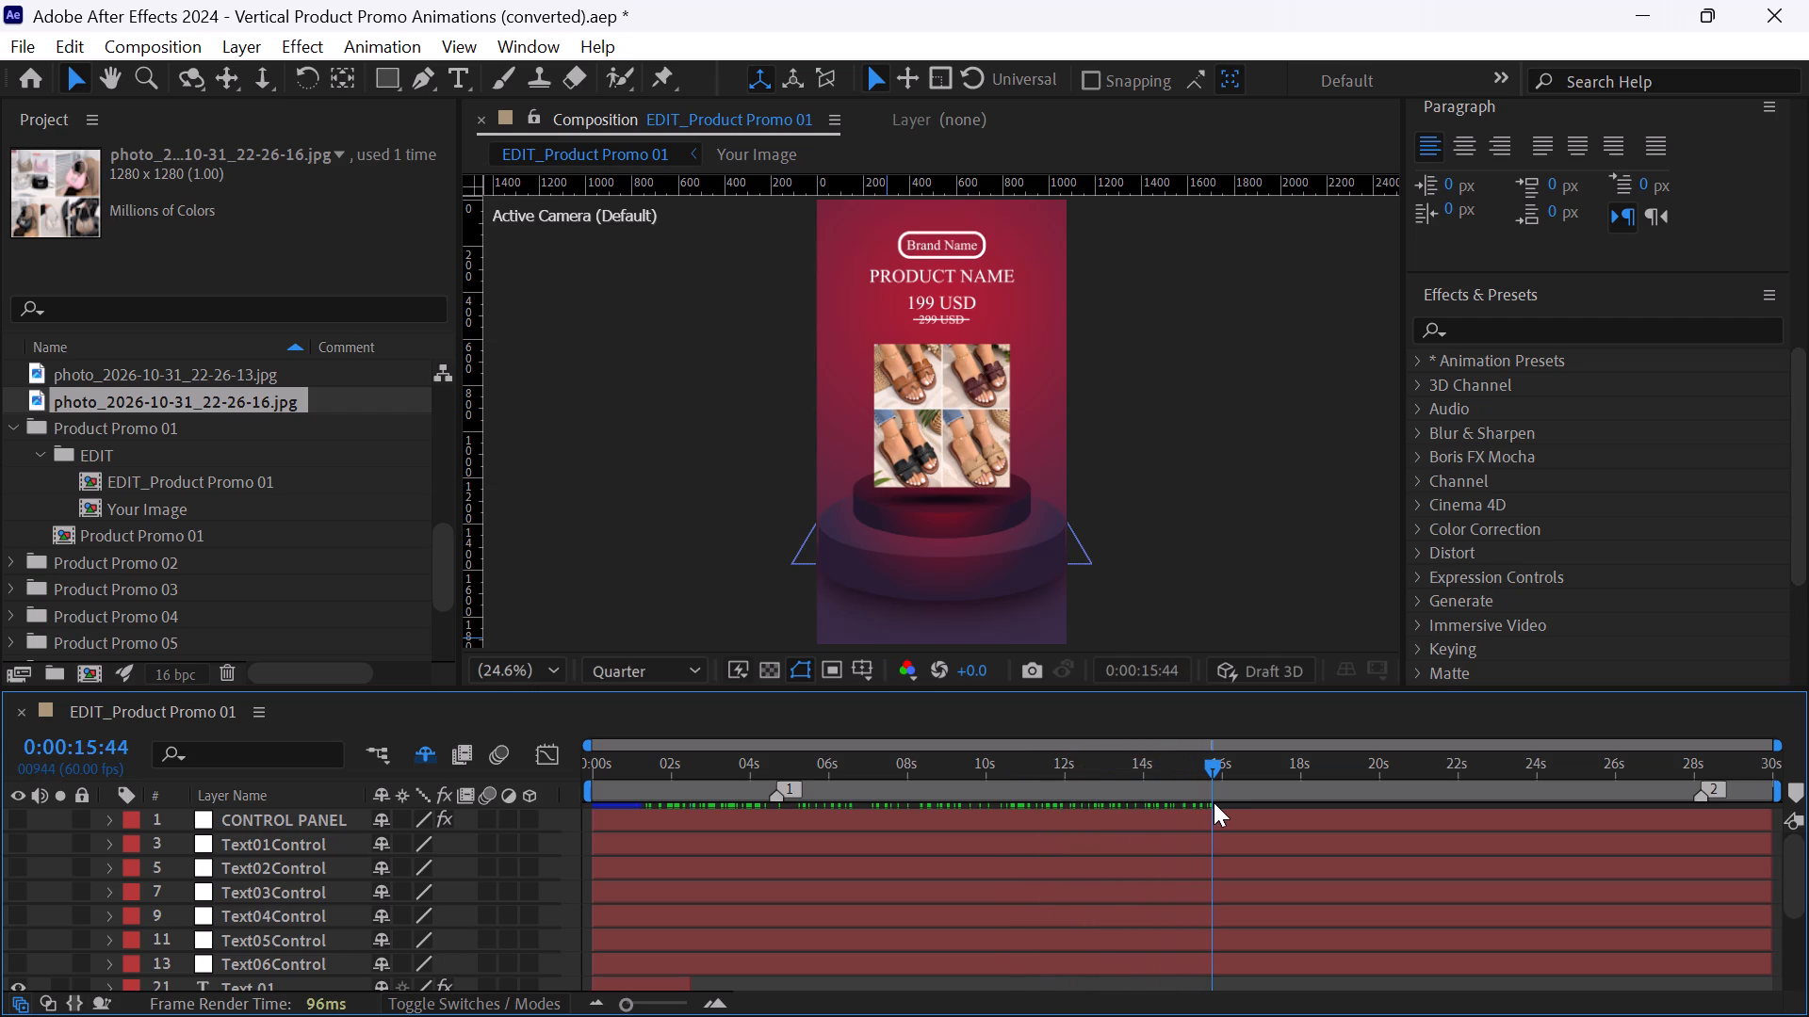
Recheck EDIT_Product Promo 01's opening title and product transition by scrubbing its first ten seconds, stopping at 0:00:05:23.
left_click_drag(1218, 765, 724, 790)
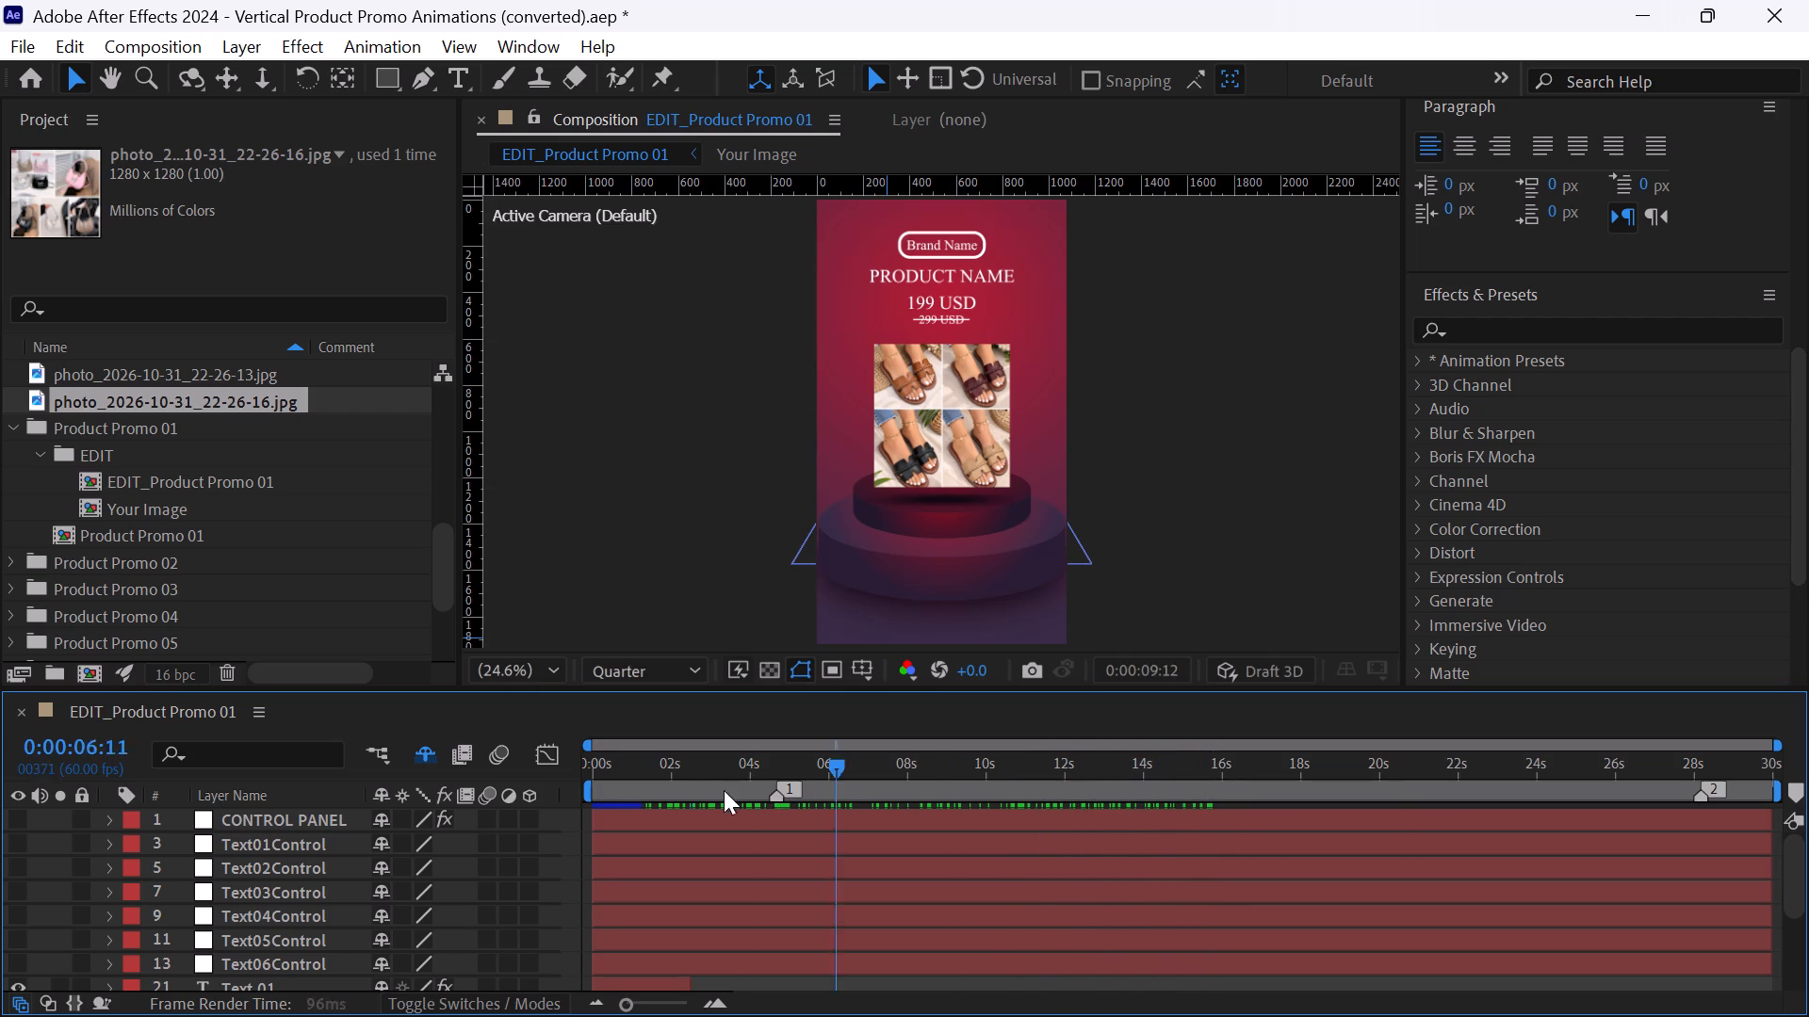
left_click_drag(724, 790, 680, 814)
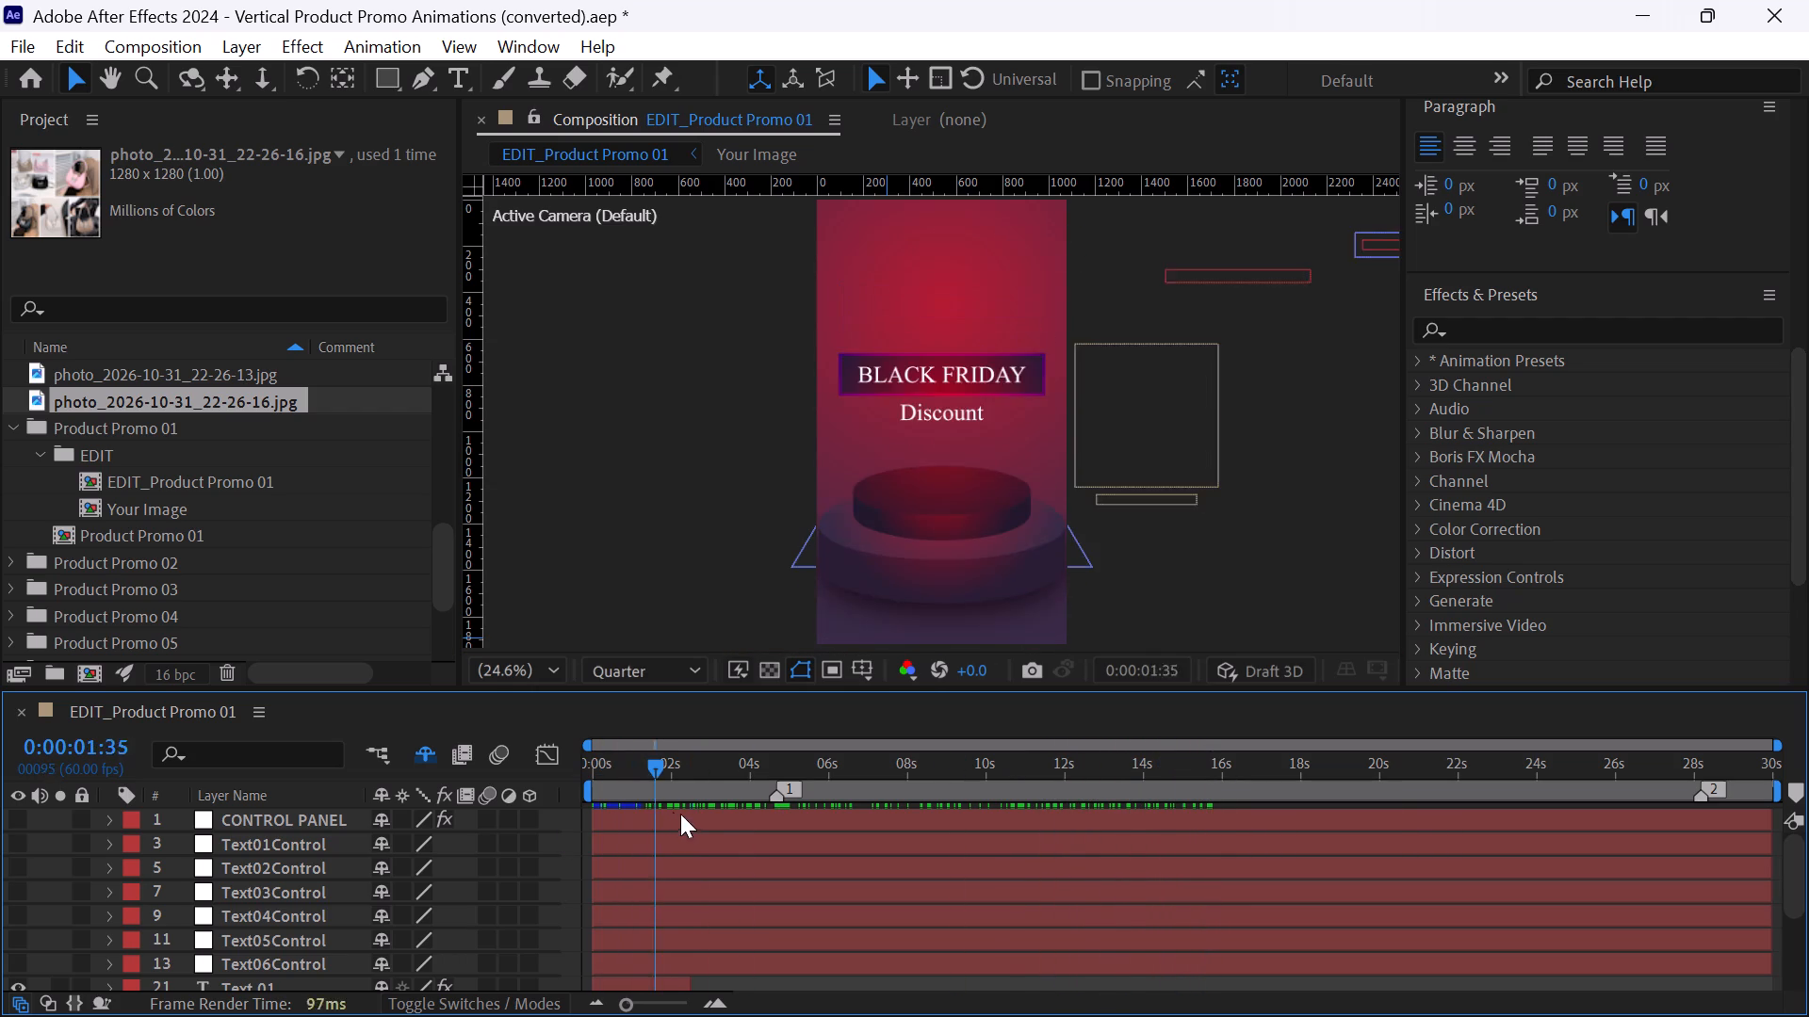
left_click_drag(680, 814, 904, 832)
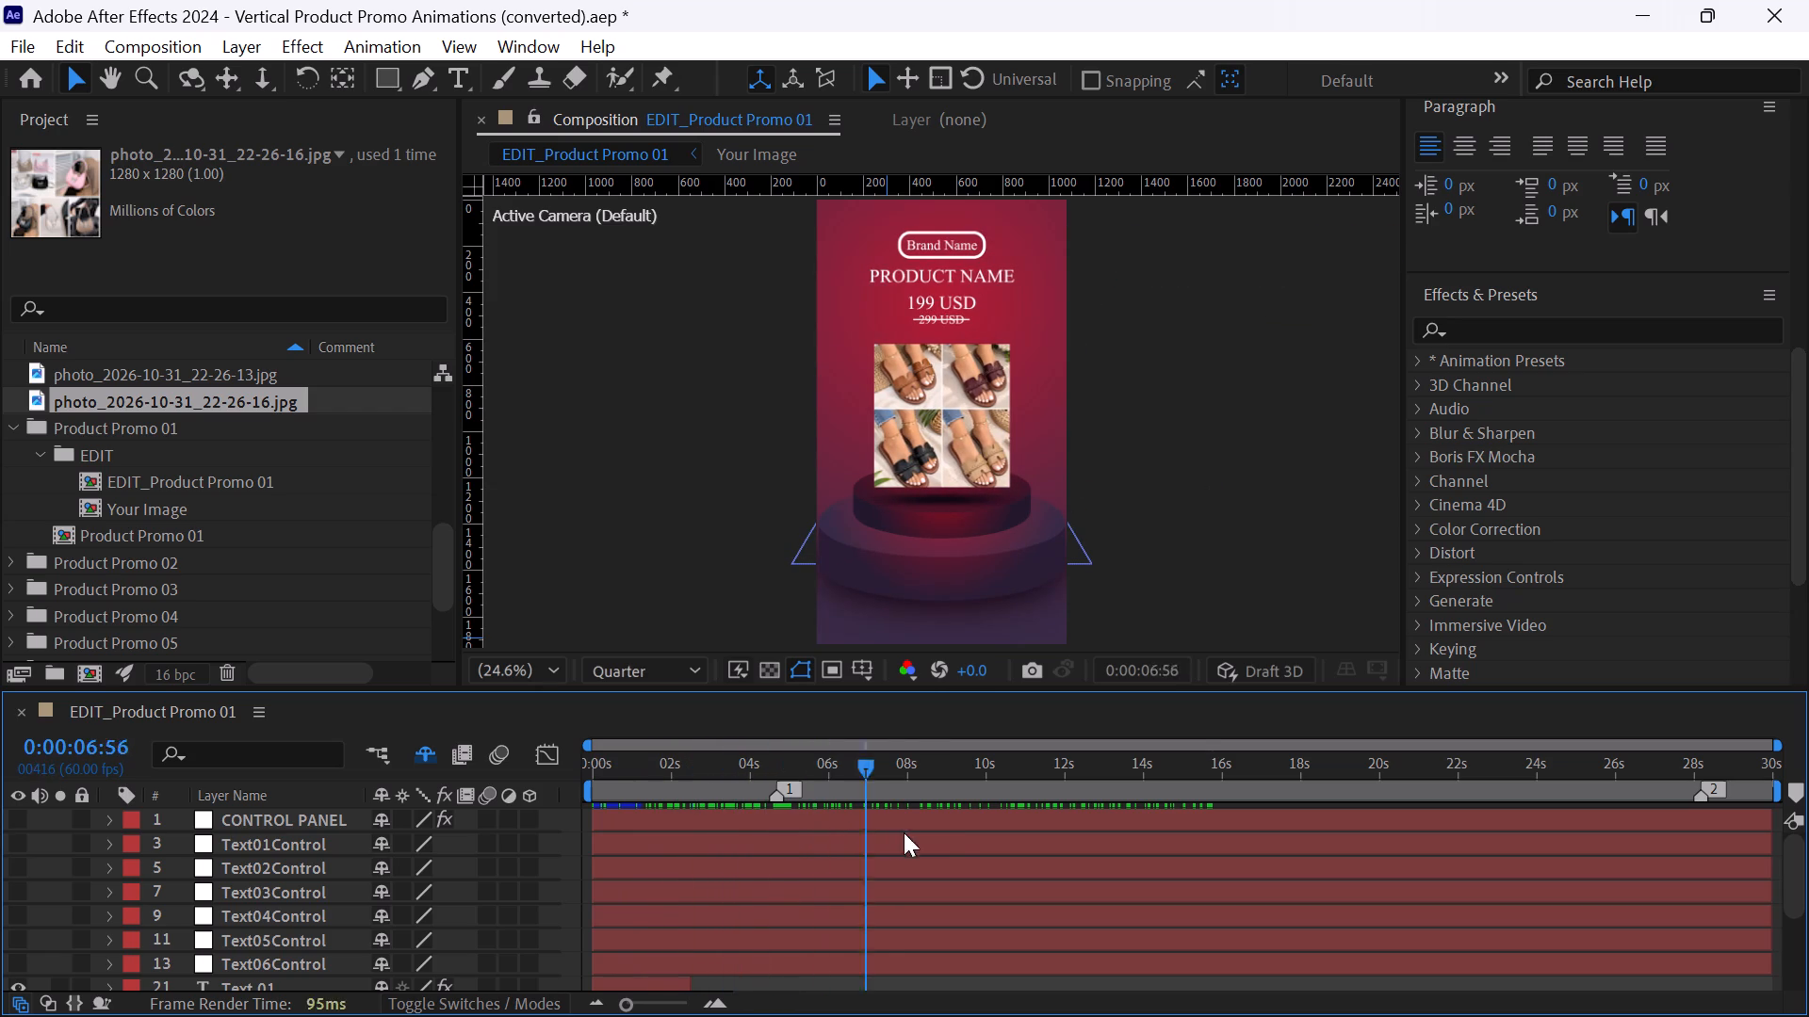
left_click_drag(904, 832, 993, 846)
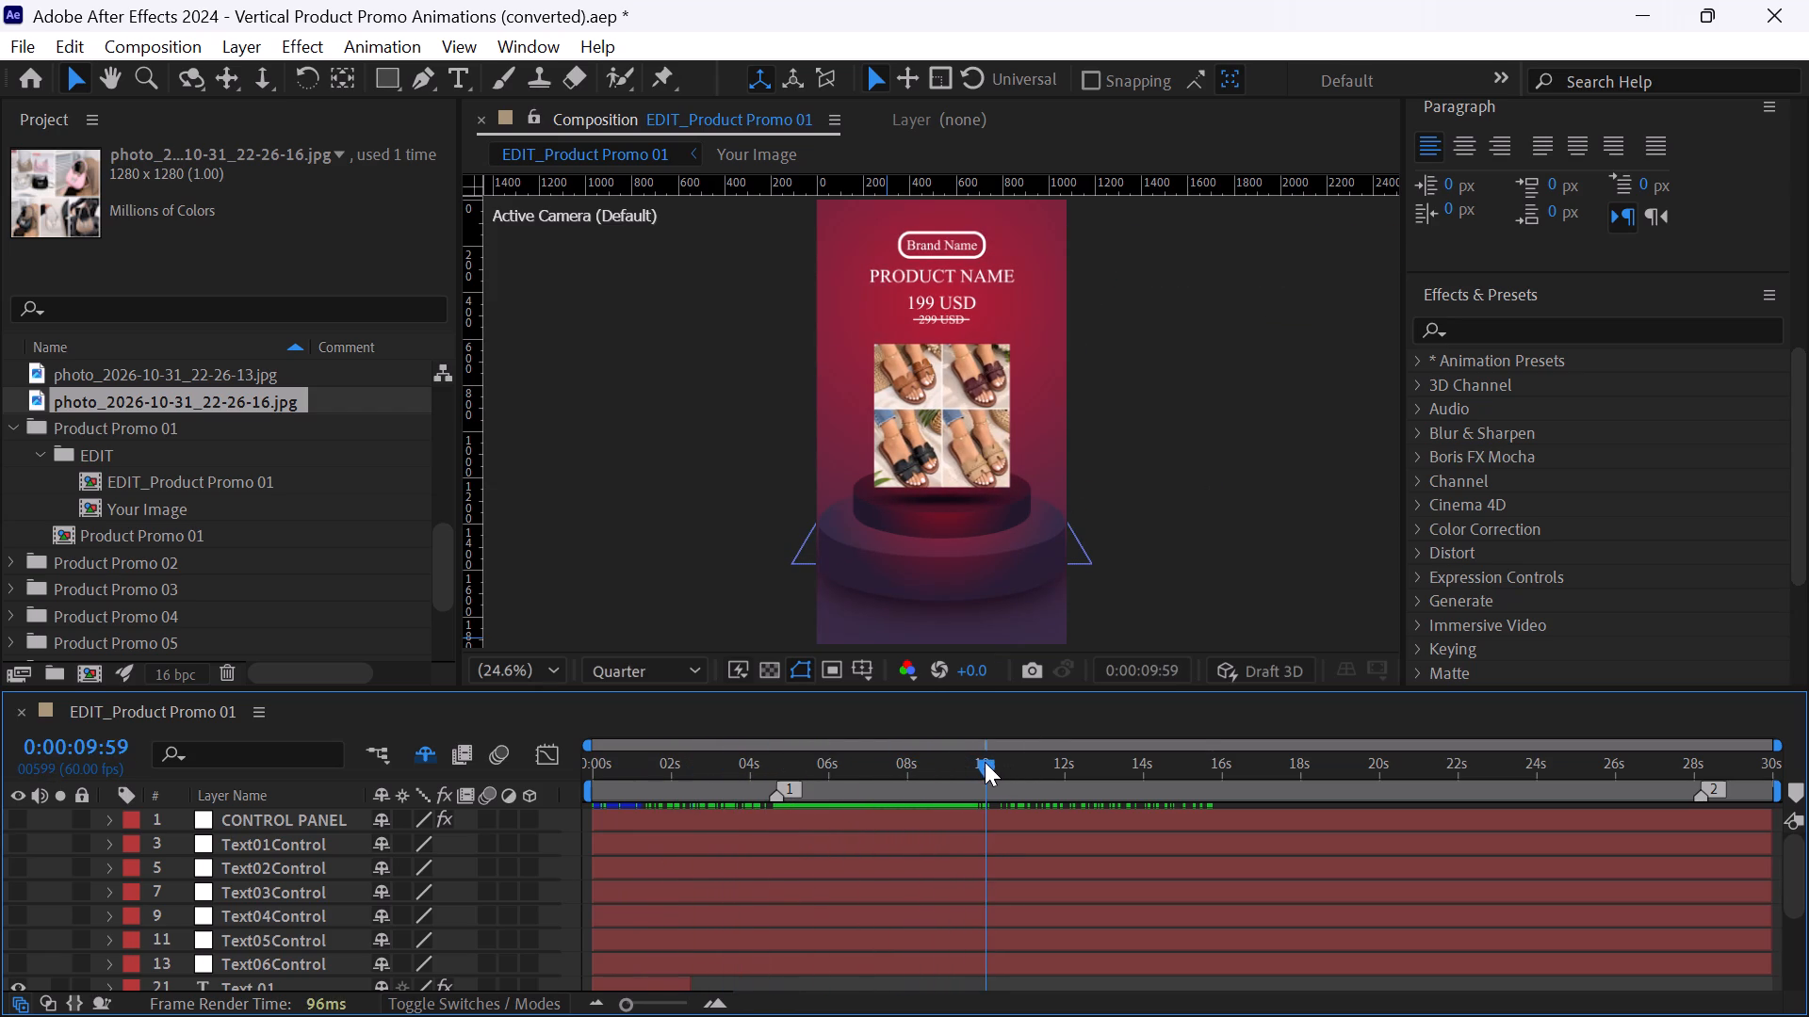
left_click_drag(985, 762, 531, 775)
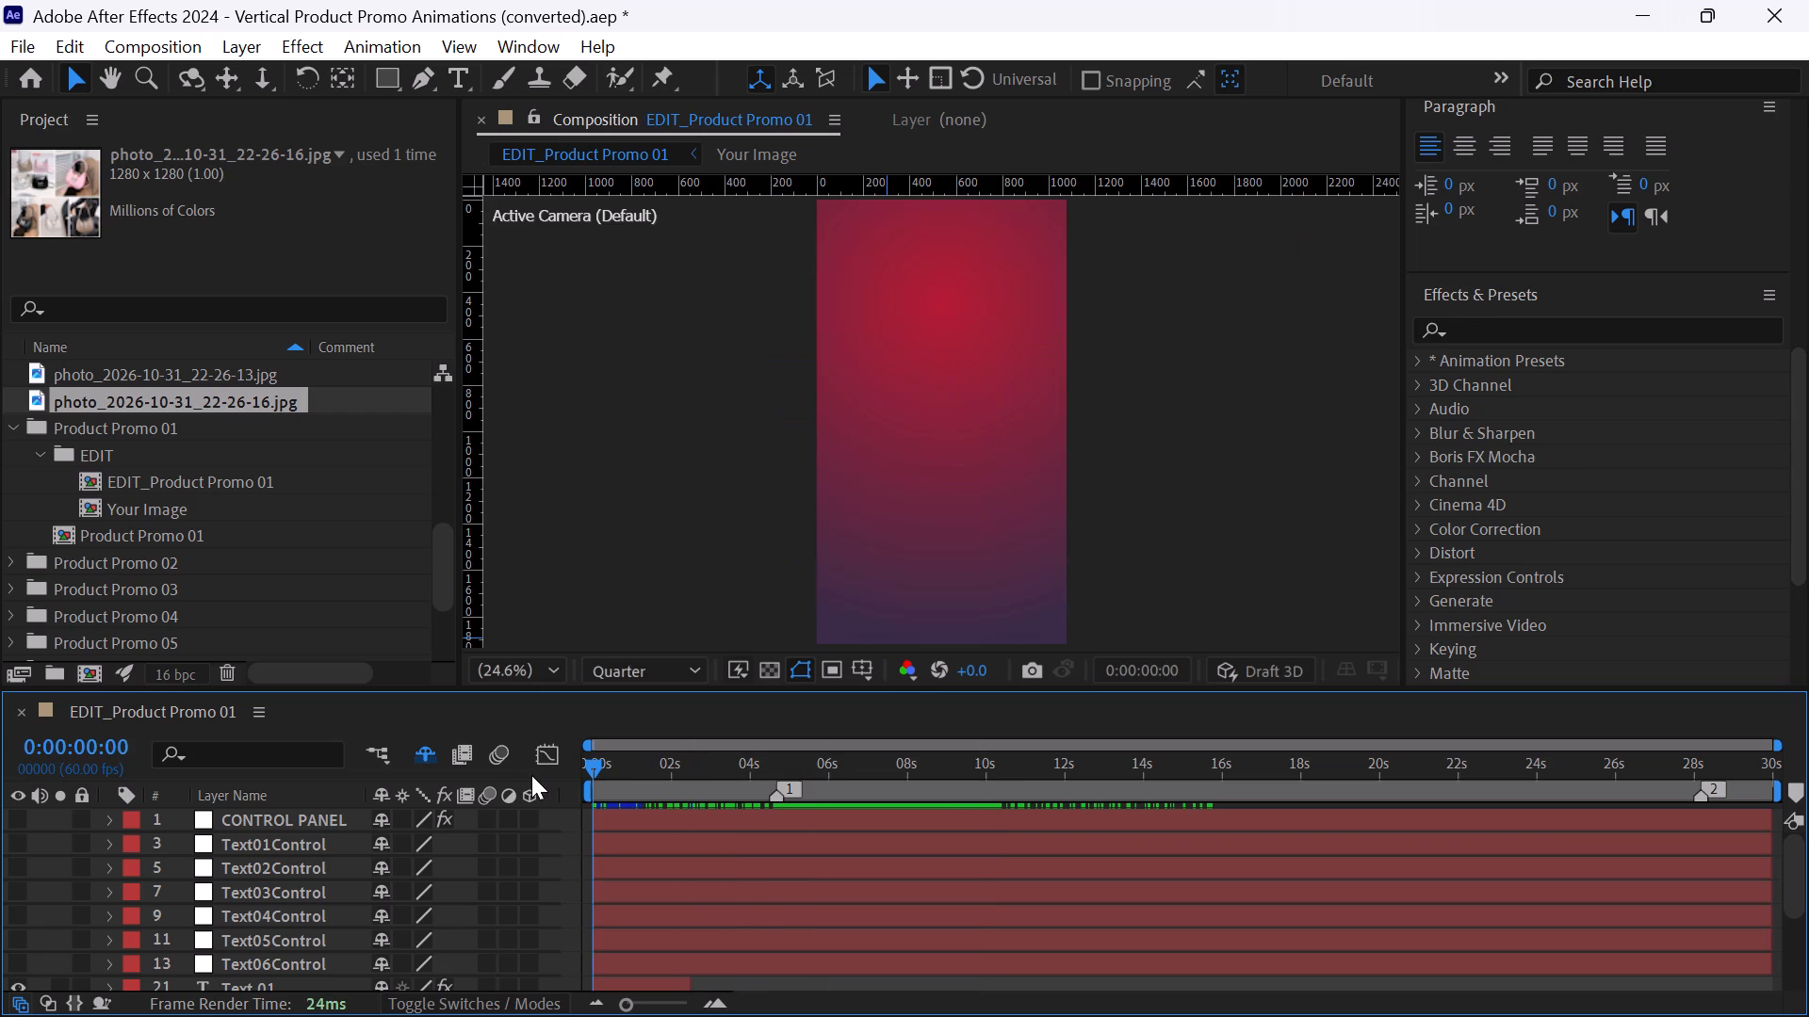
left_click_drag(593, 769, 651, 778)
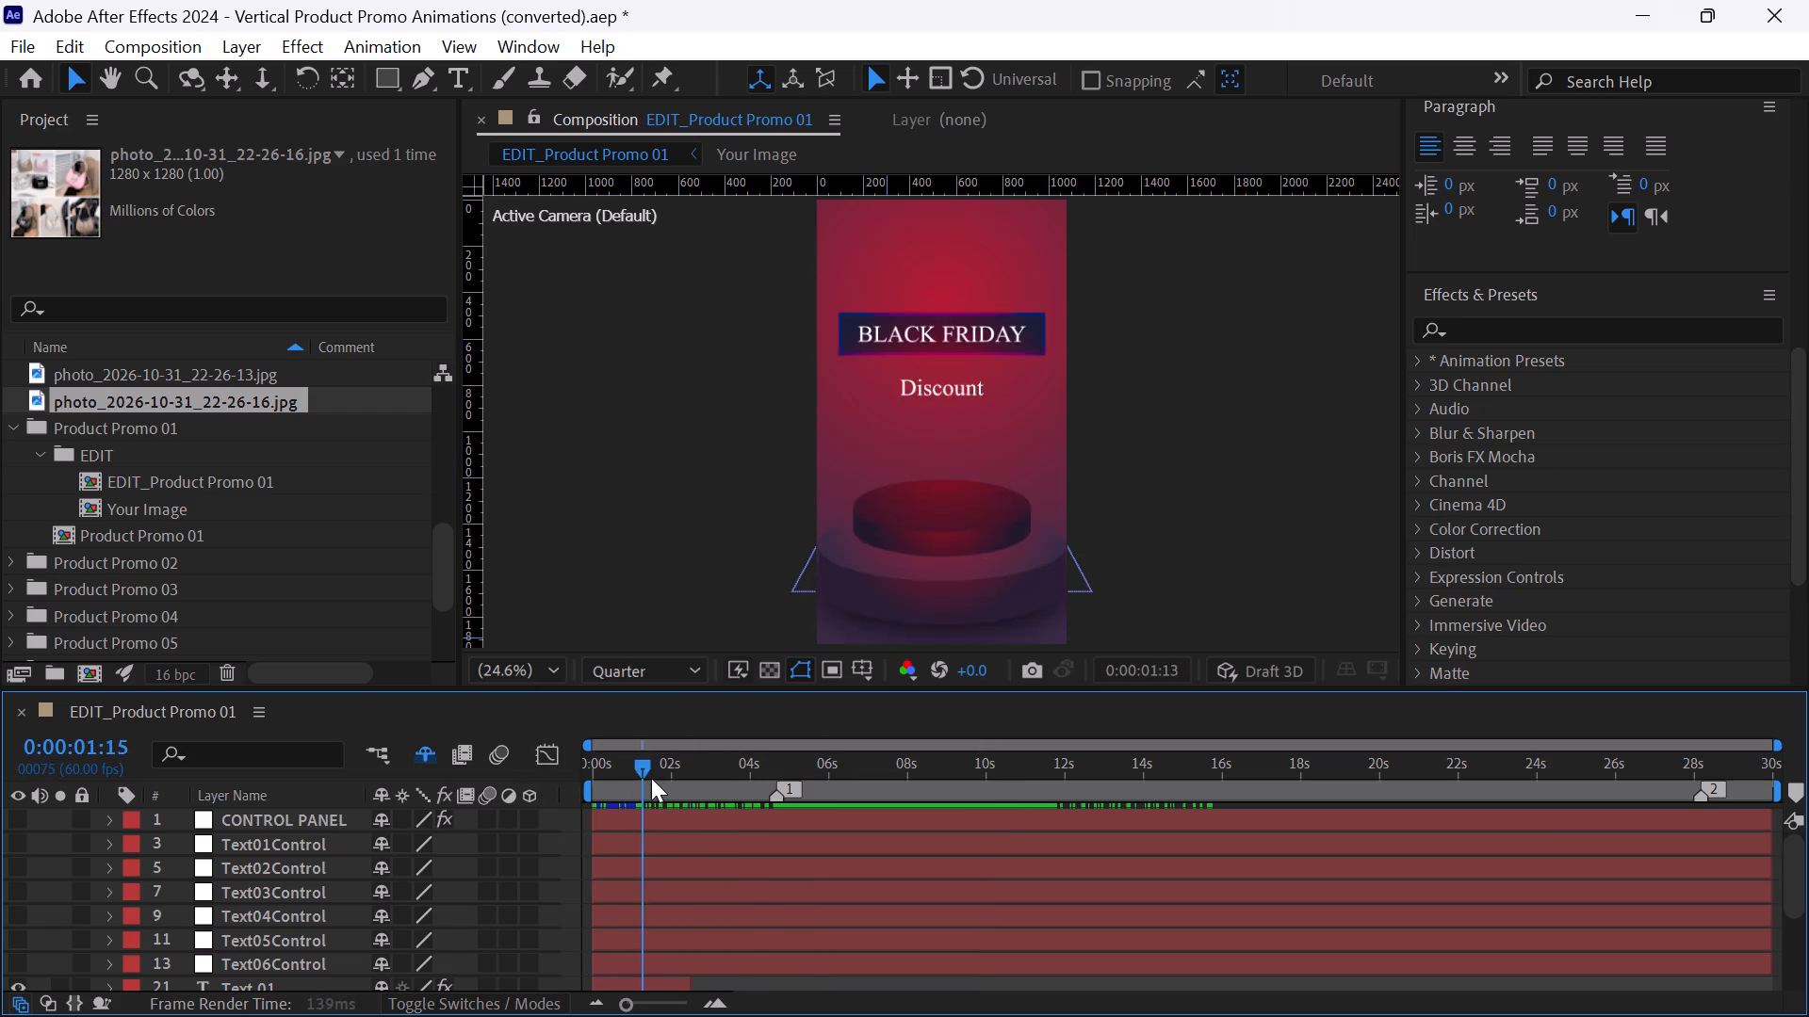
left_click_drag(651, 778, 588, 789)
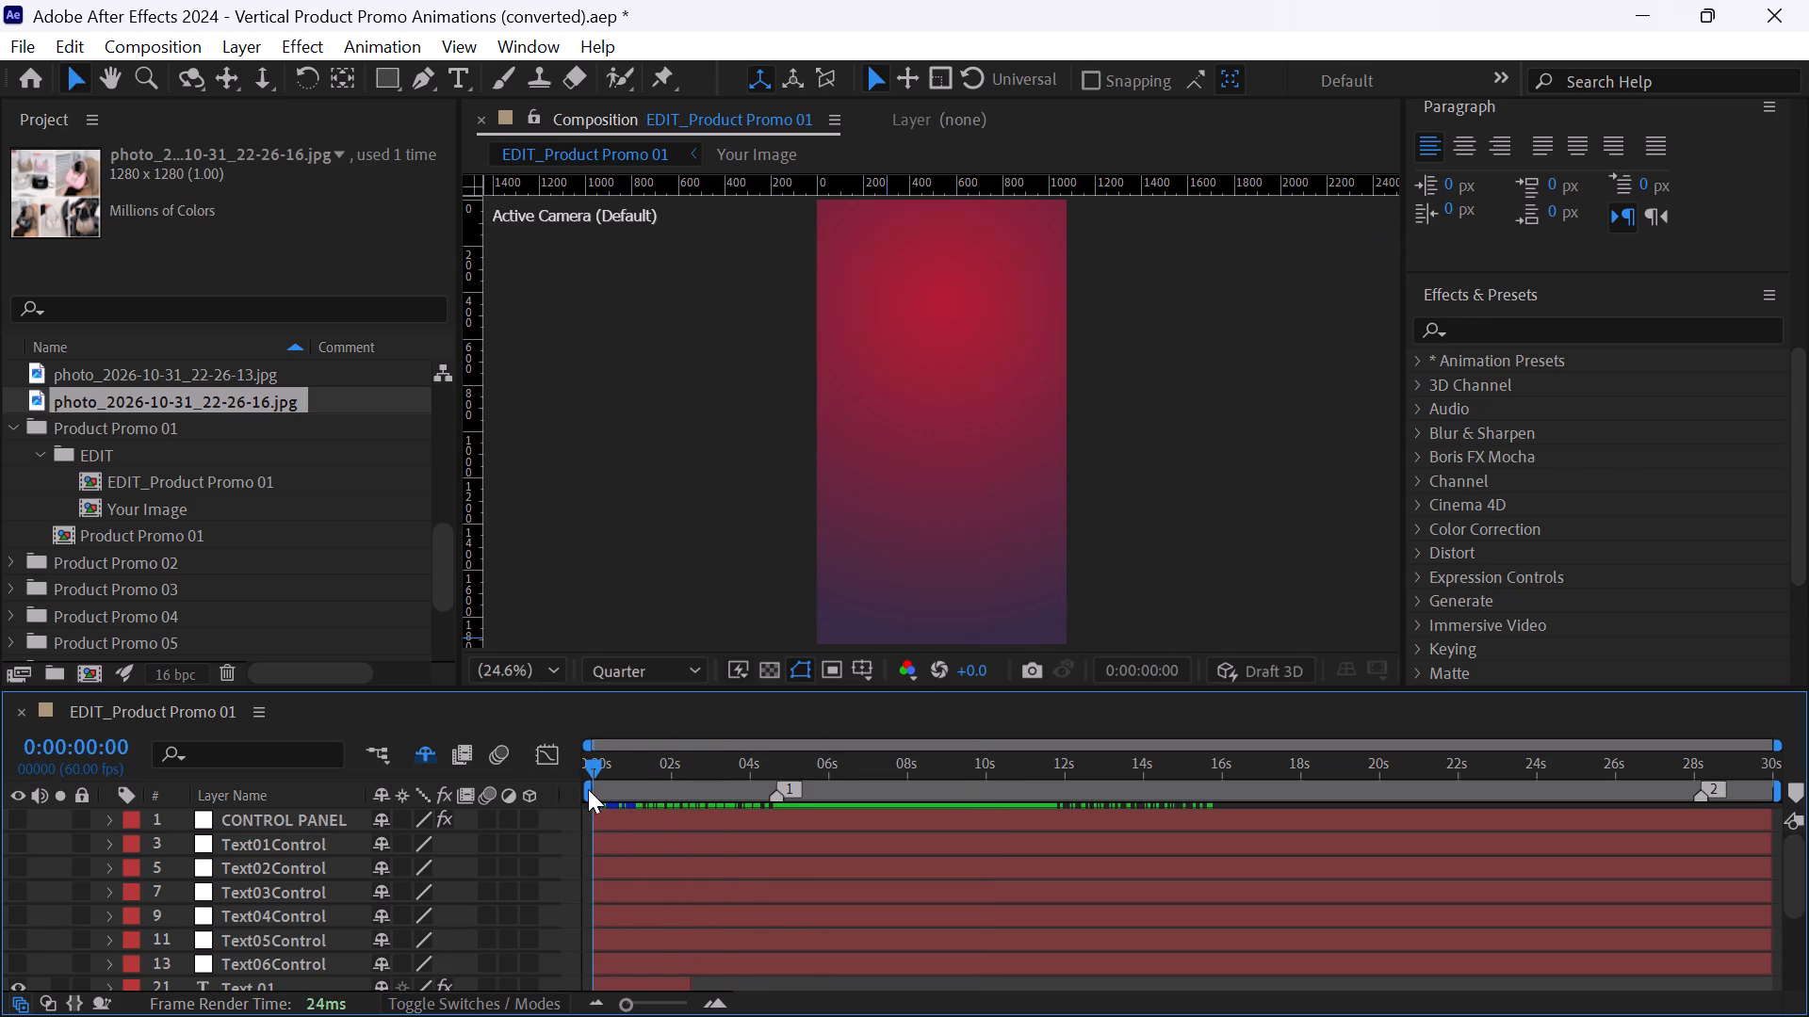
left_click_drag(588, 789, 702, 799)
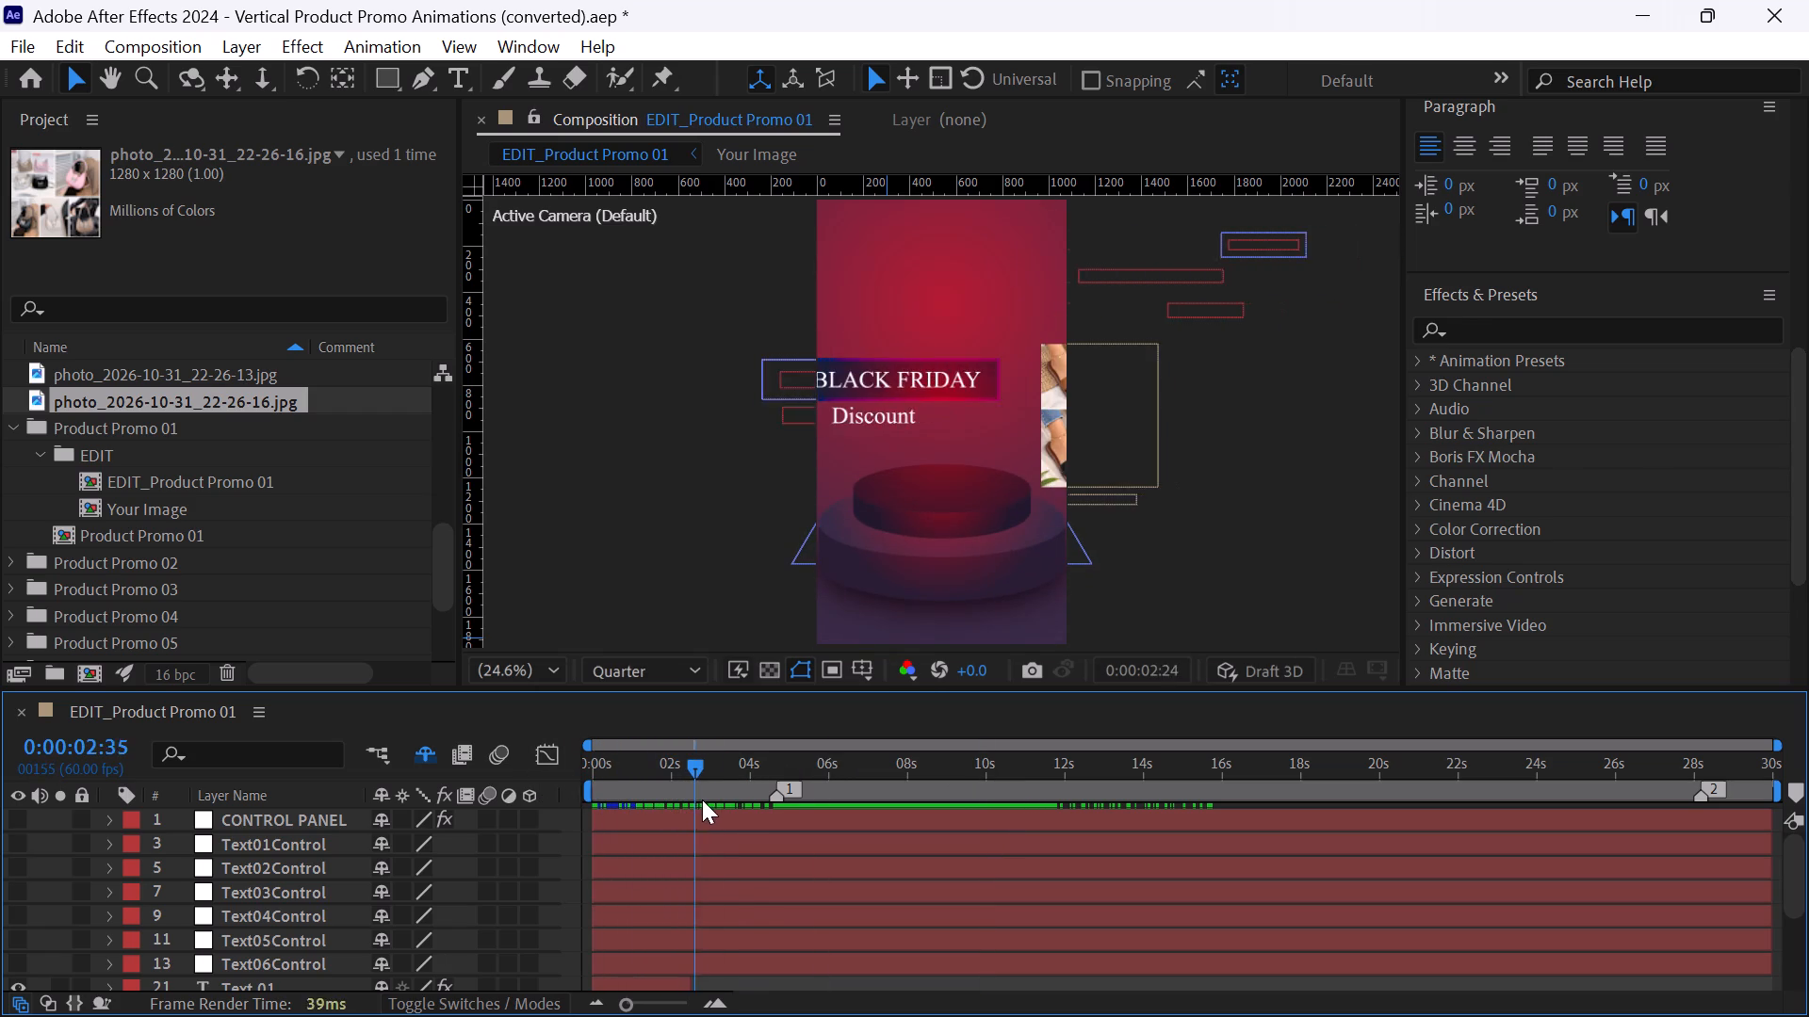
left_click_drag(702, 799, 803, 799)
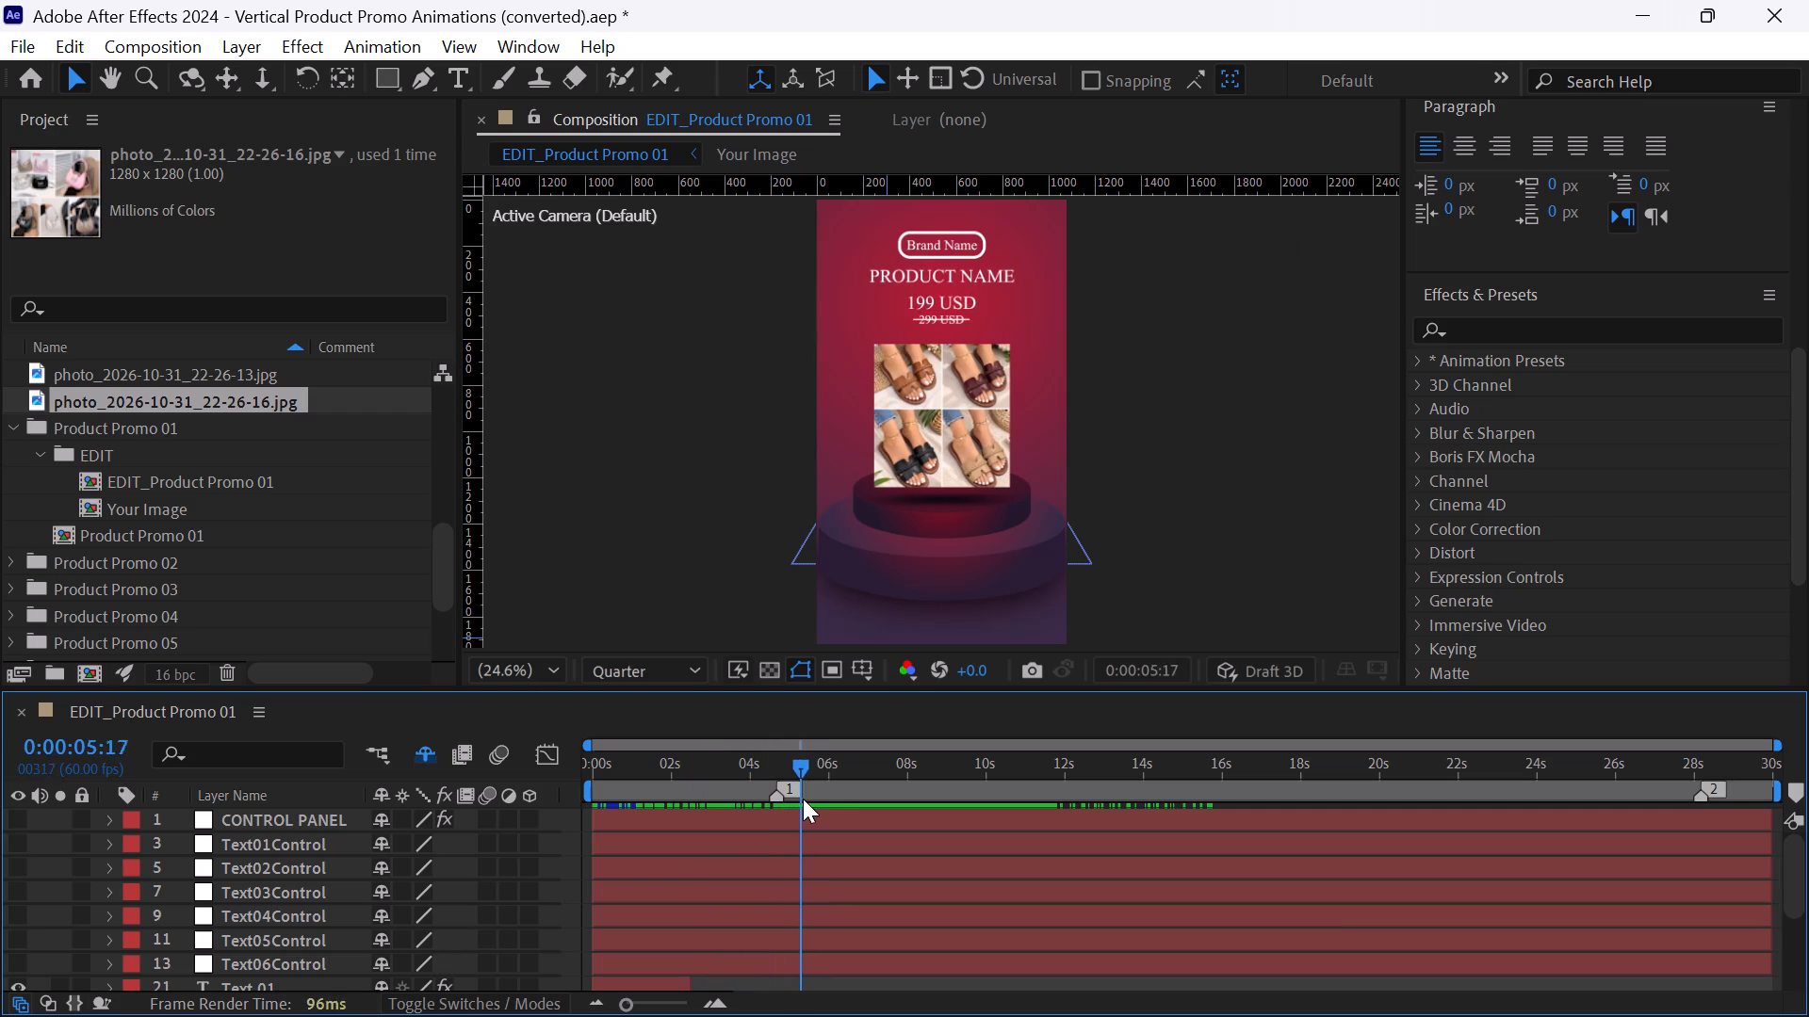
left_click_drag(803, 799, 805, 802)
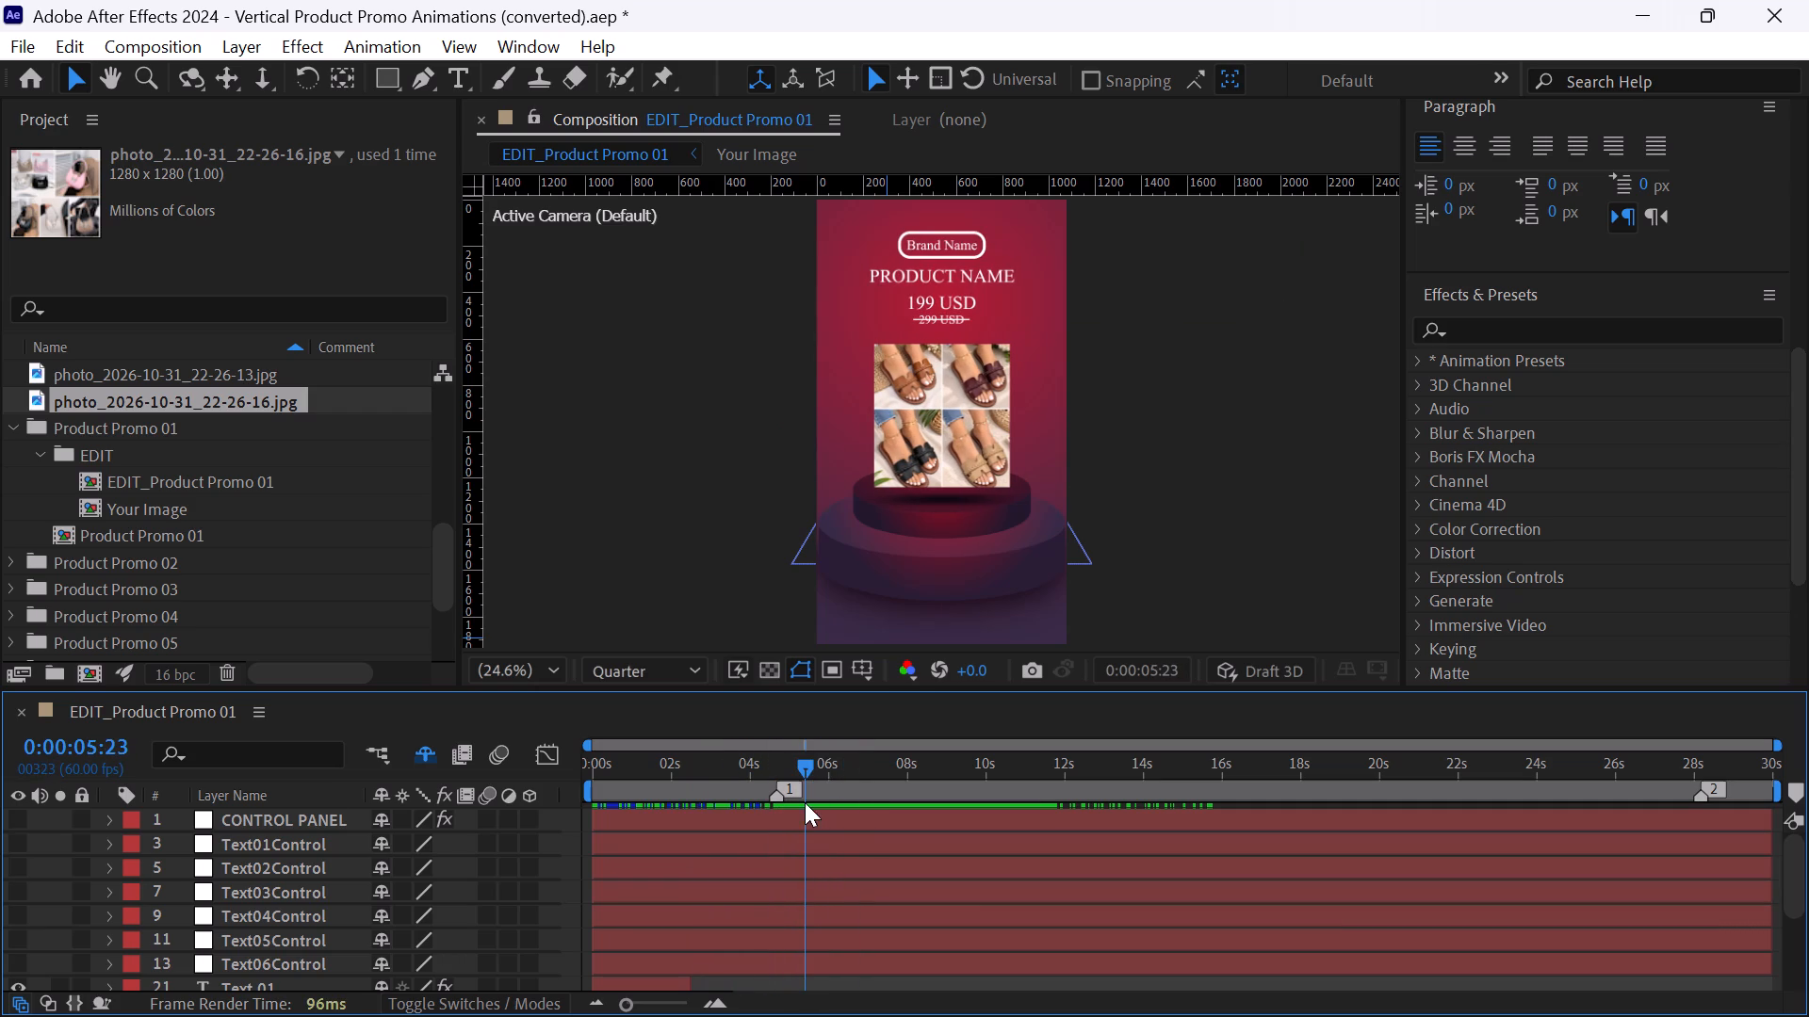
Open EDIT_Product Promo 01's Text01Control layer for inspection, and return to the composition from the project's Product Promo 01 EDIT folder.
double_click(268, 844)
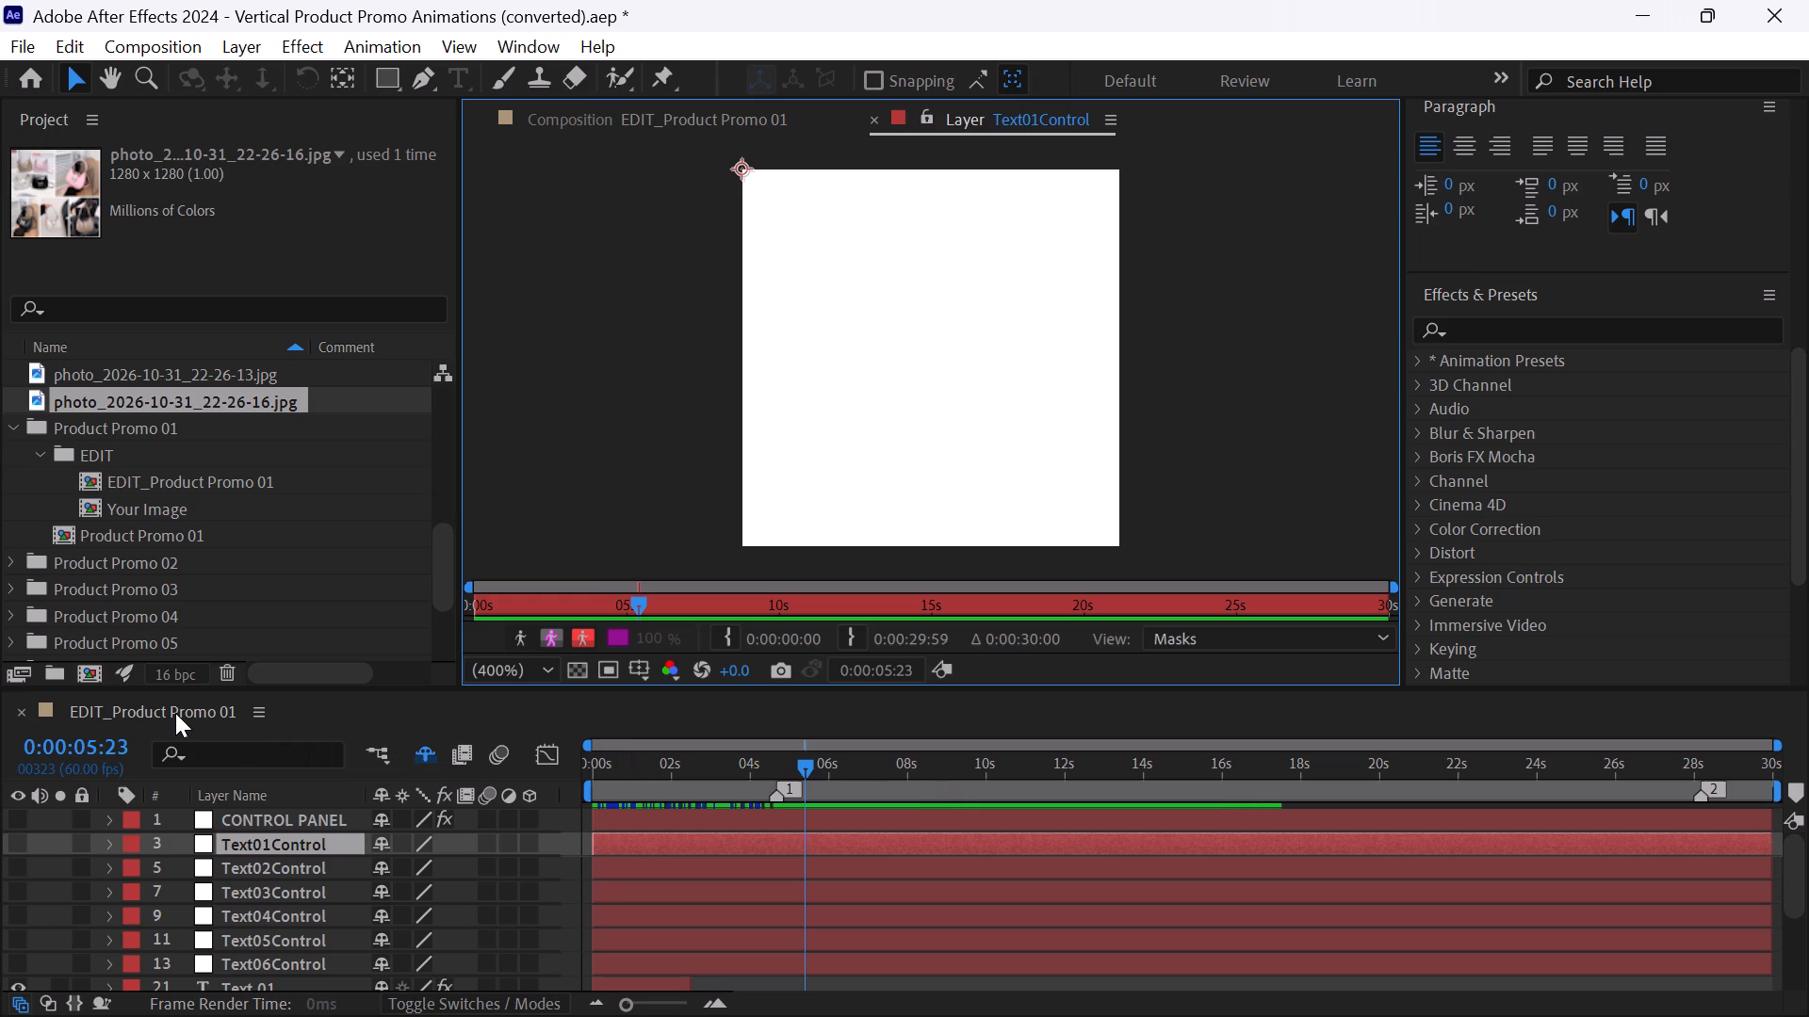
scroll(115, 553, "up", 2)
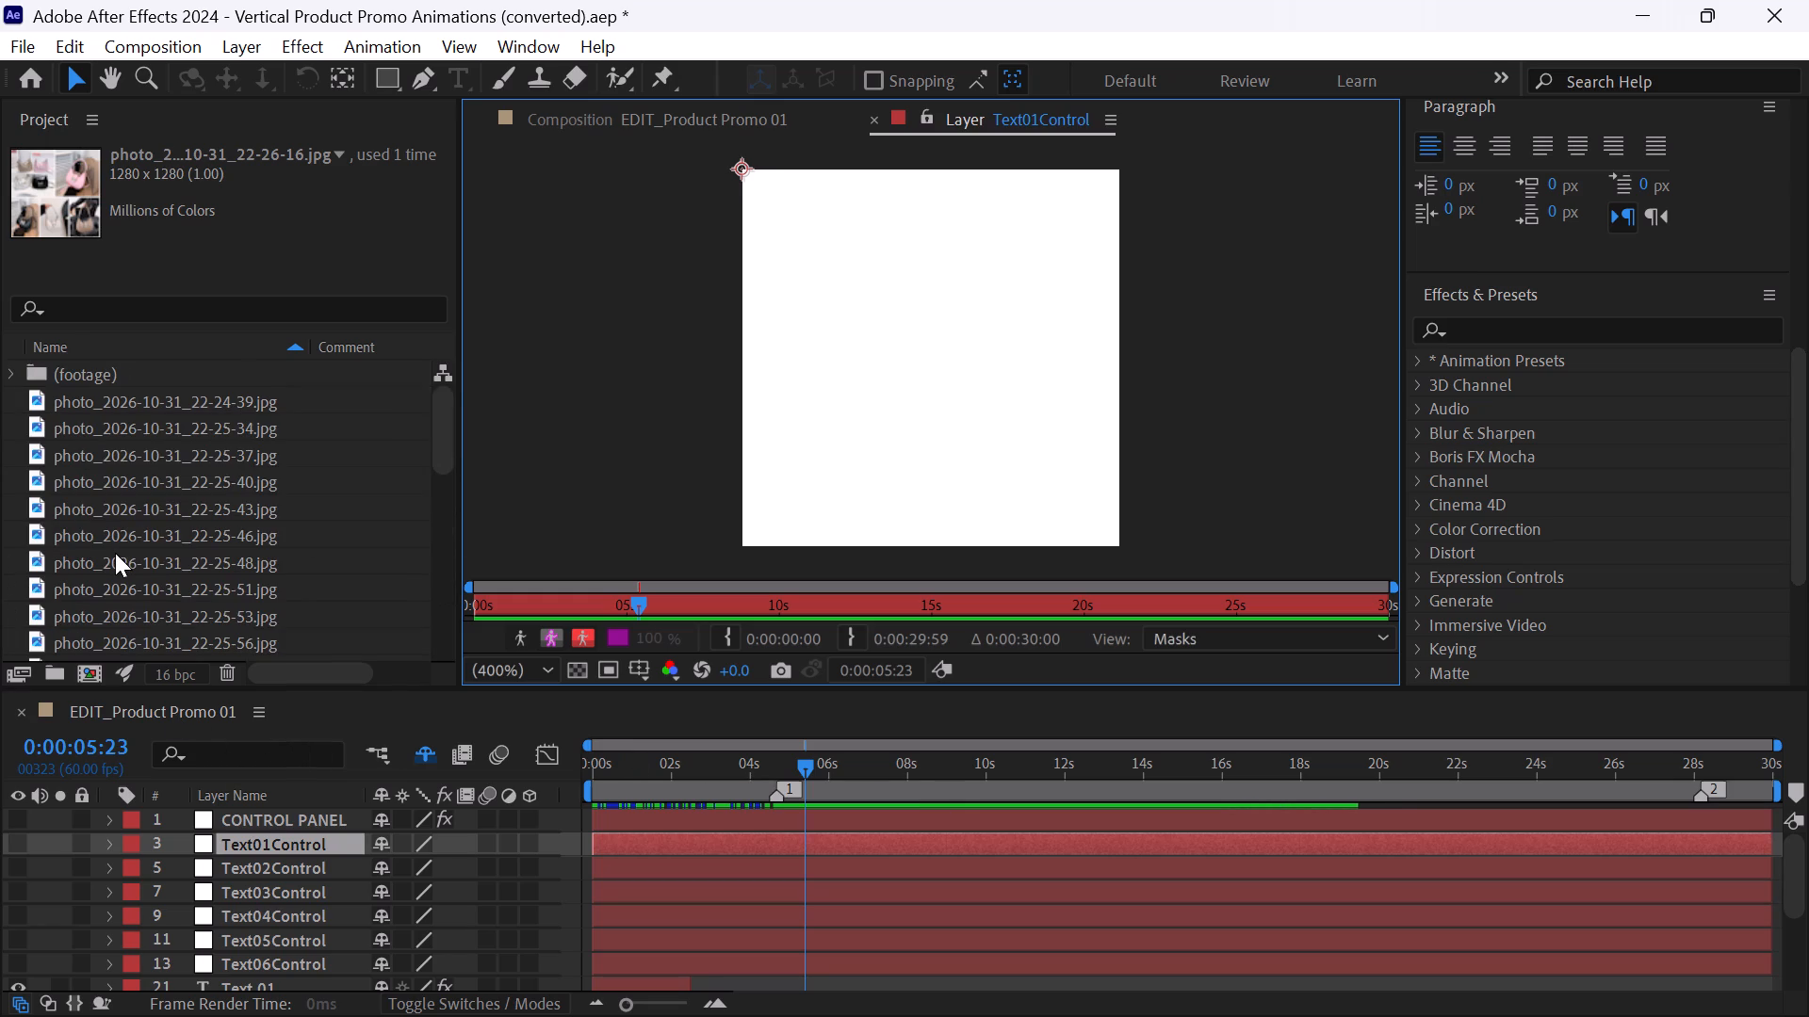
scroll(115, 553, "up", 2)
scroll(115, 553, "down", 1)
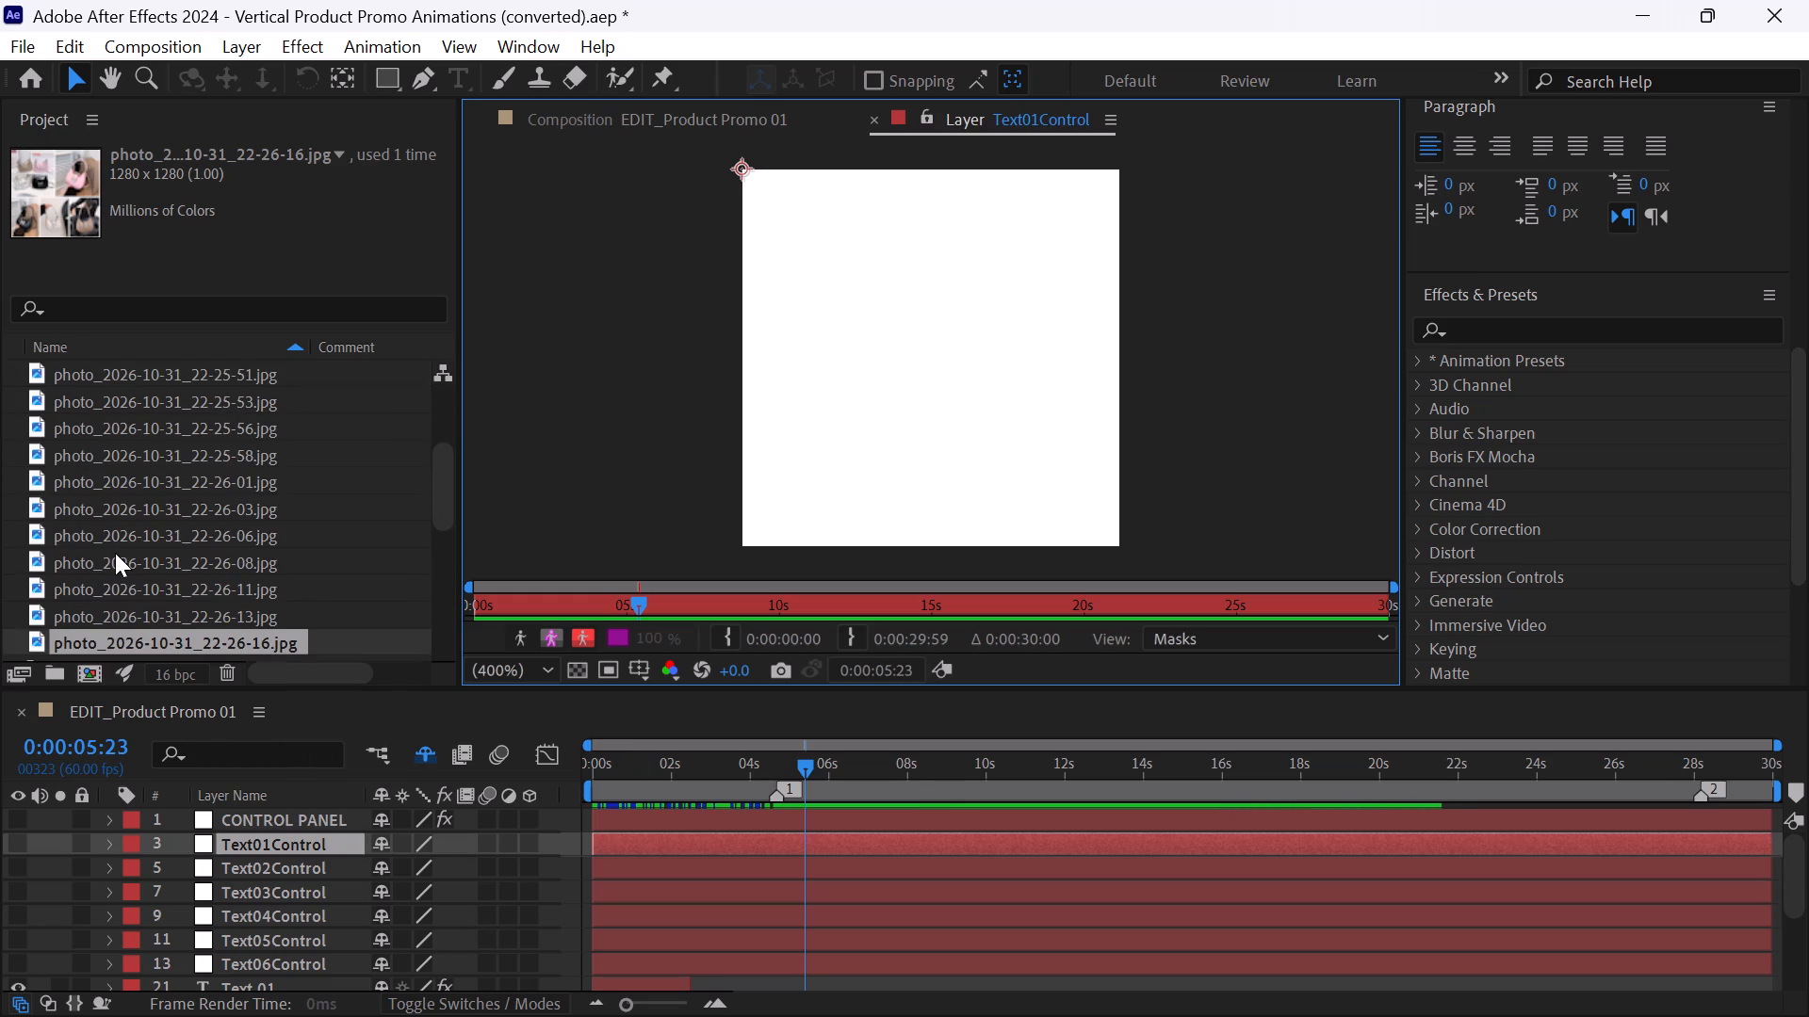
scroll(115, 553, "down", 2)
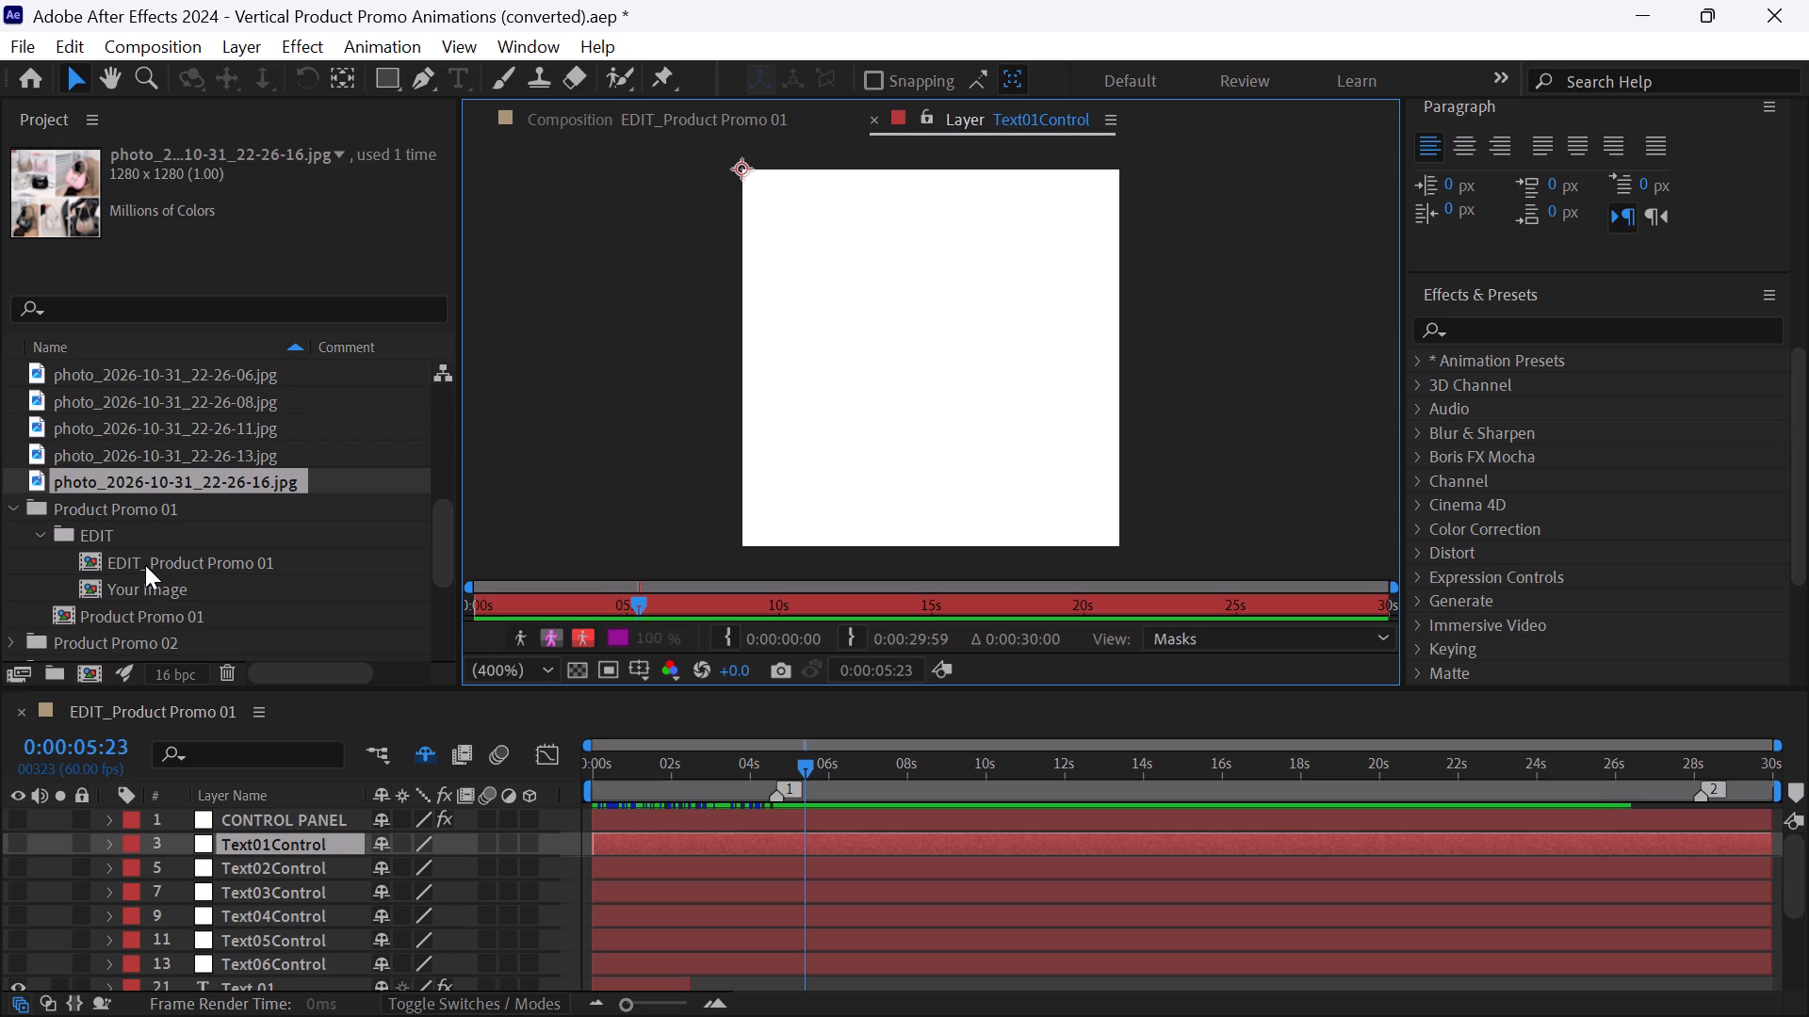
double_click(145, 563)
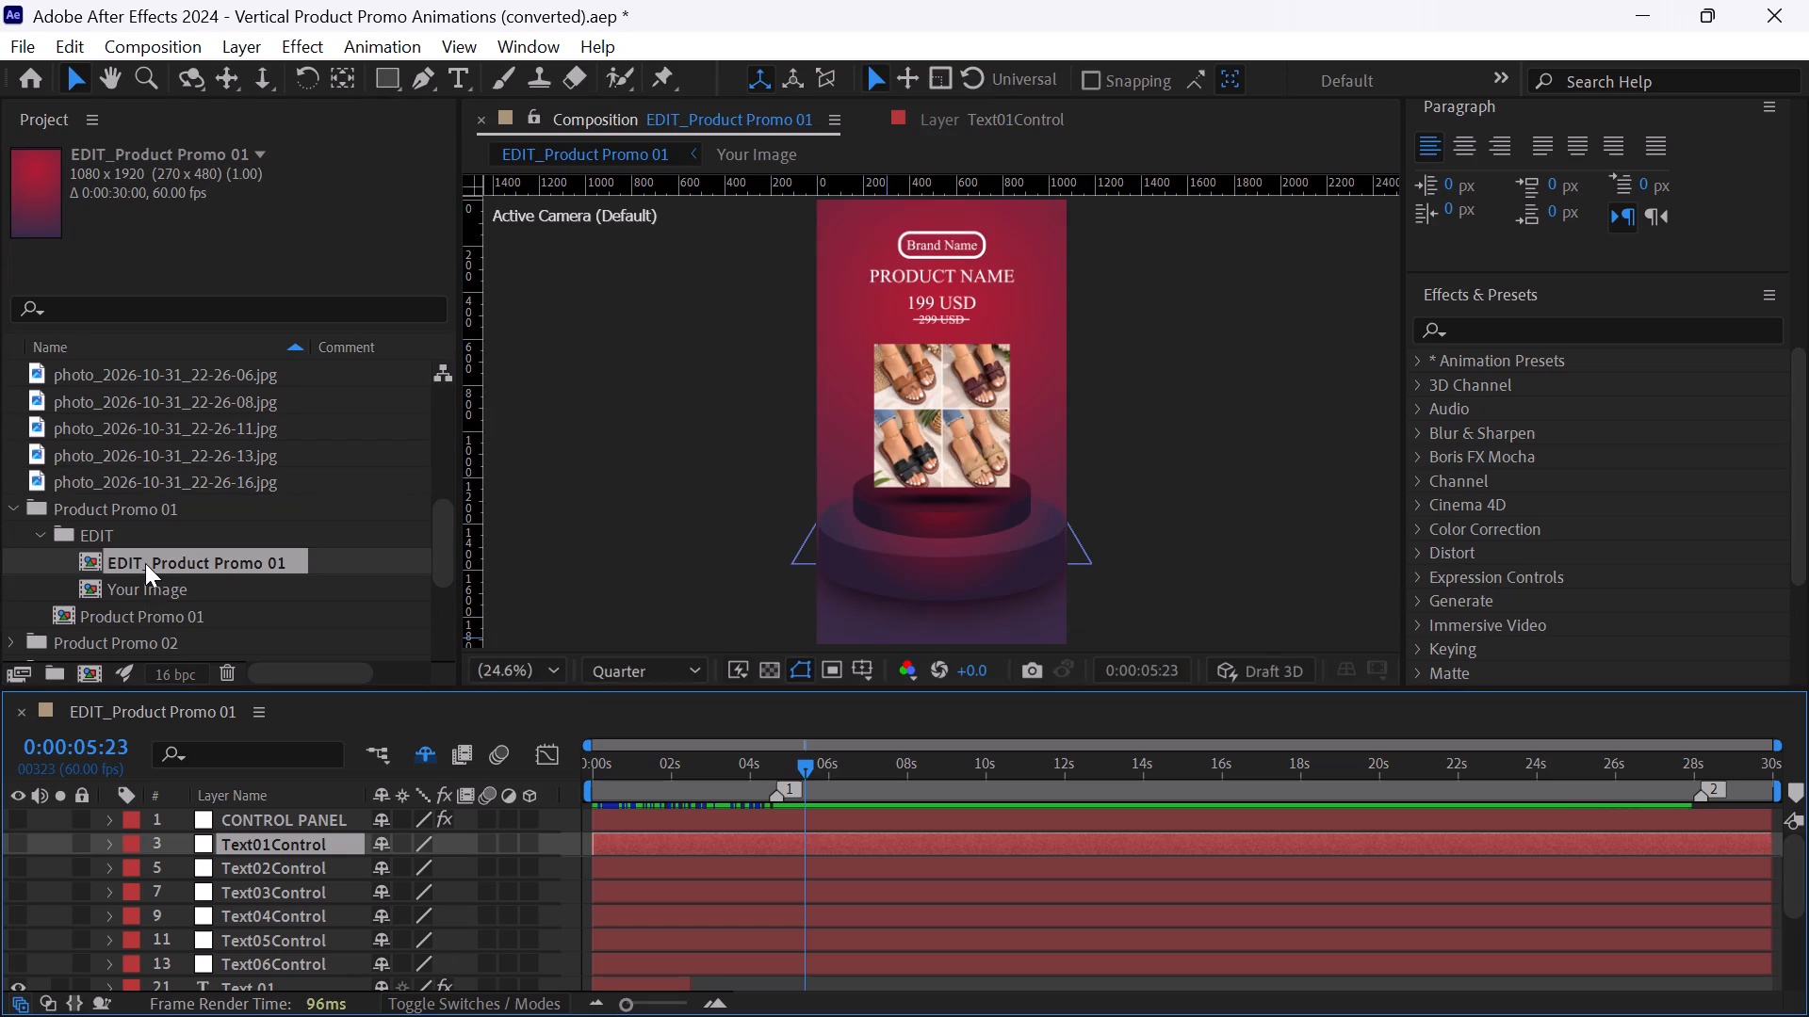
double_click(145, 563)
Open the Text01Control layer of EDIT_Product Promo 01 in its own viewer again.
double_click(293, 841)
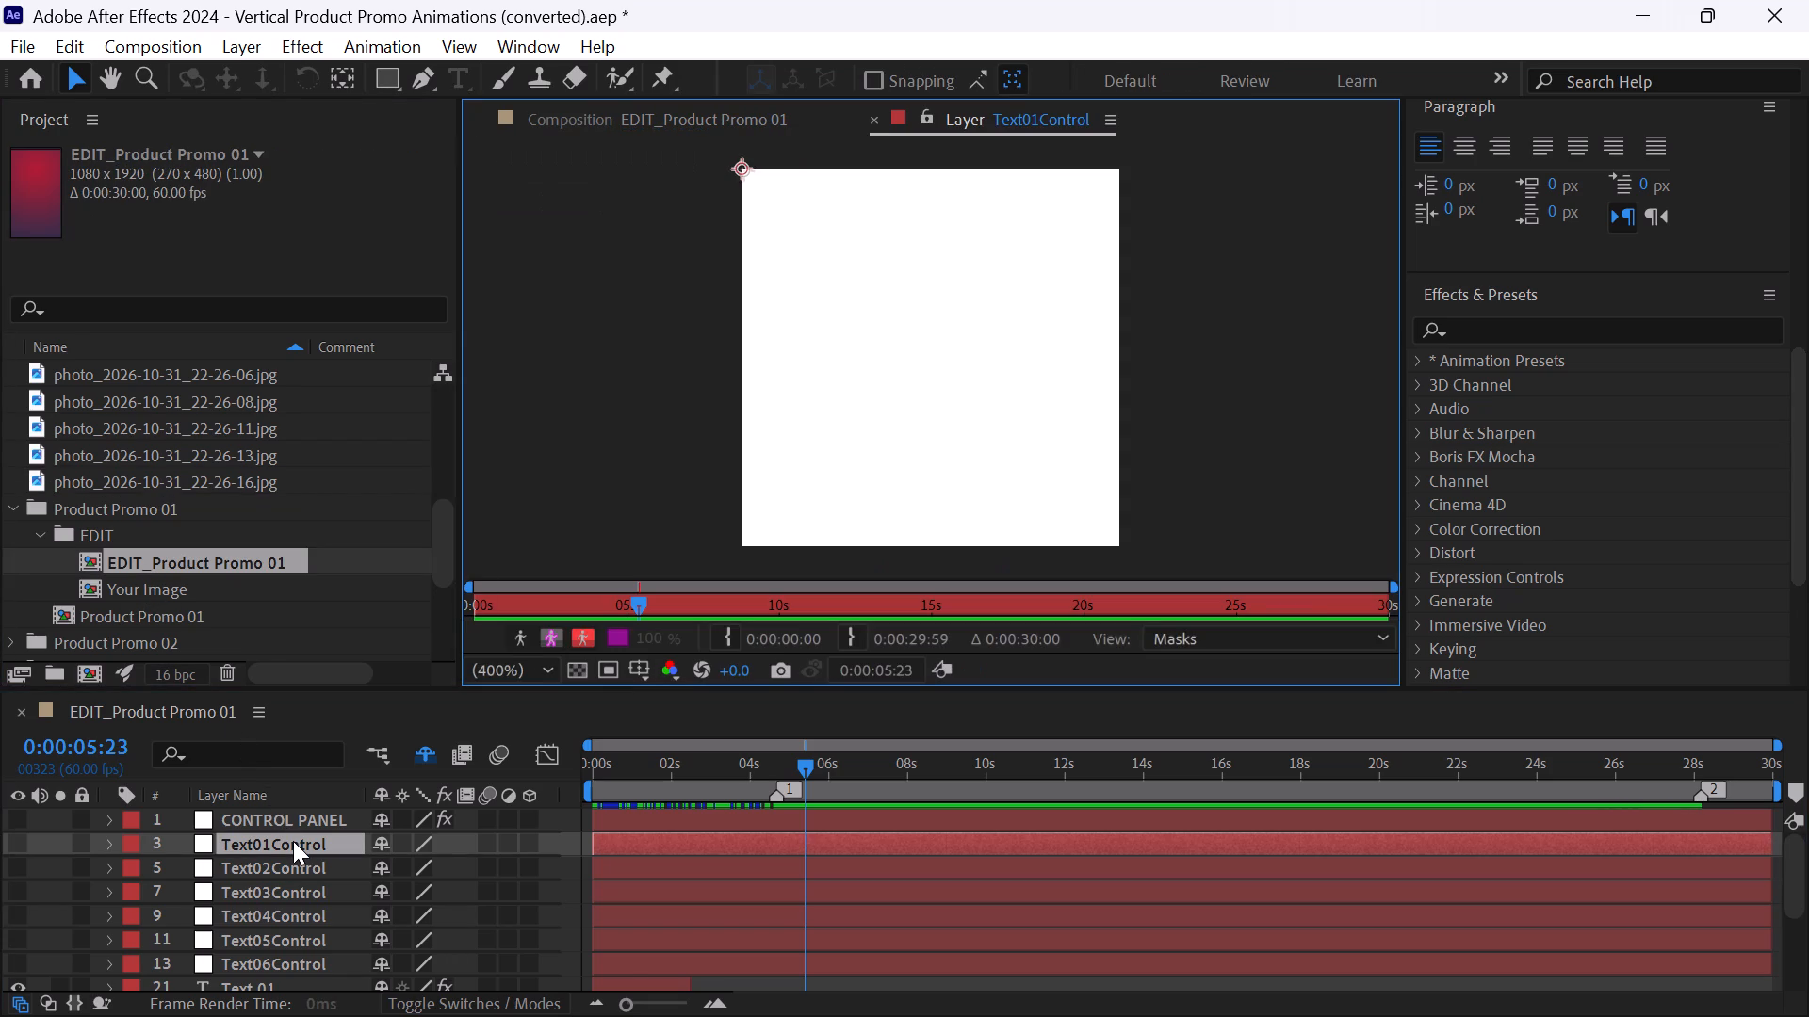
double_click(293, 841)
Examine the Text01Control layer of EDIT_Product Promo 01, checking its property groups, the neighbouring text control layers and its layer view.
left_click(122, 845)
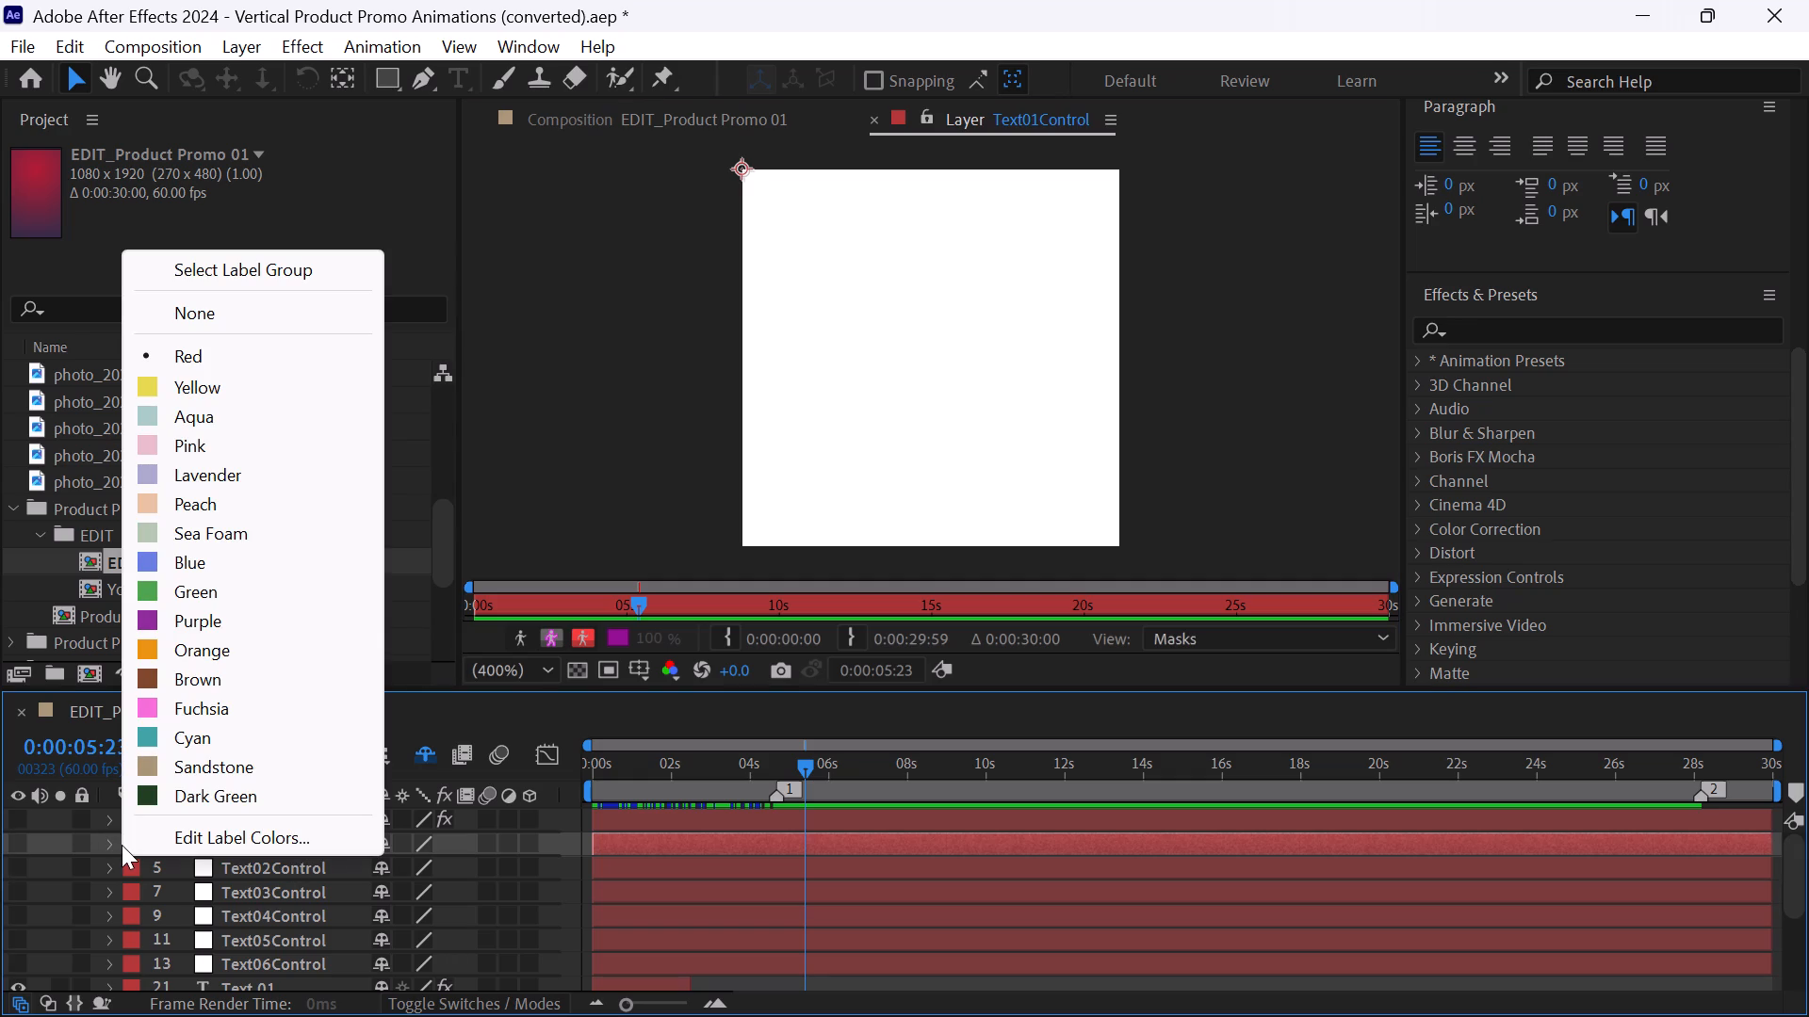
left_click(249, 903)
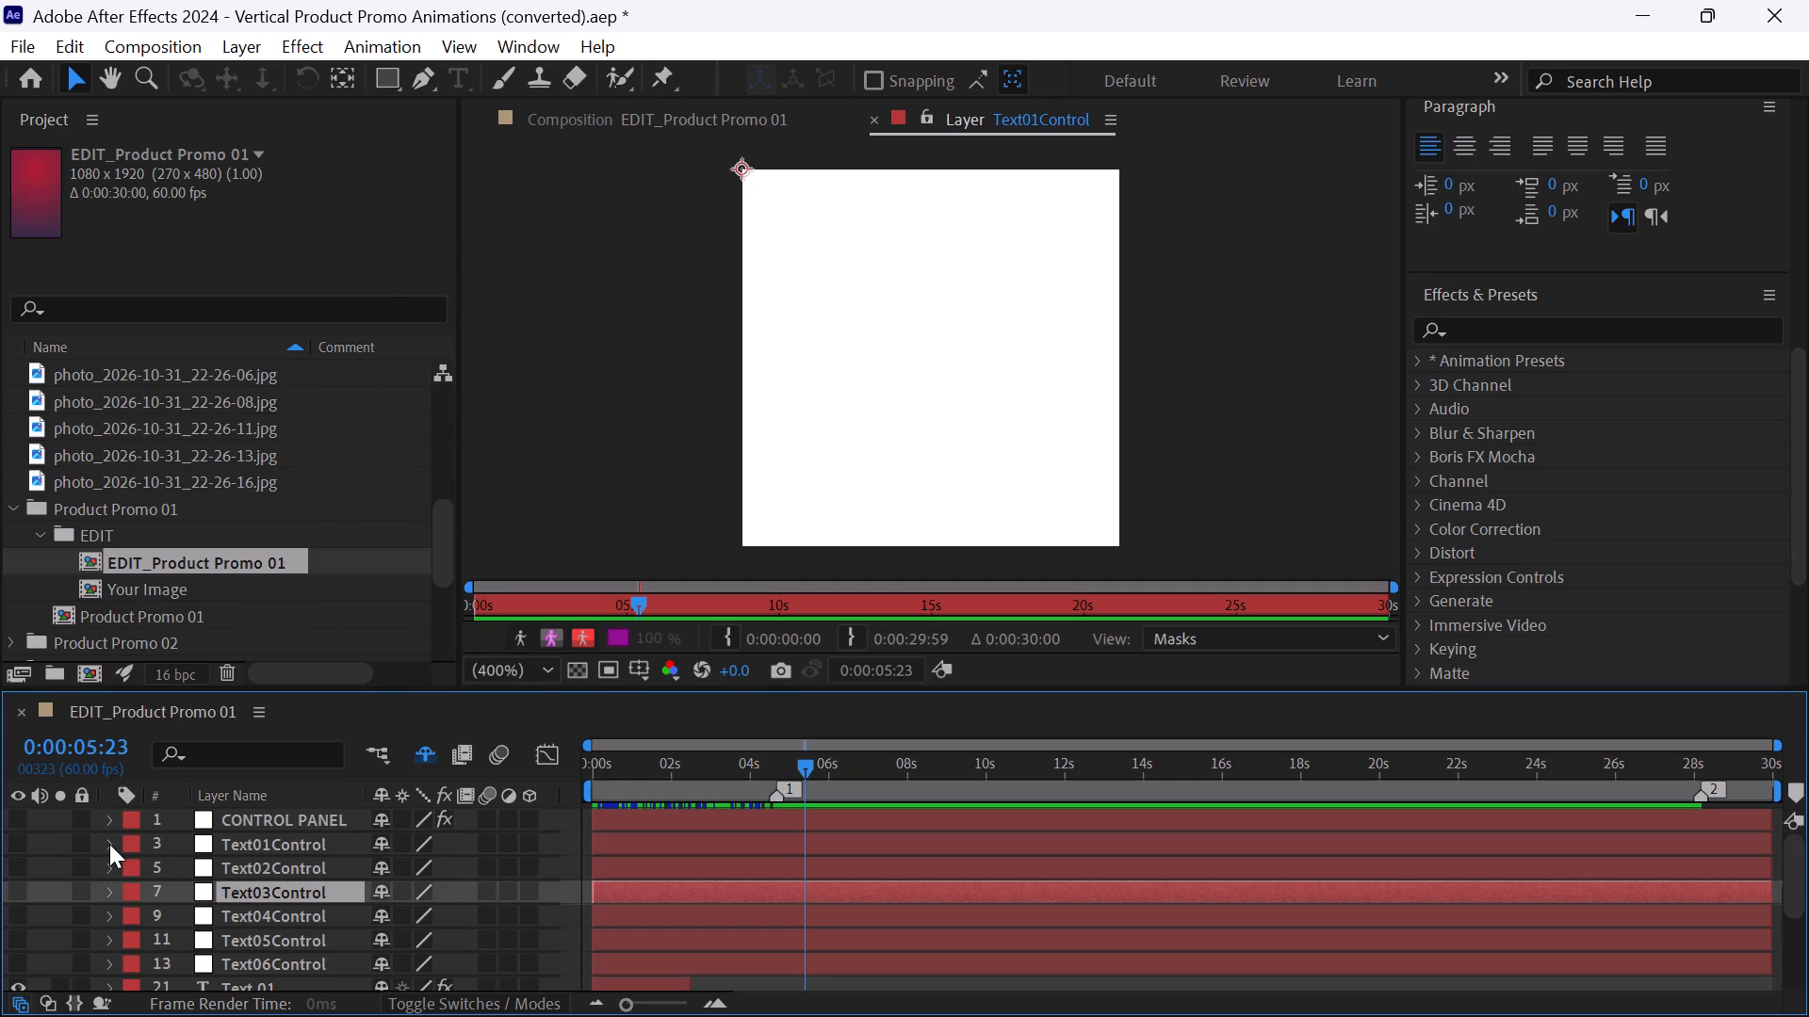
left_click(109, 844)
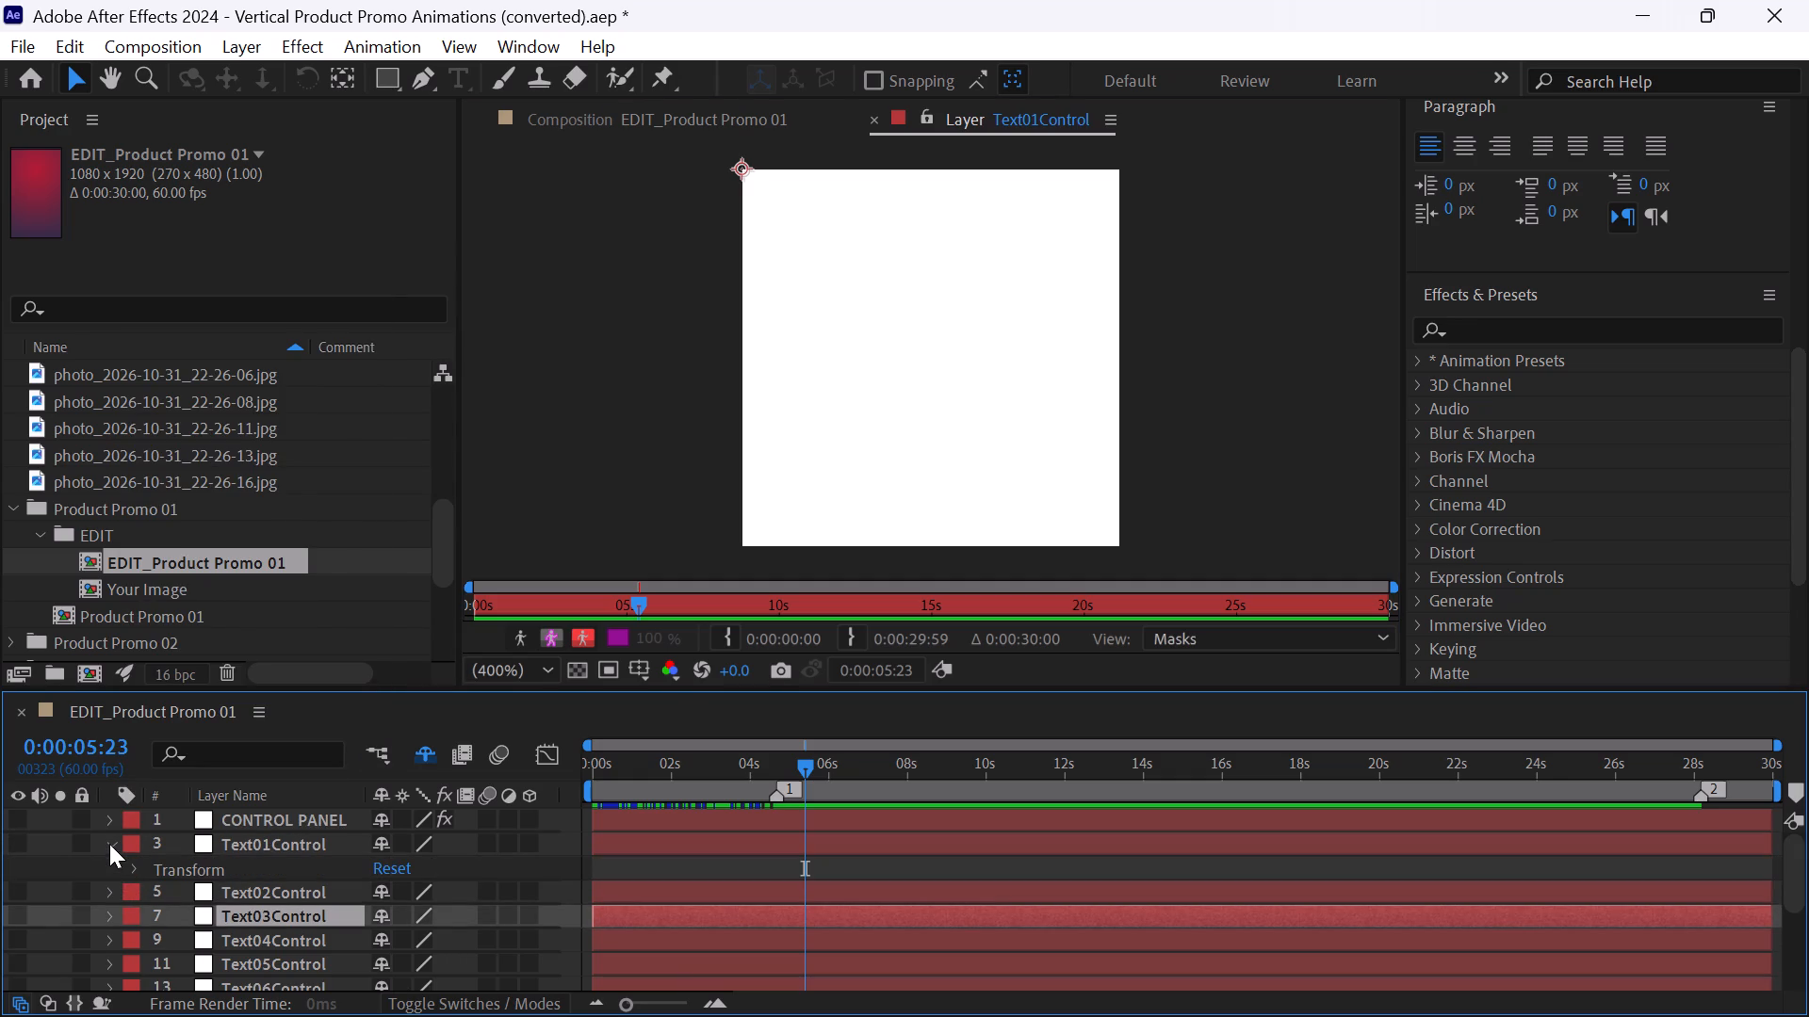
left_click(109, 844)
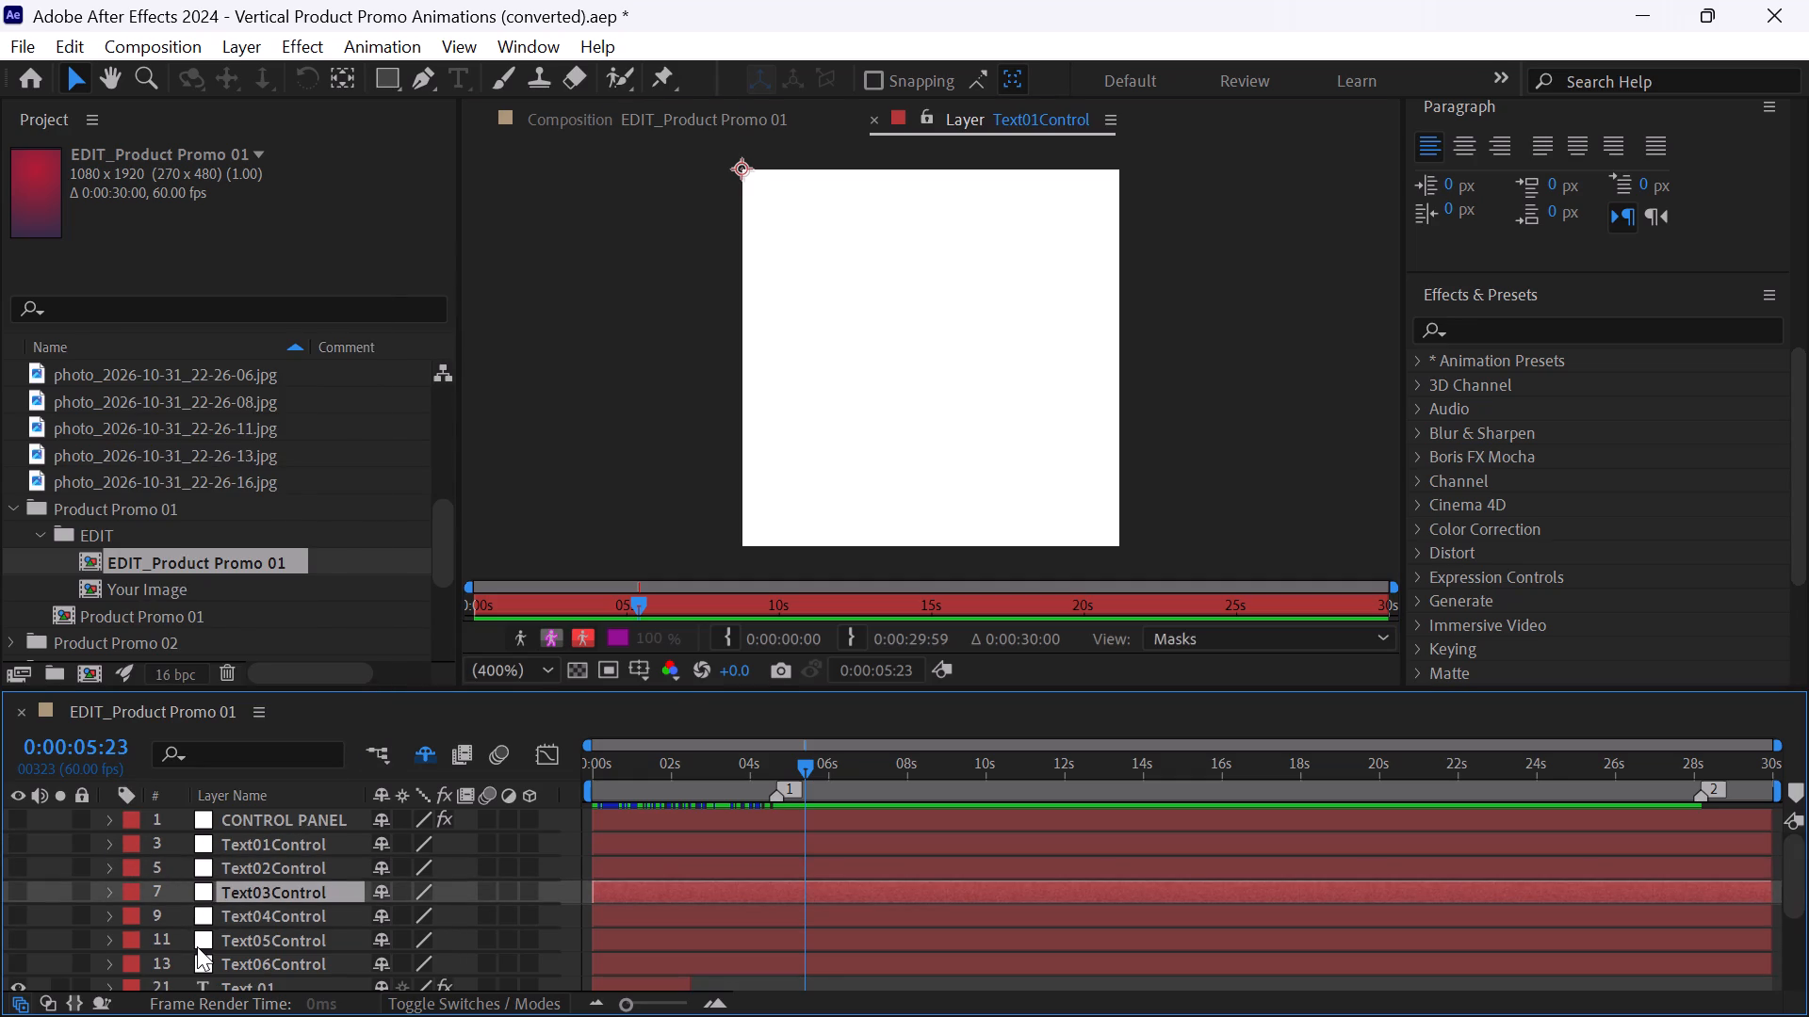
scroll(197, 946, "down", 1)
left_click(197, 946)
scroll(262, 849, "up", 1)
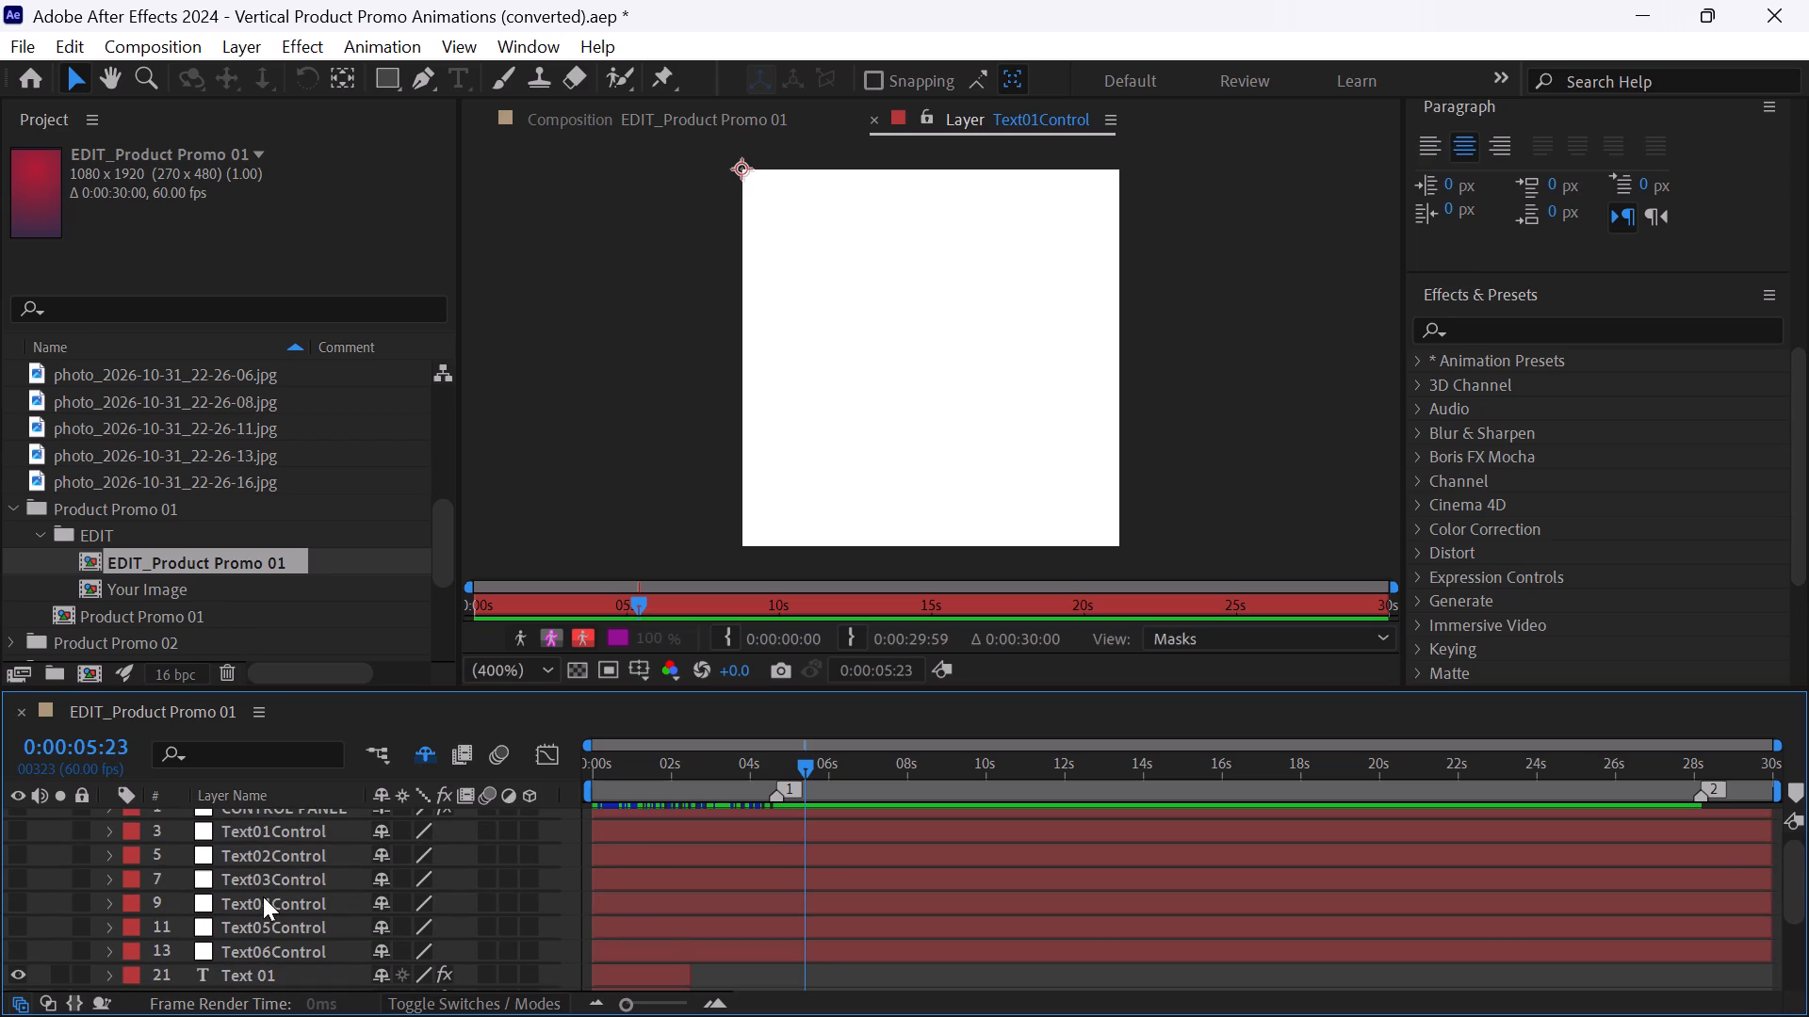
scroll(263, 896, "up", 3)
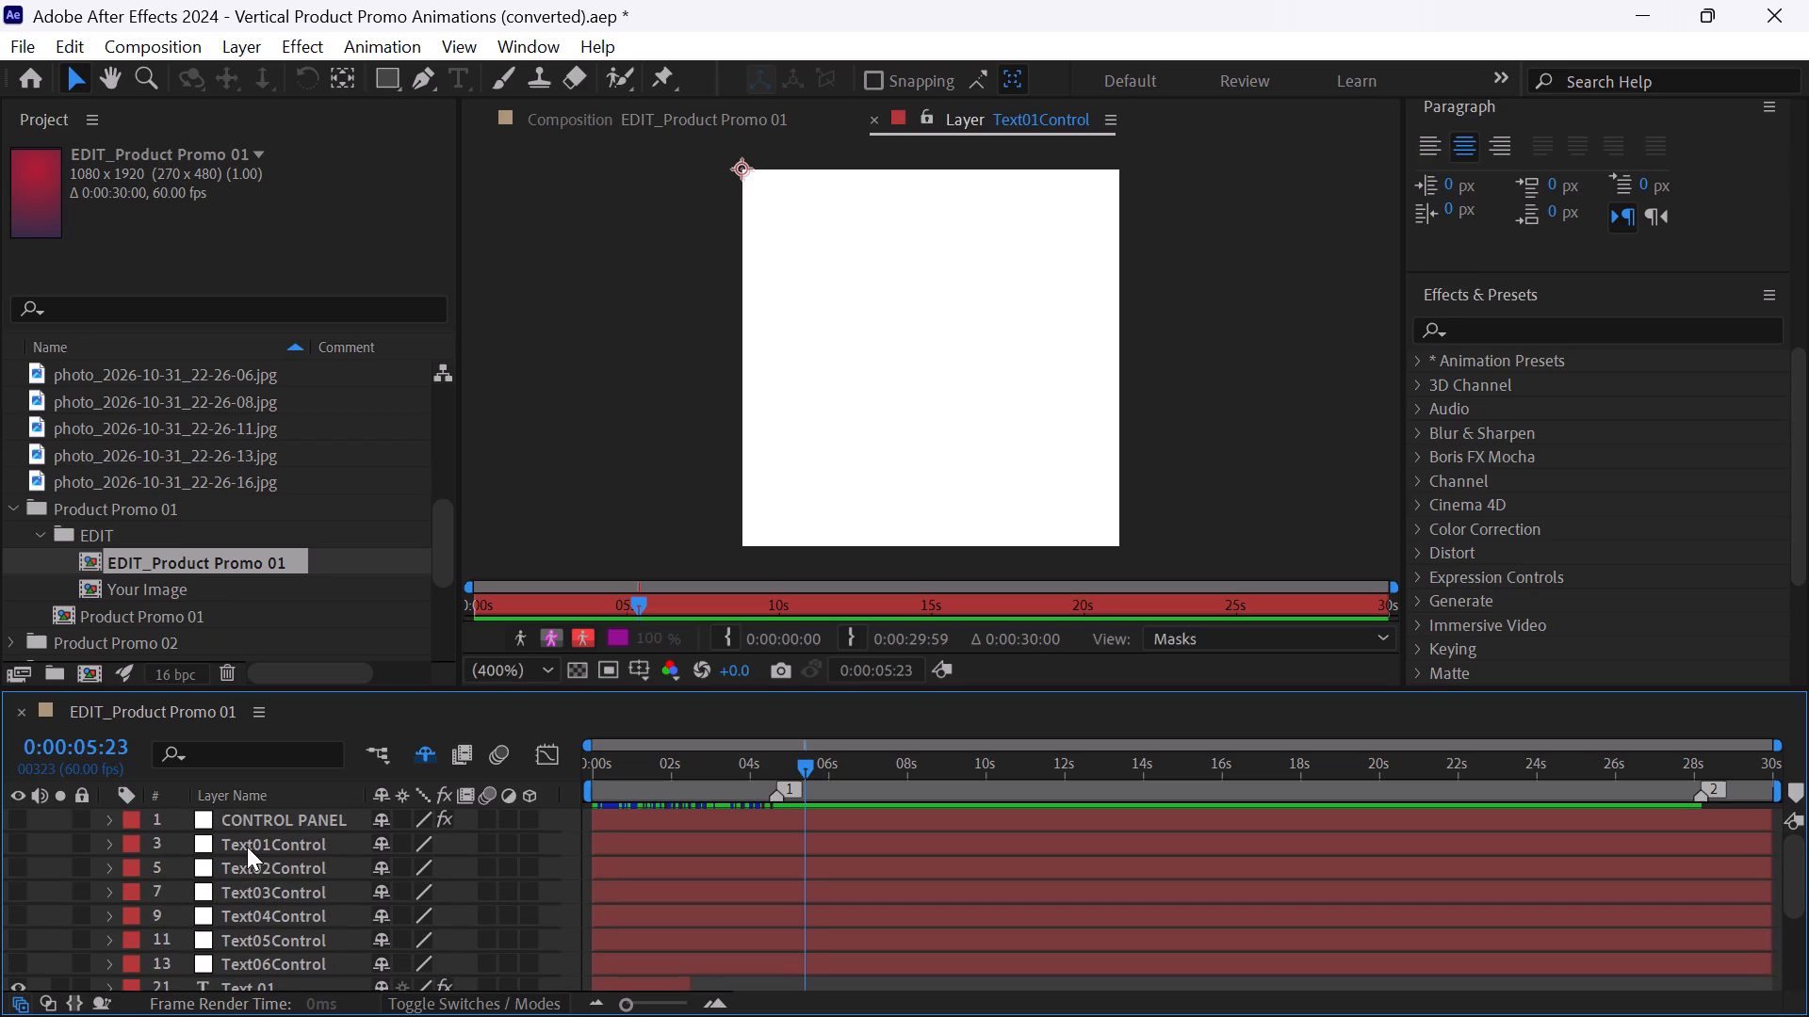
double_click(247, 847)
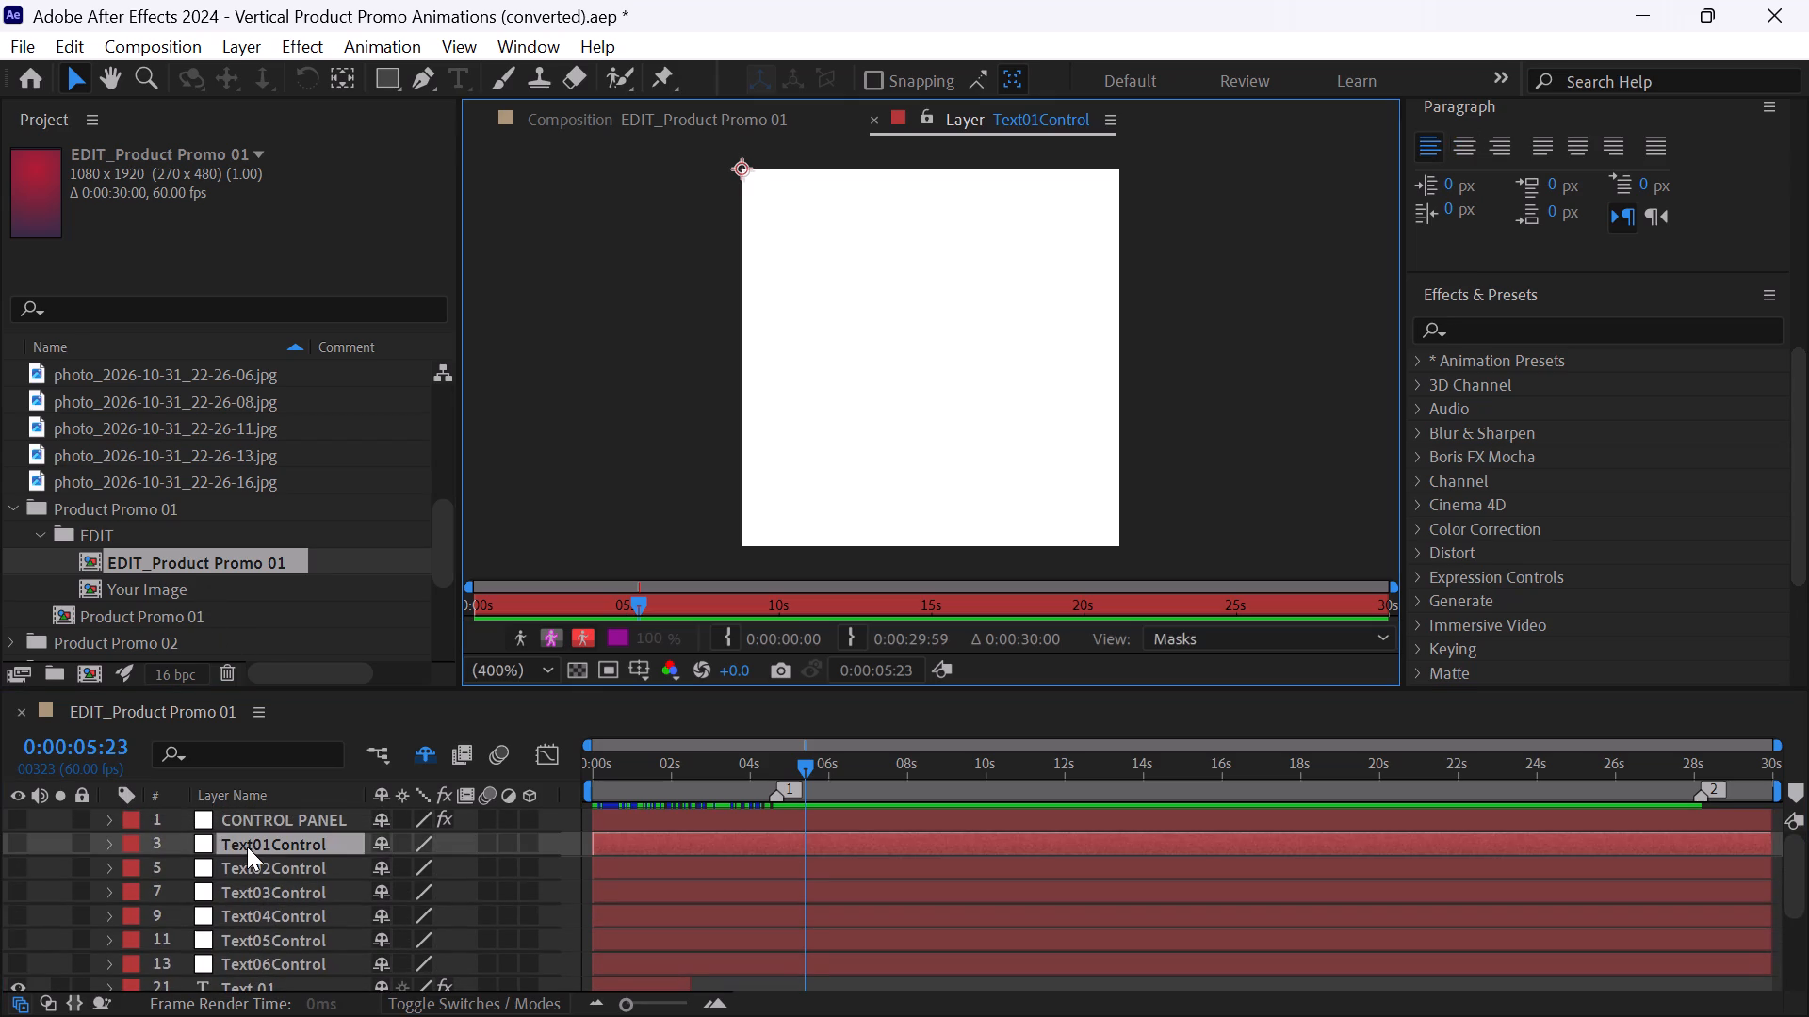
double_click(247, 847)
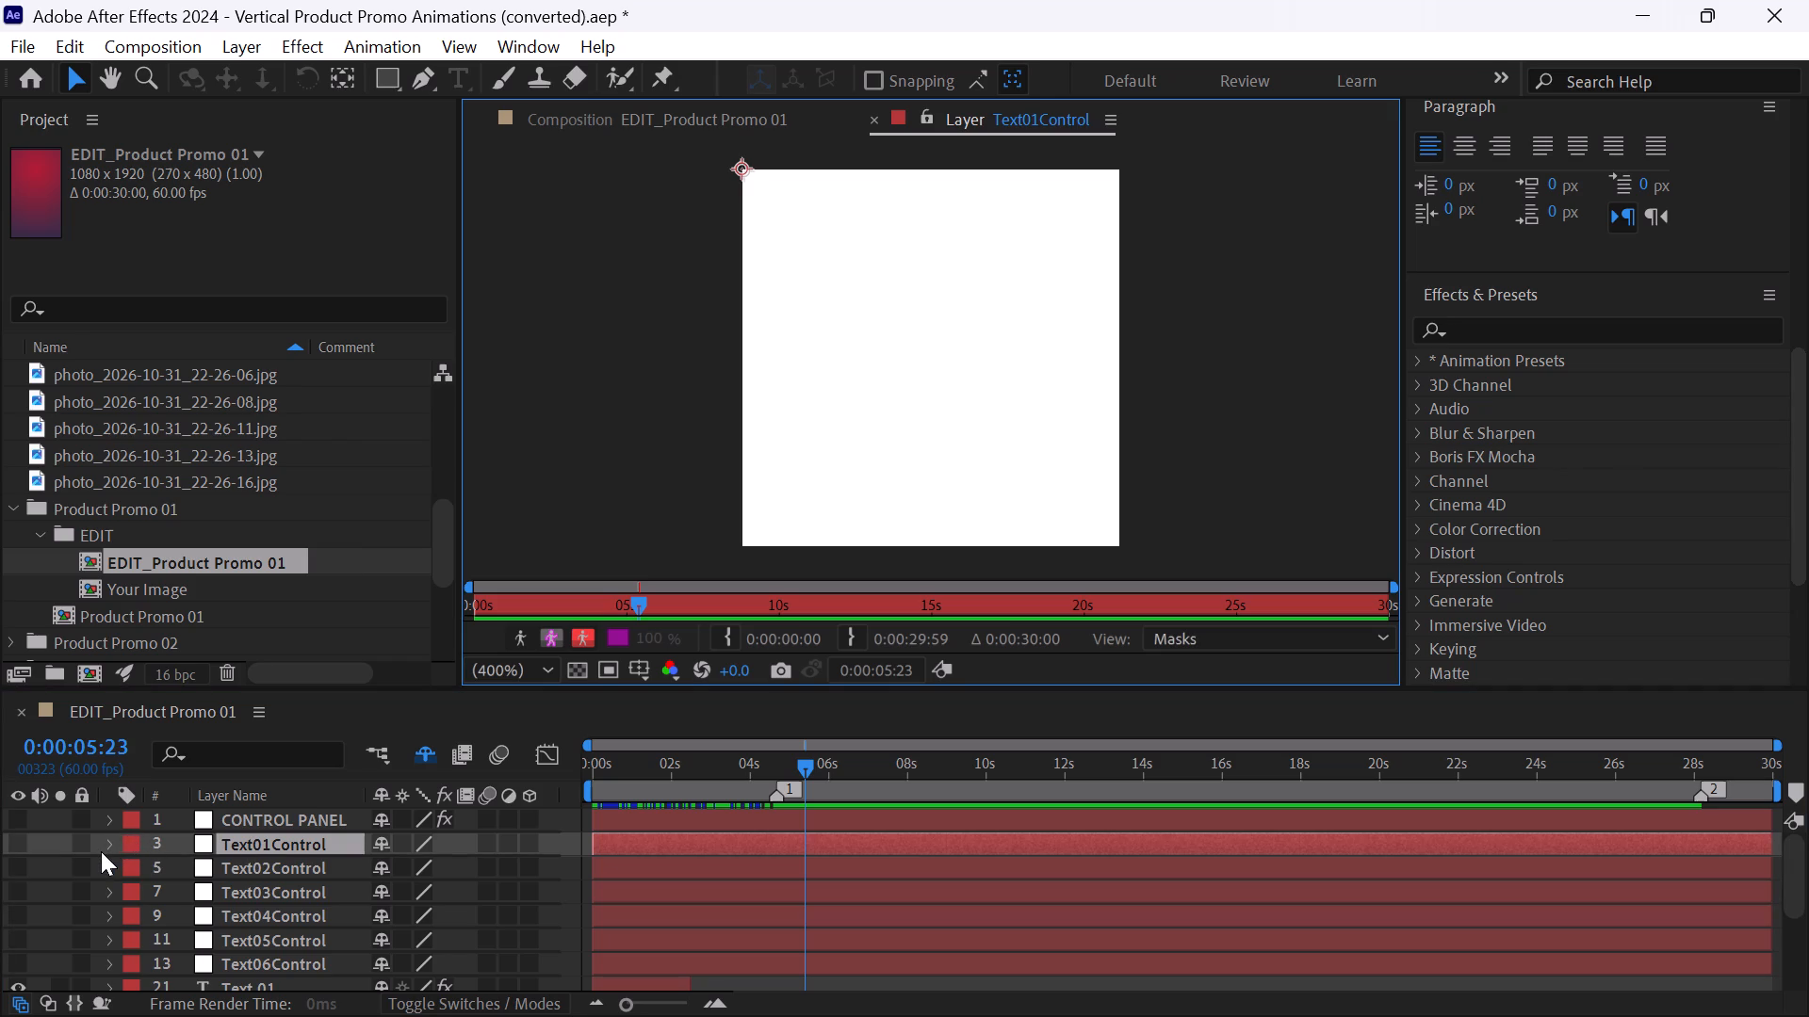
left_click(113, 837)
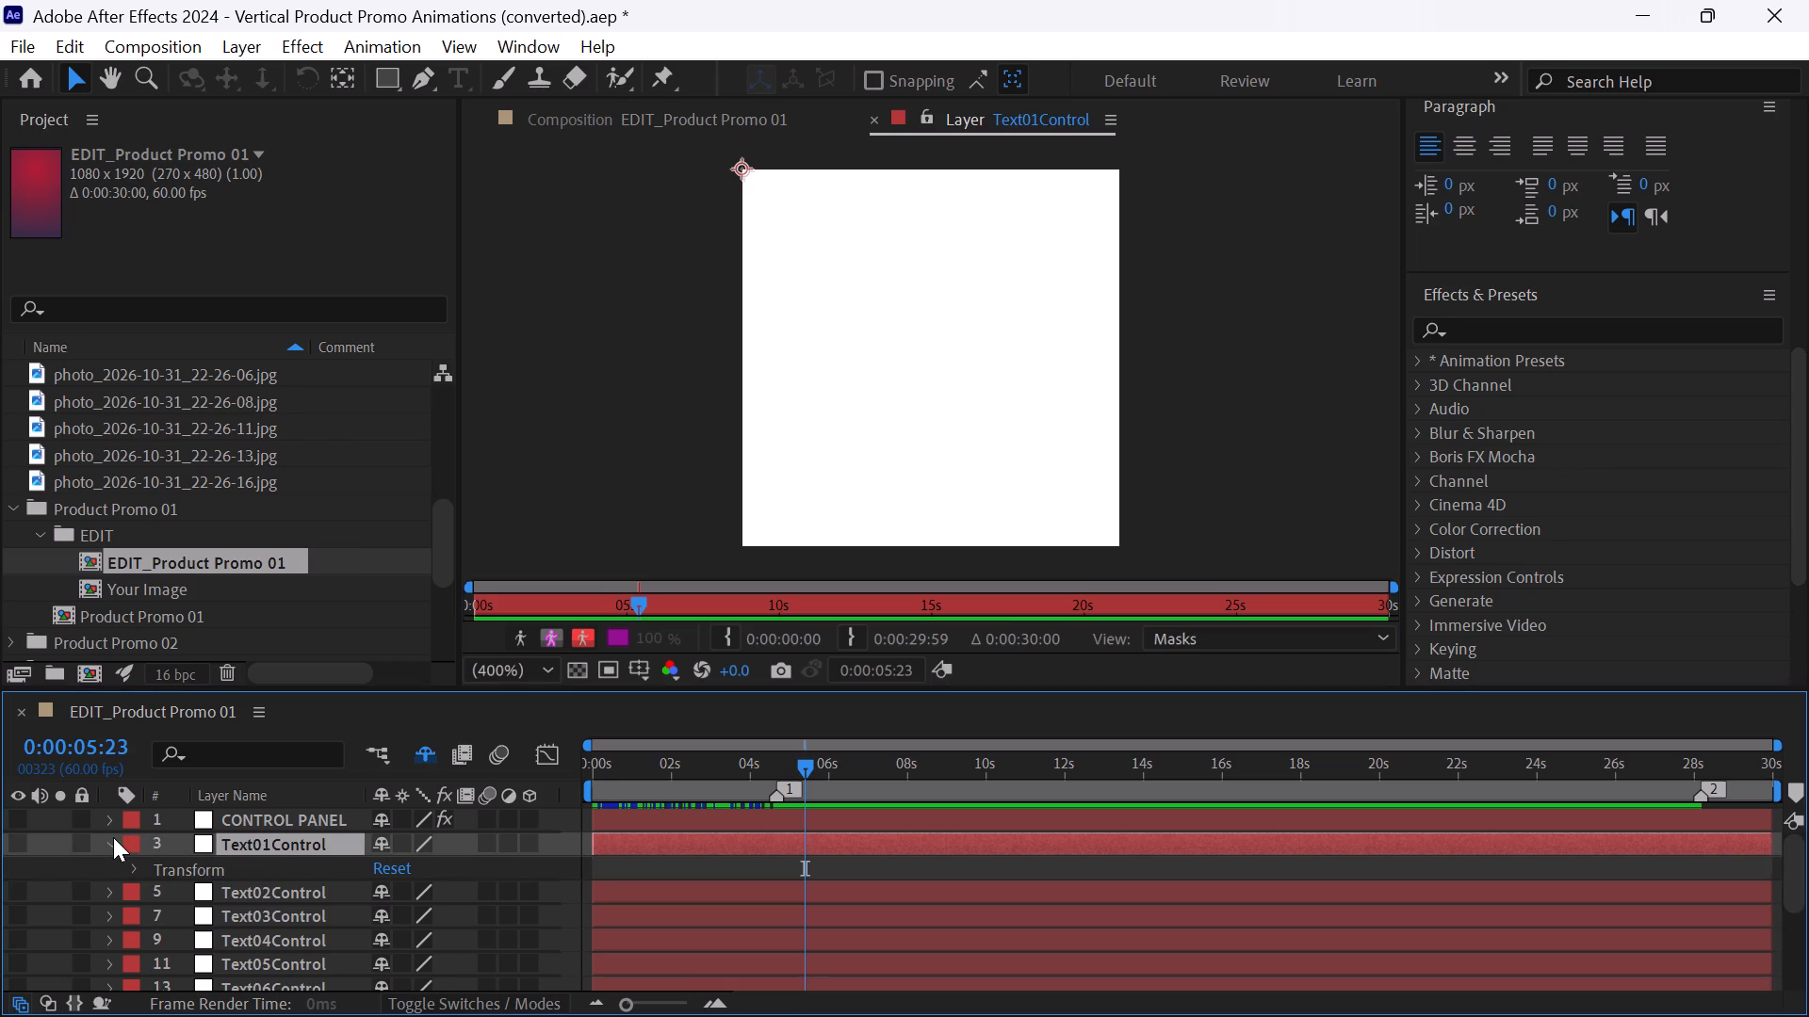
left_click(240, 838)
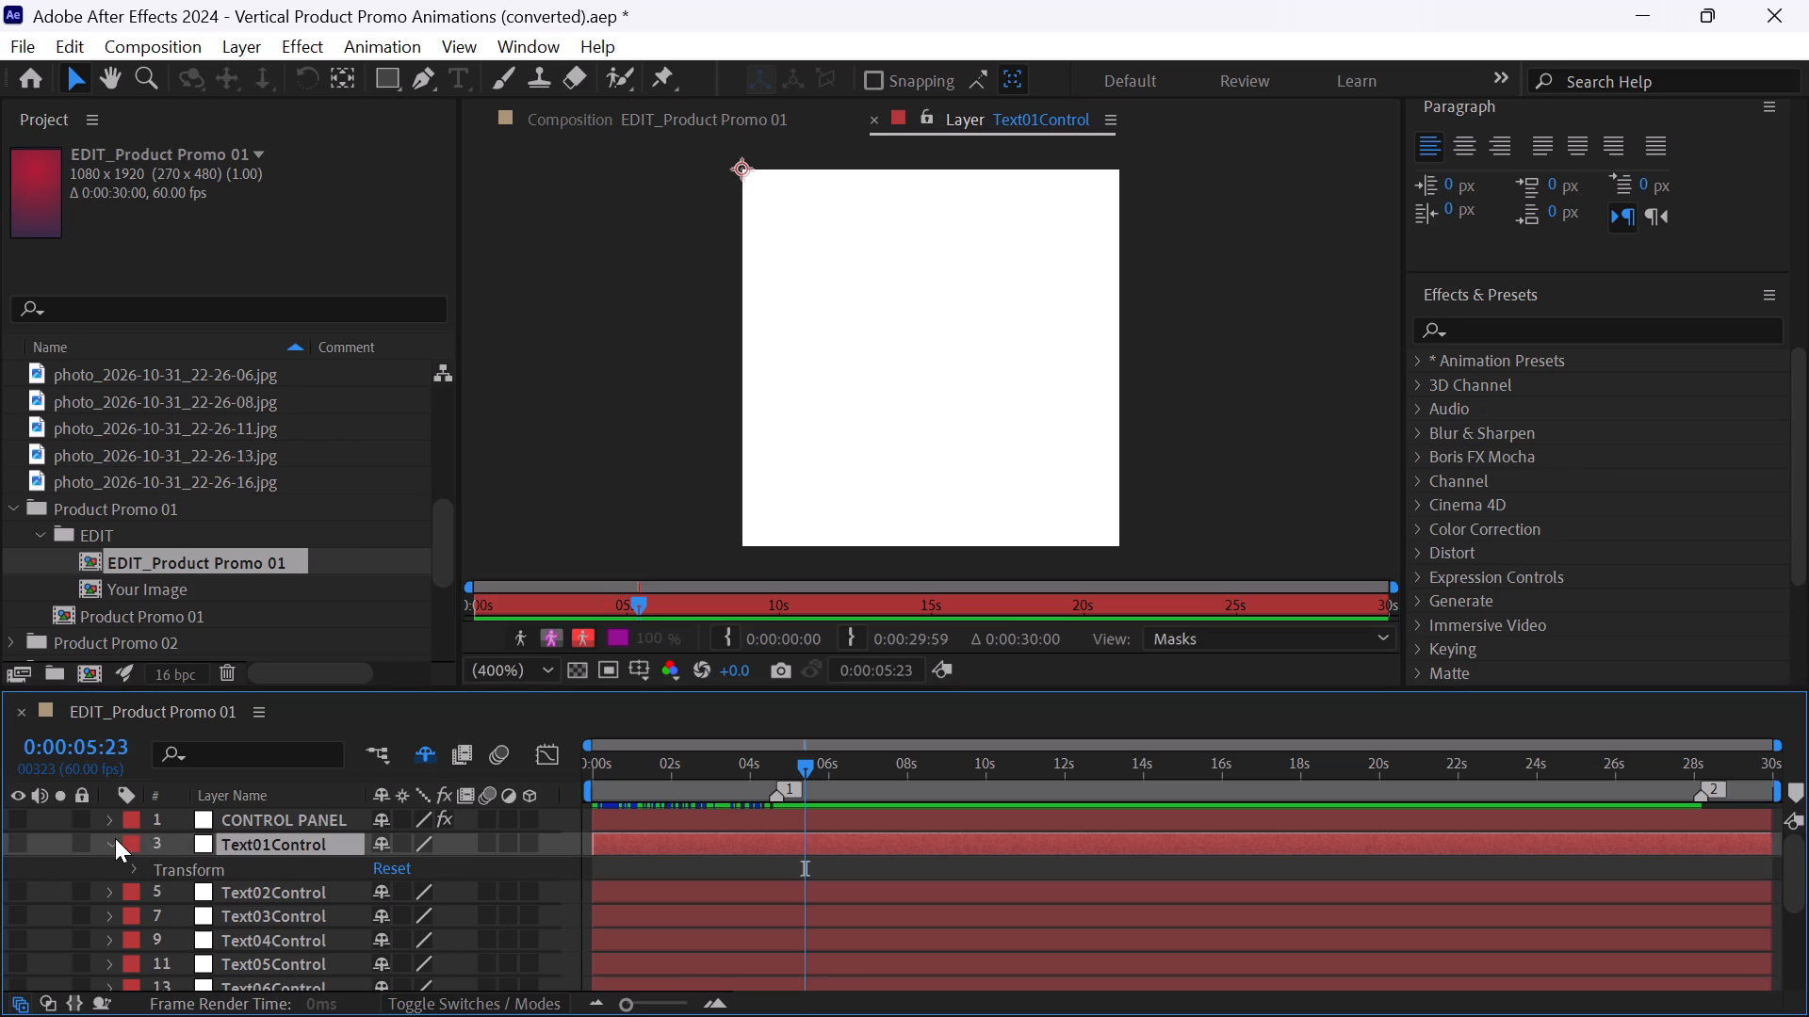
left_click(115, 838)
Open the Text 01 layer for text editing, look through its Text property group, and dismiss the floating layer properties window.
scroll(261, 889, "down", 1)
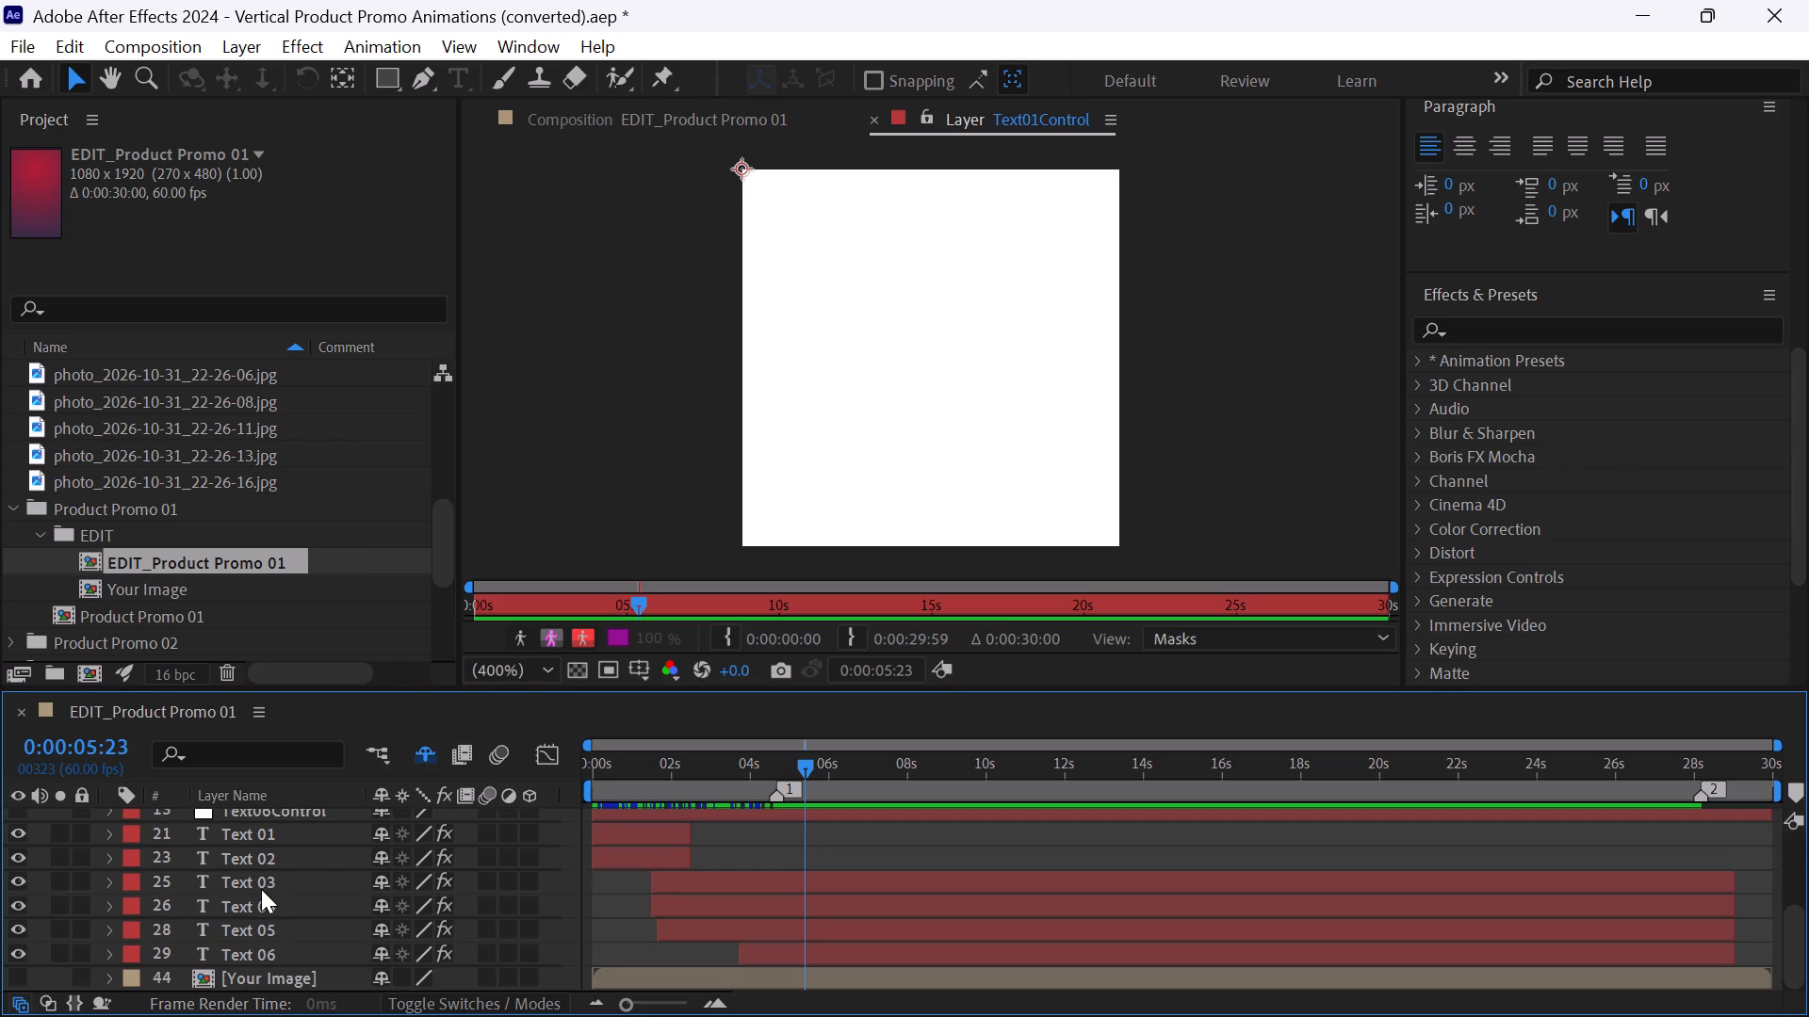
double_click(250, 834)
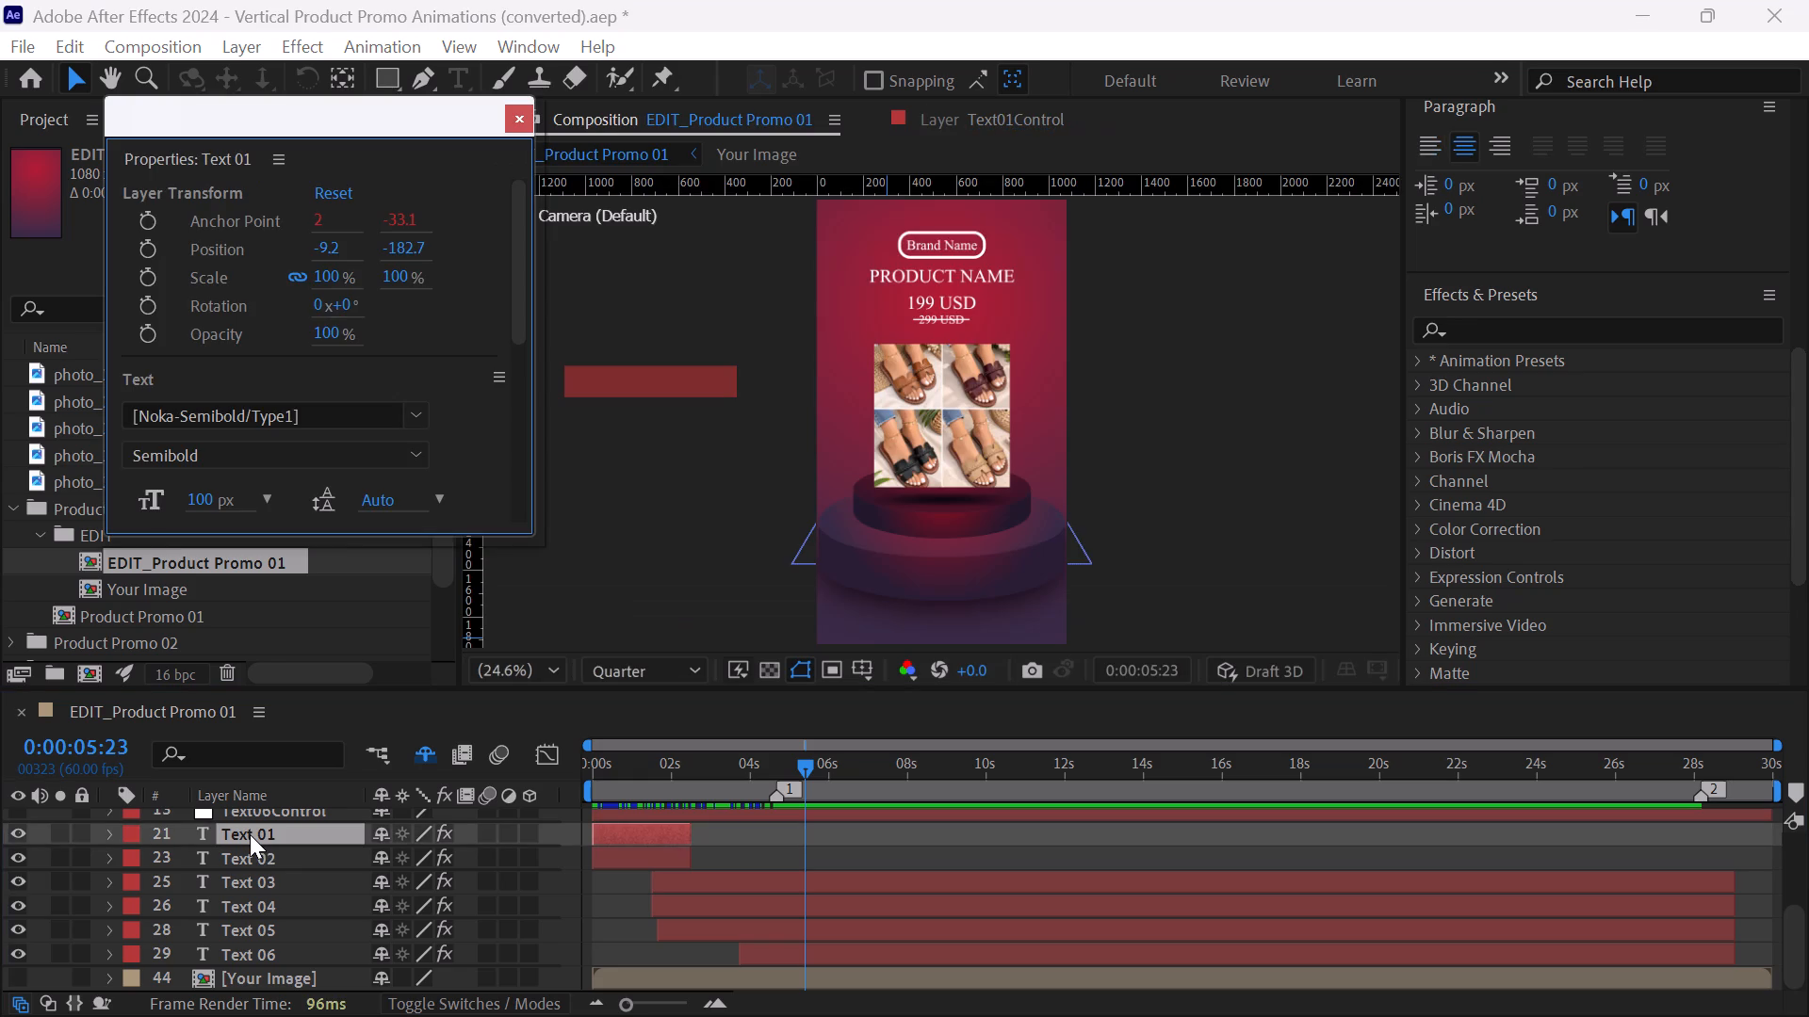
double_click(250, 834)
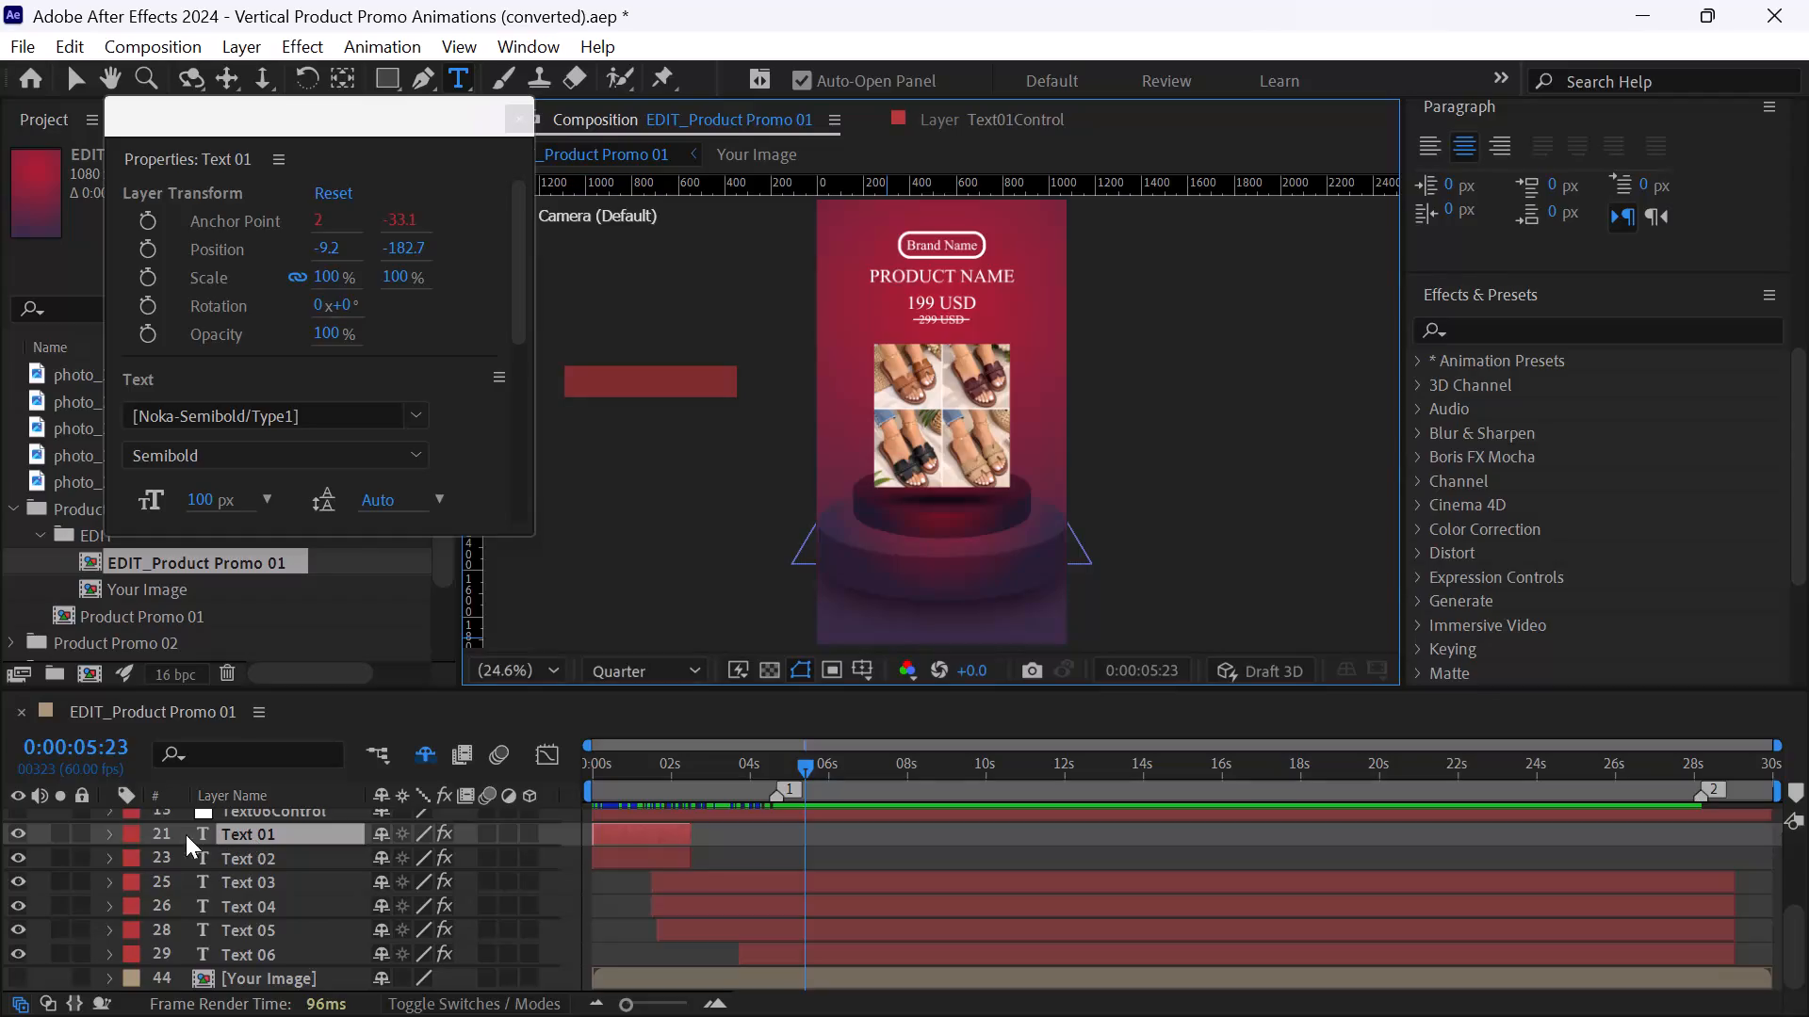
left_click(113, 831)
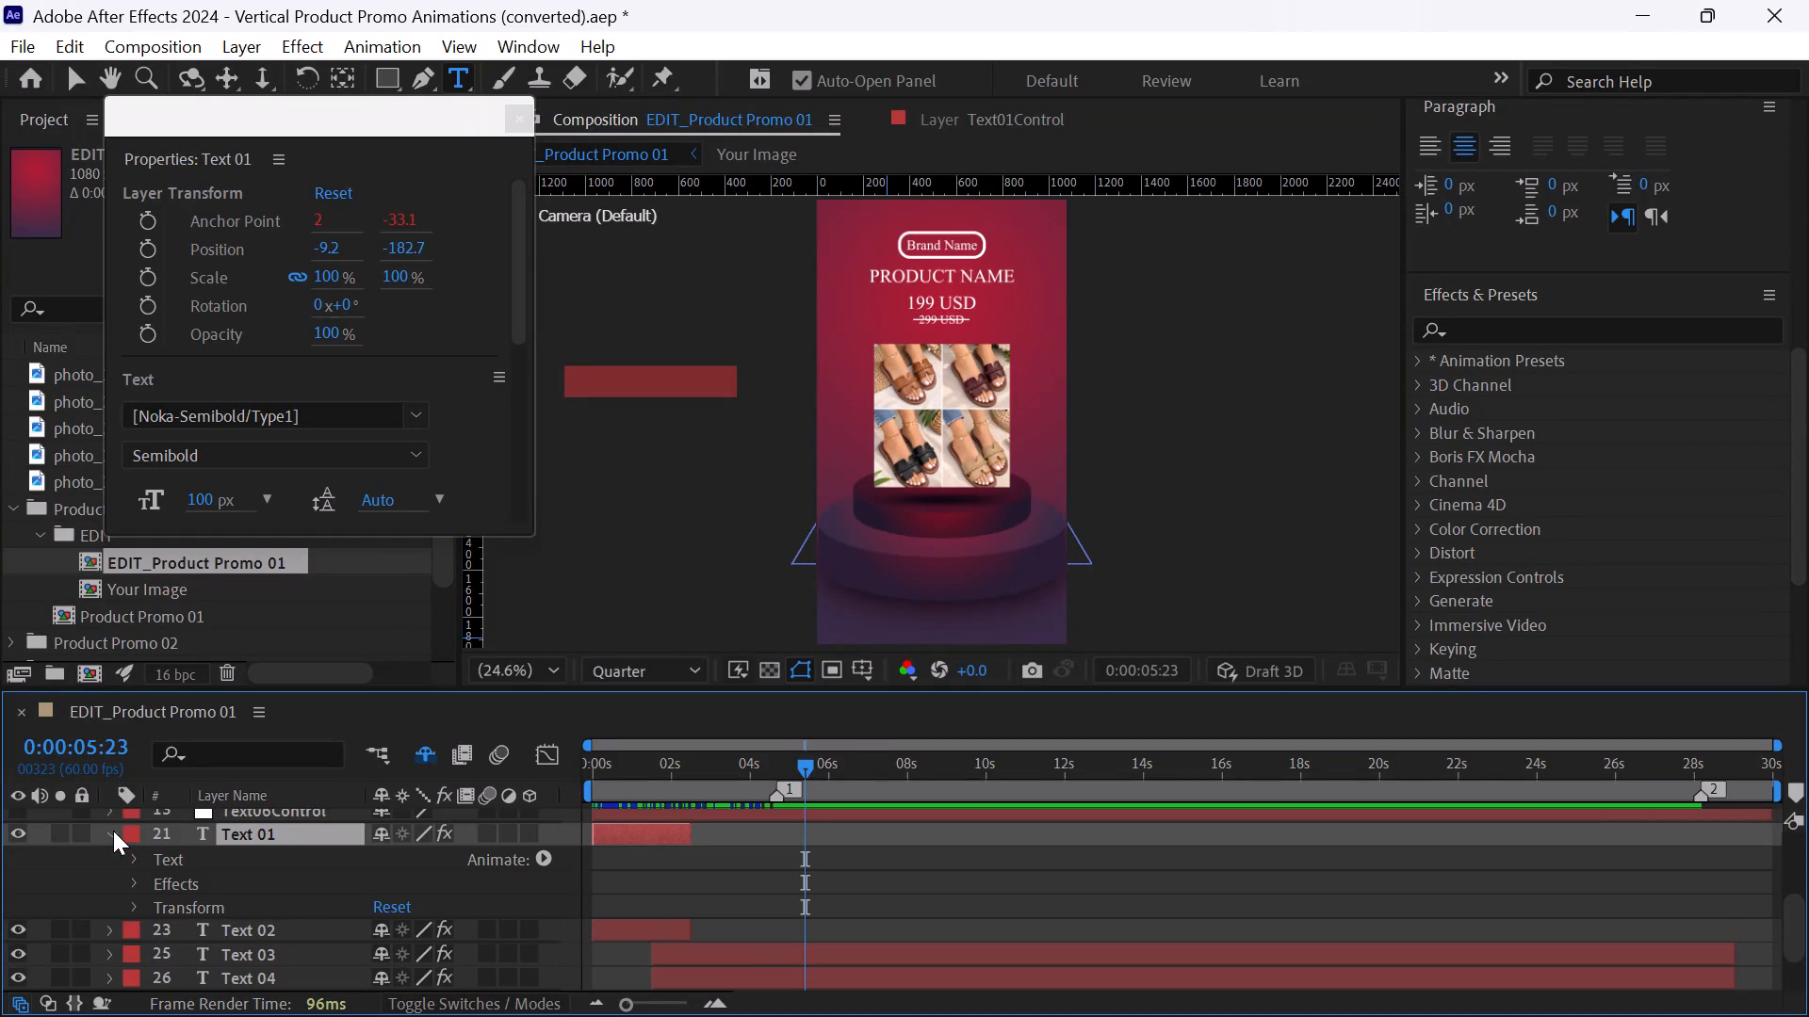
left_click(139, 851)
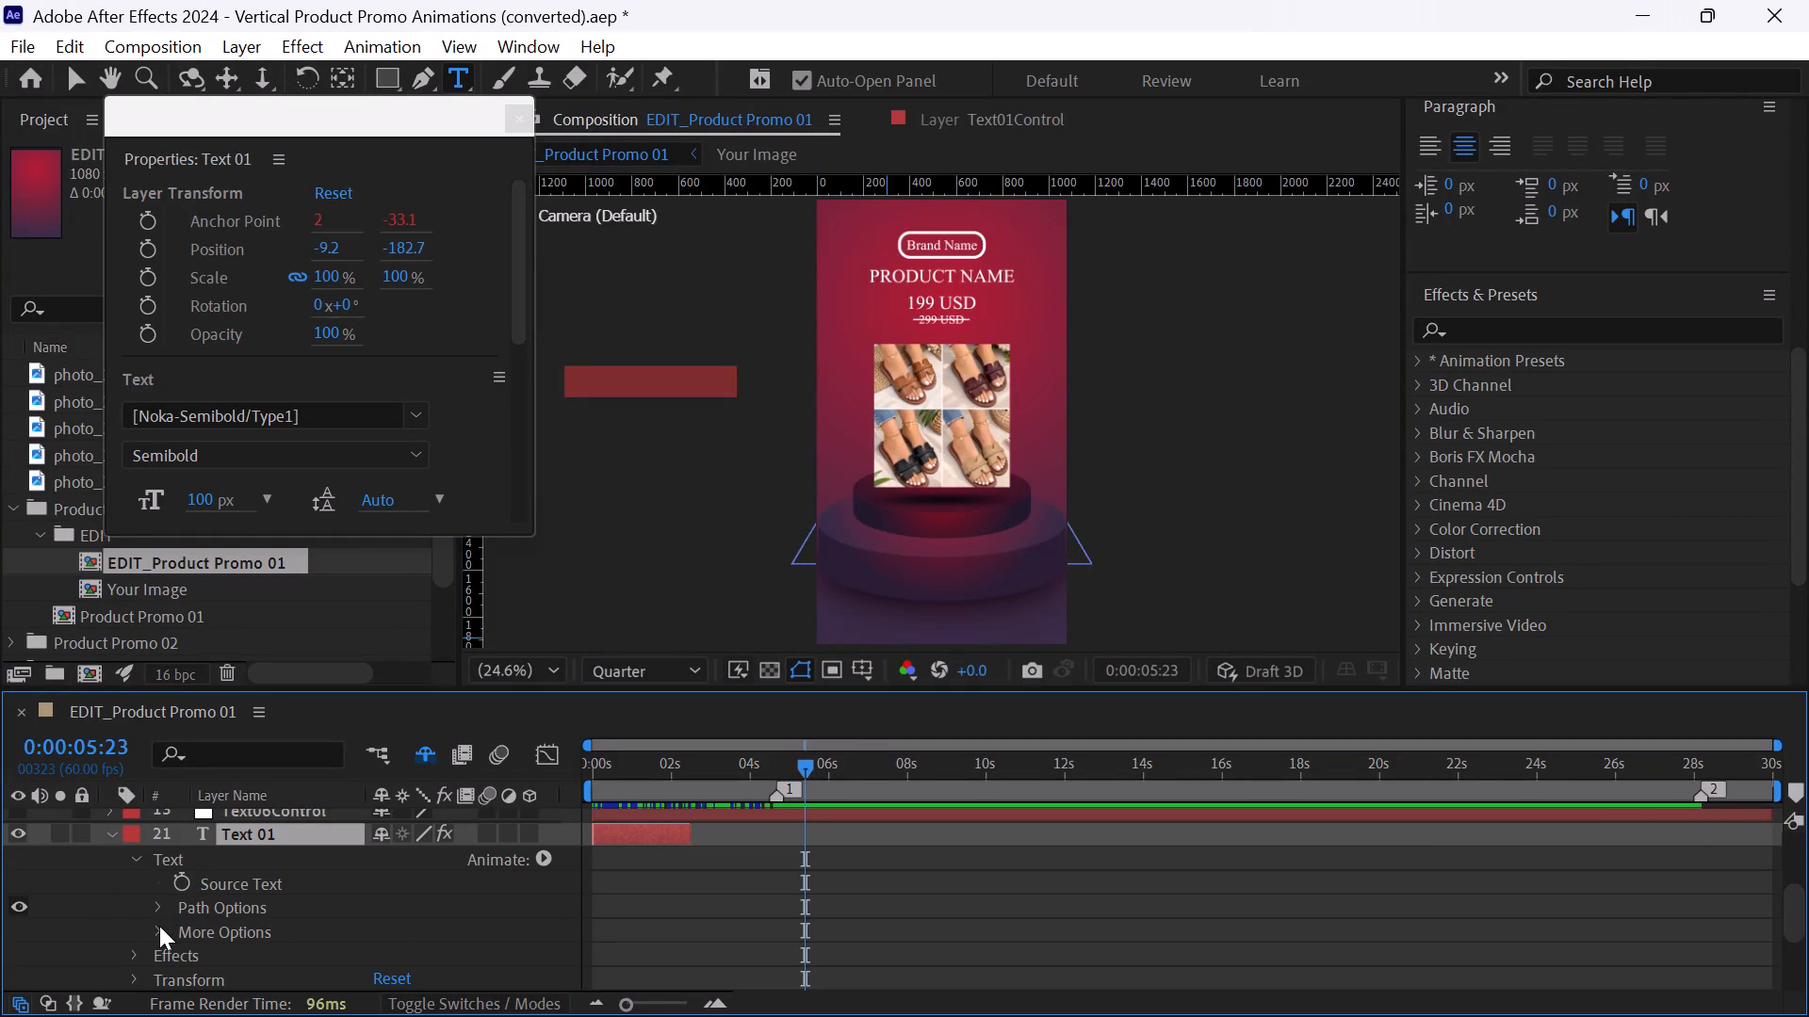
scroll(159, 926, "down", 1)
scroll(159, 926, "up", 2)
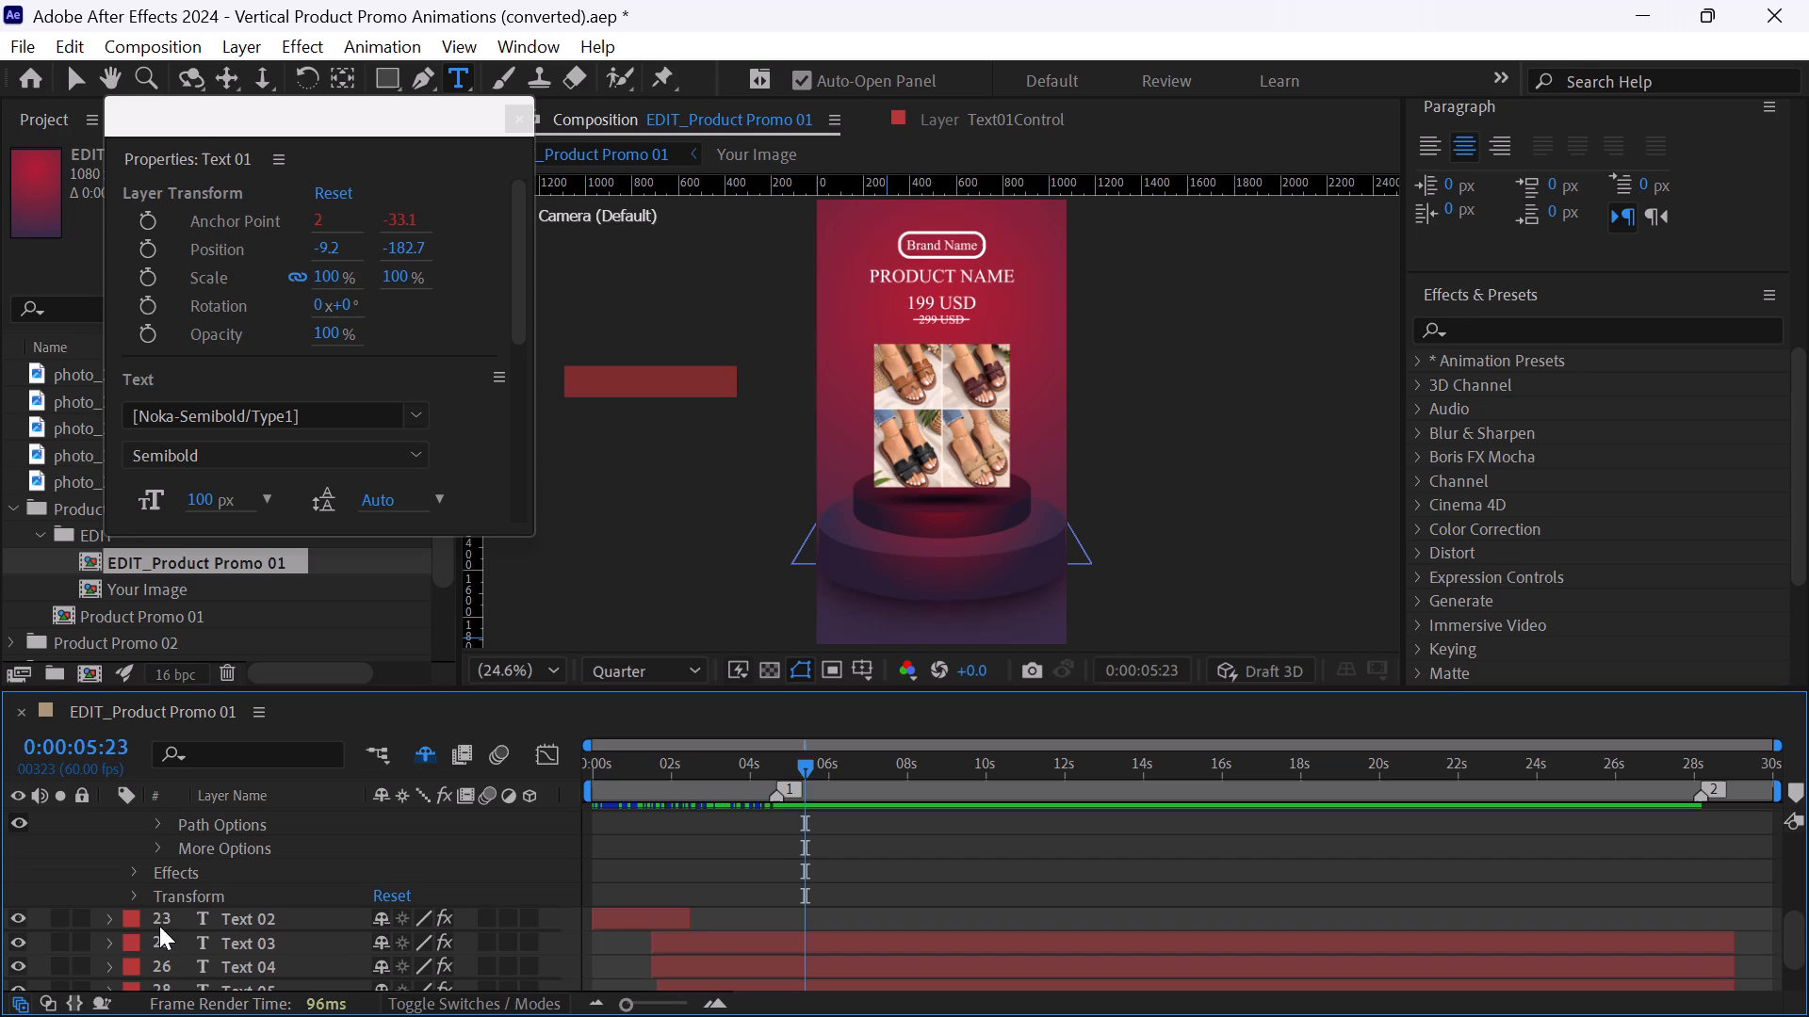
scroll(159, 926, "up", 2)
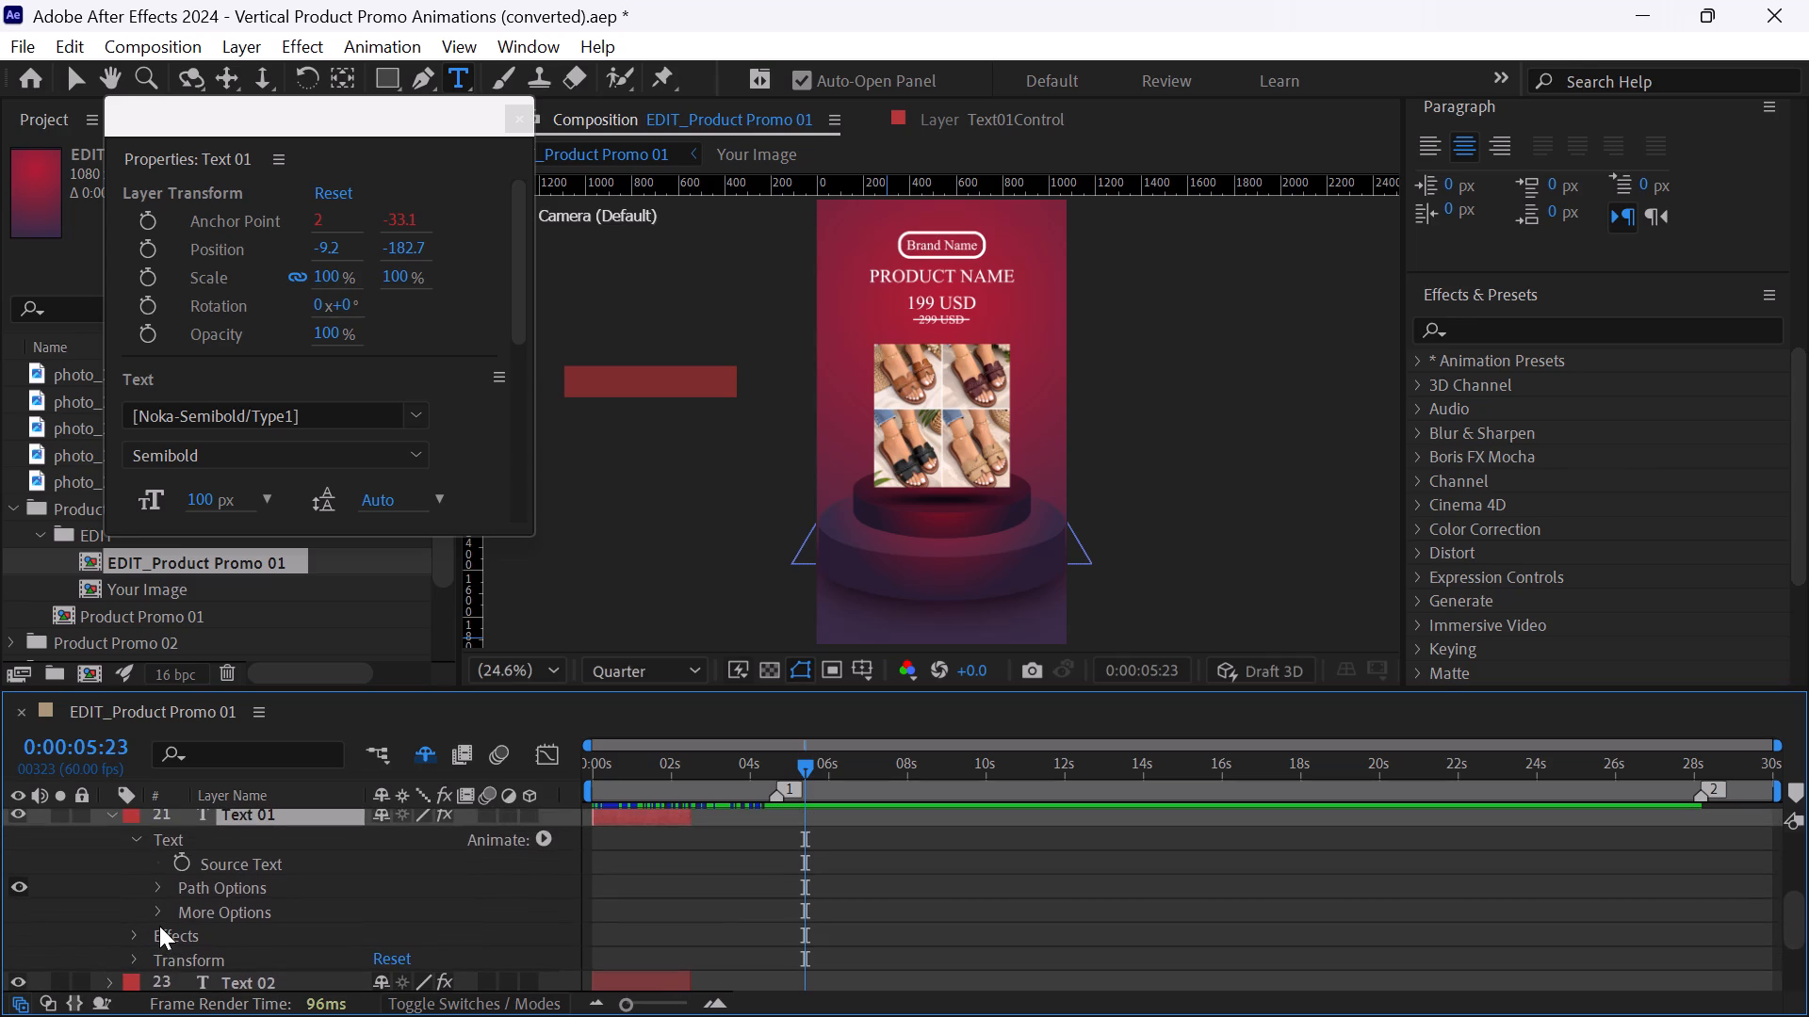
scroll(159, 926, "up", 1)
left_click(119, 871)
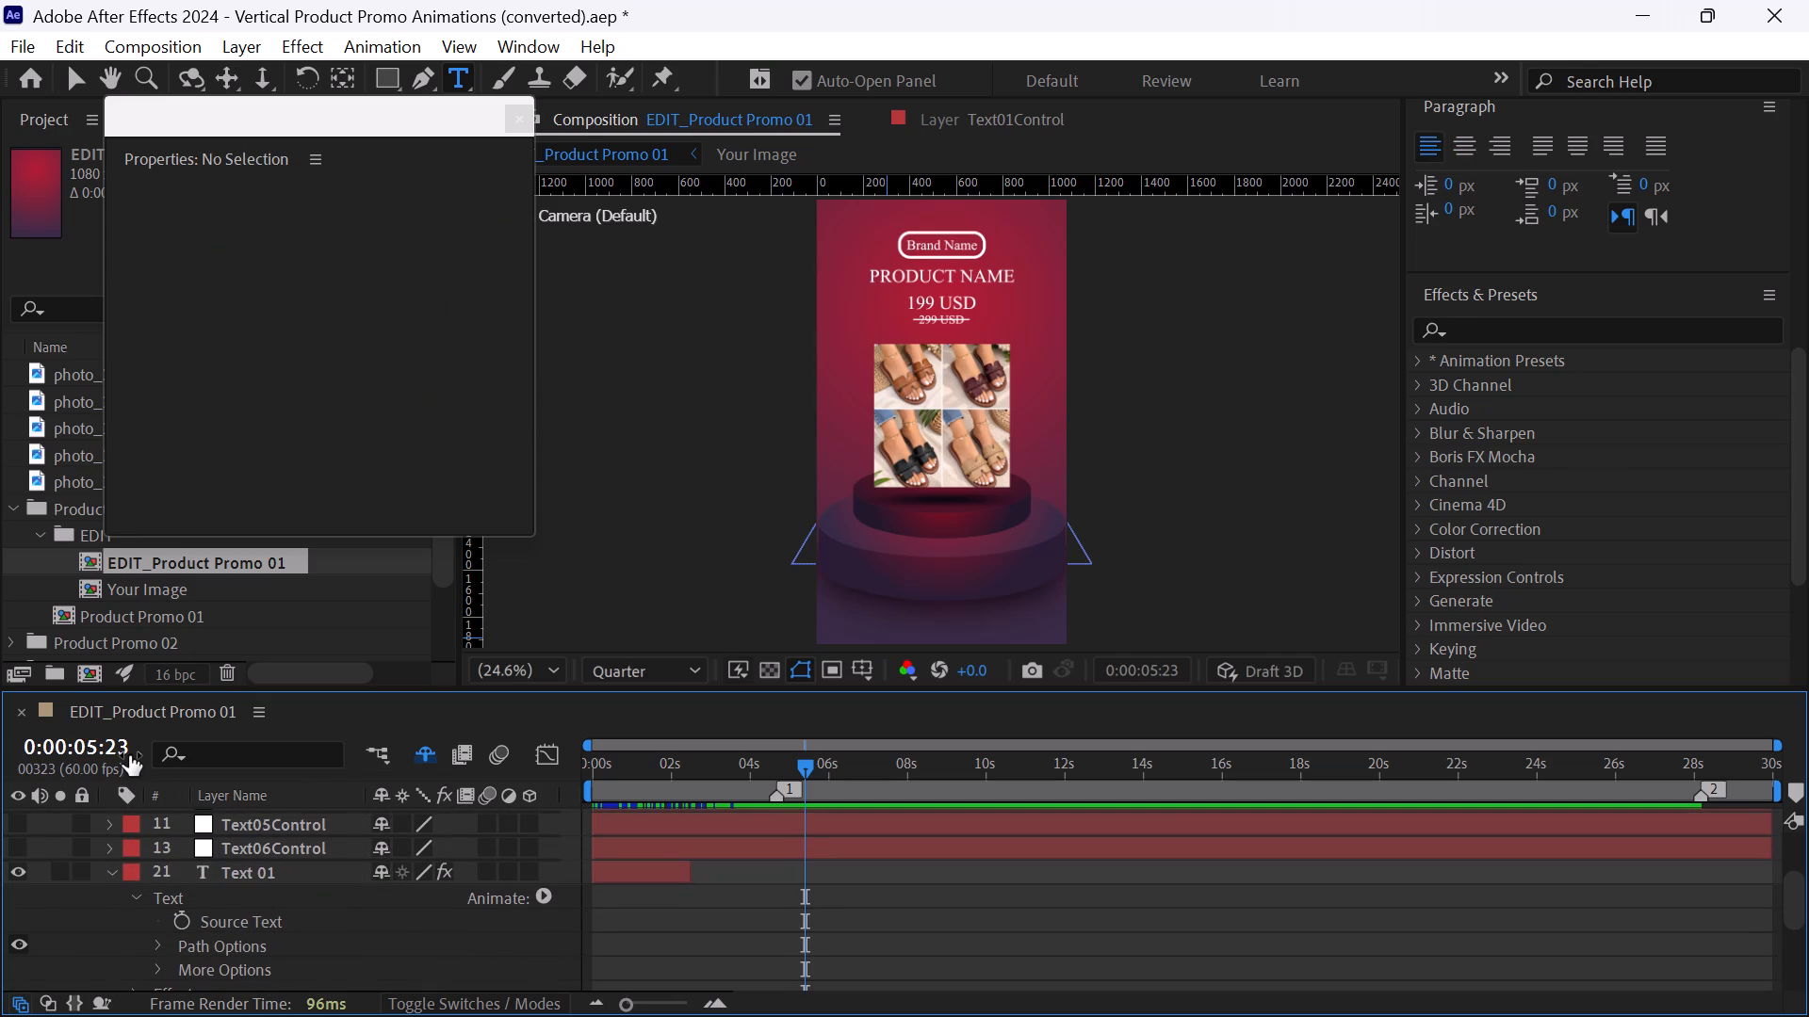
scroll(129, 755, "up", 1)
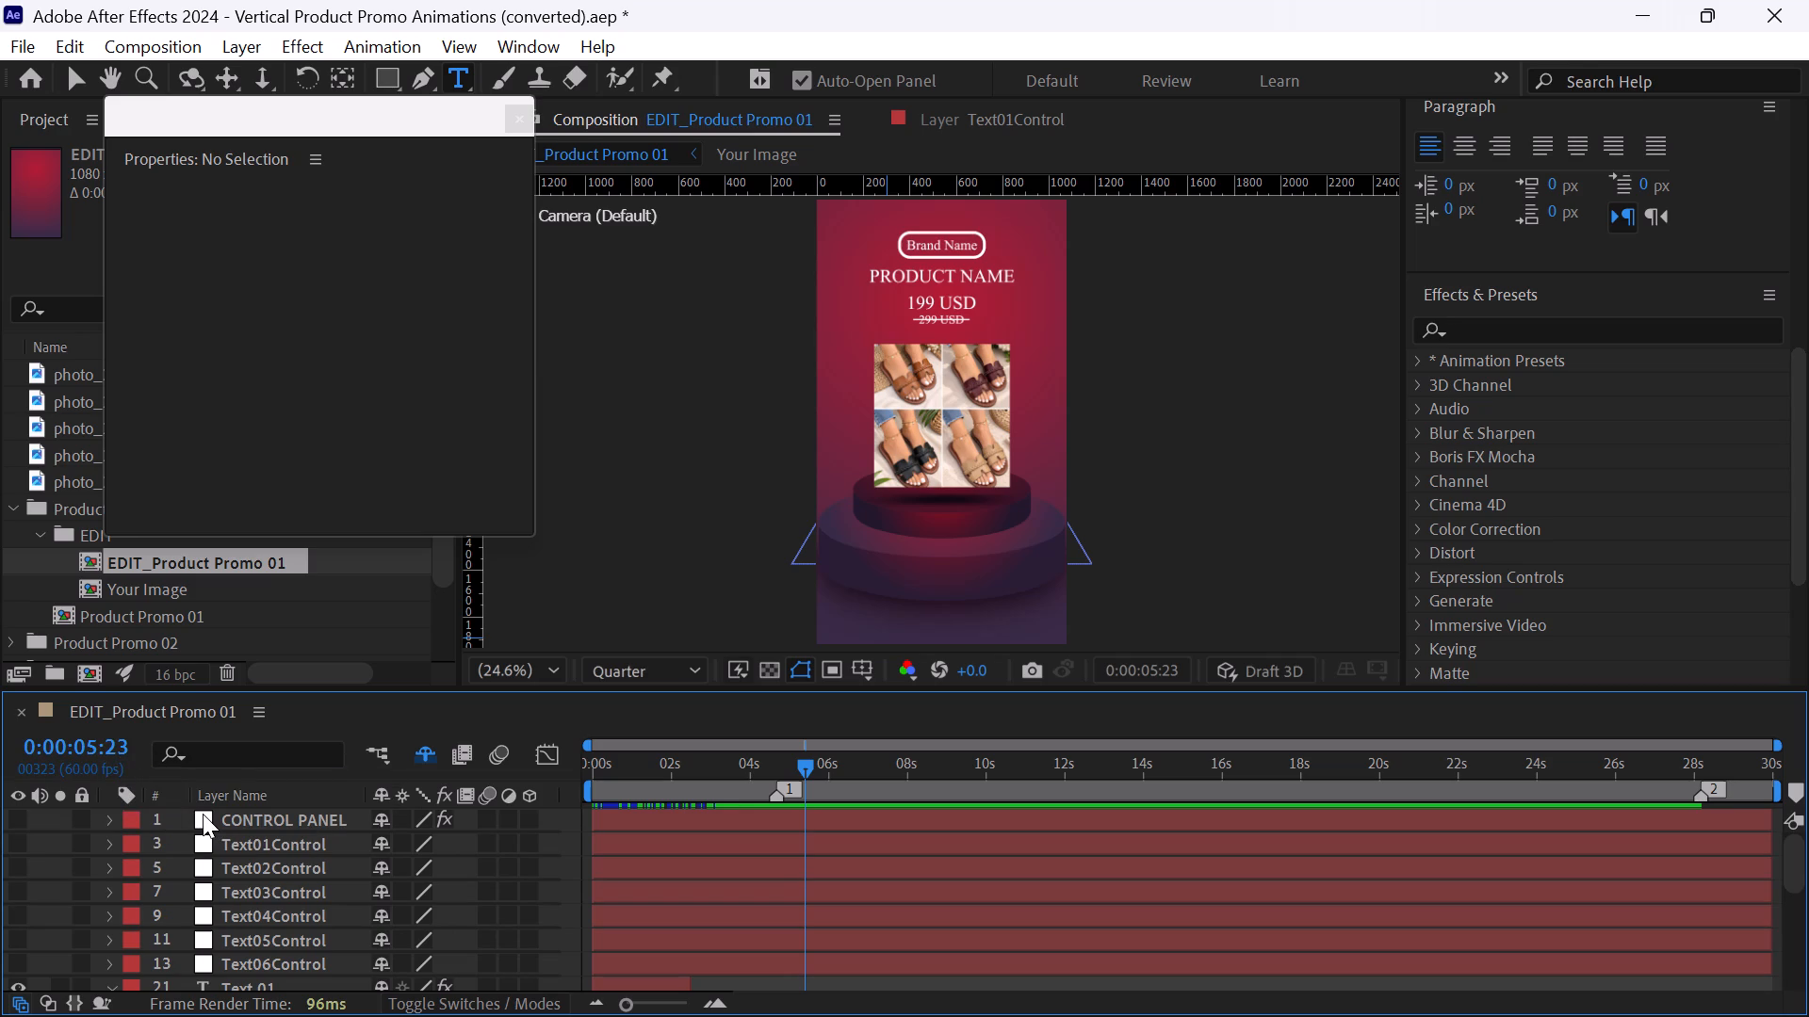
left_click(518, 123)
Open the Text 05 layer of EDIT_Product Promo 01 for text editing and examine its Text, Animator 1 and Effects property groups.
double_click(218, 552)
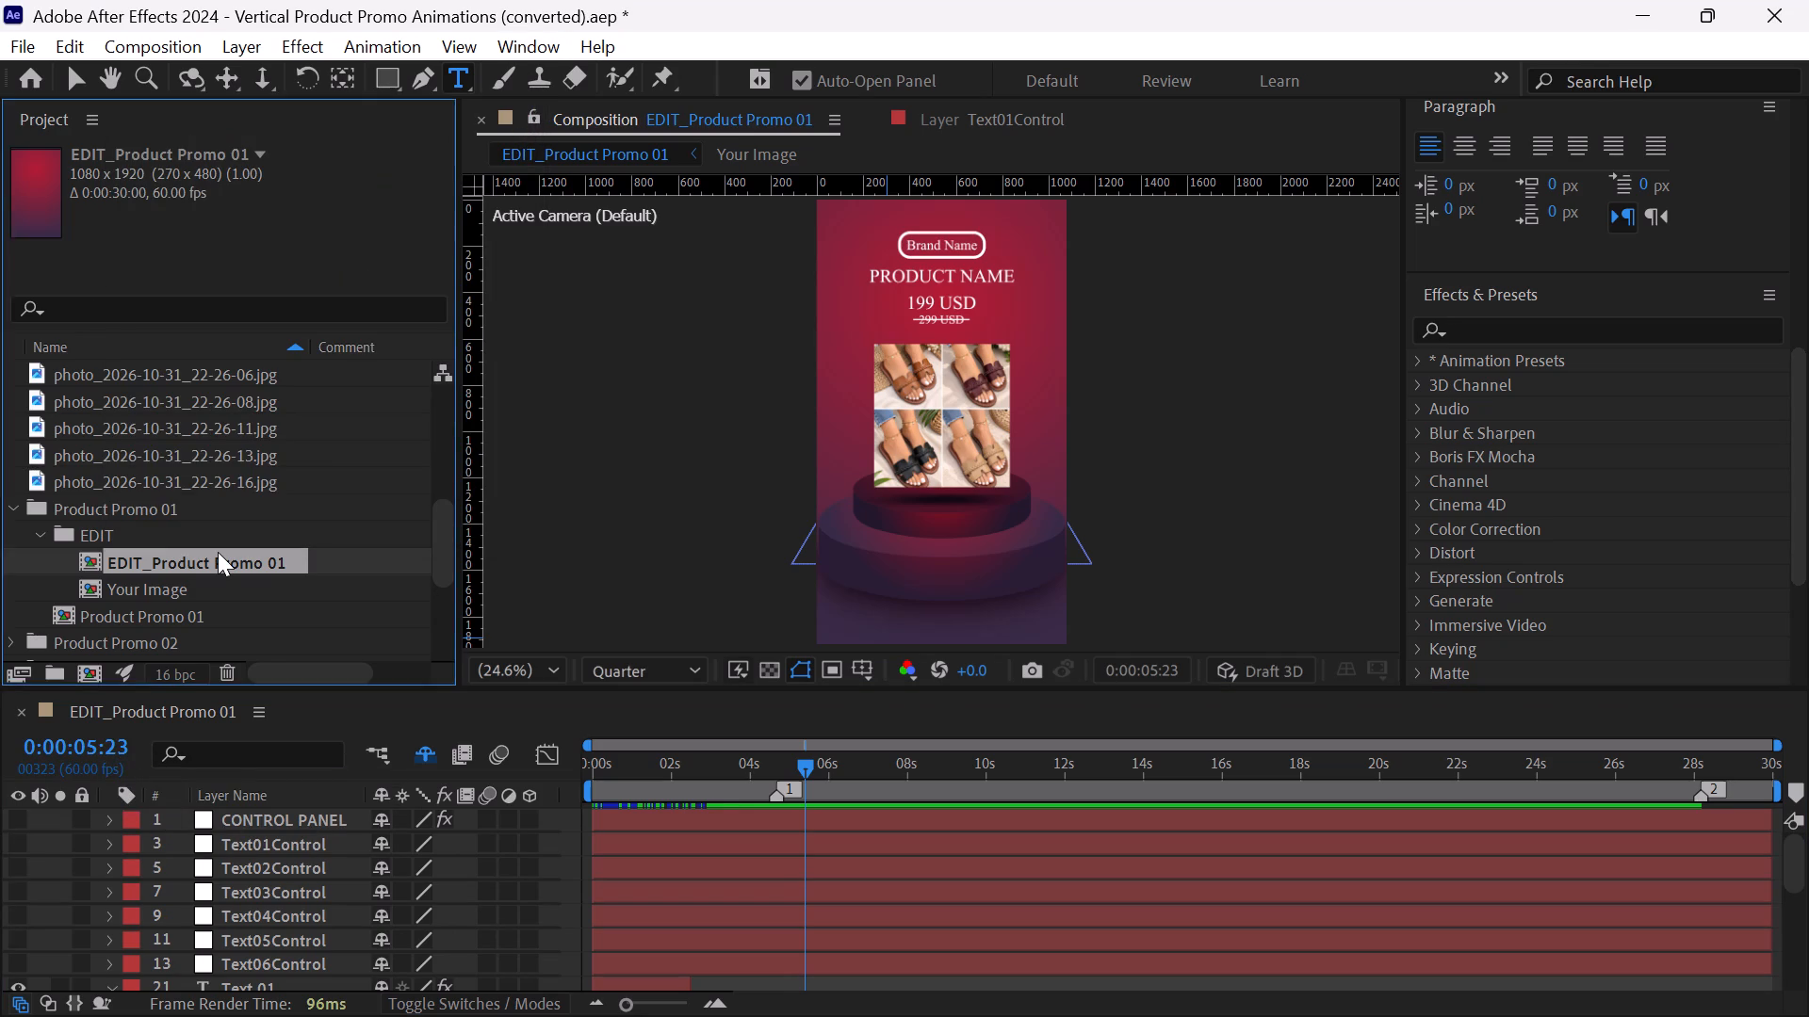
scroll(329, 948, "down", 1)
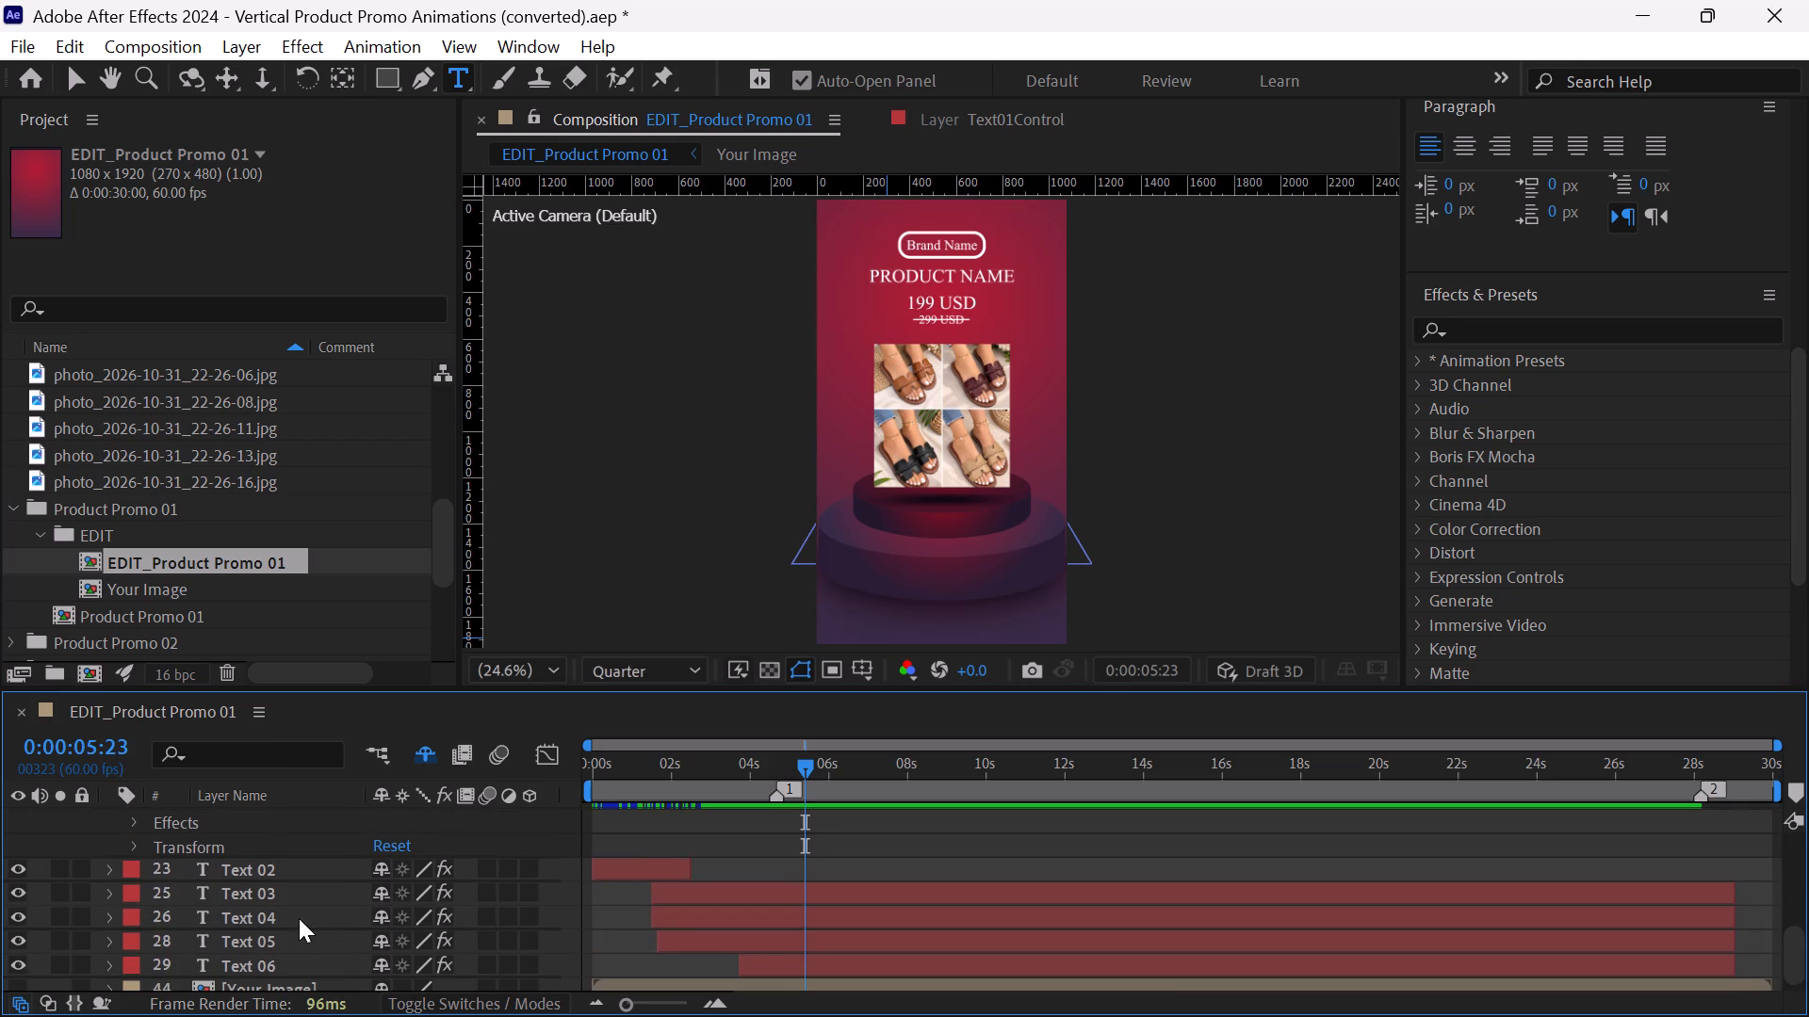
double_click(275, 953)
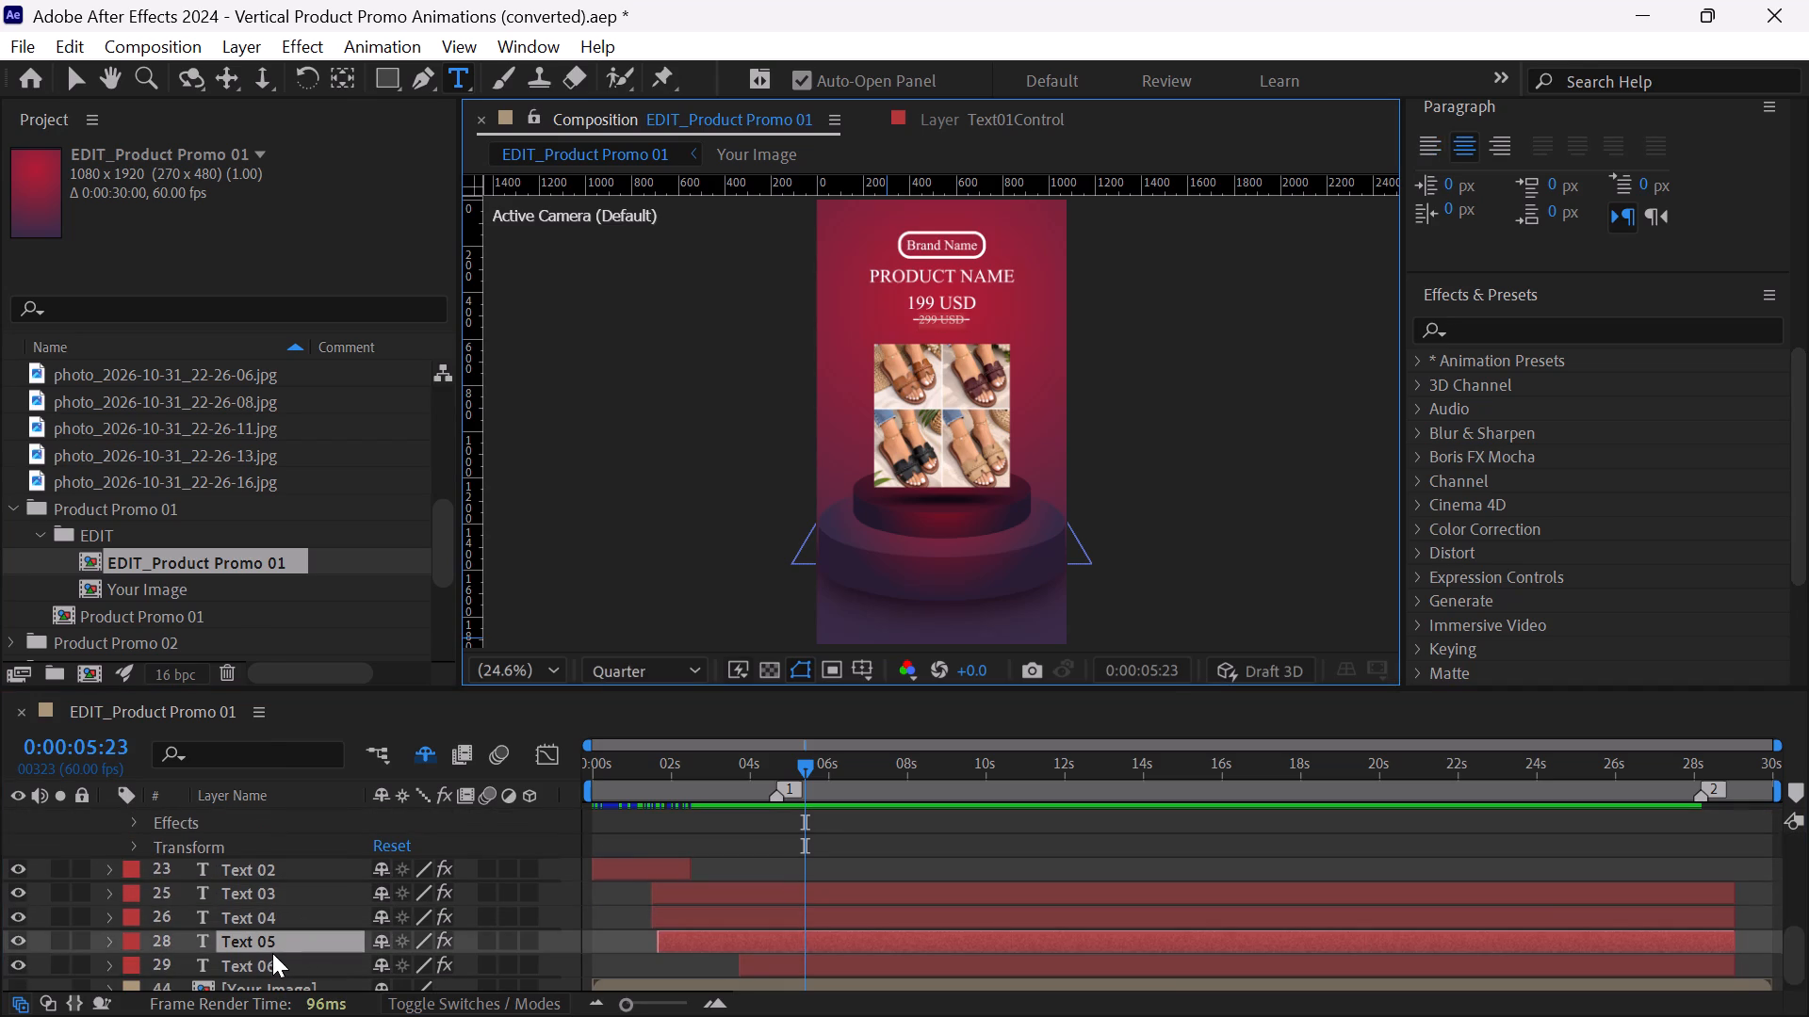
double_click(232, 938)
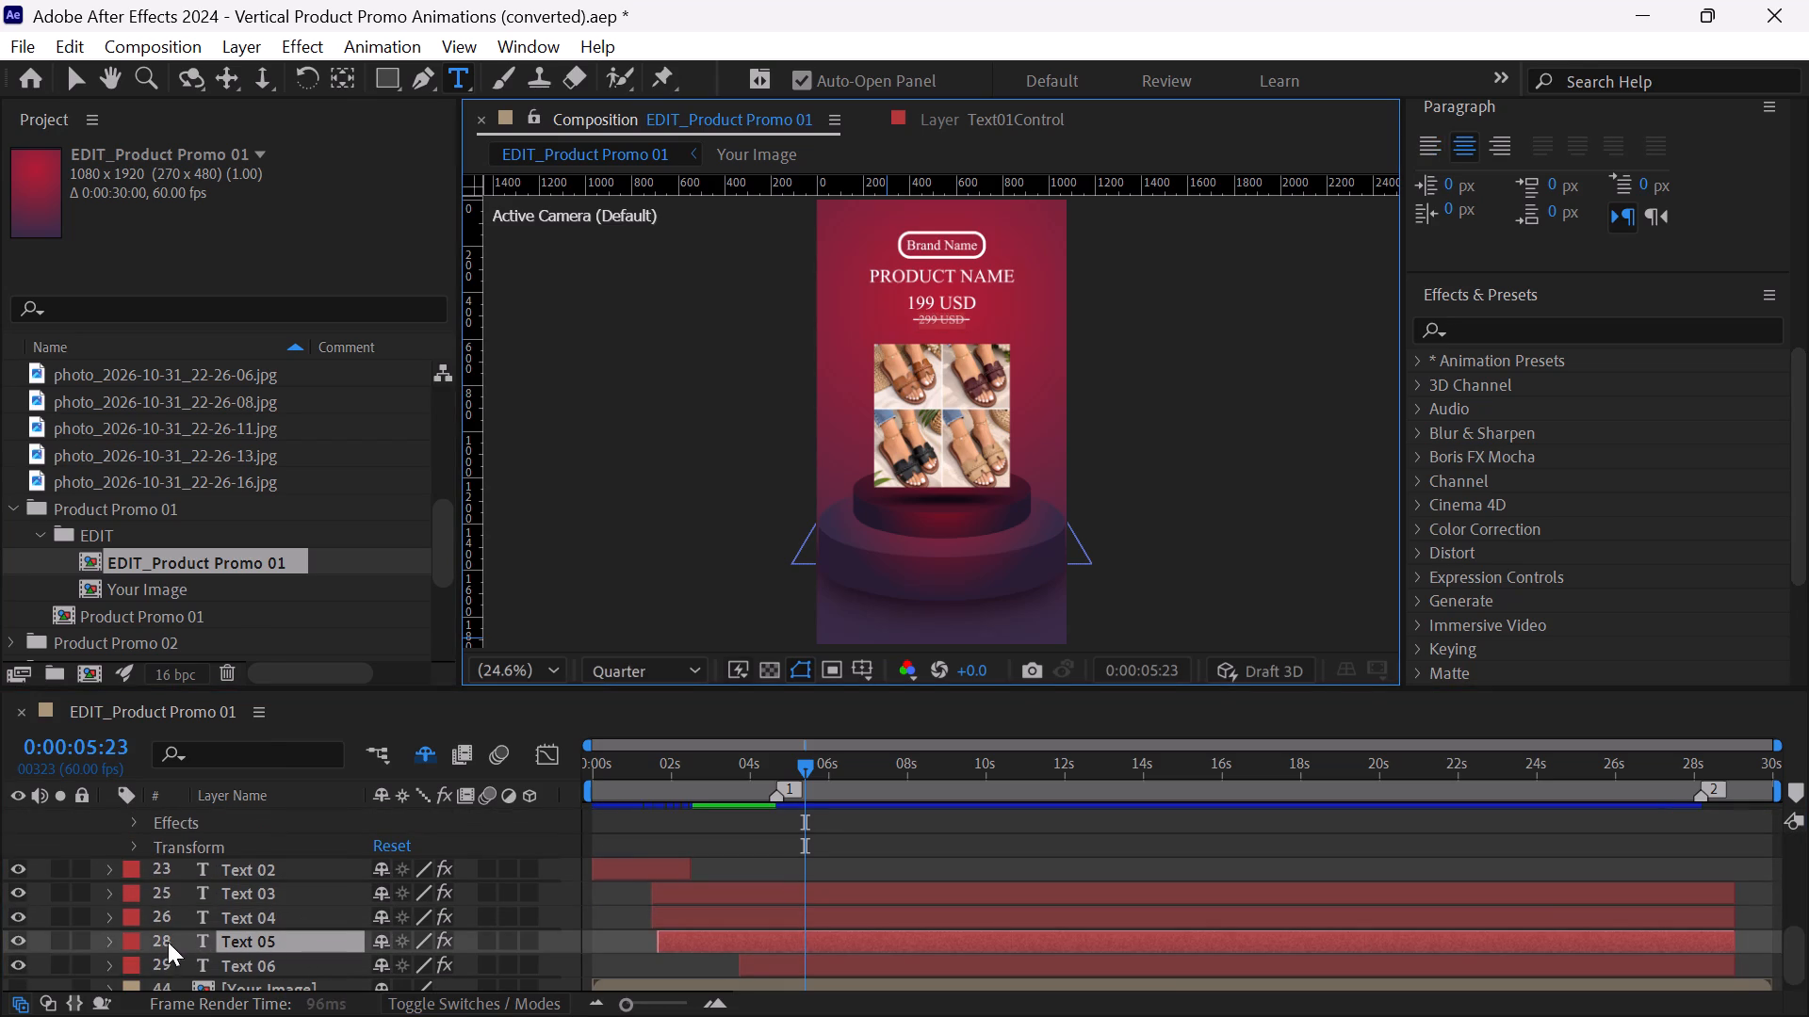
left_click(106, 939)
left_click(220, 965)
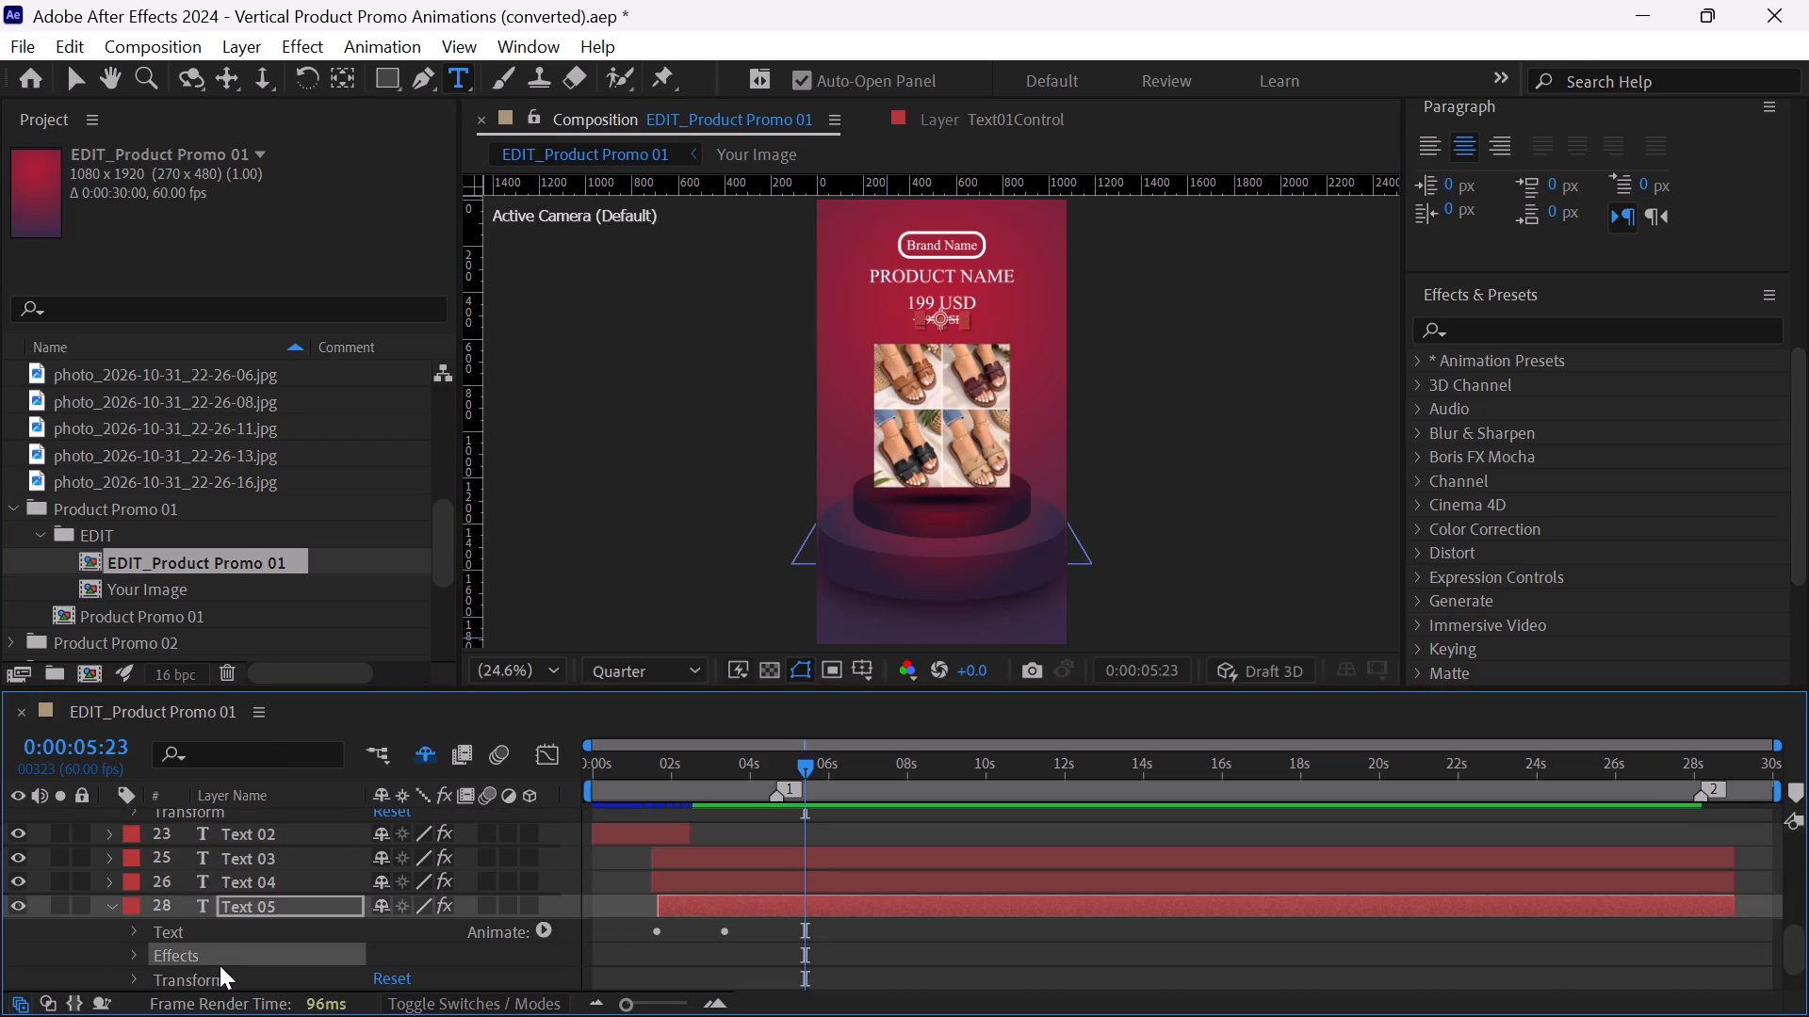
left_click(136, 924)
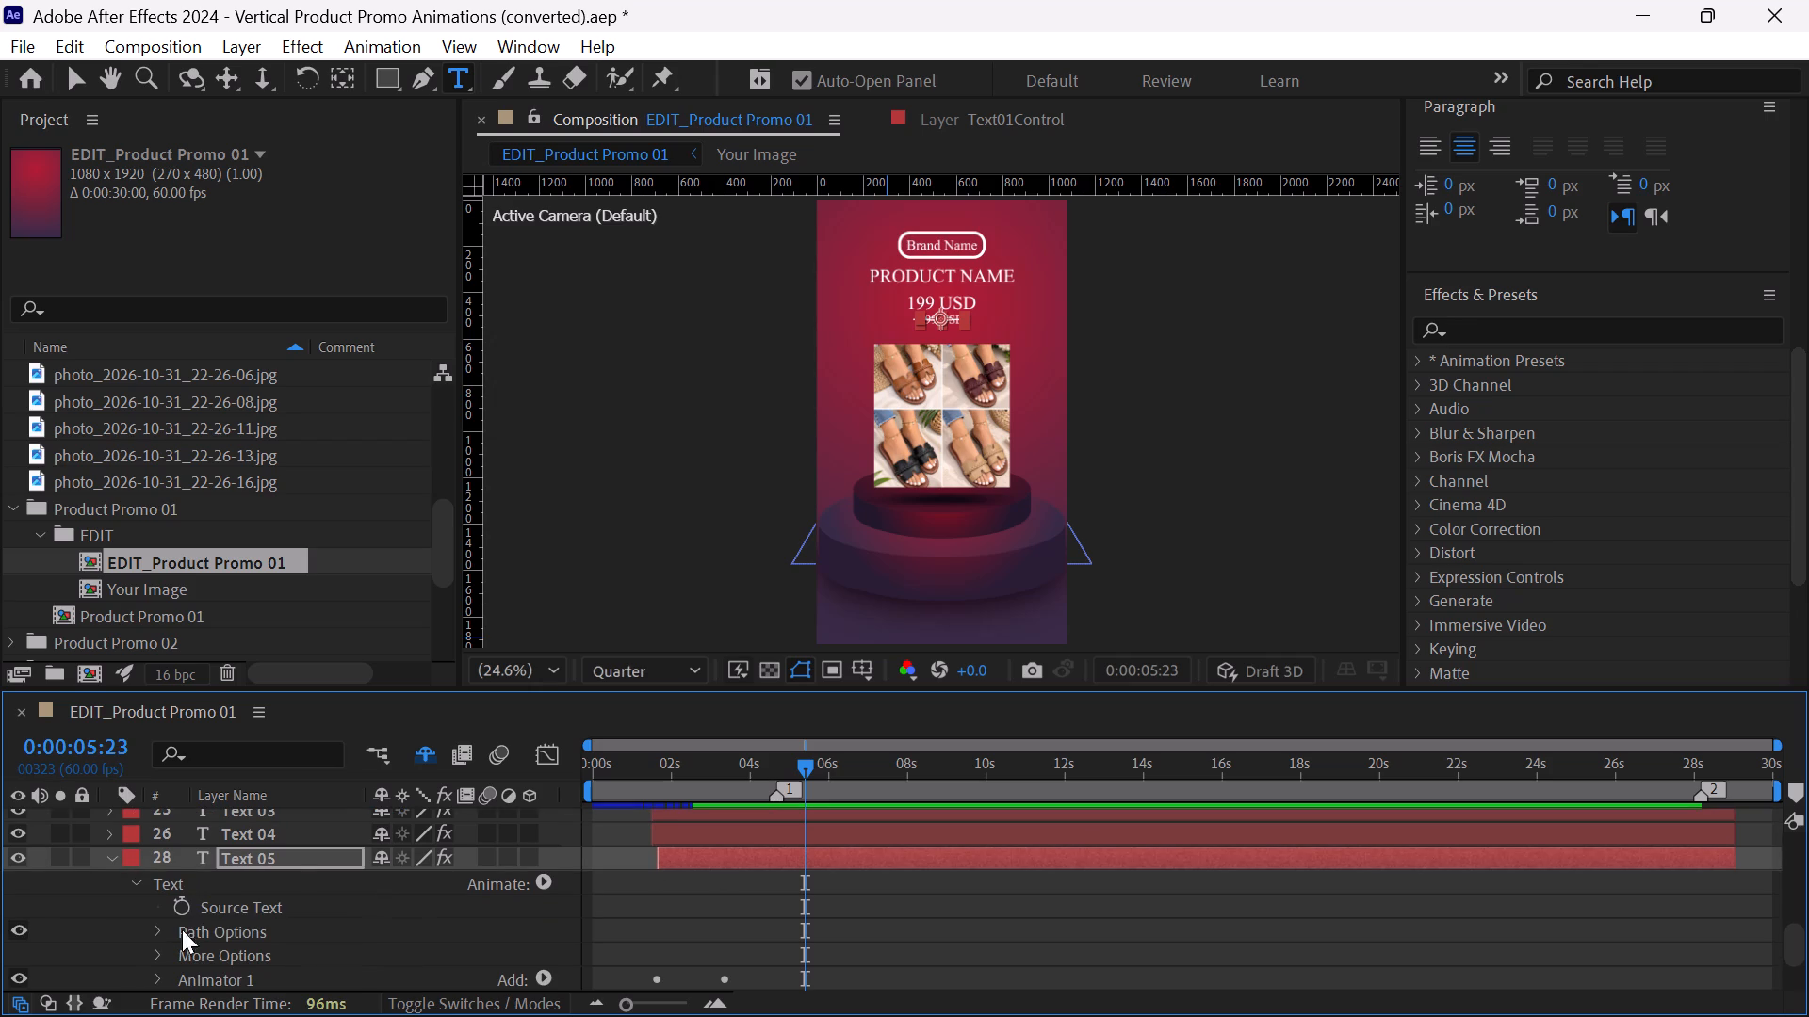
scroll(261, 944, "down", 2)
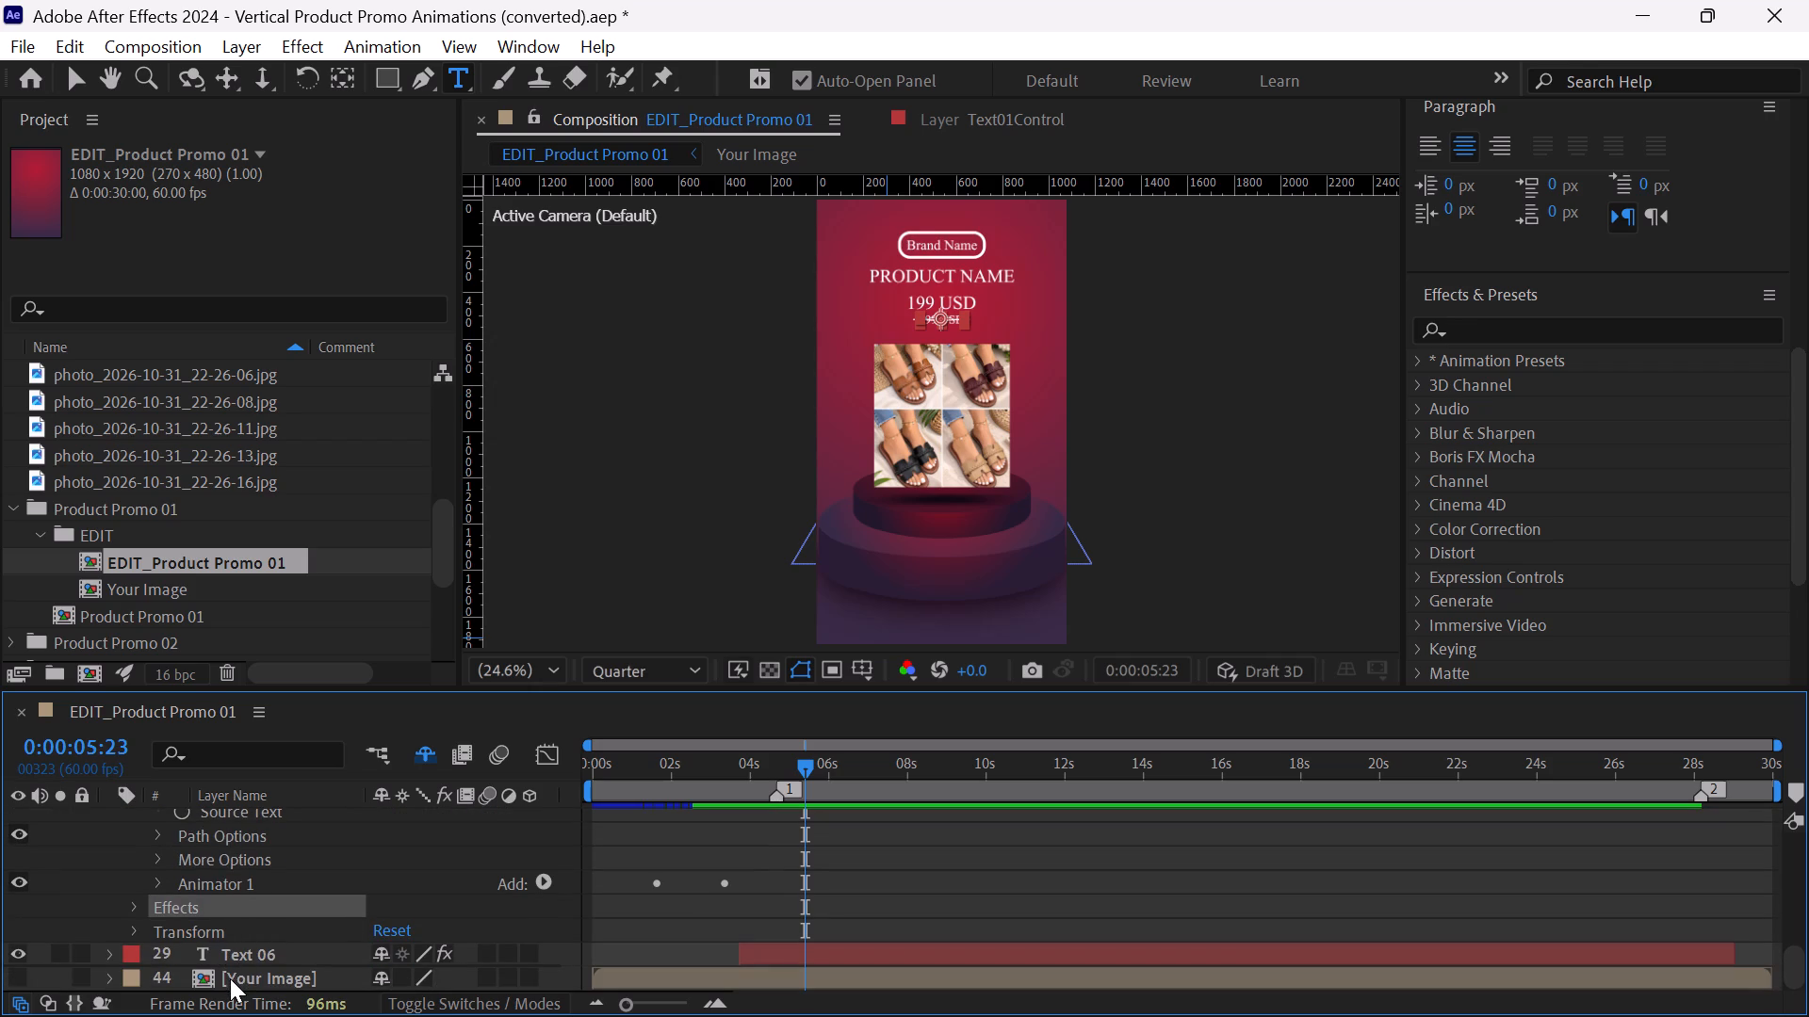
Inspect the Your Image and Product Promo 01 compositions, closing each to get back to EDIT_Product Promo 01.
double_click(230, 978)
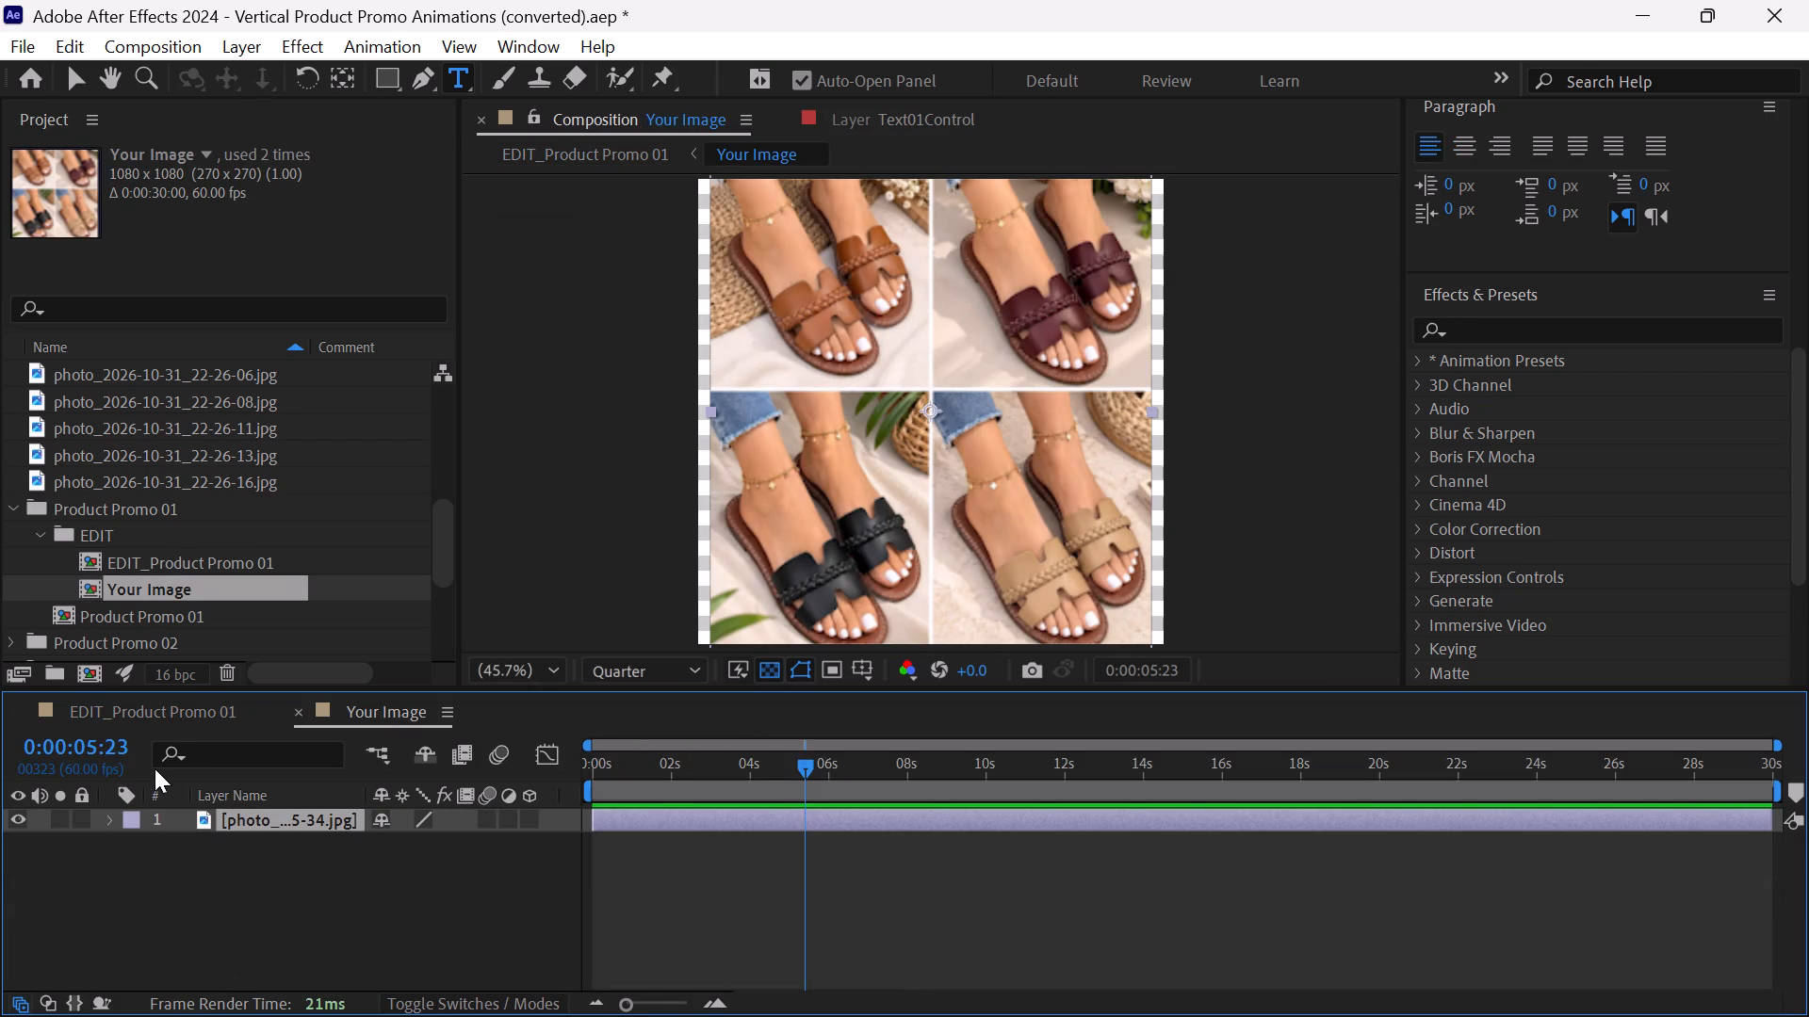
left_click(303, 711)
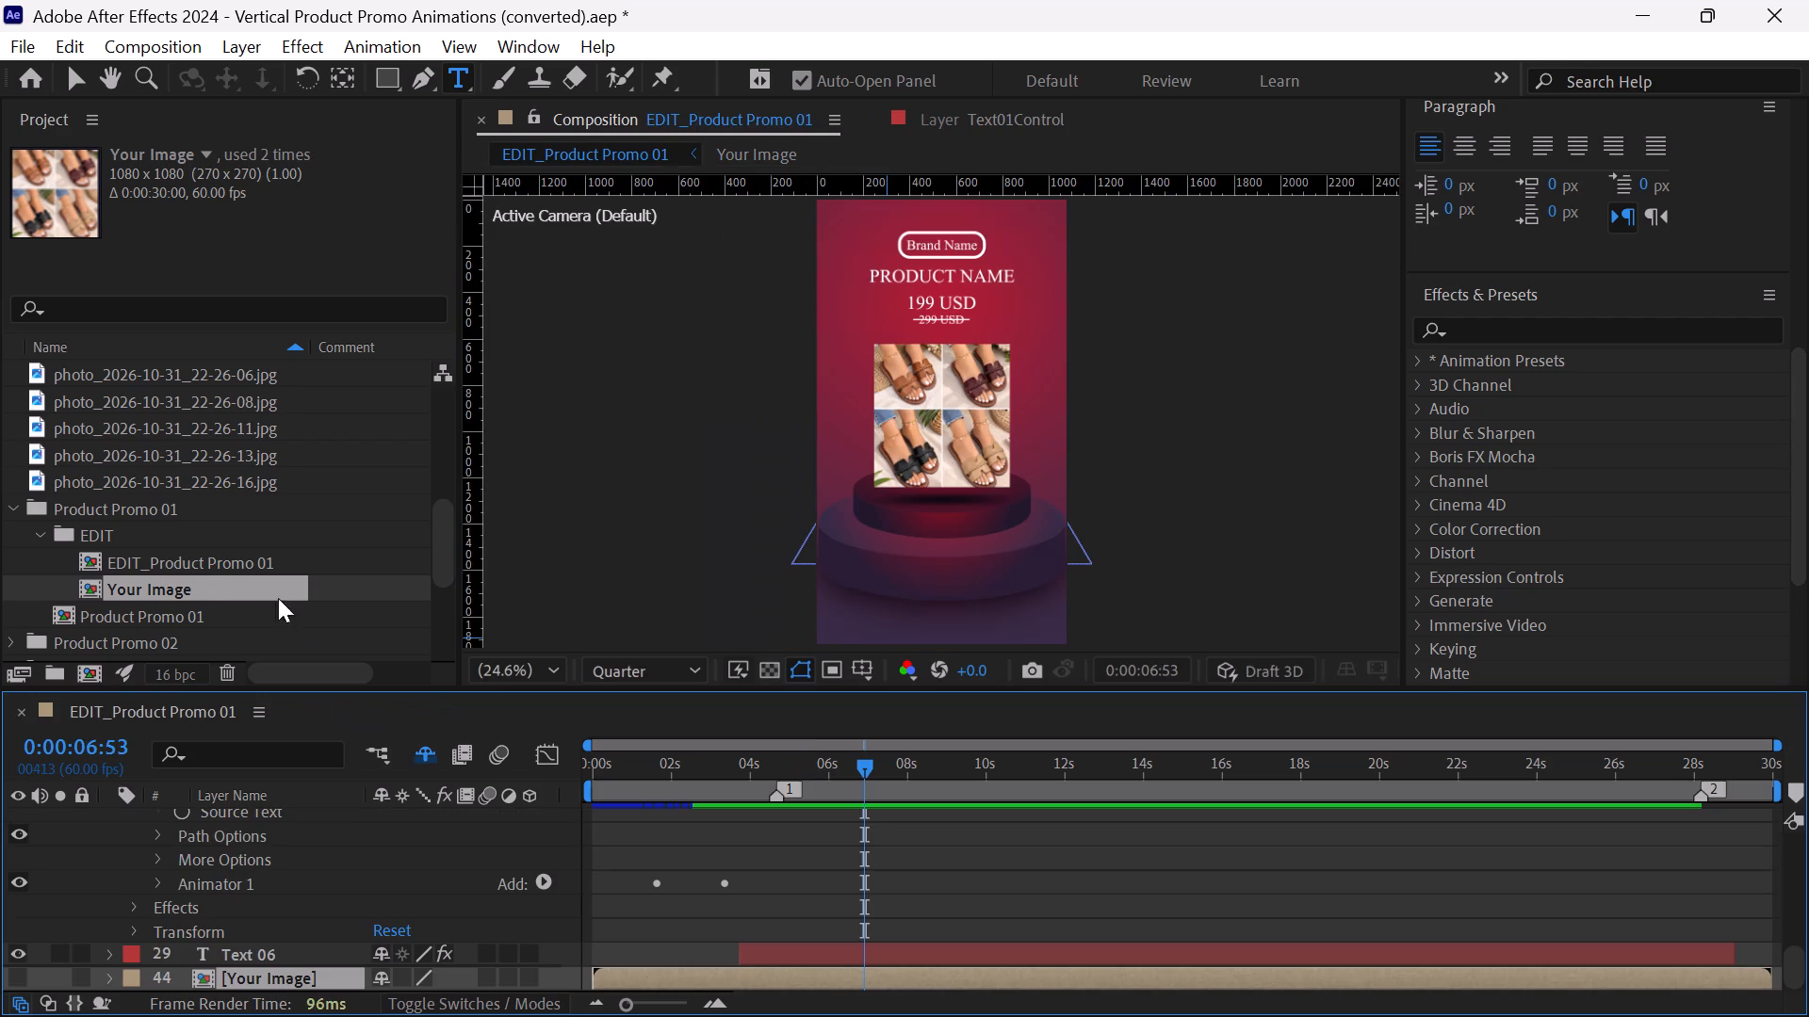
scroll(173, 574, "down", 1)
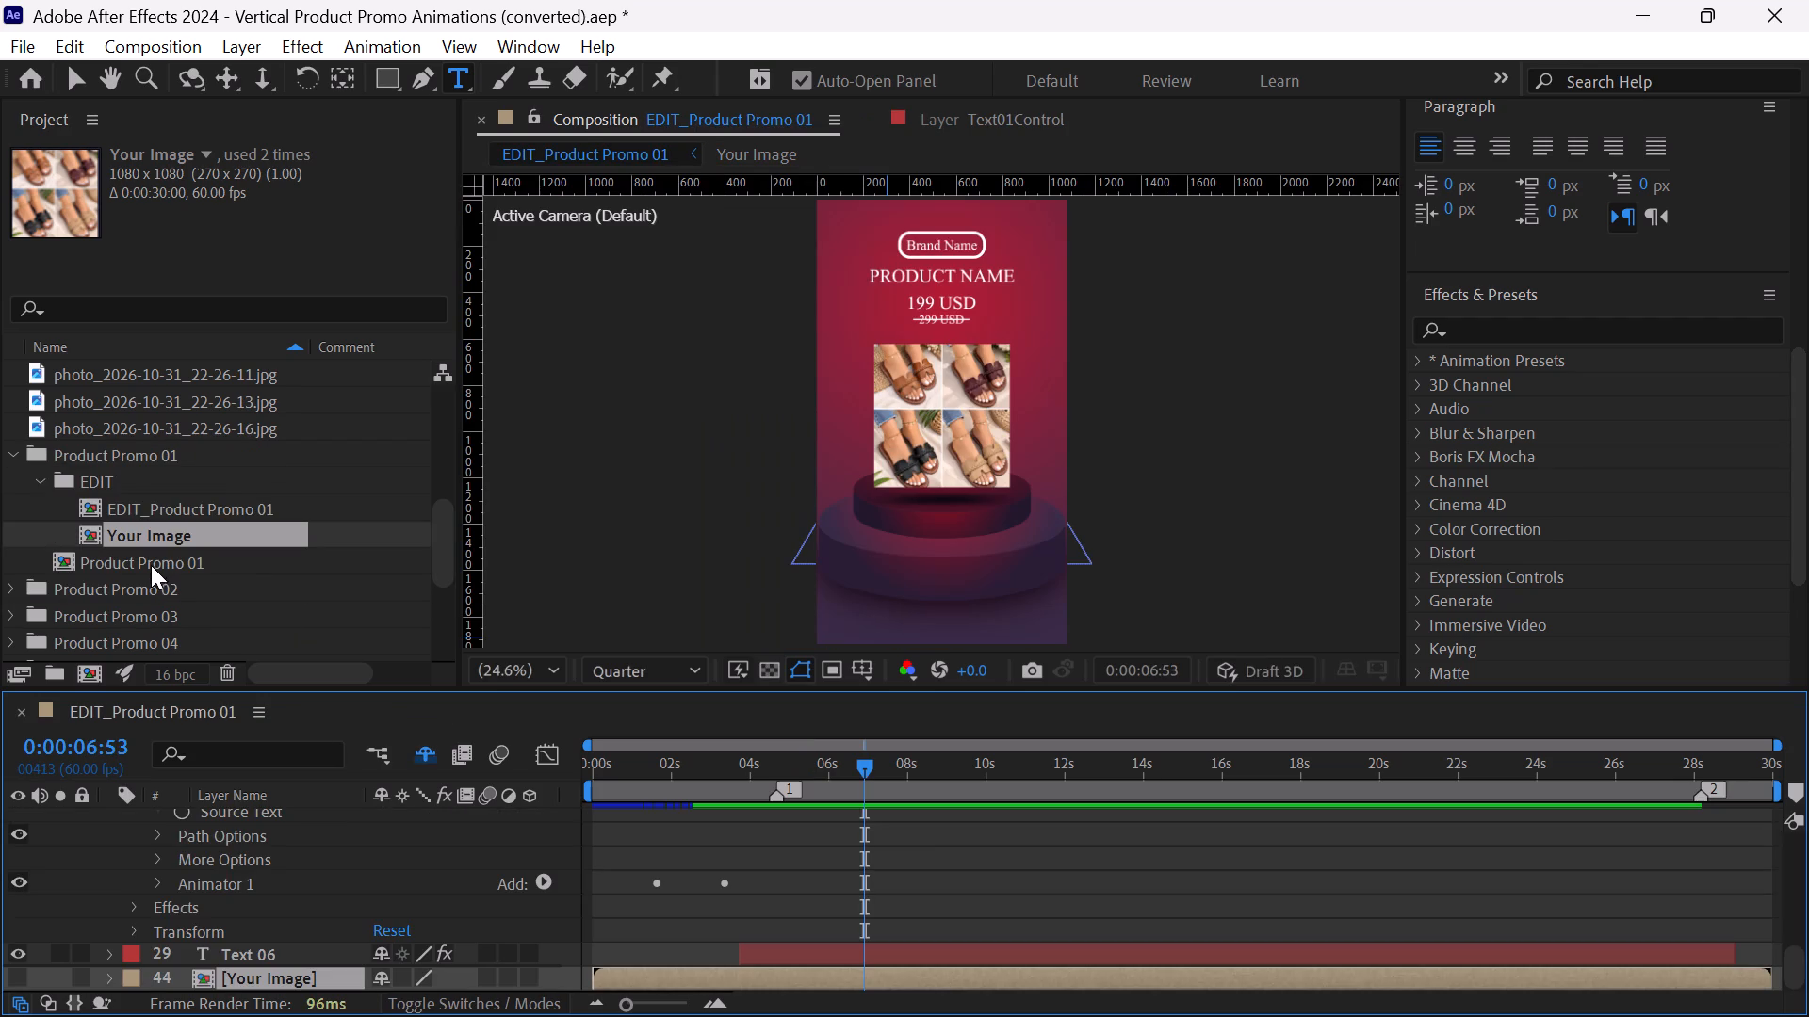
double_click(150, 561)
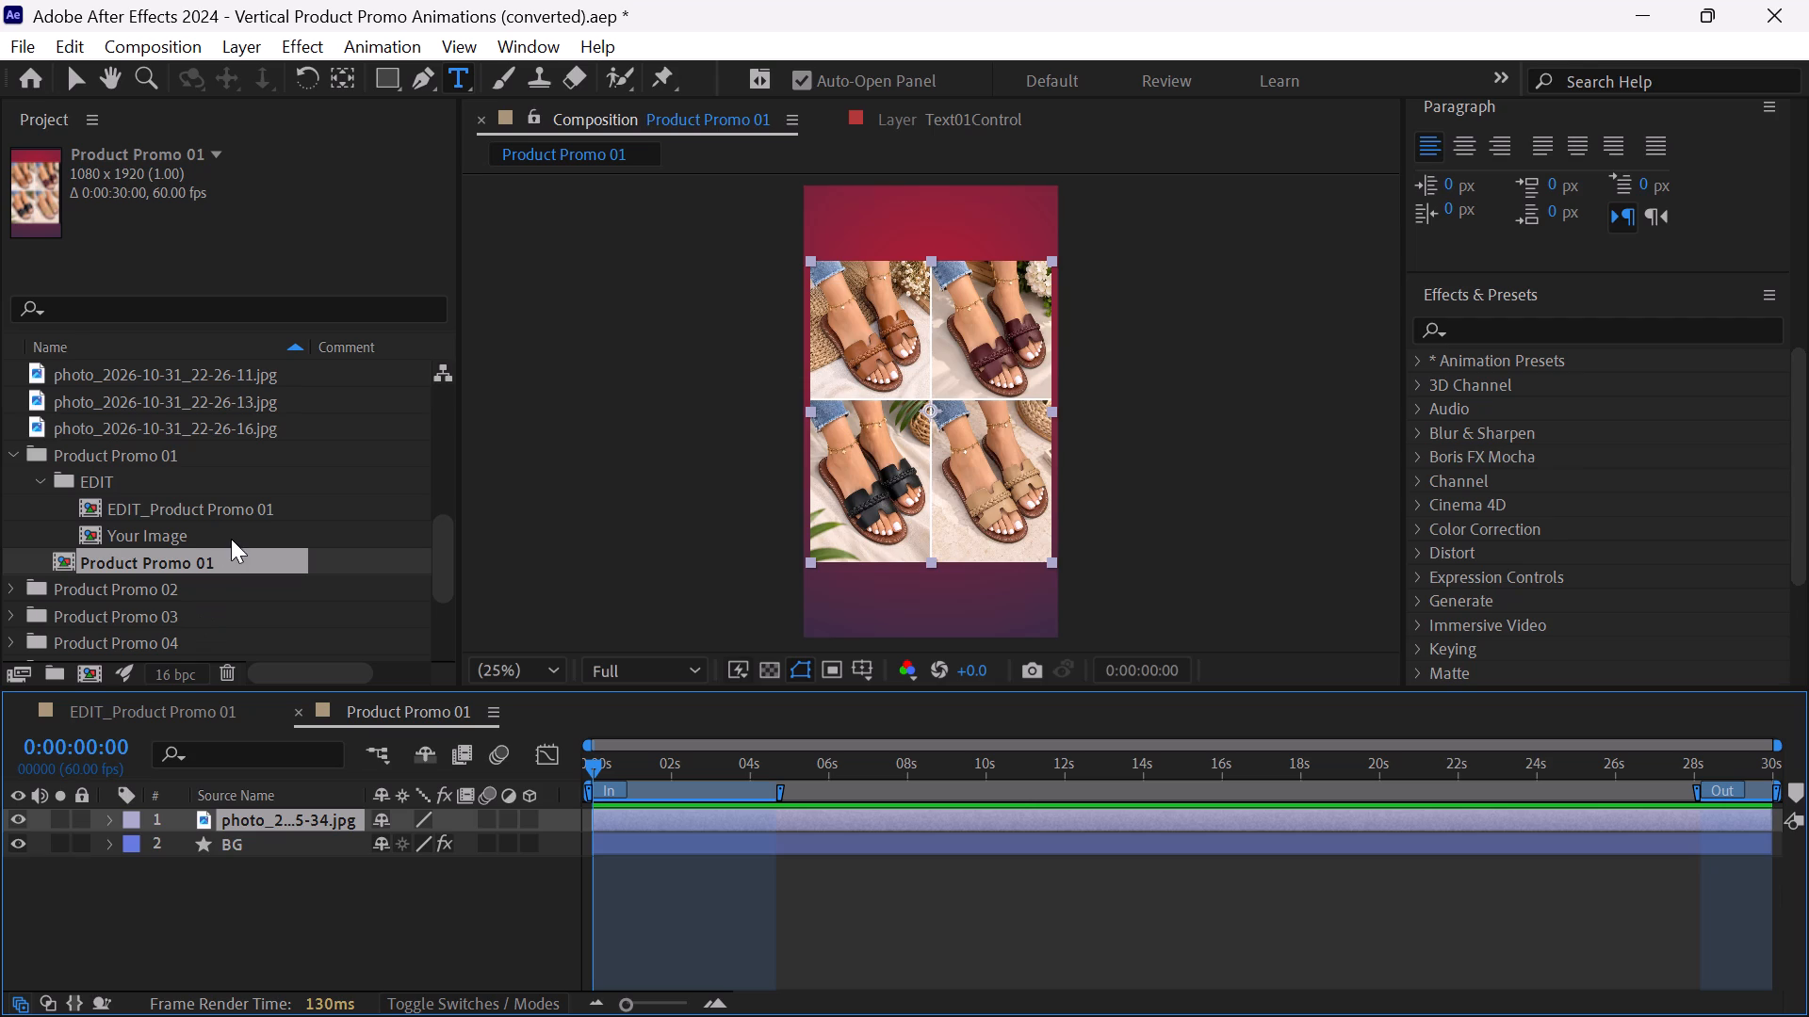
double_click(178, 524)
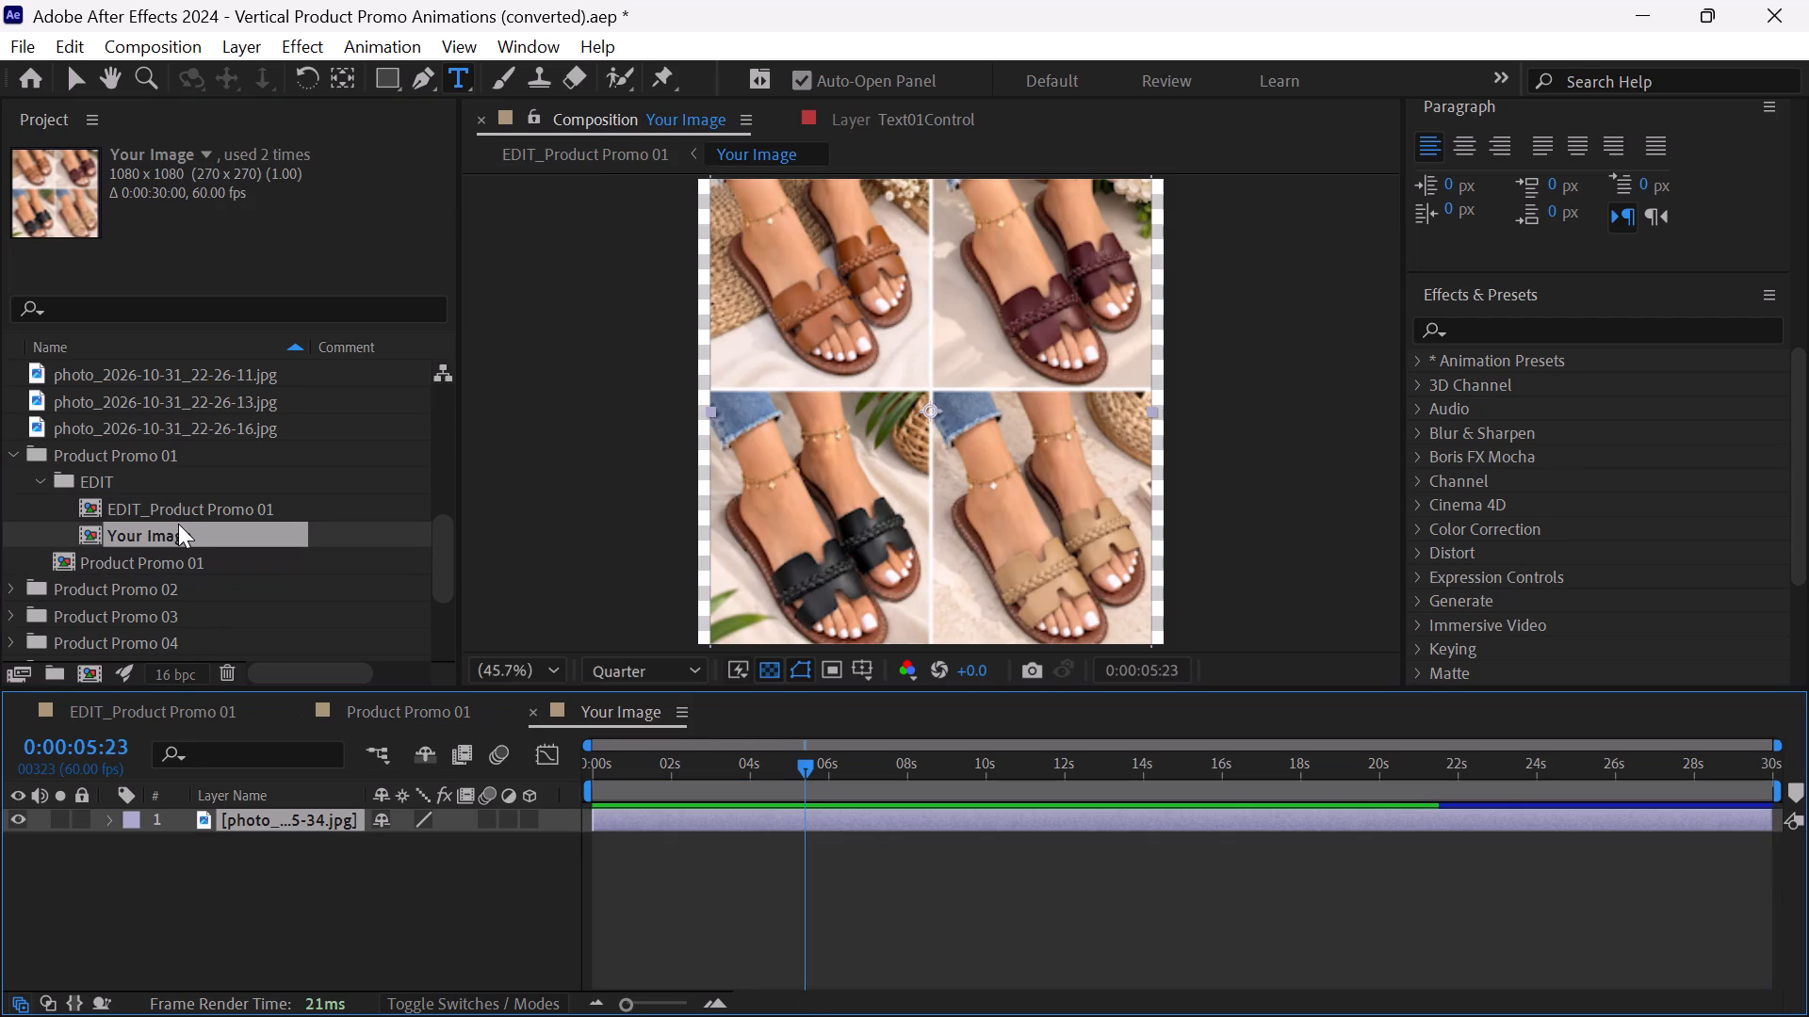
left_click(529, 709)
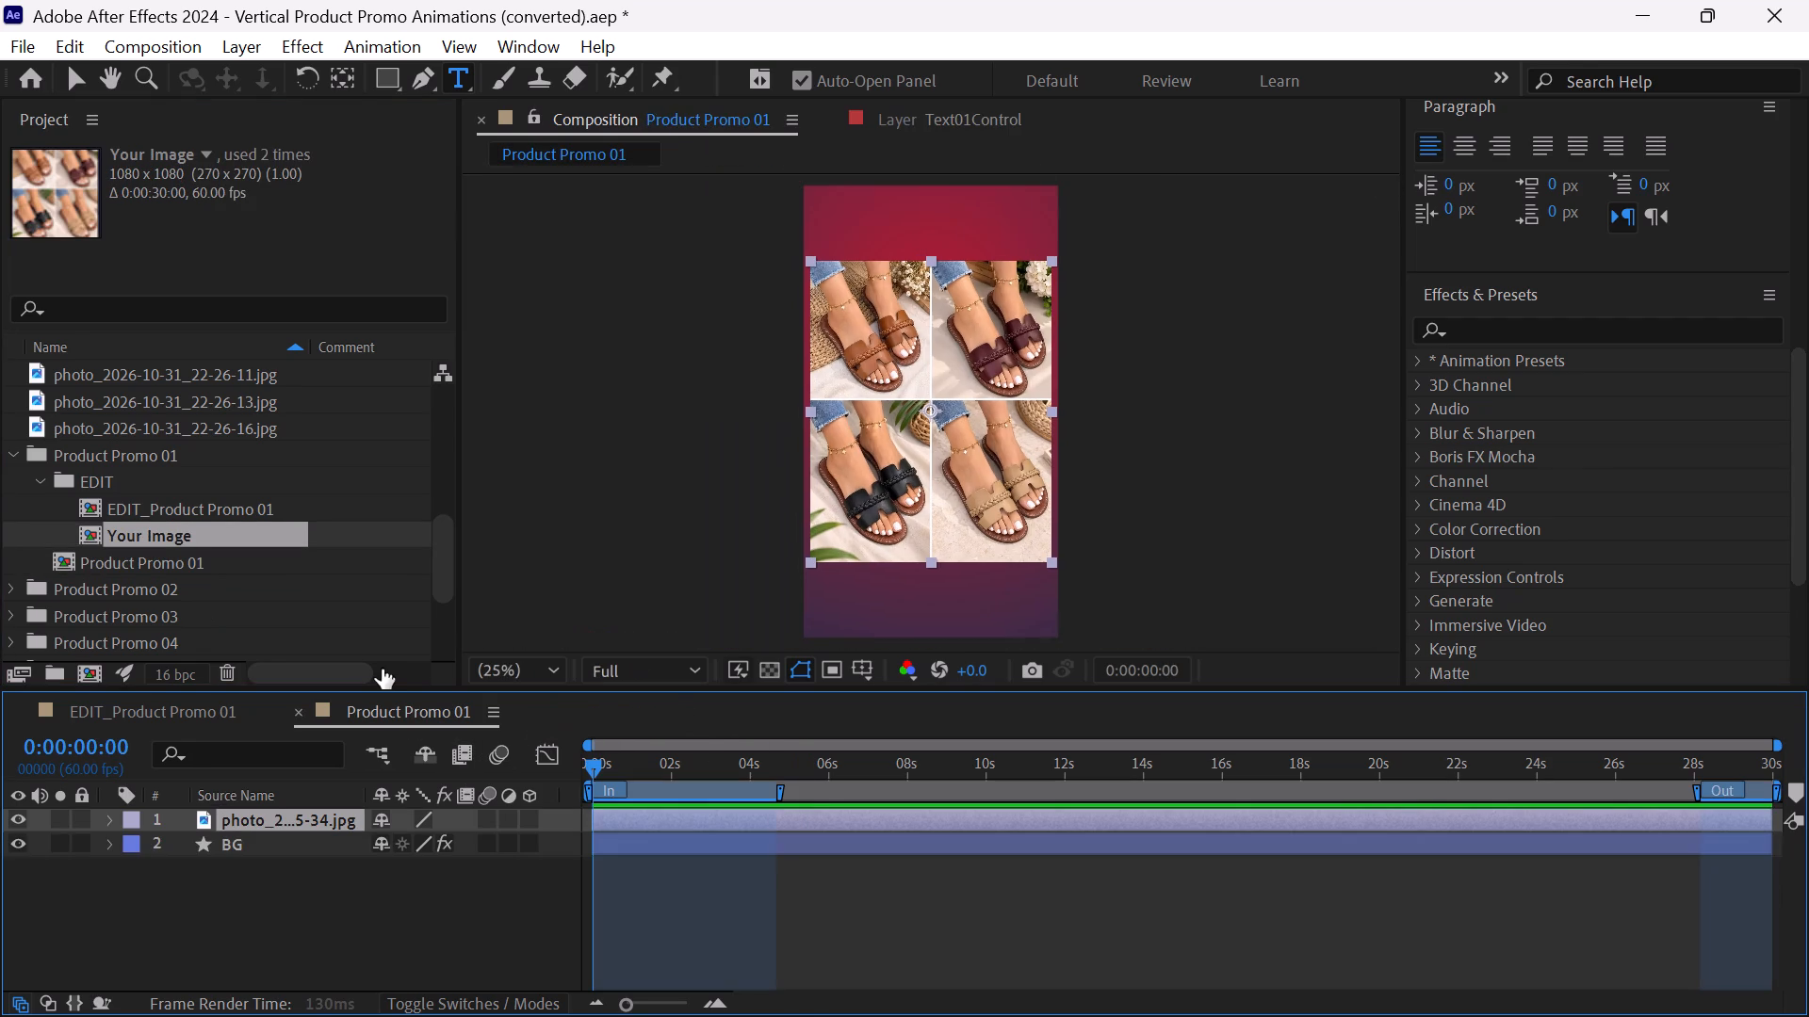
left_click(291, 710)
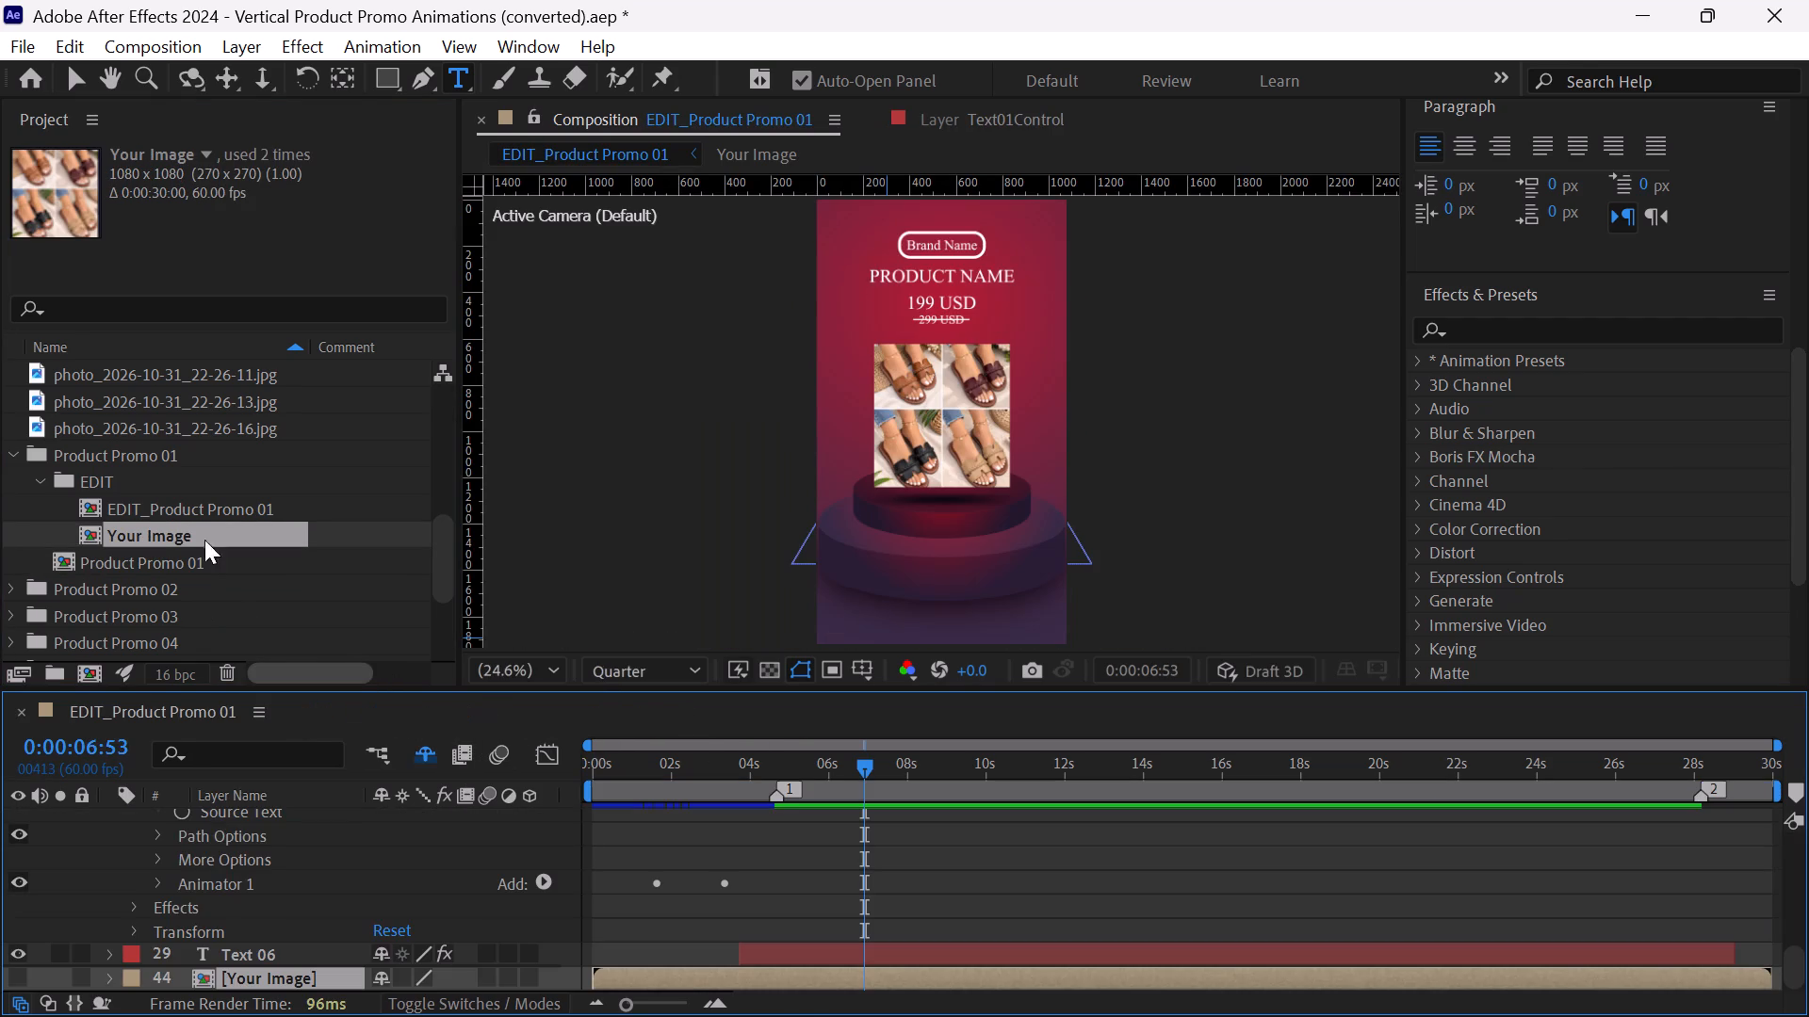
Open EDIT_Product Promo 01, check which text the Text 06 layer holds, and look through the other text layers.
double_click(178, 511)
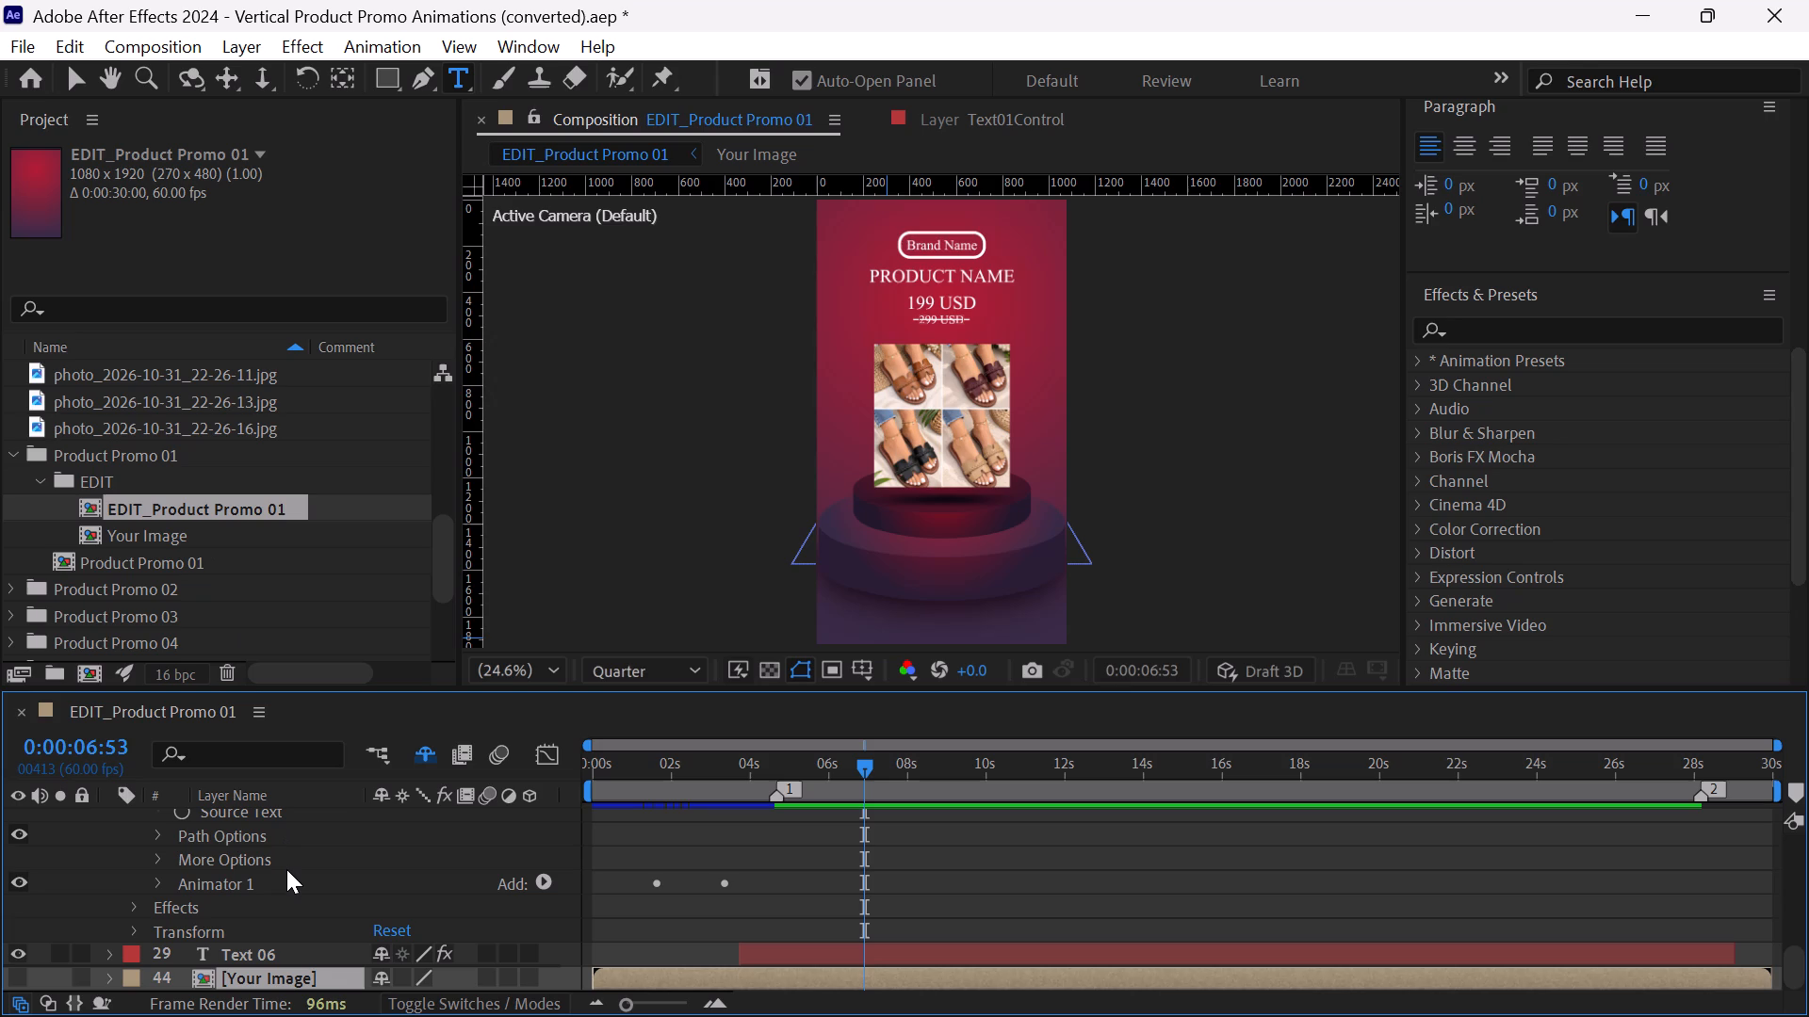
scroll(286, 869, "down", 1)
double_click(258, 946)
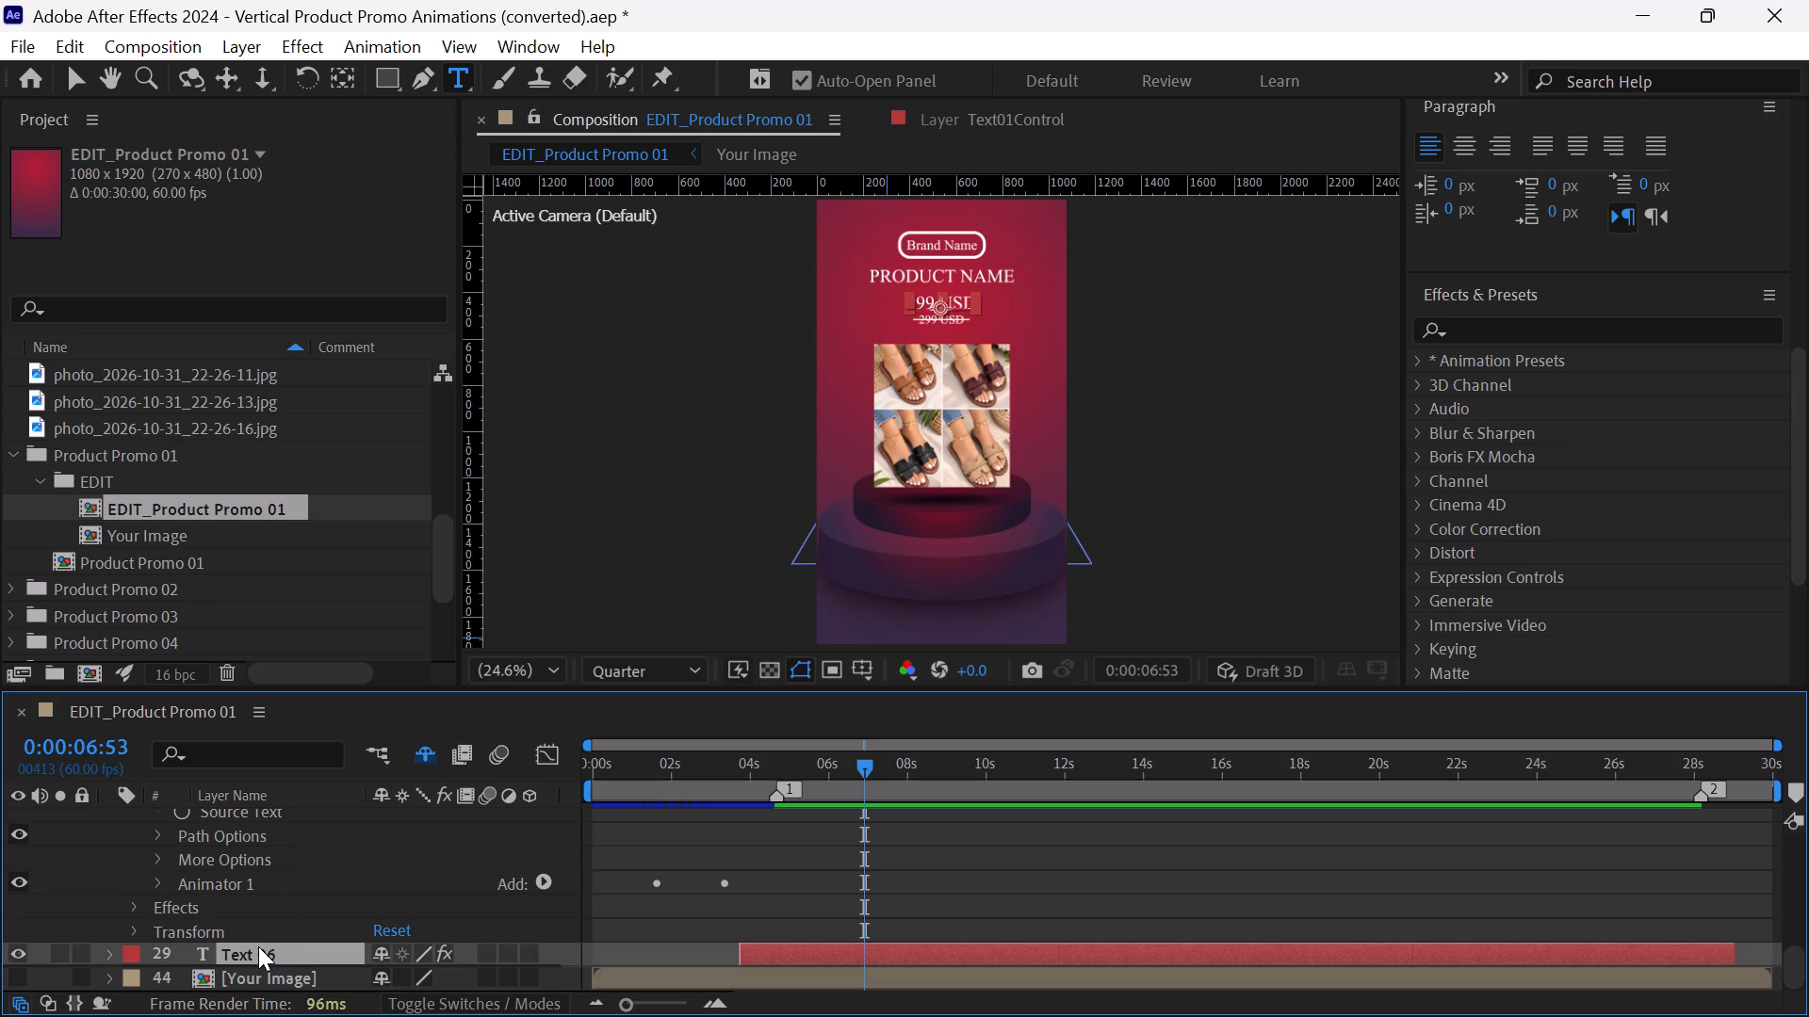
double_click(258, 946)
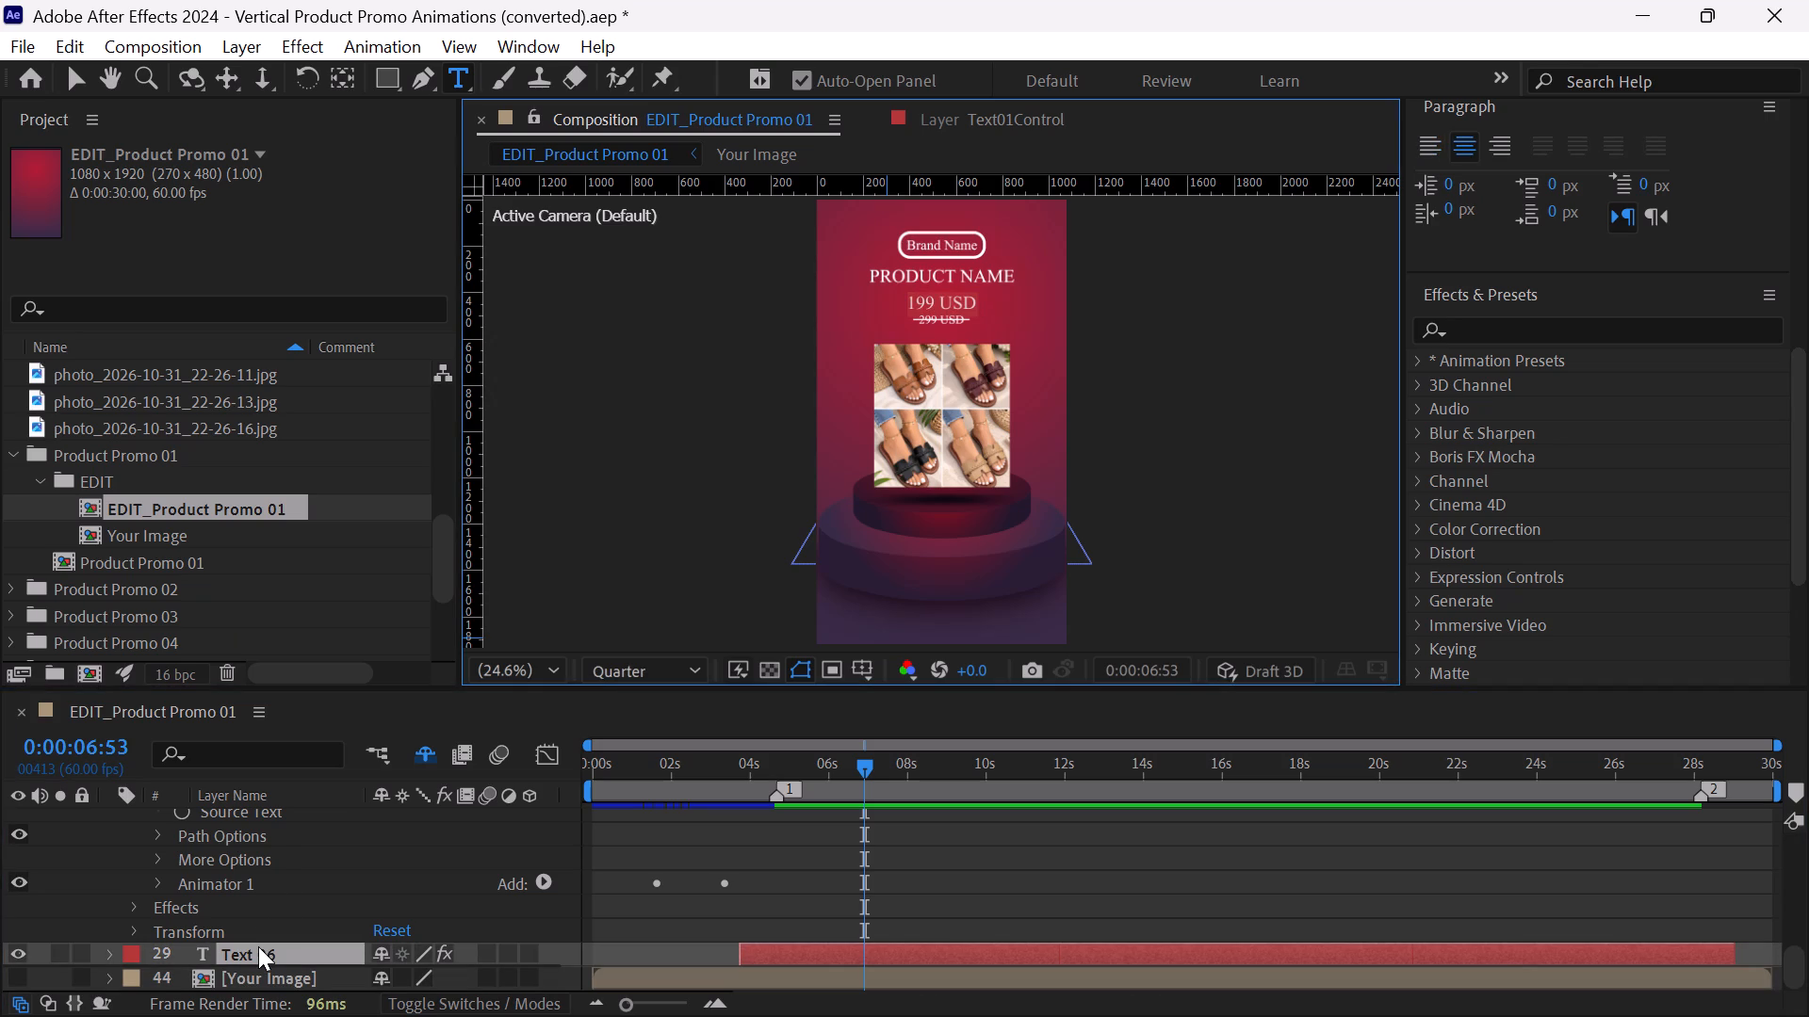
left_click(258, 946)
scroll(258, 946, "down", 1)
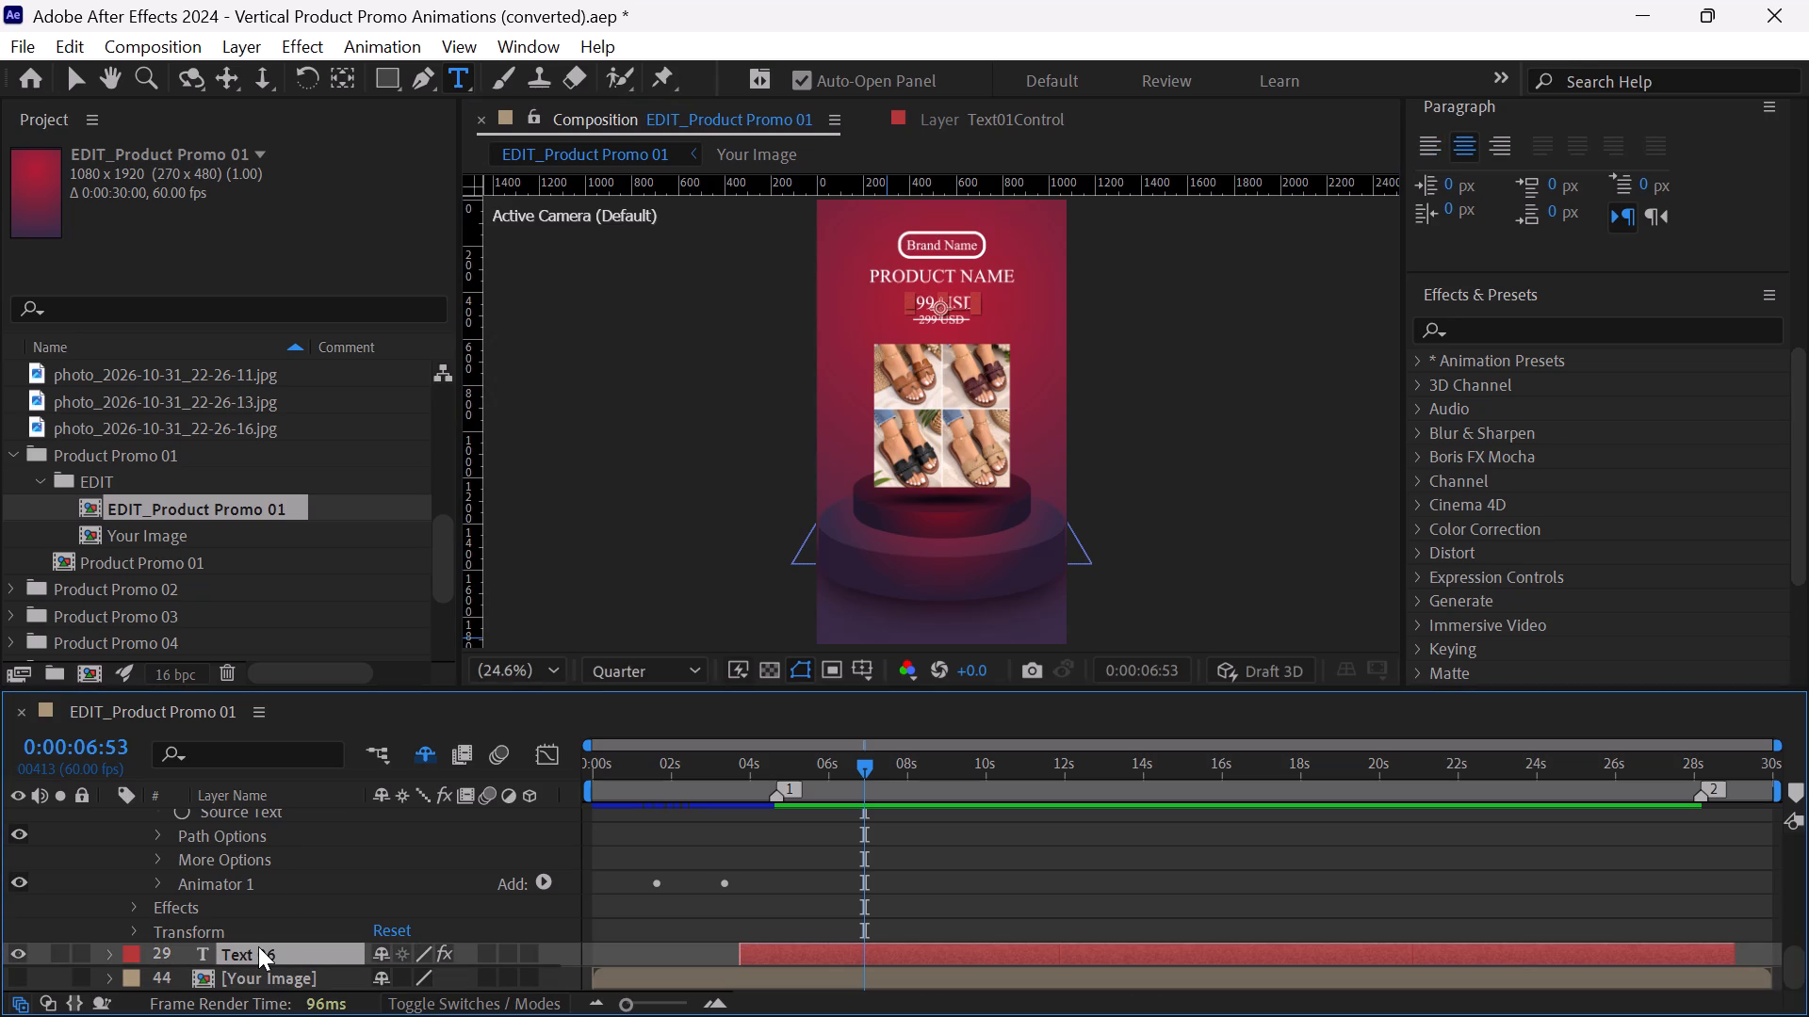
scroll(258, 946, "down", 1)
scroll(258, 946, "up", 1)
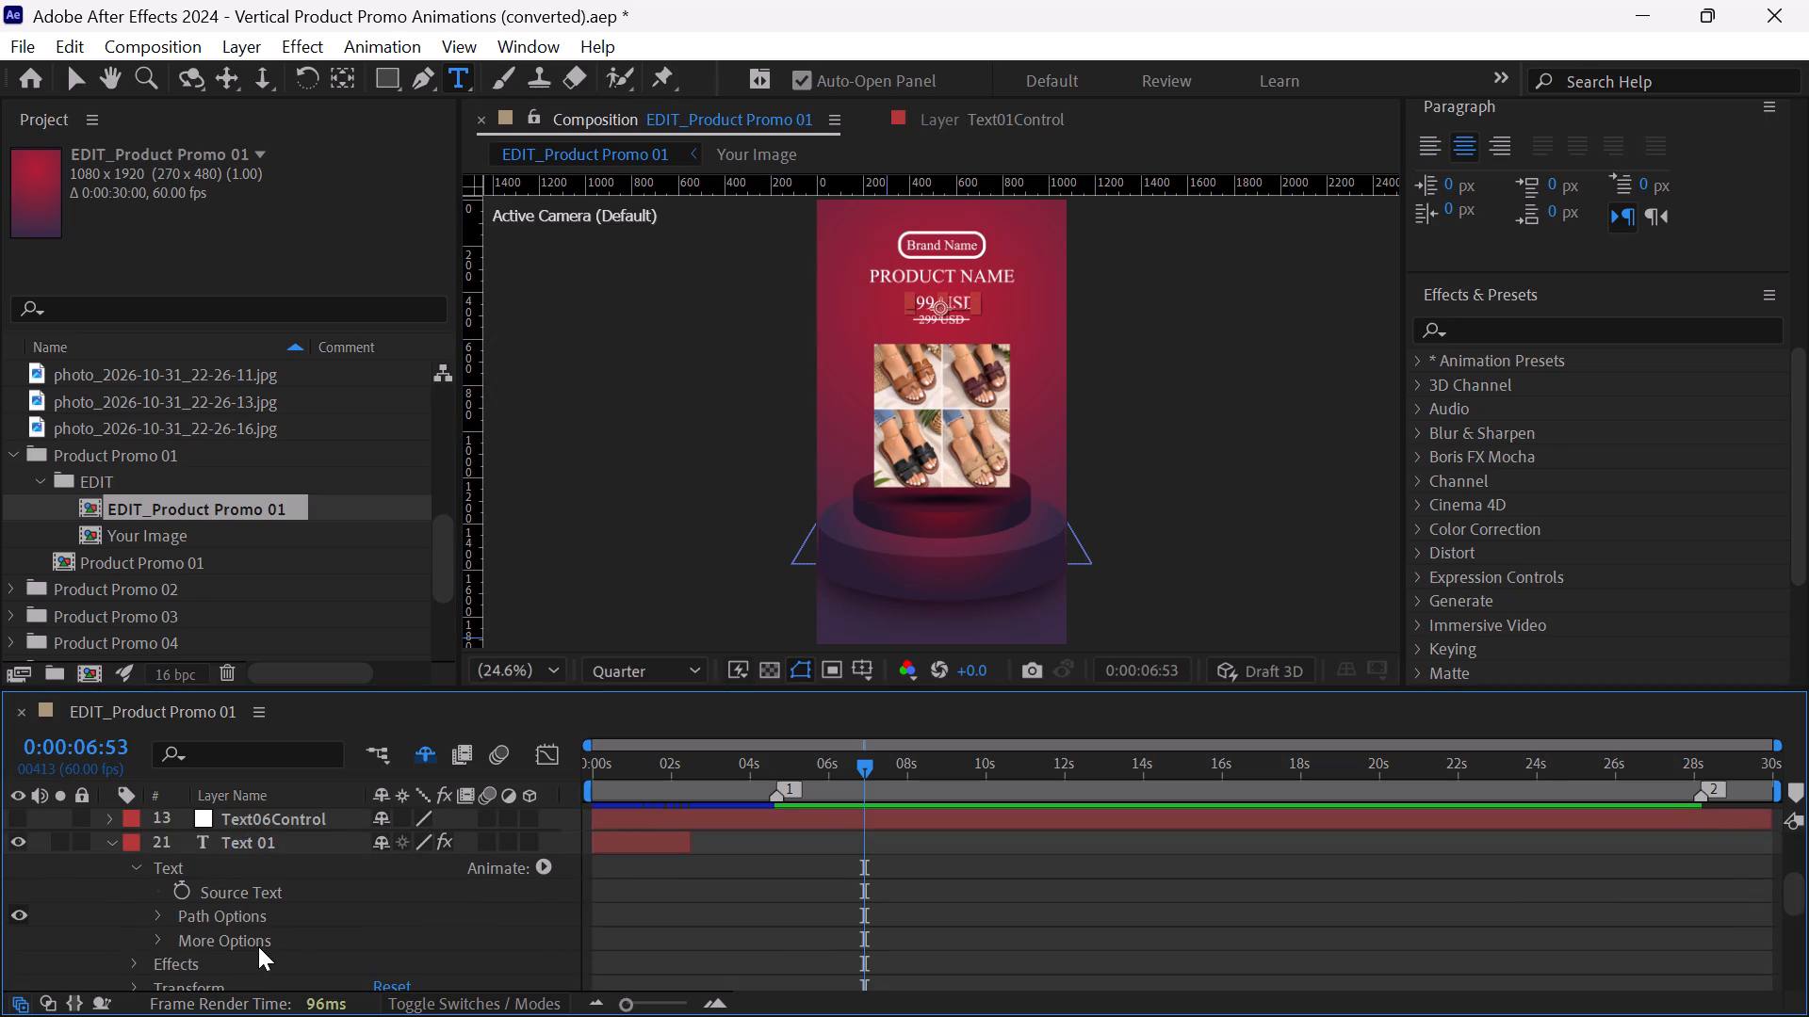
scroll(258, 946, "up", 2)
scroll(258, 946, "down", 1)
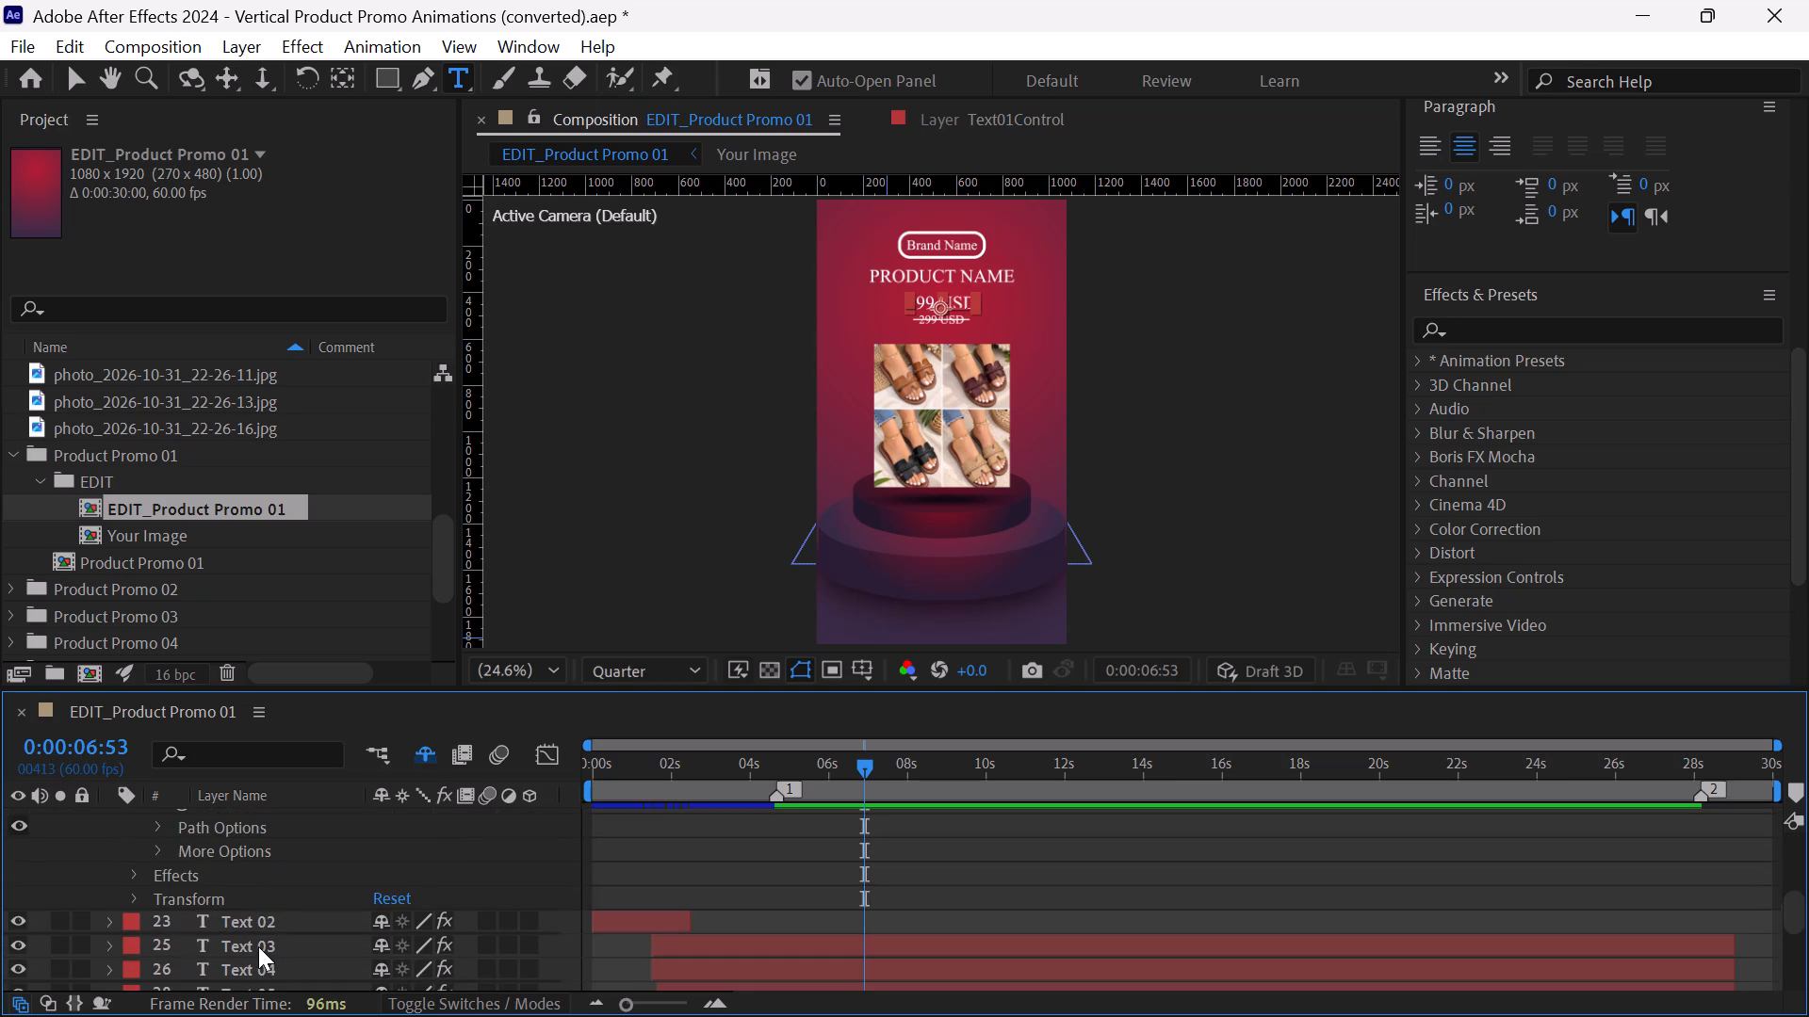
scroll(258, 946, "up", 1)
scroll(205, 946, "down", 1)
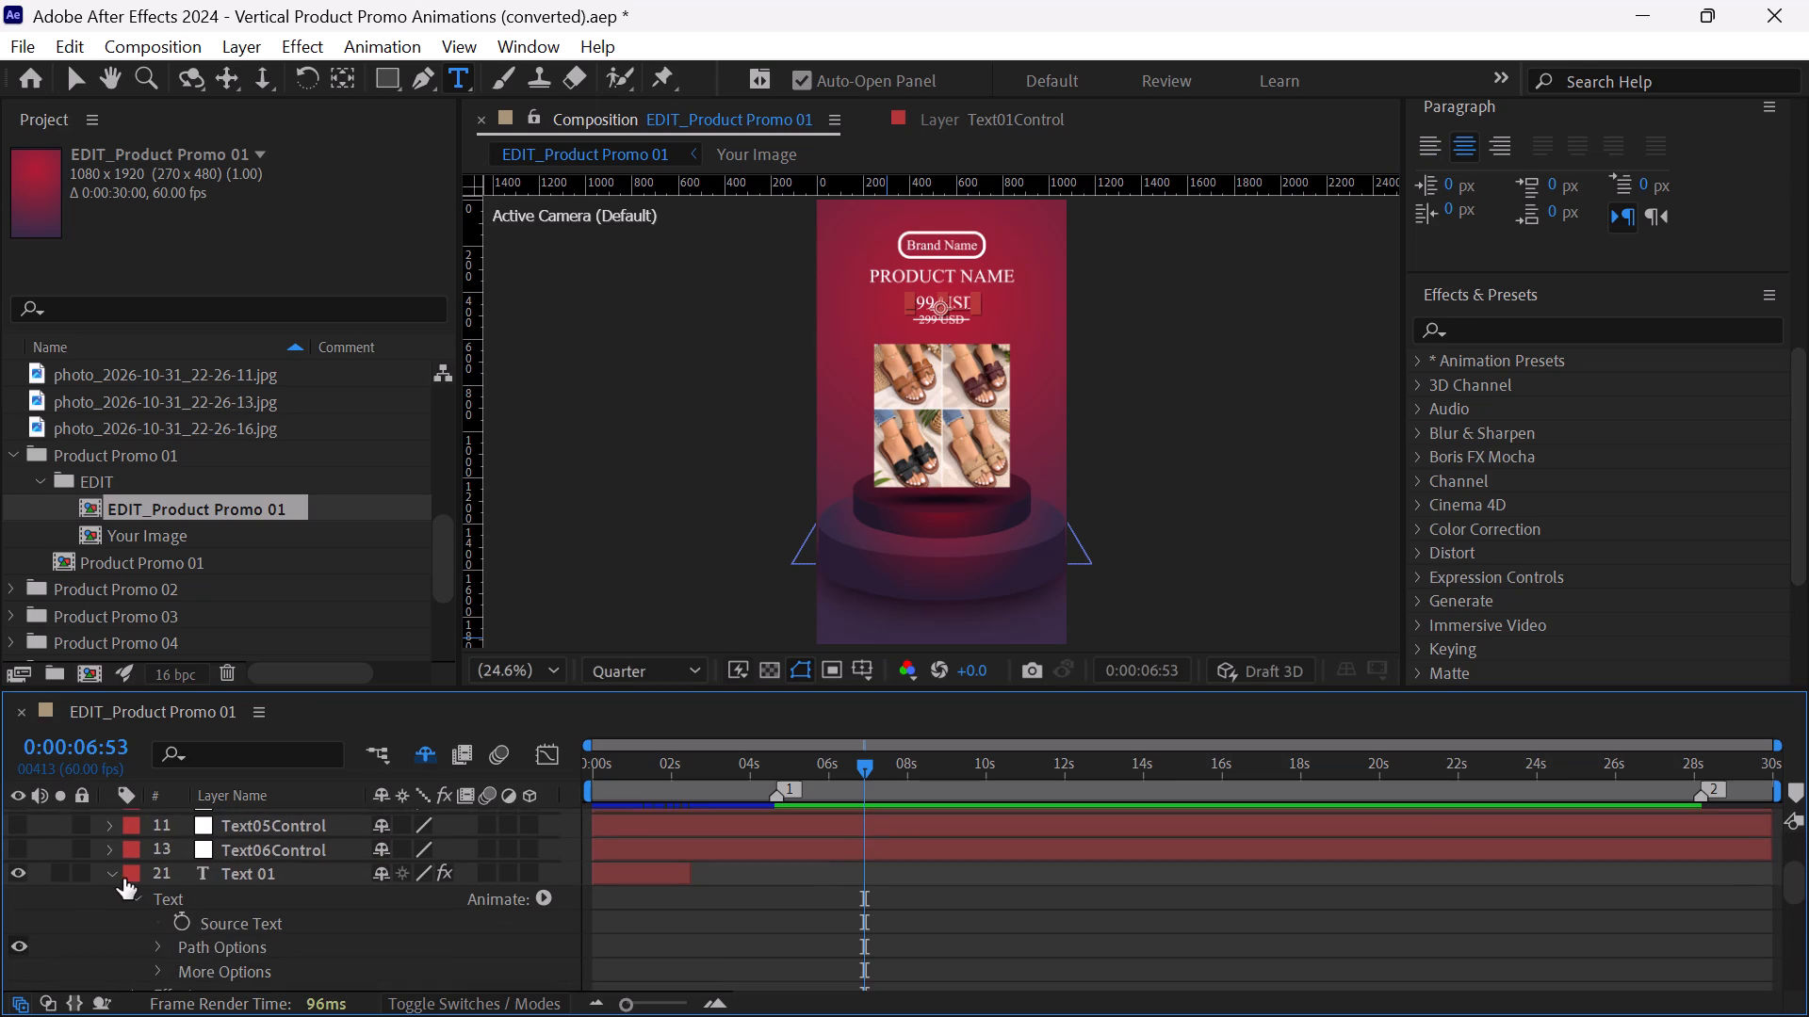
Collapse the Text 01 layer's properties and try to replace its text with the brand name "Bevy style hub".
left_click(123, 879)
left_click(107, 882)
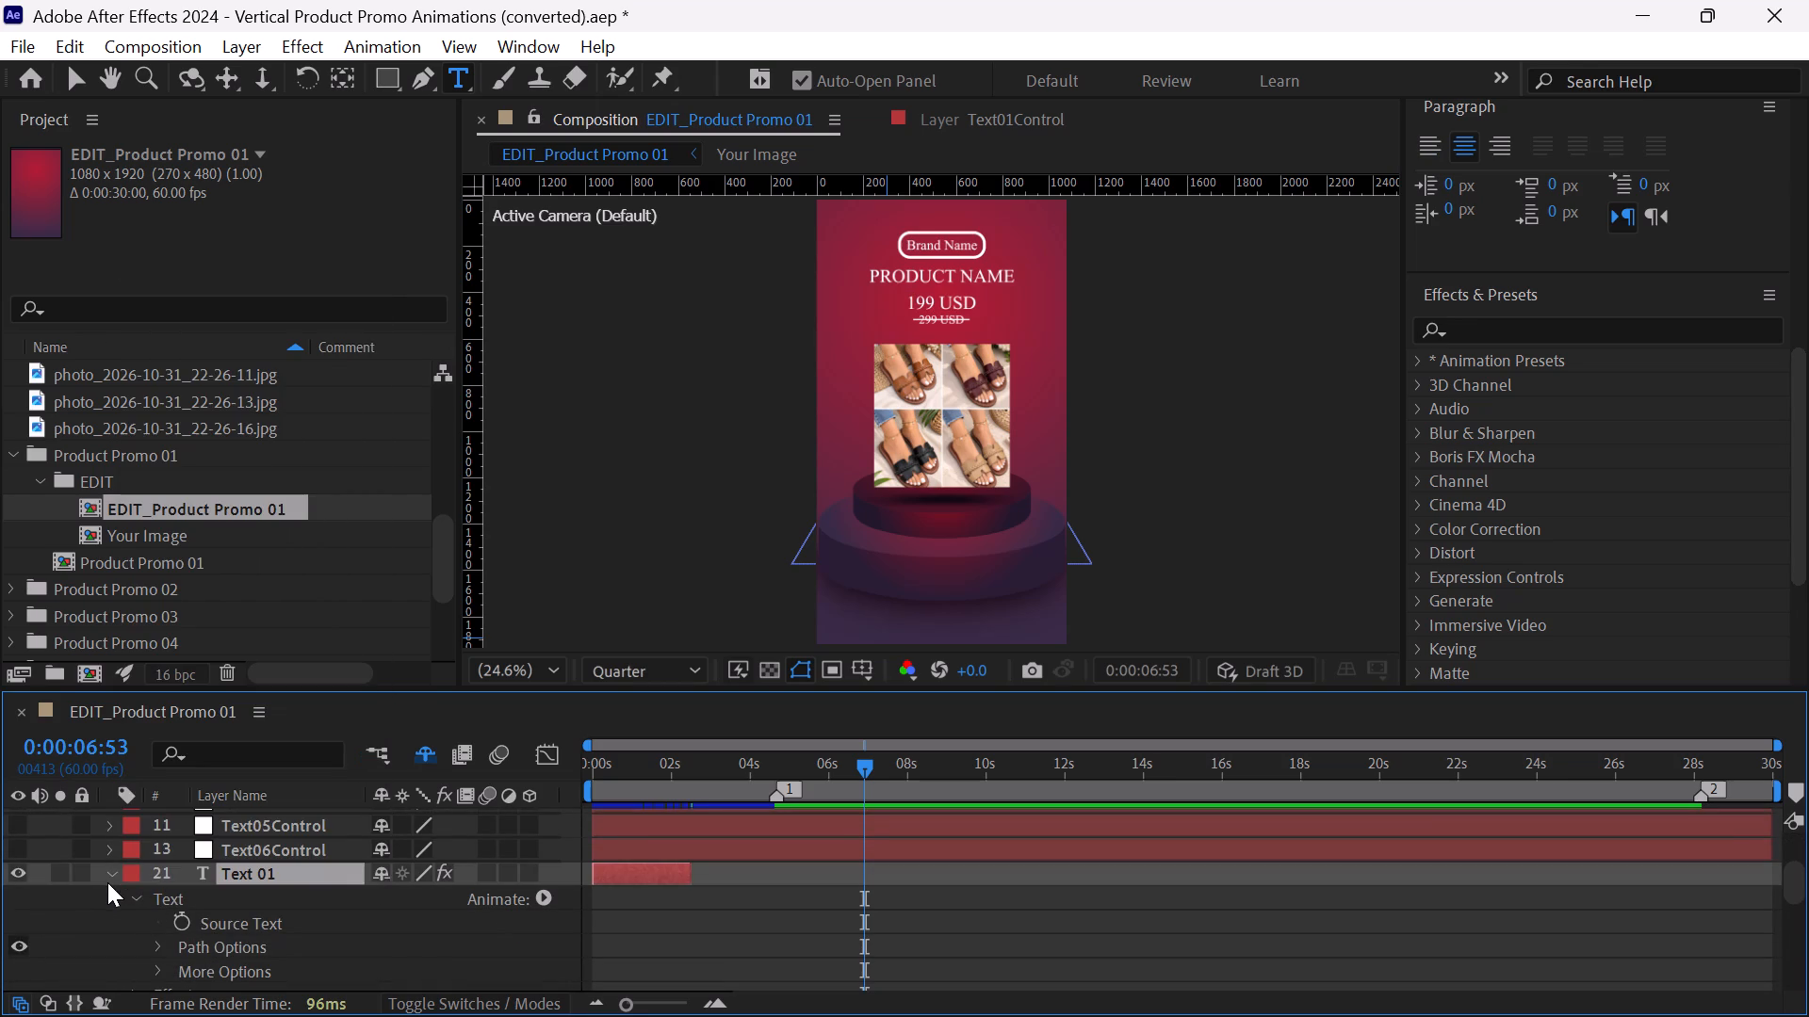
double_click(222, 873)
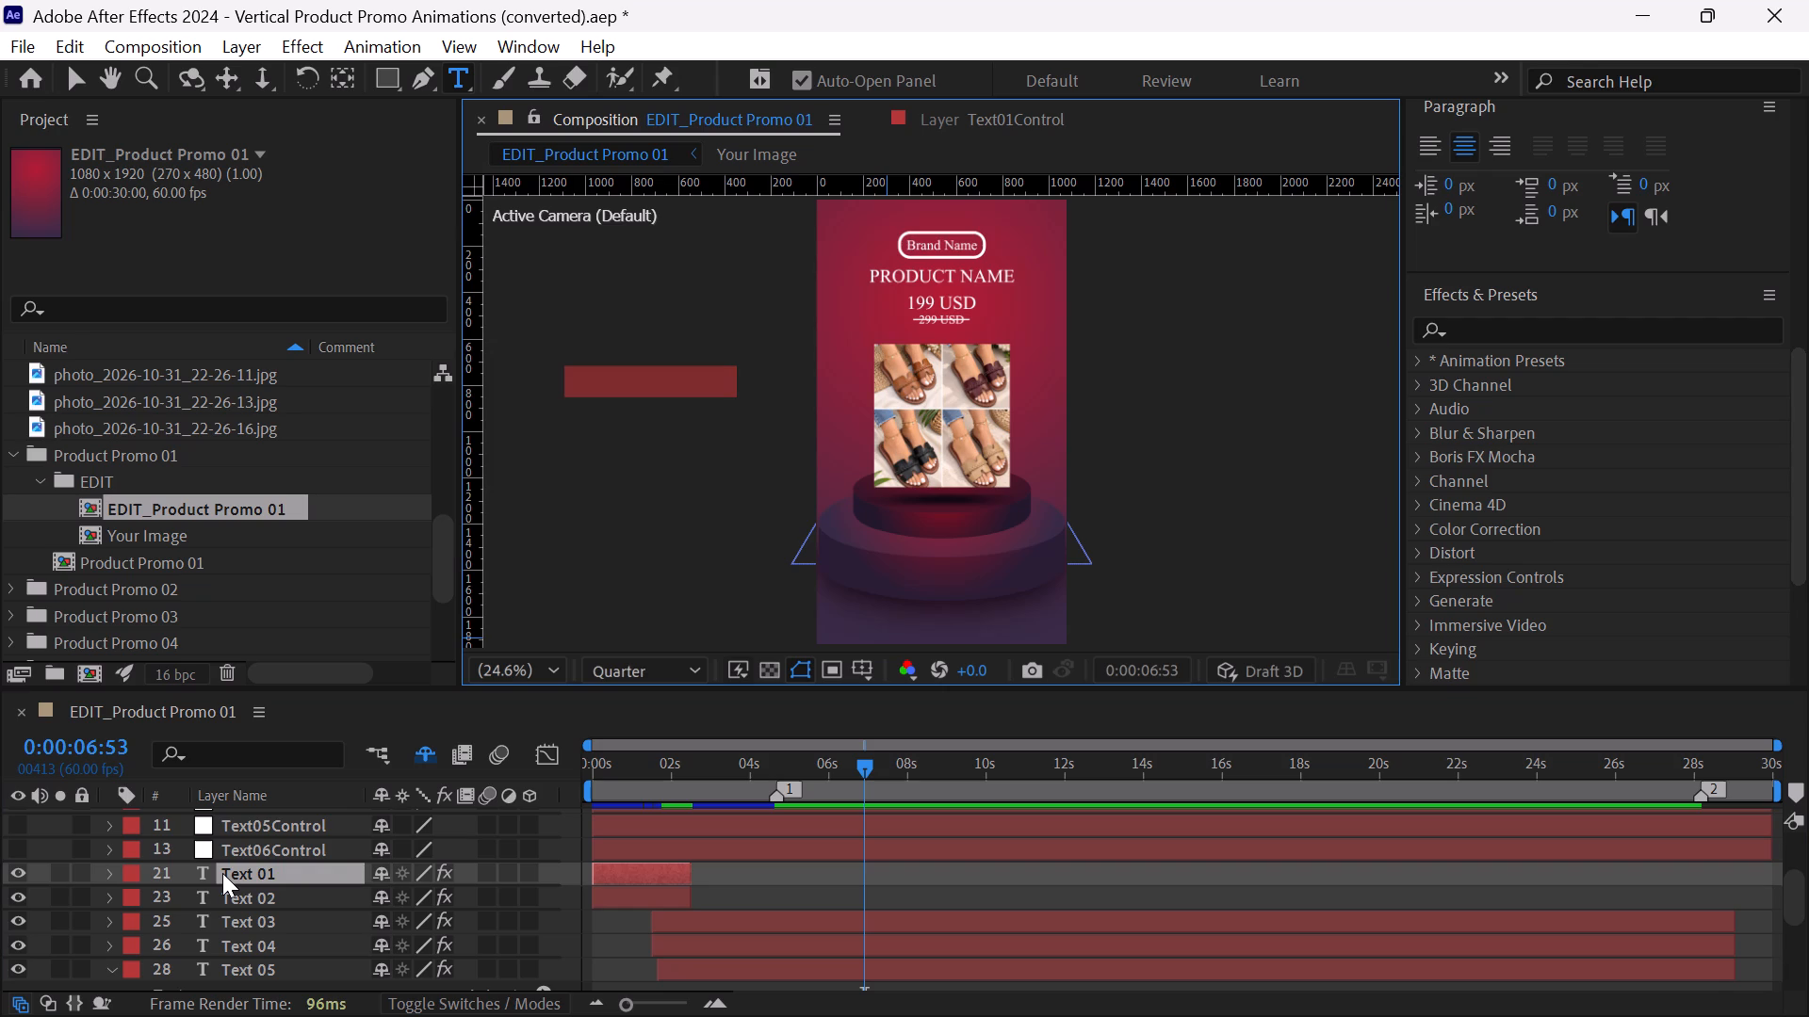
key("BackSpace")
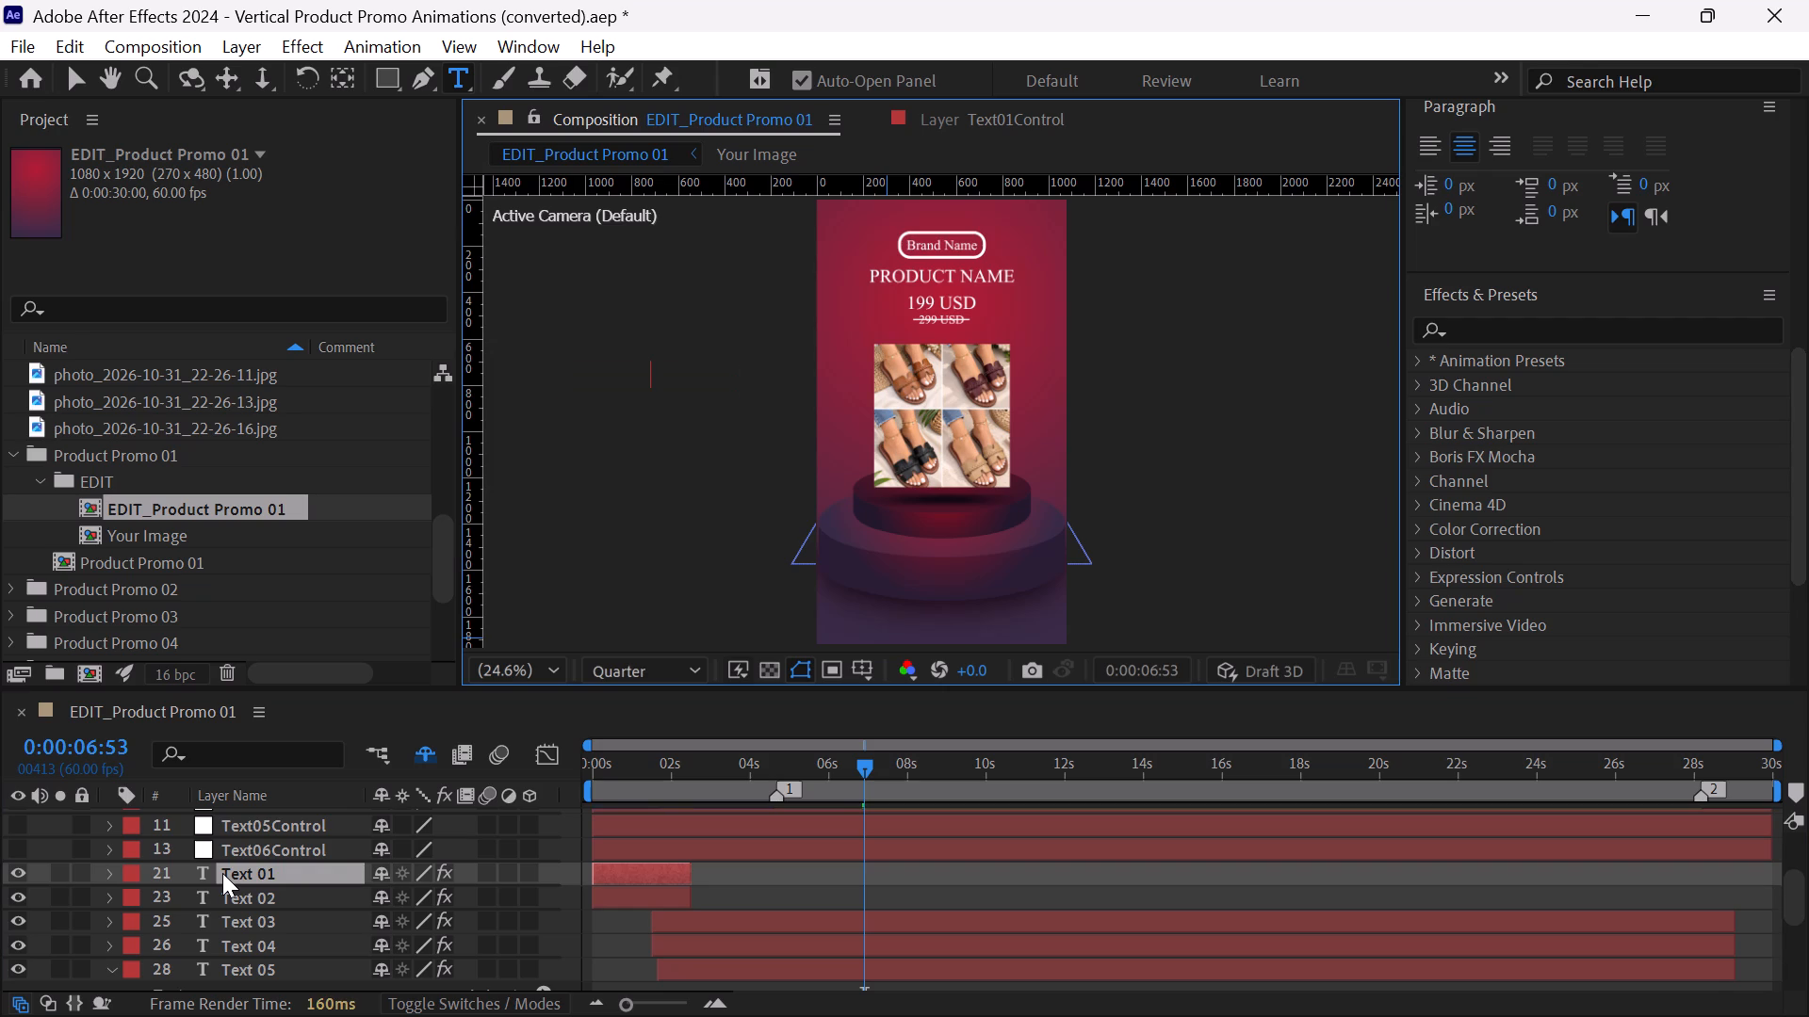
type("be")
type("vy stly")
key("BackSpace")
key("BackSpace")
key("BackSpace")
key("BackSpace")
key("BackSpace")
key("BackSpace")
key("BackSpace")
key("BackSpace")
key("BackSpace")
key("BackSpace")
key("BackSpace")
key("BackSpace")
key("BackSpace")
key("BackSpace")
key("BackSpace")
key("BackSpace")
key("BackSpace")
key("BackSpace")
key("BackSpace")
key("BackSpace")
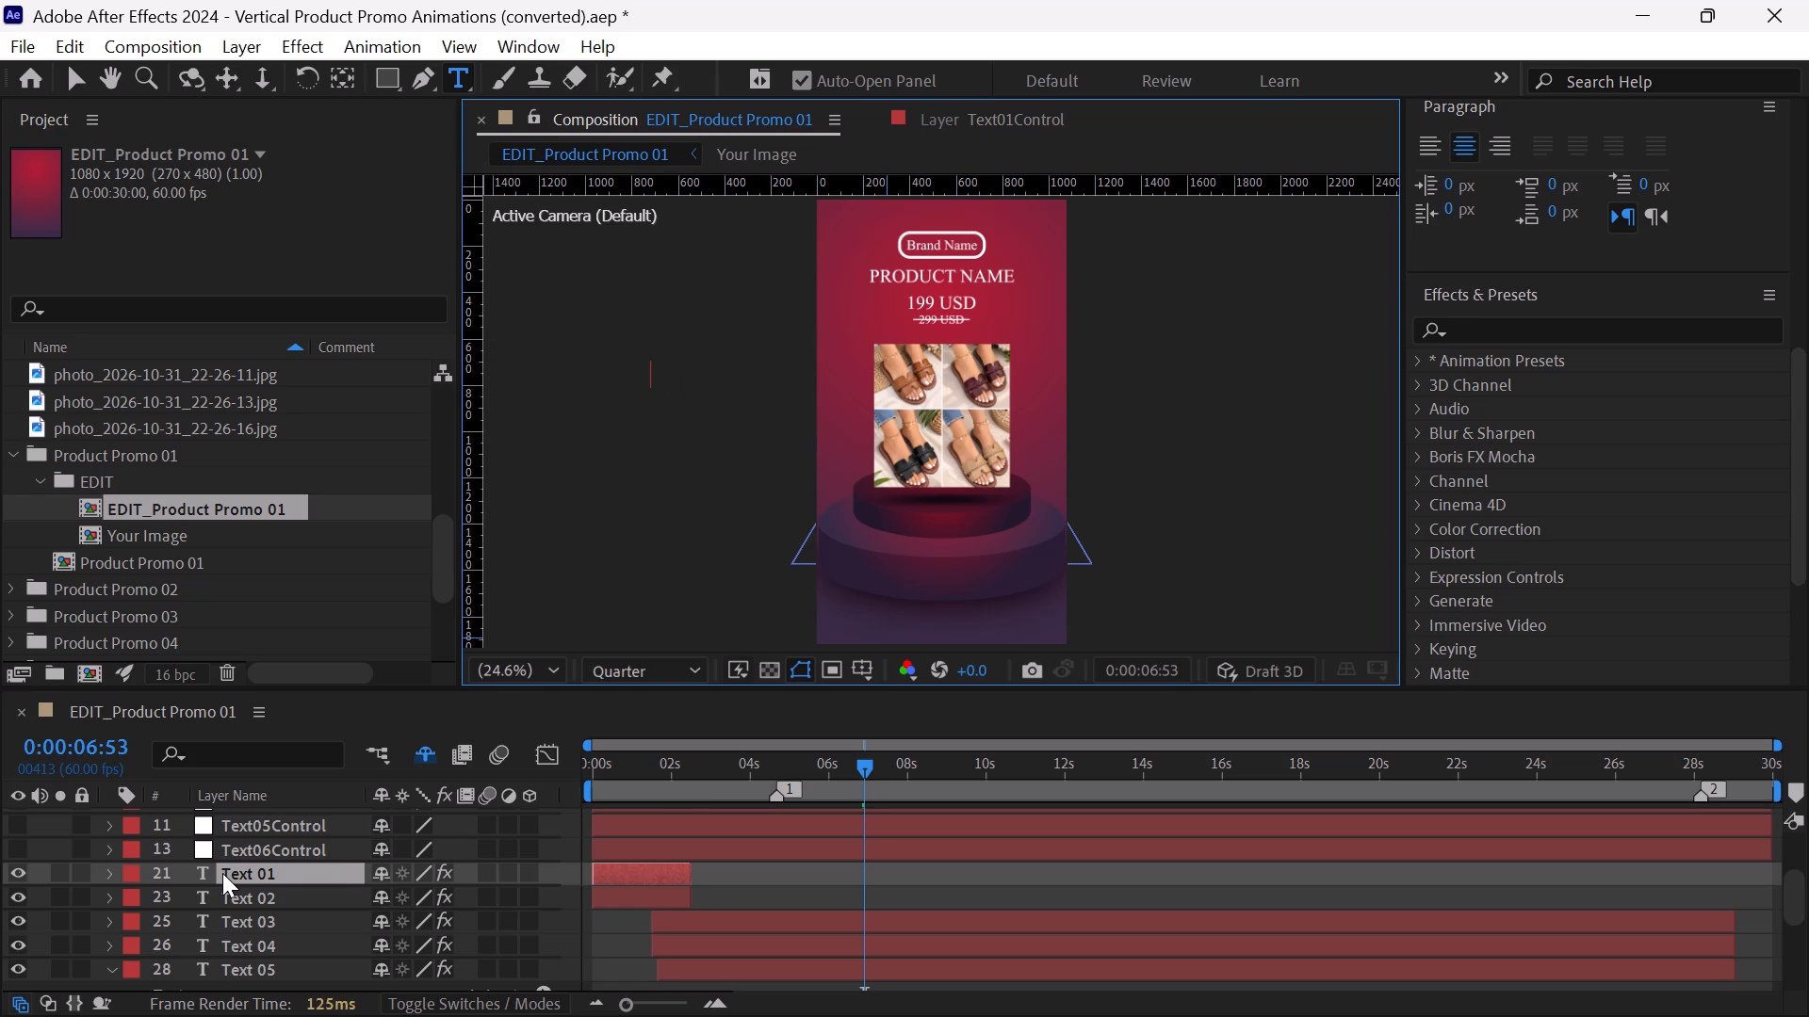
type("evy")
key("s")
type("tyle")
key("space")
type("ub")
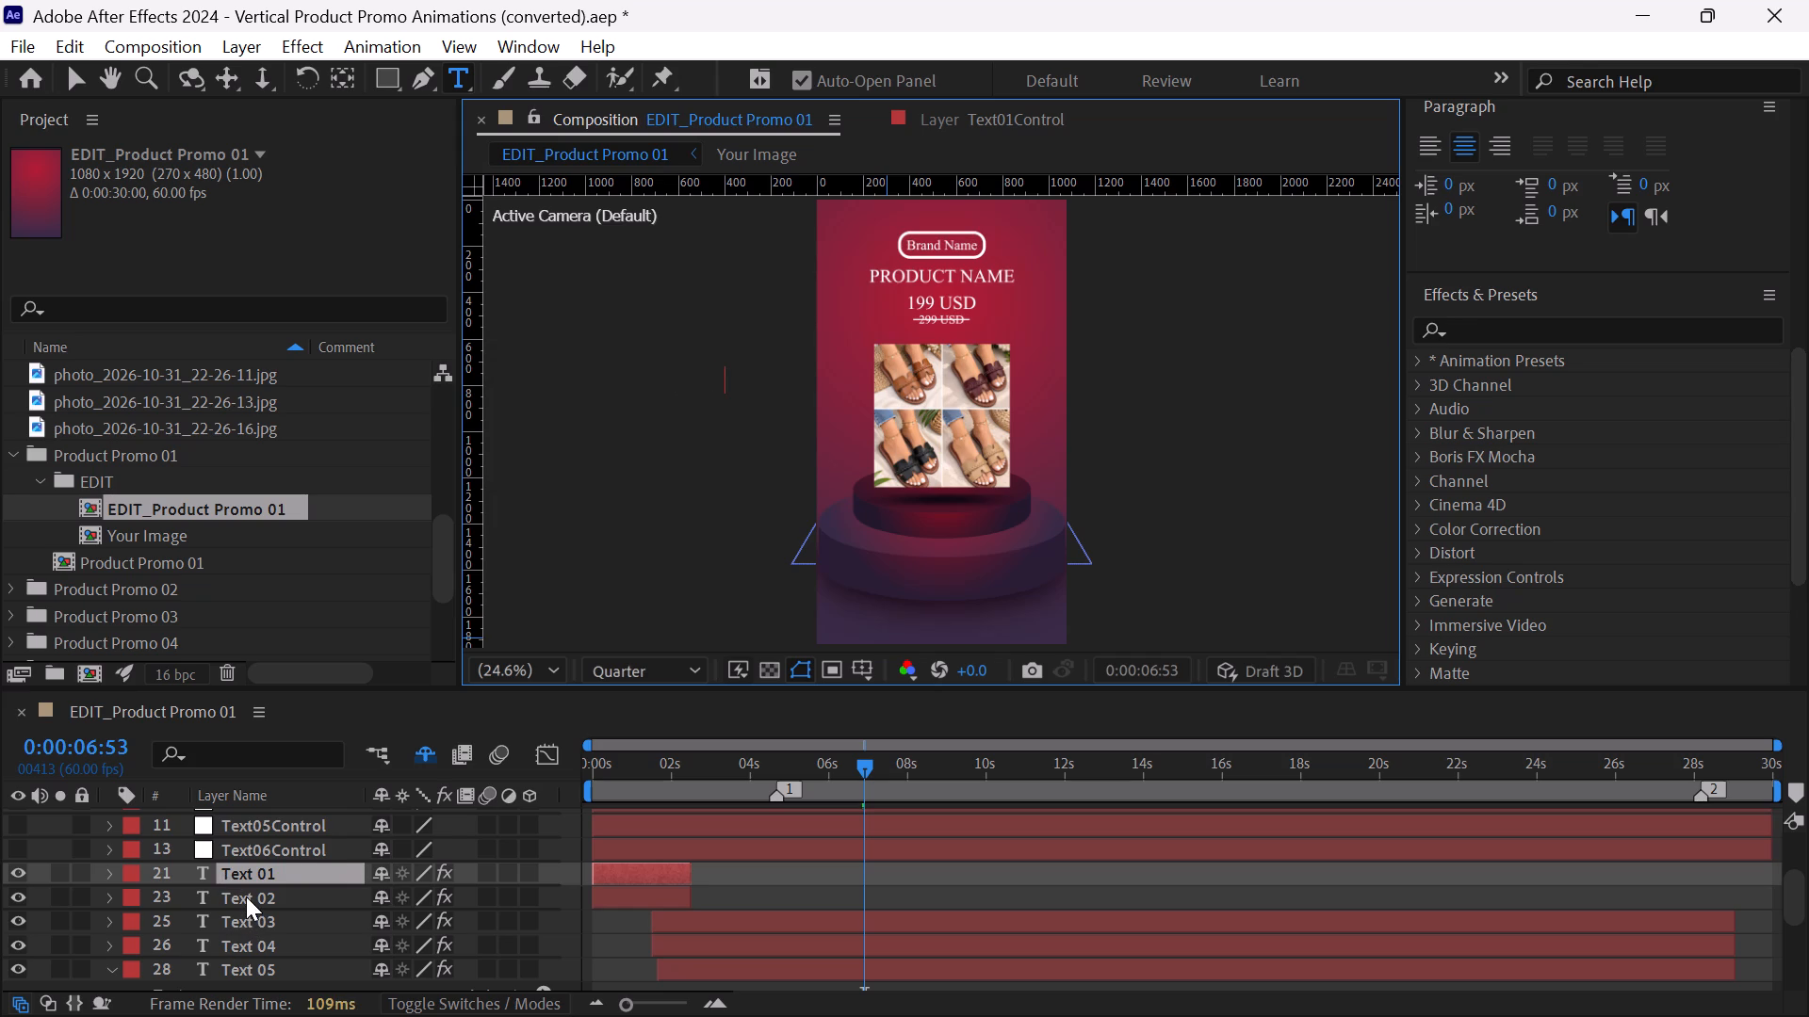
Open the Text 02 and Text 03 layers for text editing to identify which on-screen text each one holds.
double_click(246, 896)
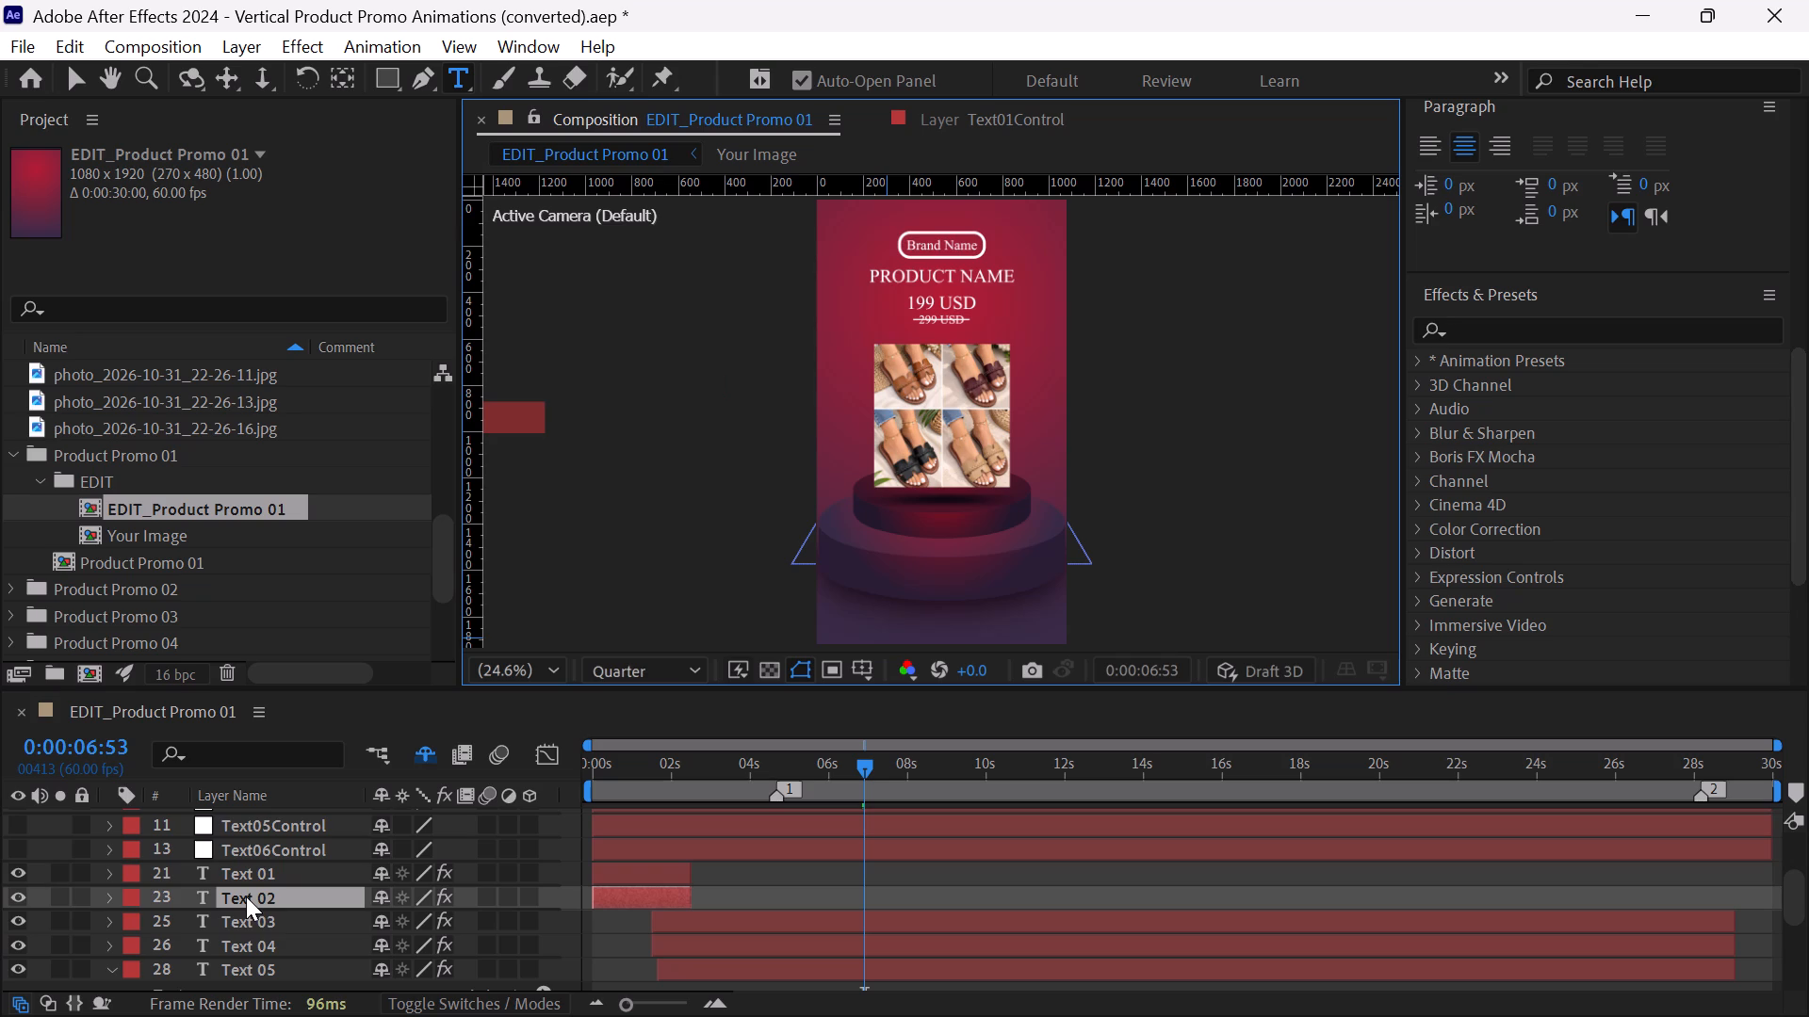
double_click(263, 906)
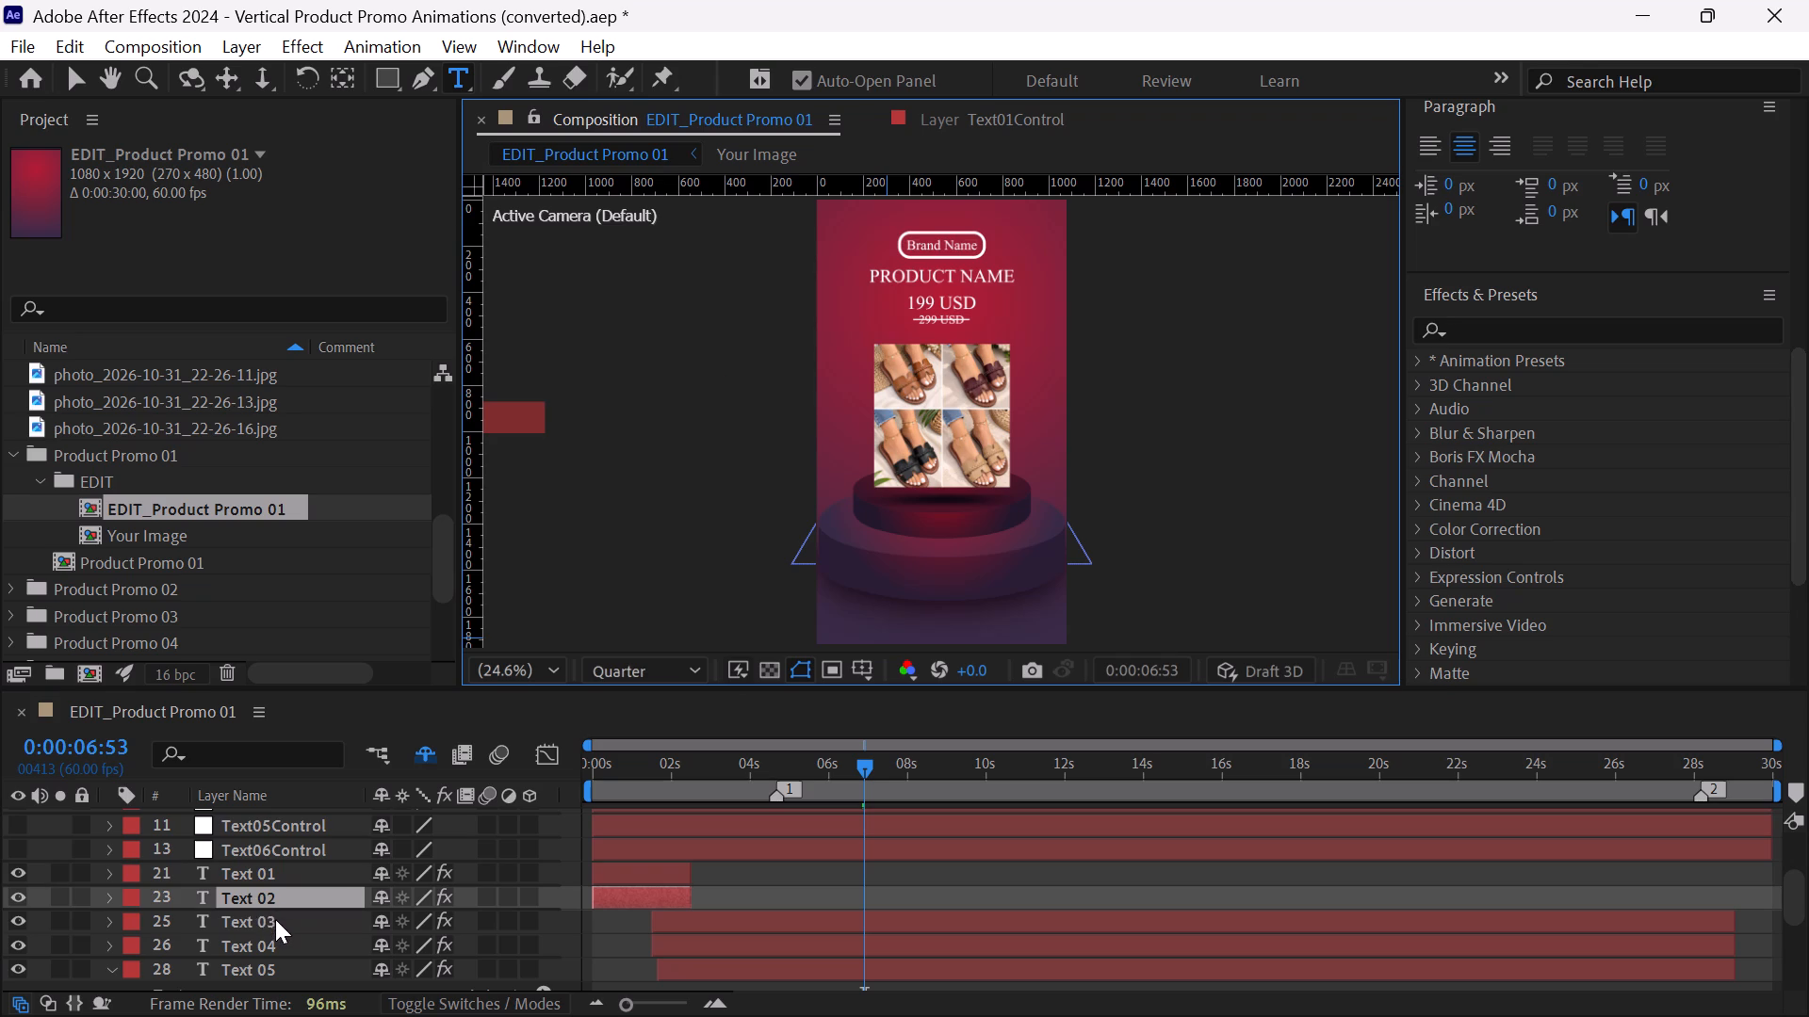
double_click(277, 920)
double_click(277, 920)
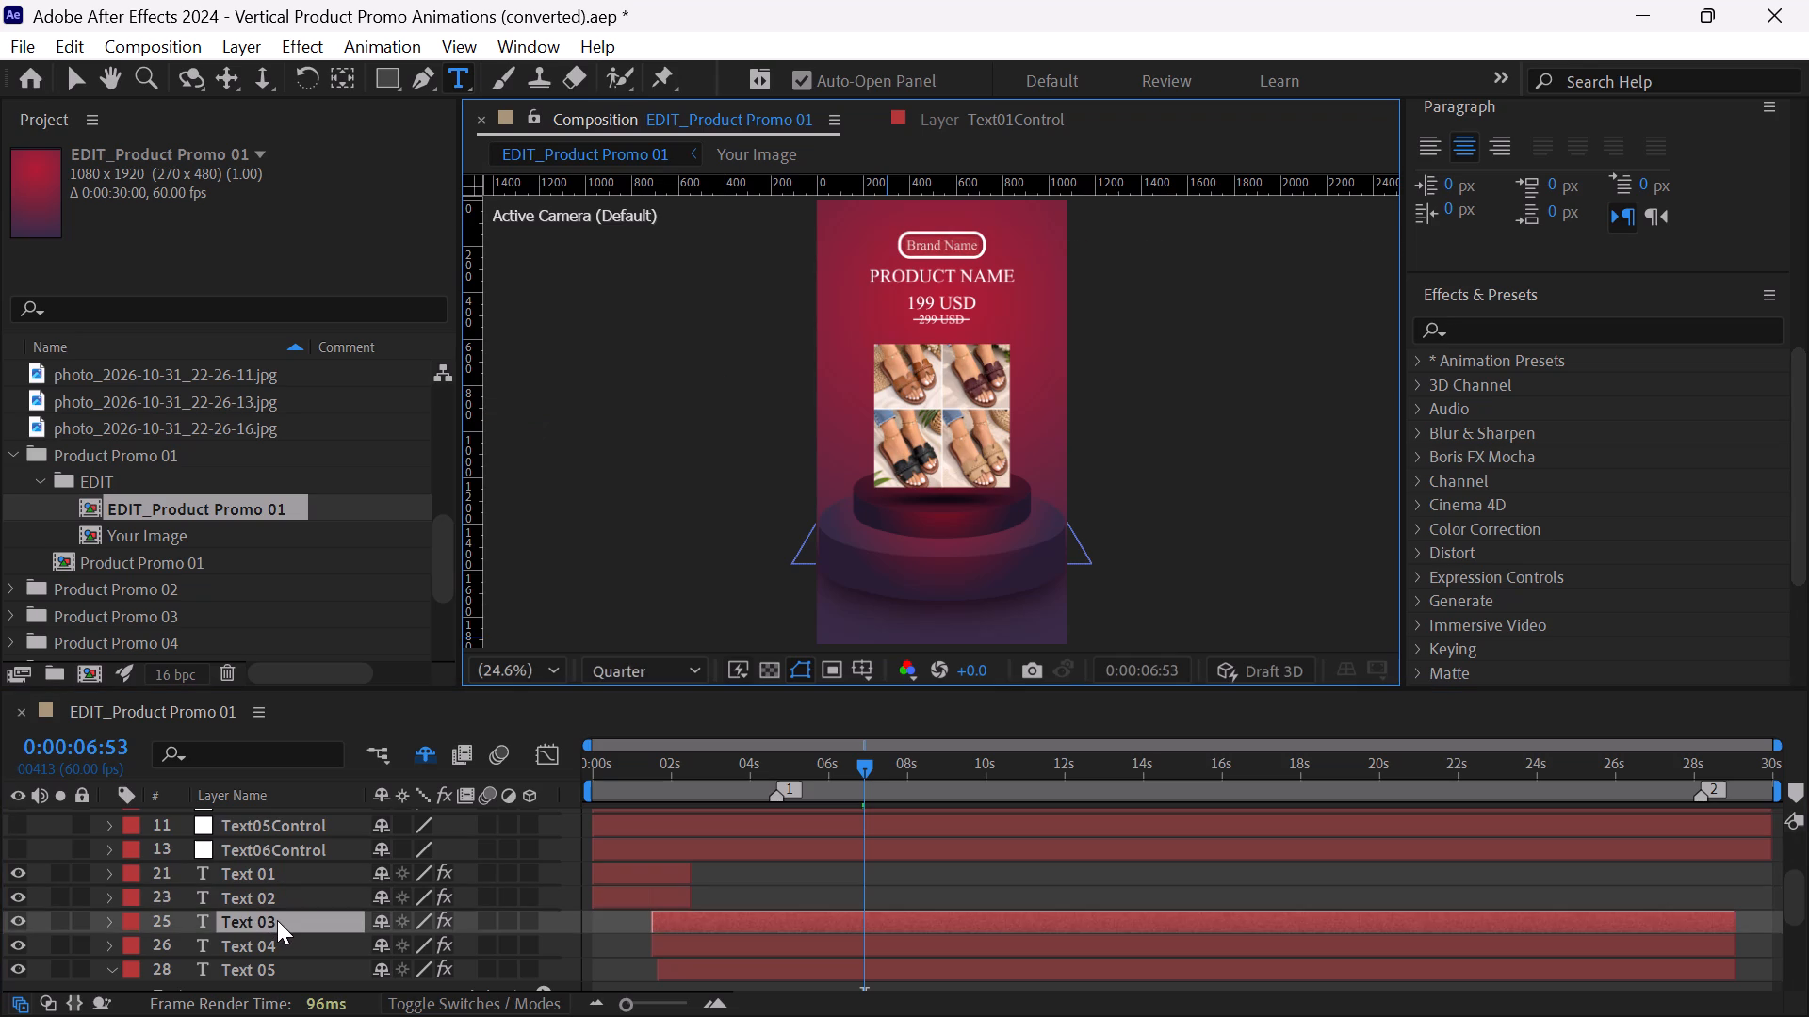
Delete all the text in the Text 01 layer of EDIT_Product Promo 01.
double_click(268, 878)
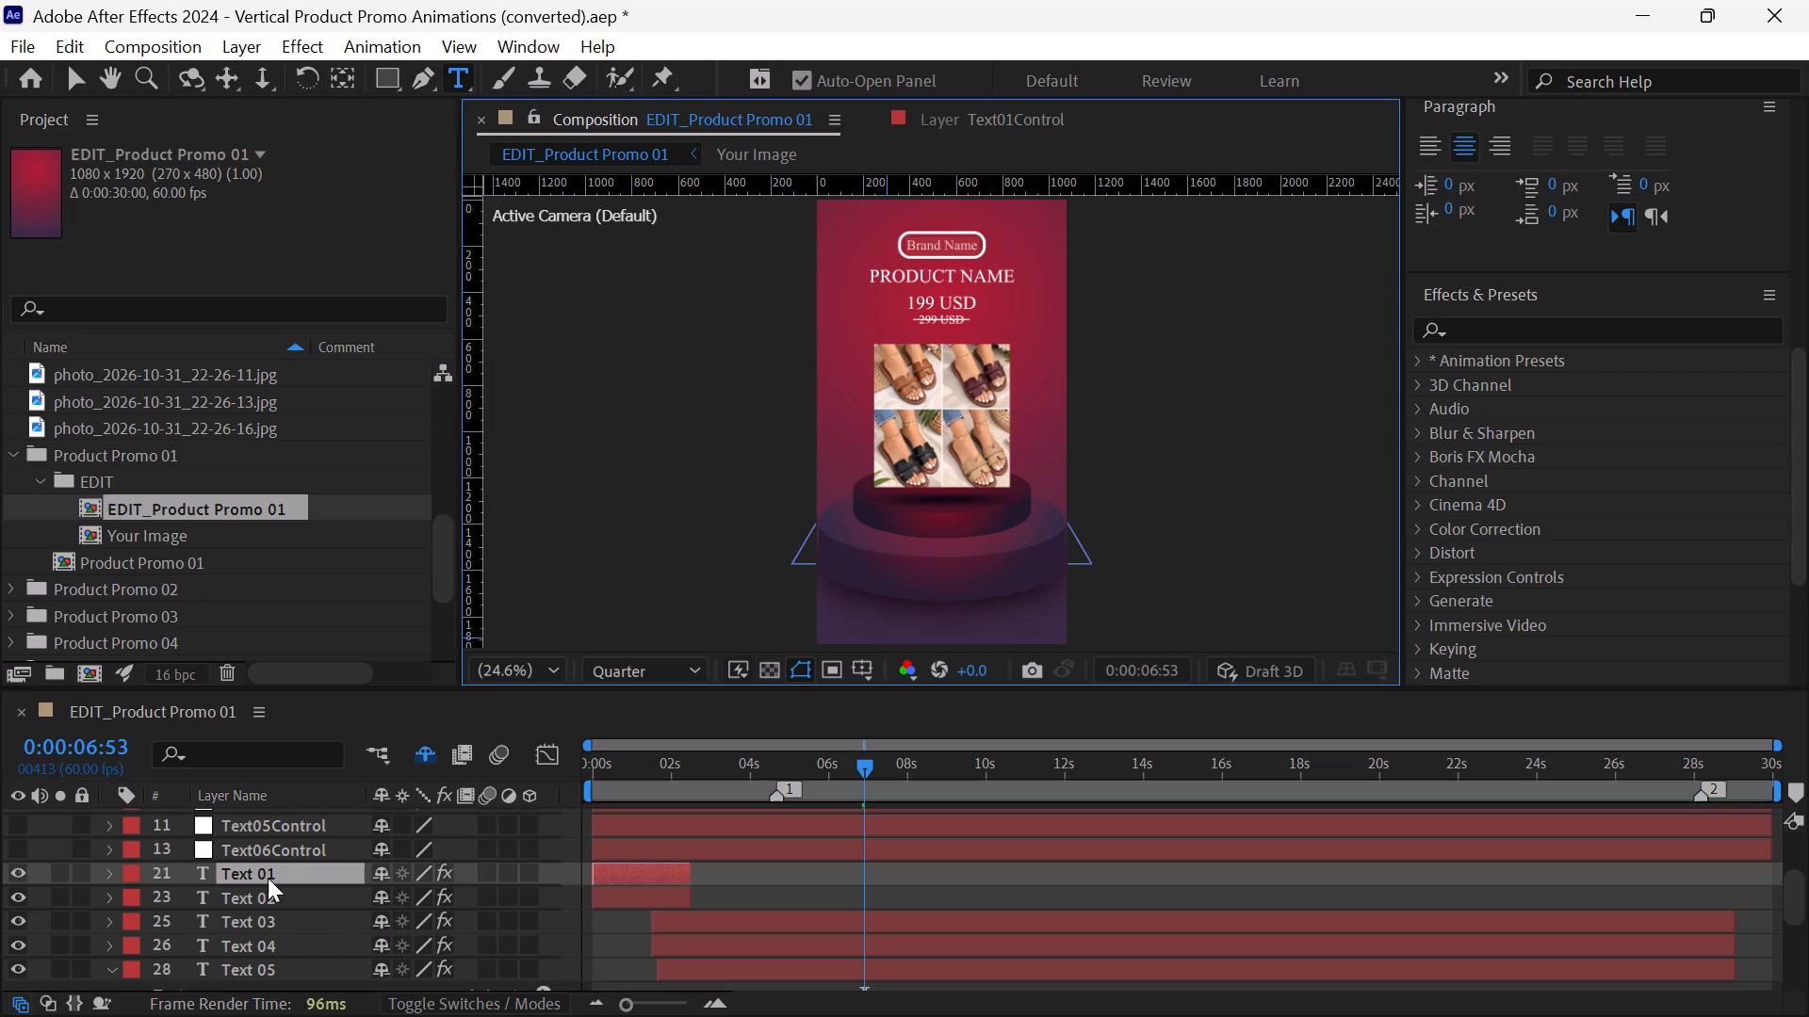
key("BackSpace")
key("BackSpace")
key("BackSpace")
key("BackSpace")
key("BackSpace")
key("BackSpace")
key("BackSpace")
key("BackSpace")
key("BackSpace")
key("BackSpace")
key("BackSpace")
key("BackSpace")
key("BackSpace")
key("BackSpace")
key("BackSpace")
key("BackSpace")
key("BackSpace")
key("BackSpace")
key("BackSpace")
key("BackSpace")
key("BackSpace")
key("BackSpace")
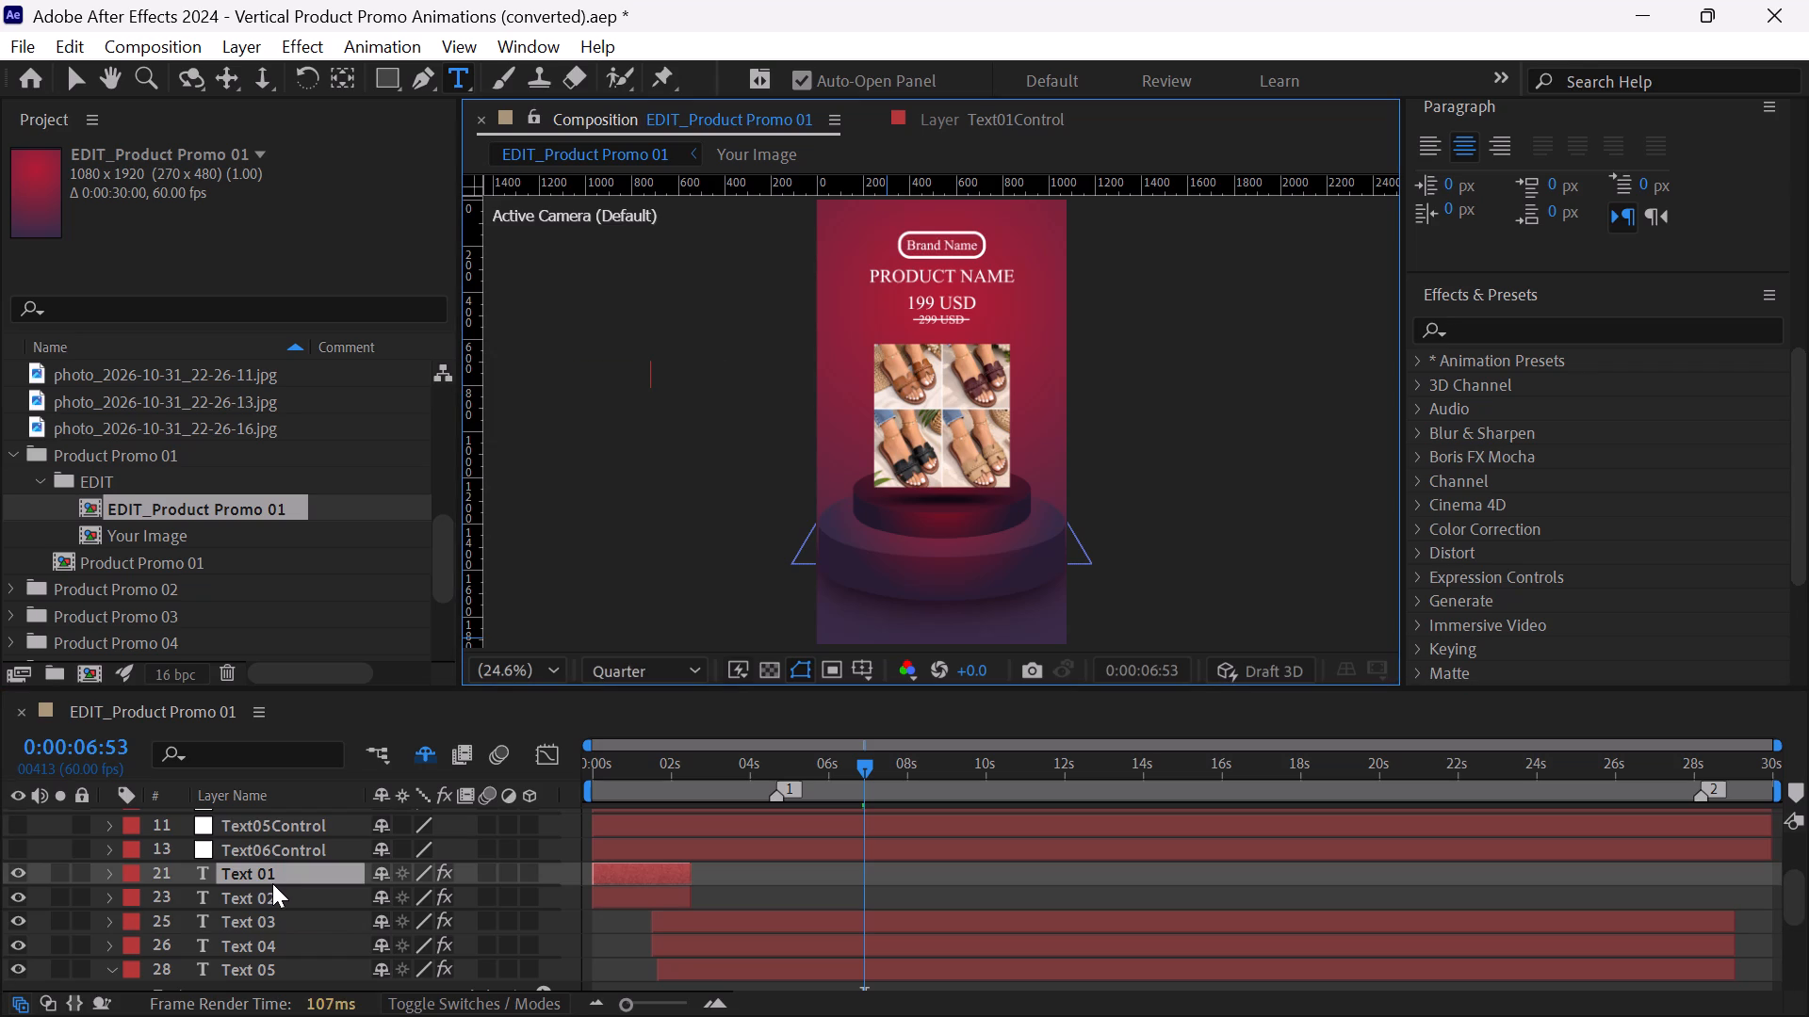
Delete all the text in the Text 02 layer of EDIT_Product Promo 01.
double_click(272, 883)
double_click(275, 888)
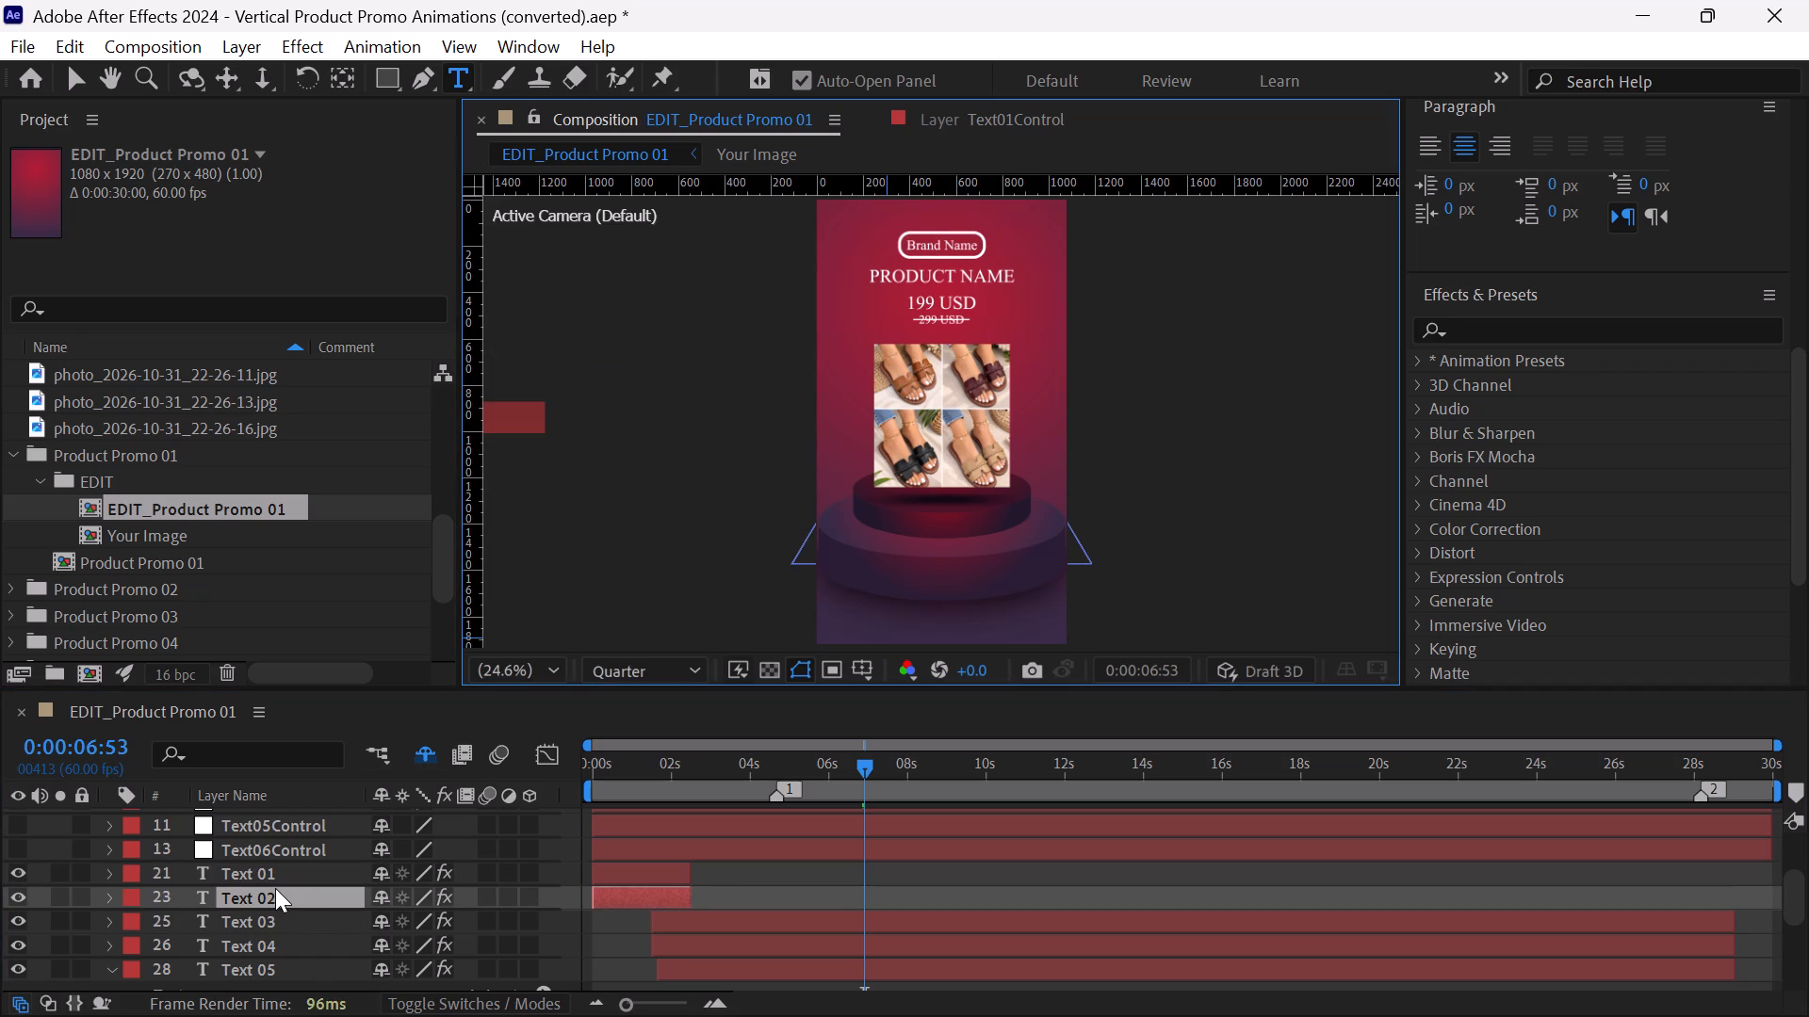
key("BackSpace")
key("BackSpace")
key("BackSpace")
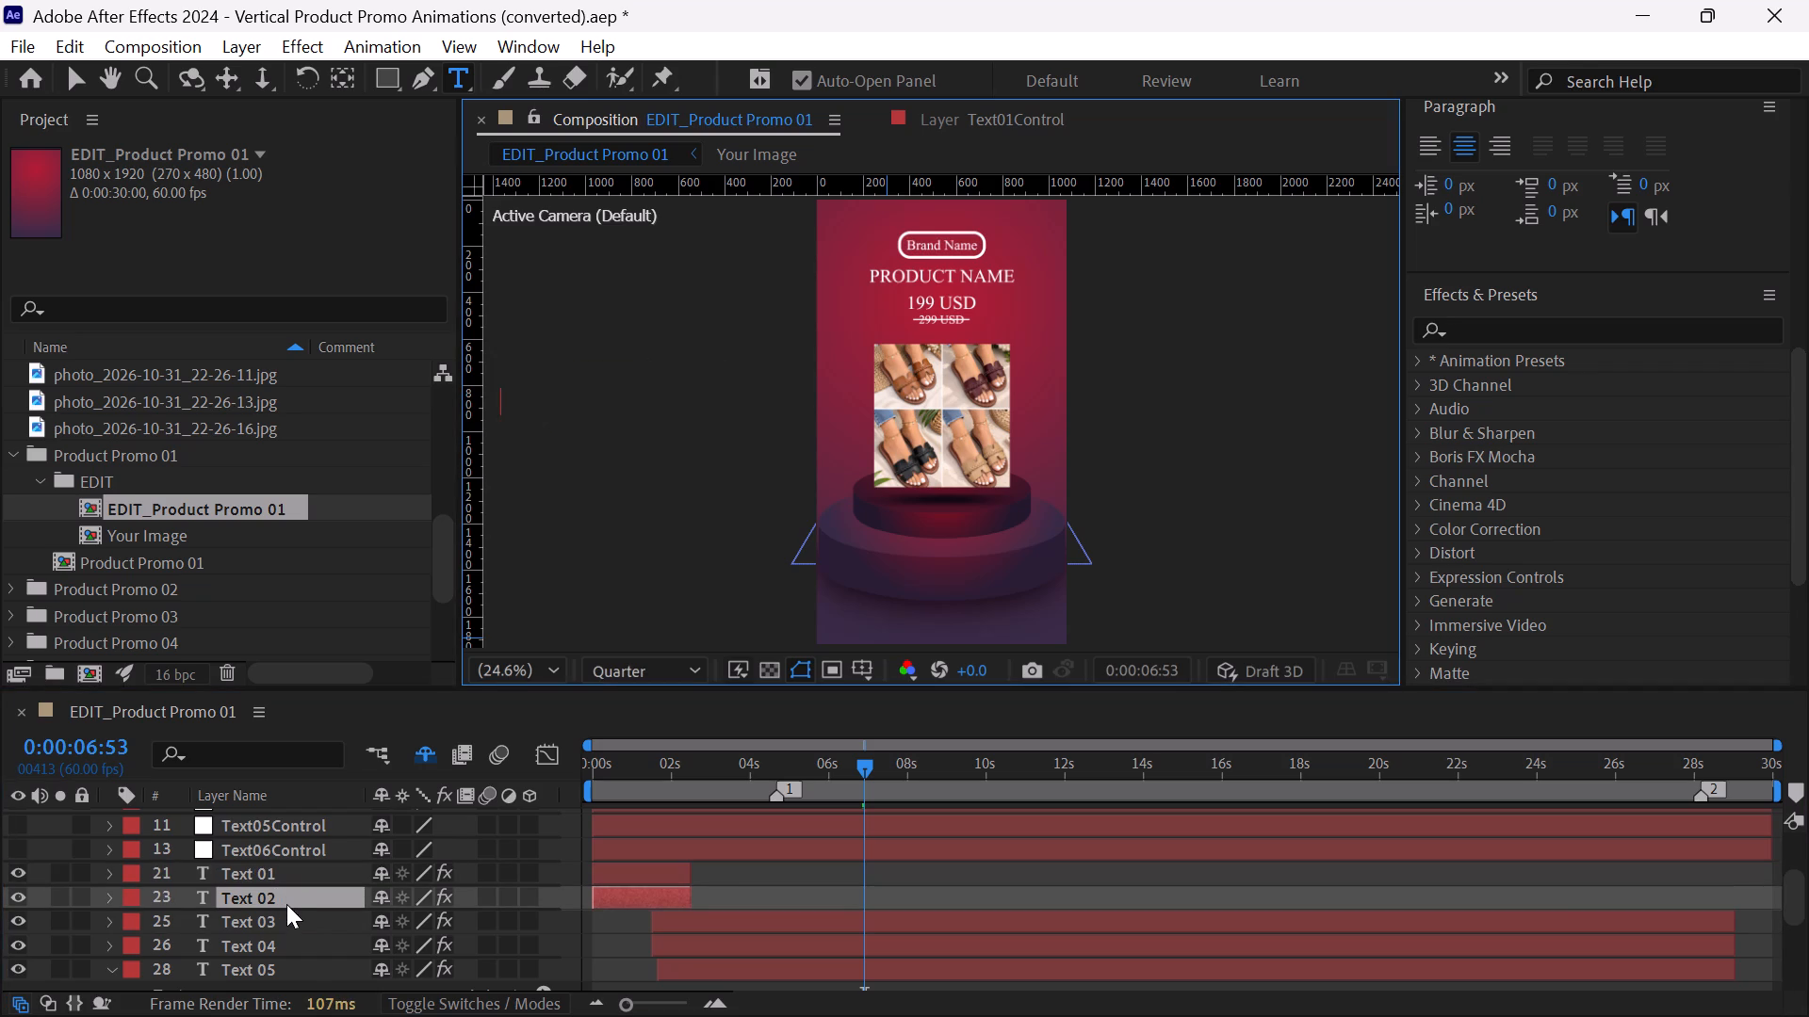
Replace the Brand Name text in the Text 03 layer with "BEVY'S STLYE HUB".
double_click(286, 916)
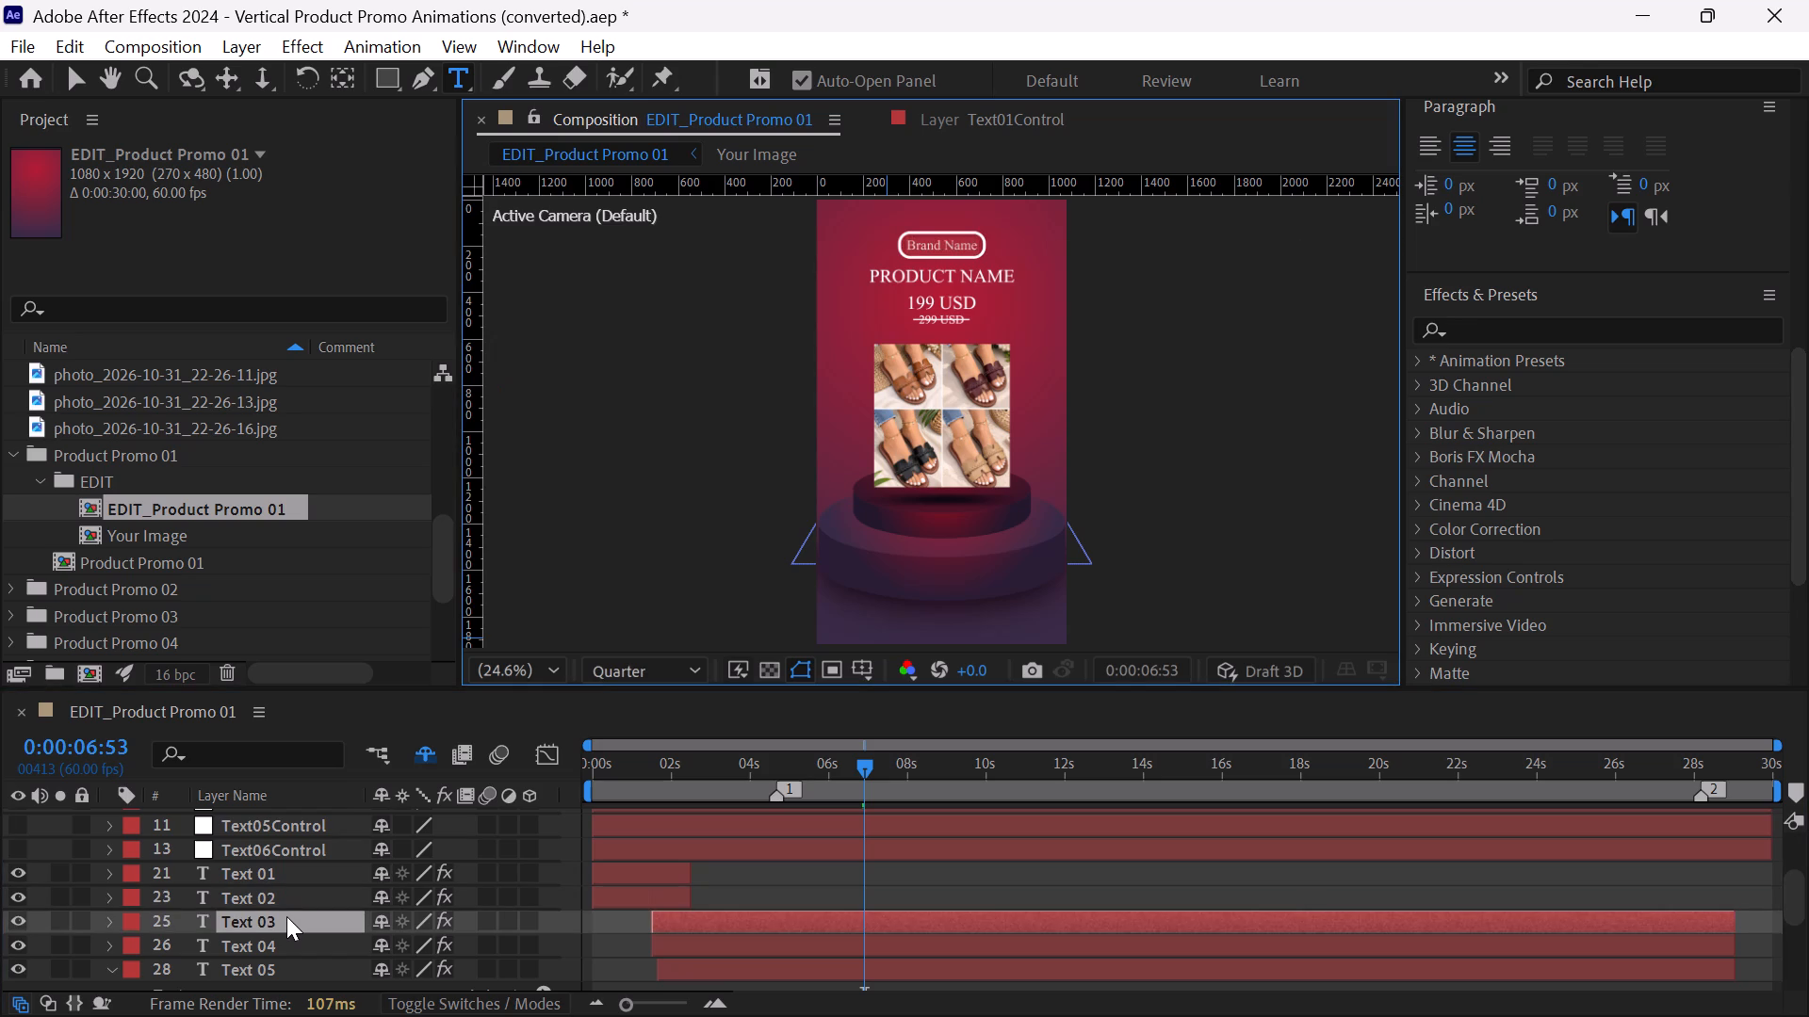
key("BackSpace")
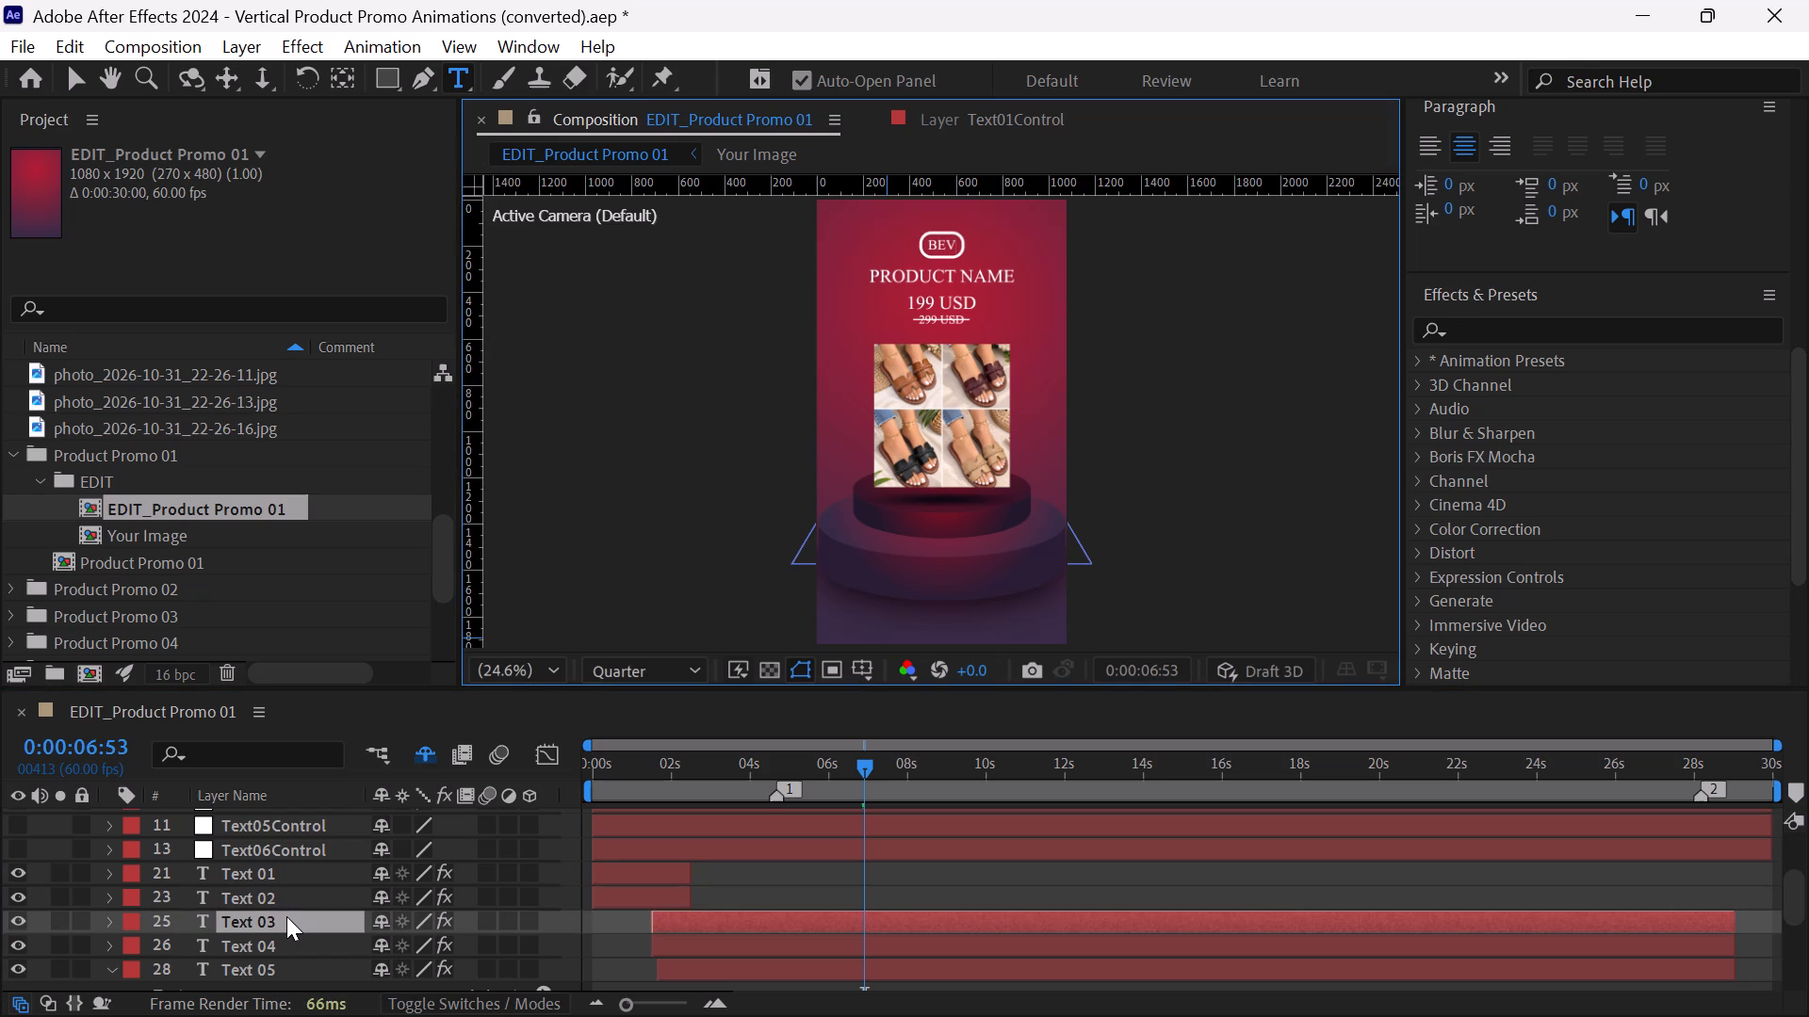
key("y")
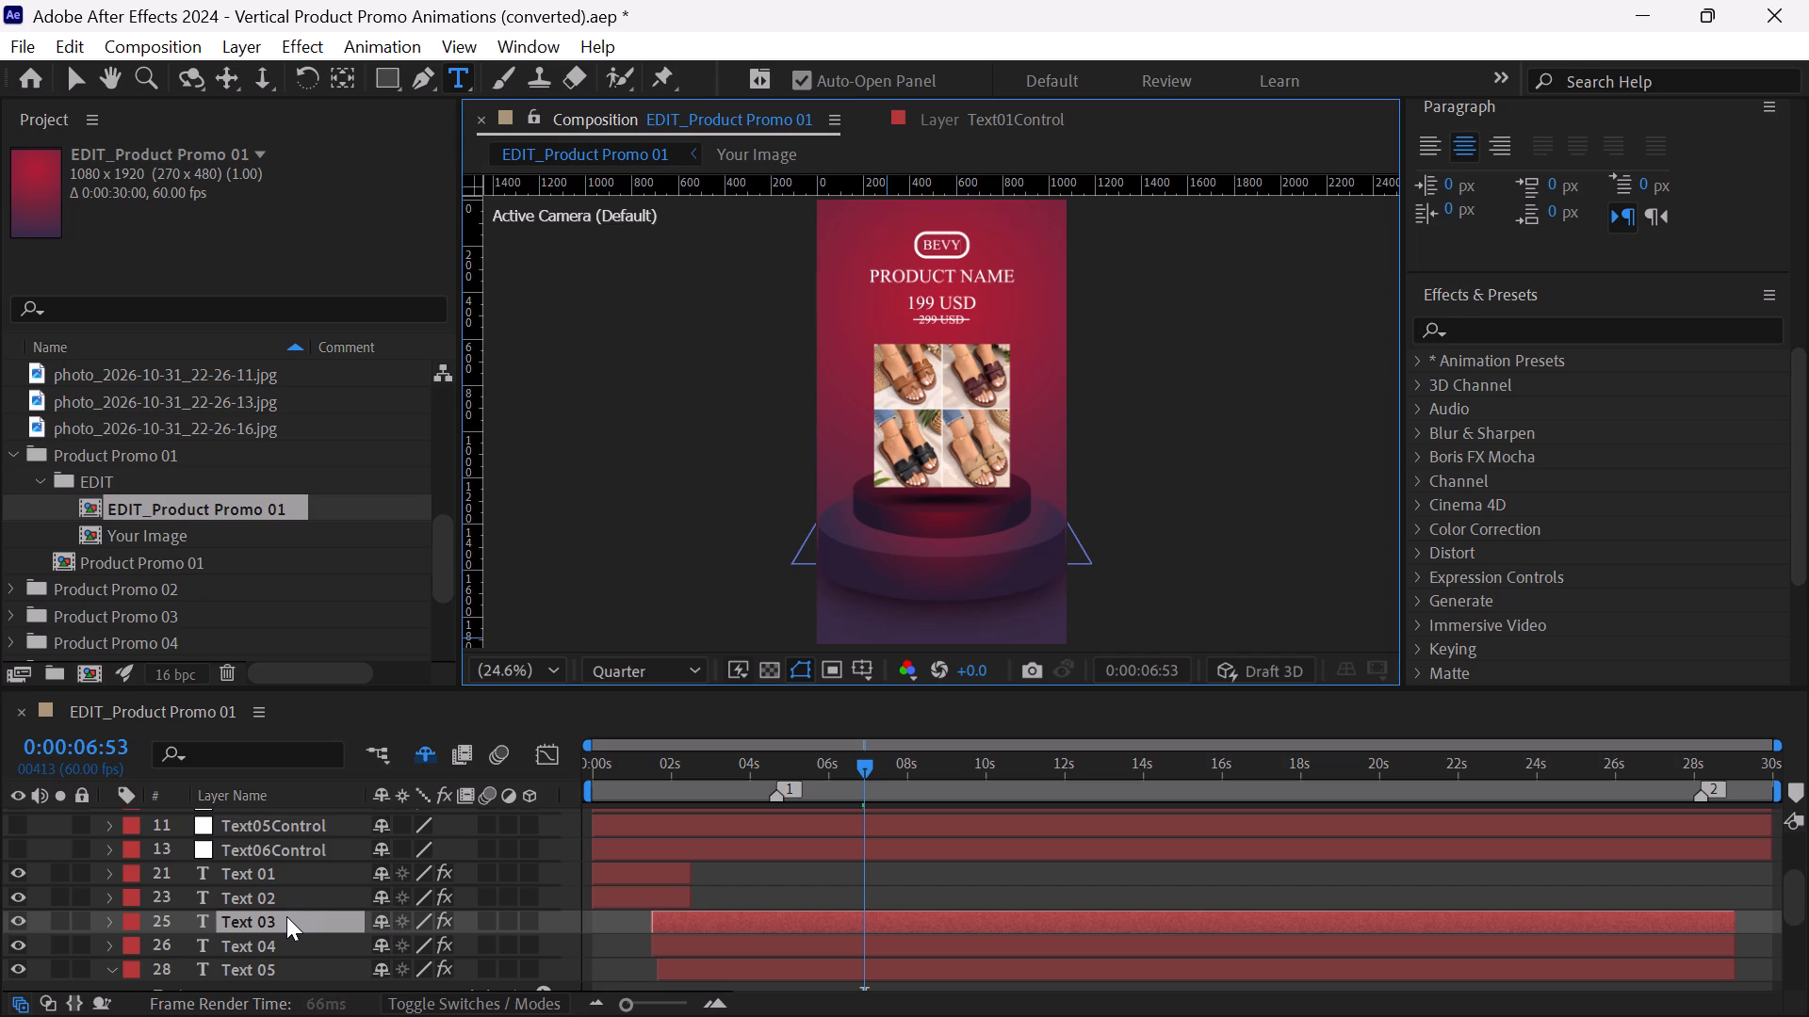
type("'S")
key("space")
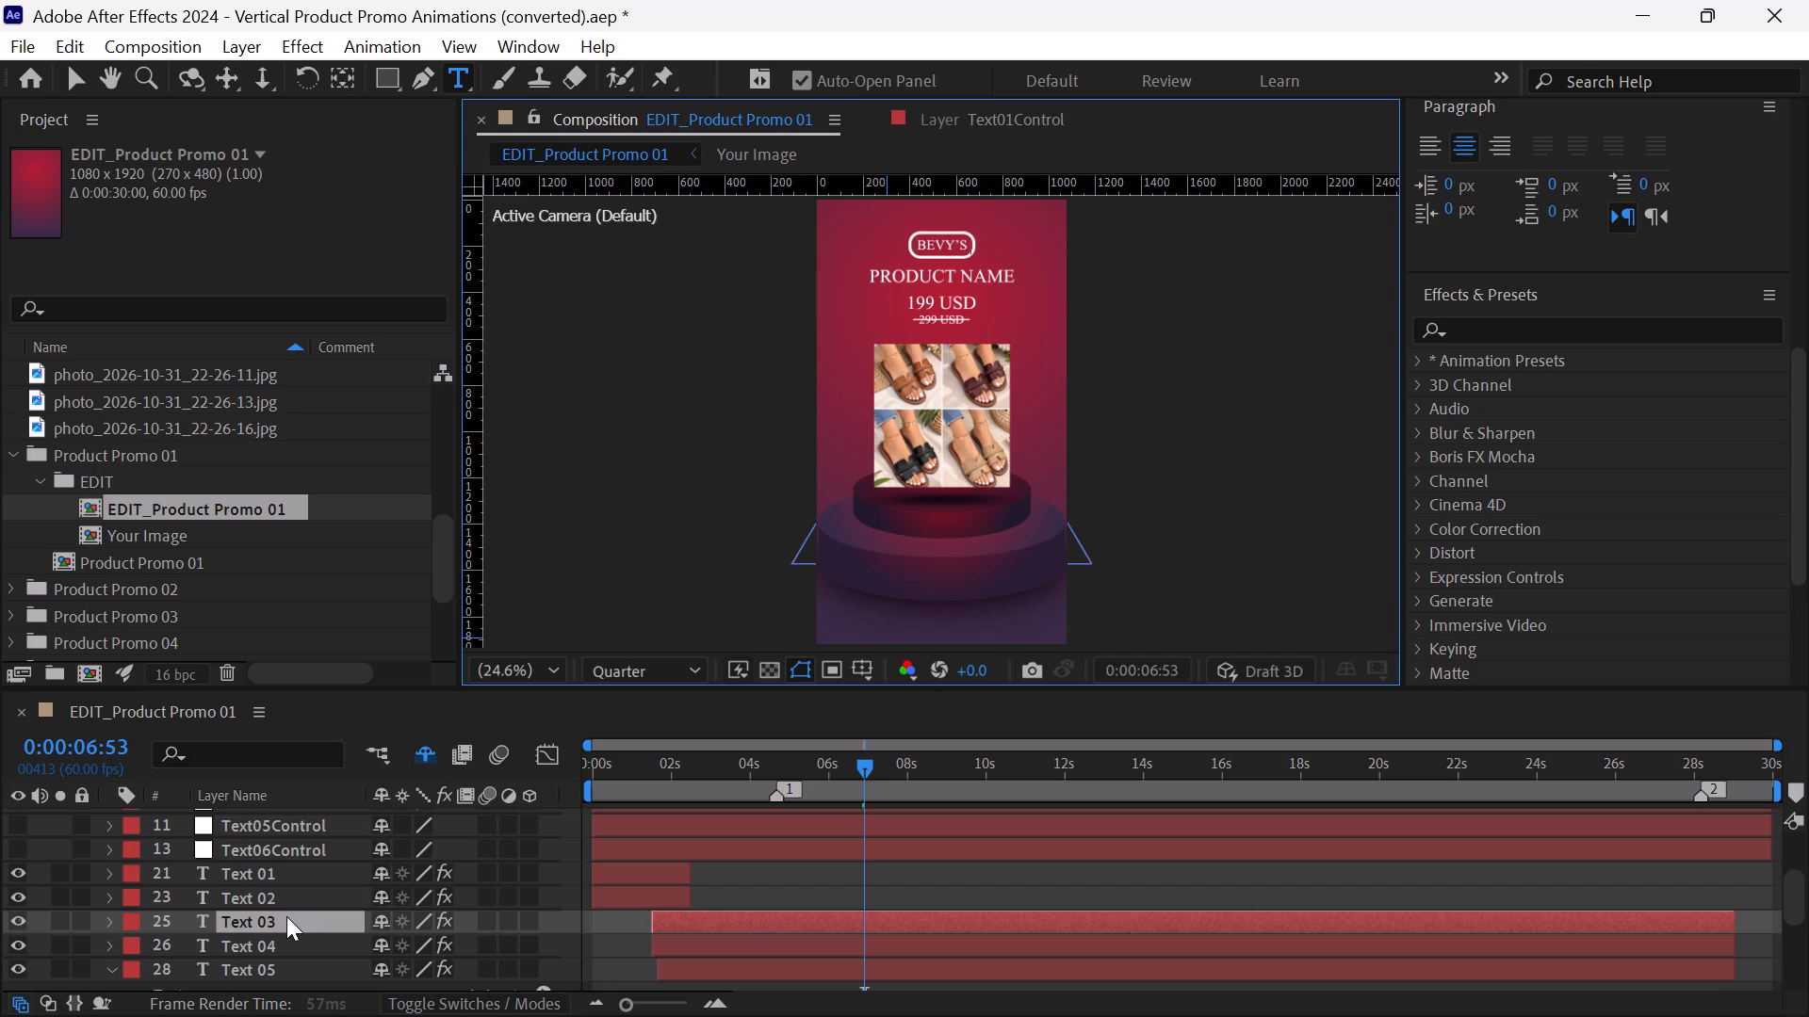
key("space")
type("S")
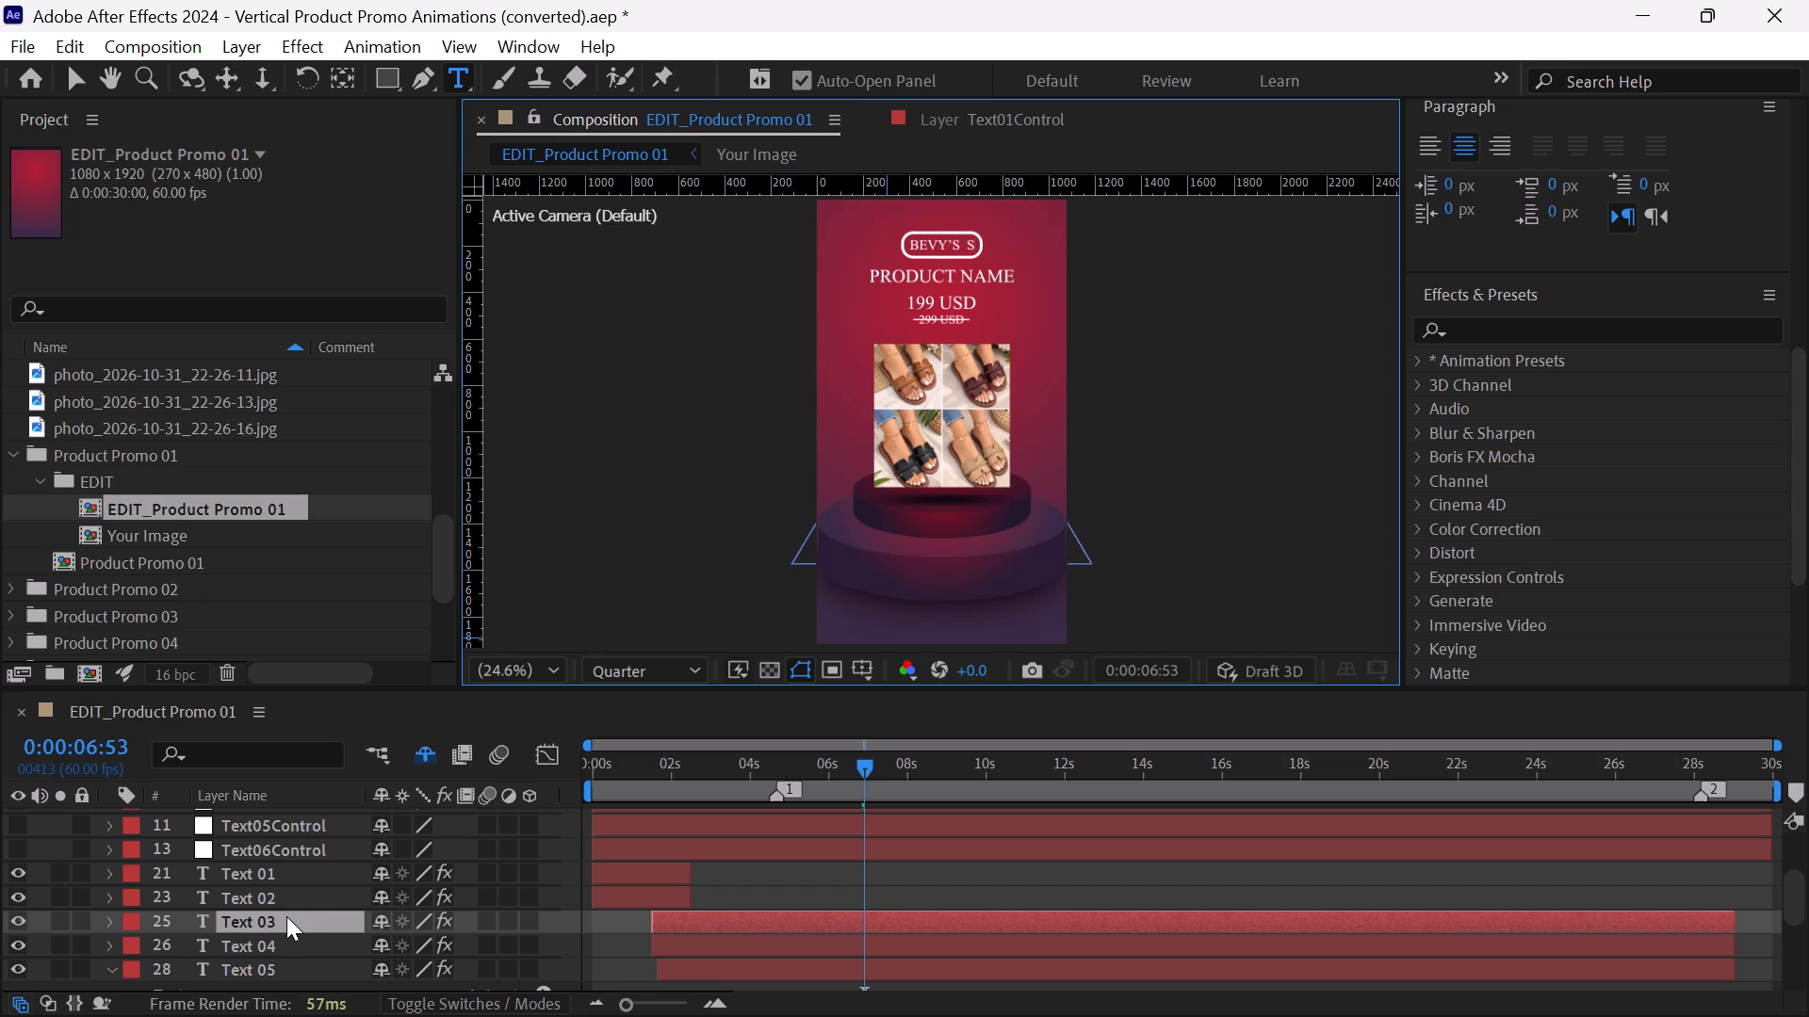
type("TLY")
key("space")
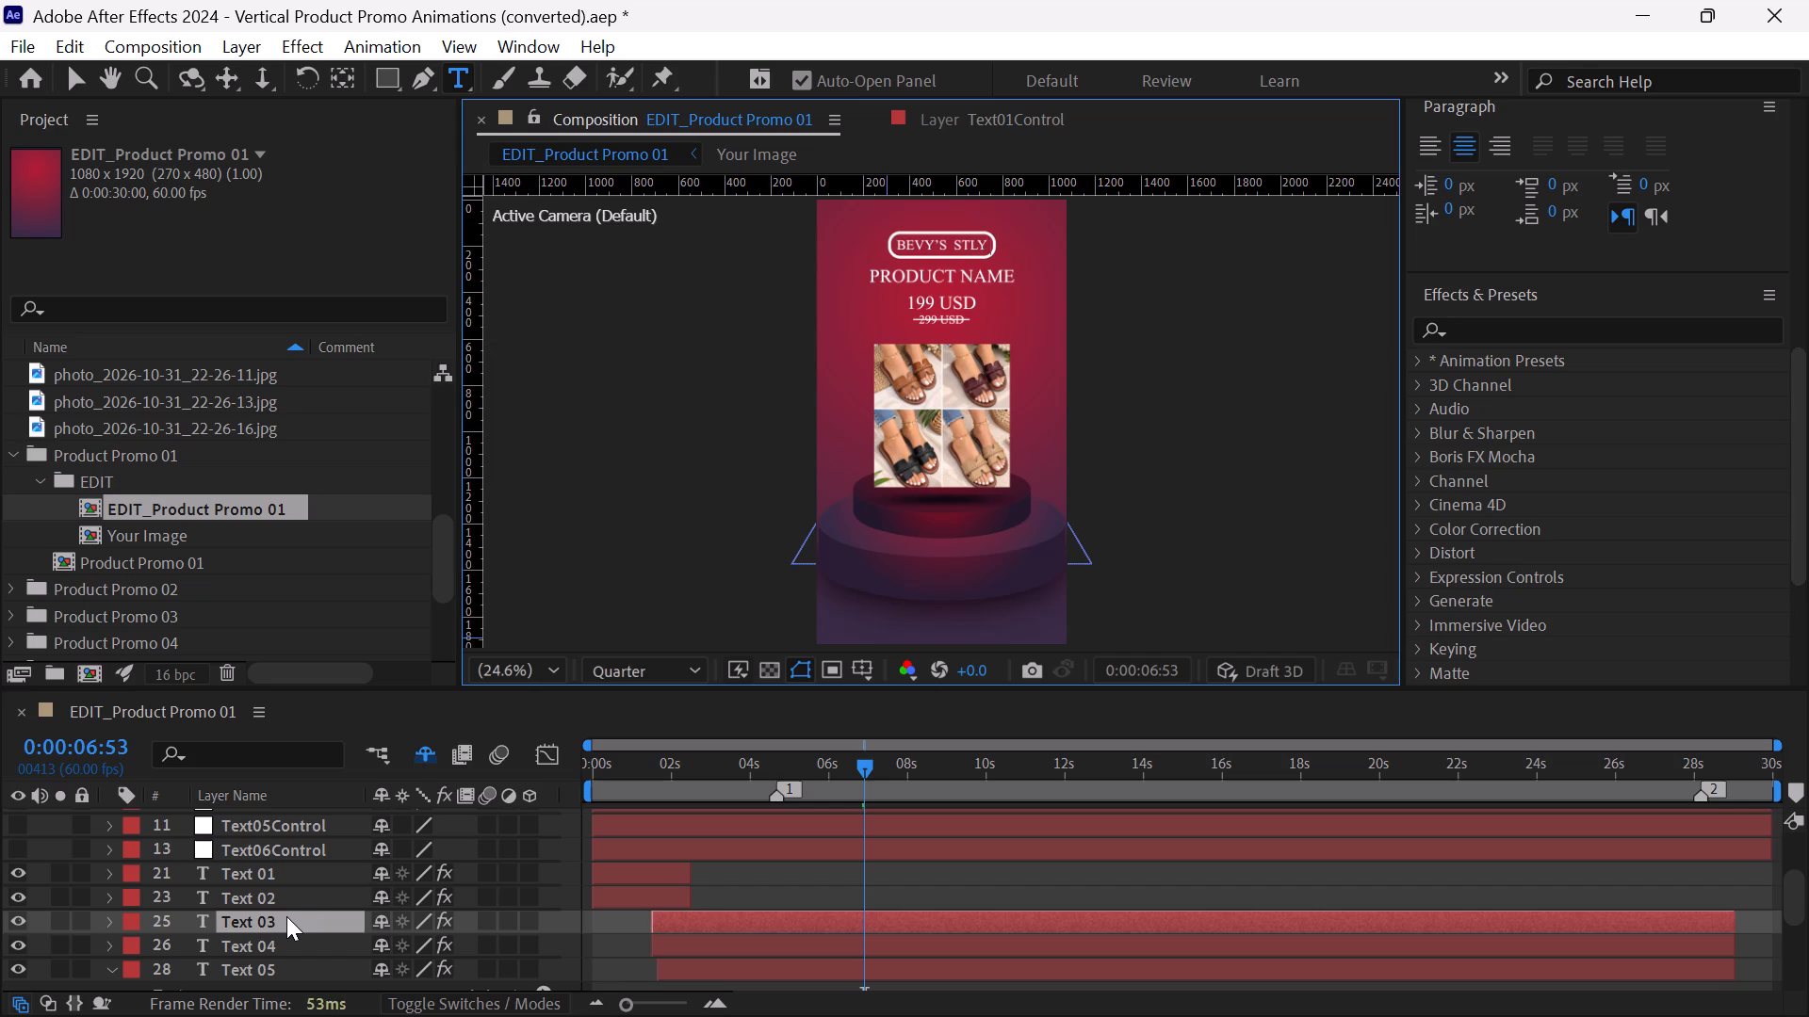
key("BackSpace")
type("E")
key("space")
type("HUB")
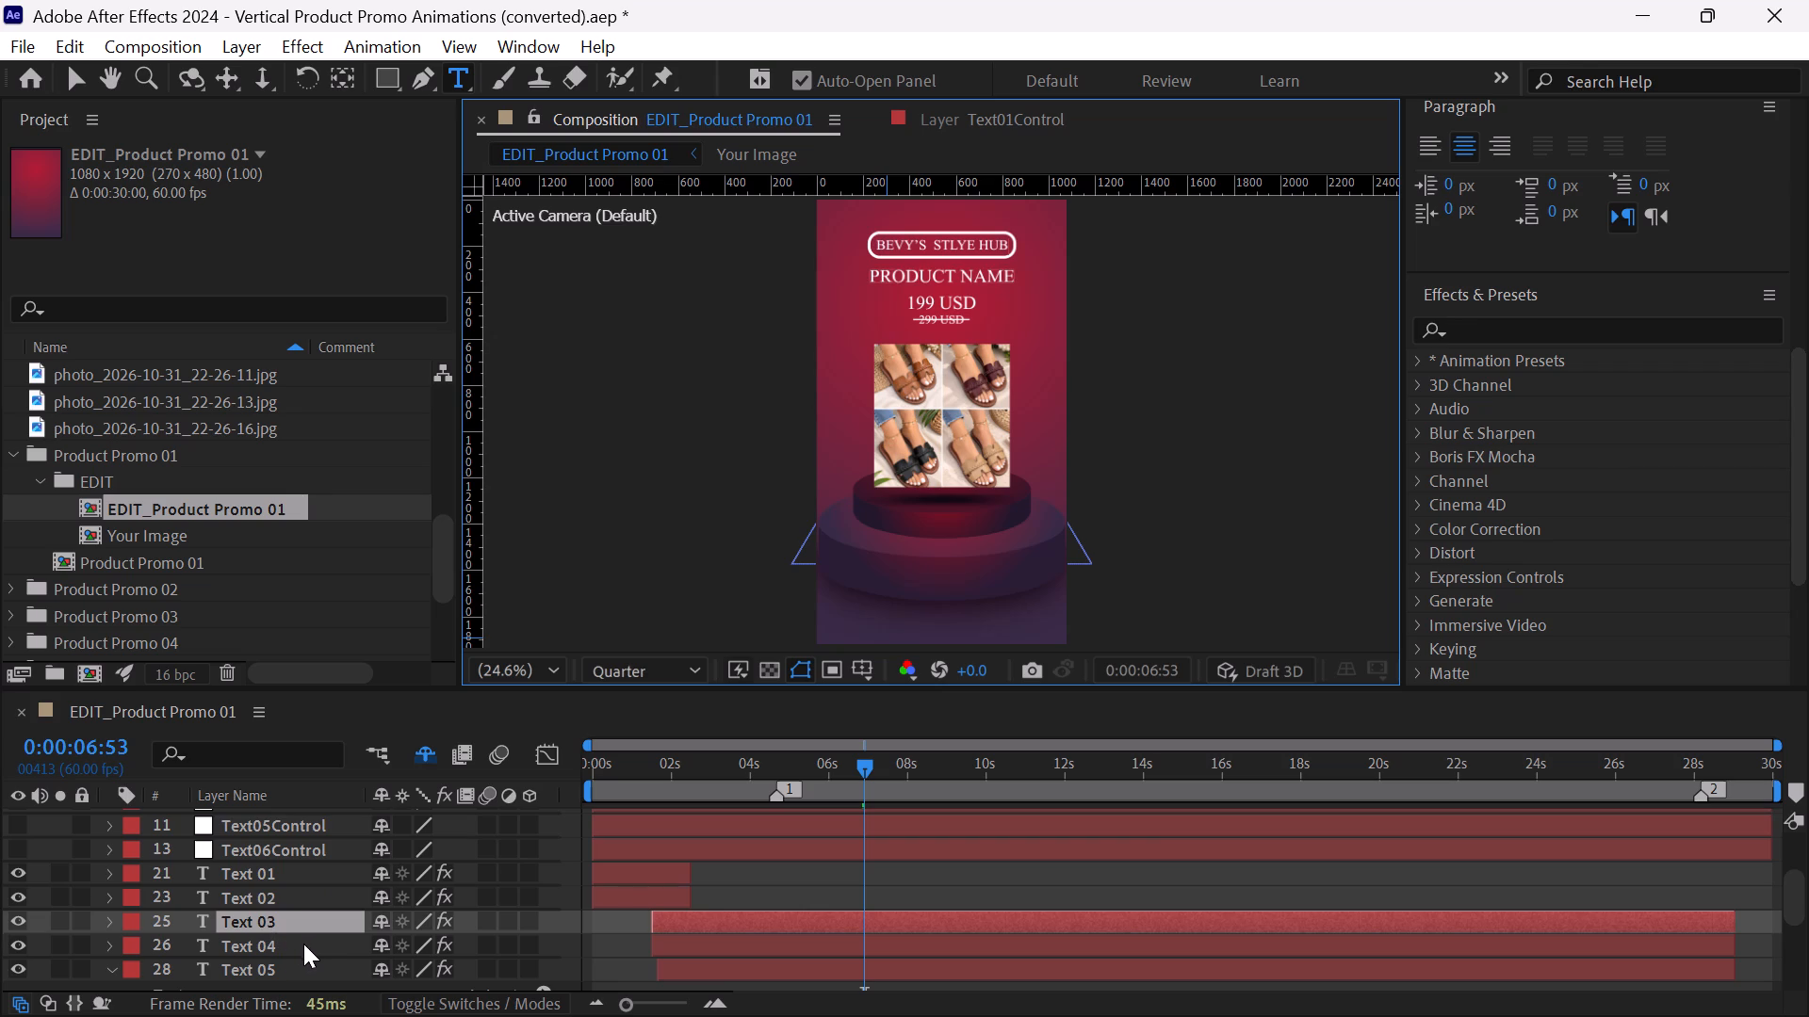
Replace the PRODUCT NAME text in the Text 04 layer with "slides".
double_click(274, 943)
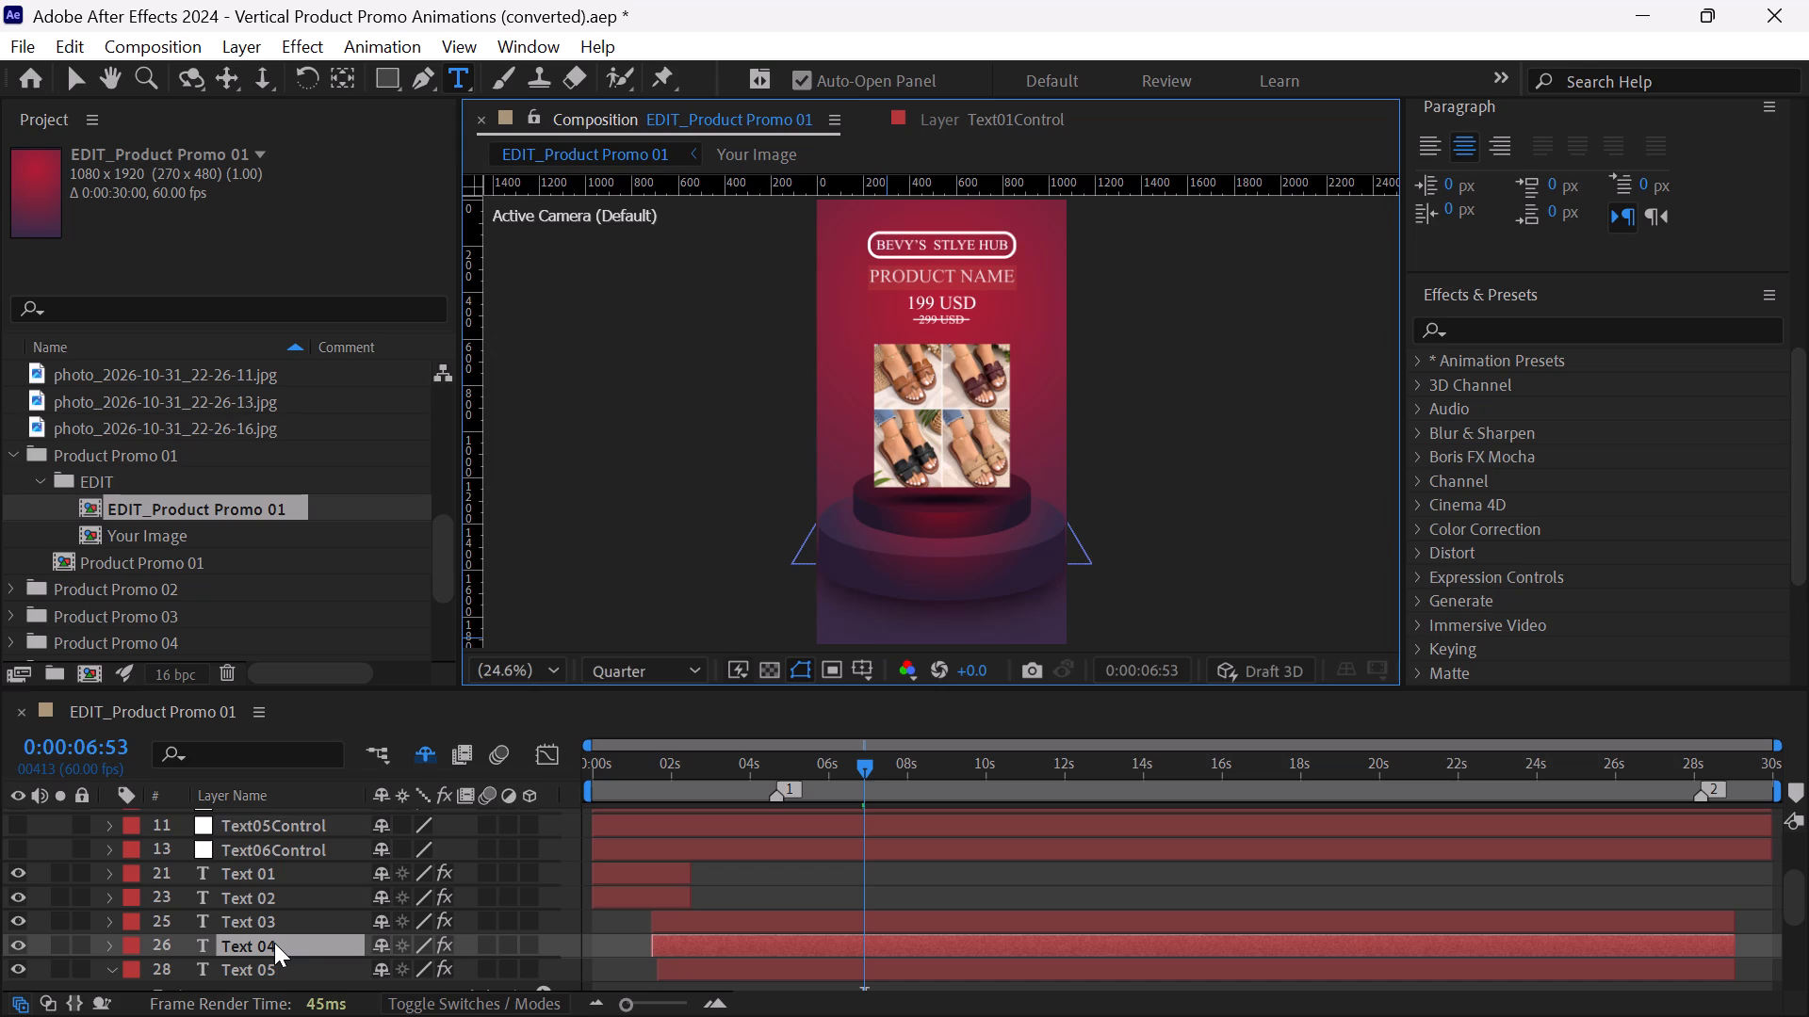
type("slides")
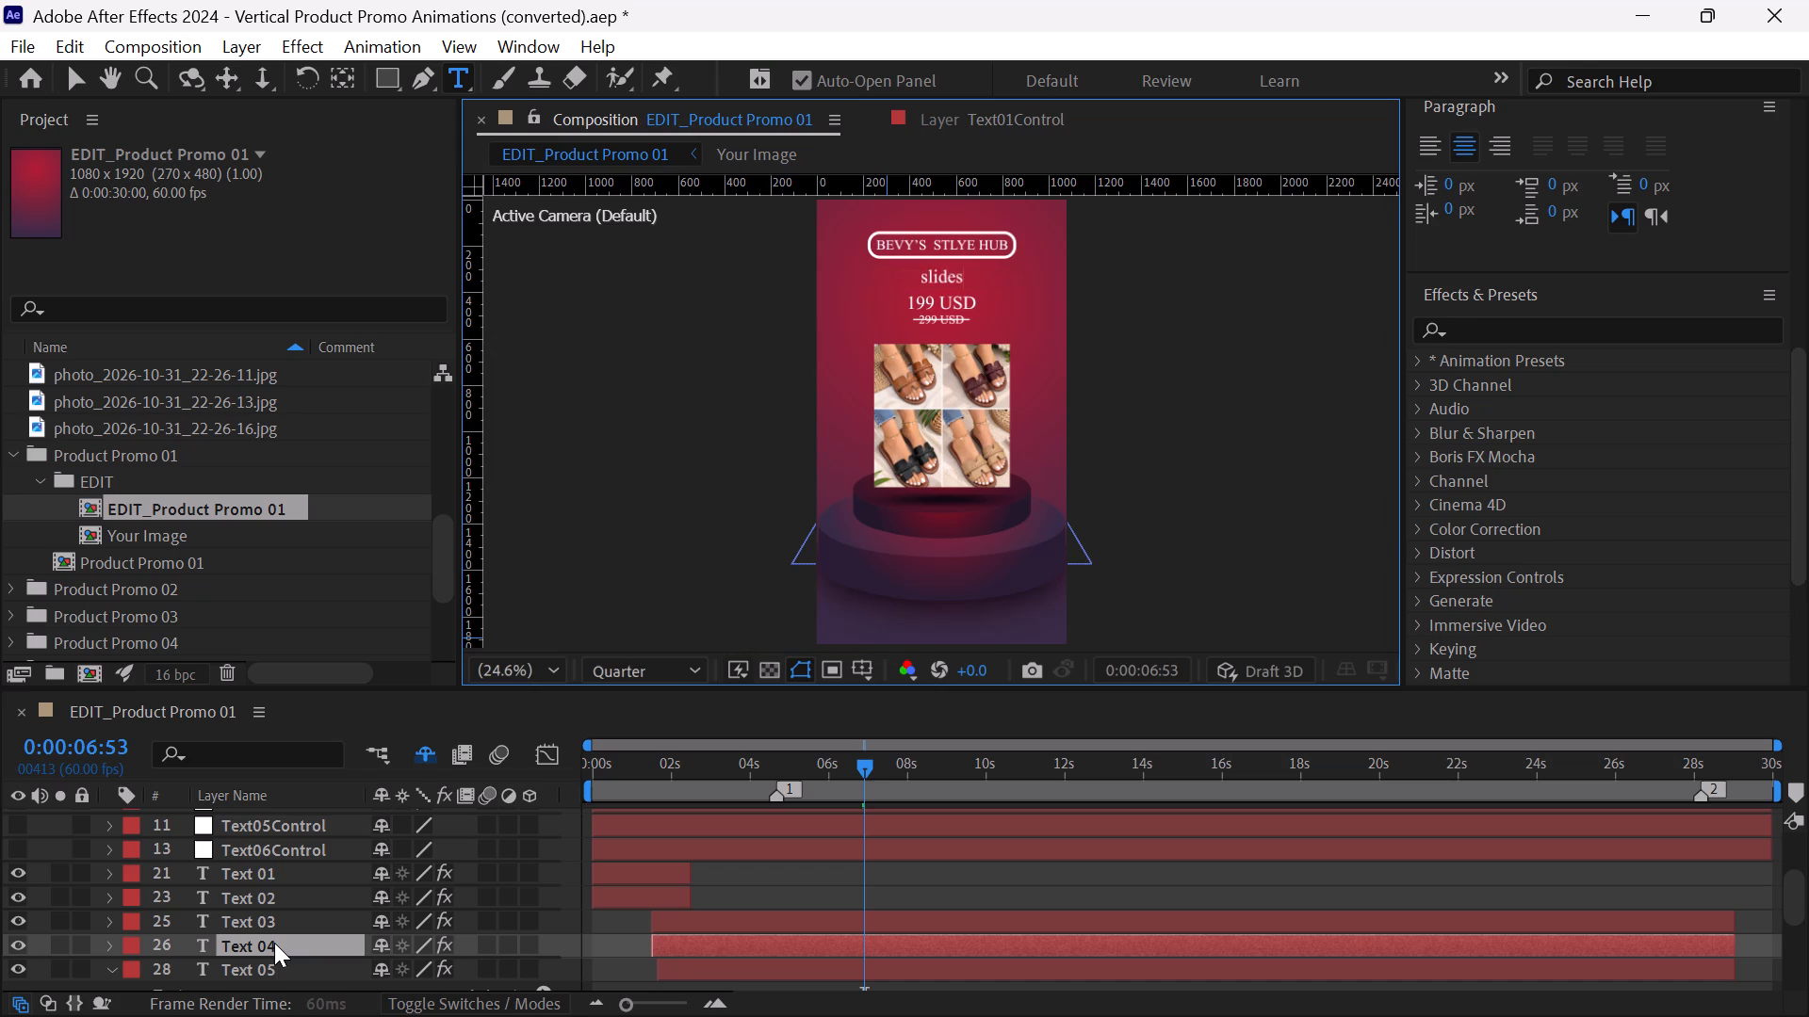
key("BackSpace")
key("BackSpace")
key("BackSpace")
key("BackSpace")
key("BackSpace")
key("BackSpace")
key("BackSpace")
key("BackSpace")
key("BackSpace")
key("BackSpace")
key("BackSpace")
key("BackSpace")
key("BackSpace")
key("BackSpace")
key("BackSpace")
key("BackSpace")
key("BackSpace")
key("BackSpace")
key("BackSpace")
key("BackSpace")
key("BackSpace")
key("BackSpace")
key("BackSpace")
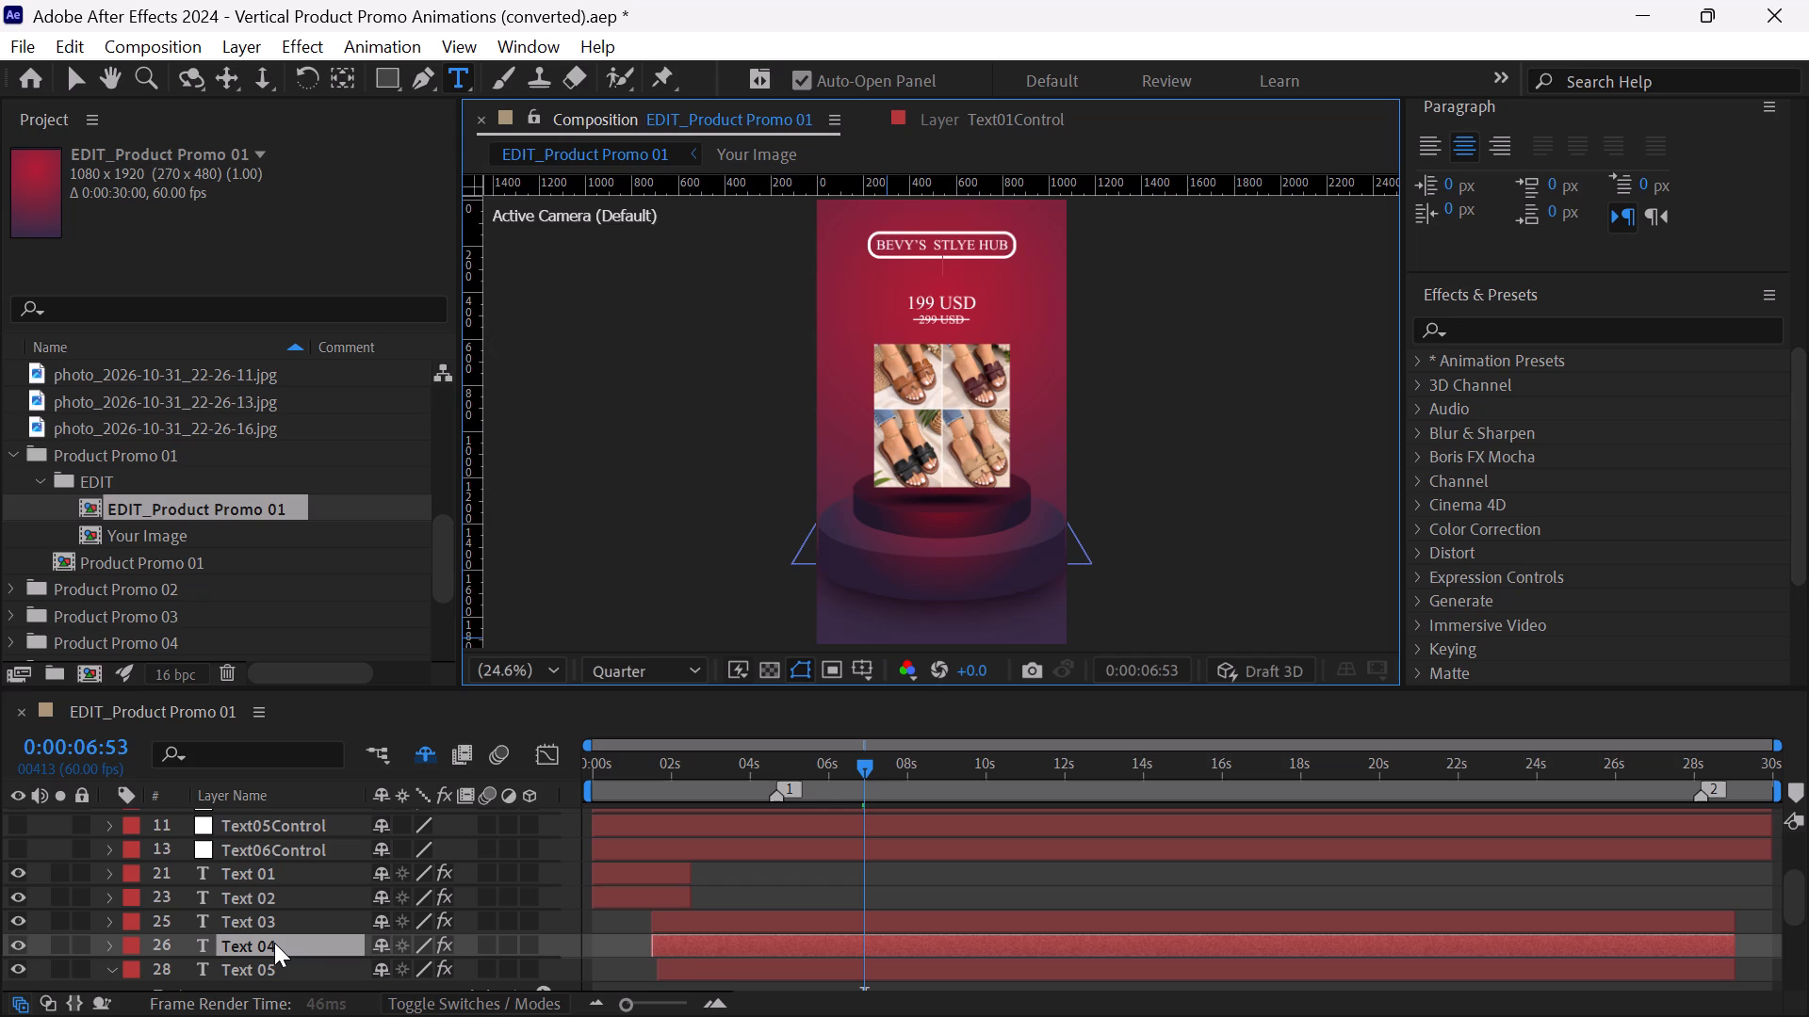
type("slides")
Collapse the Text 05 layer's properties and replace its struck-through price text with "250".
scroll(161, 861, "down", 1)
scroll(161, 861, "up", 1)
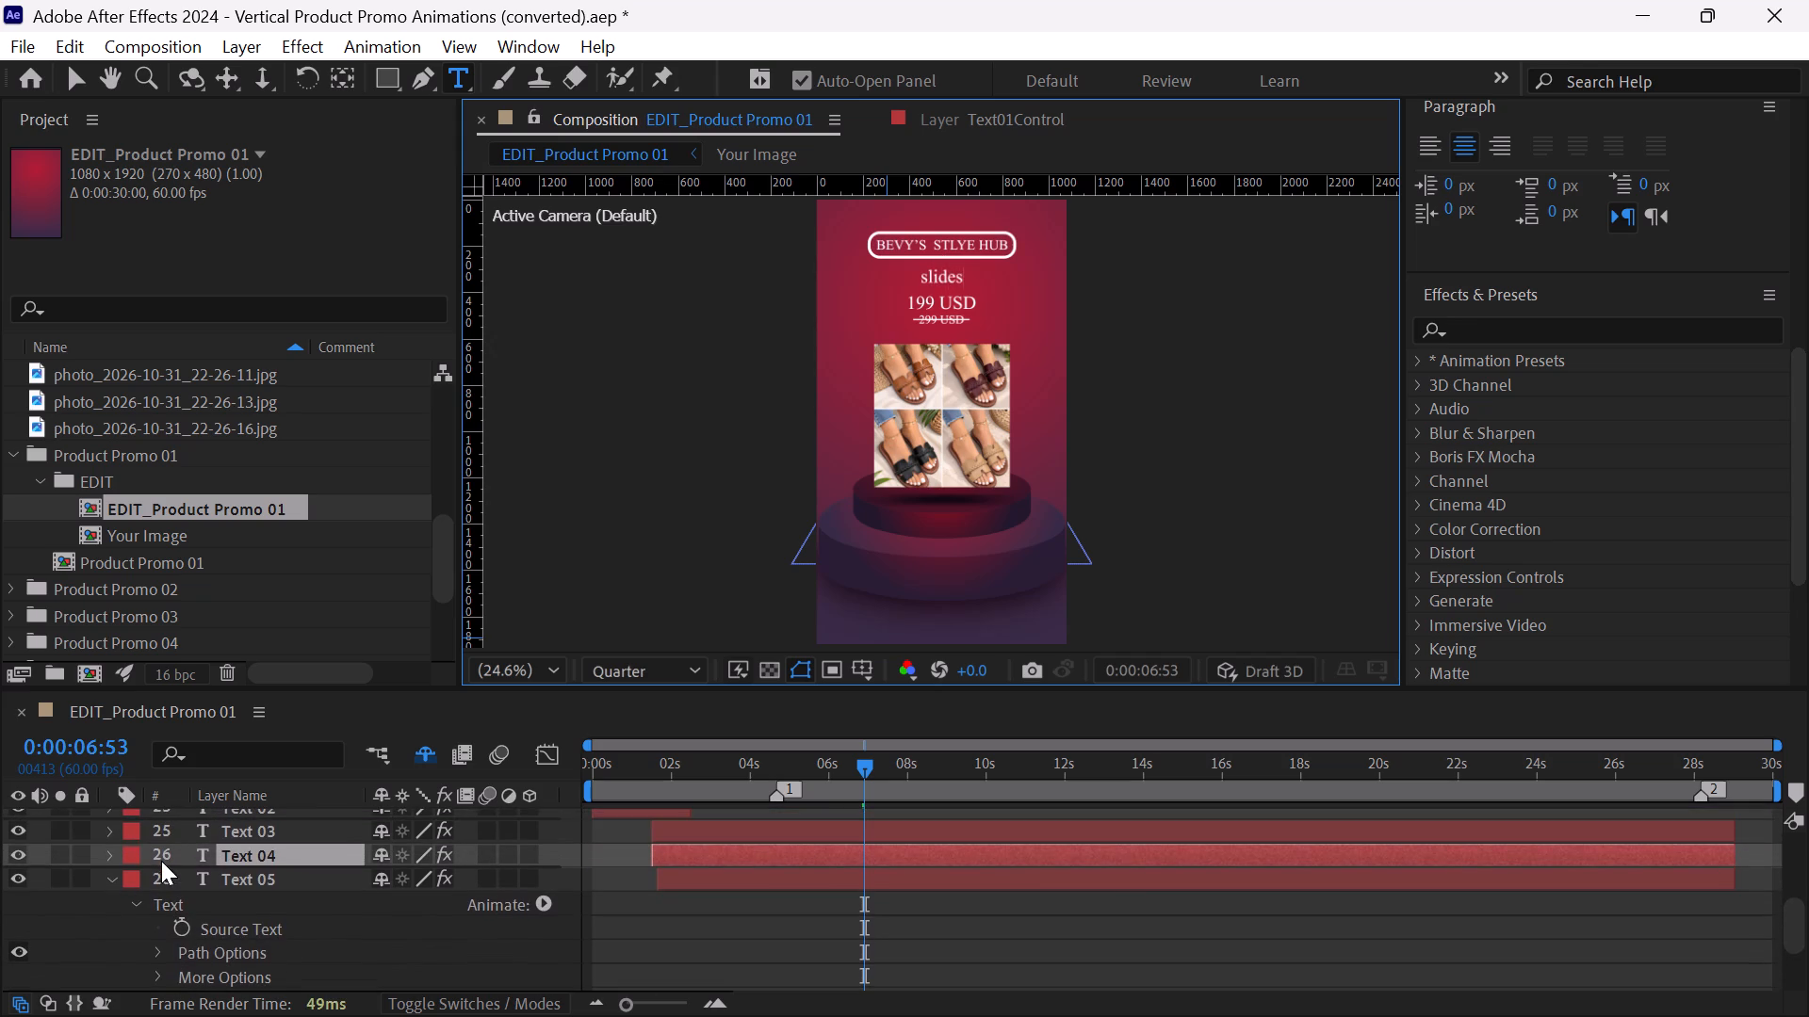
left_click(113, 880)
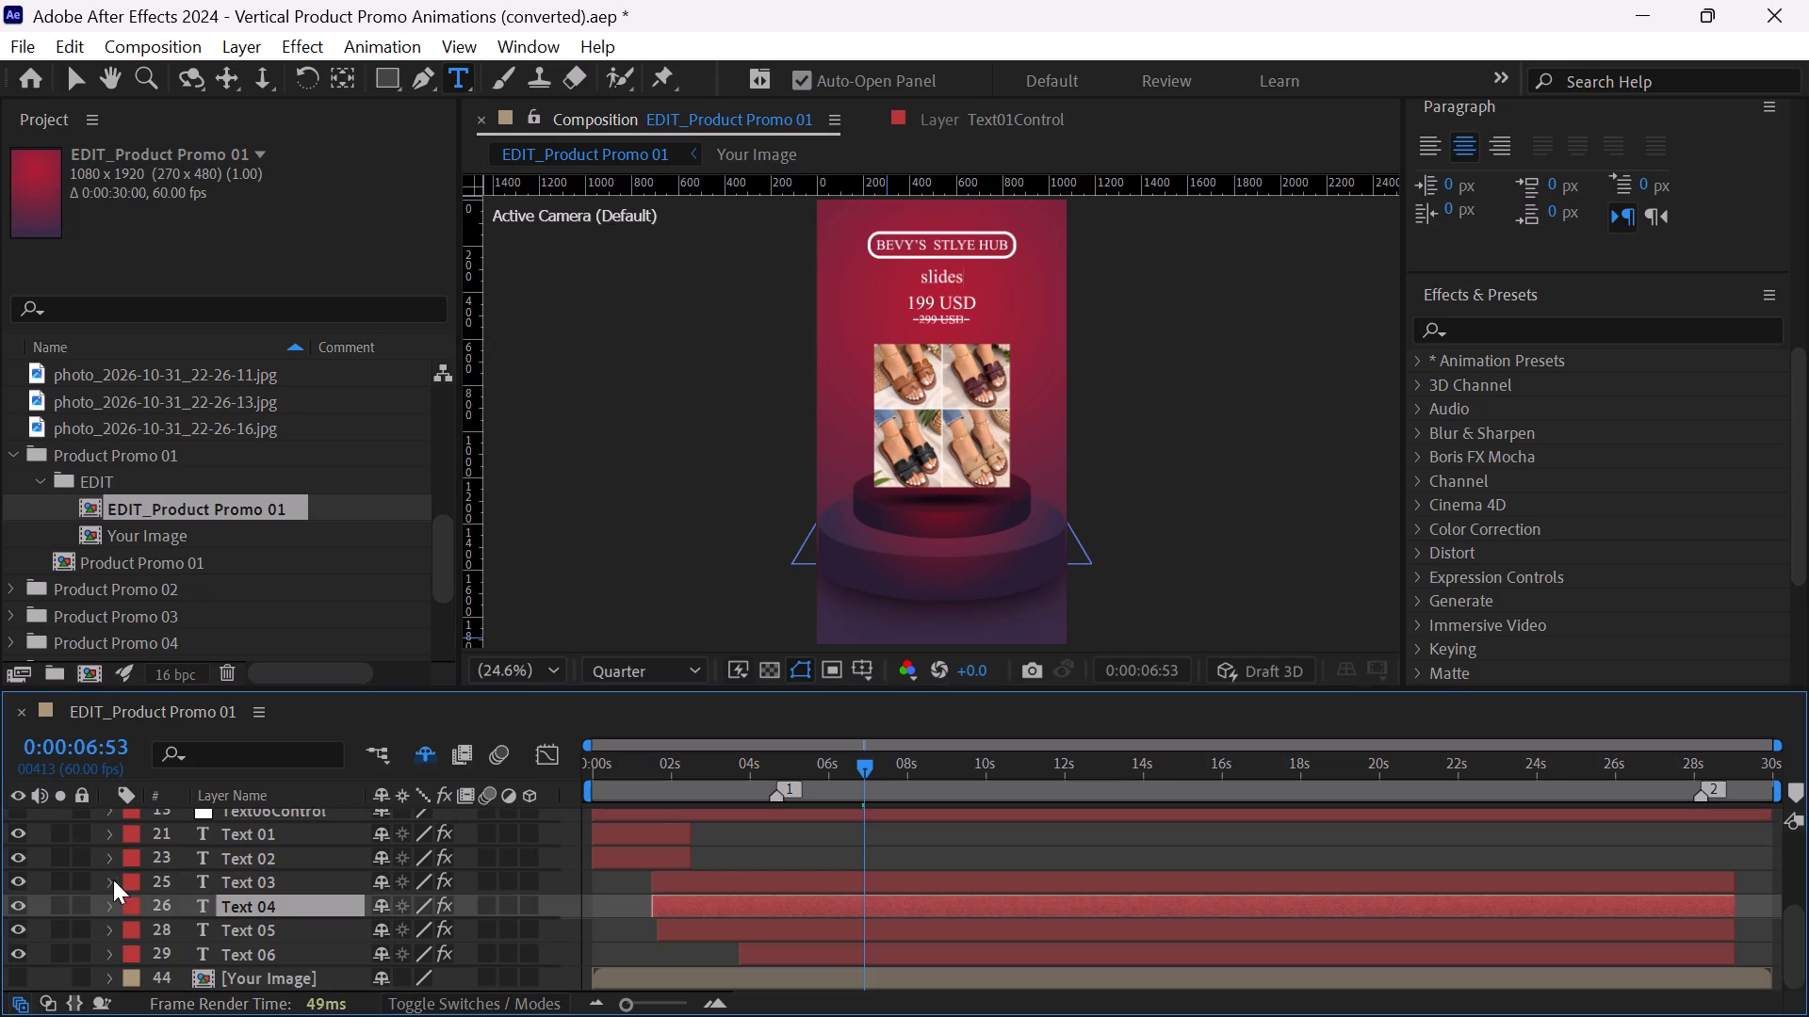
double_click(249, 925)
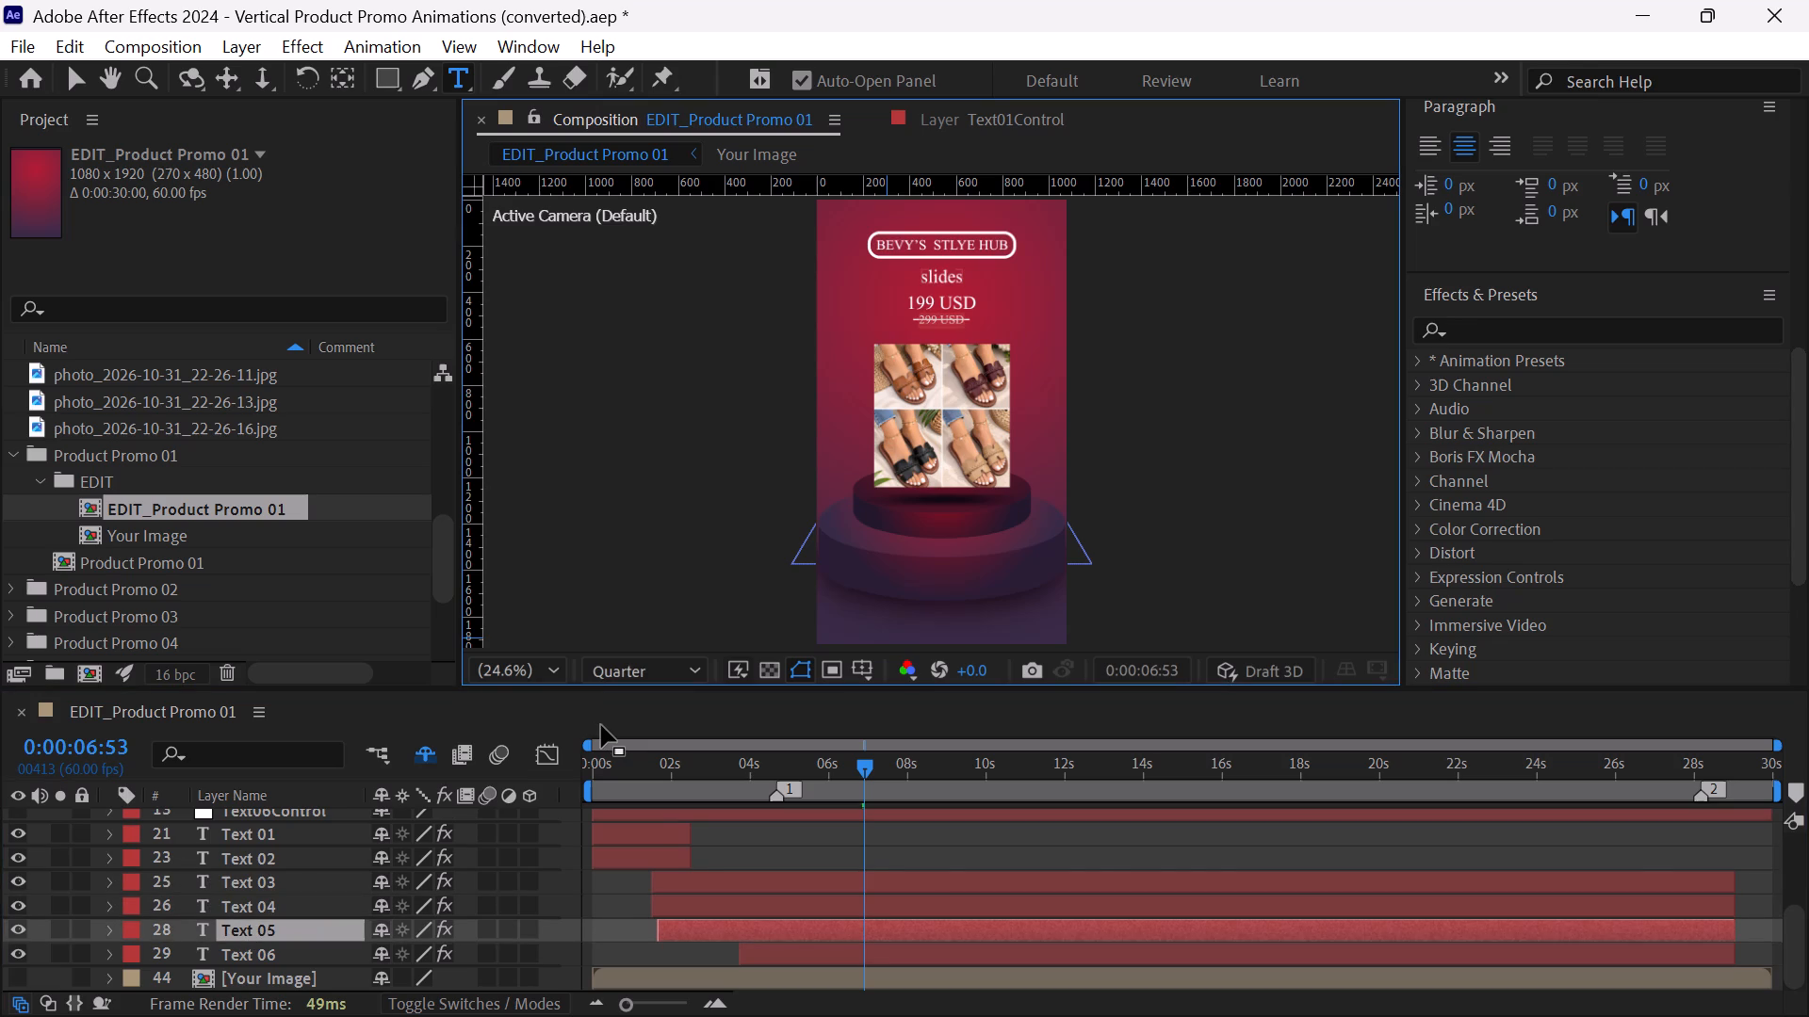
type("35")
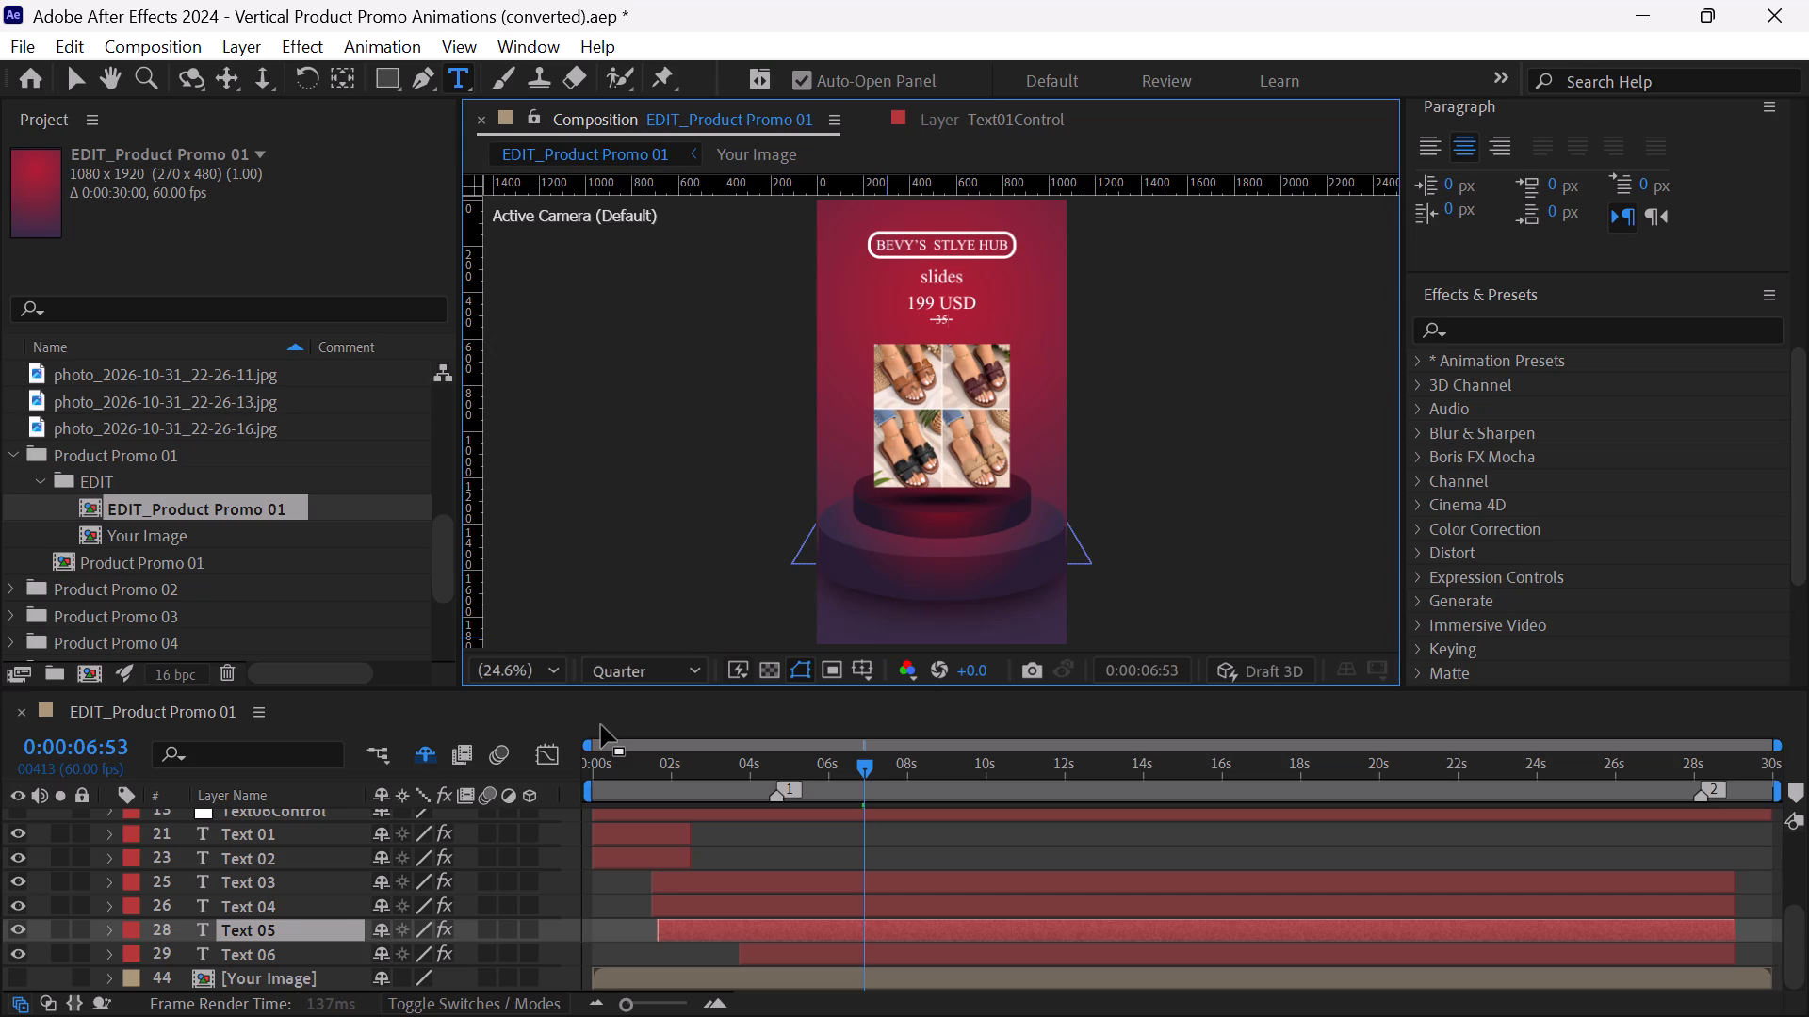
double_click(285, 909)
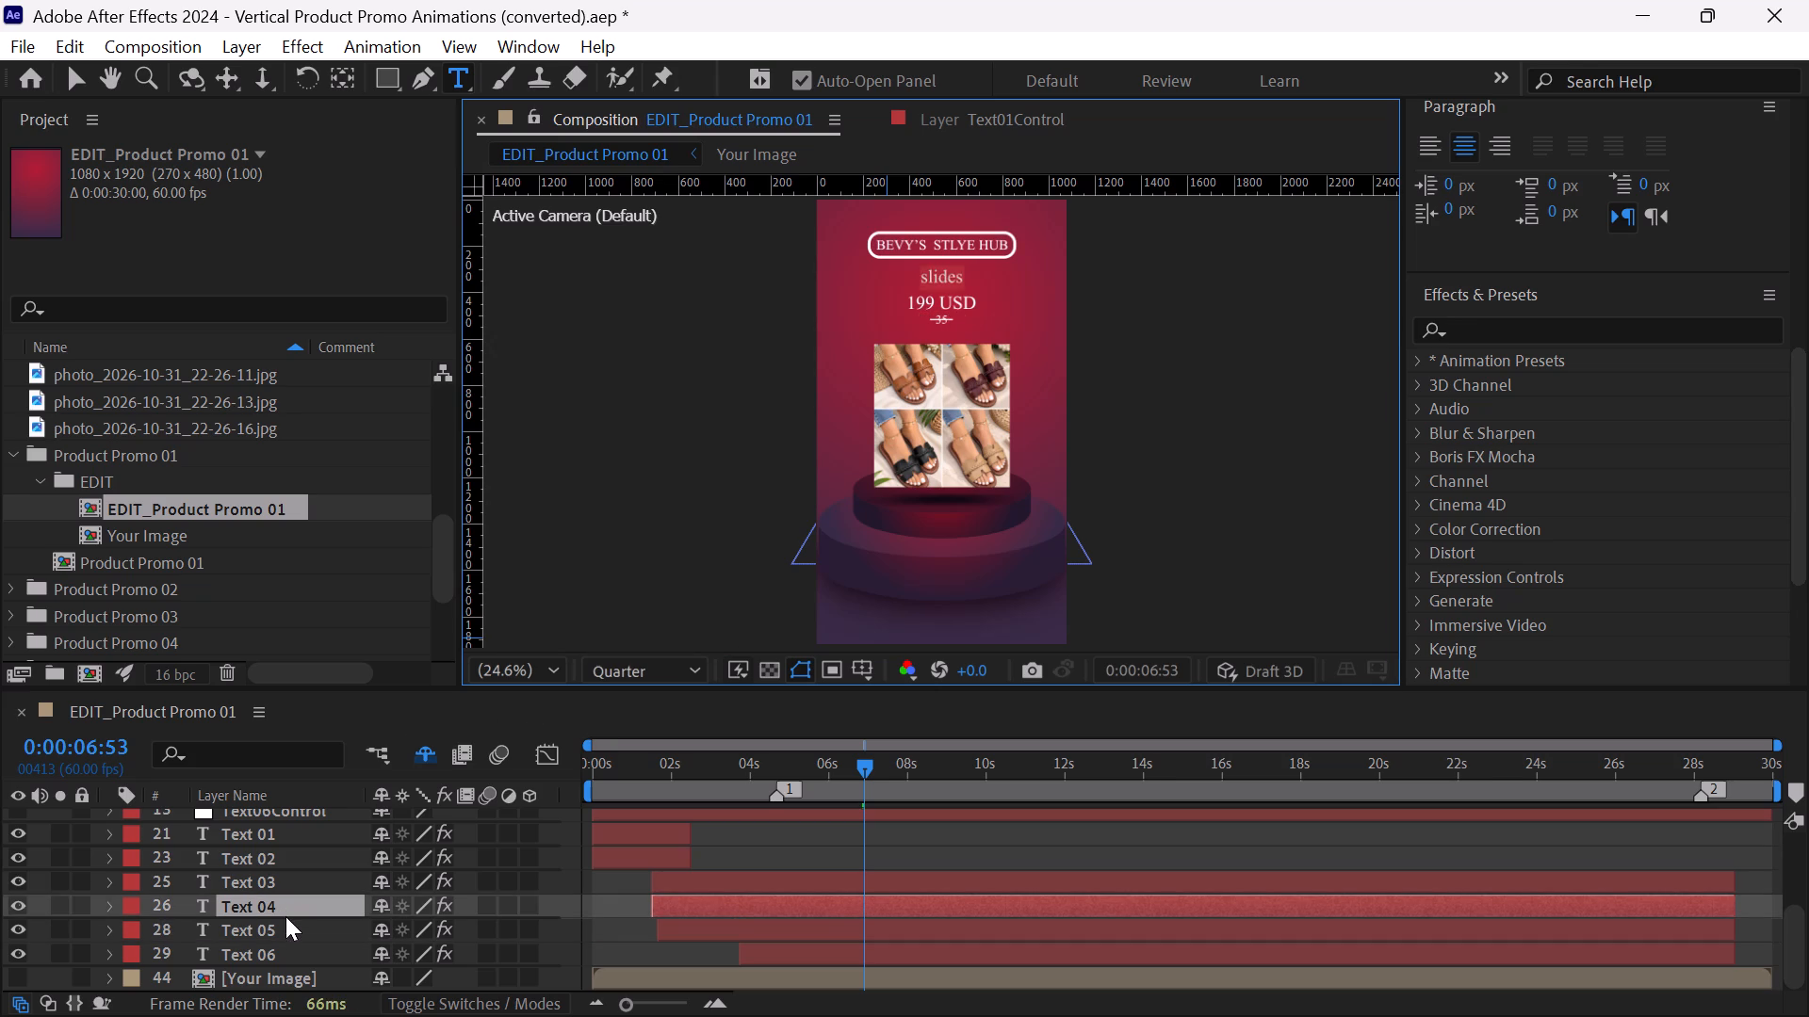
double_click(285, 931)
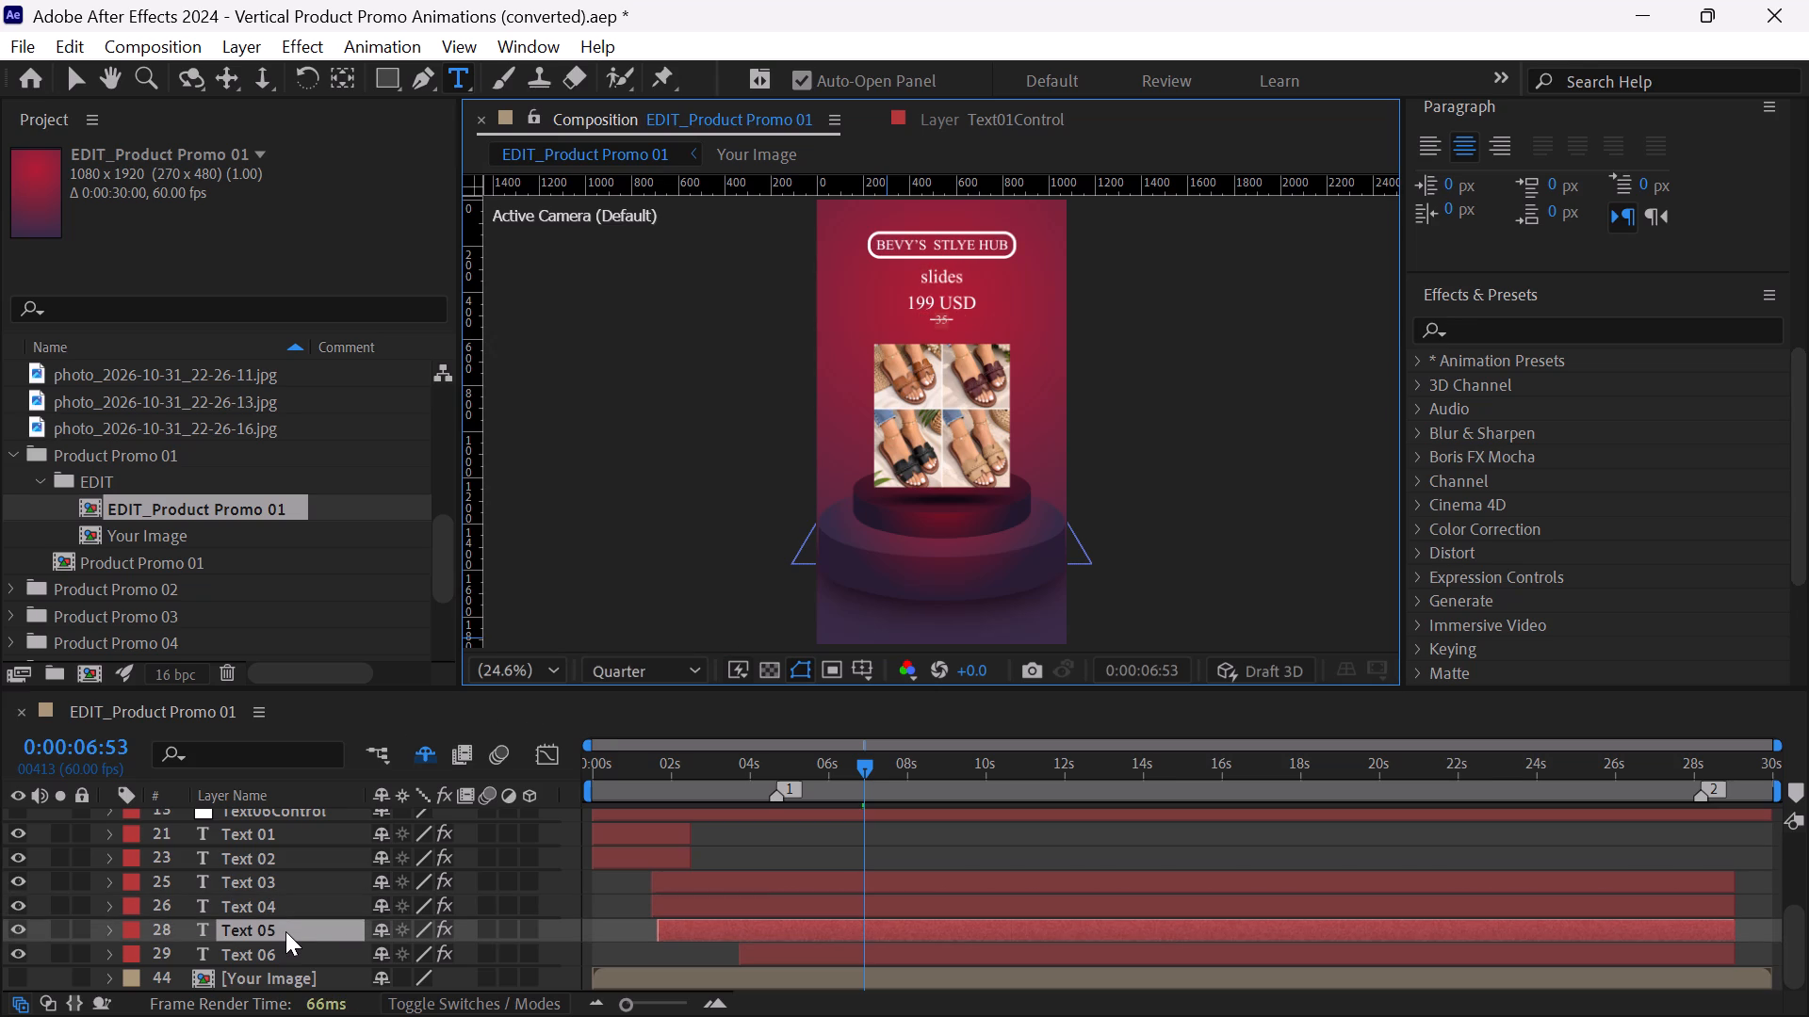
key("BackSpace")
key("BackSpace")
type("250")
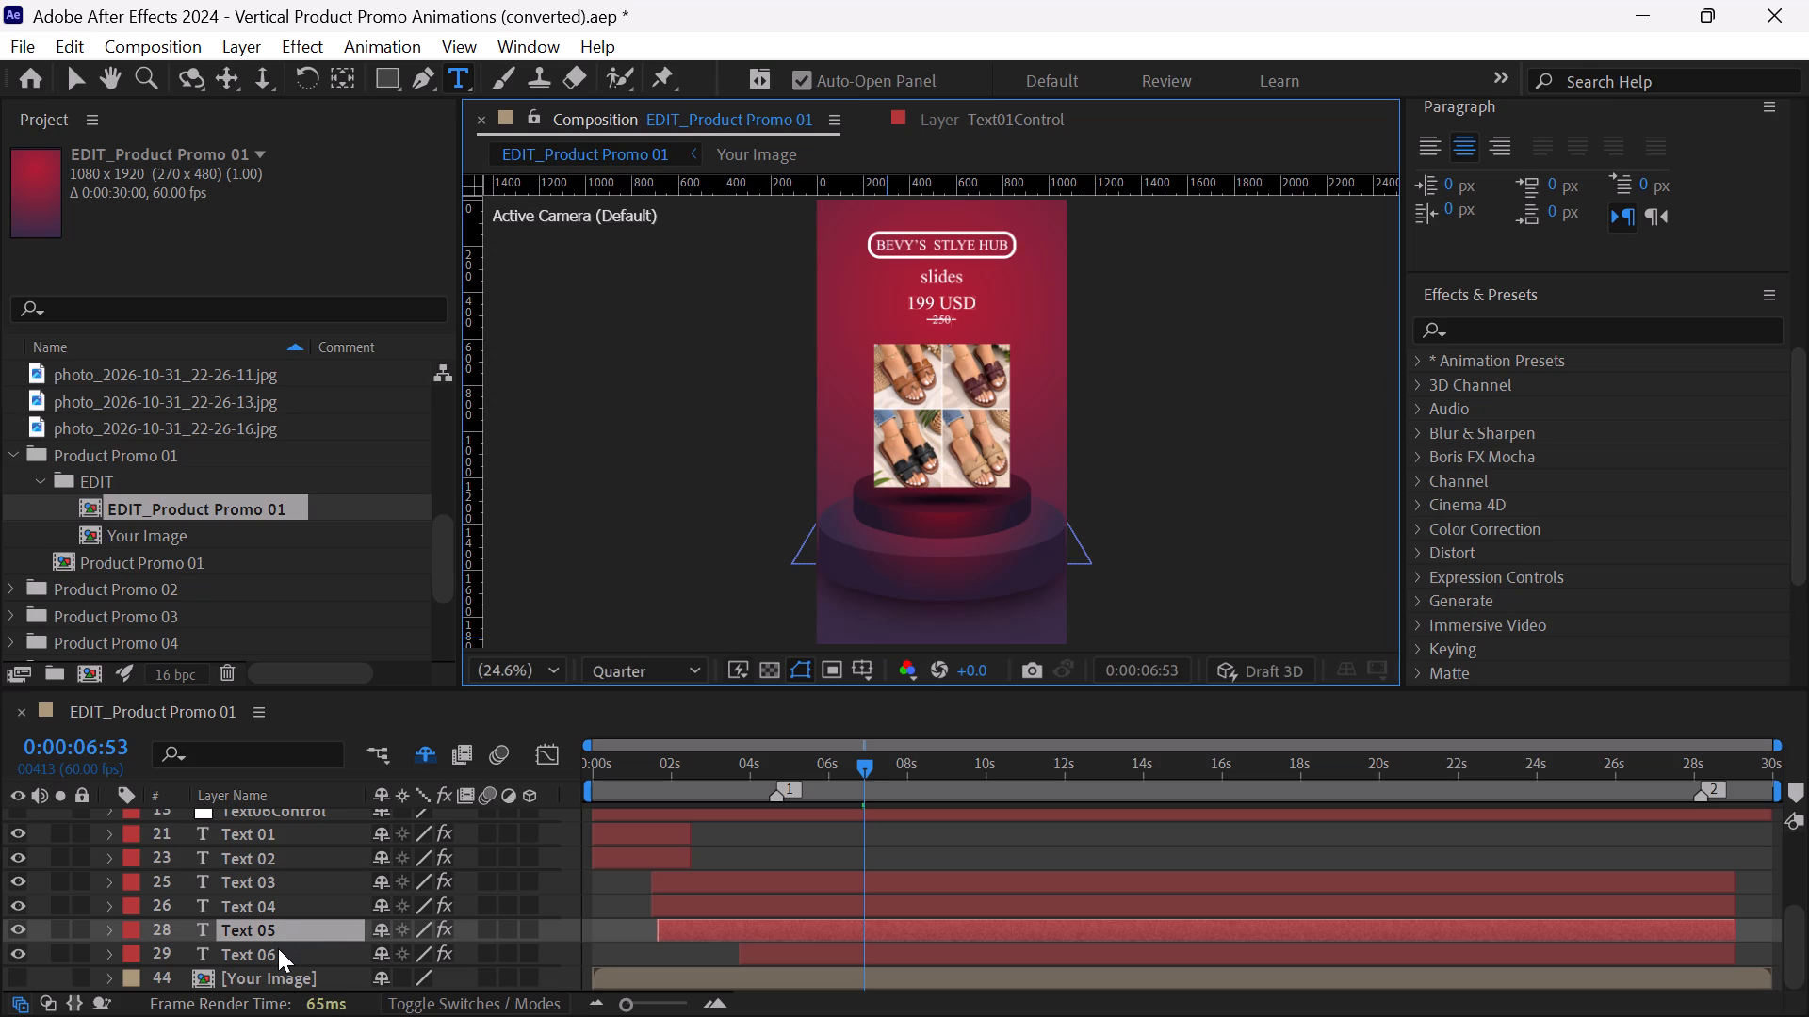
Replace the main price text in the Text 06 layer with "ksh 350".
double_click(278, 948)
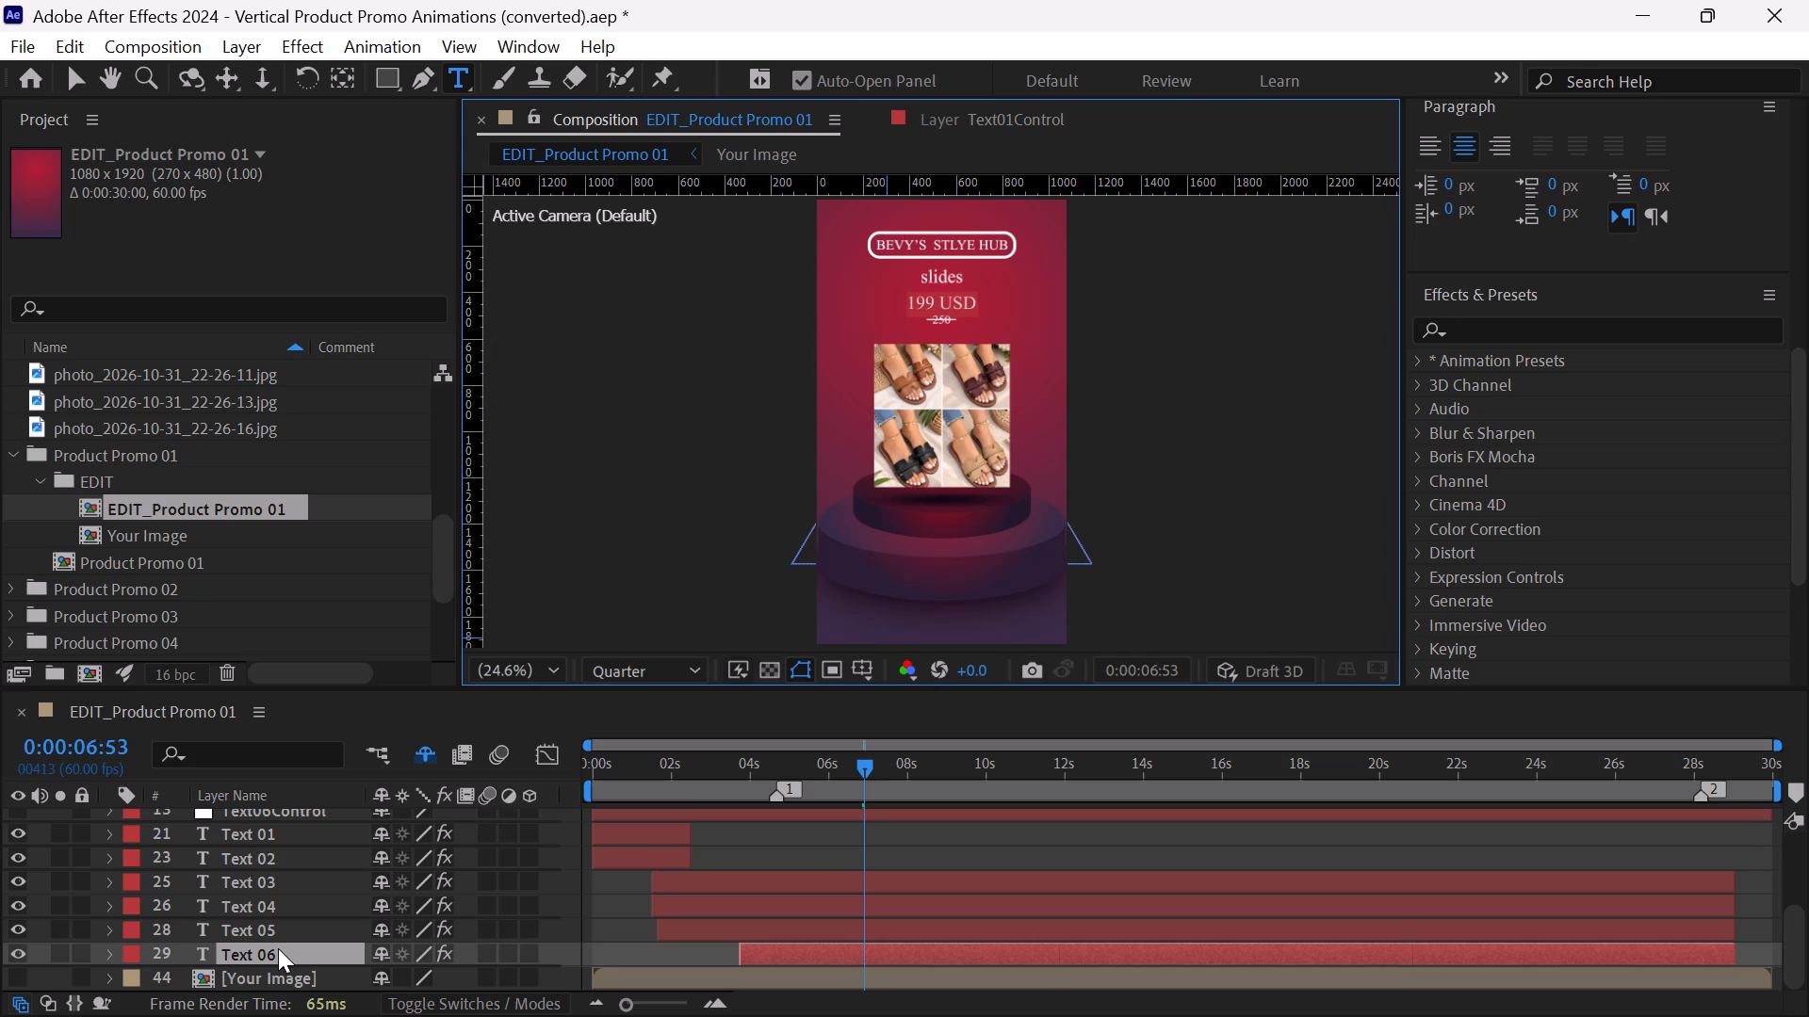
key("3")
key("5")
key("BackSpace")
key("BackSpace")
key("BackSpace")
type("ksh")
key("space")
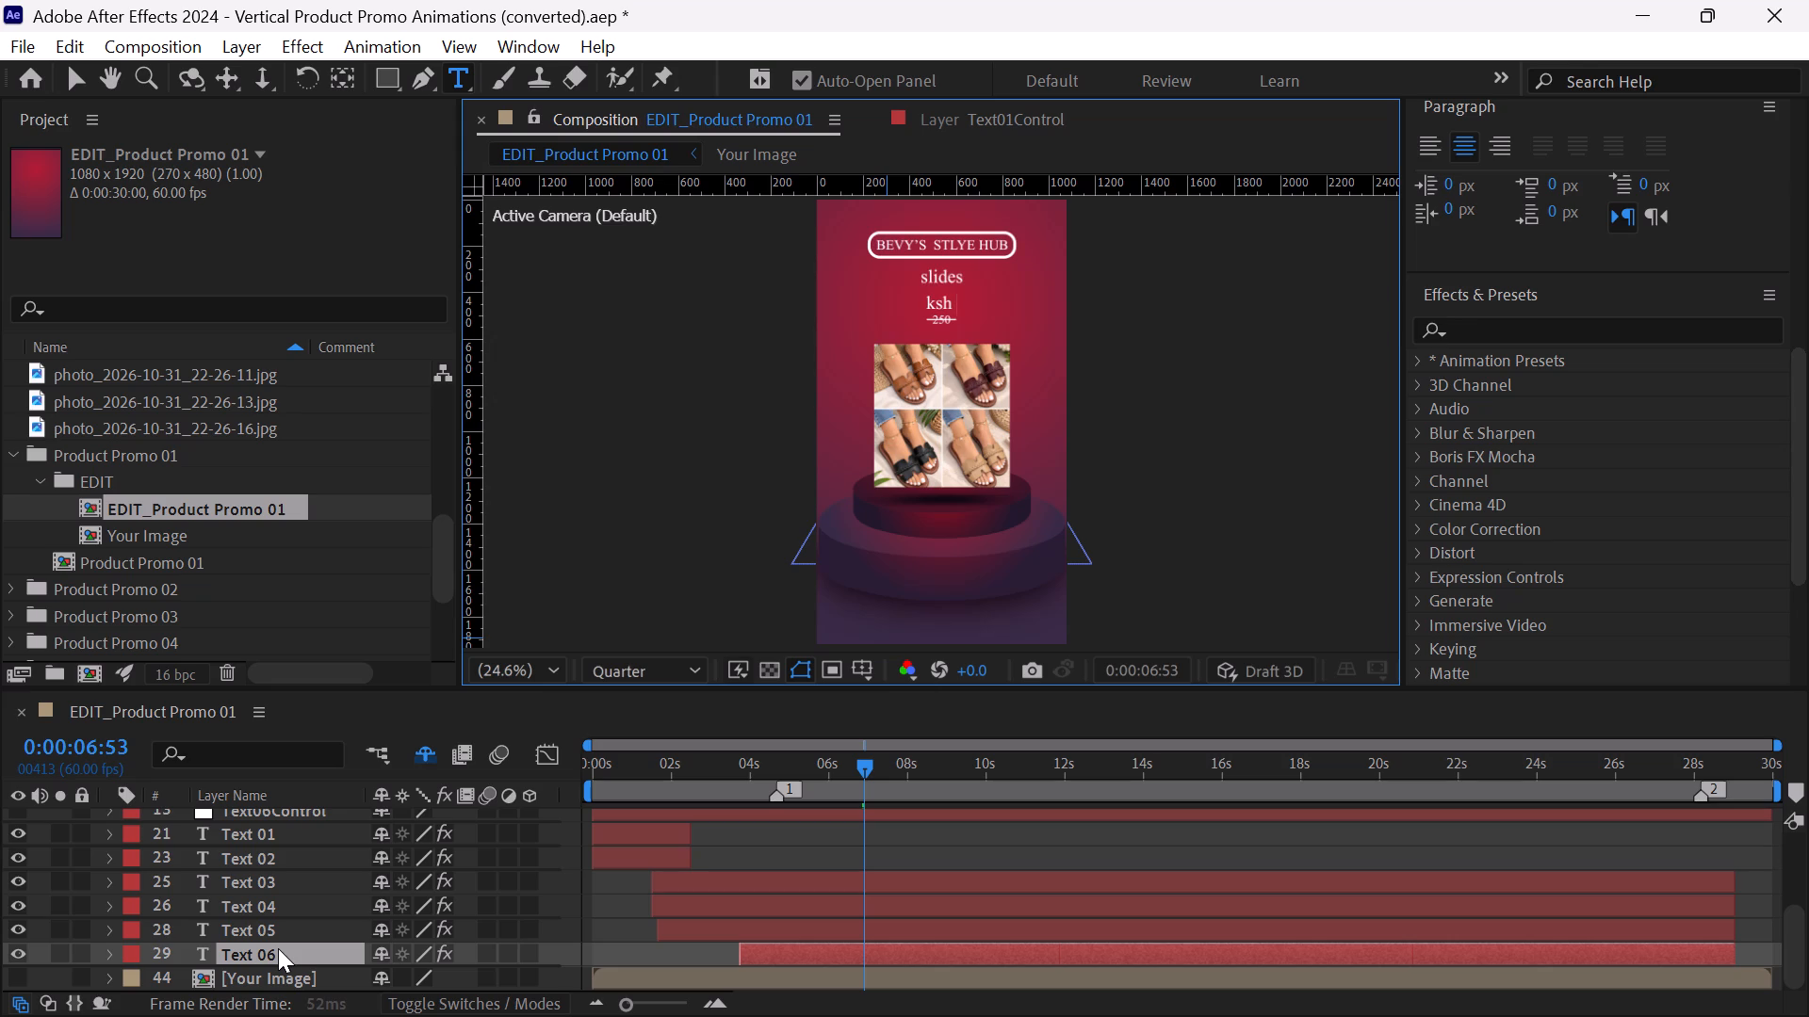
key("3")
type("50")
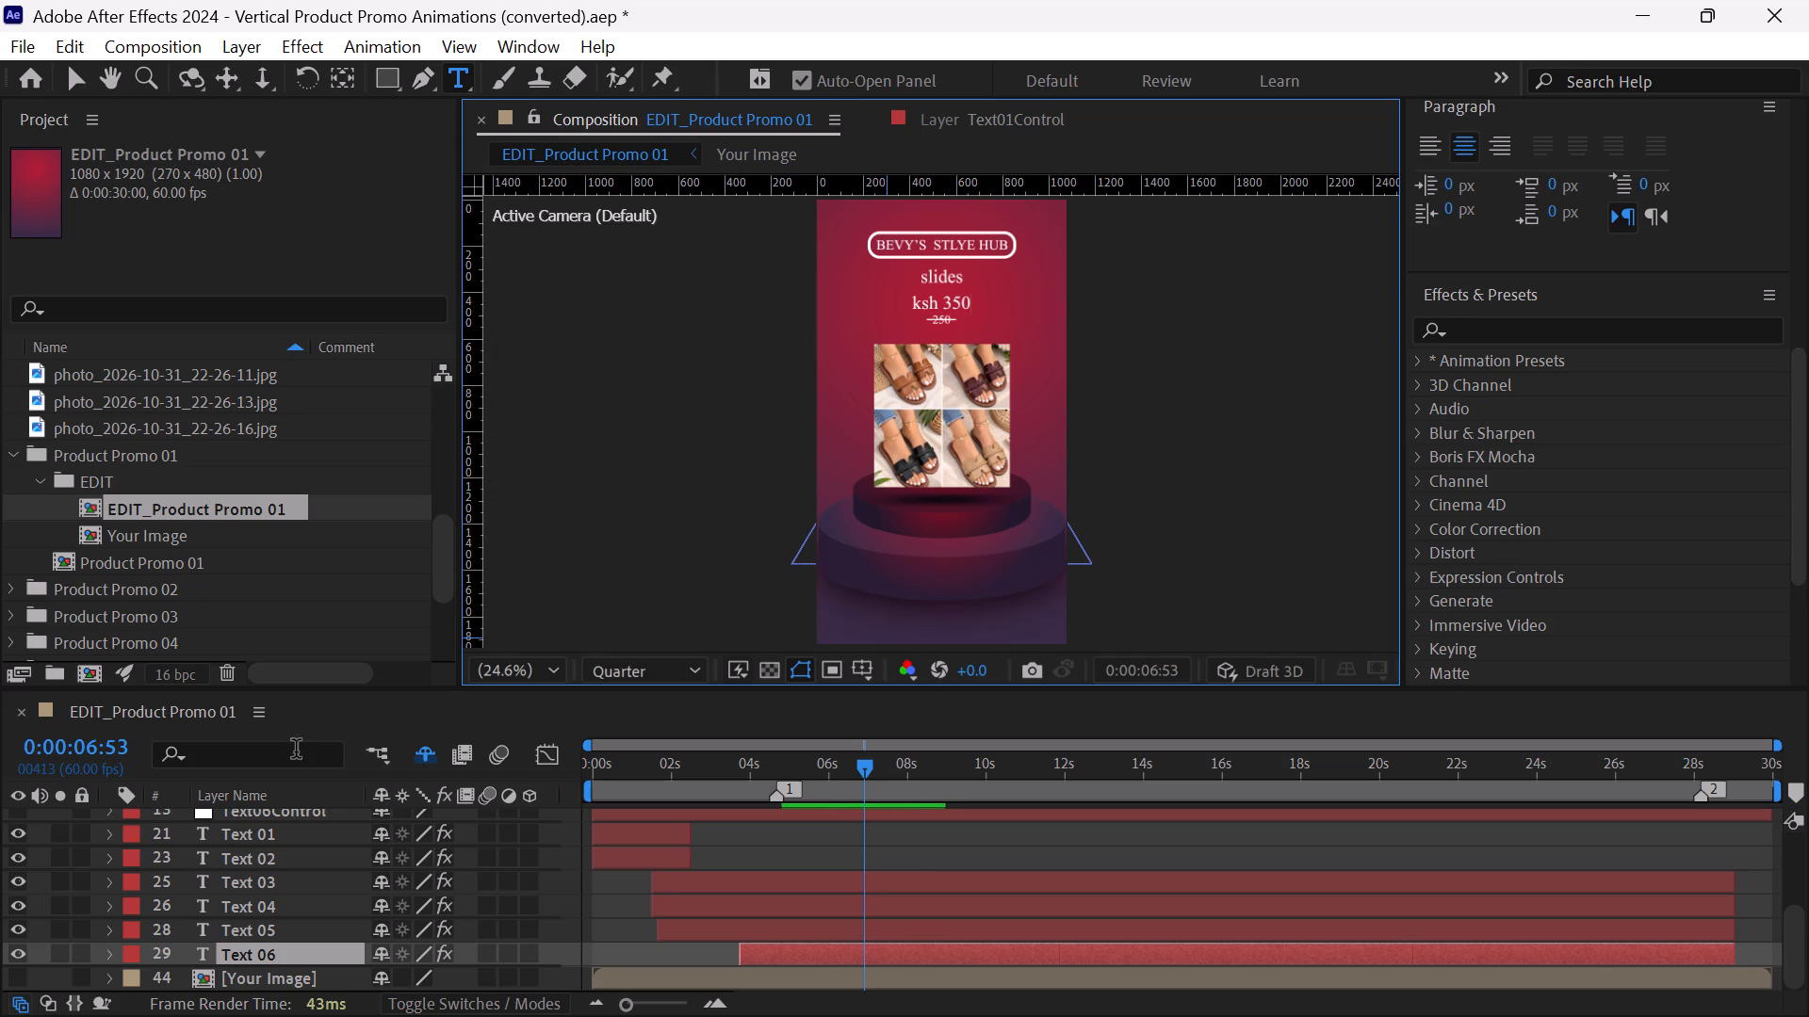
Open EDIT_Product Promo 02 from the Product Promo 02 folder and replace the Text 01 title with "HARD SOUL".
left_click(14, 444)
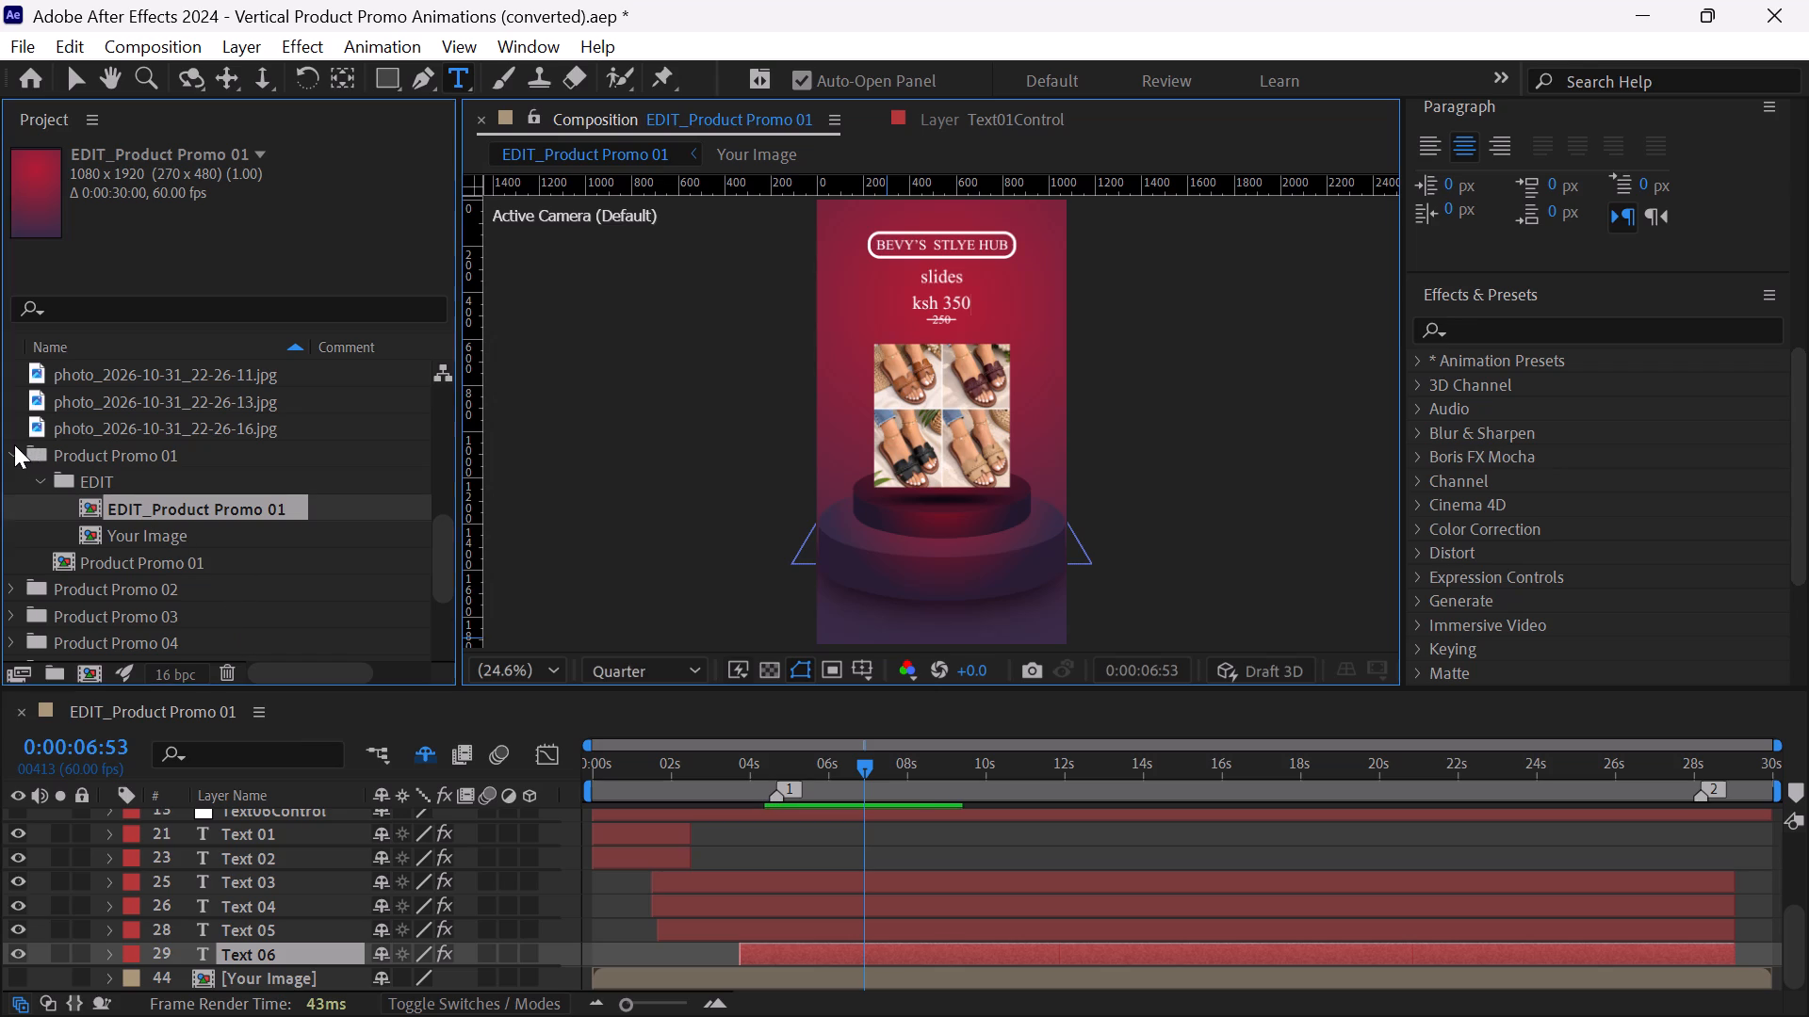
double_click(112, 491)
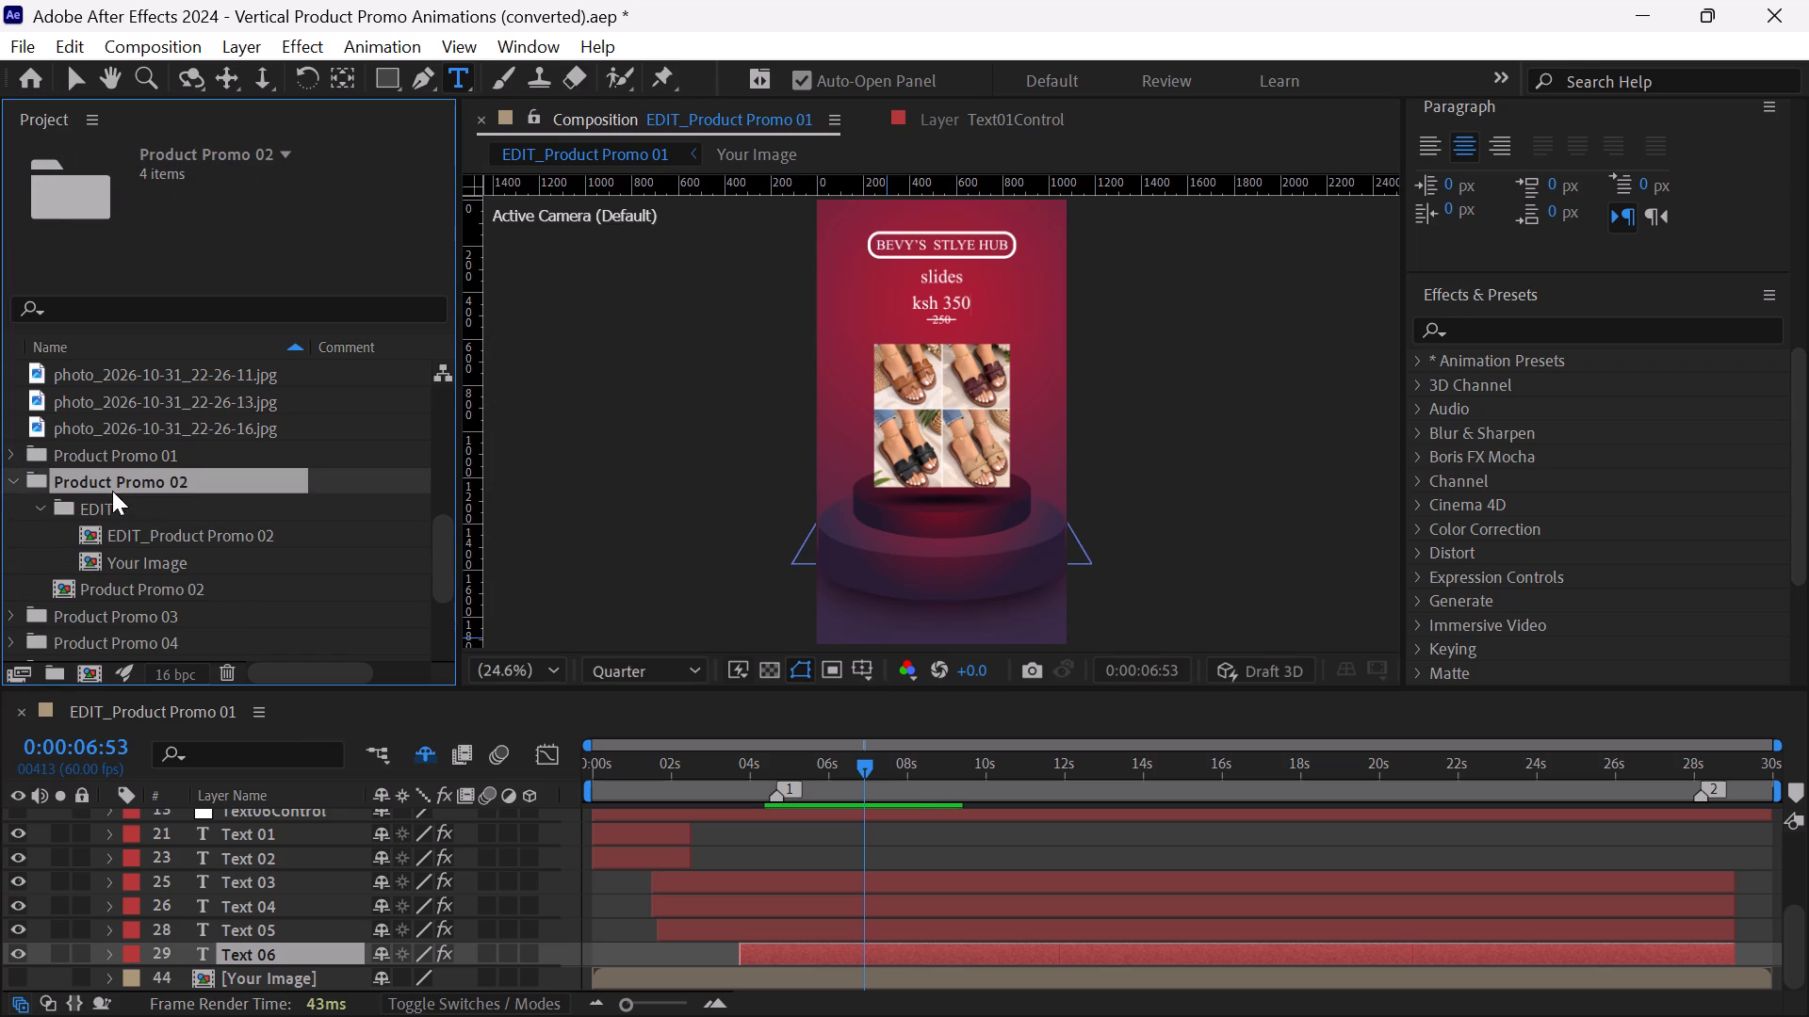
double_click(156, 529)
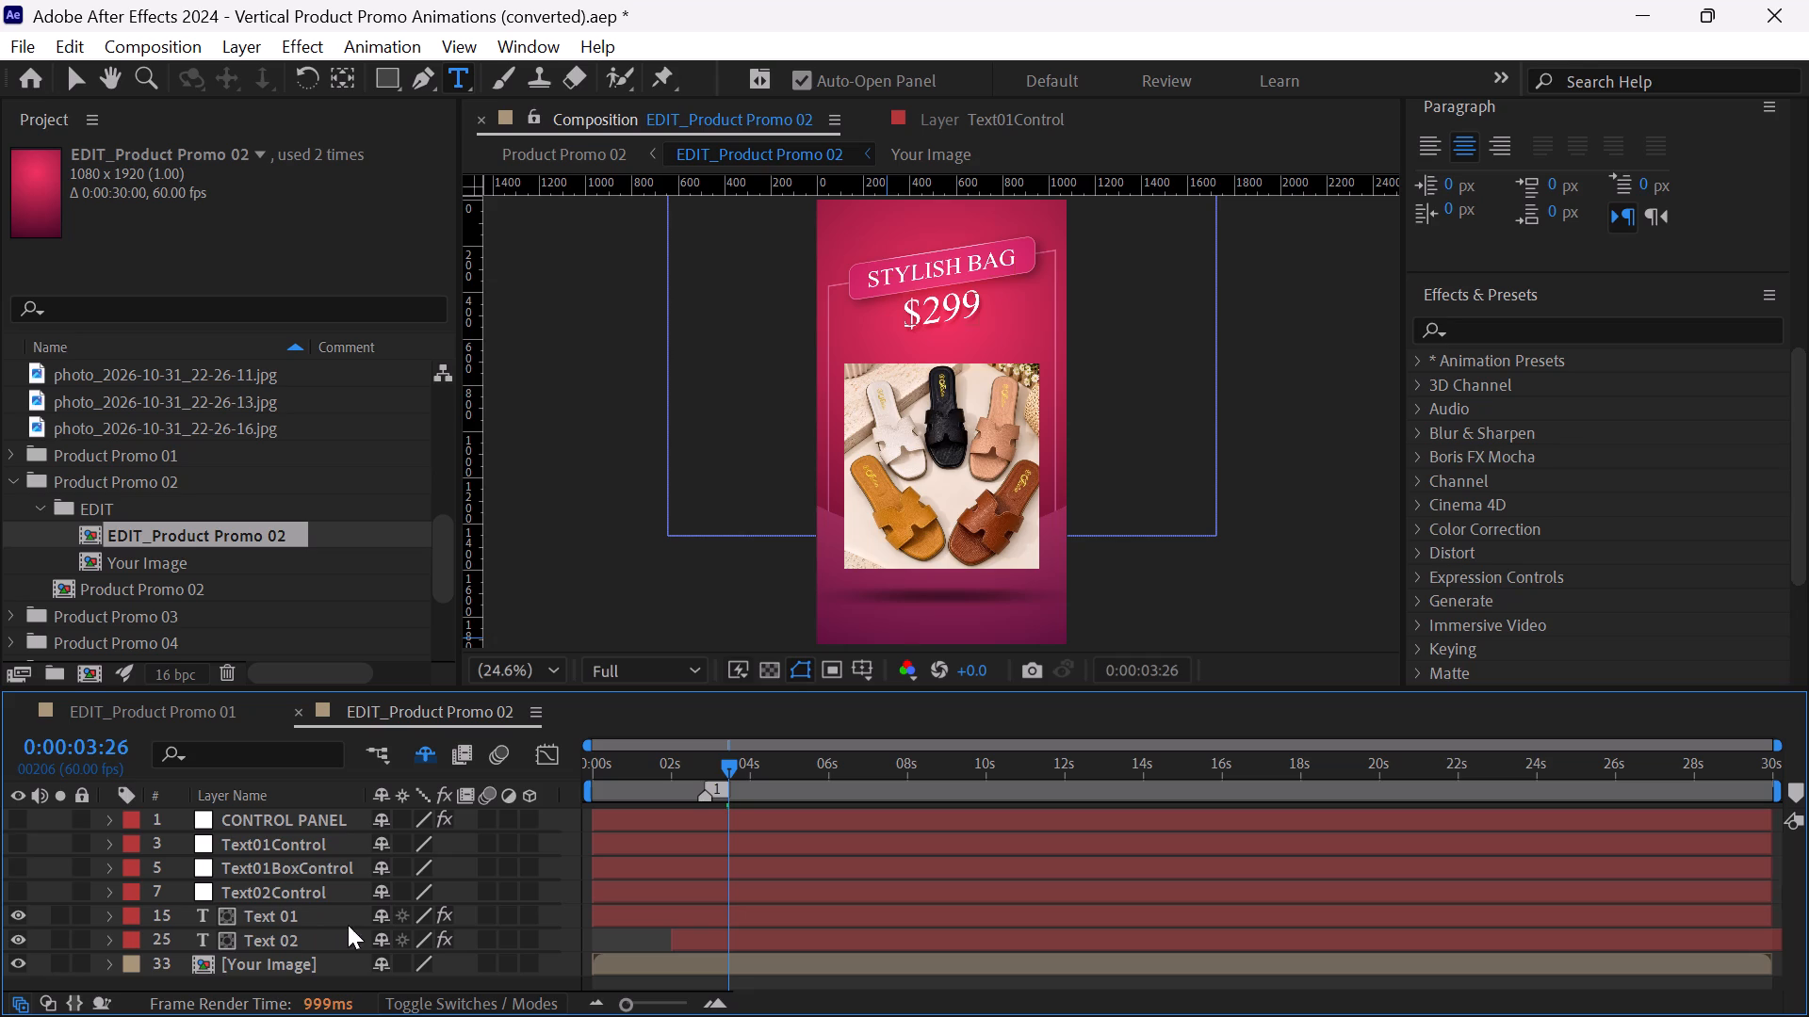
scroll(304, 913, "down", 1)
double_click(282, 913)
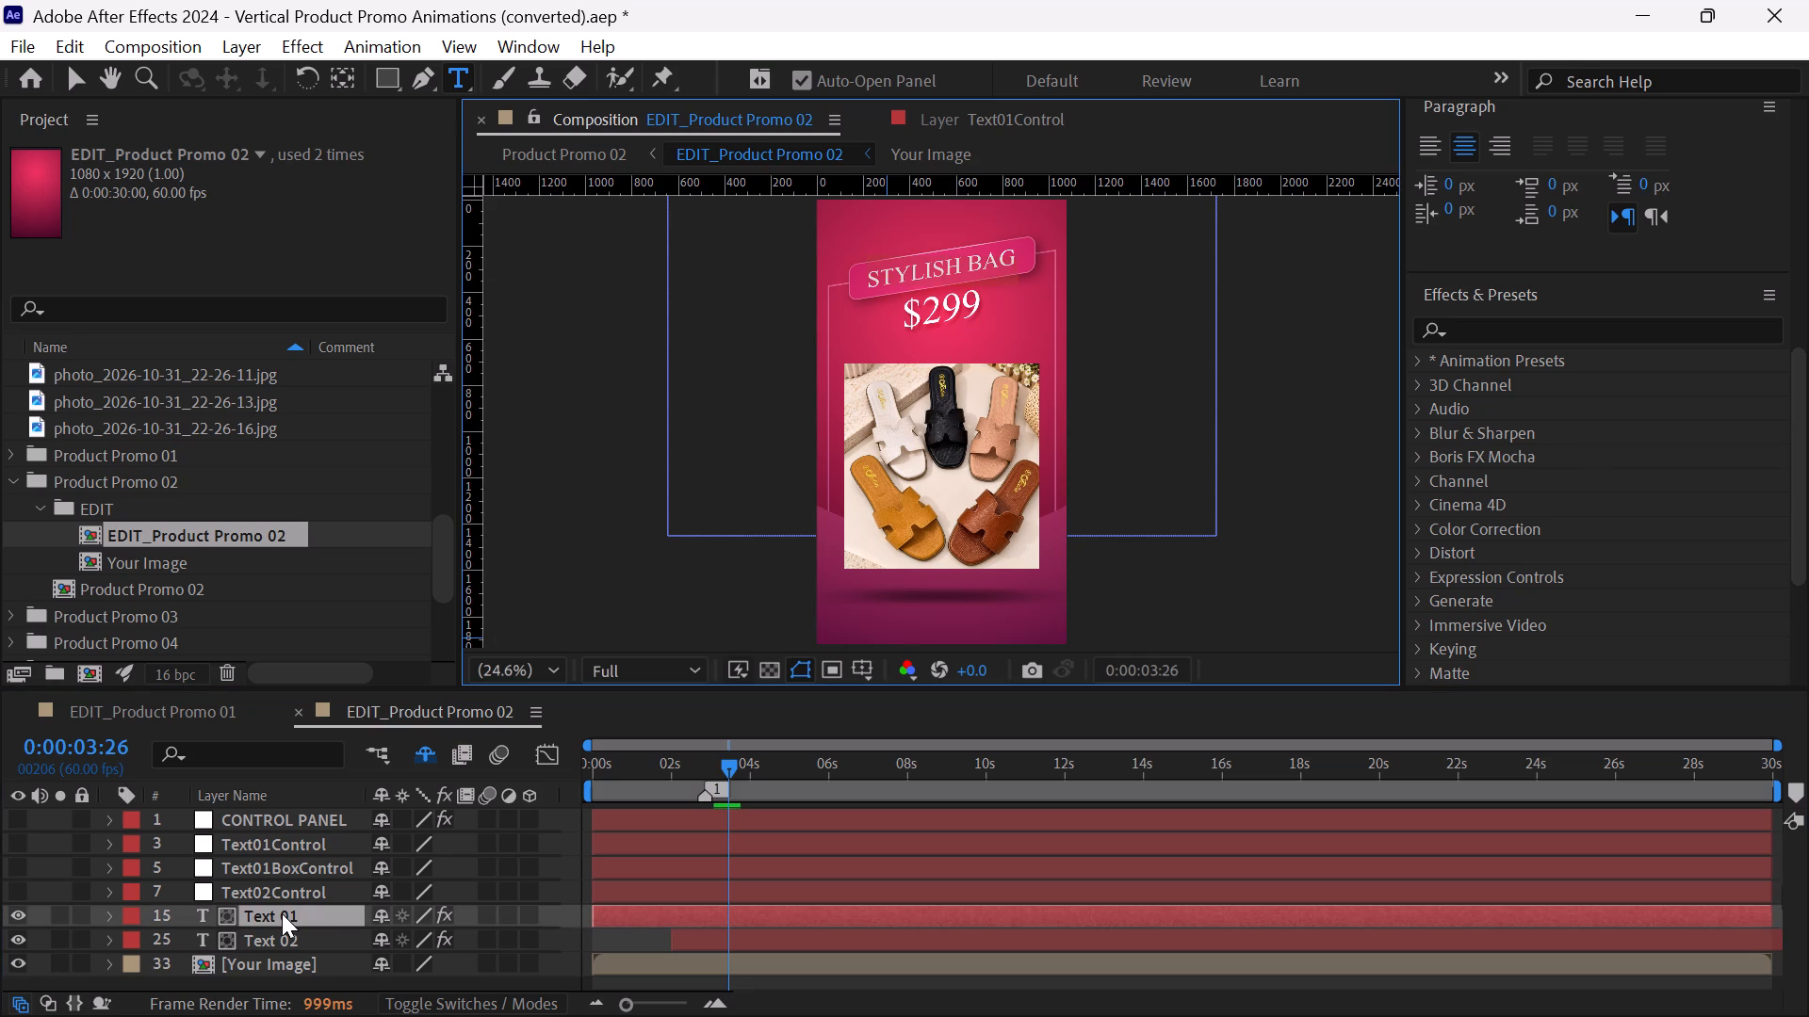
double_click(282, 913)
type("HARD")
key("space")
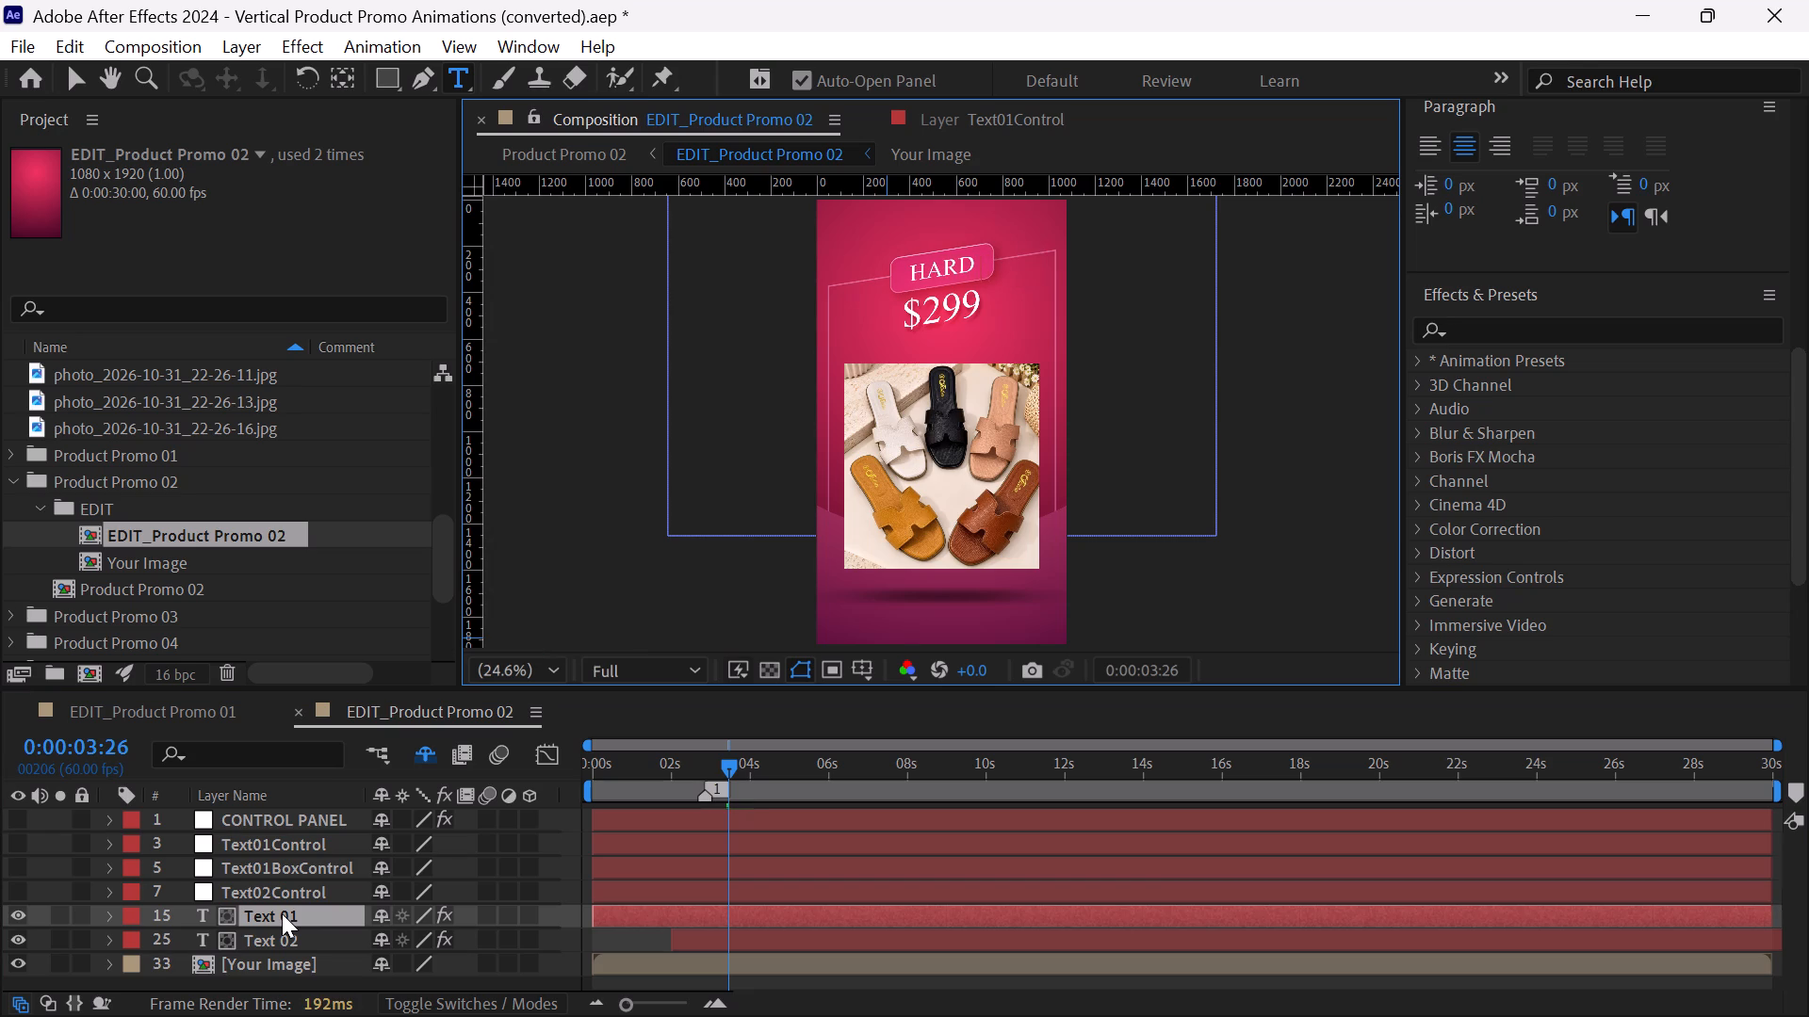
type("SOUL")
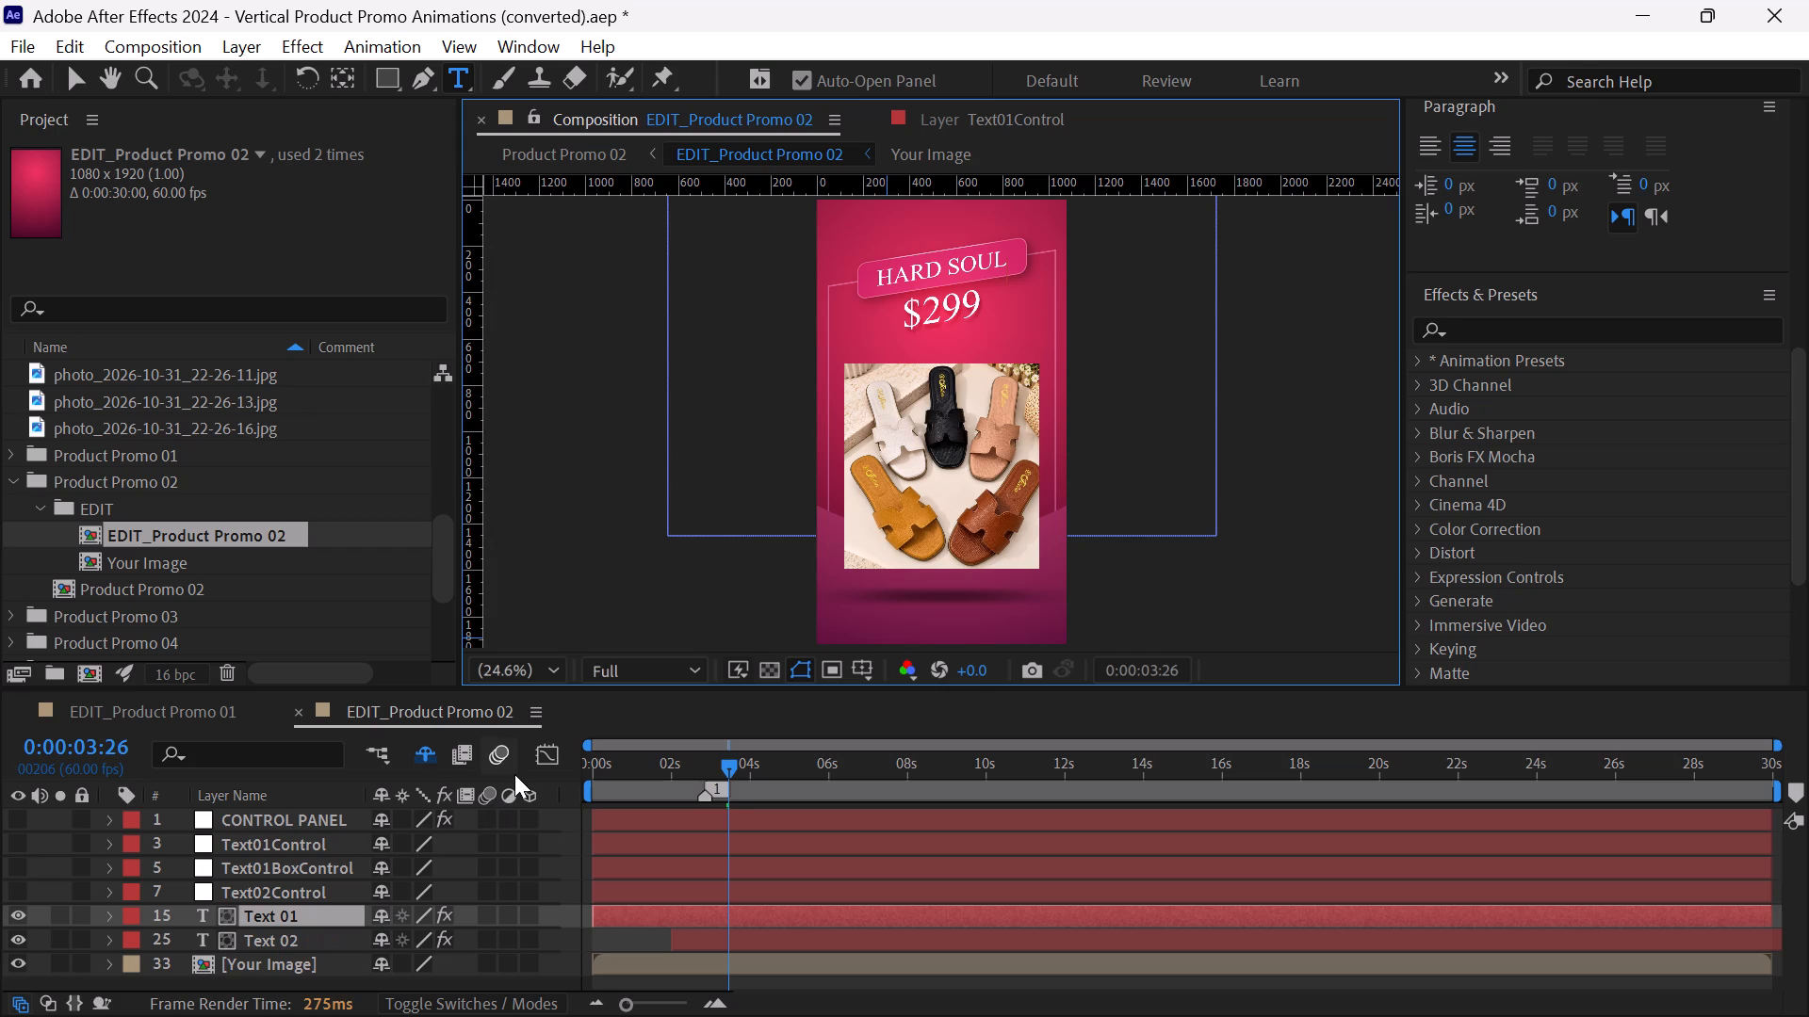
Replace the price in the Text 02 layer of EDIT_Product Promo 02 with "KSH 250".
double_click(286, 941)
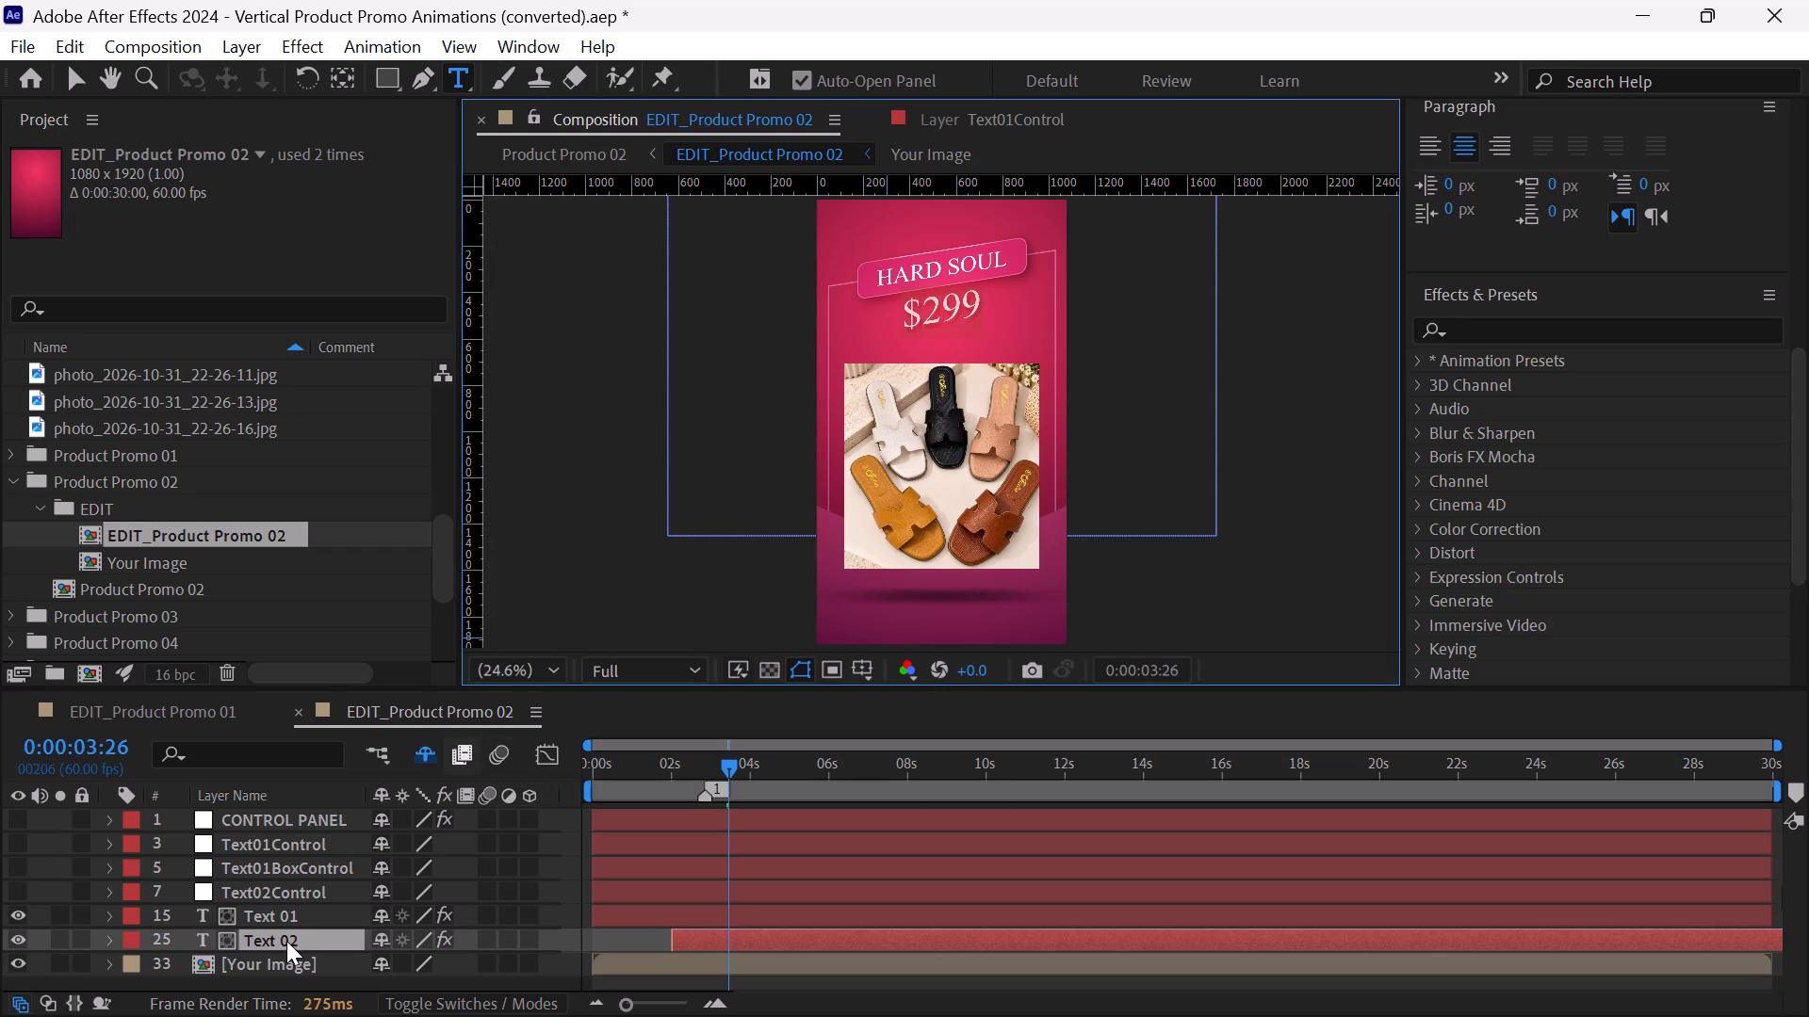
type("KSH")
key("space")
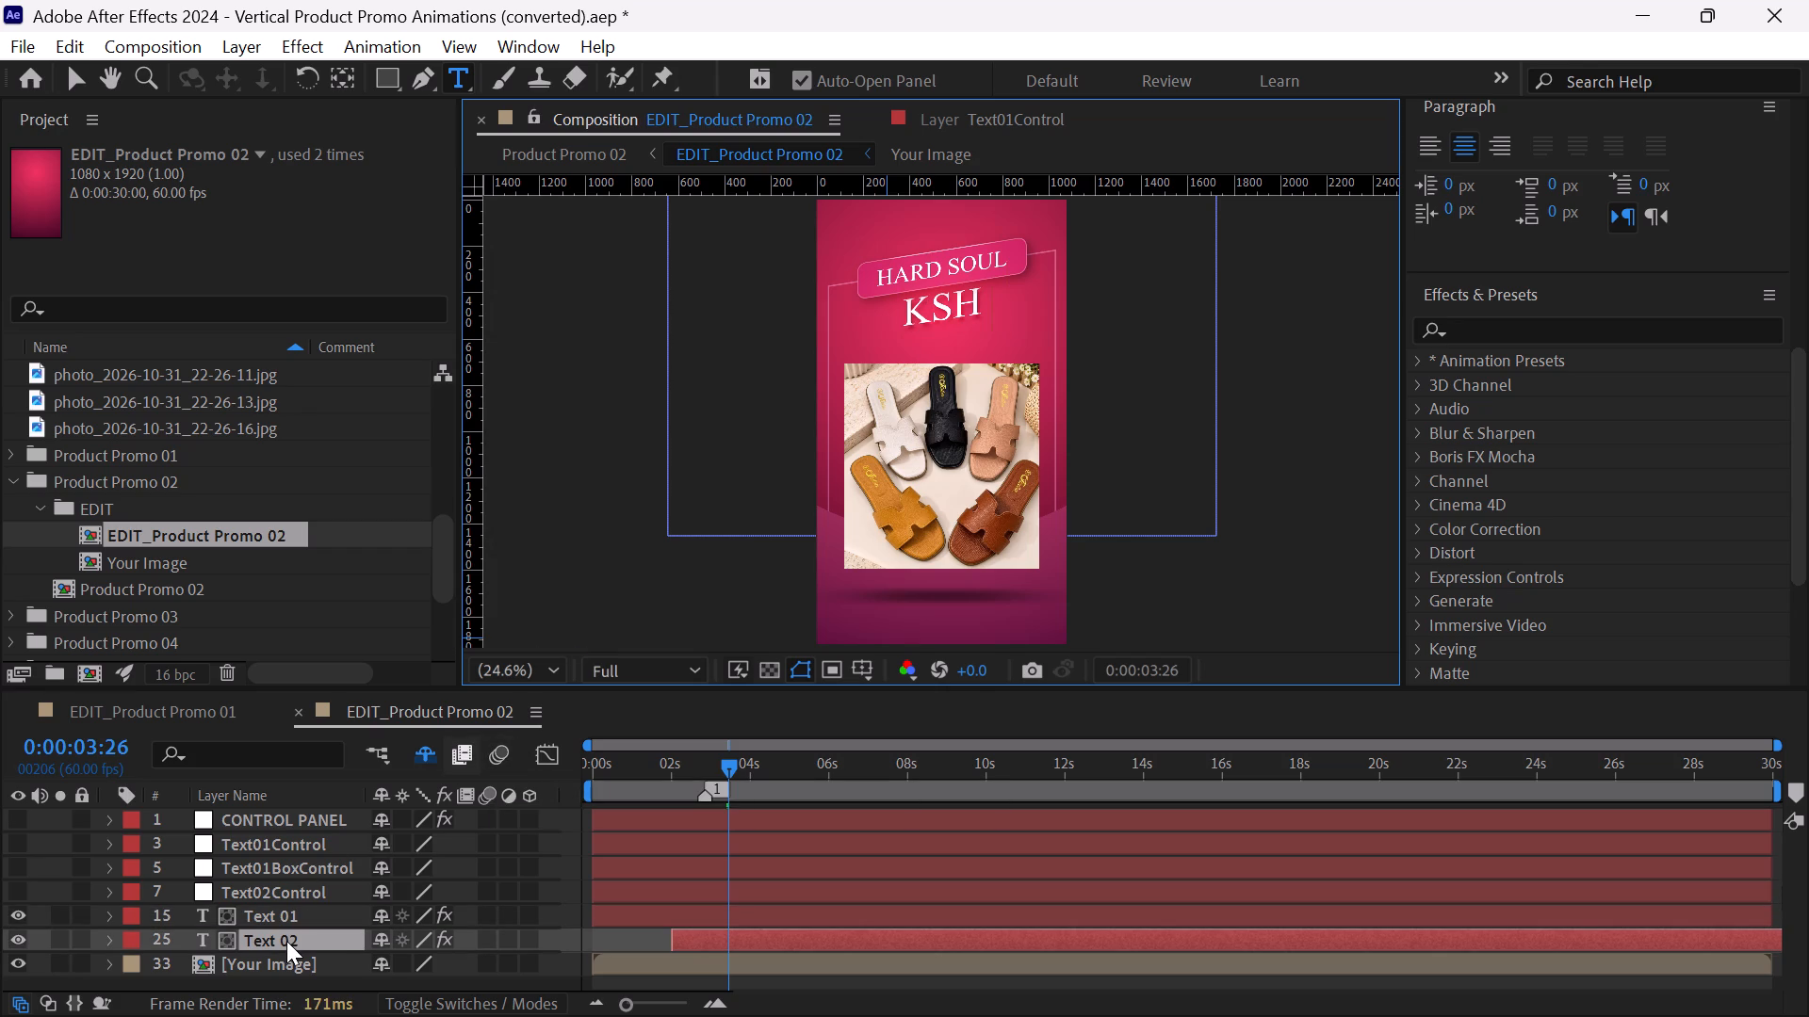
type("250")
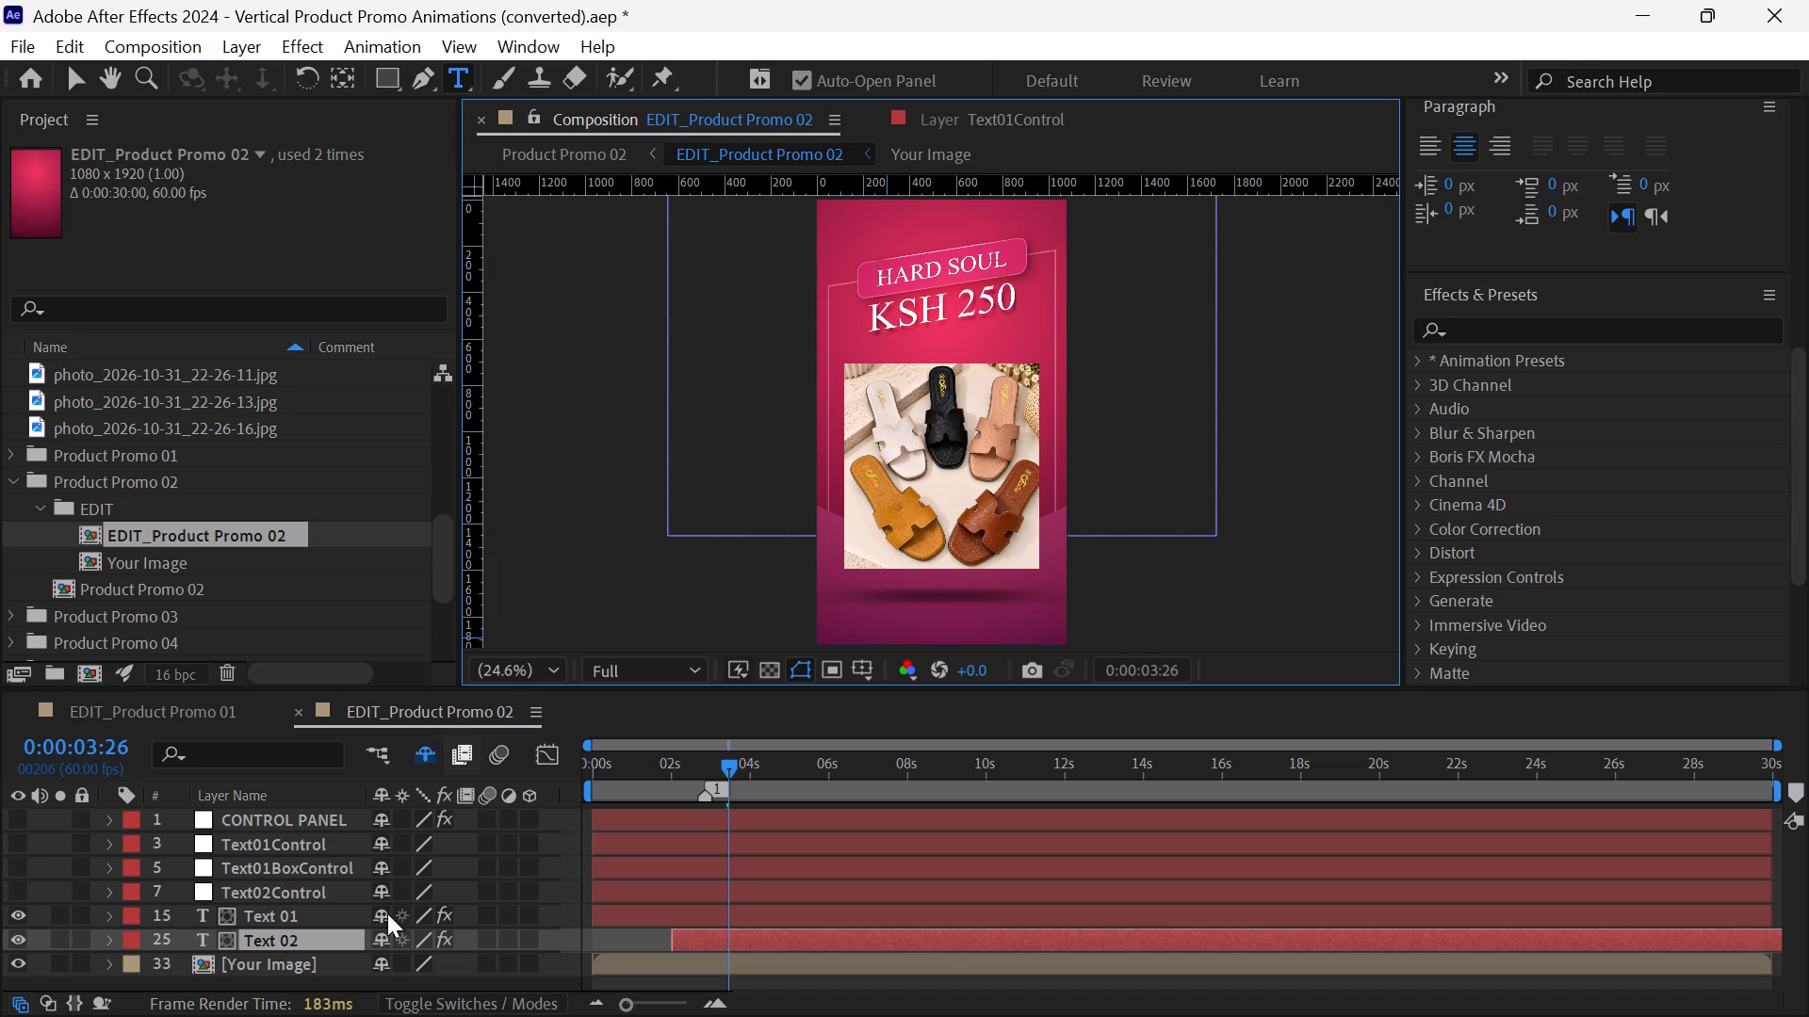
Open EDIT_Product Promo 03 from the Product Promo 03 folder and replace the Text 02 price with "kes 1300".
left_click(13, 476)
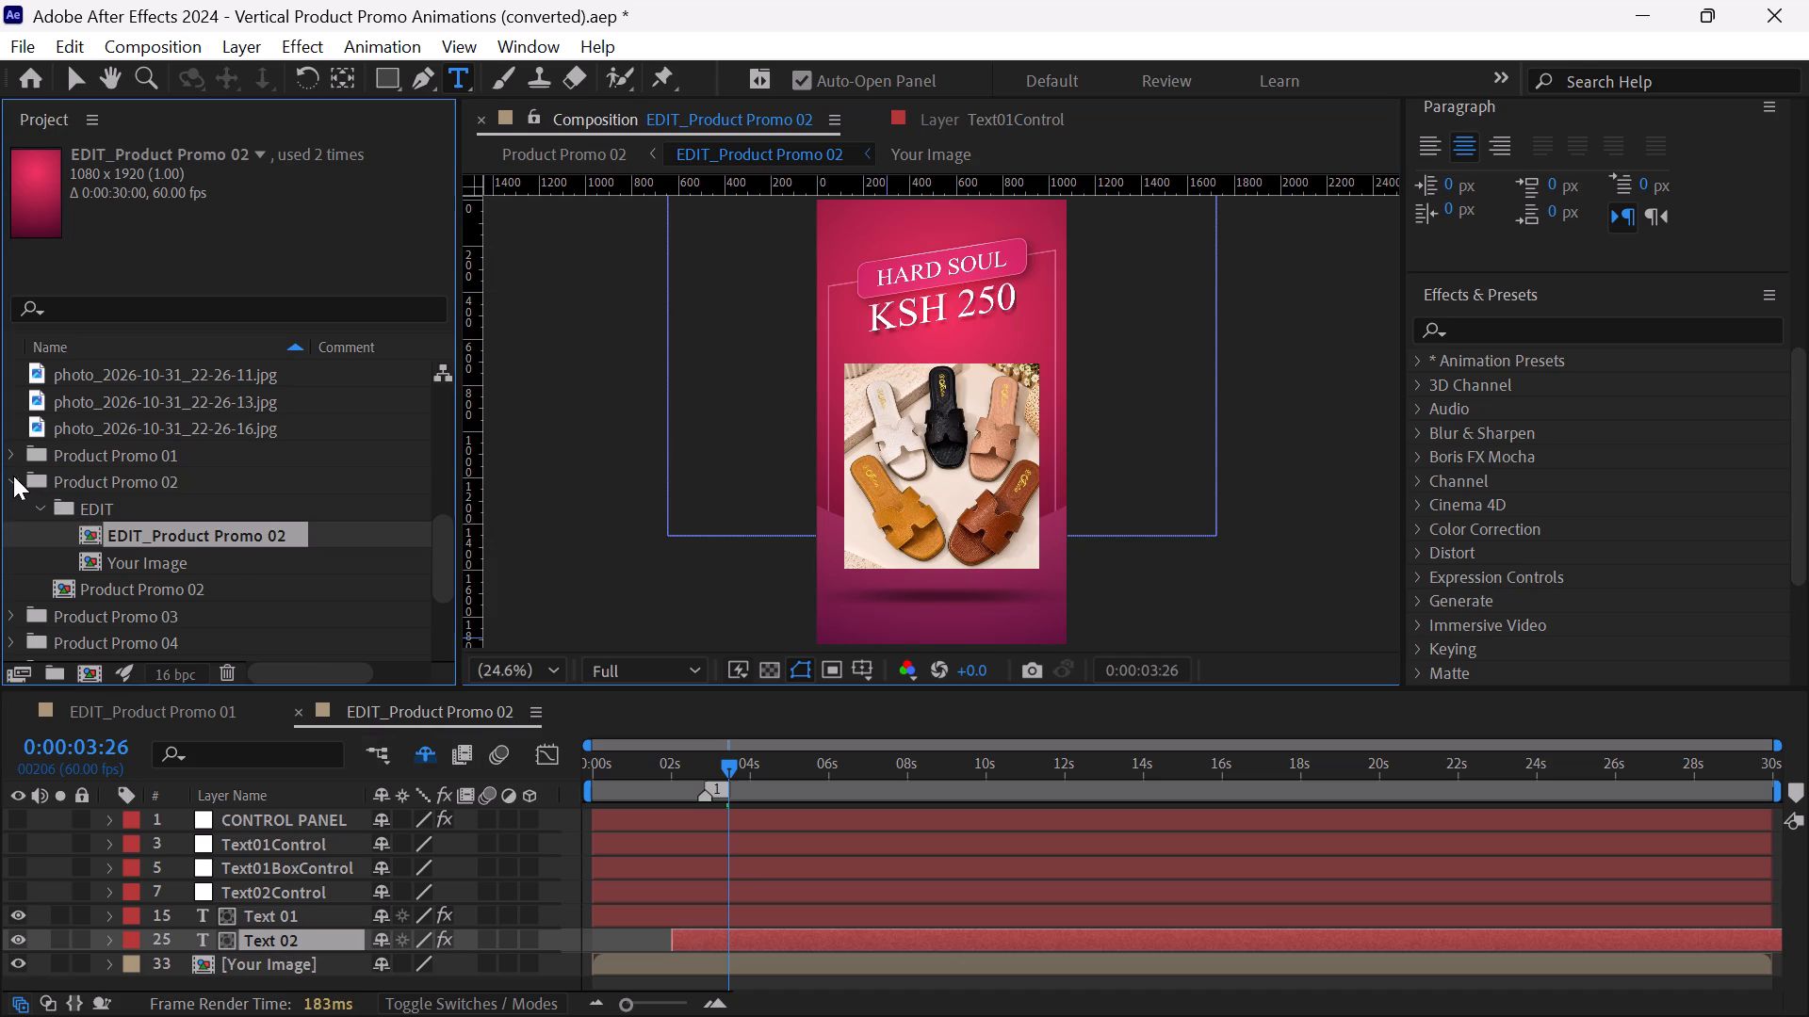
double_click(133, 508)
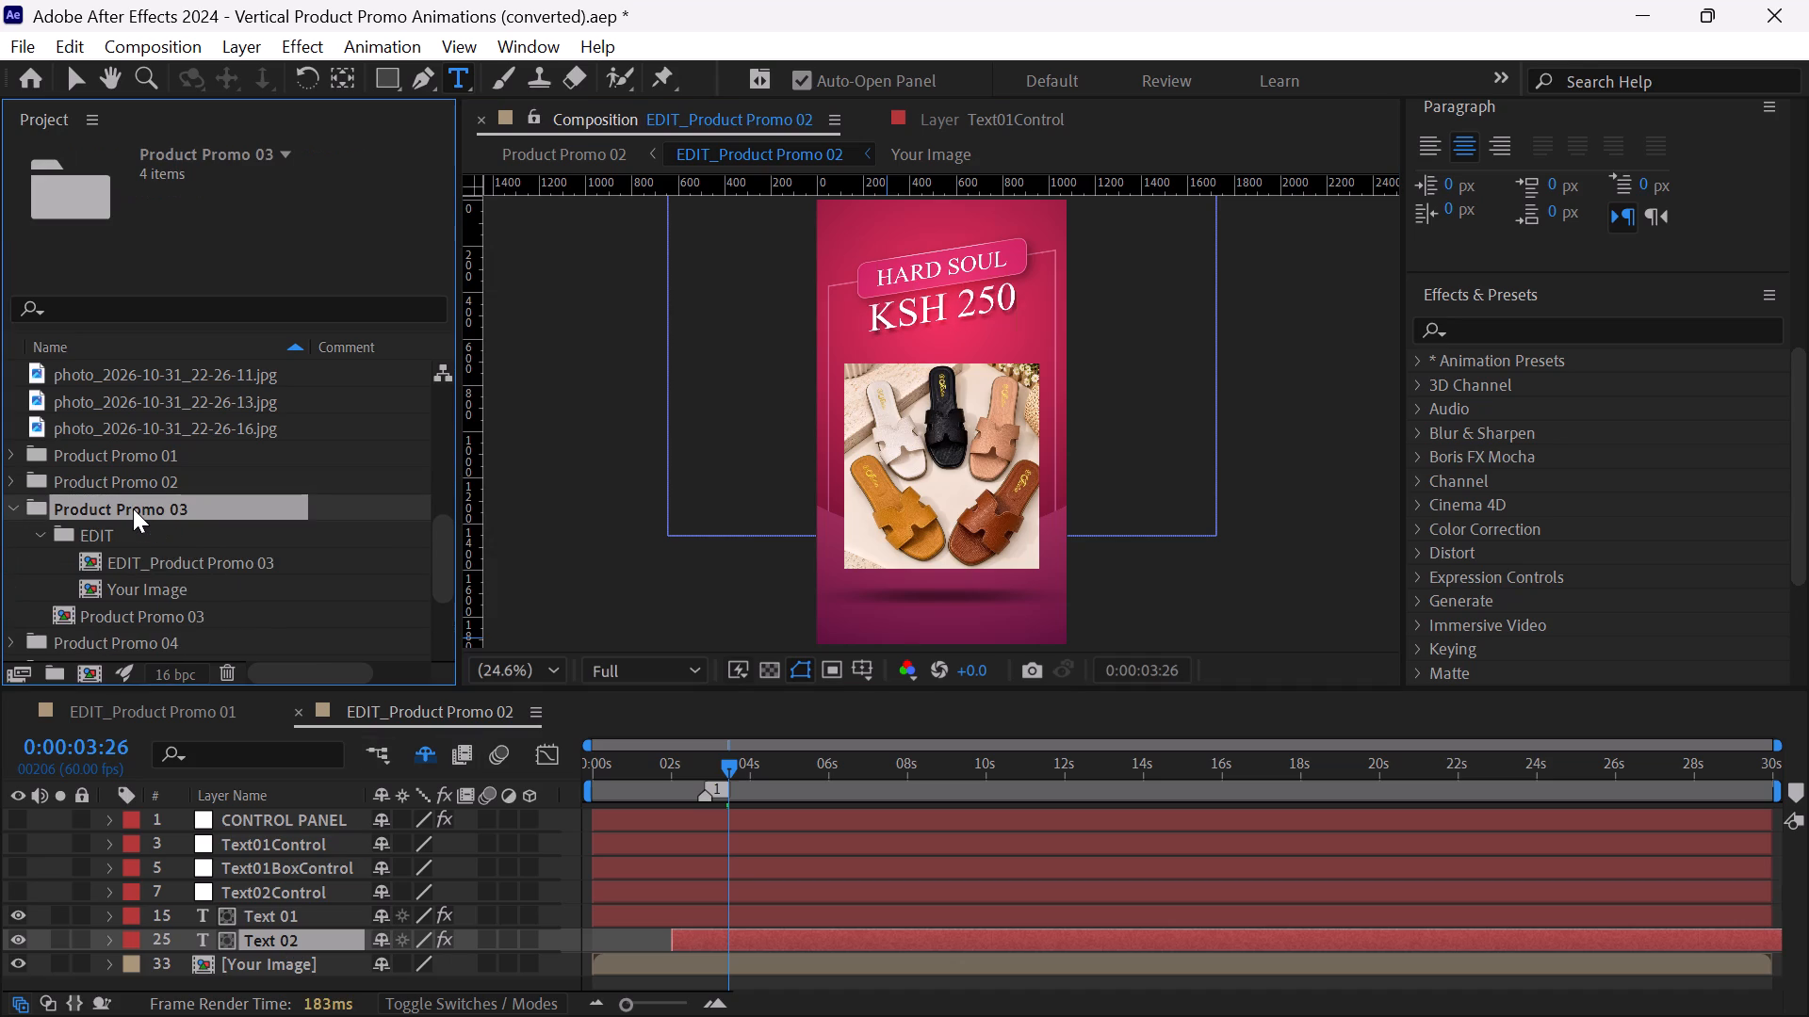
double_click(171, 554)
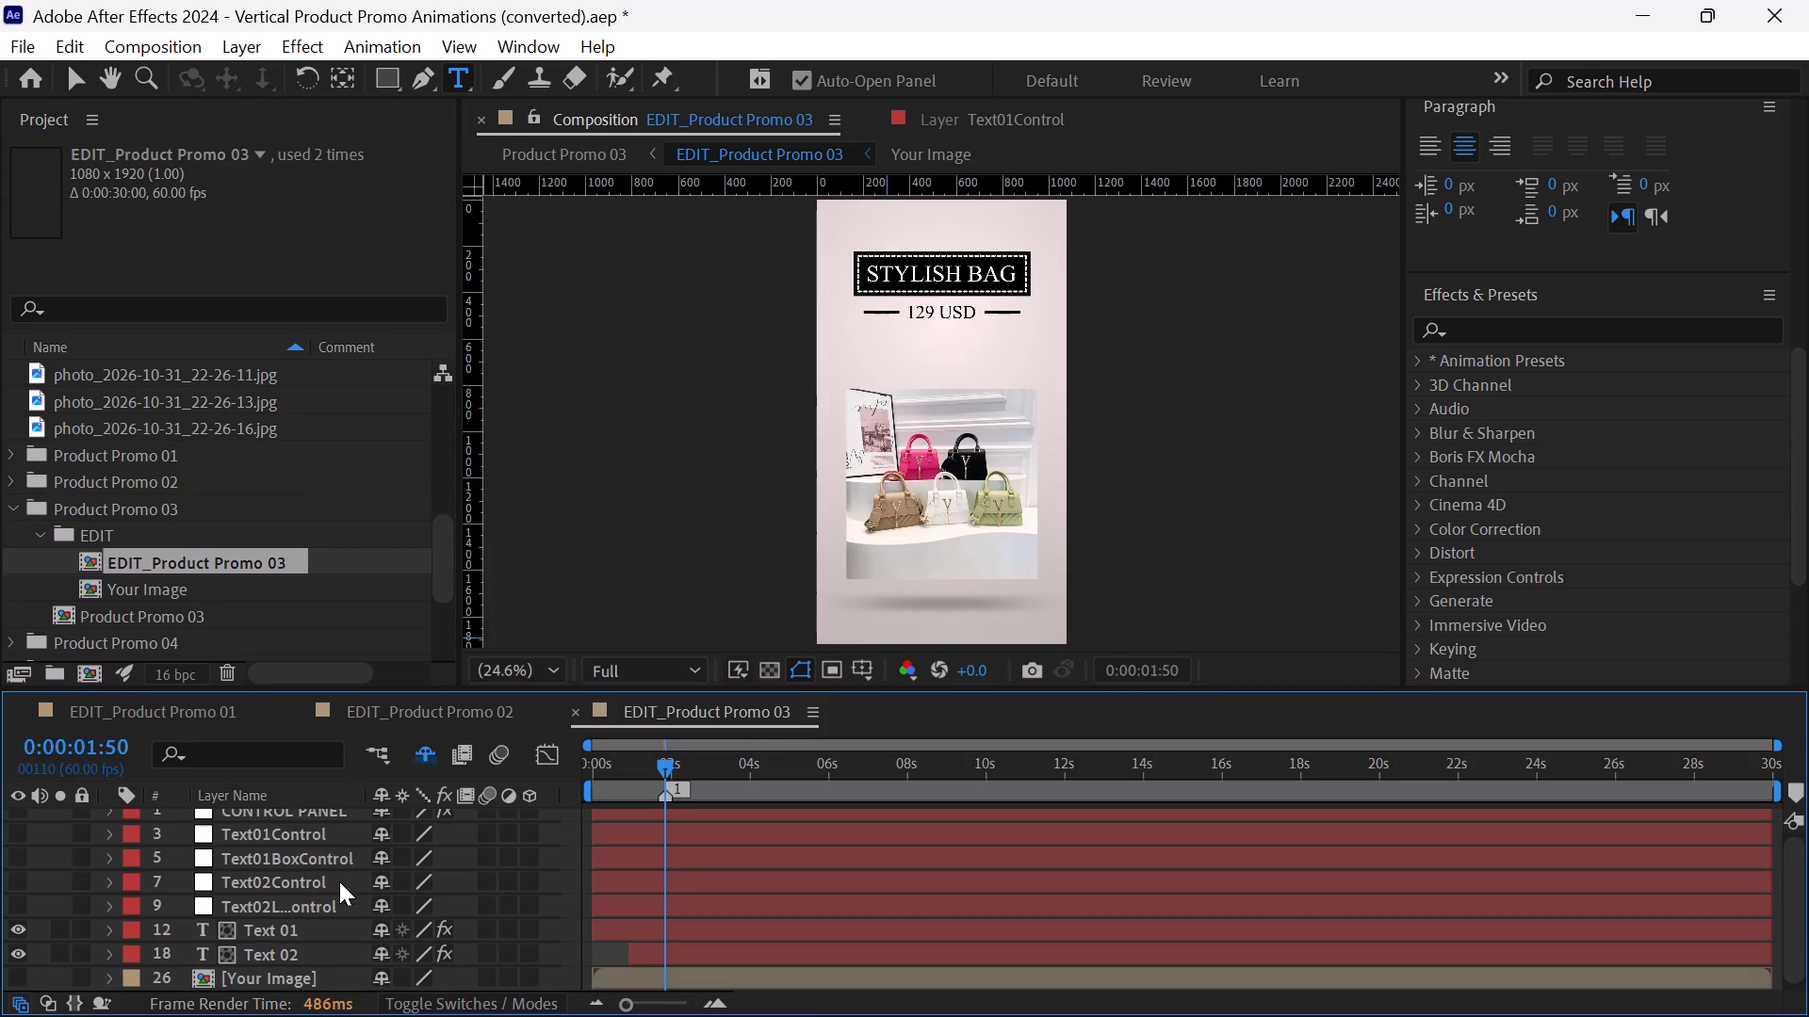
double_click(279, 930)
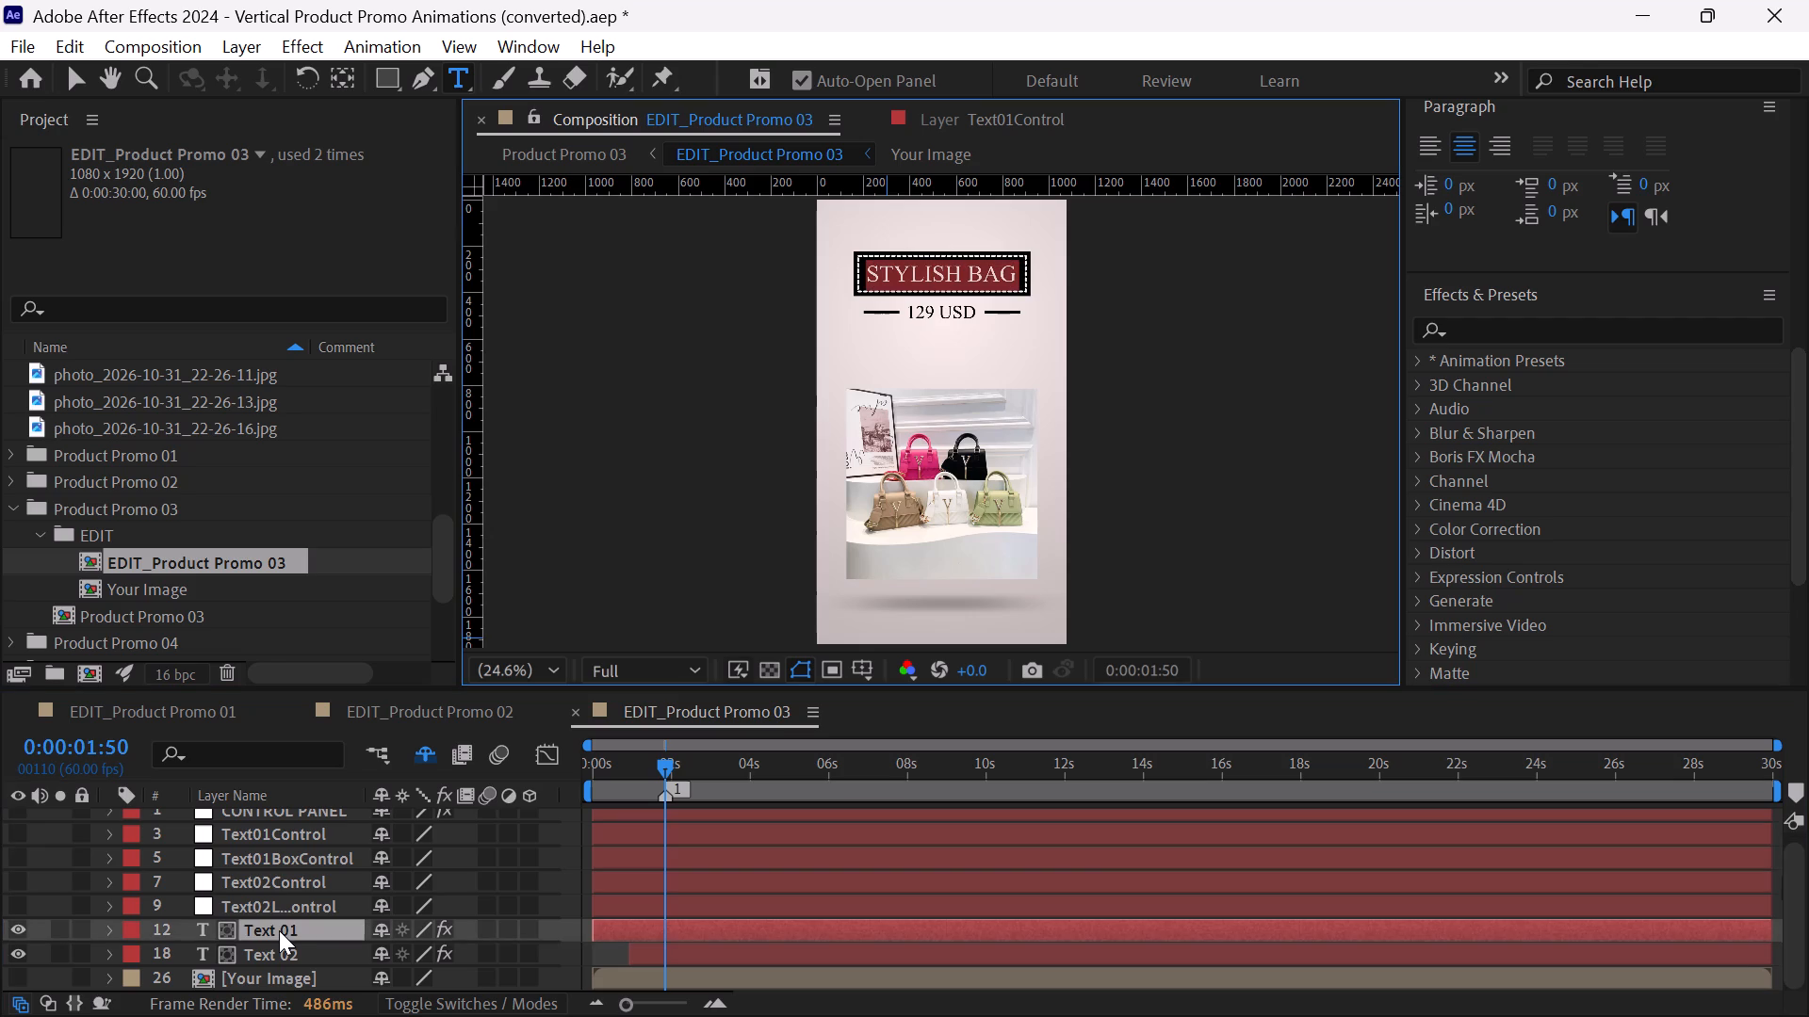
double_click(299, 950)
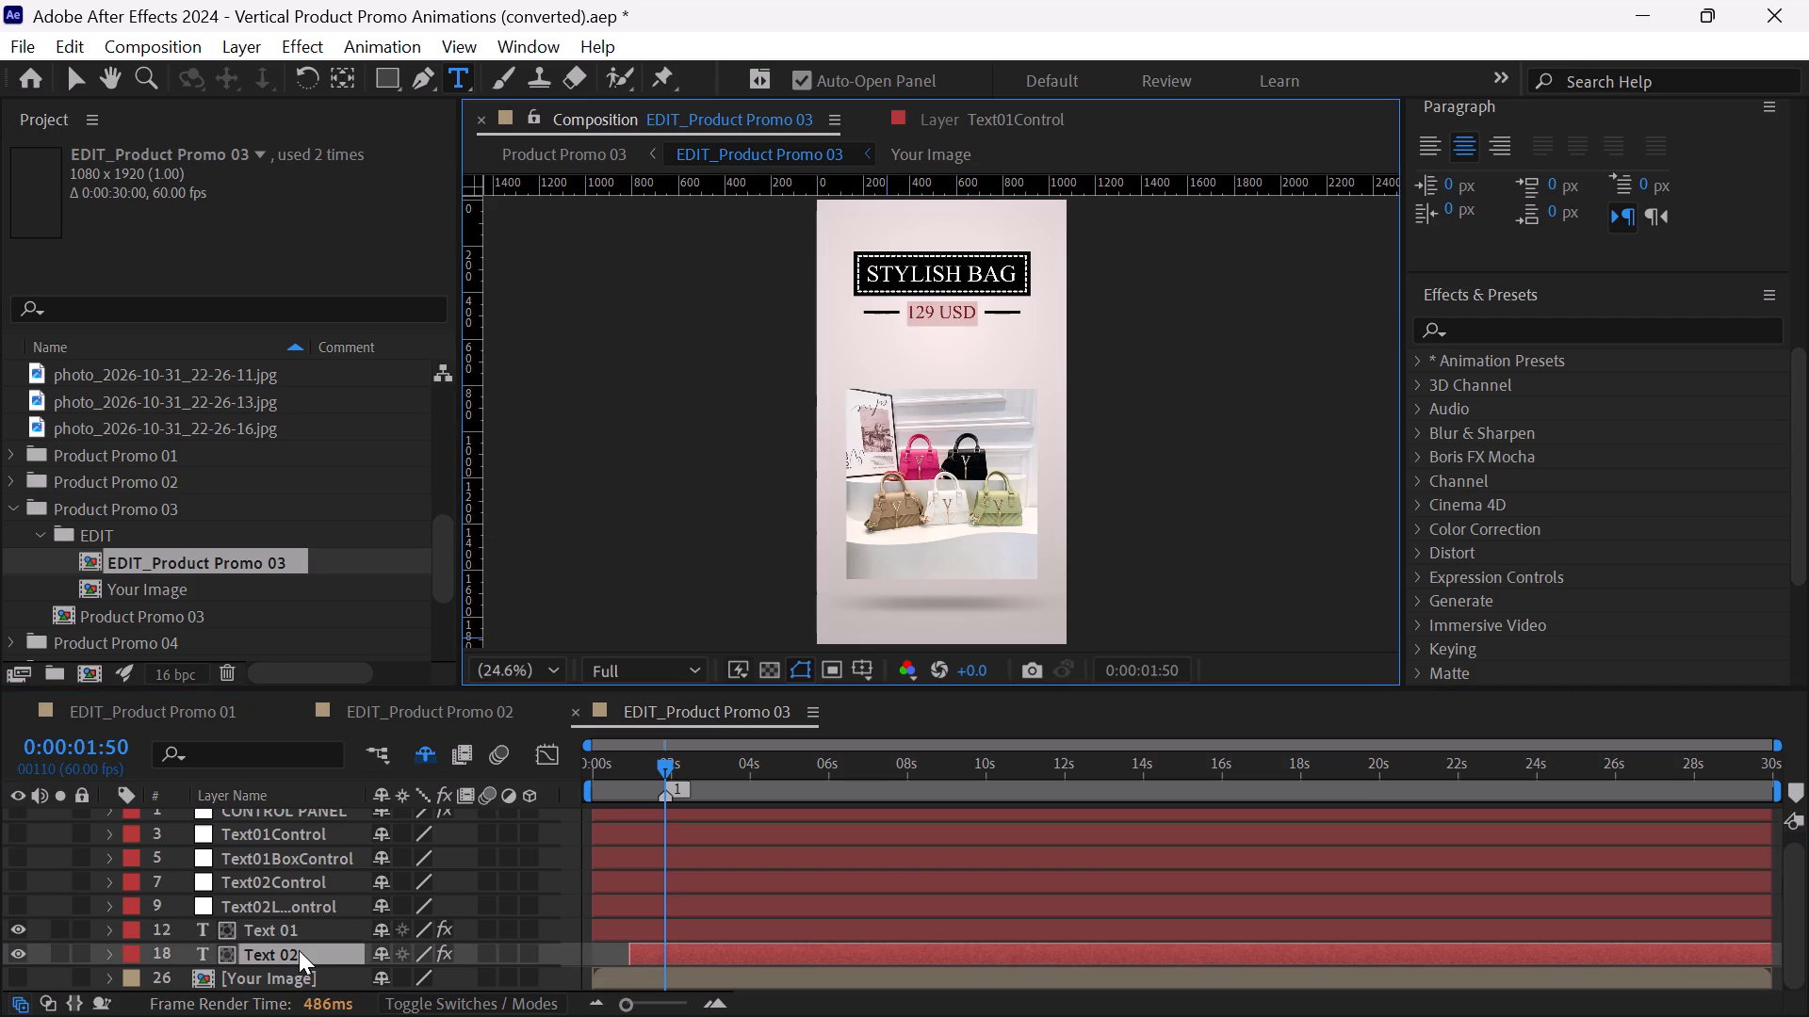
key("1")
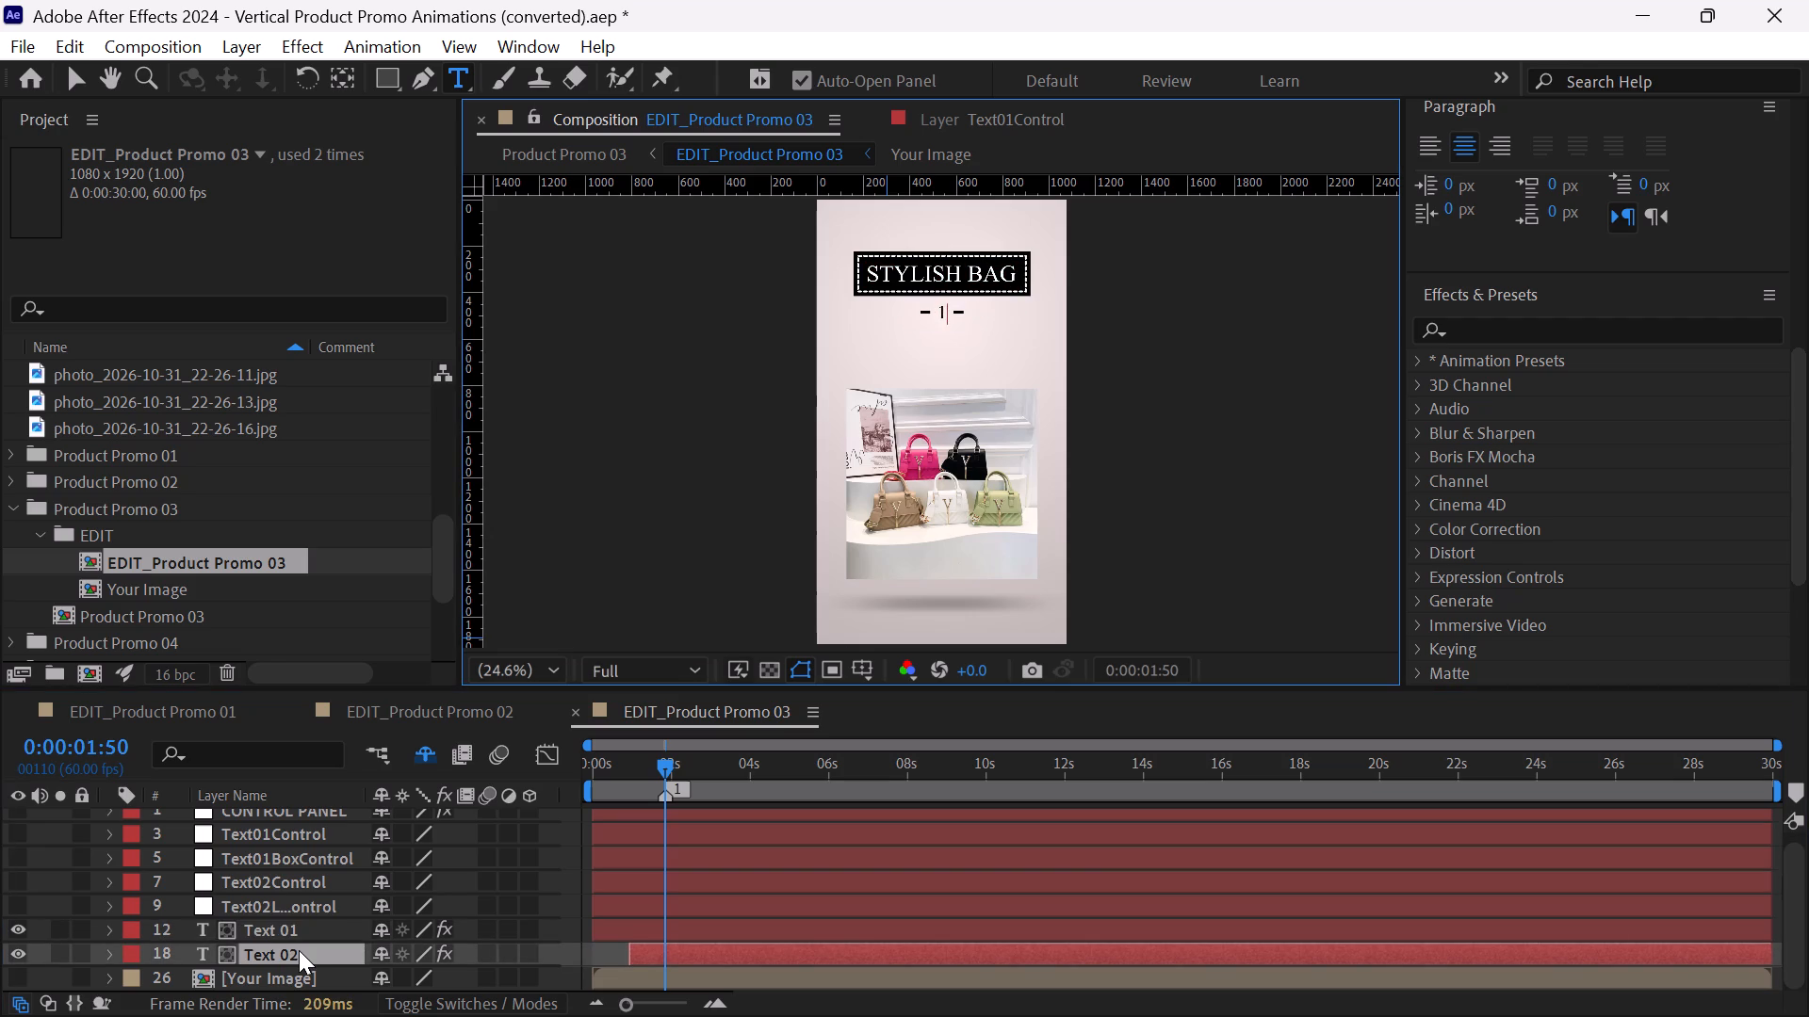
key("BackSpace")
key("k")
type("es")
key("space")
type("1300")
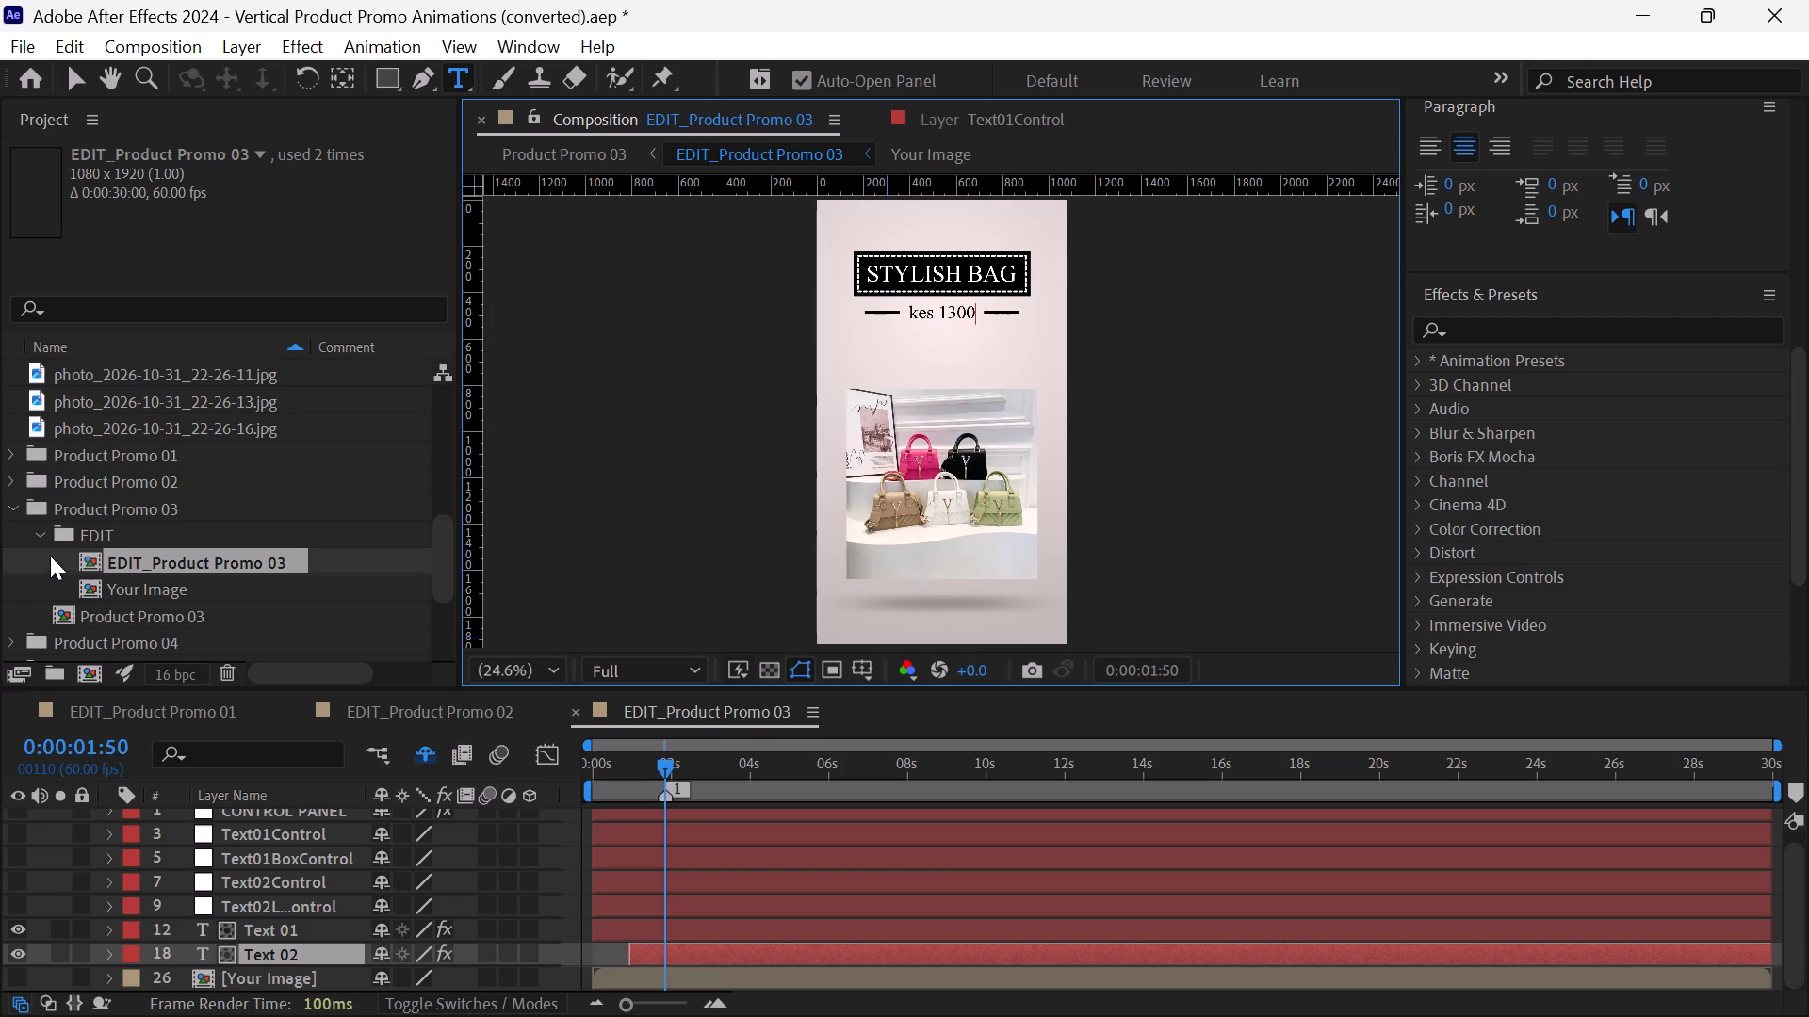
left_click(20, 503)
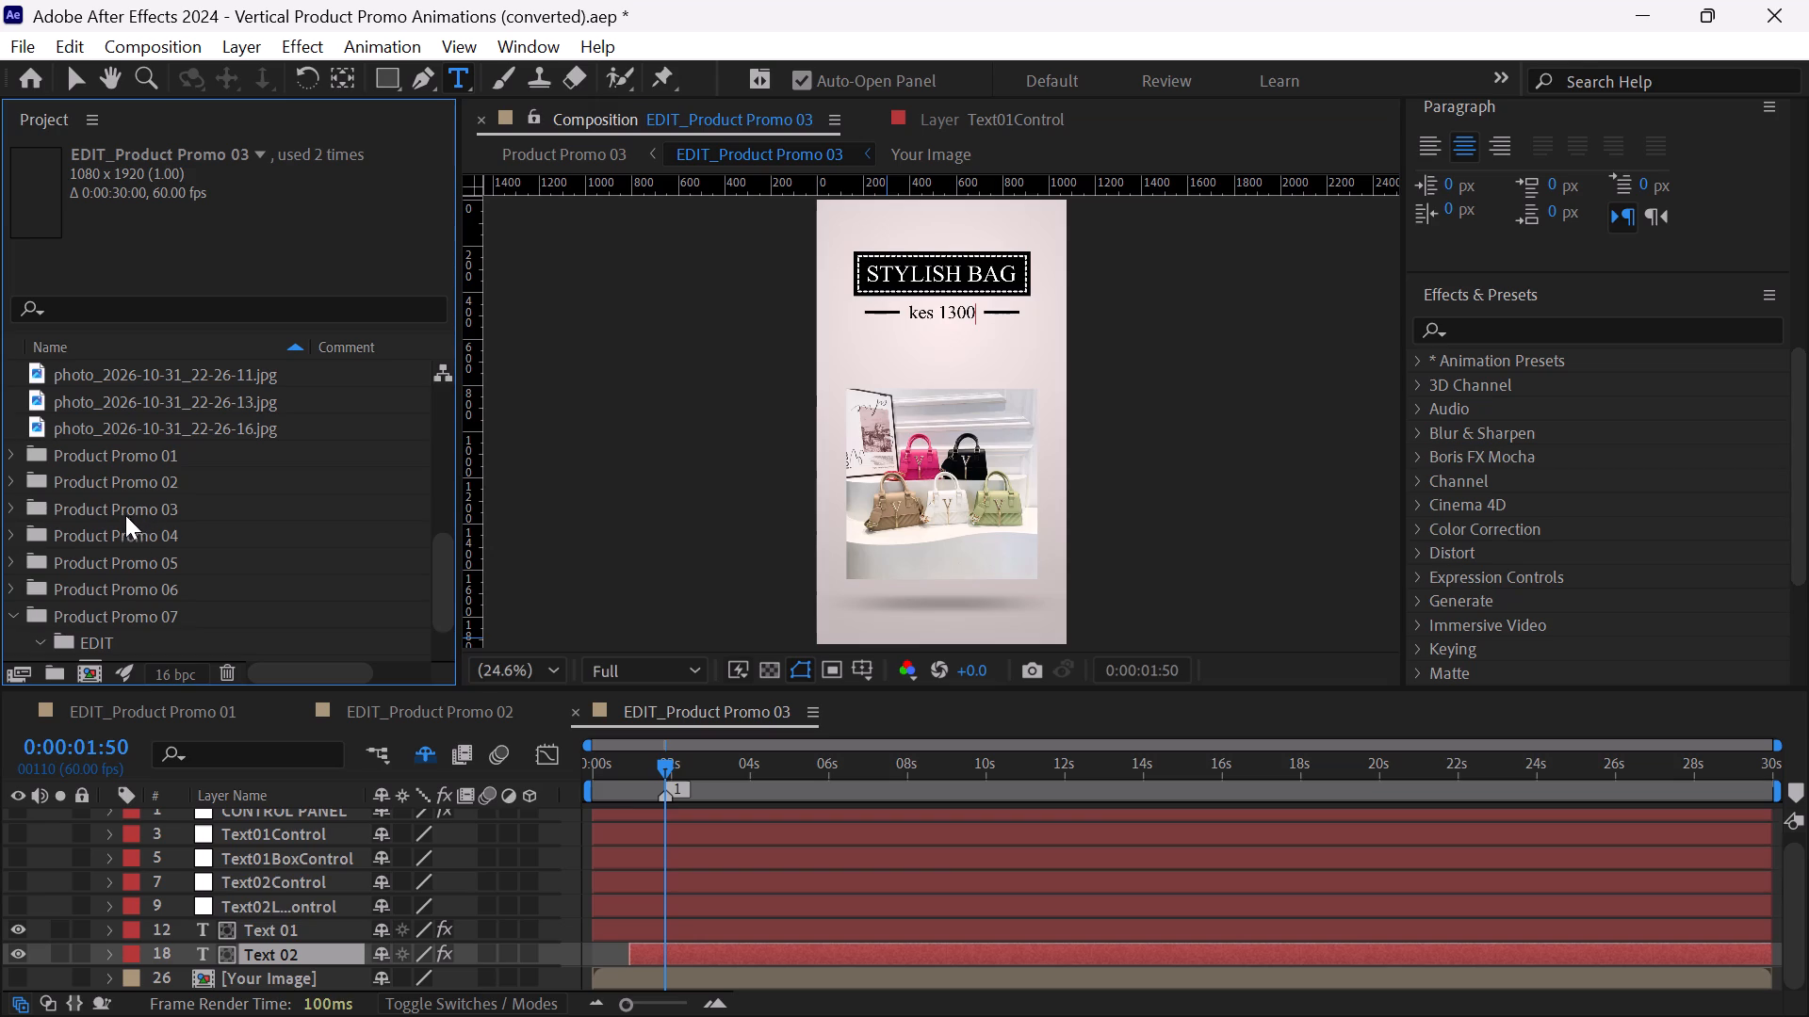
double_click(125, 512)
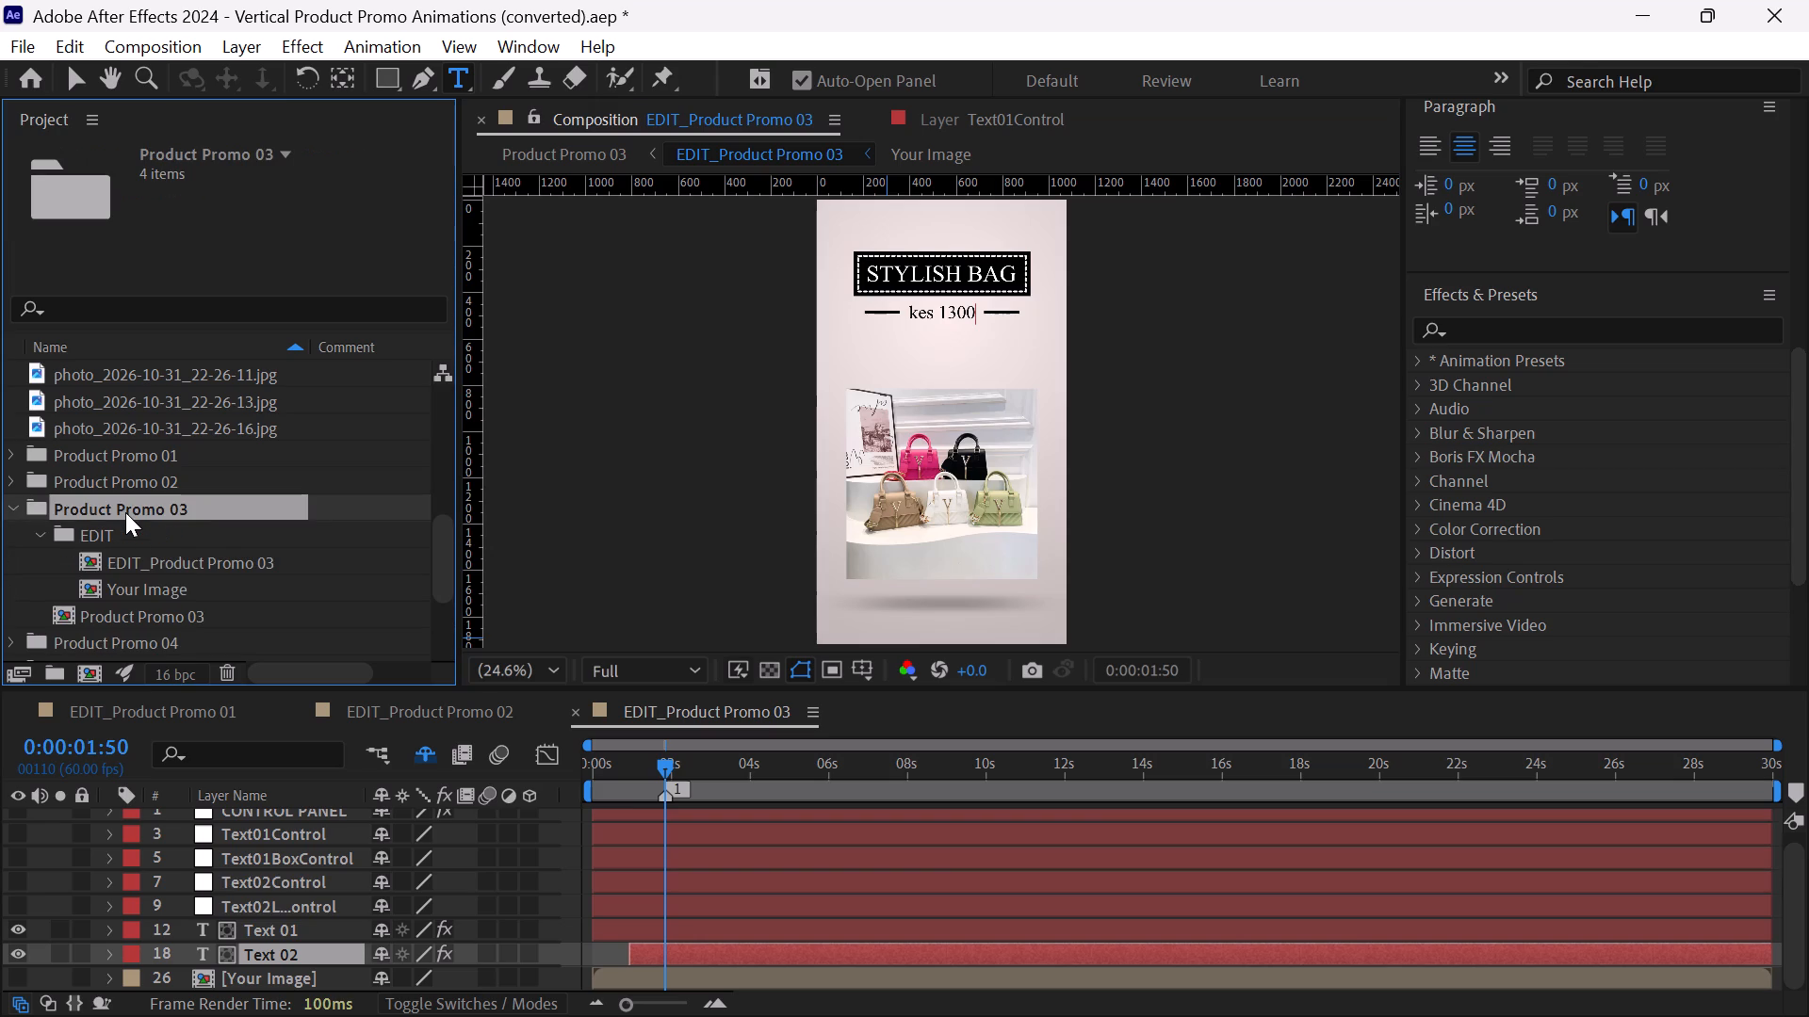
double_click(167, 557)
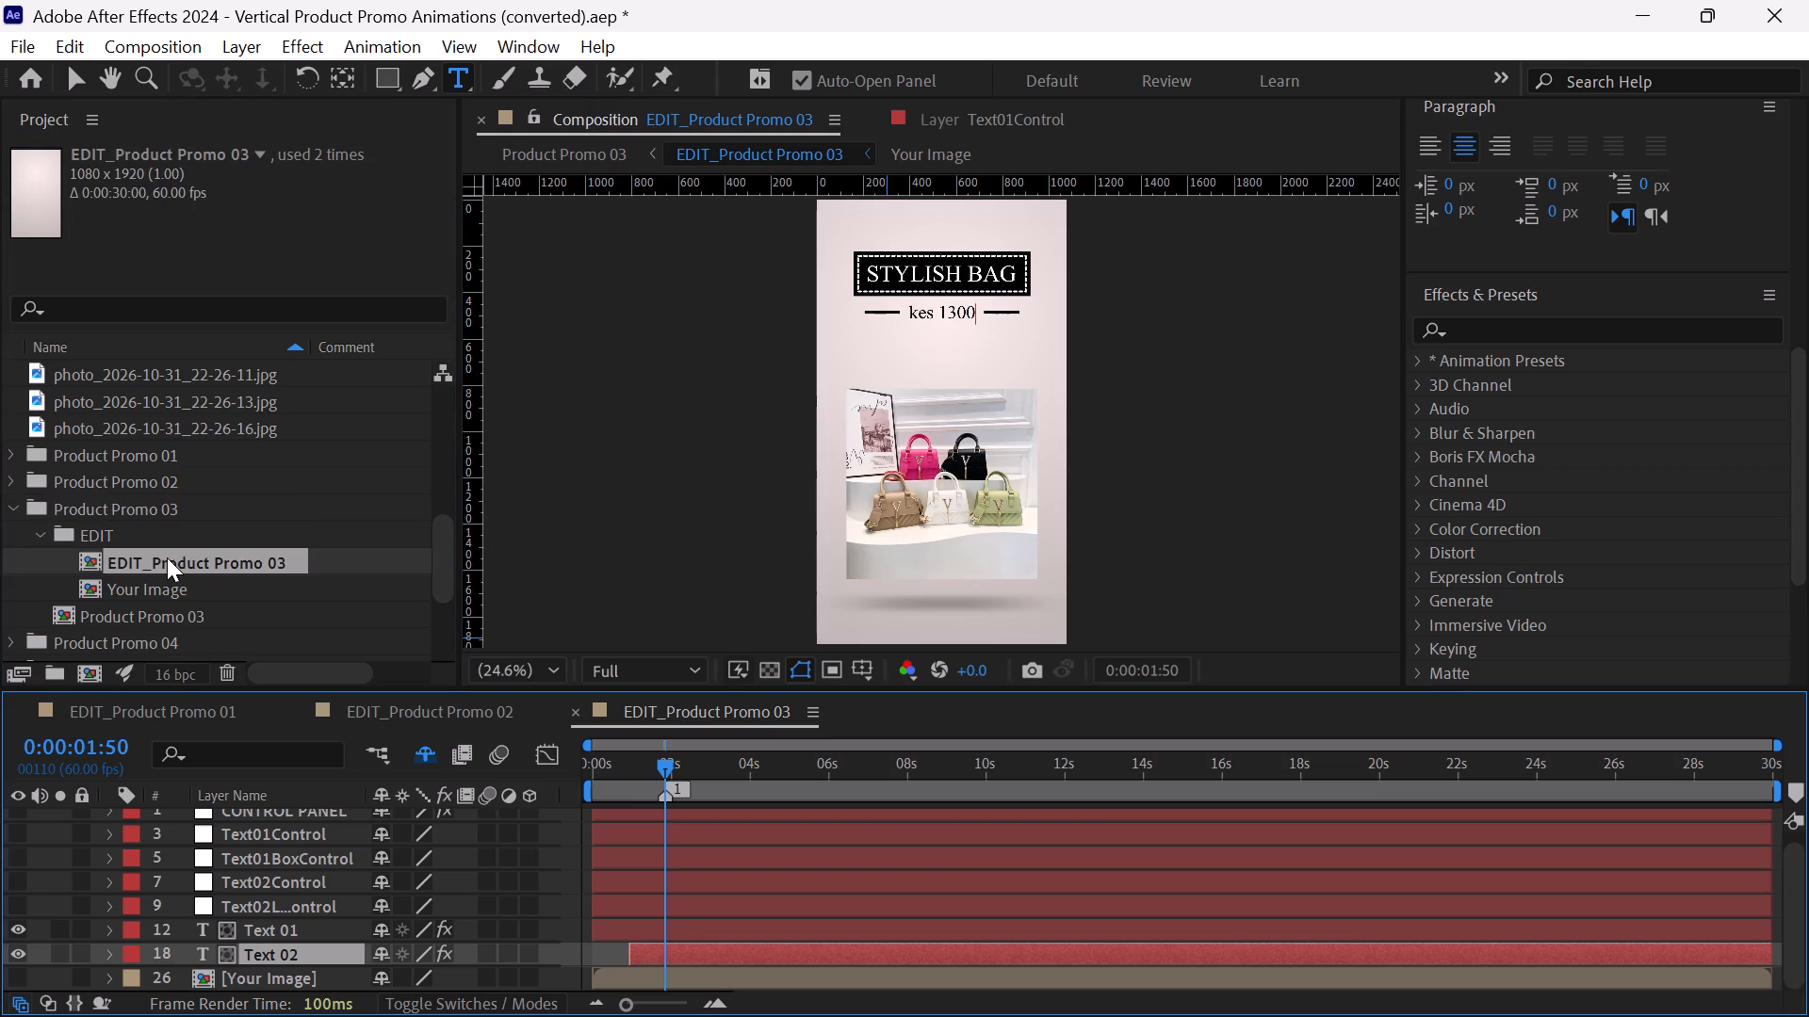
Collapse the Product Promo 03 folder, open EDIT_Product Promo 04, and replace the Text 01 brand name with "BEVY'S STYLE HUB".
left_click(12, 504)
double_click(84, 539)
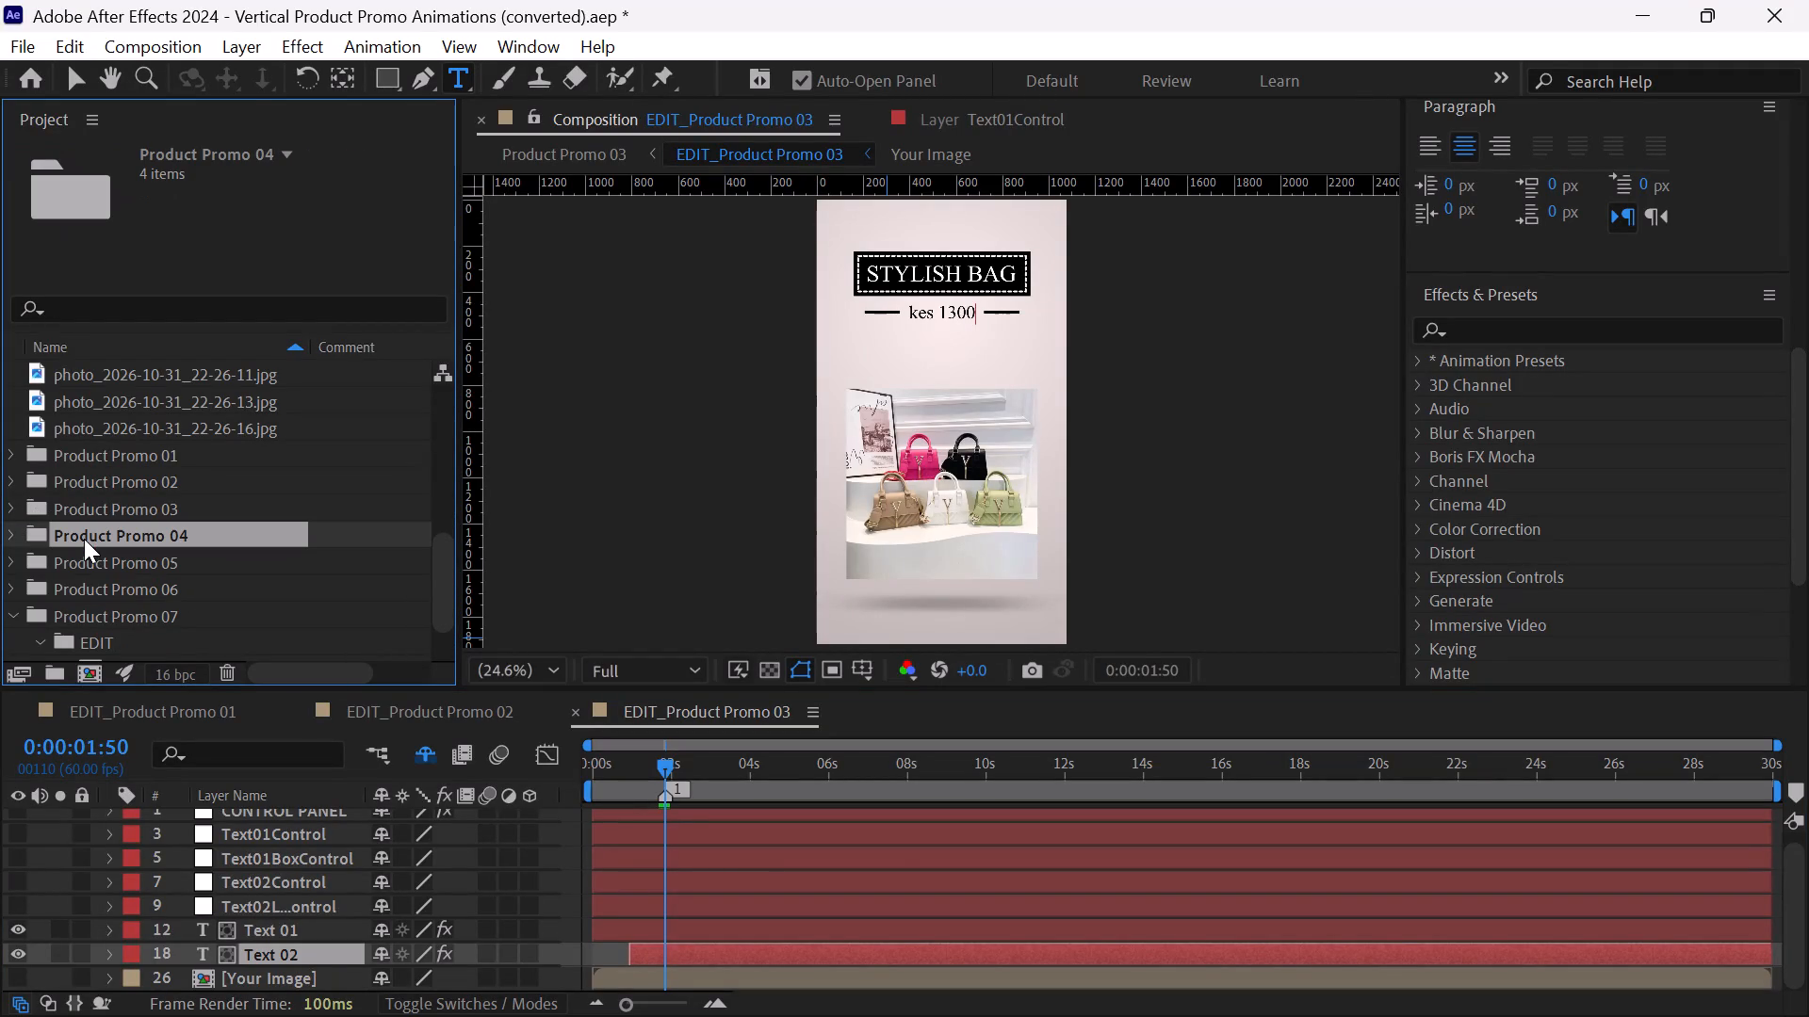
double_click(150, 581)
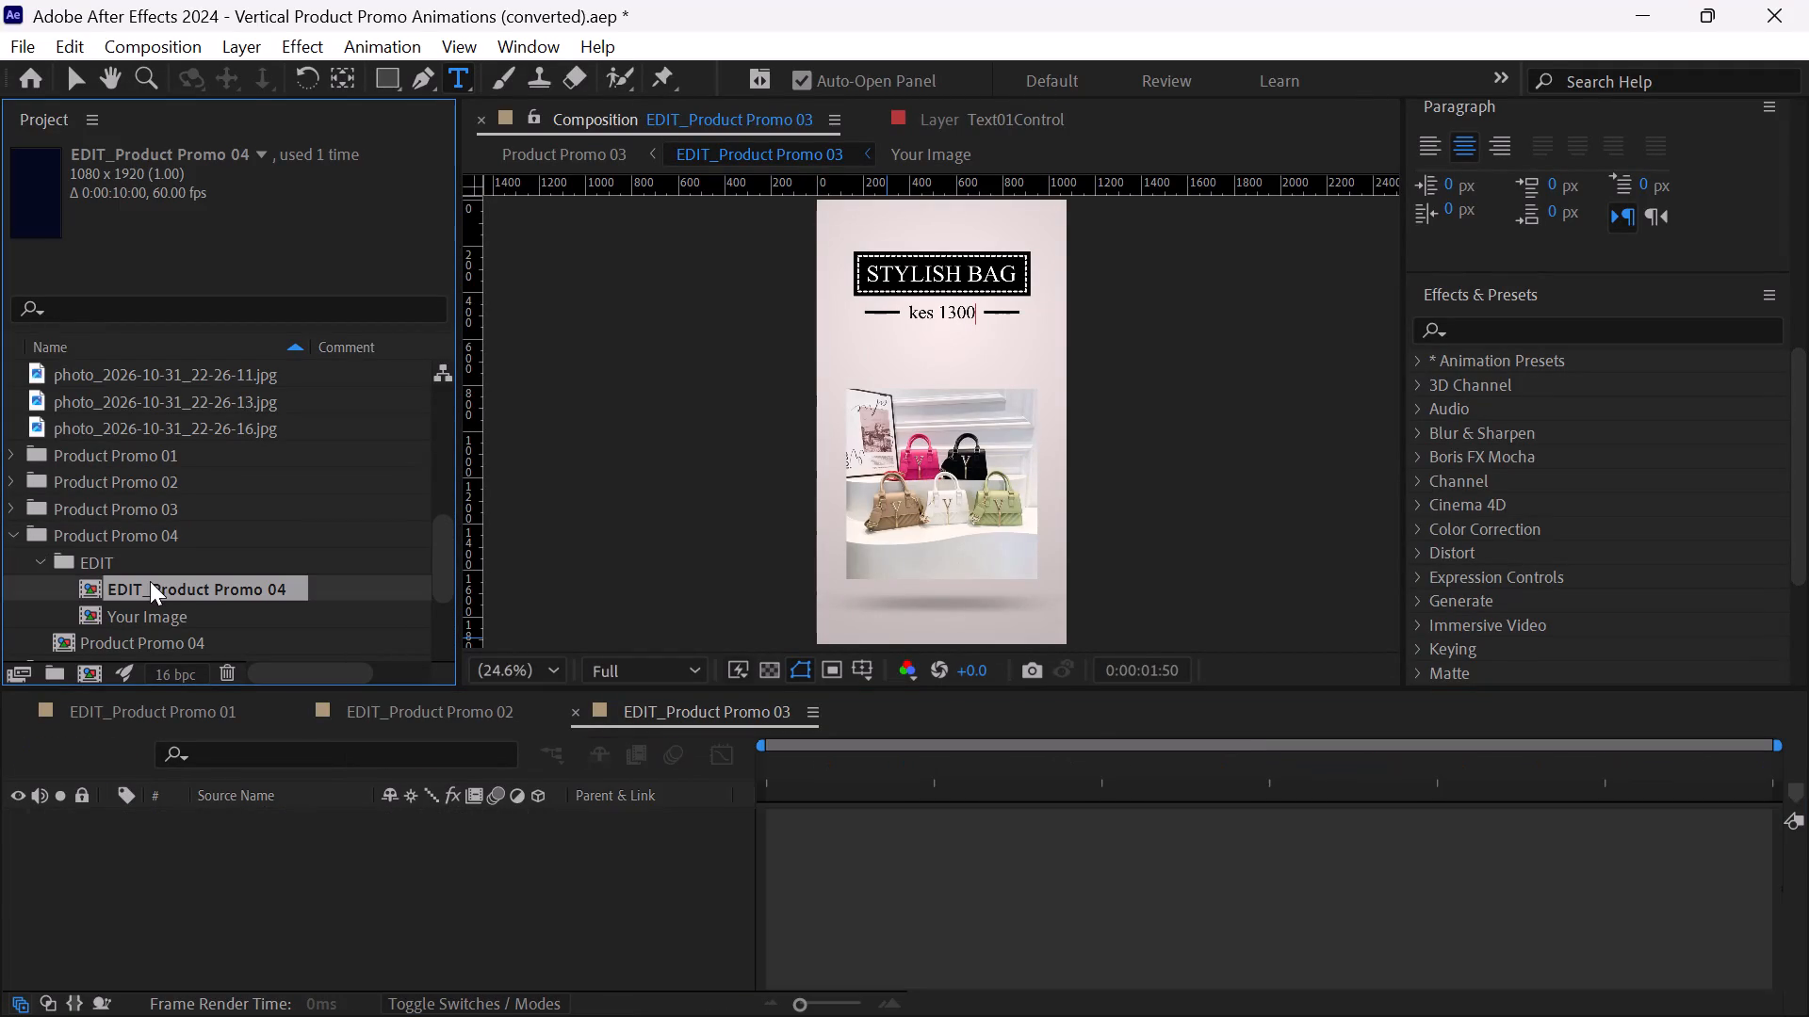
scroll(312, 886, "down", 1)
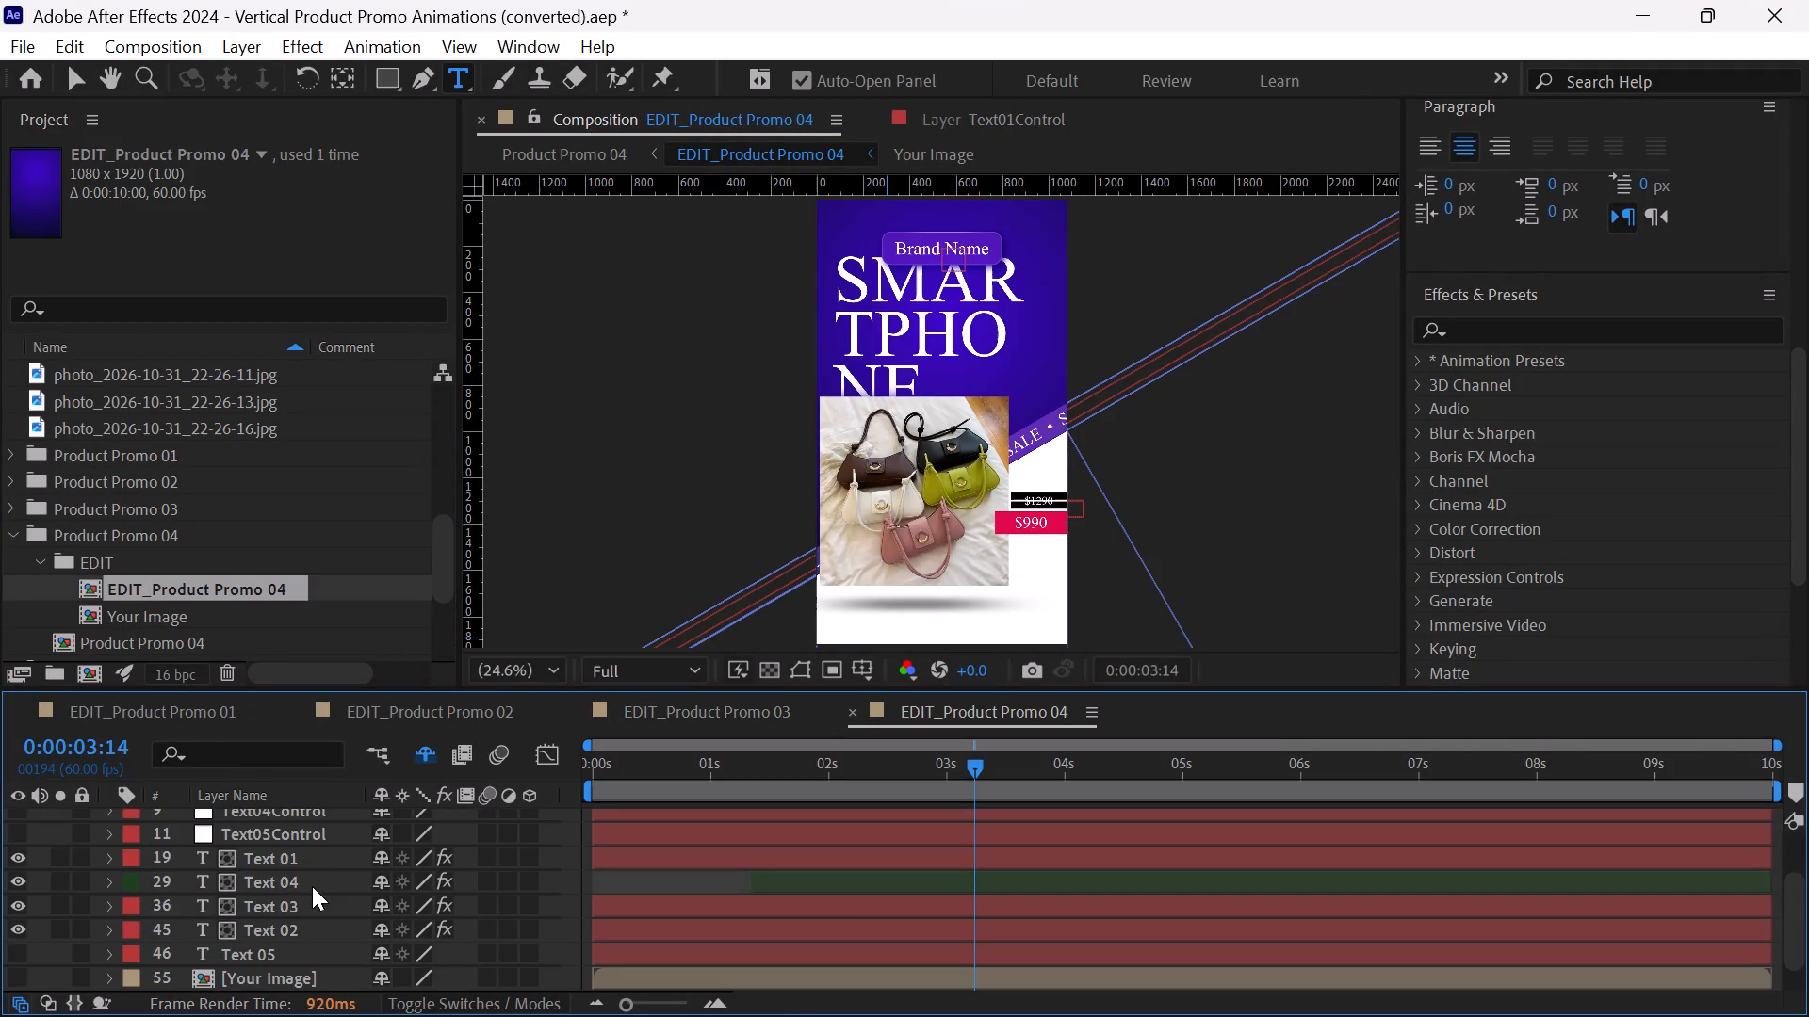
scroll(312, 886, "up", 1)
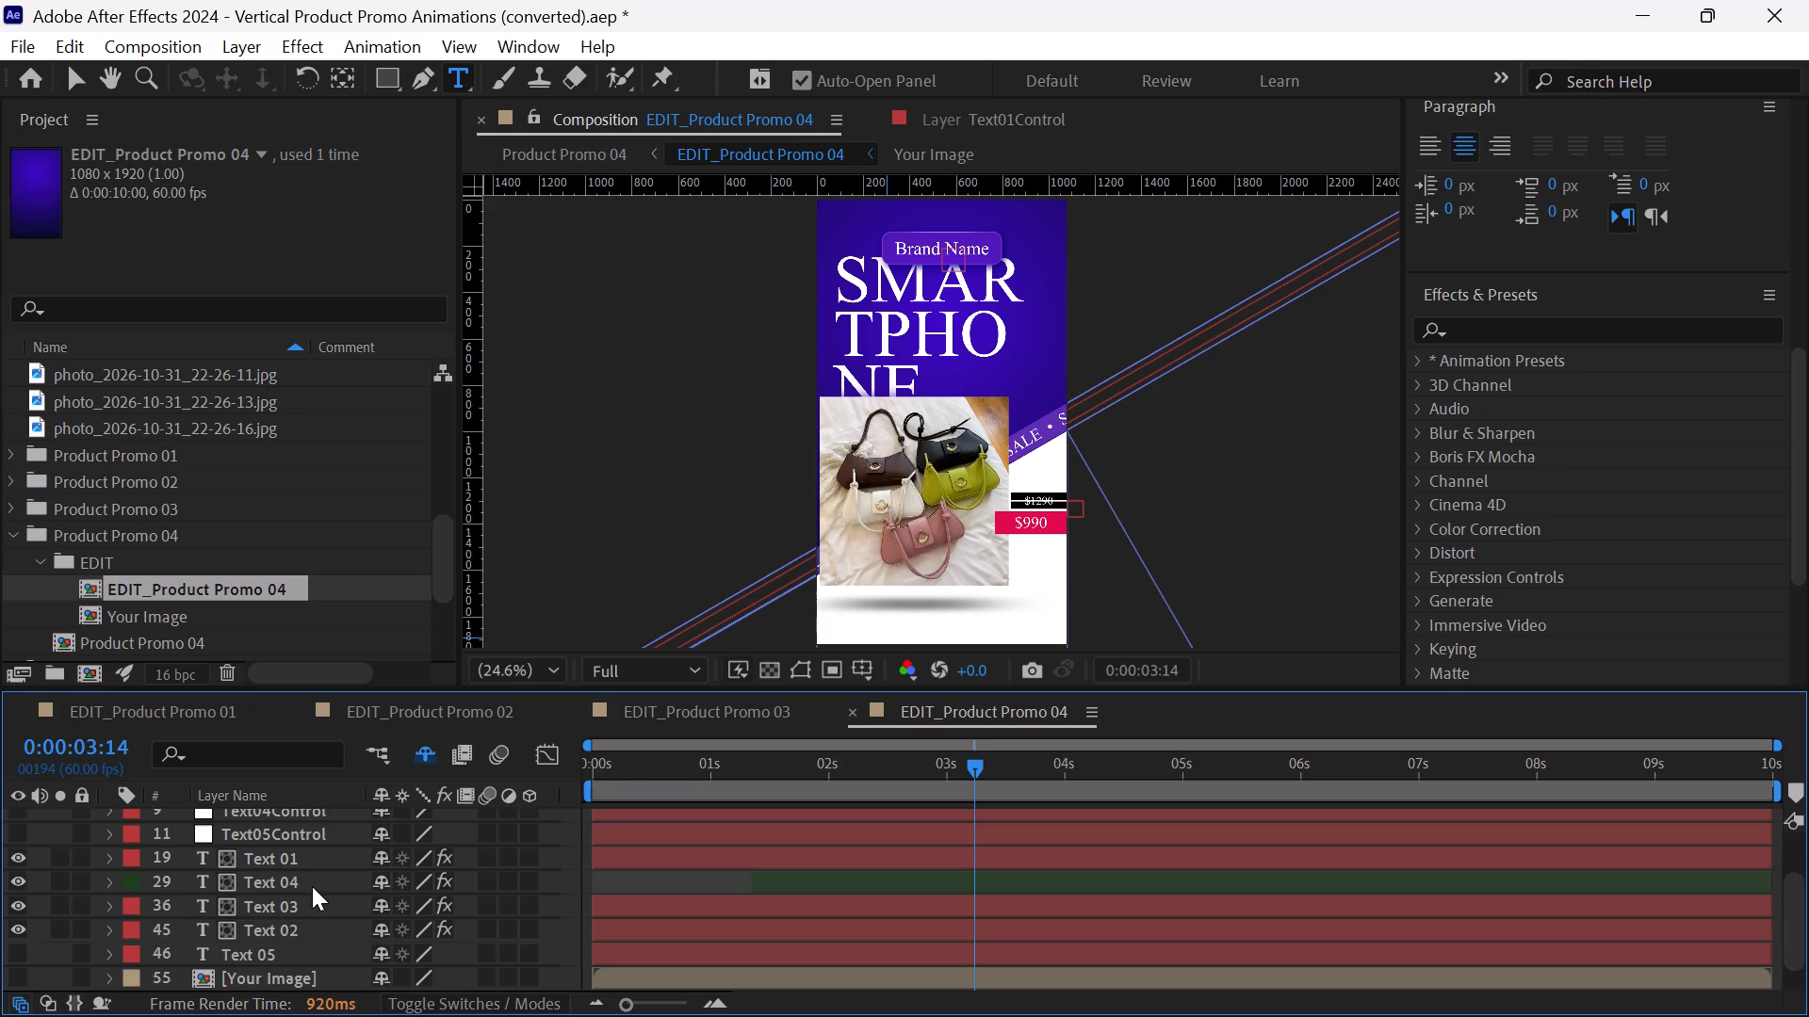
scroll(312, 886, "up", 1)
double_click(295, 899)
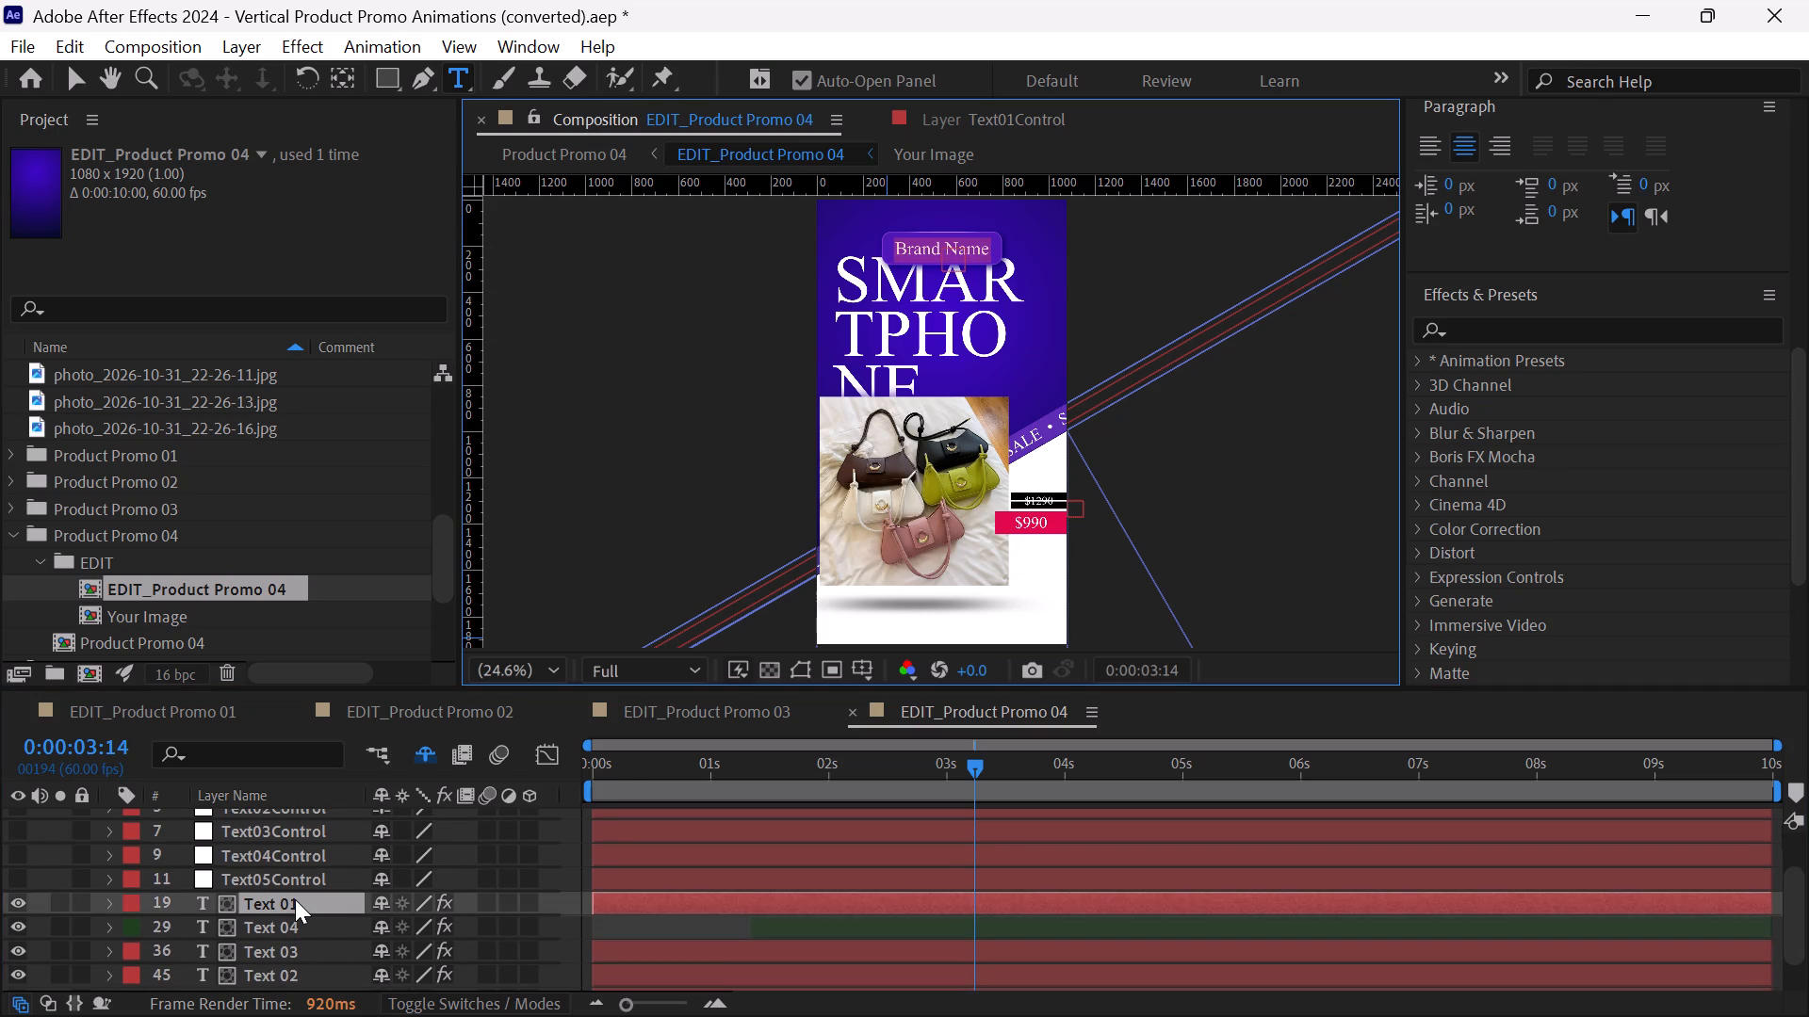
type("BEVY")
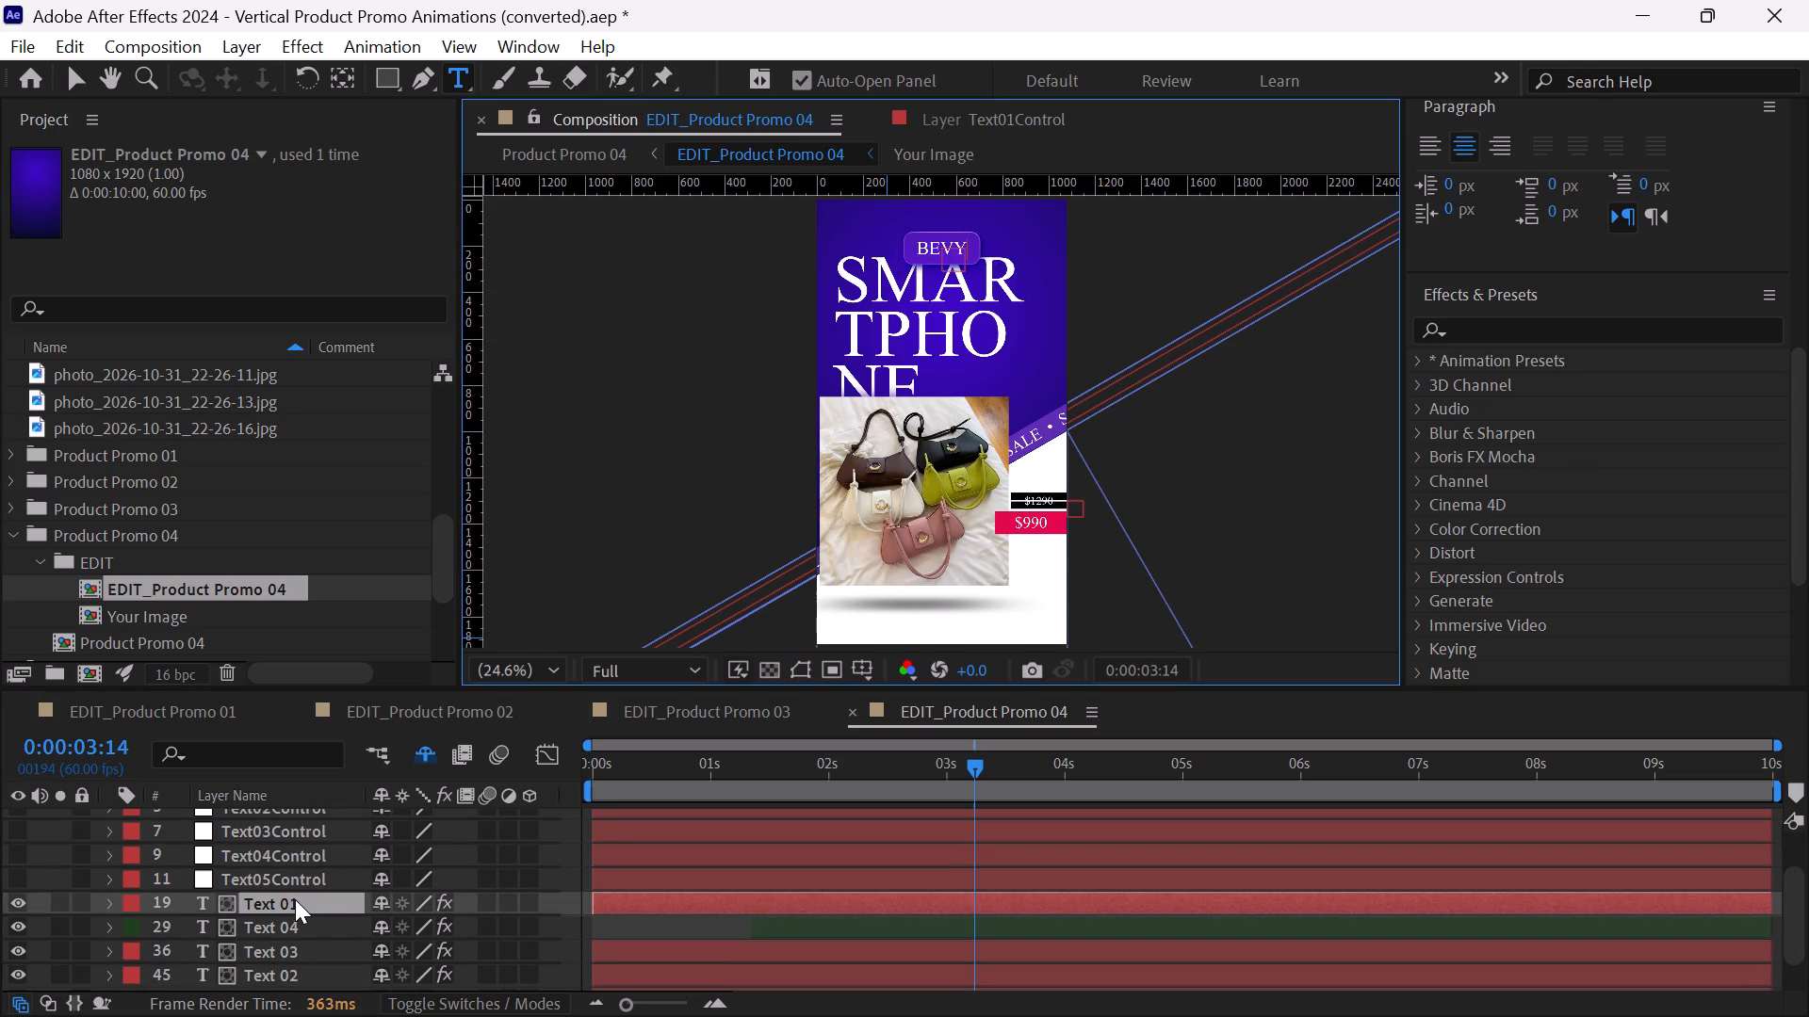
type("'S STYLE")
key("space")
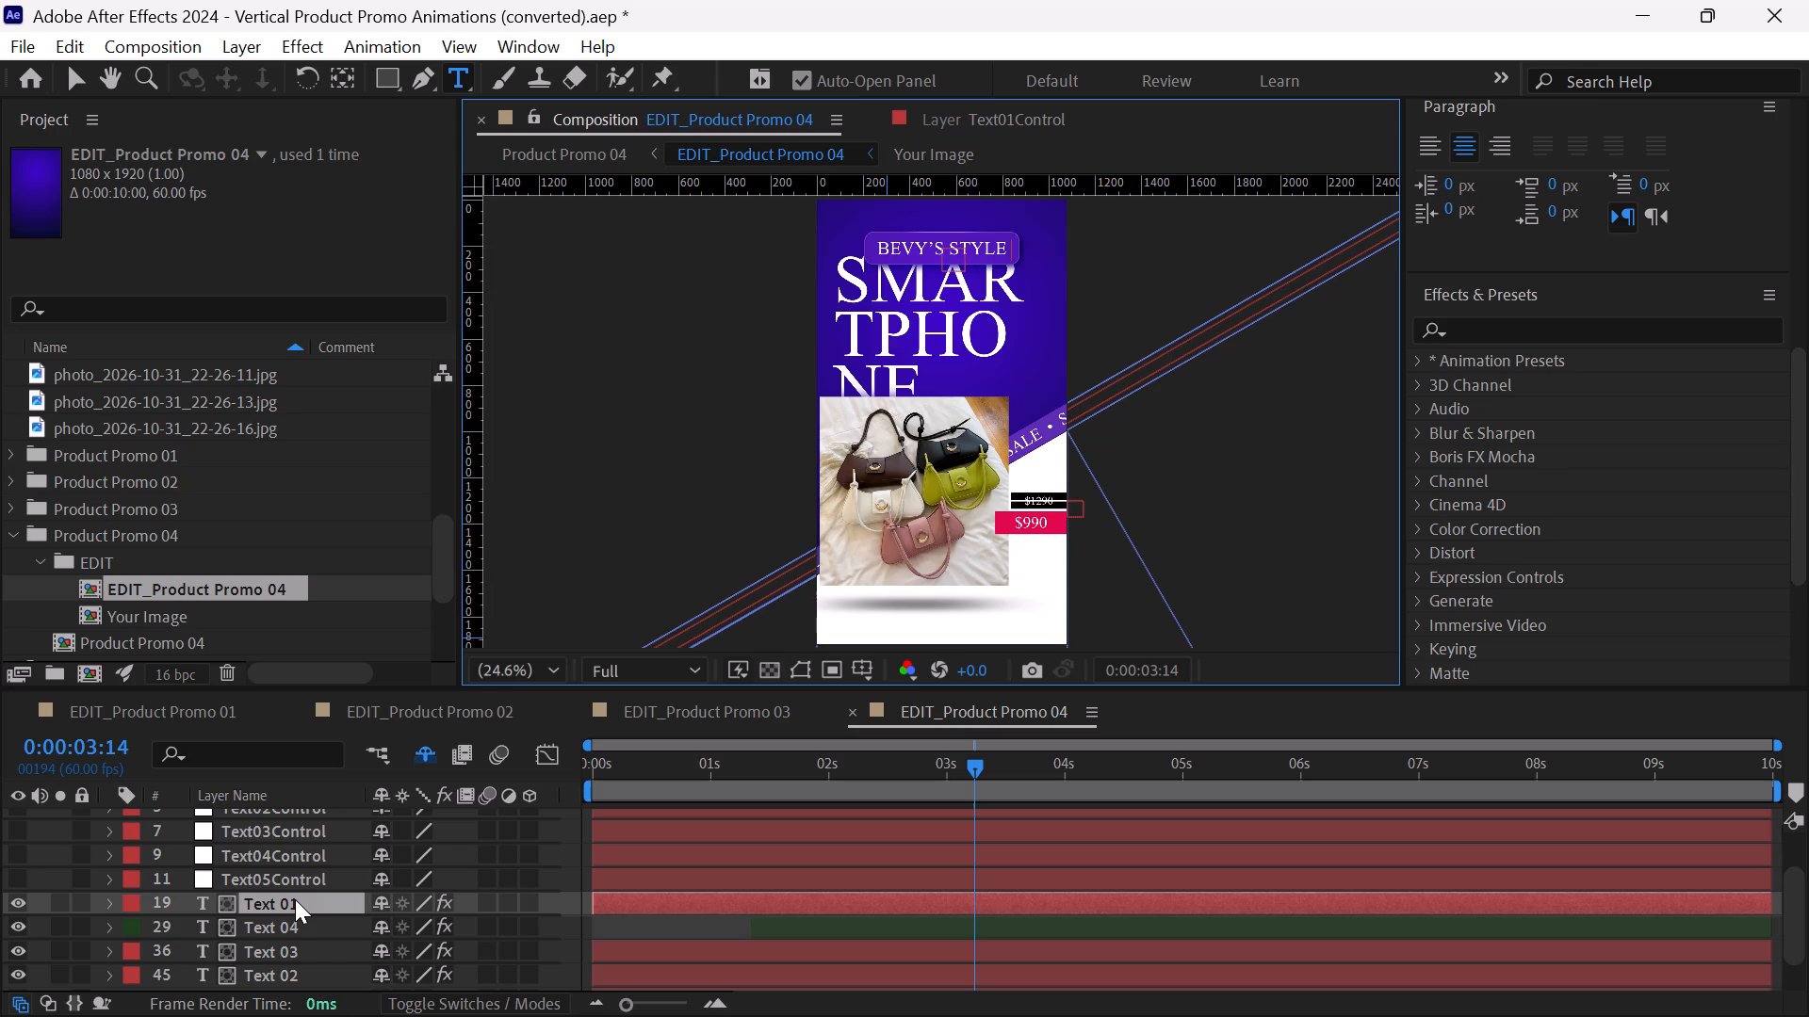
type("HUB")
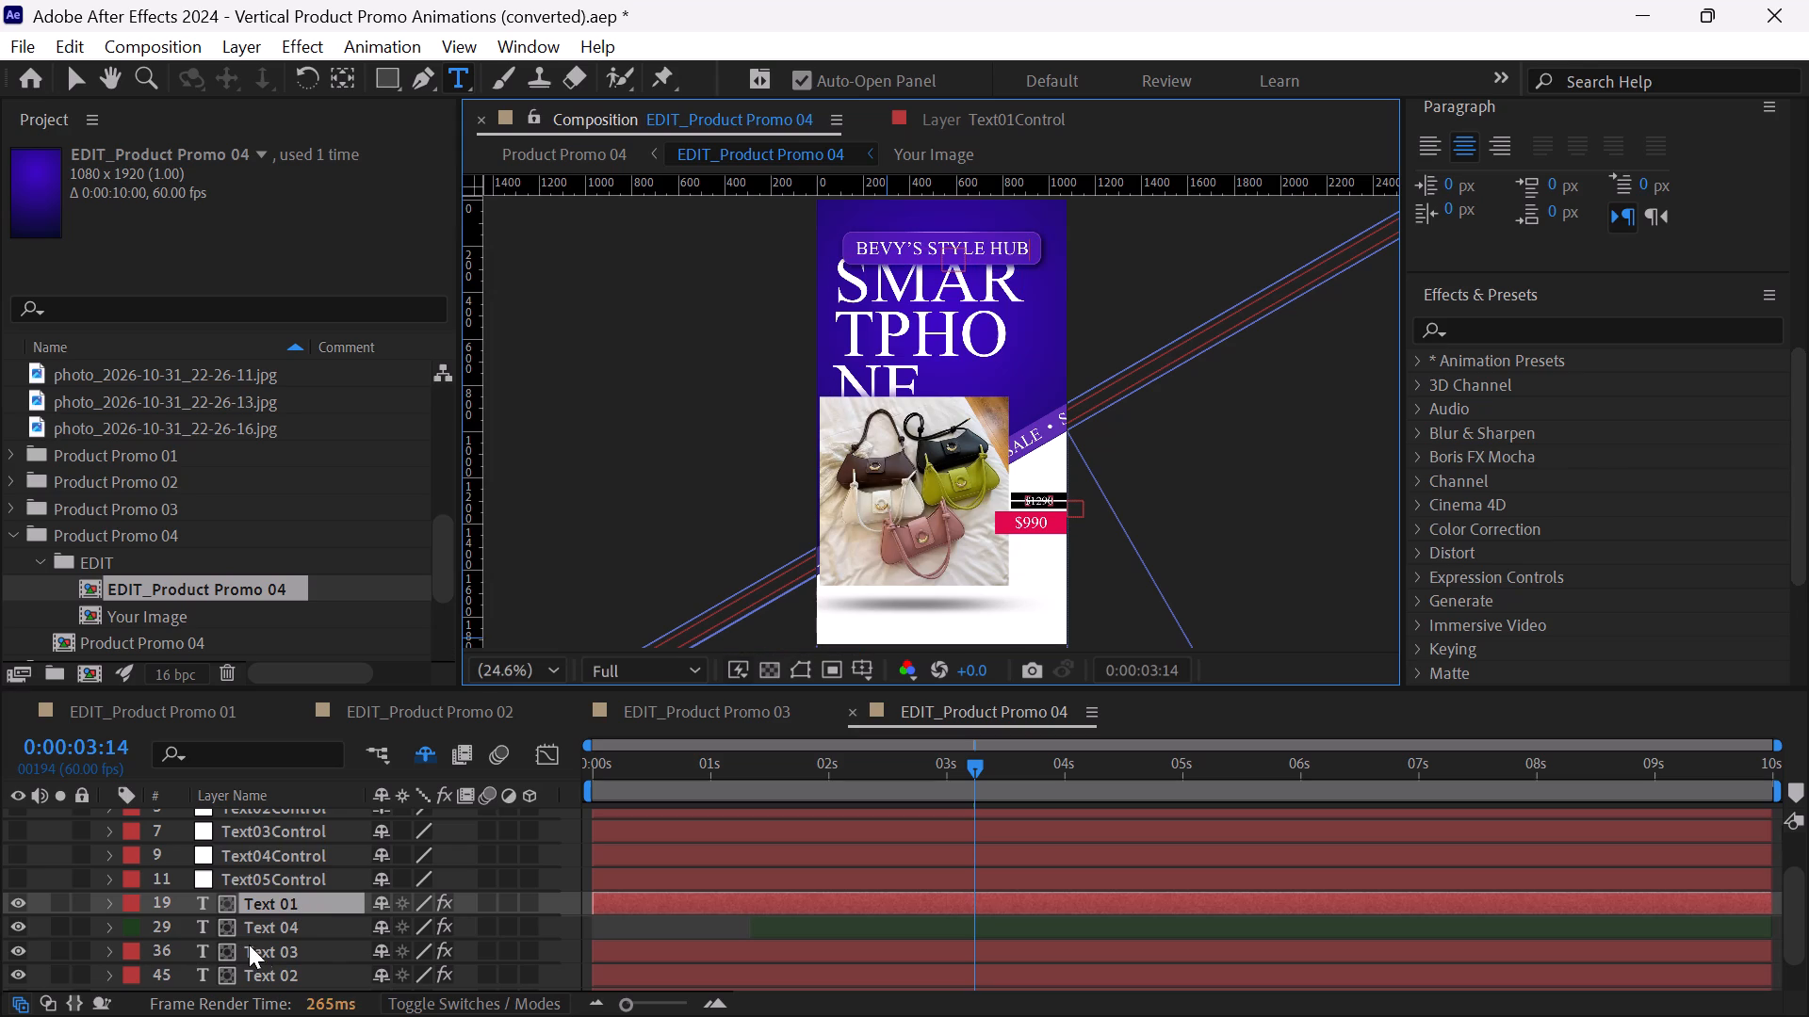
Replace the main price in the Text 04 layer of EDIT_Product Promo 04 with "kes 2100".
double_click(288, 932)
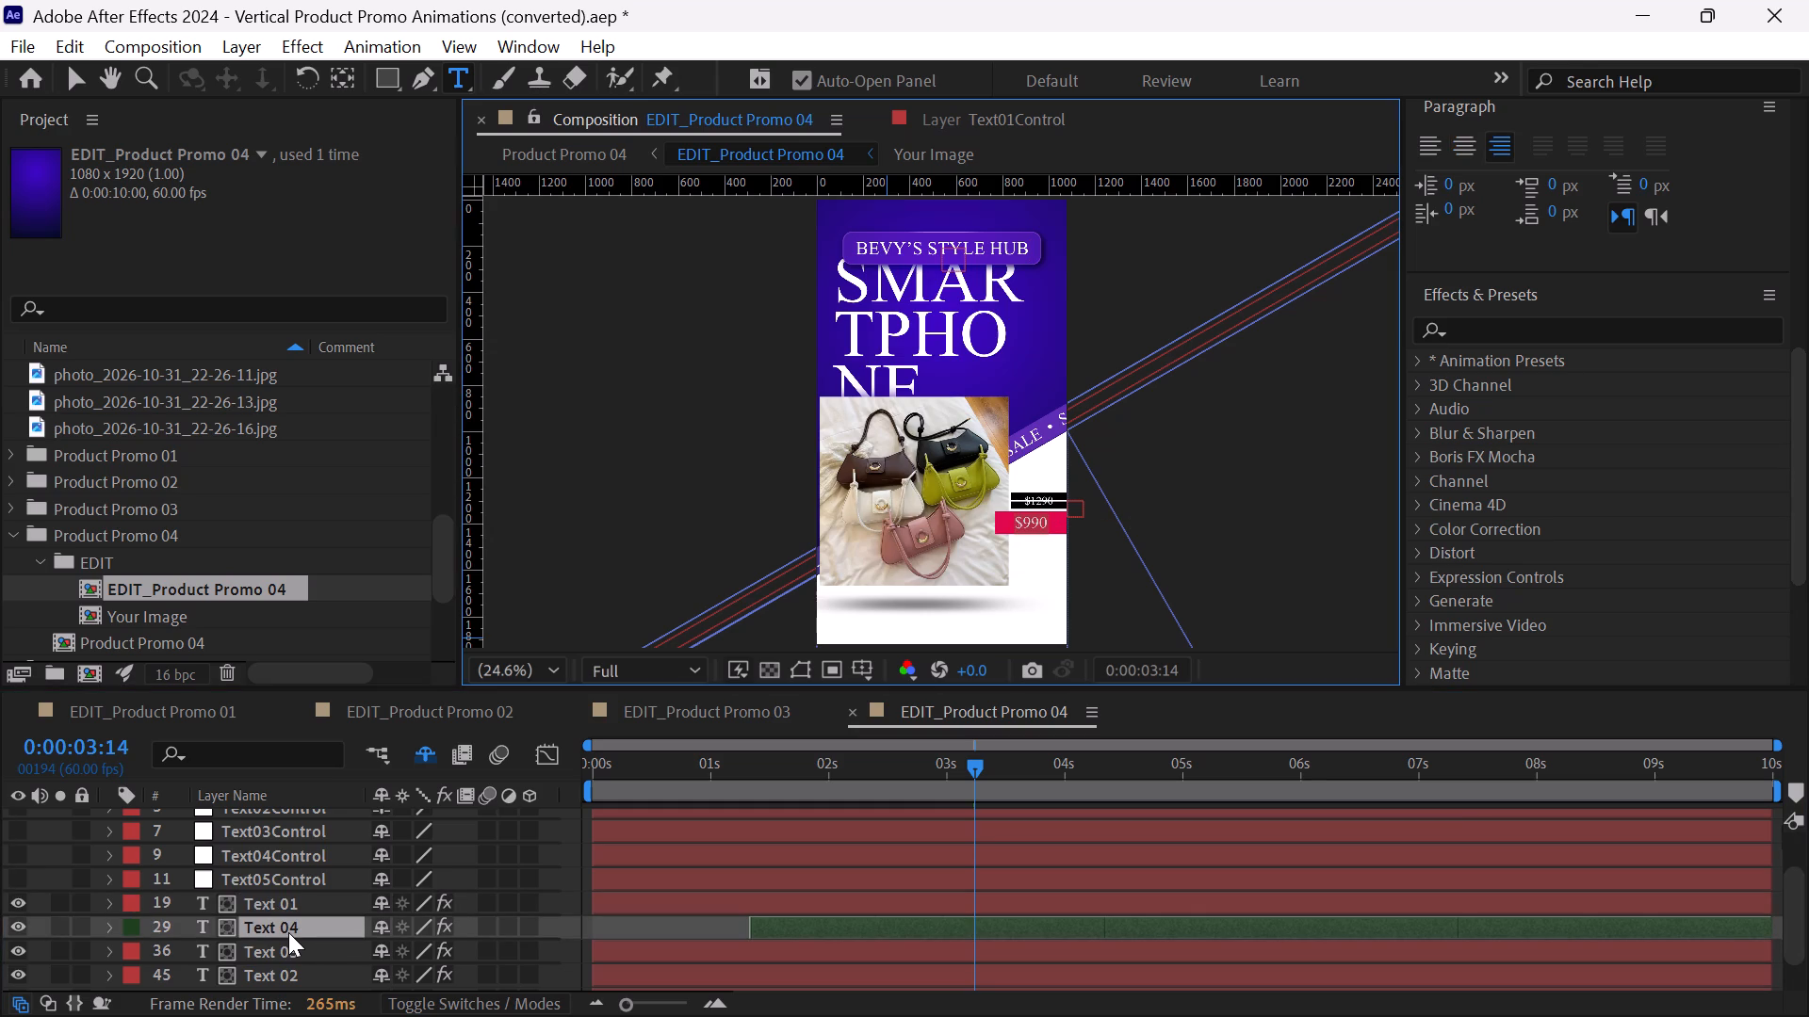
double_click(288, 932)
type("kes")
key("space")
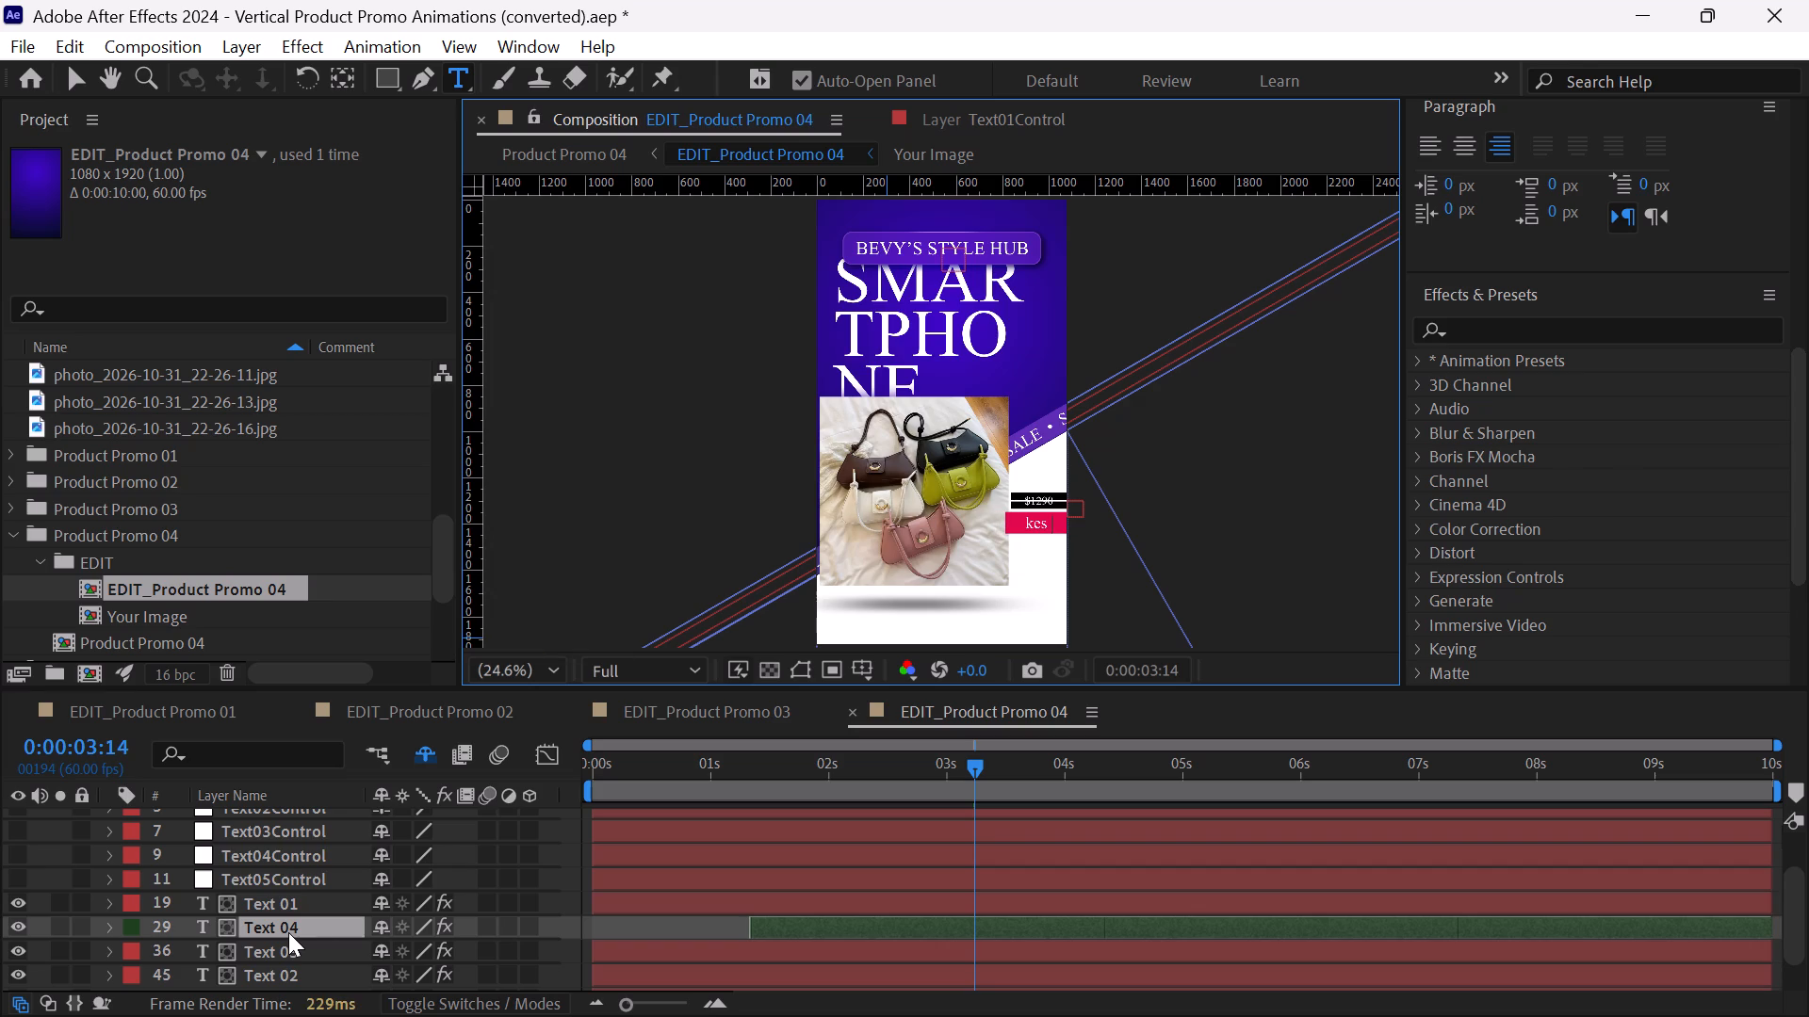
type("2100")
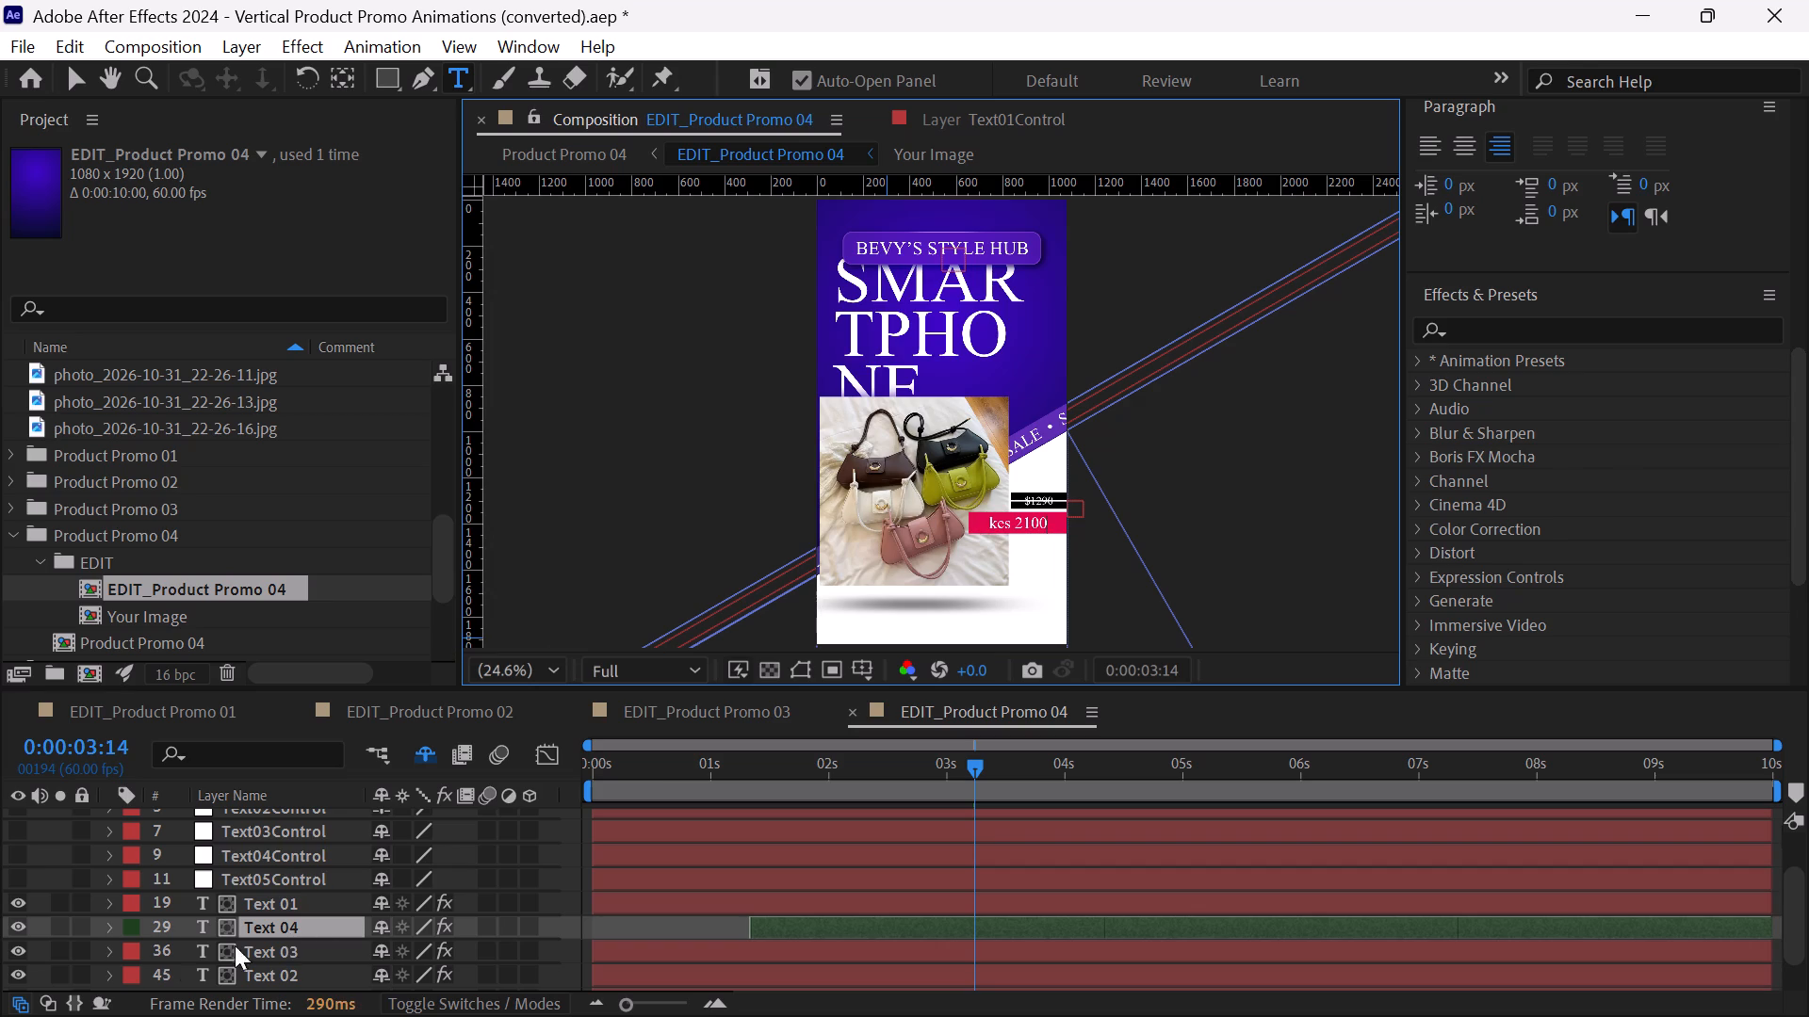
Replace the struck-through price in the Text 03 layer of EDIT_Product Promo 04 with "kes 1900".
double_click(274, 950)
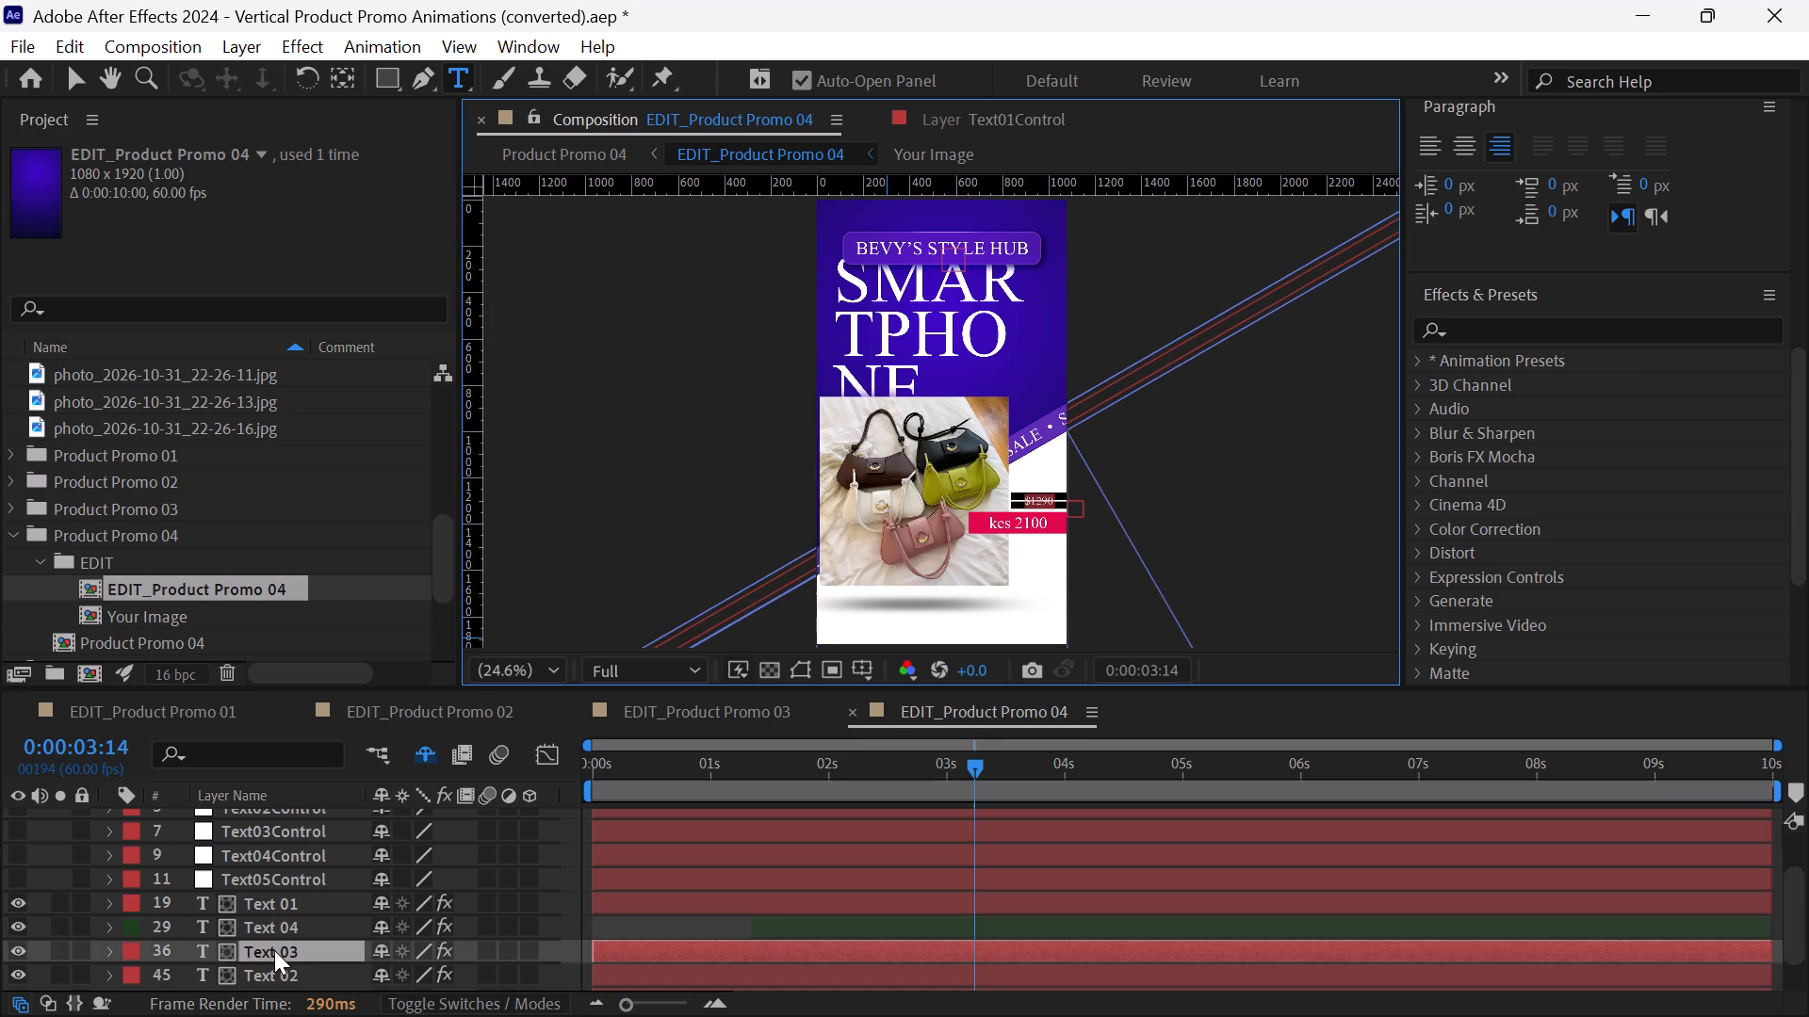
key("k")
type("es")
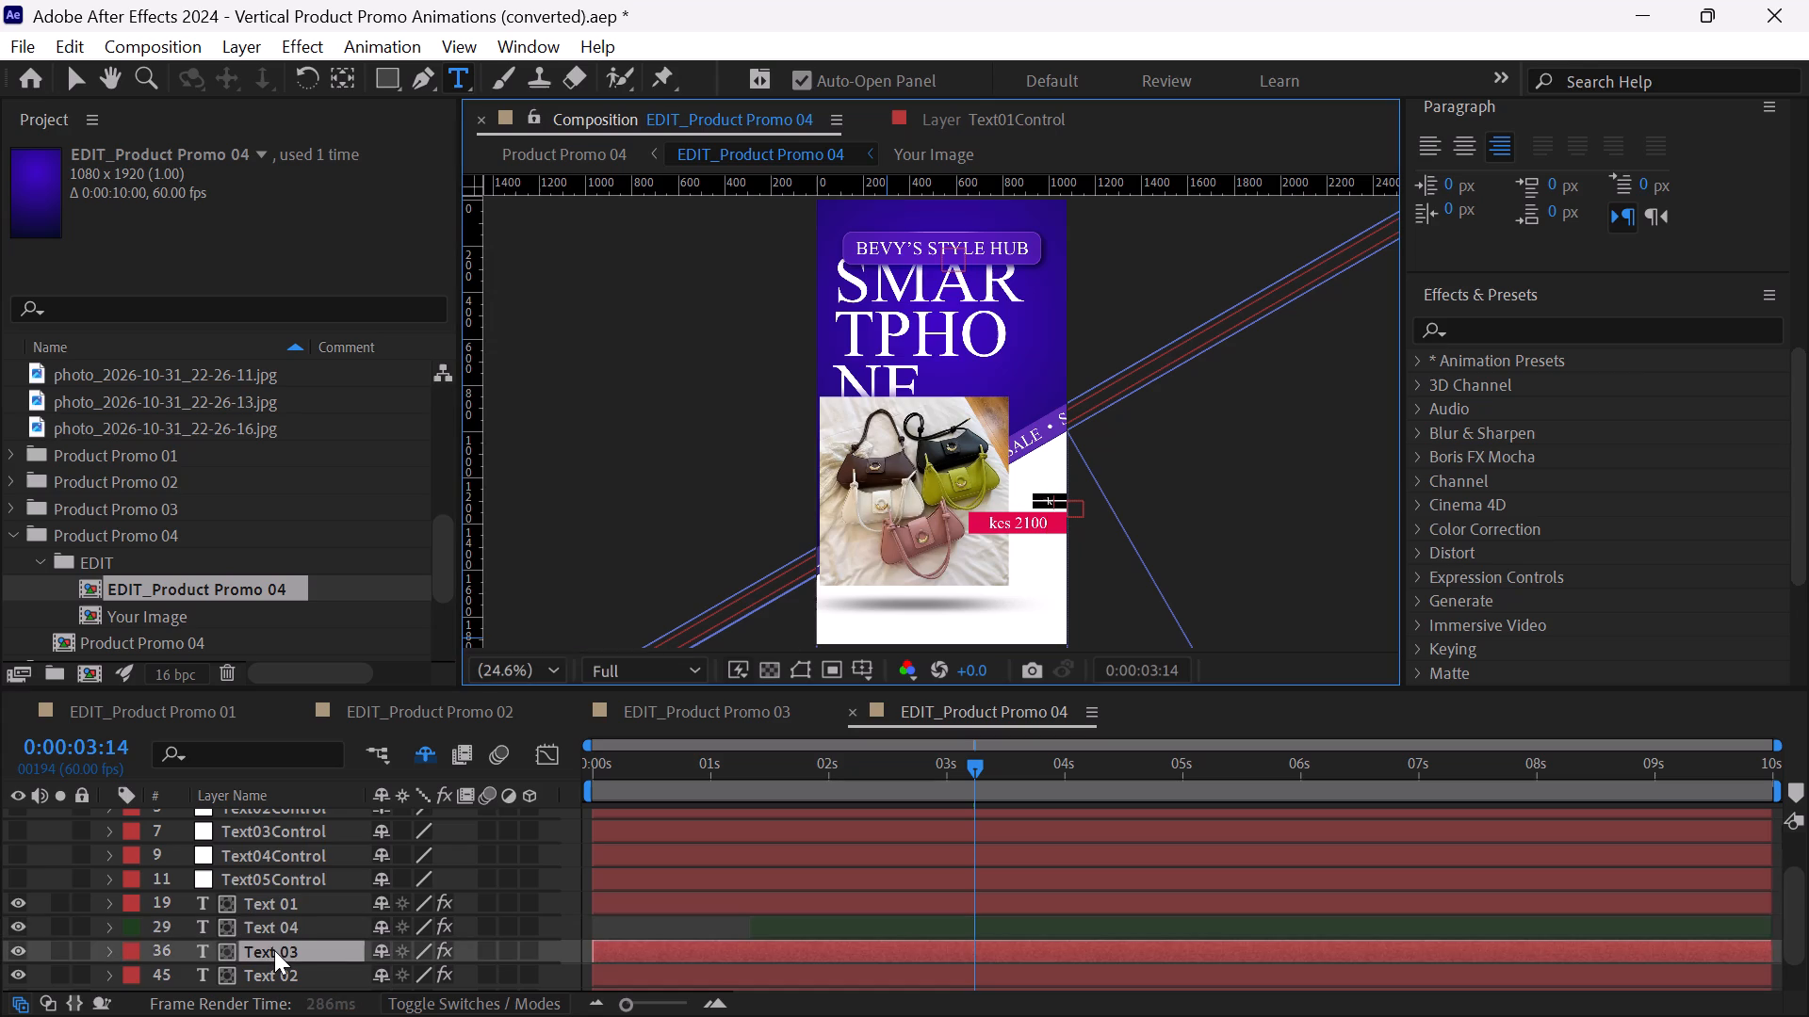
key("space")
key("1")
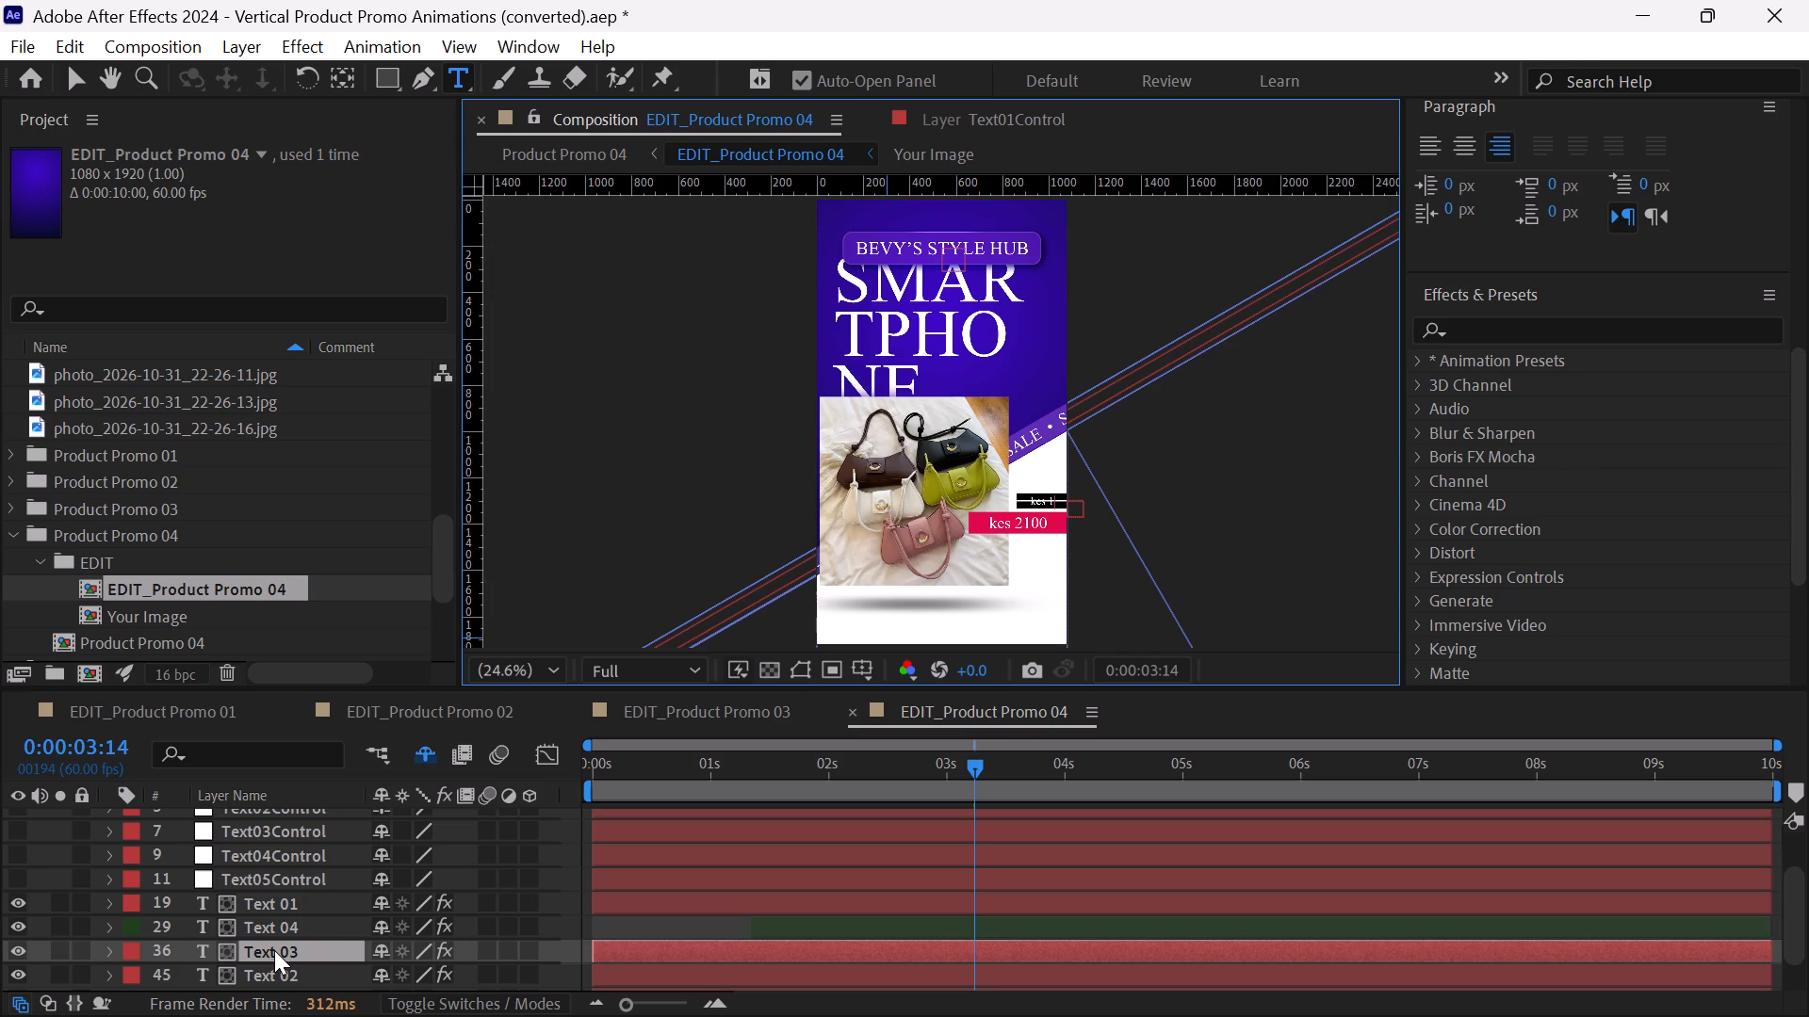
type("900")
Clear the "SMARTPHONE" headline in the Text 02 layer of EDIT_Product Promo 04.
scroll(318, 947, "down", 1)
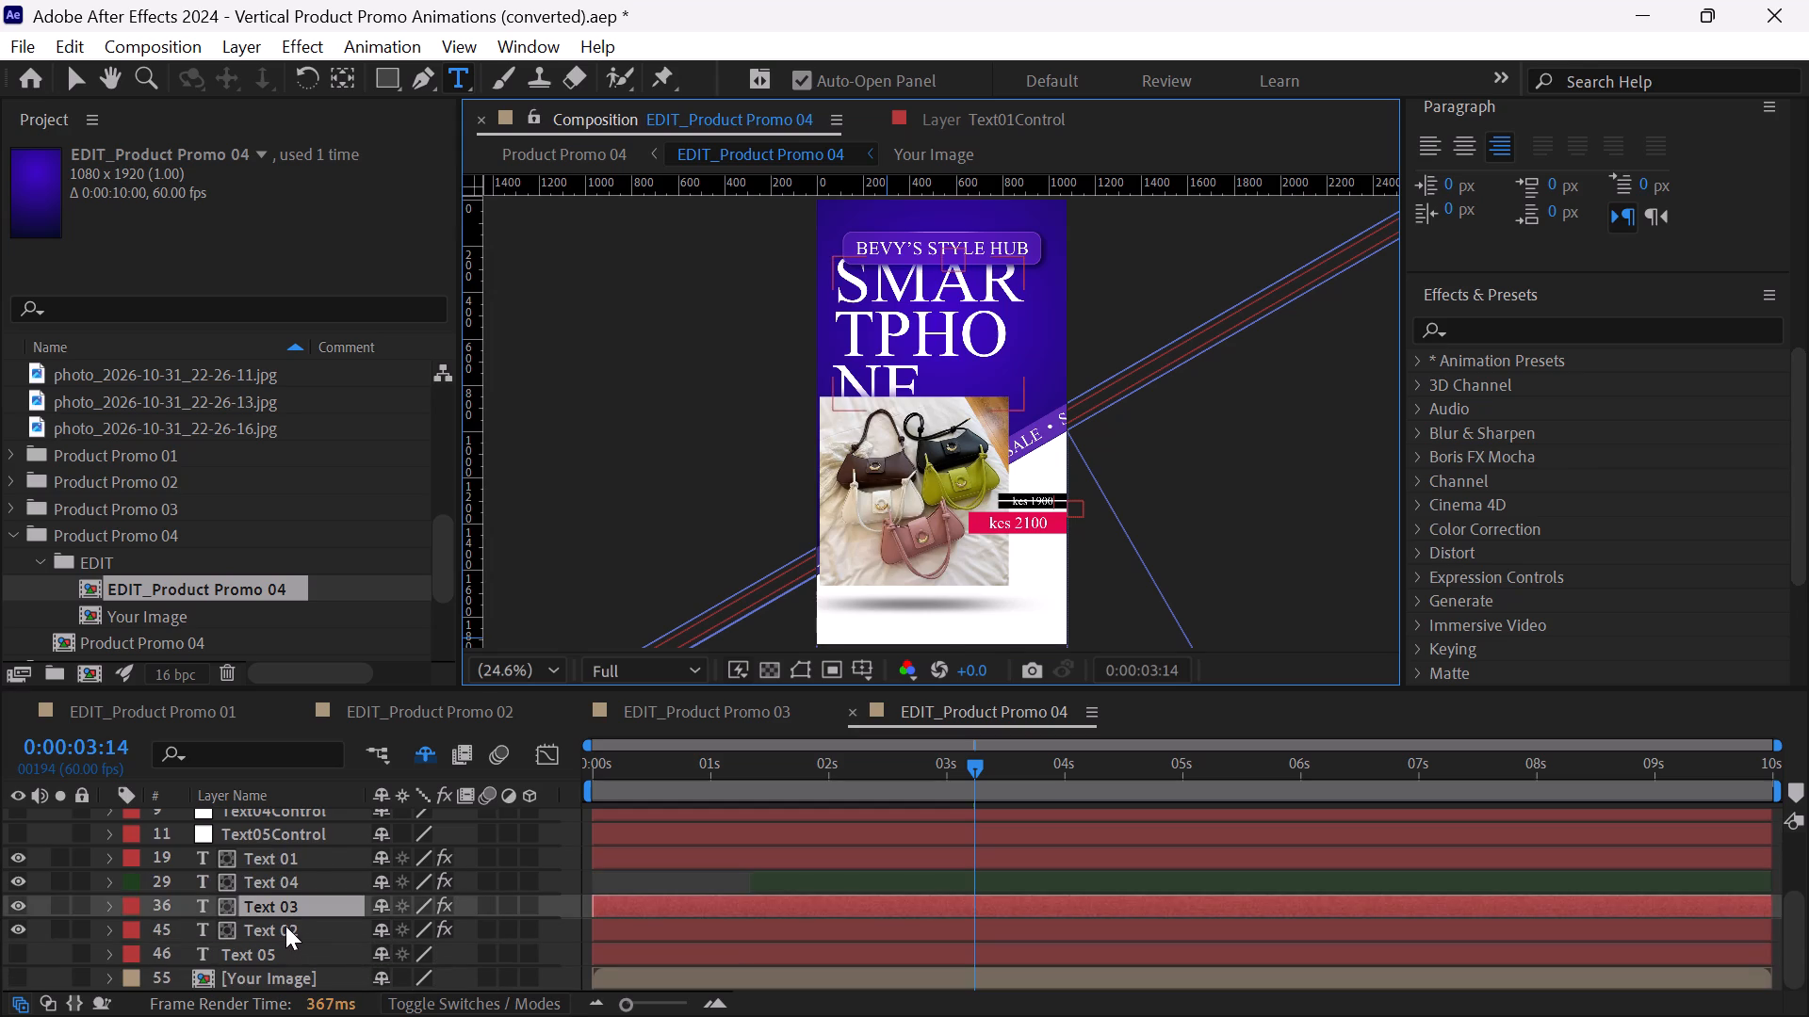
double_click(285, 926)
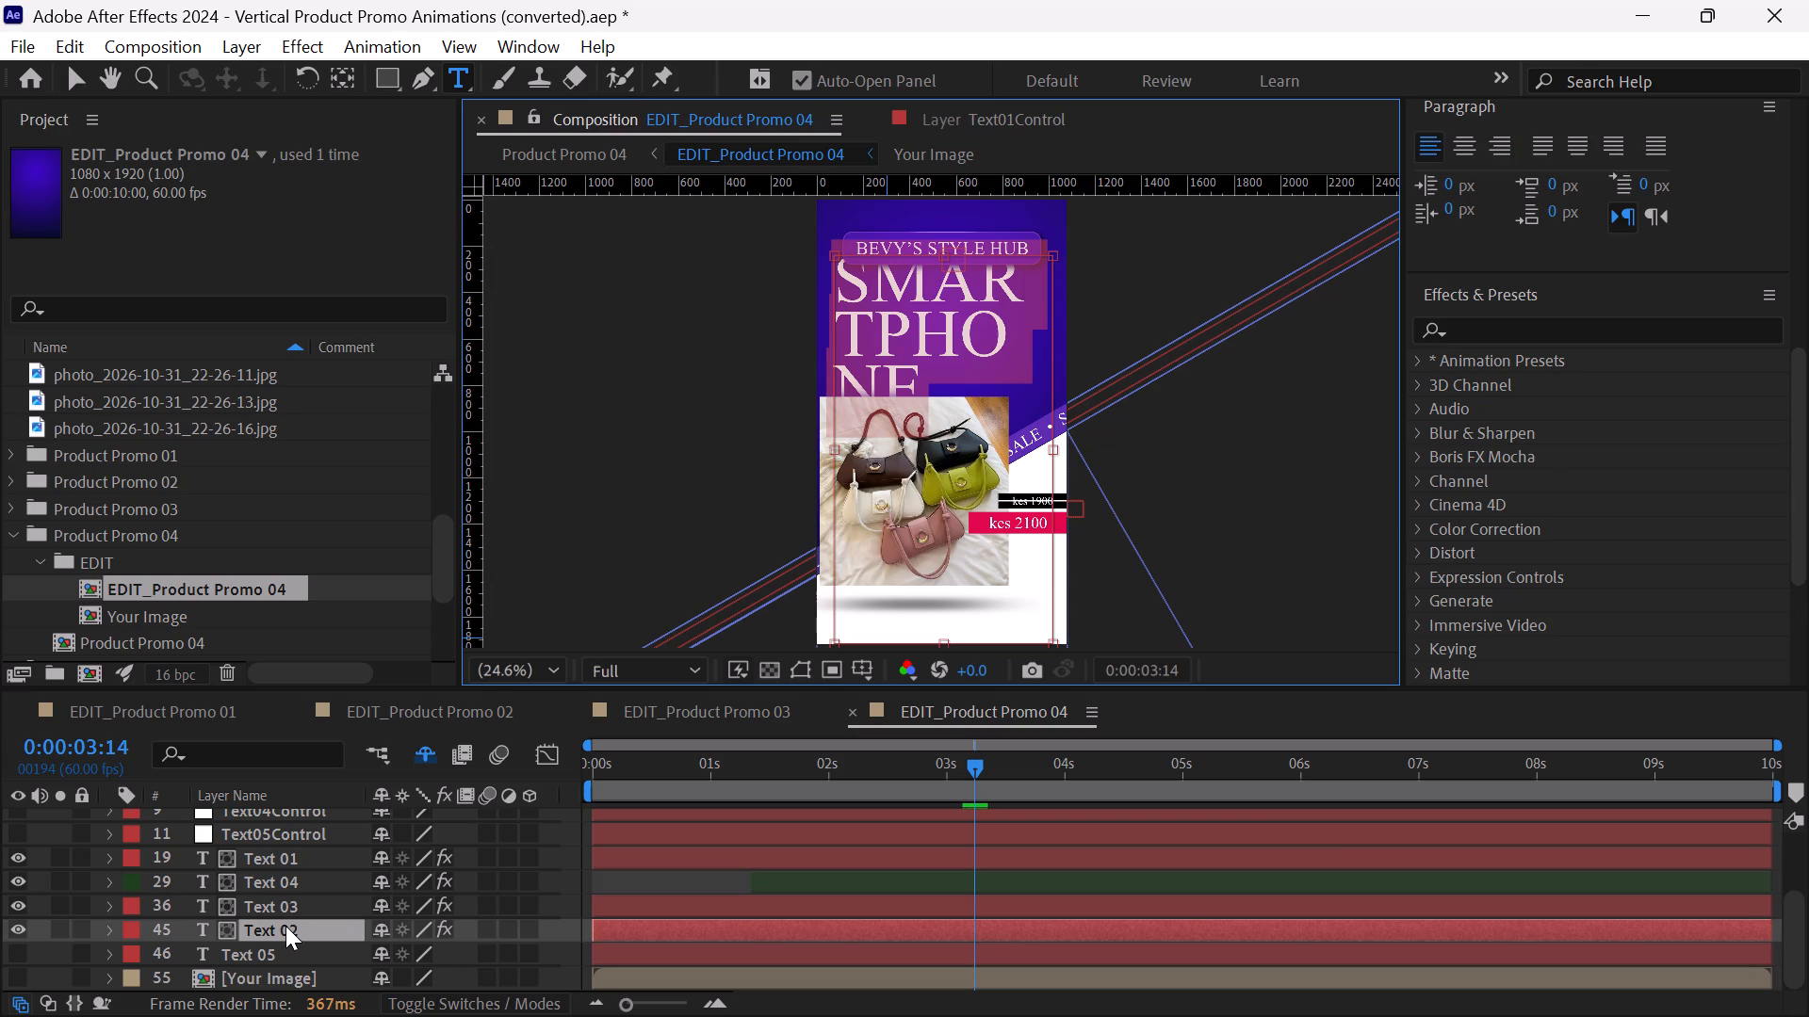
key("BackSpace")
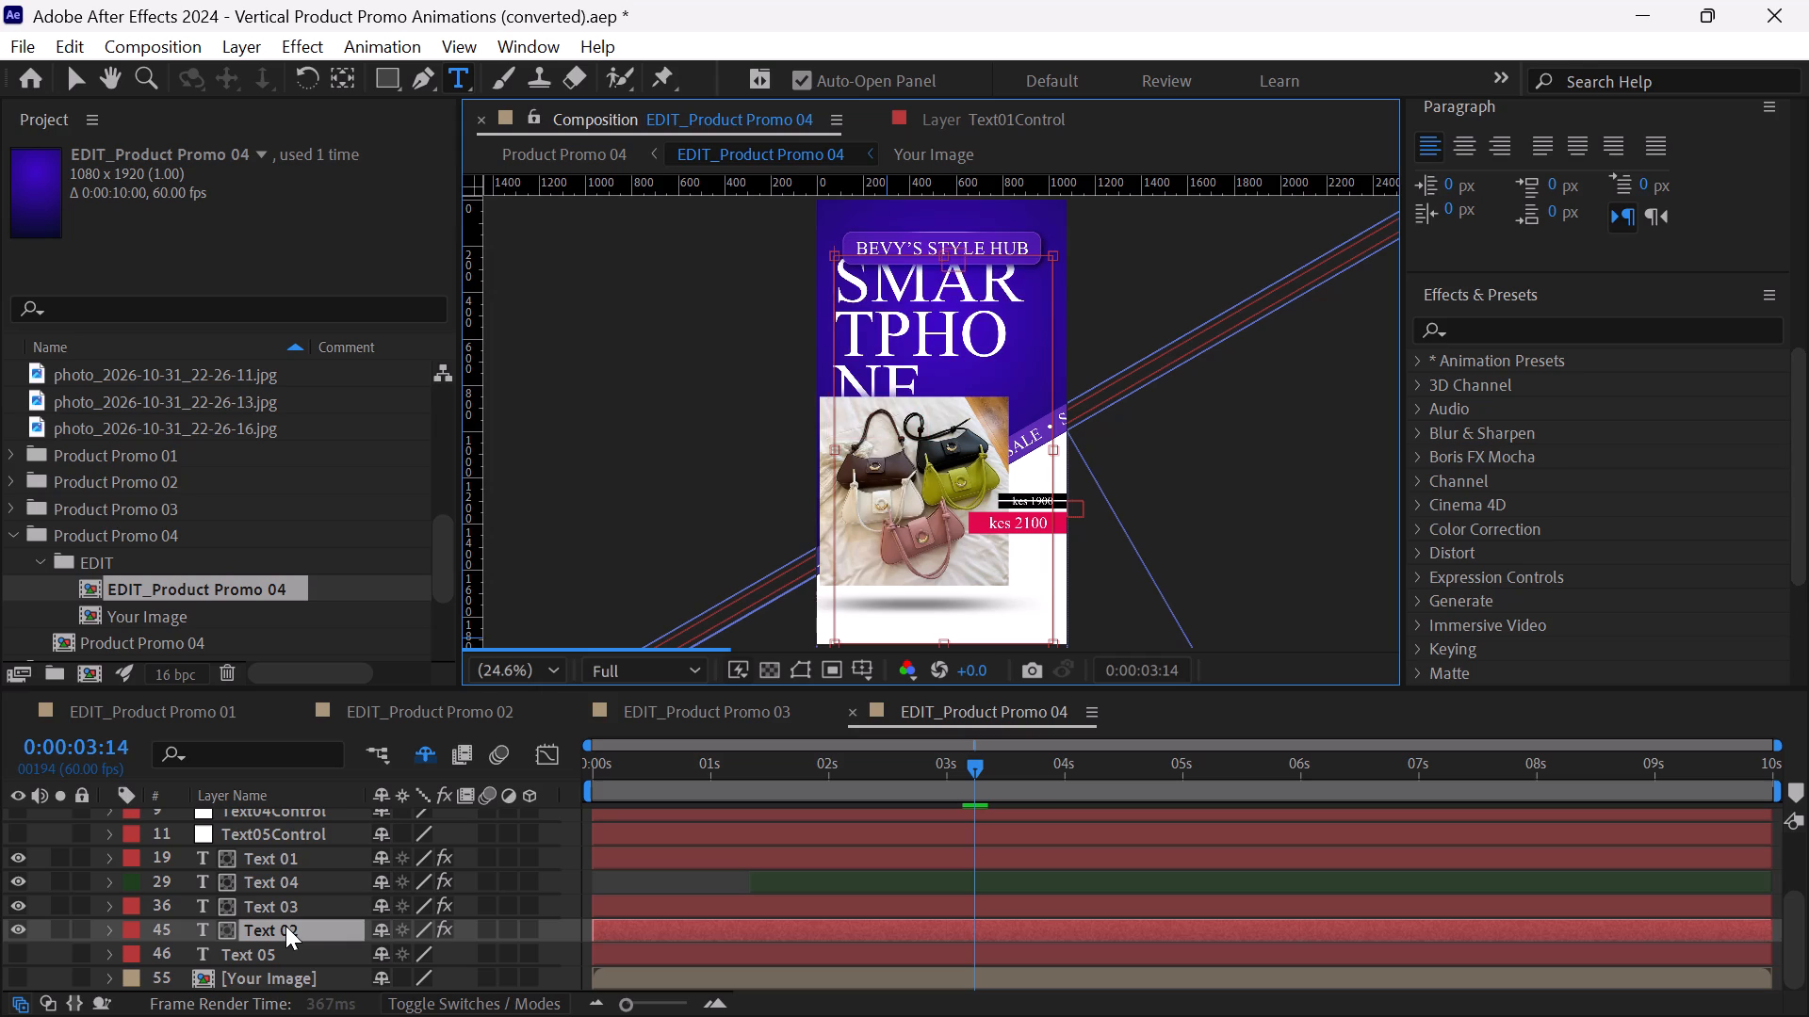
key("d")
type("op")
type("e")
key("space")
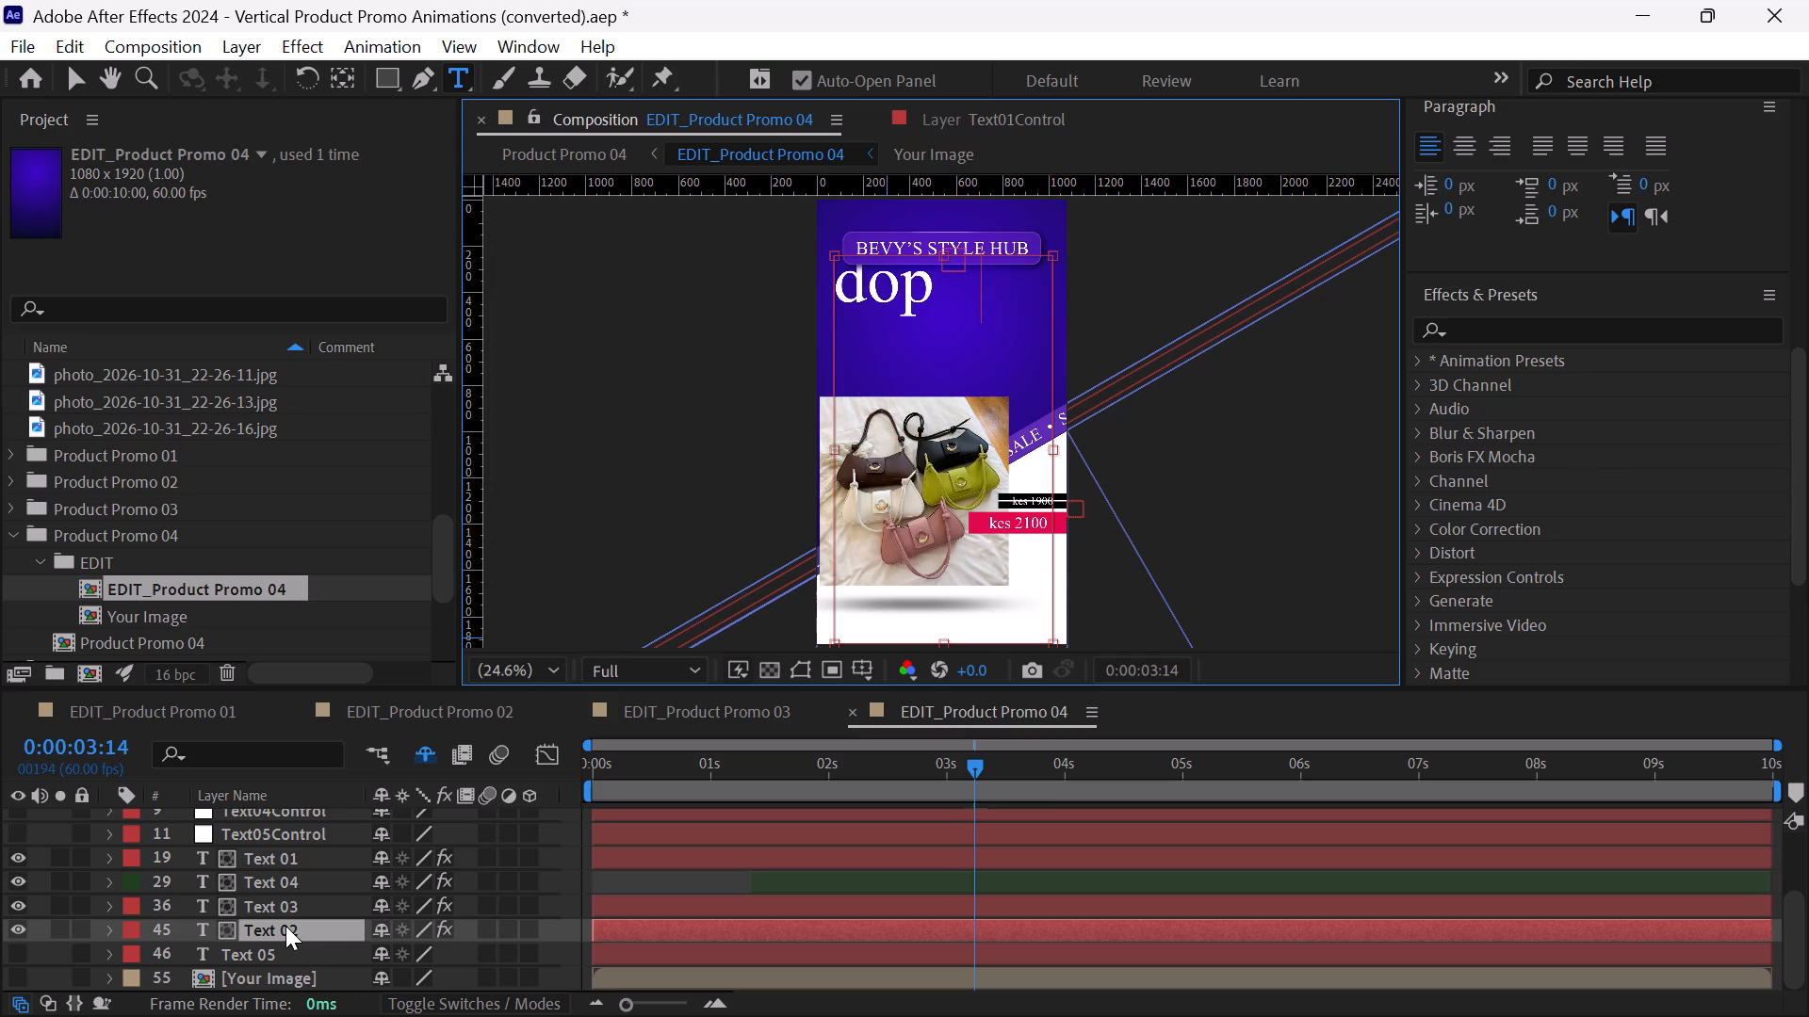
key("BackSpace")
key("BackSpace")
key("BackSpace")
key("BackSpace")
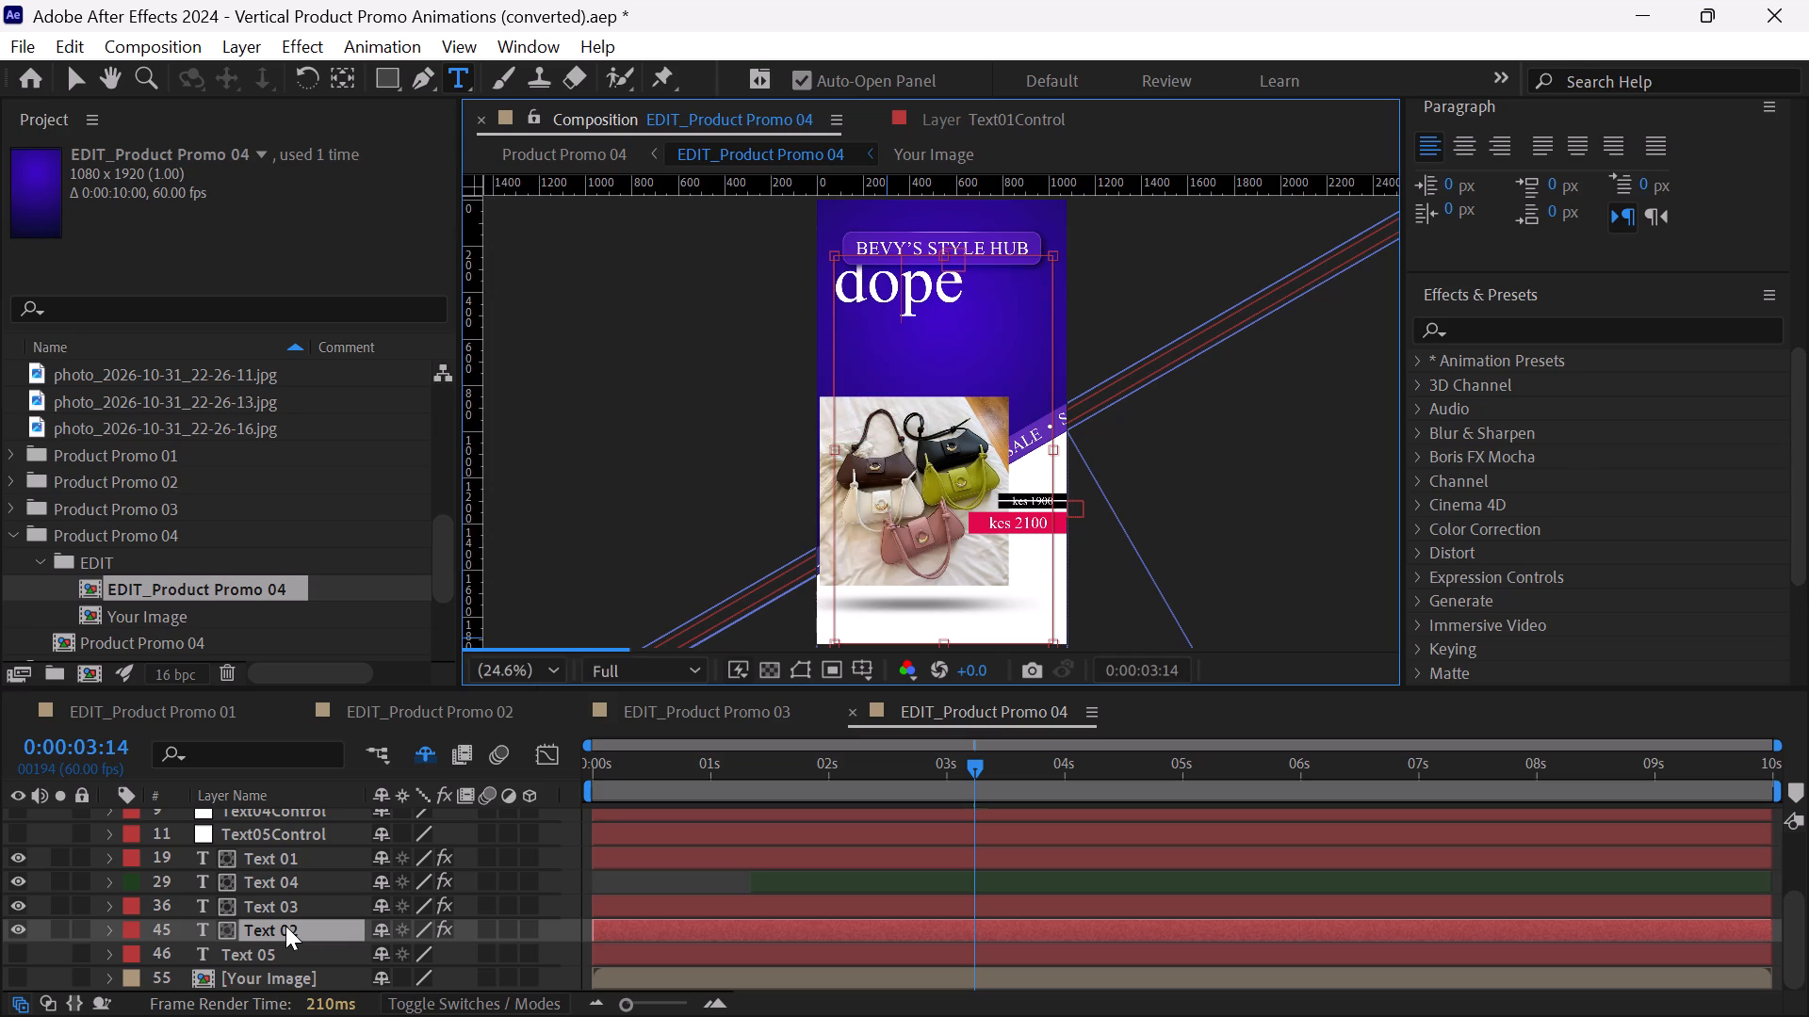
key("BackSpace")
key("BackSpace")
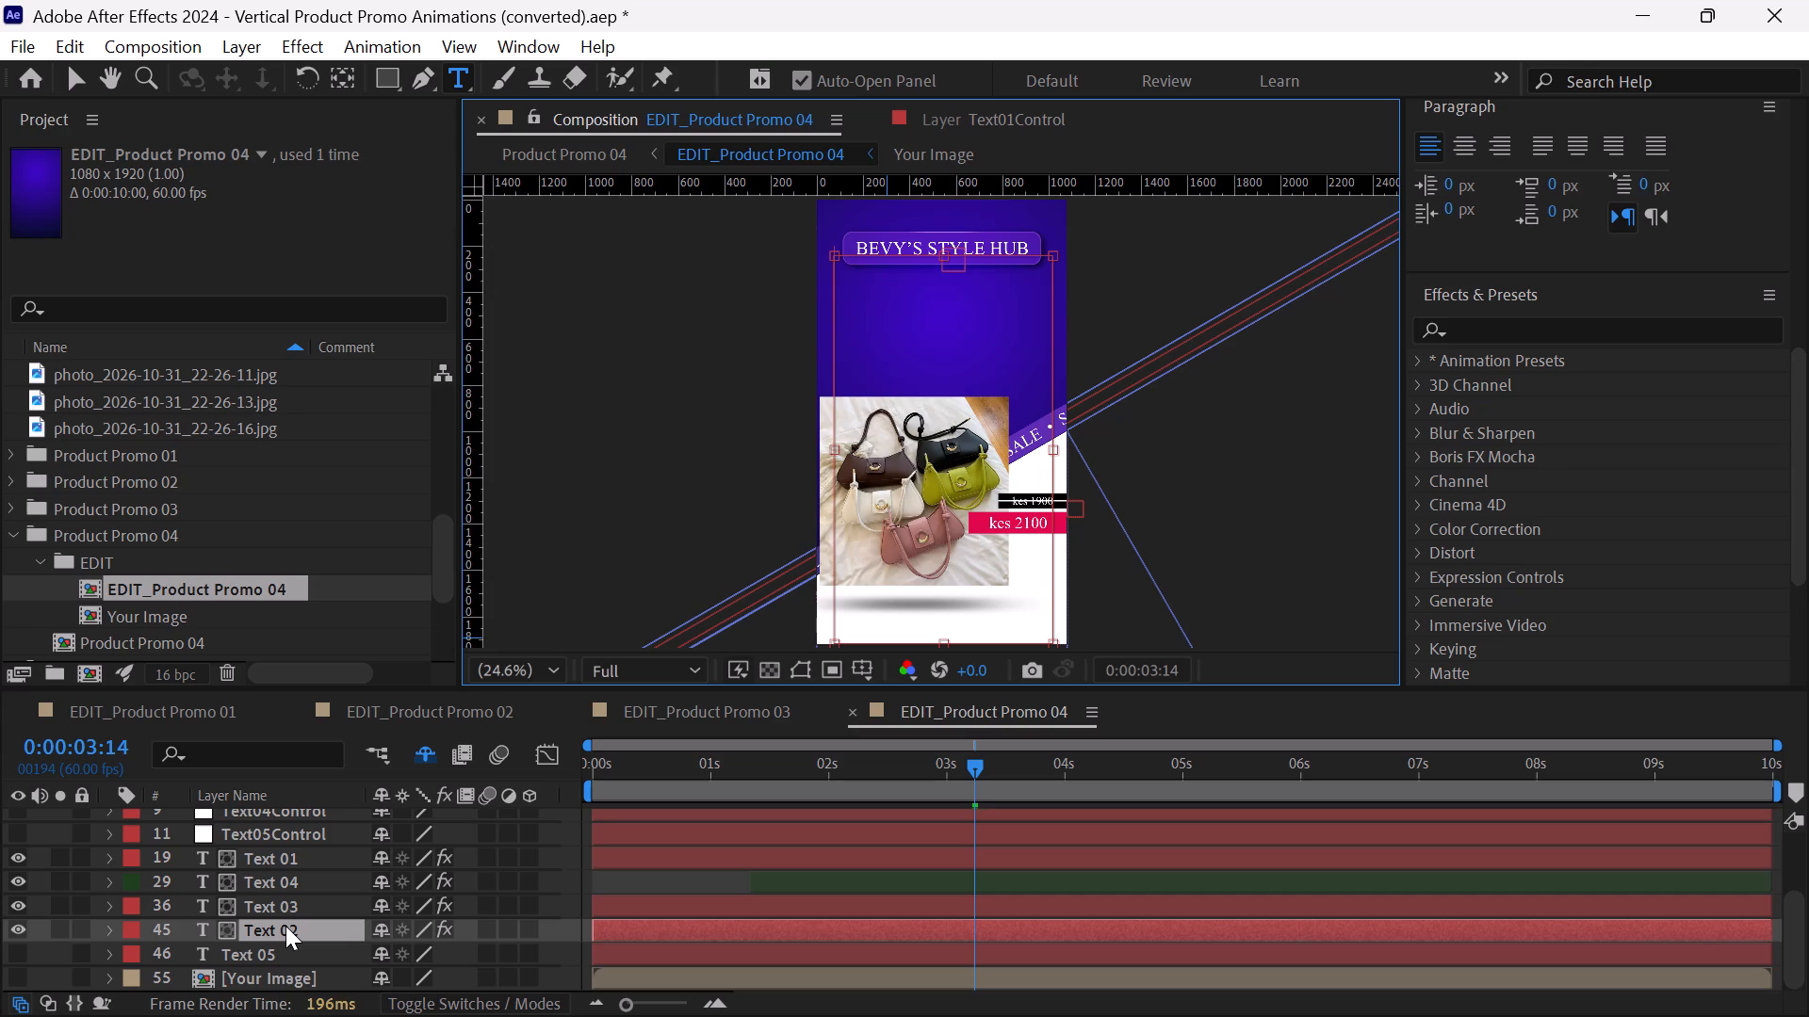
Enter "handbags" as the headline in the Text 02 layer of EDIT_Product Promo 04.
type("hand")
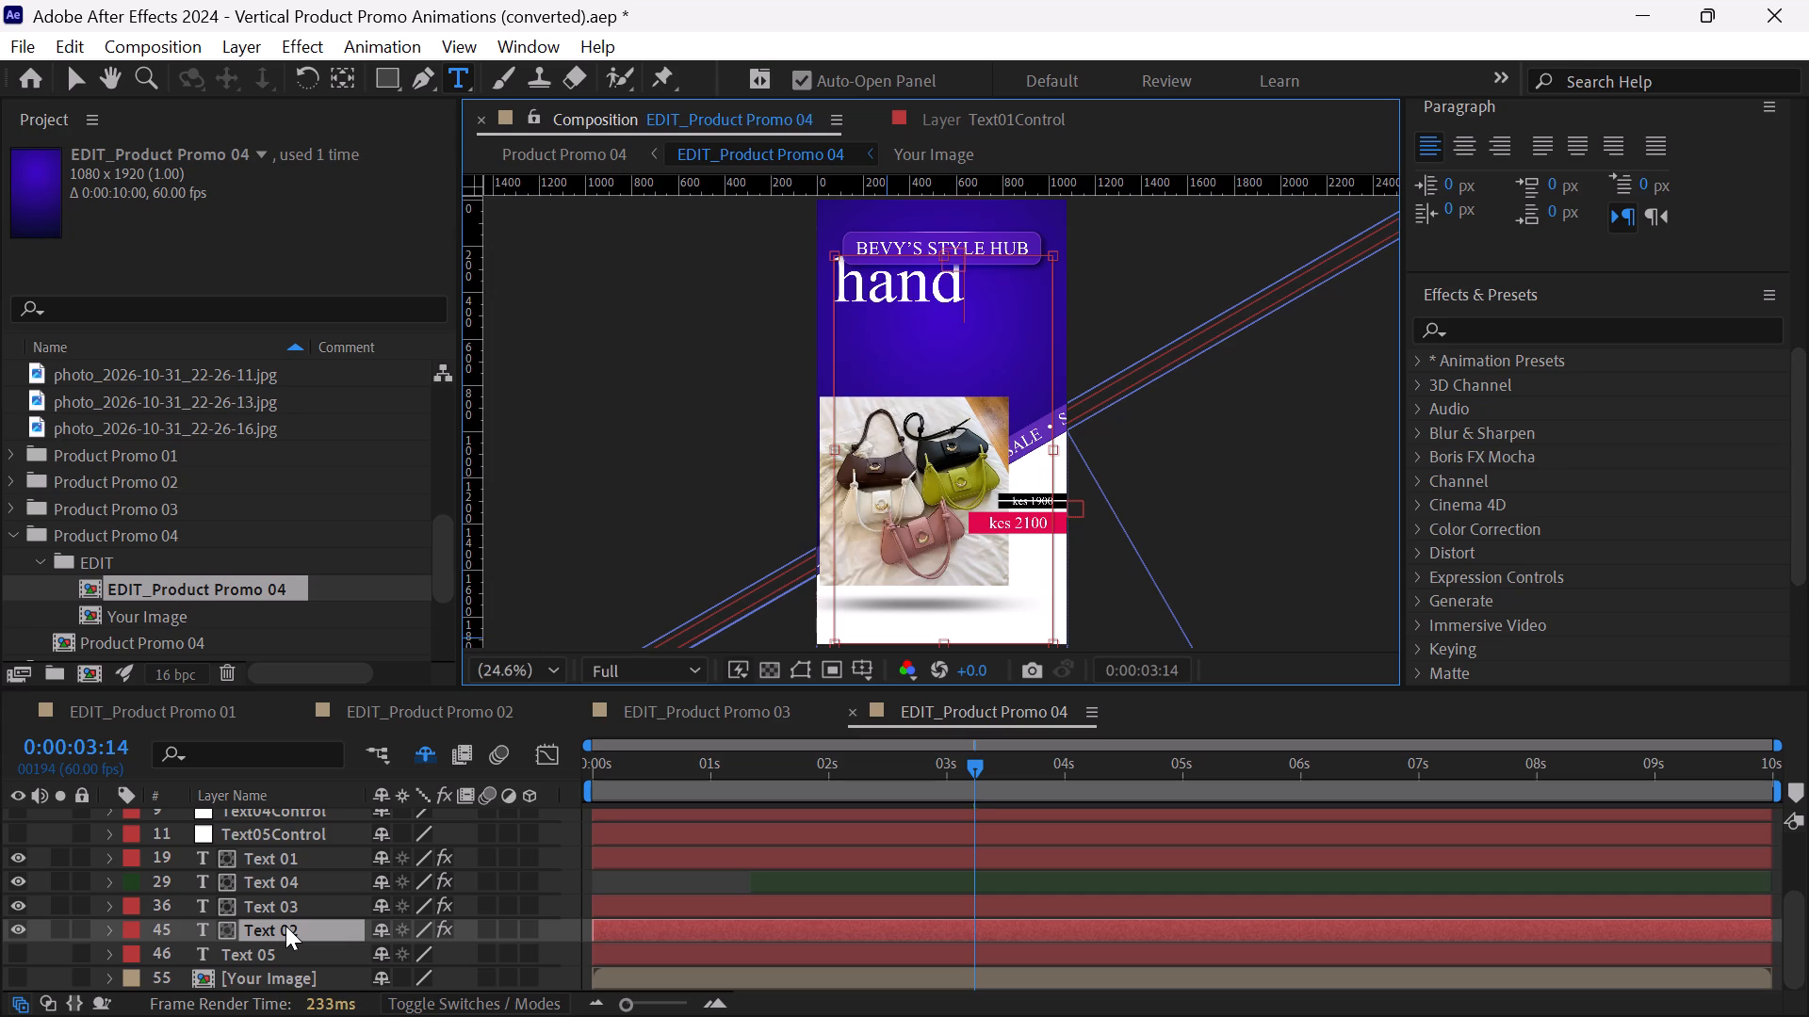
key("space")
key("BackSpace")
type("bags")
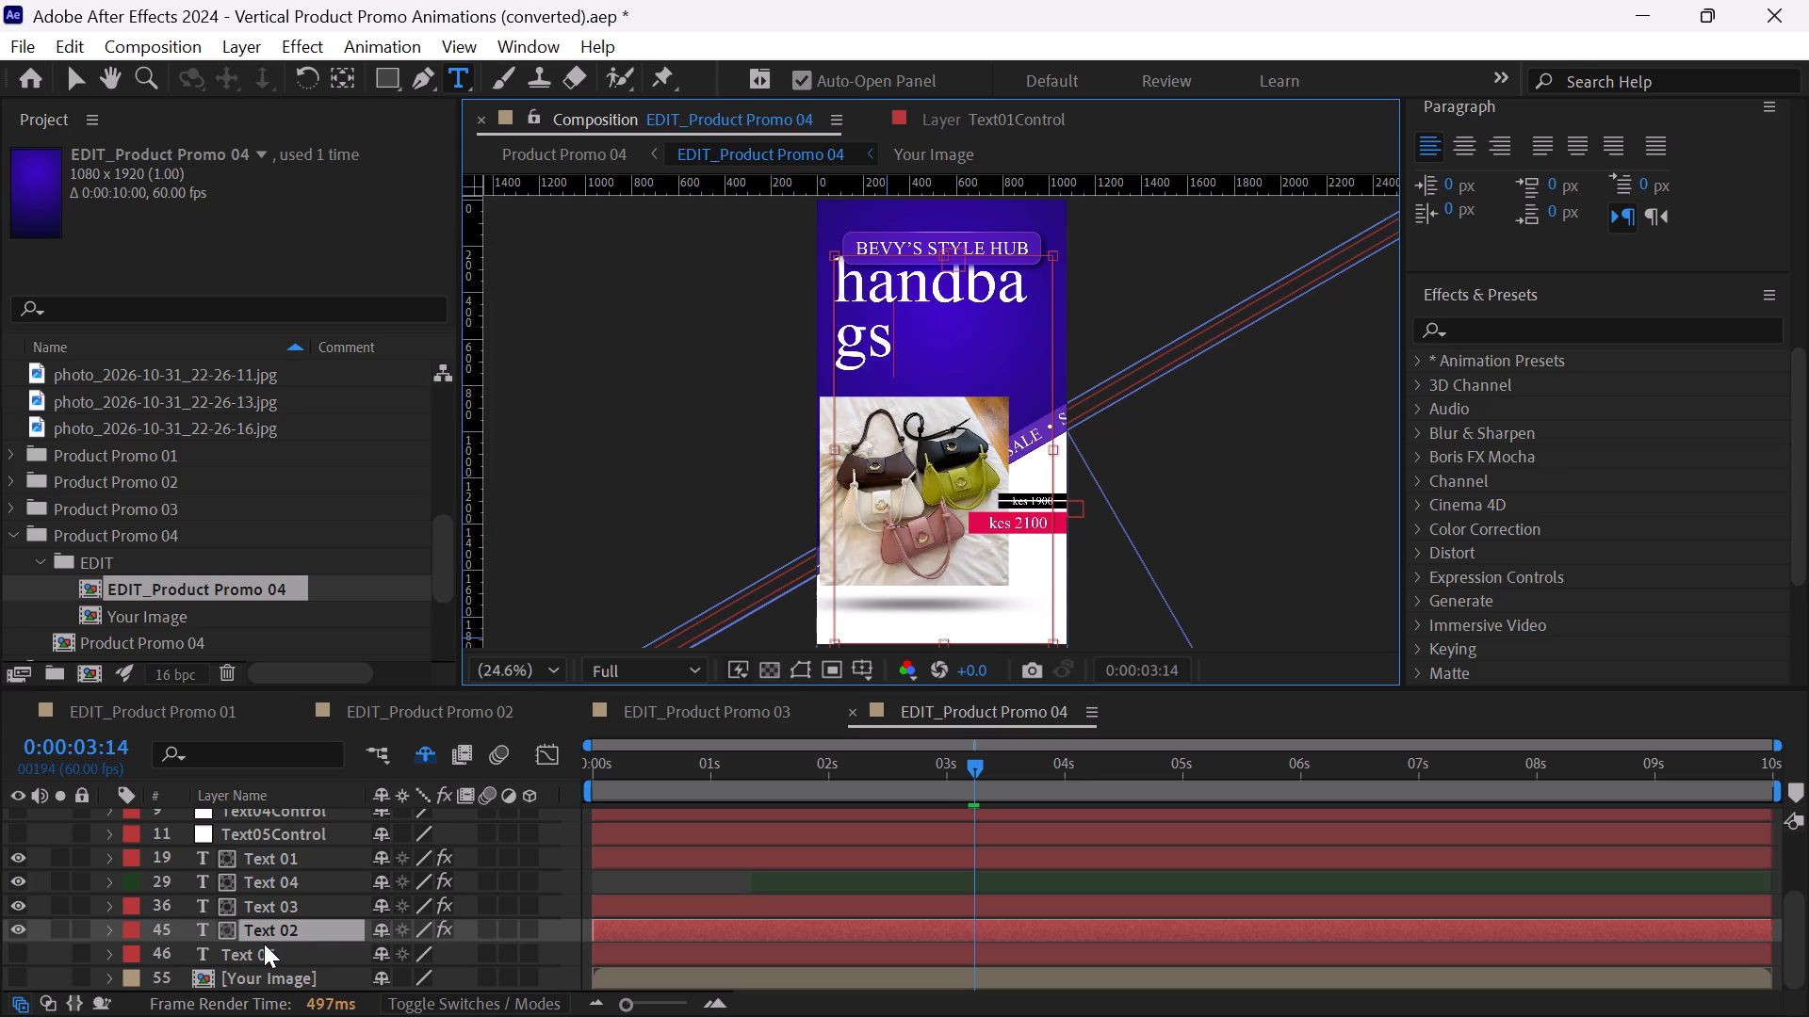
Replace the diagonal sale ribbon text in the Text 05 layer of EDIT_Product Promo 04 with "promo".
double_click(264, 944)
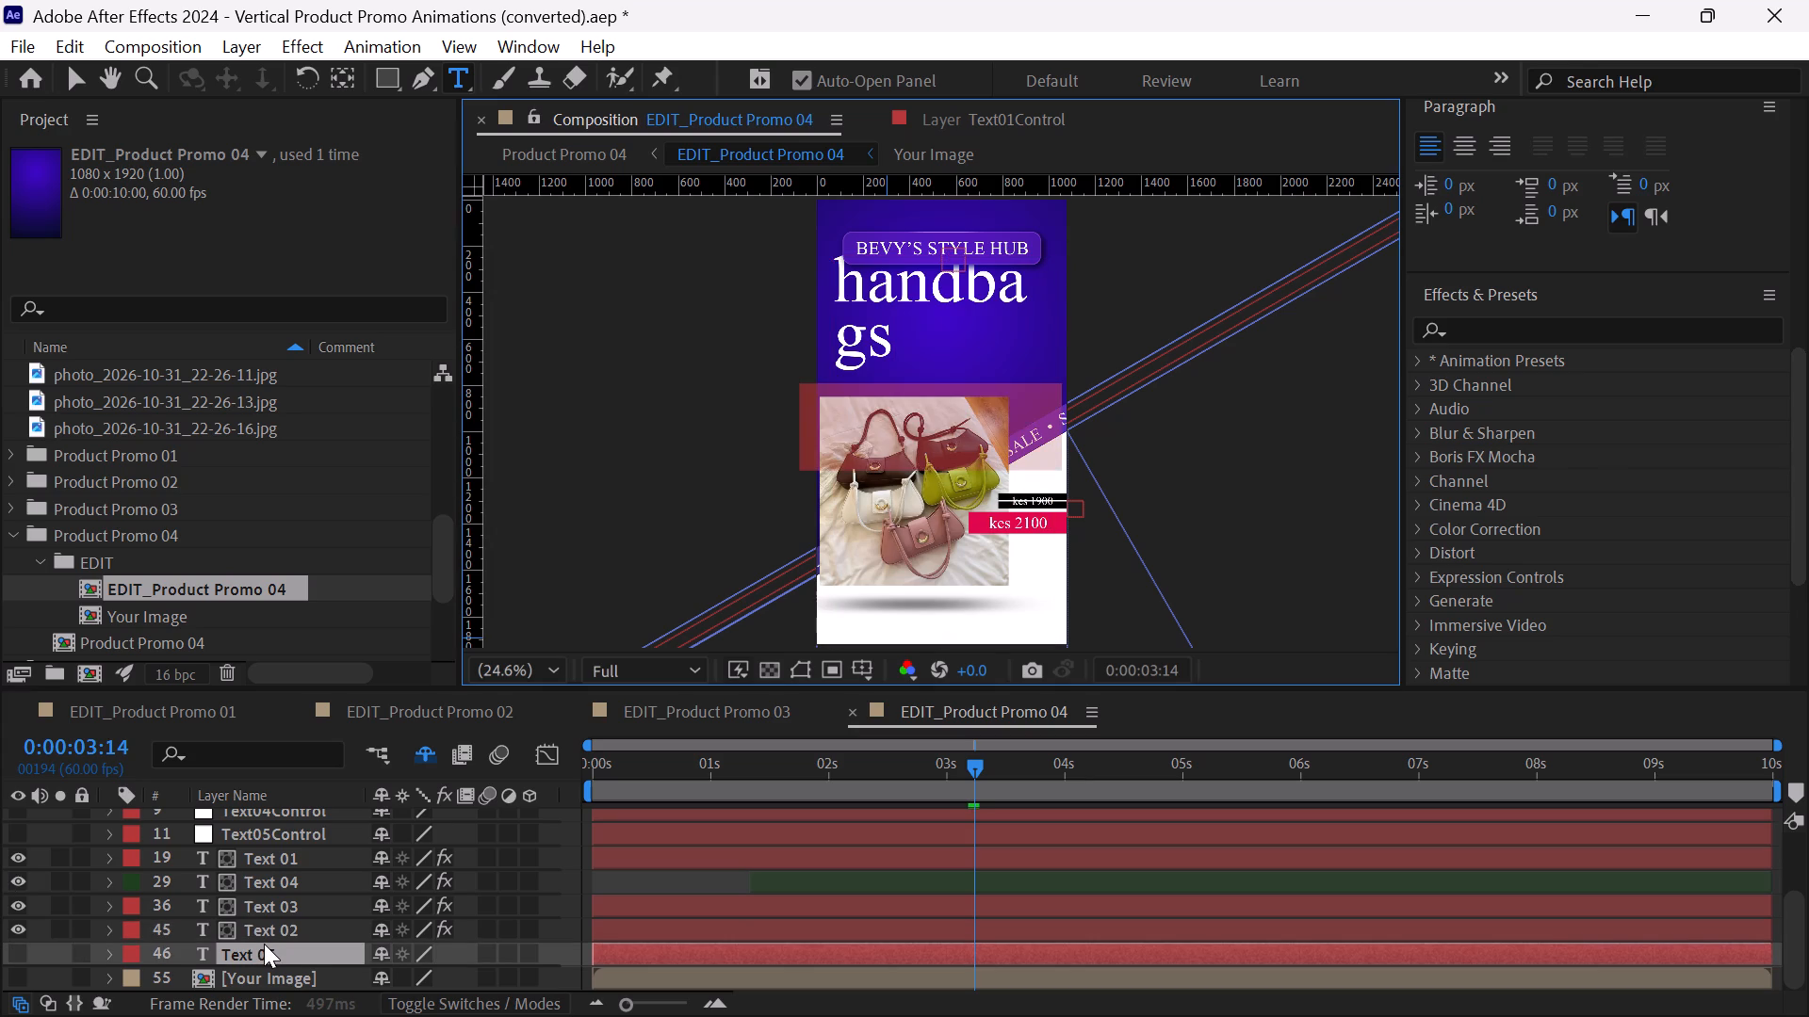
type("promo")
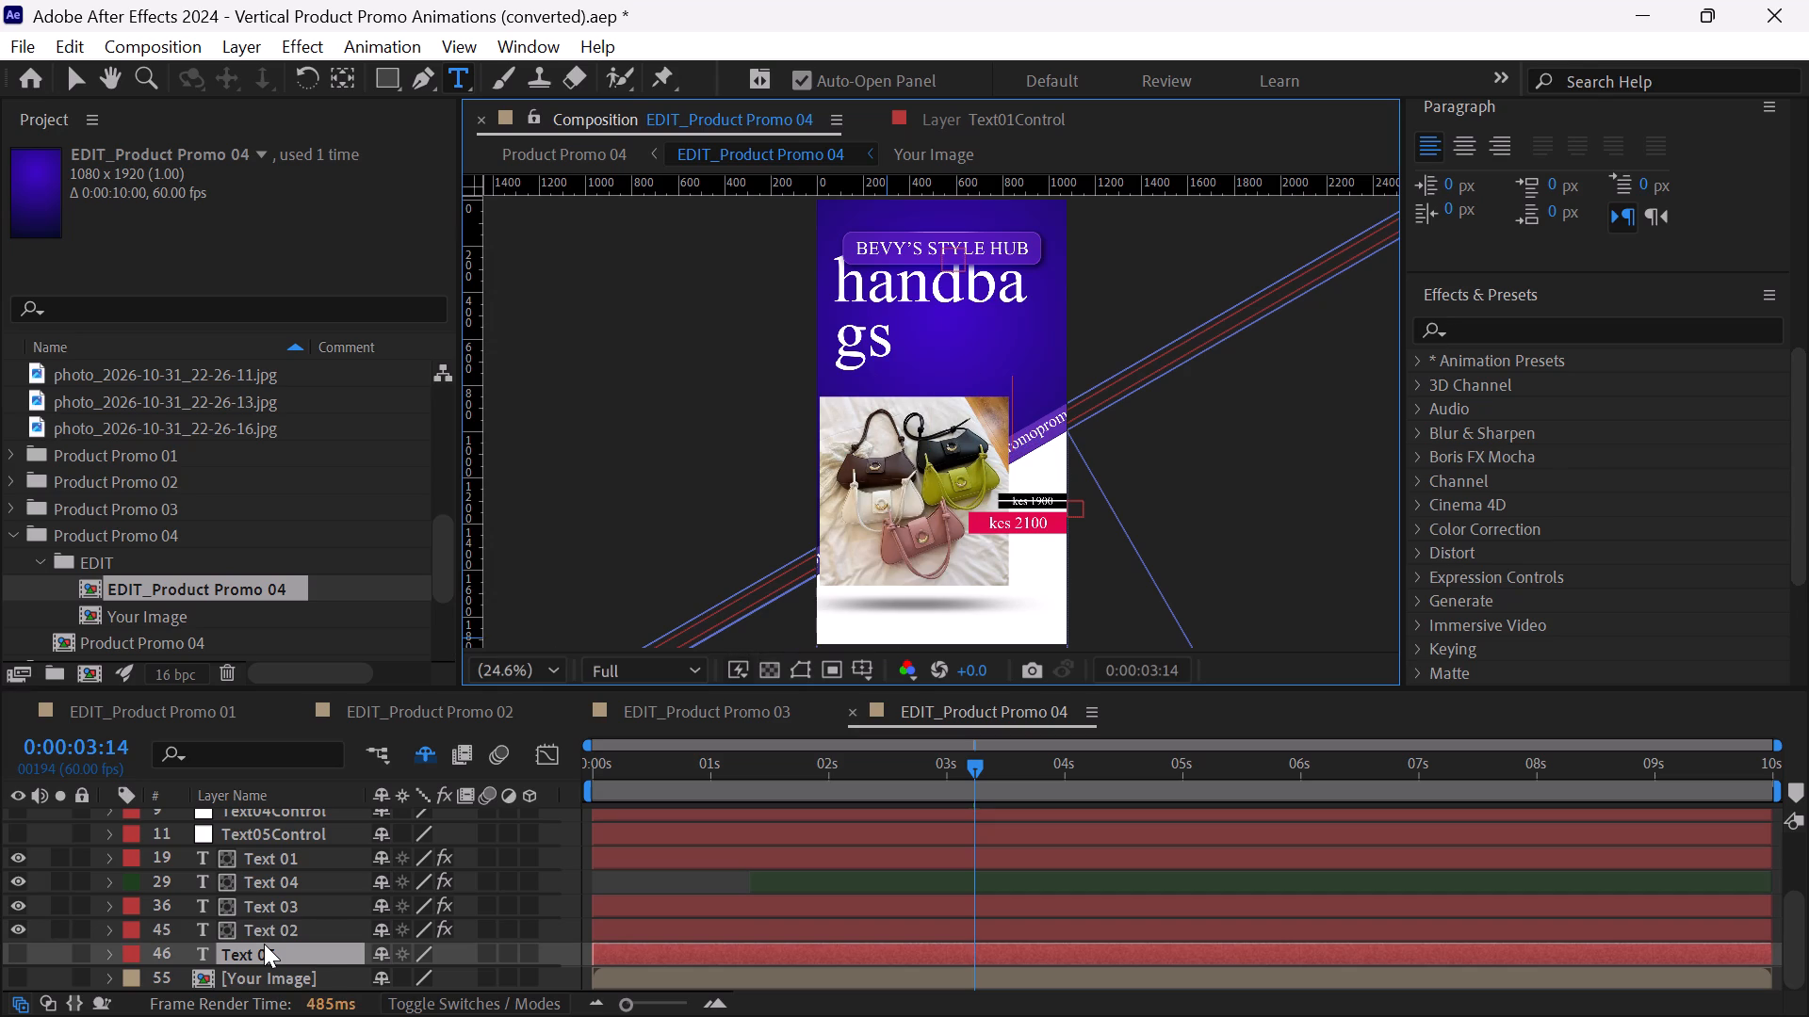
Collapse the Product Promo 04 folder, open EDIT_Product Promo 05, and replace the Text 01 sale banner text with "flash sales".
left_click(22, 532)
double_click(133, 560)
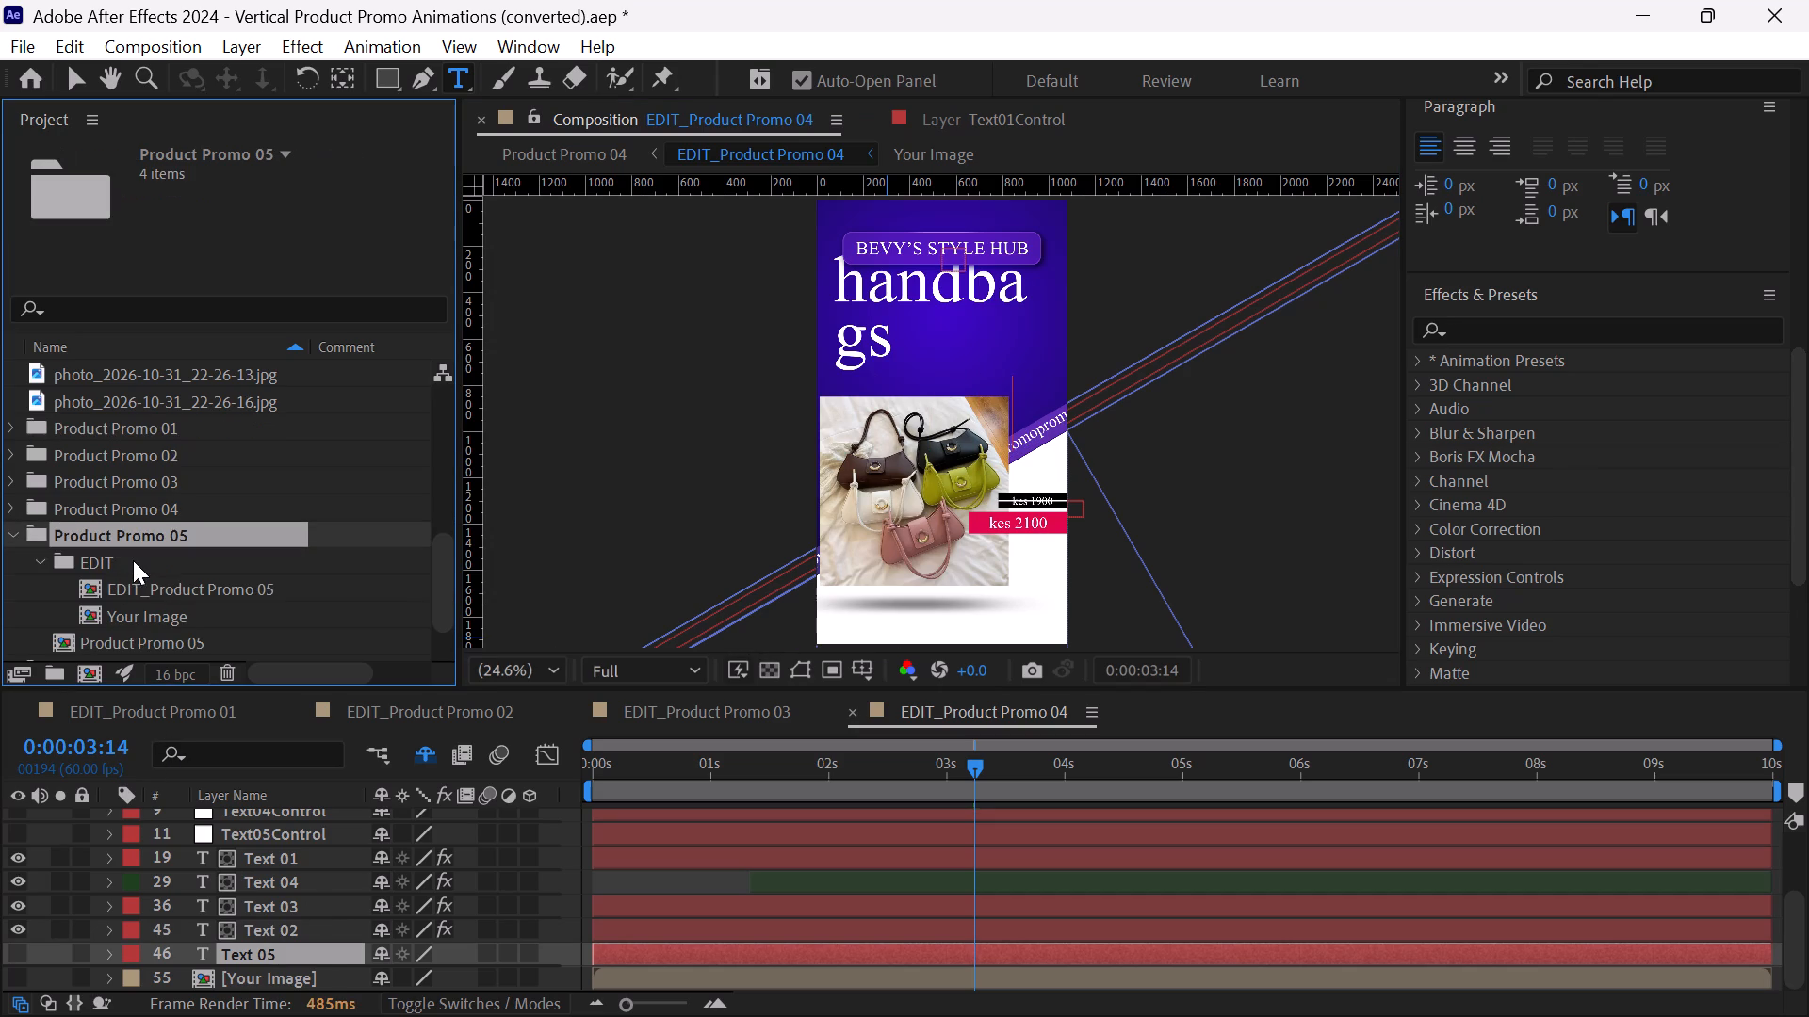
double_click(179, 589)
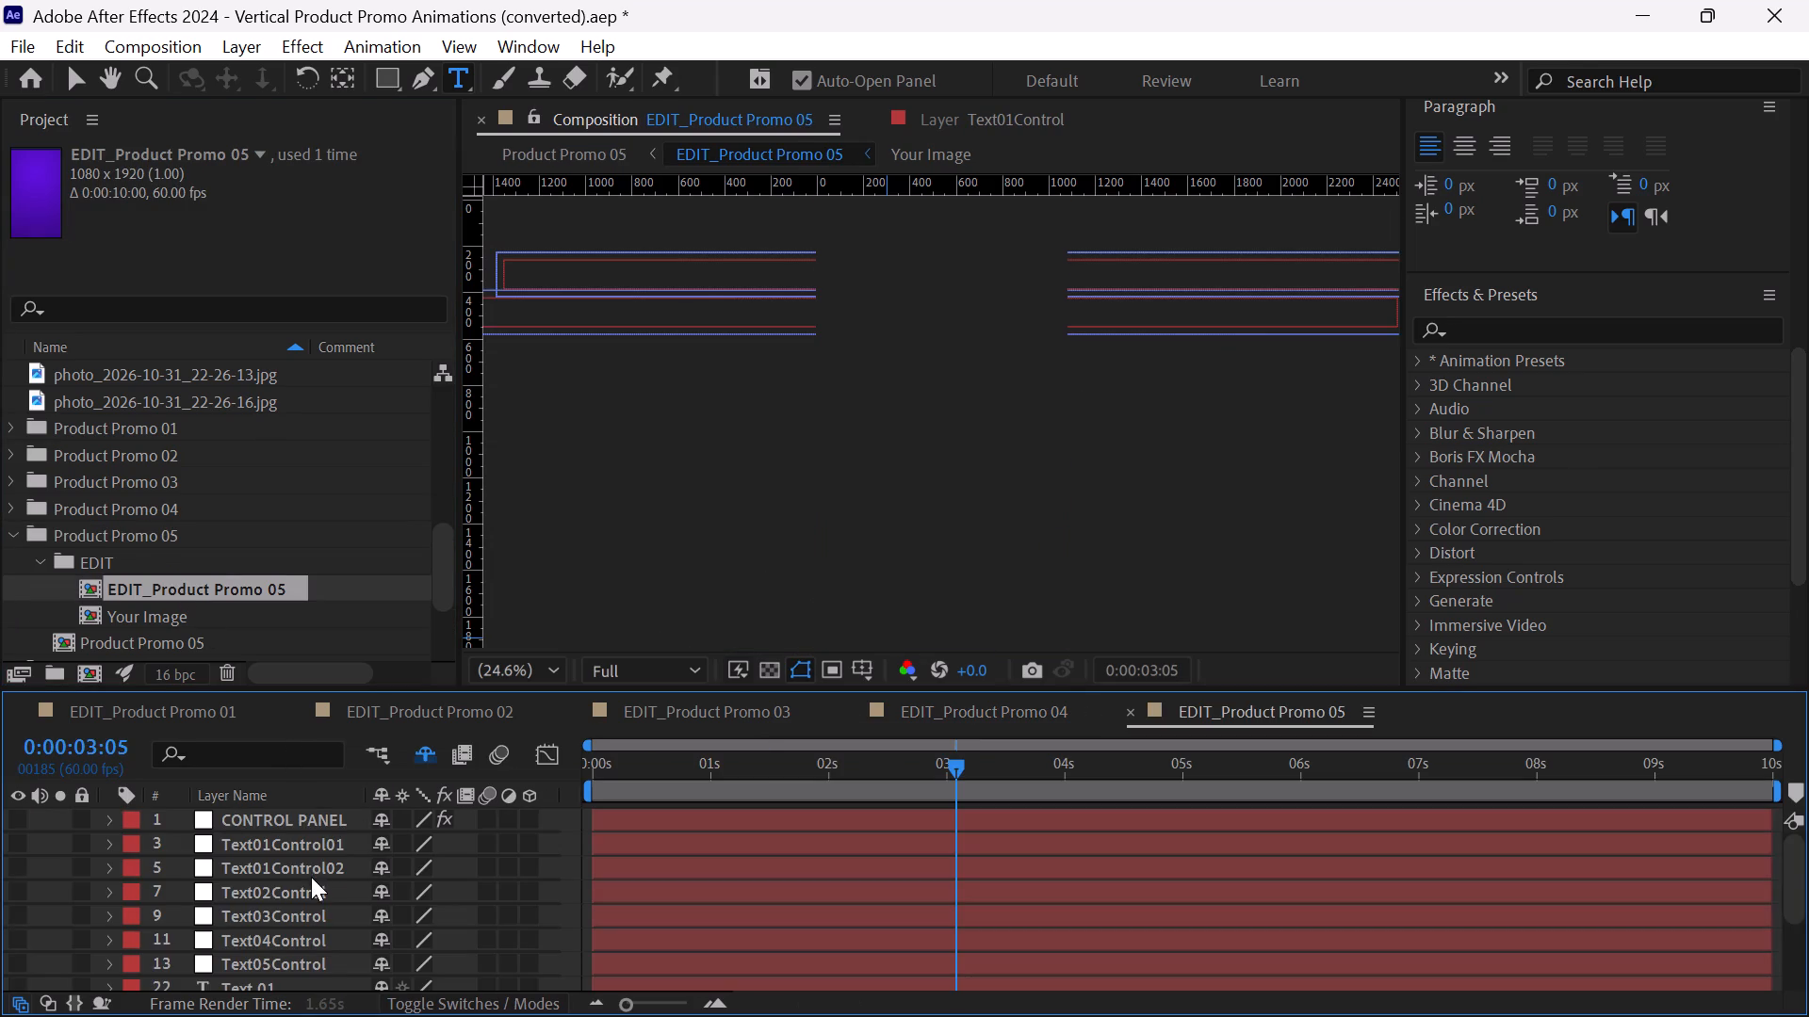
scroll(311, 877, "down", 1)
double_click(261, 856)
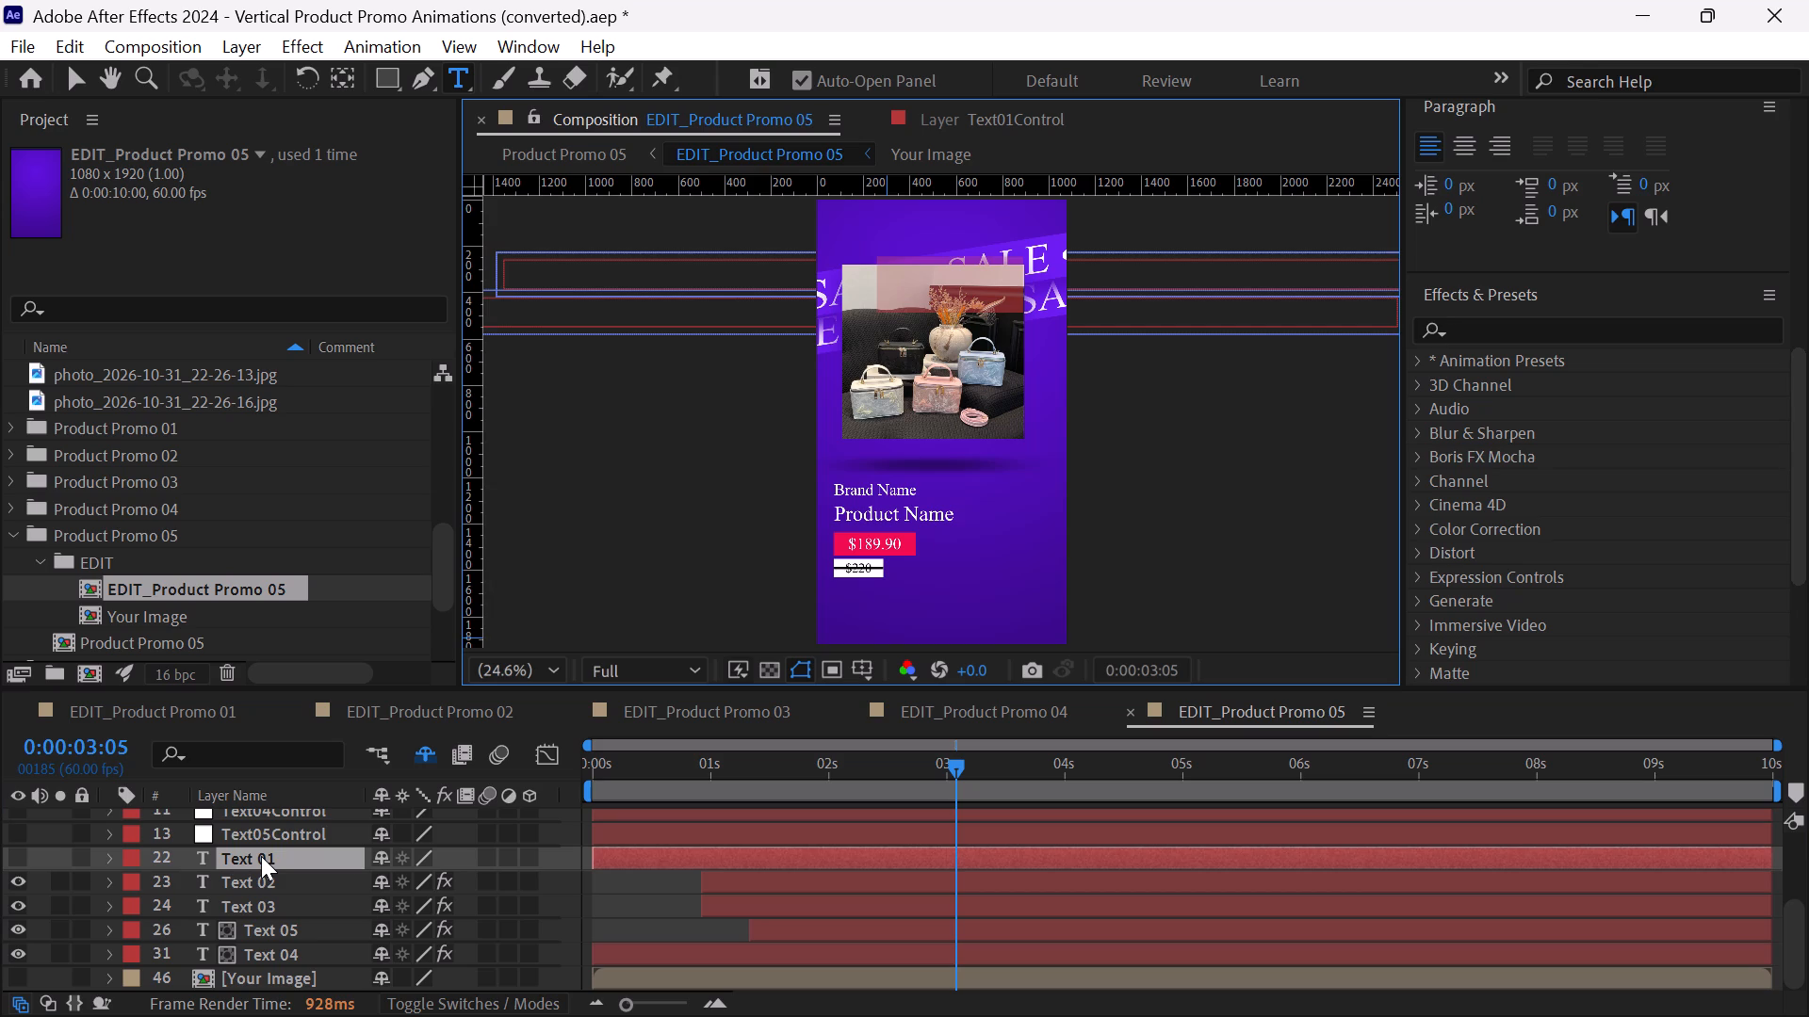
type("flash sales")
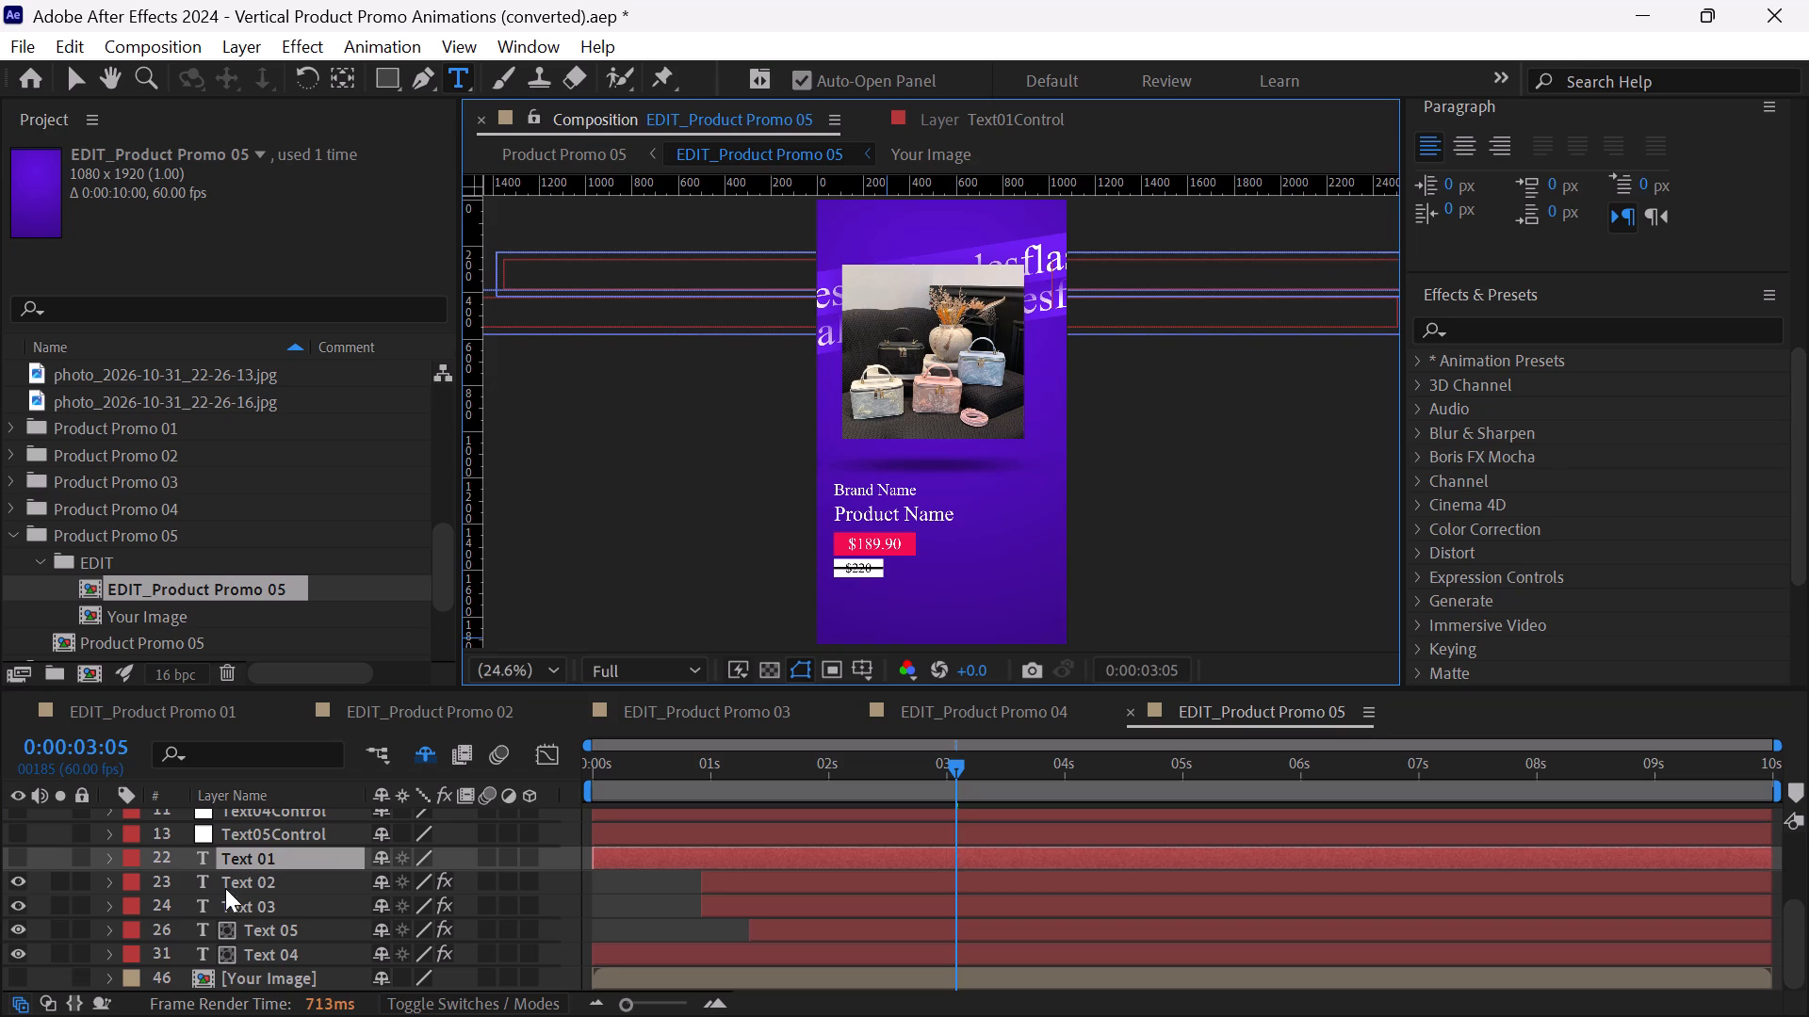
Replace the brand name in the Text 02 layer of EDIT_Product Promo 05 with "BEVY'S STYLE HUB".
double_click(253, 885)
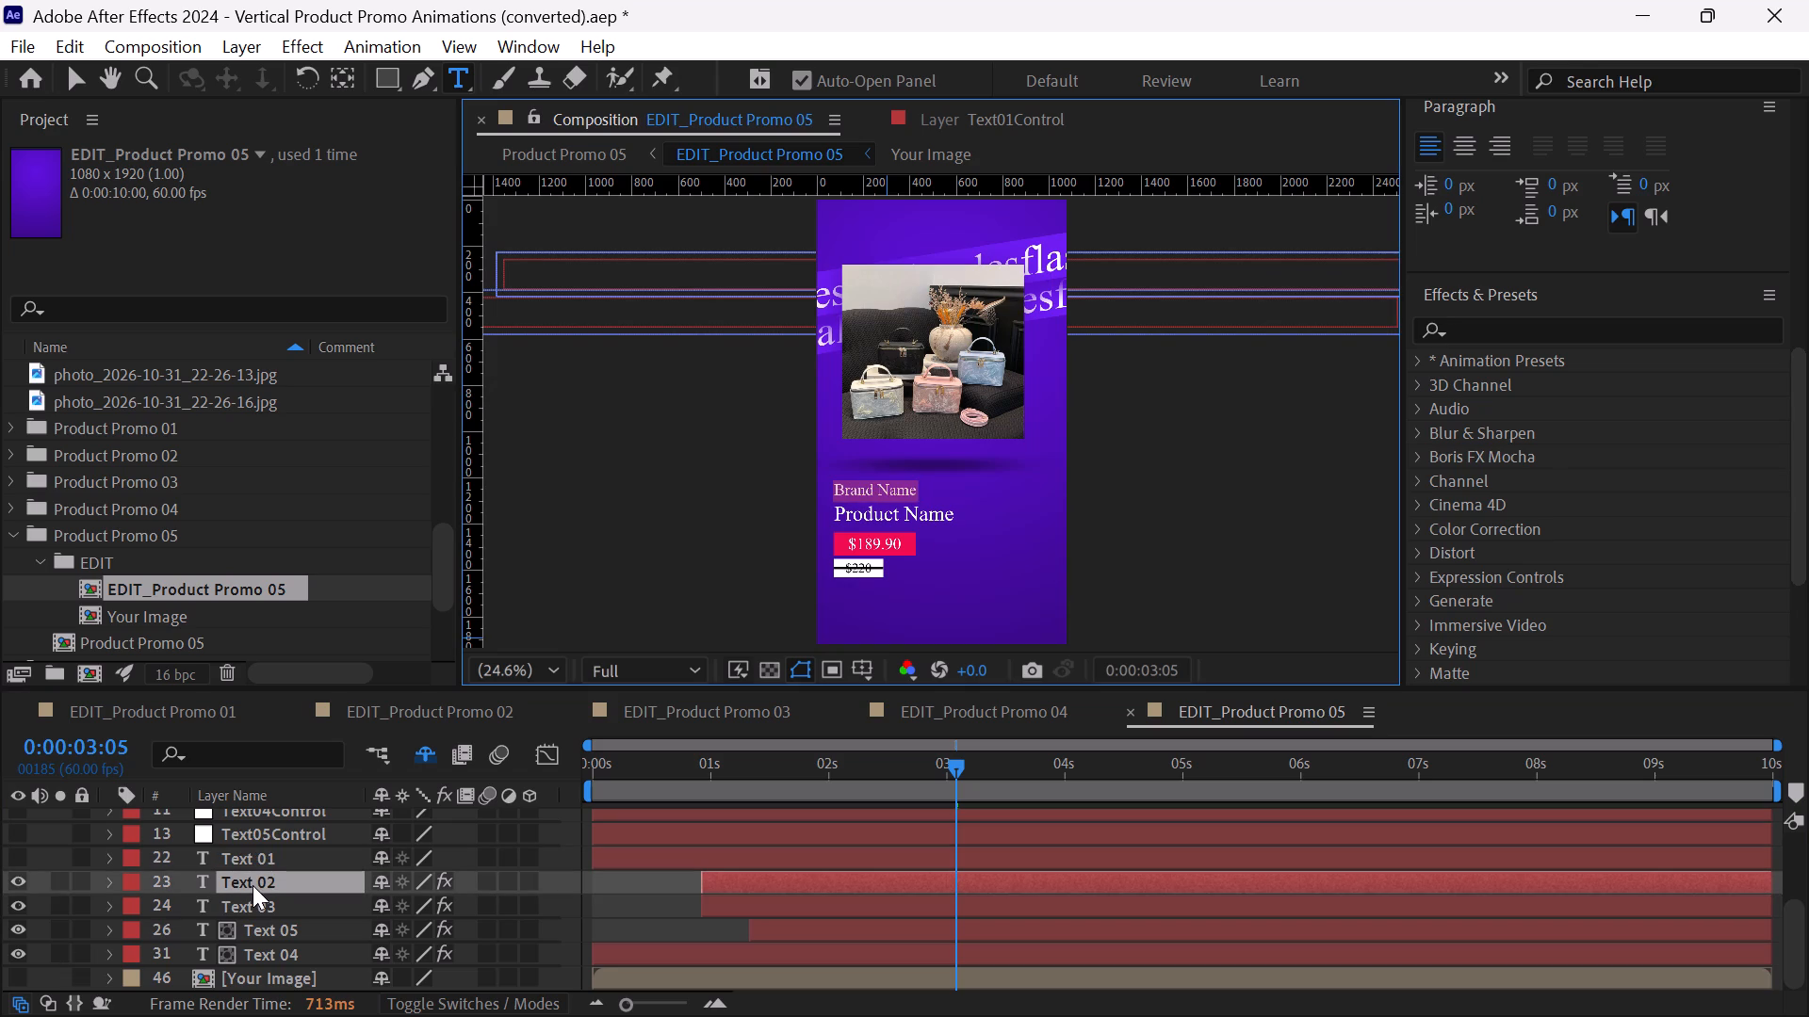
type("BEVY")
type("'S STYLE HUB")
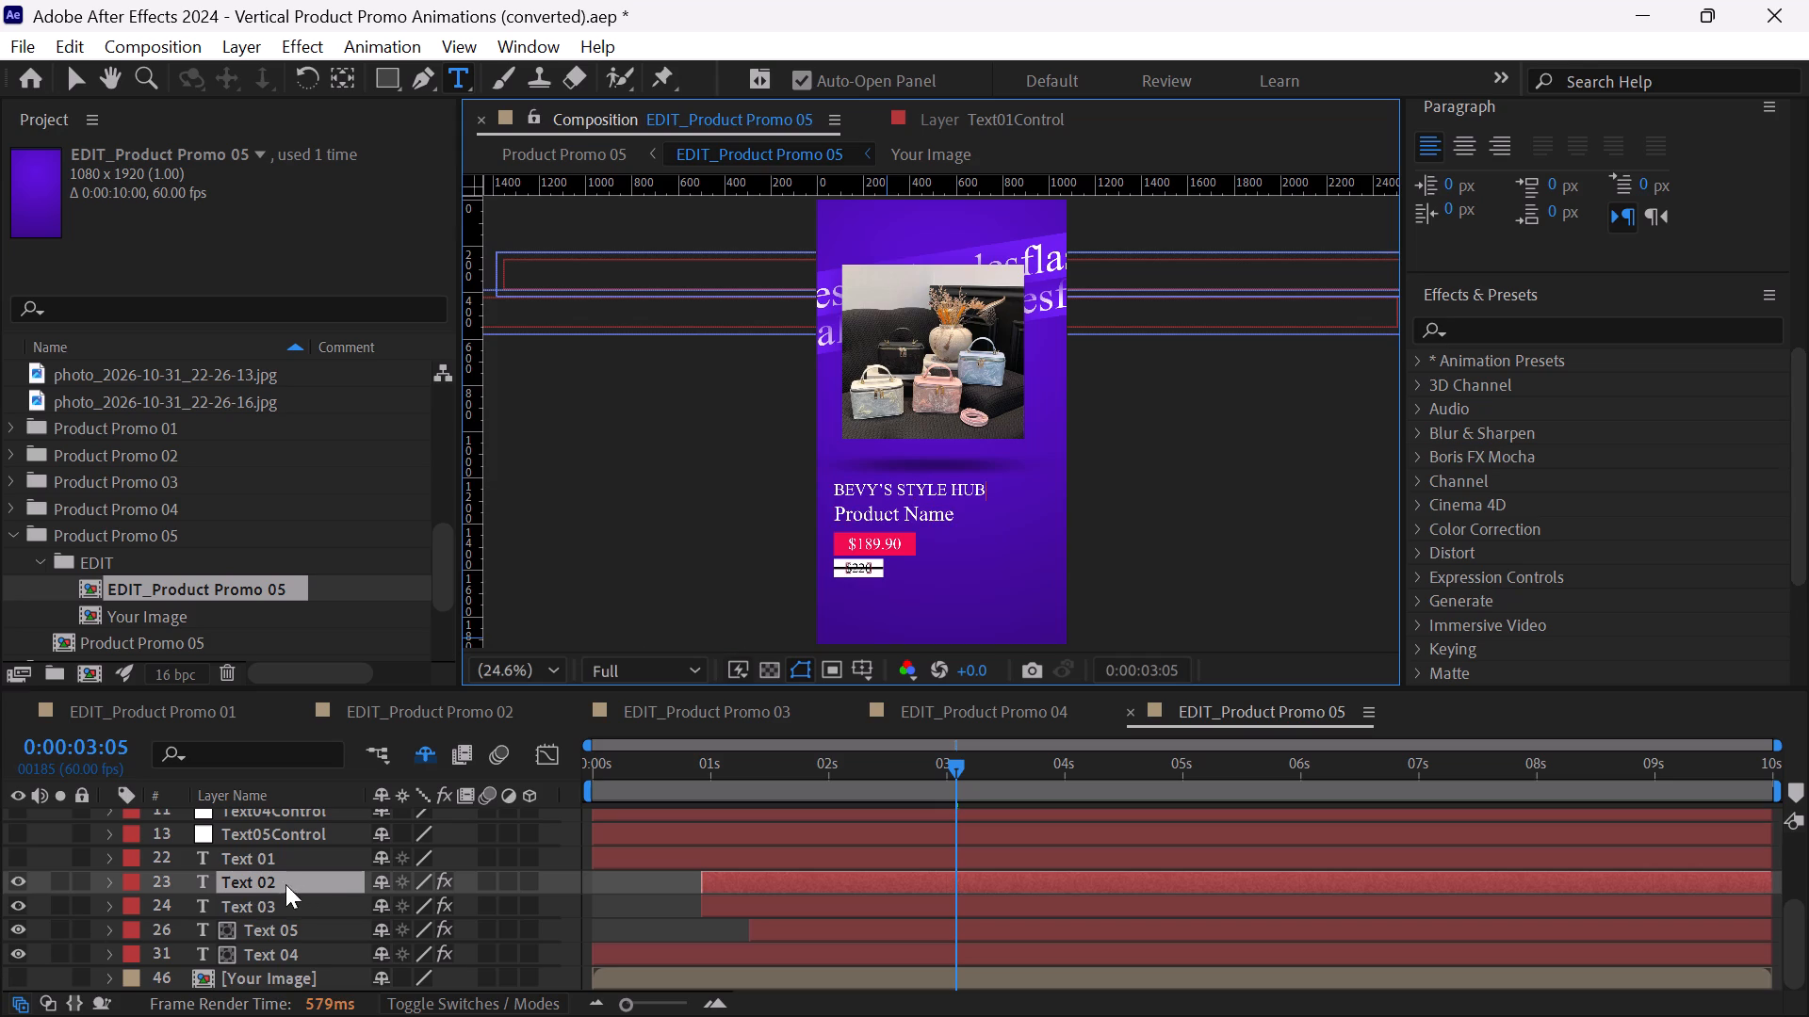
Replace the product name in the Text 03 layer of EDIT_Product Promo 05 with "box handbag".
double_click(253, 861)
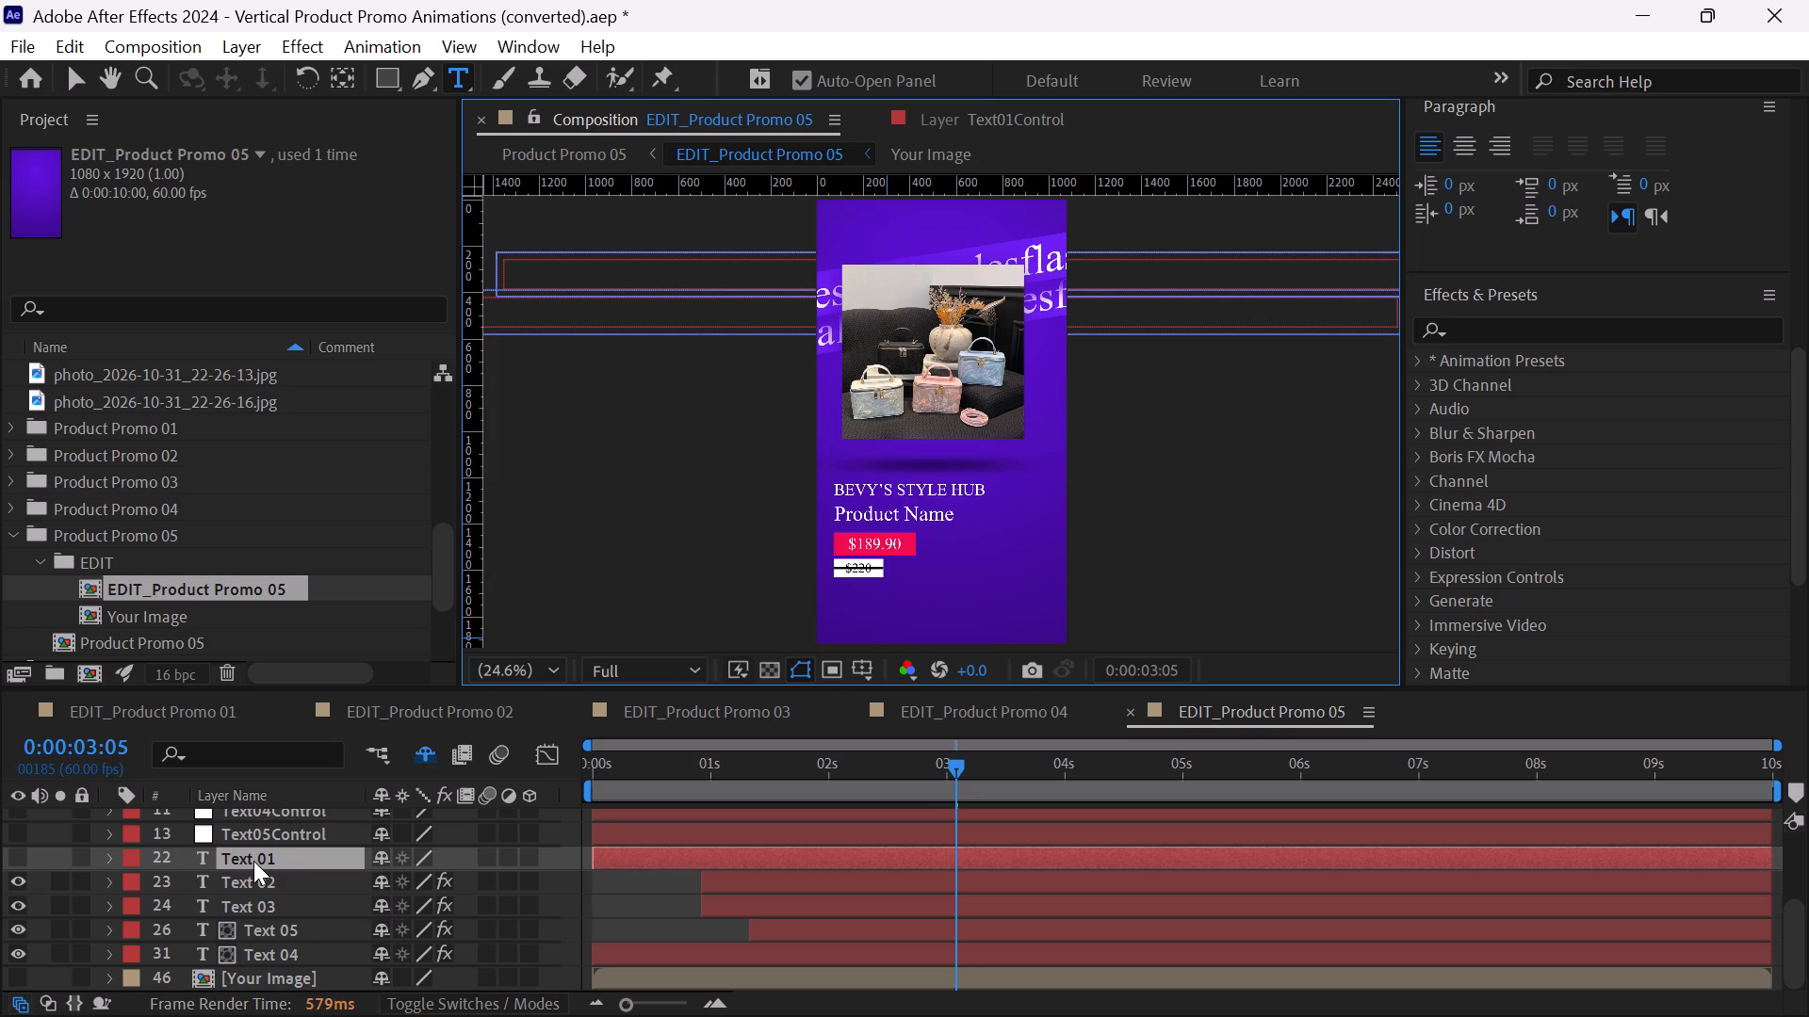
double_click(265, 898)
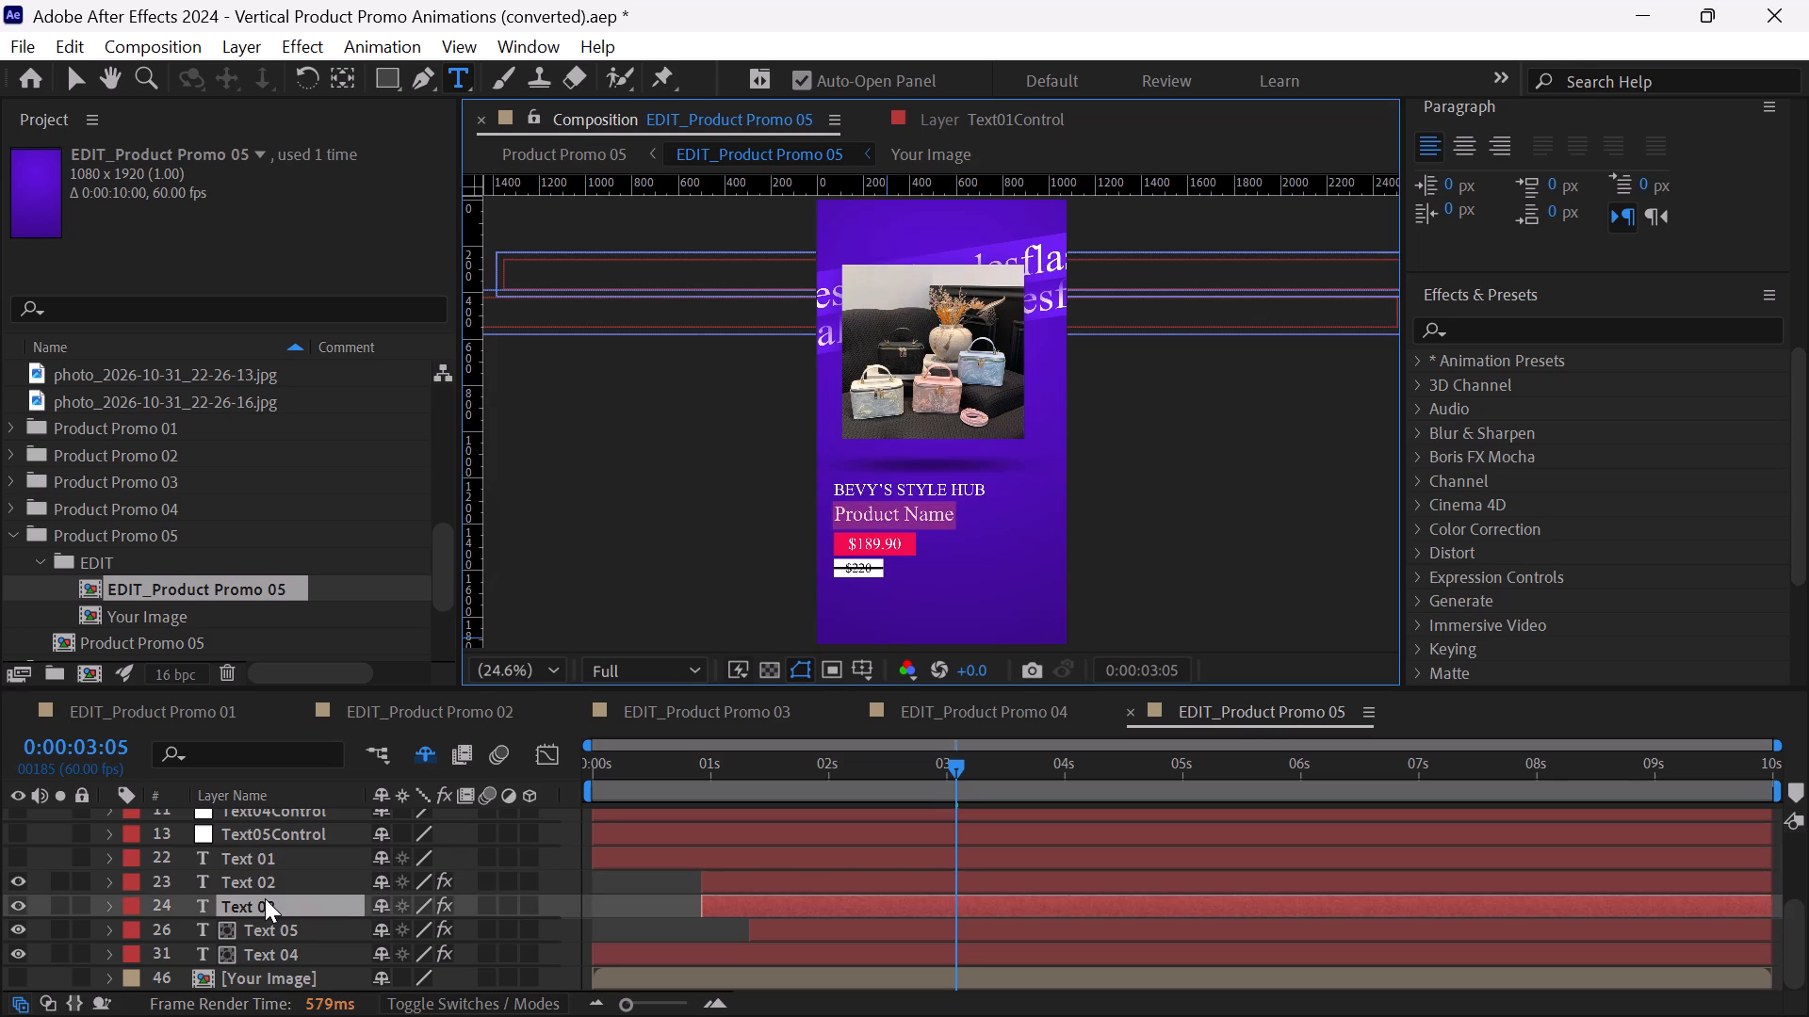
type("box hand")
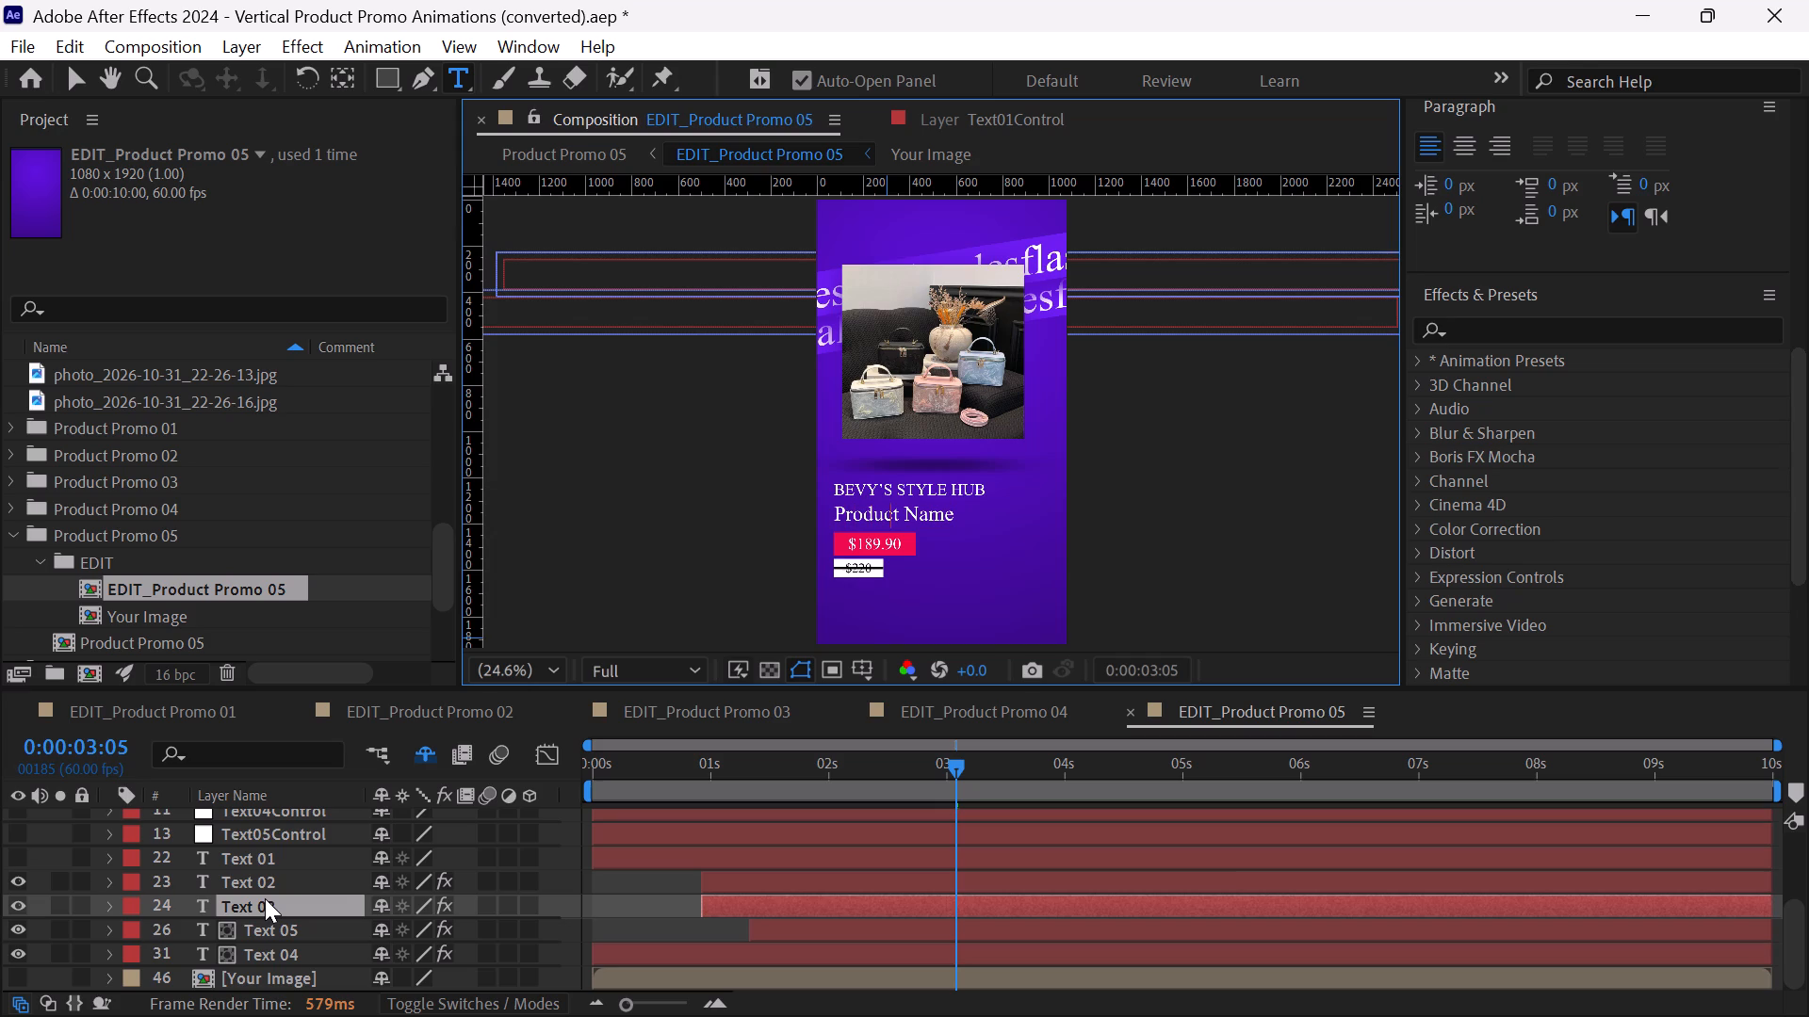
type("bag")
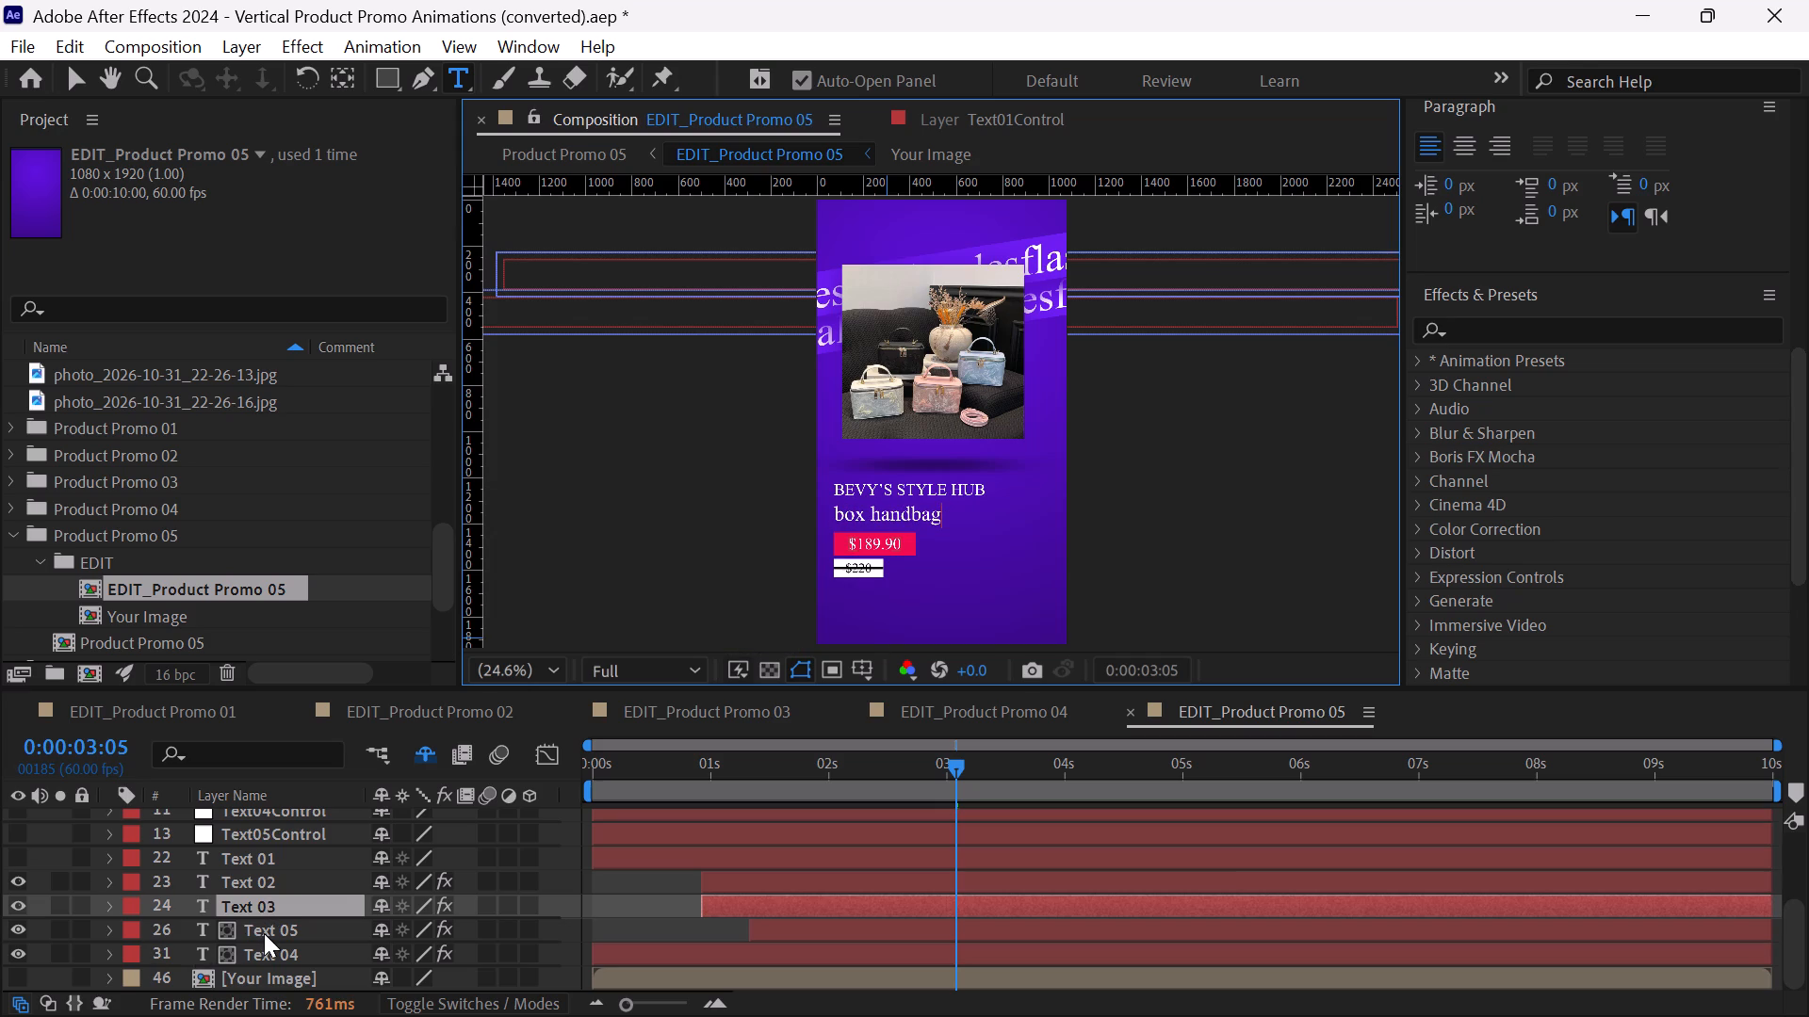
Replace the main price in the Text 05 layer of EDIT_Product Promo 05 with "kes 2500".
double_click(264, 933)
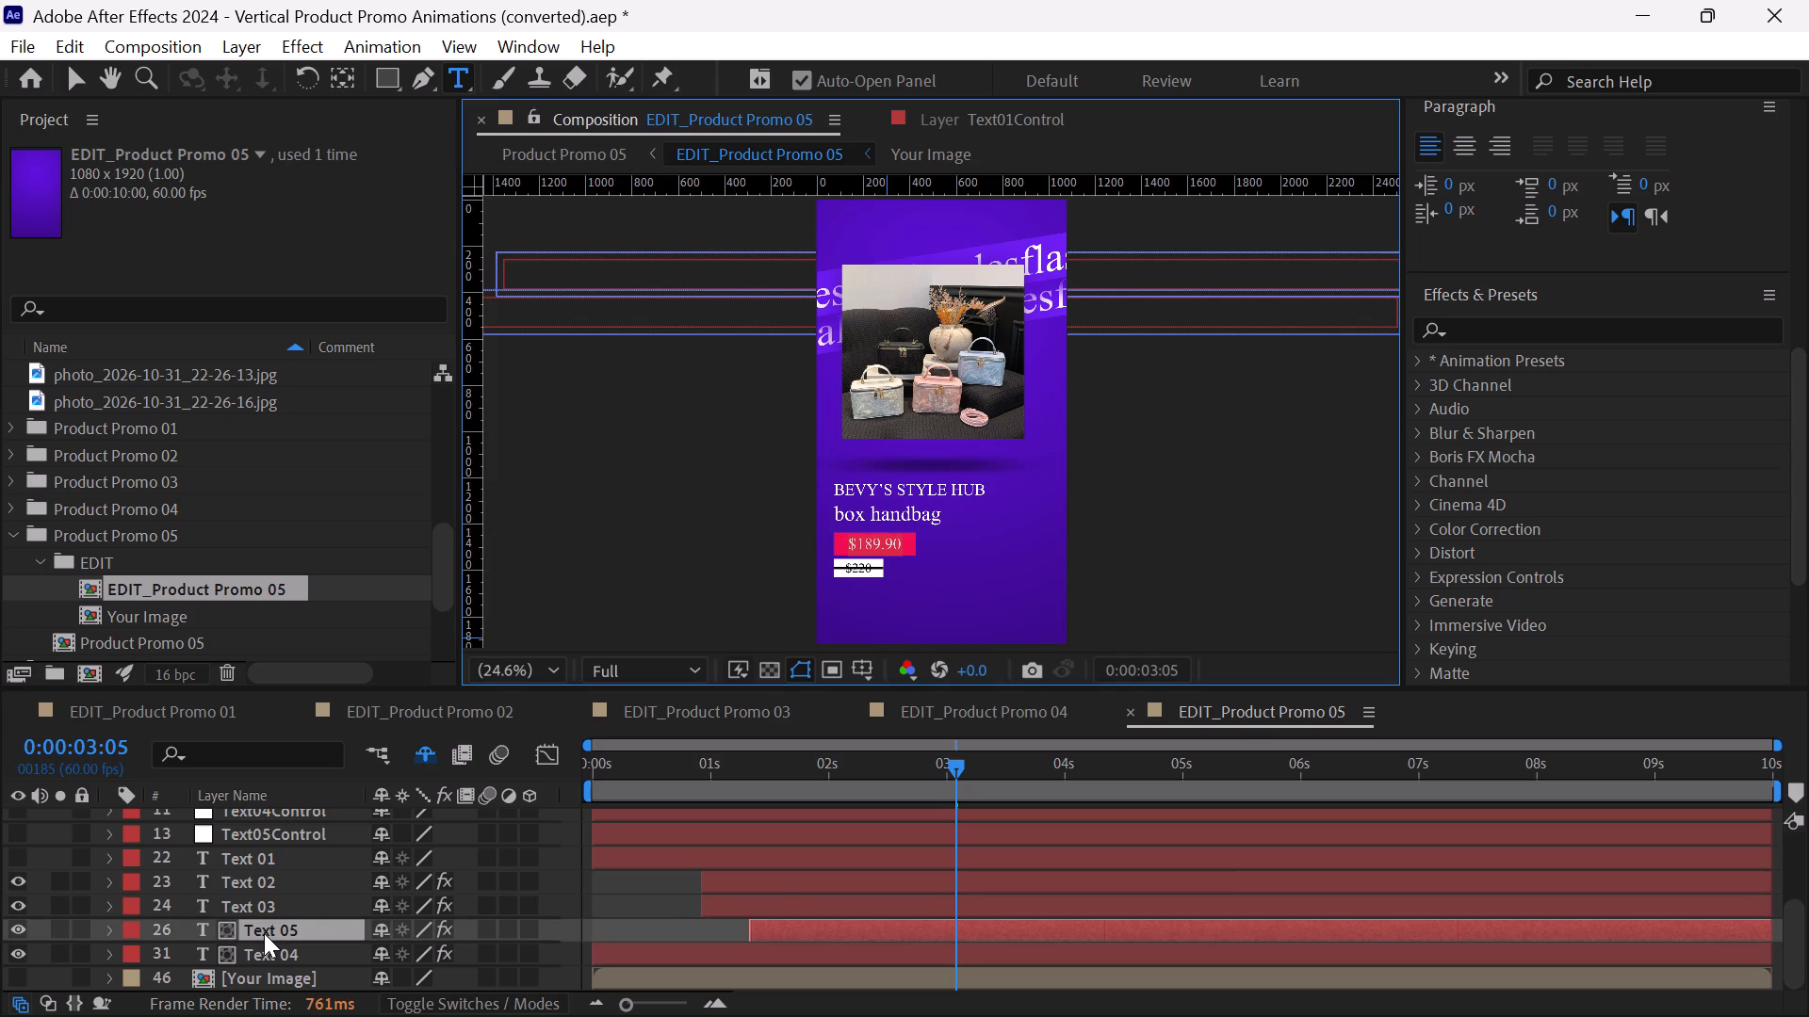
type("kes")
key("space")
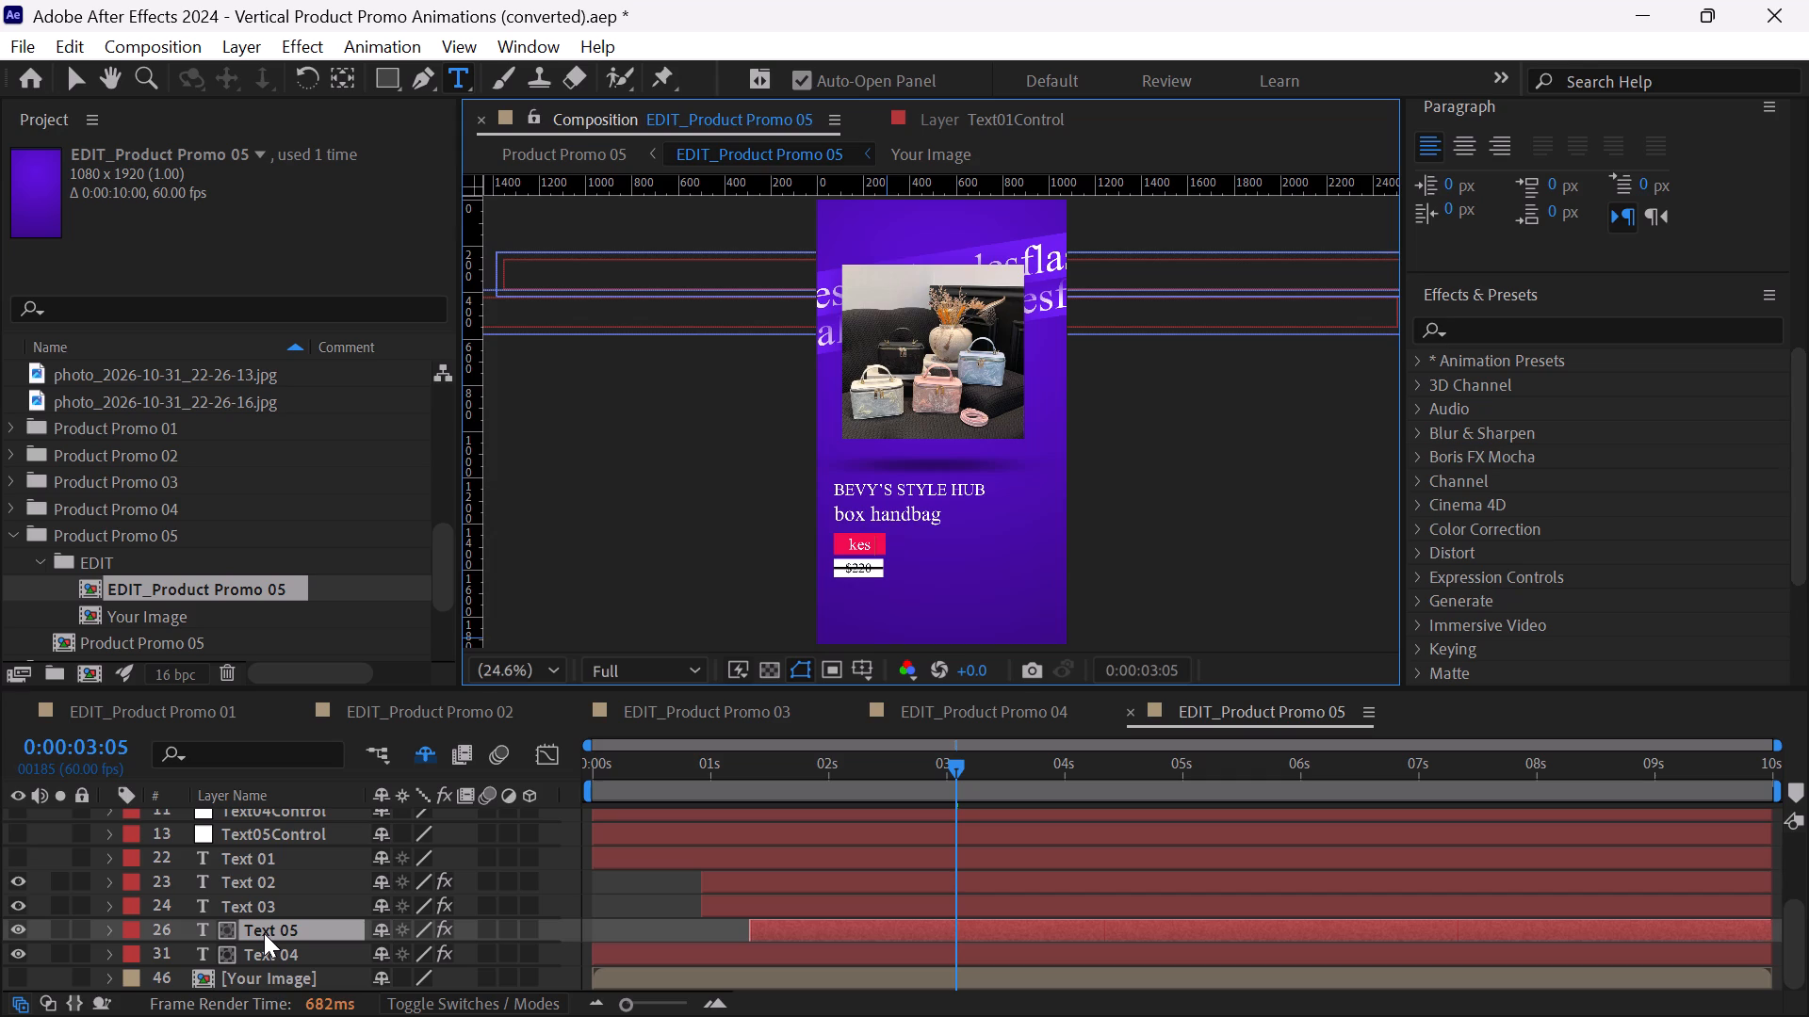
type("2500")
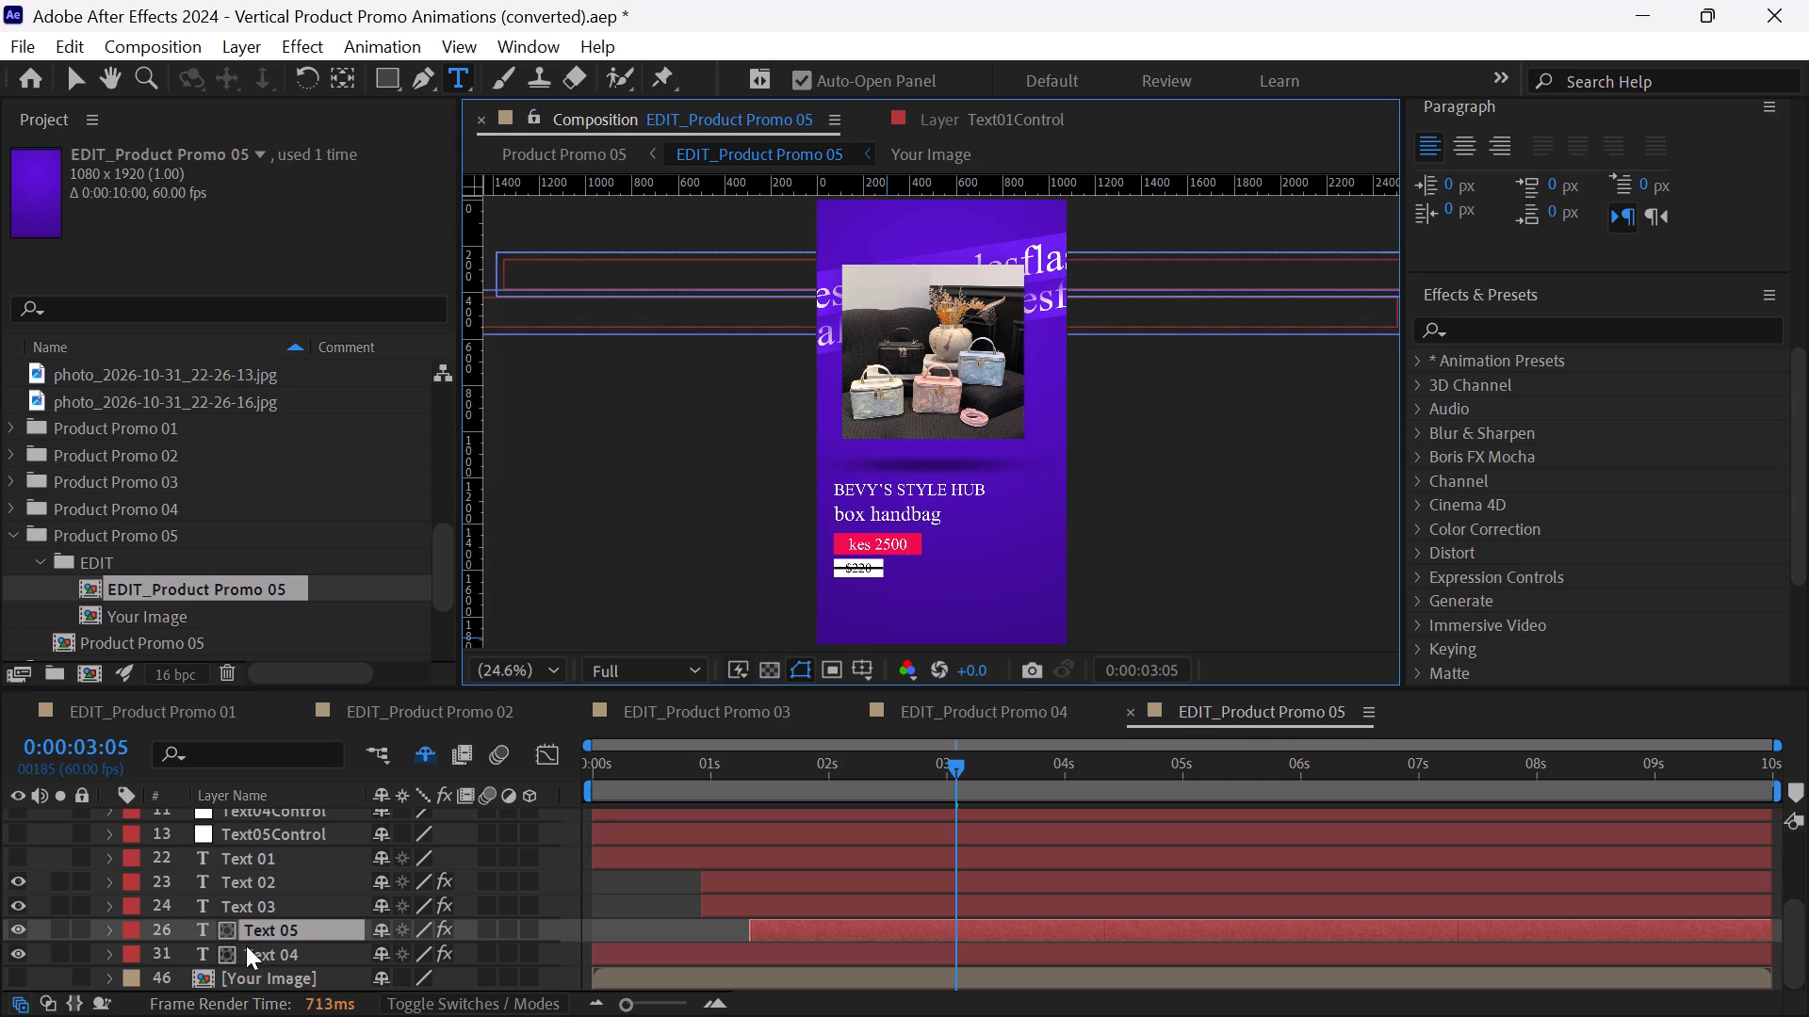
Replace the struck-through price in the Text 04 layer of EDIT_Product Promo 05 with "kes 3000".
double_click(265, 952)
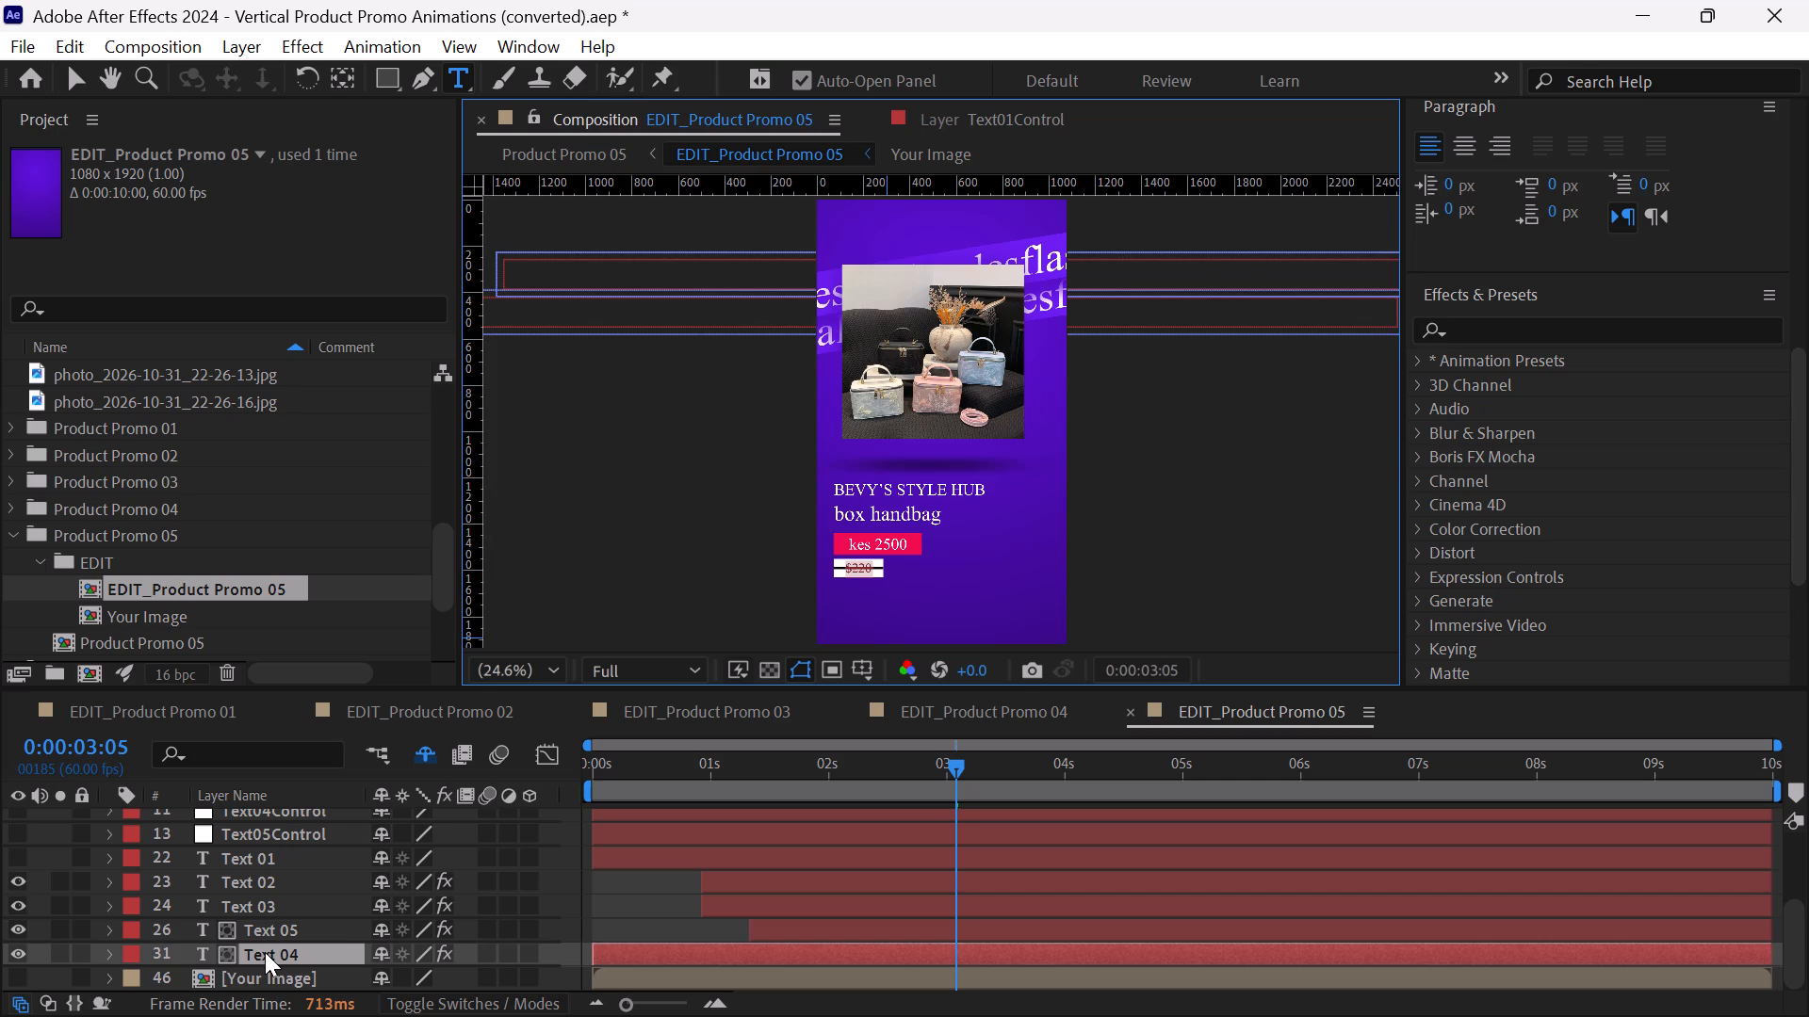
type("kes")
key("space")
type("2")
key("BackSpace")
key("3")
type("00")
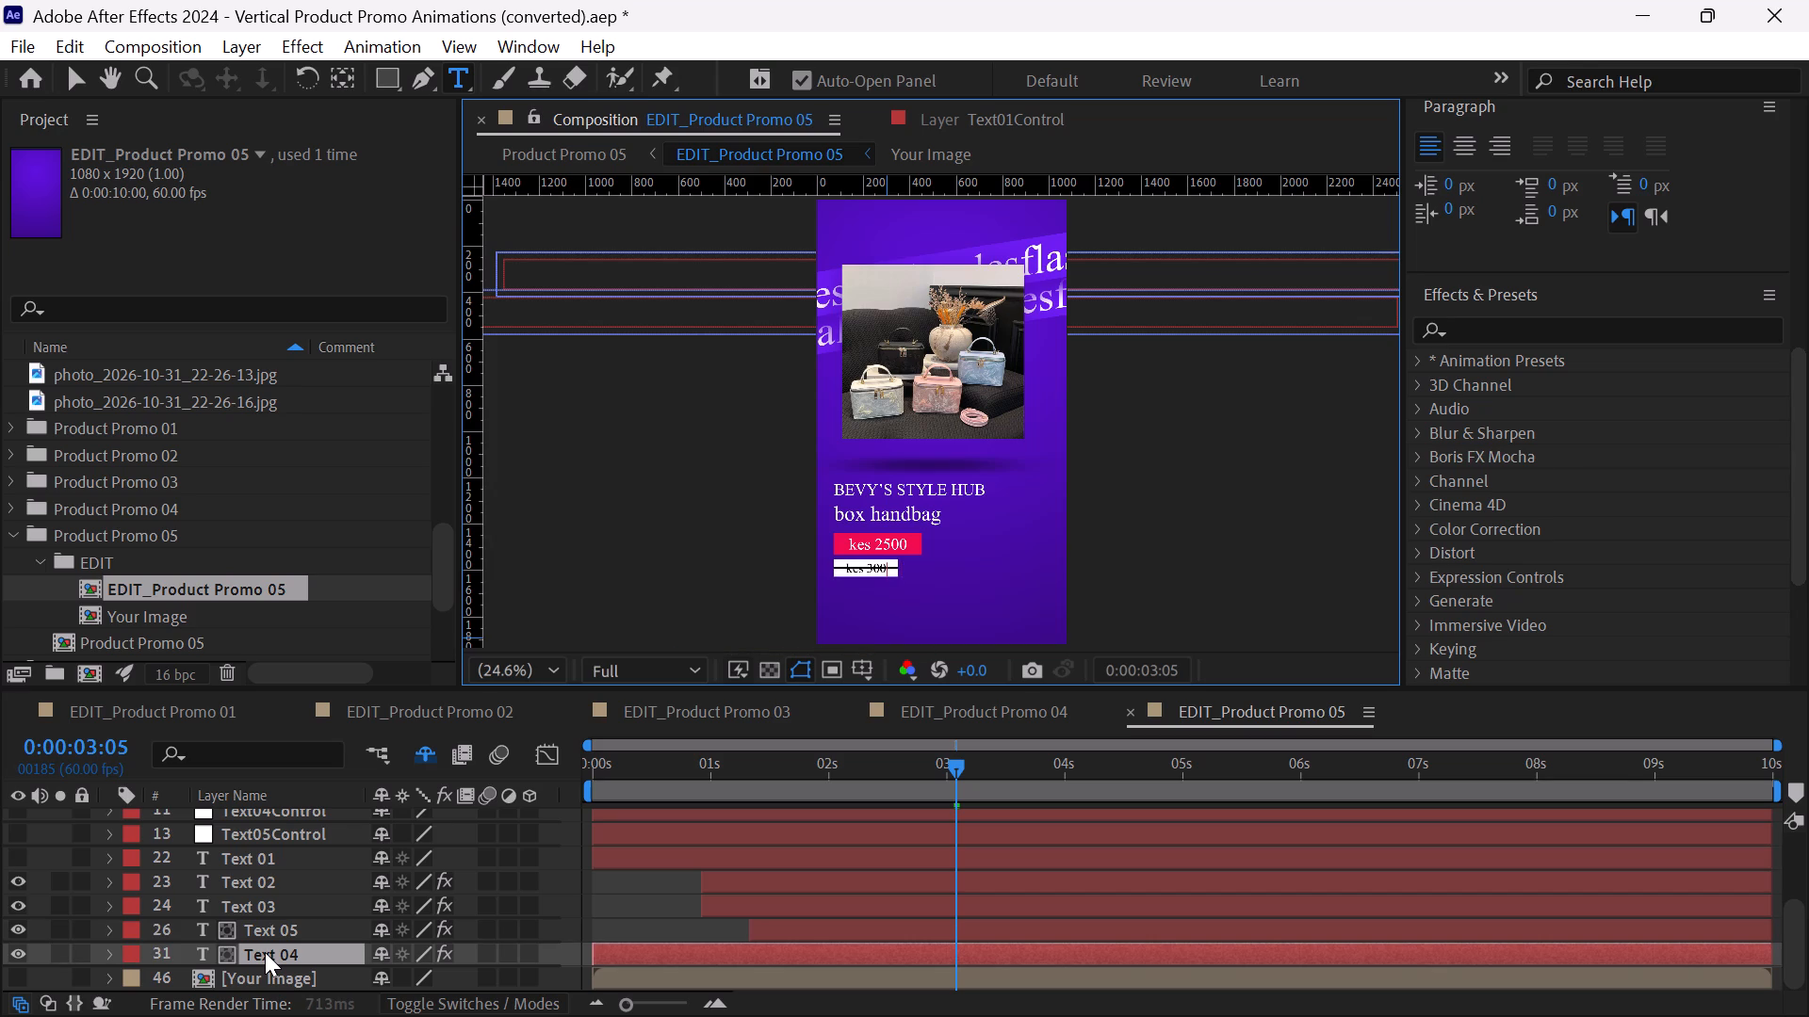
key("0")
Collapse the Product Promo 05 folder and open the EDIT_Product Promo 06 composition.
left_click(16, 535)
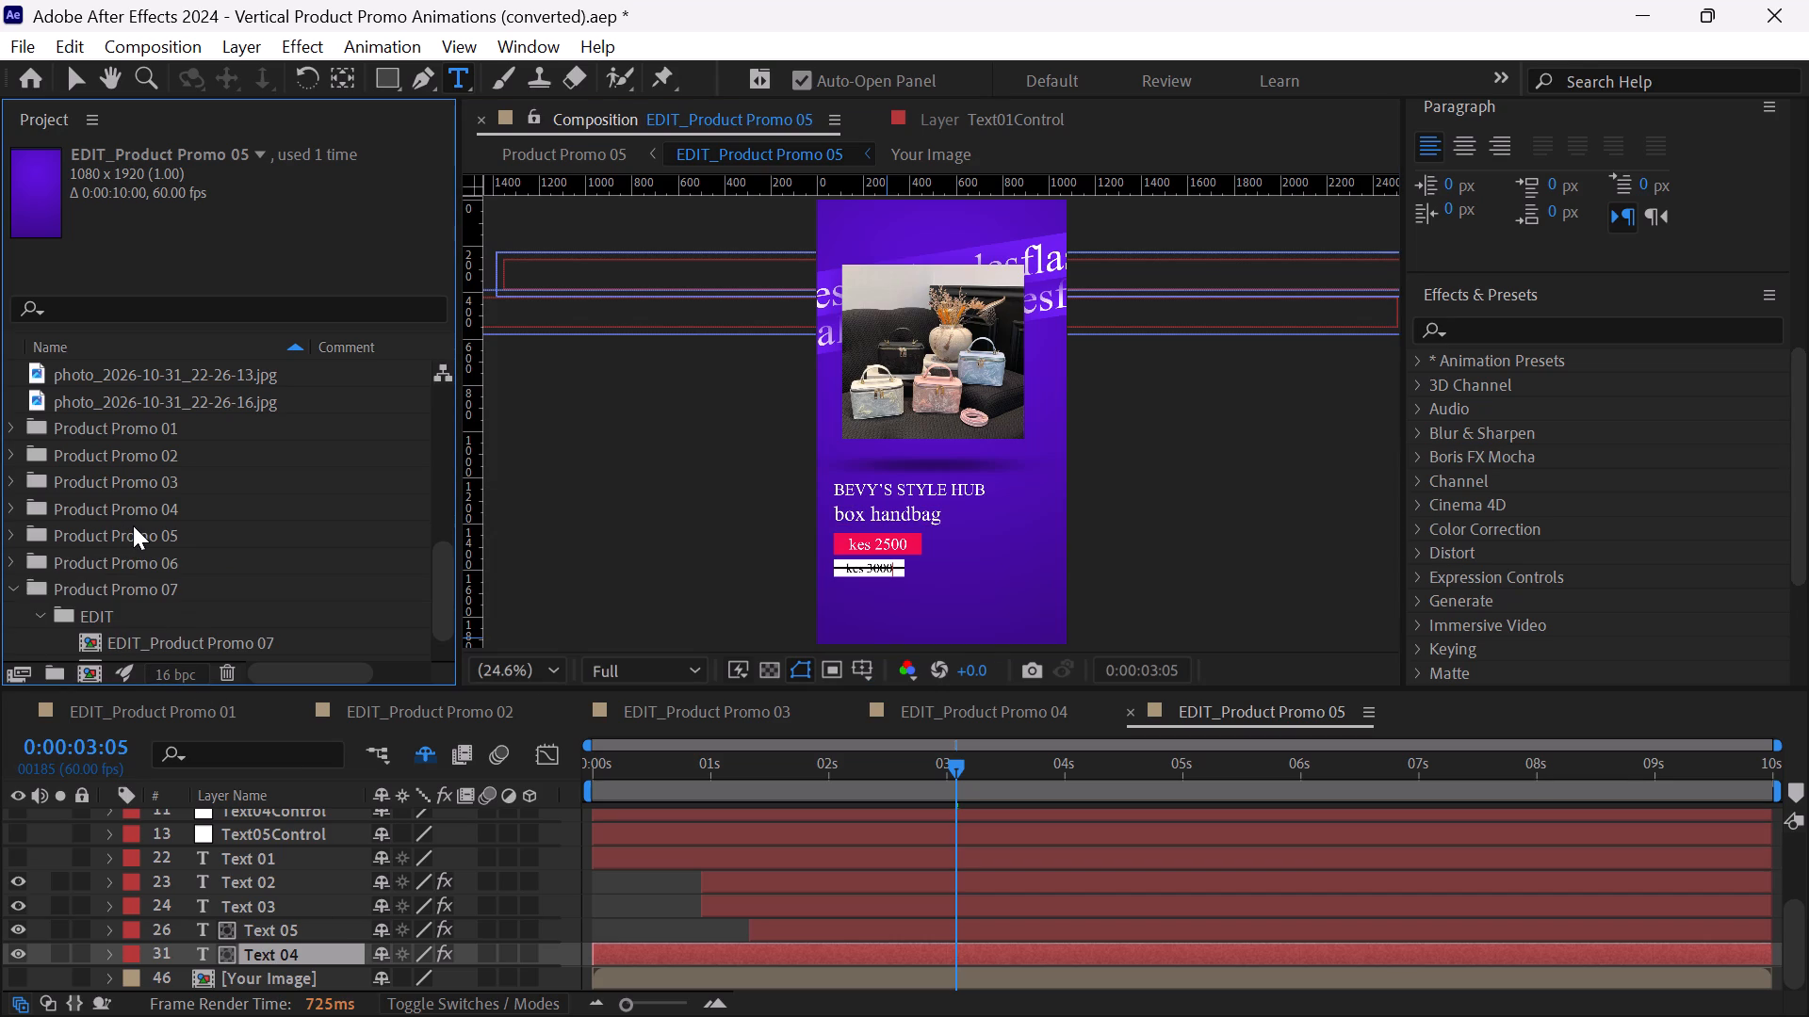
double_click(155, 561)
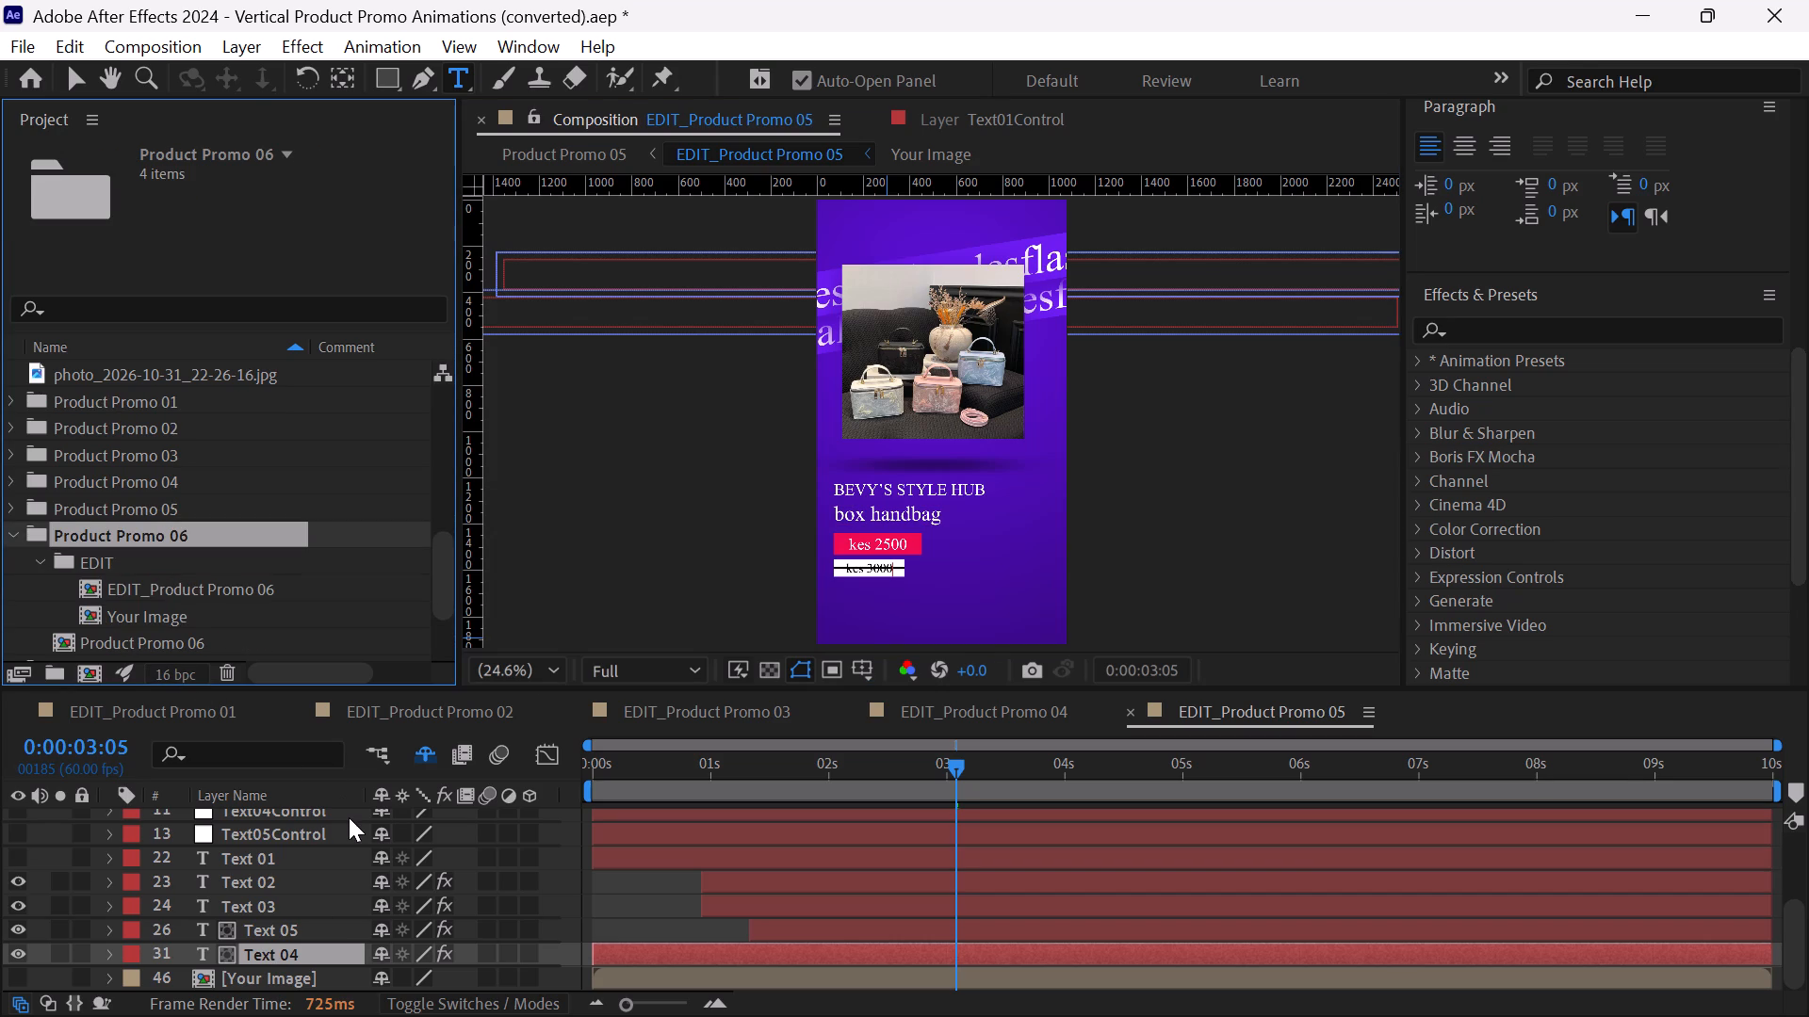
double_click(214, 589)
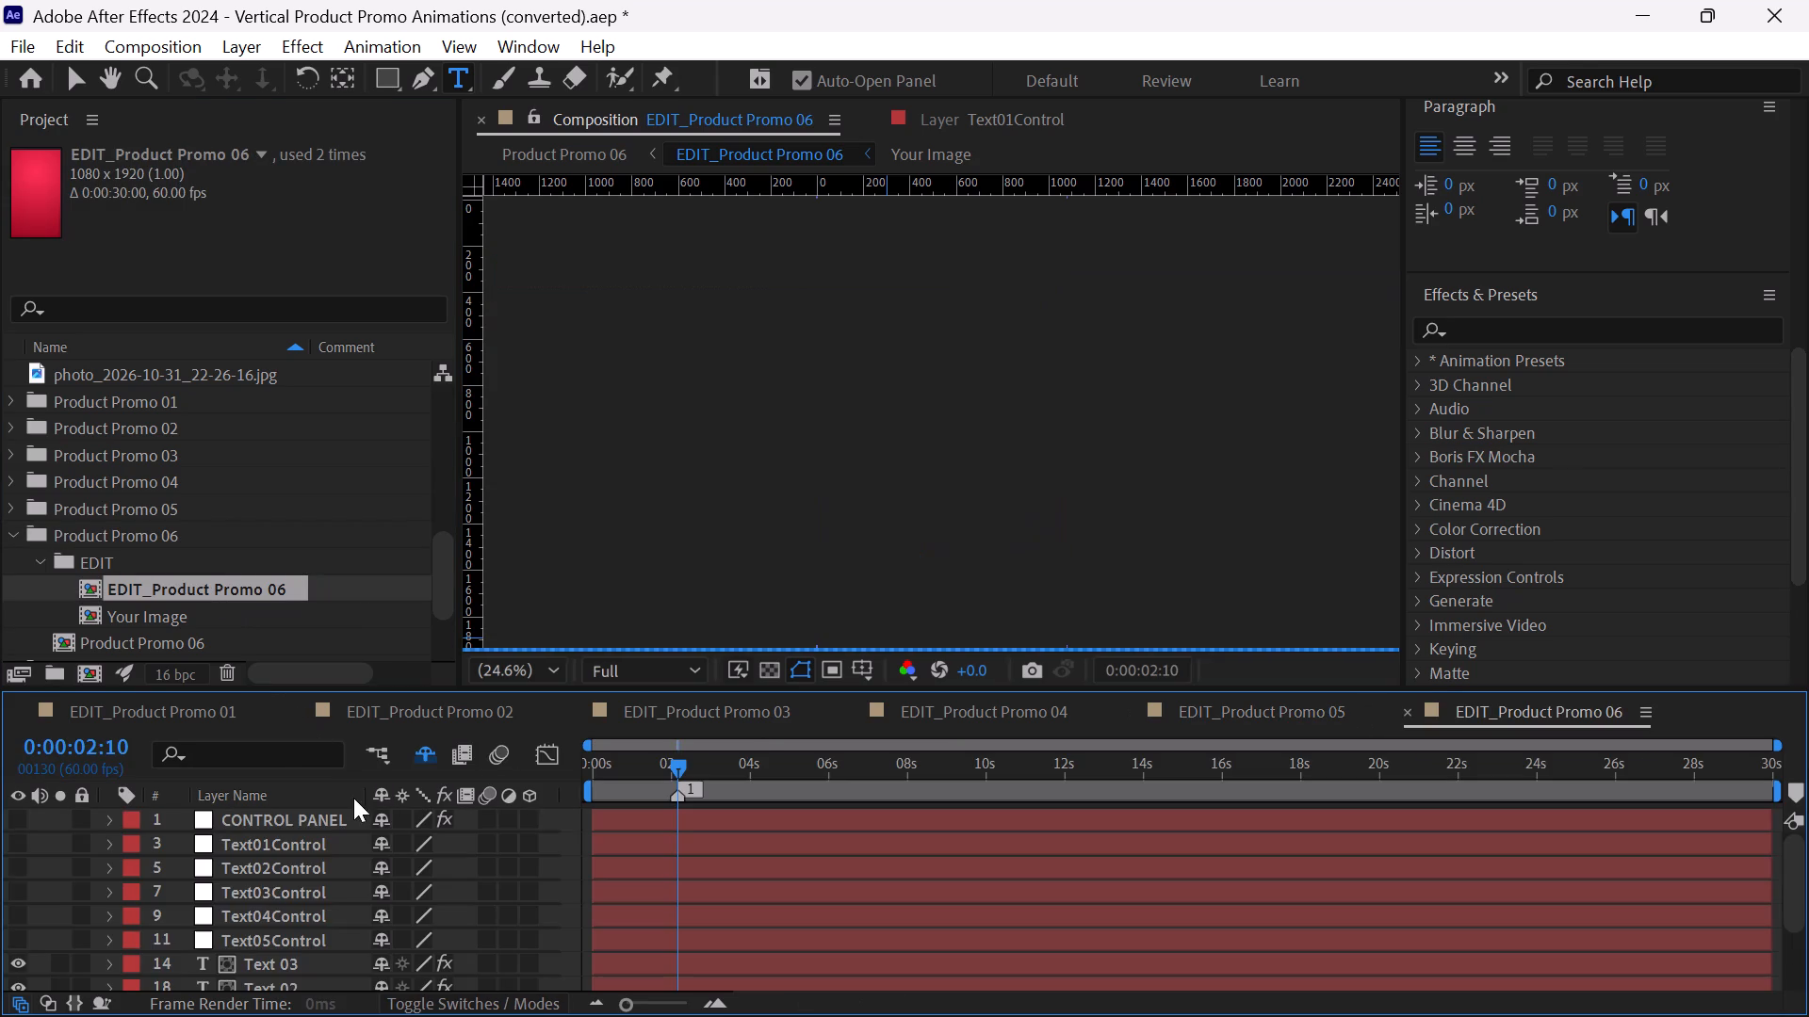
Replace the price in the Text 03 layer of EDIT_Product Promo 06 with "kes 1500".
scroll(337, 871, "down", 1)
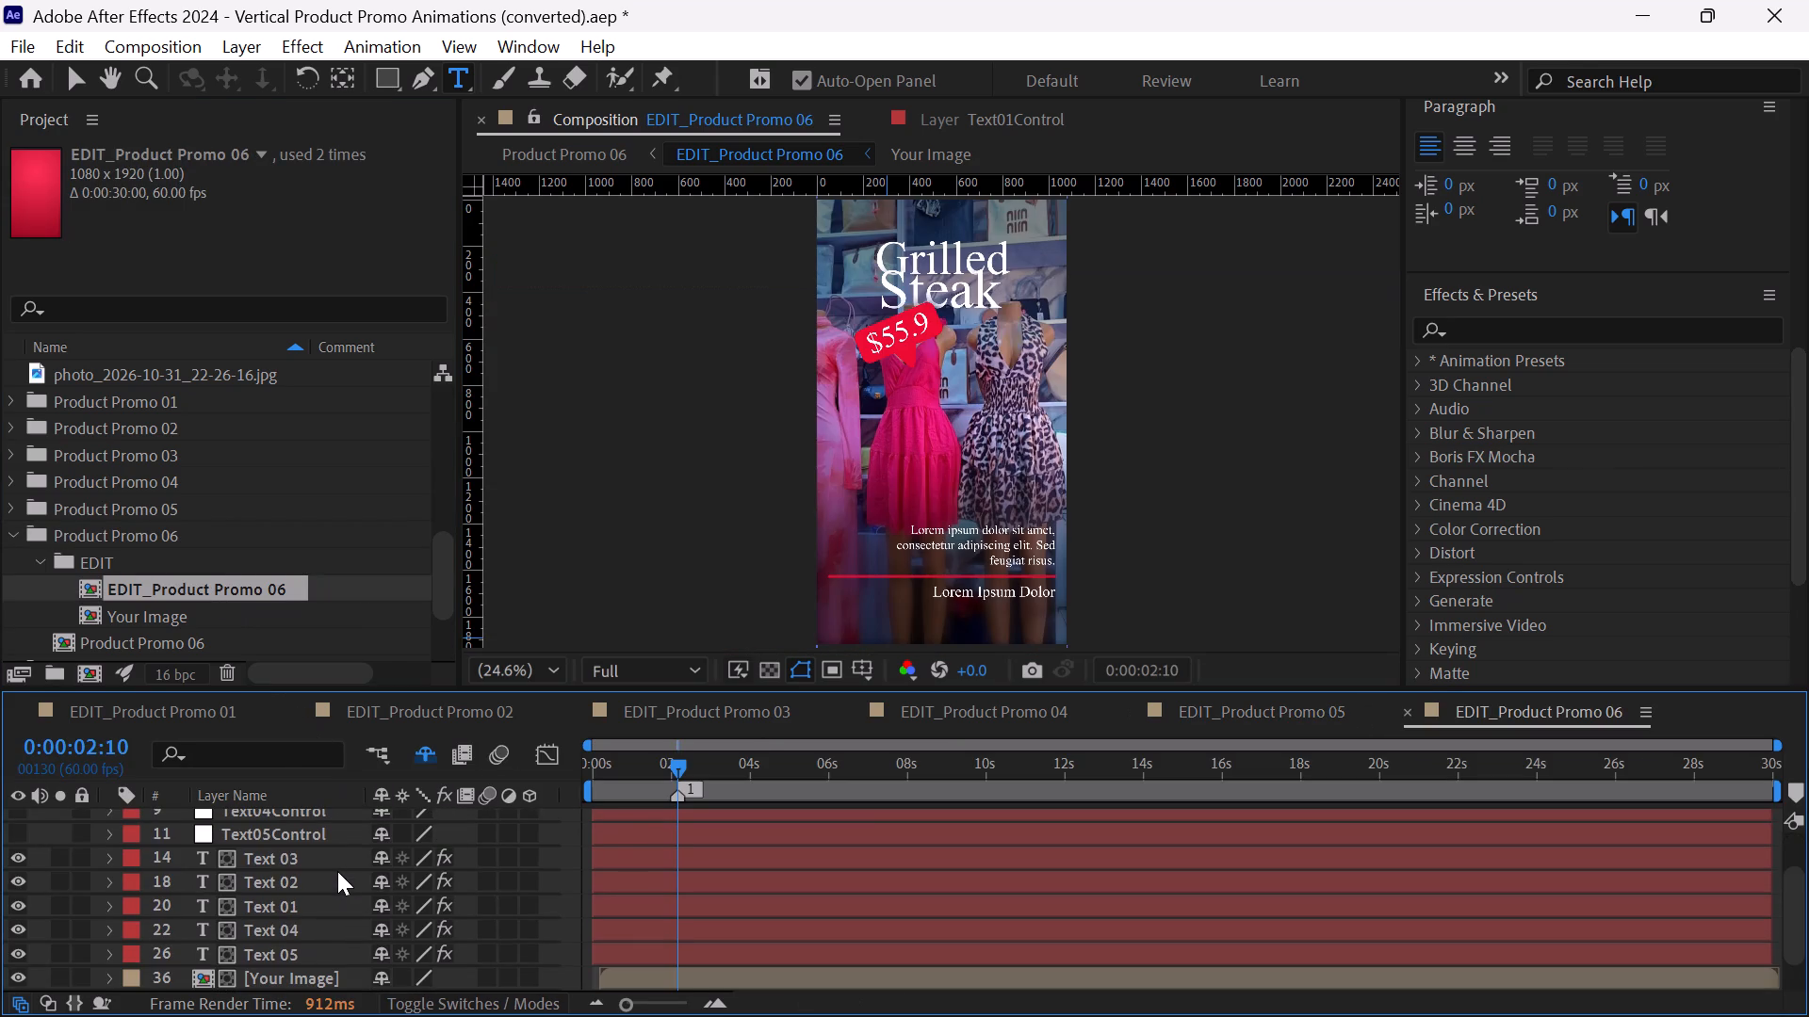
scroll(287, 858, "up", 1)
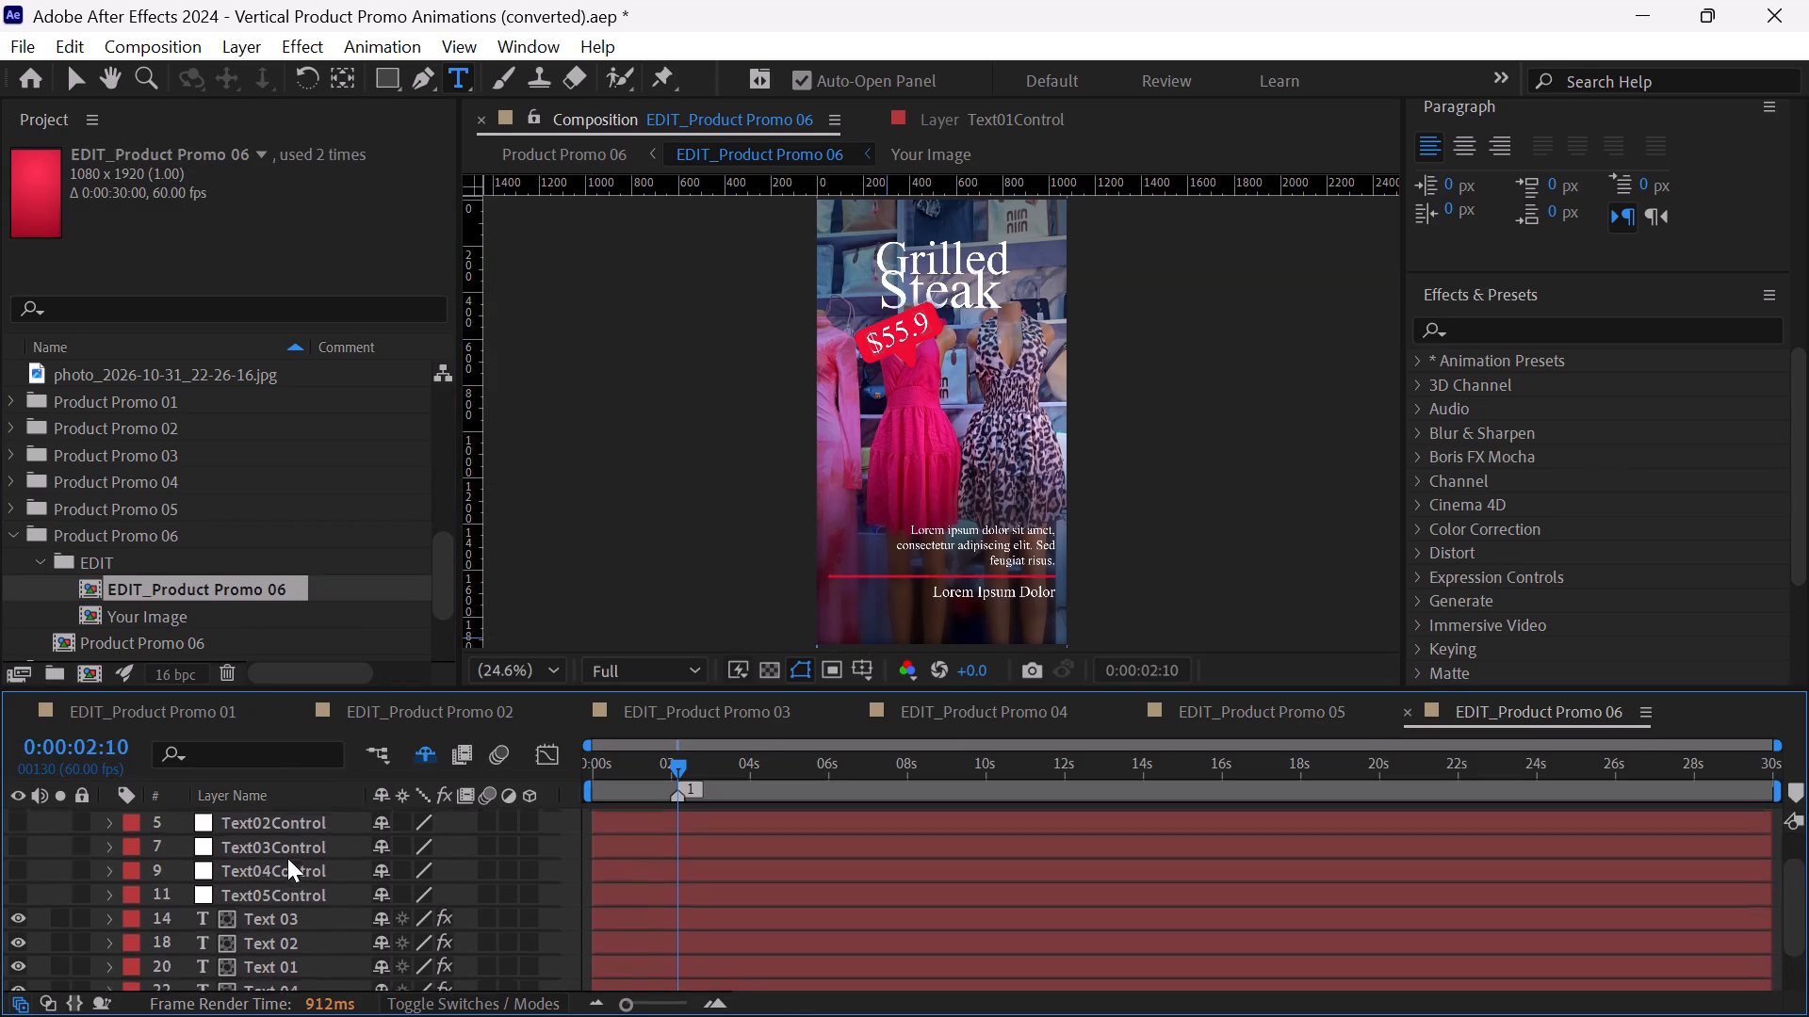
scroll(287, 858, "up", 1)
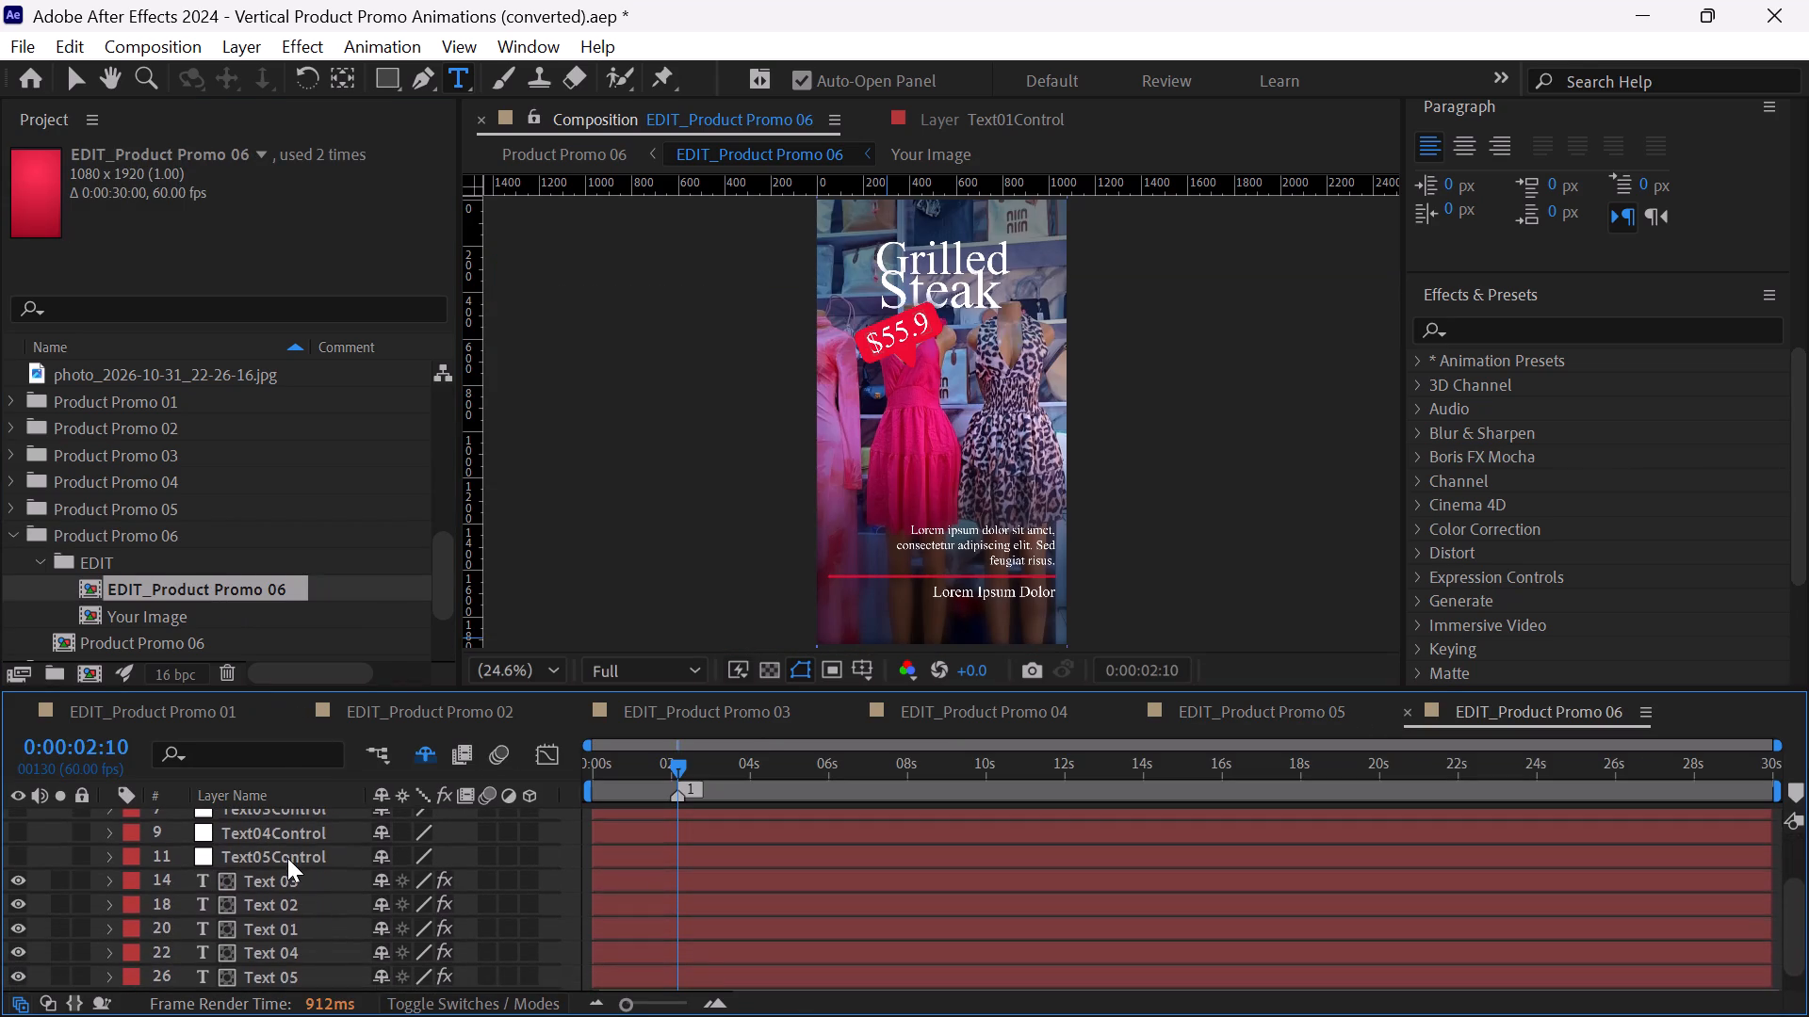
double_click(307, 880)
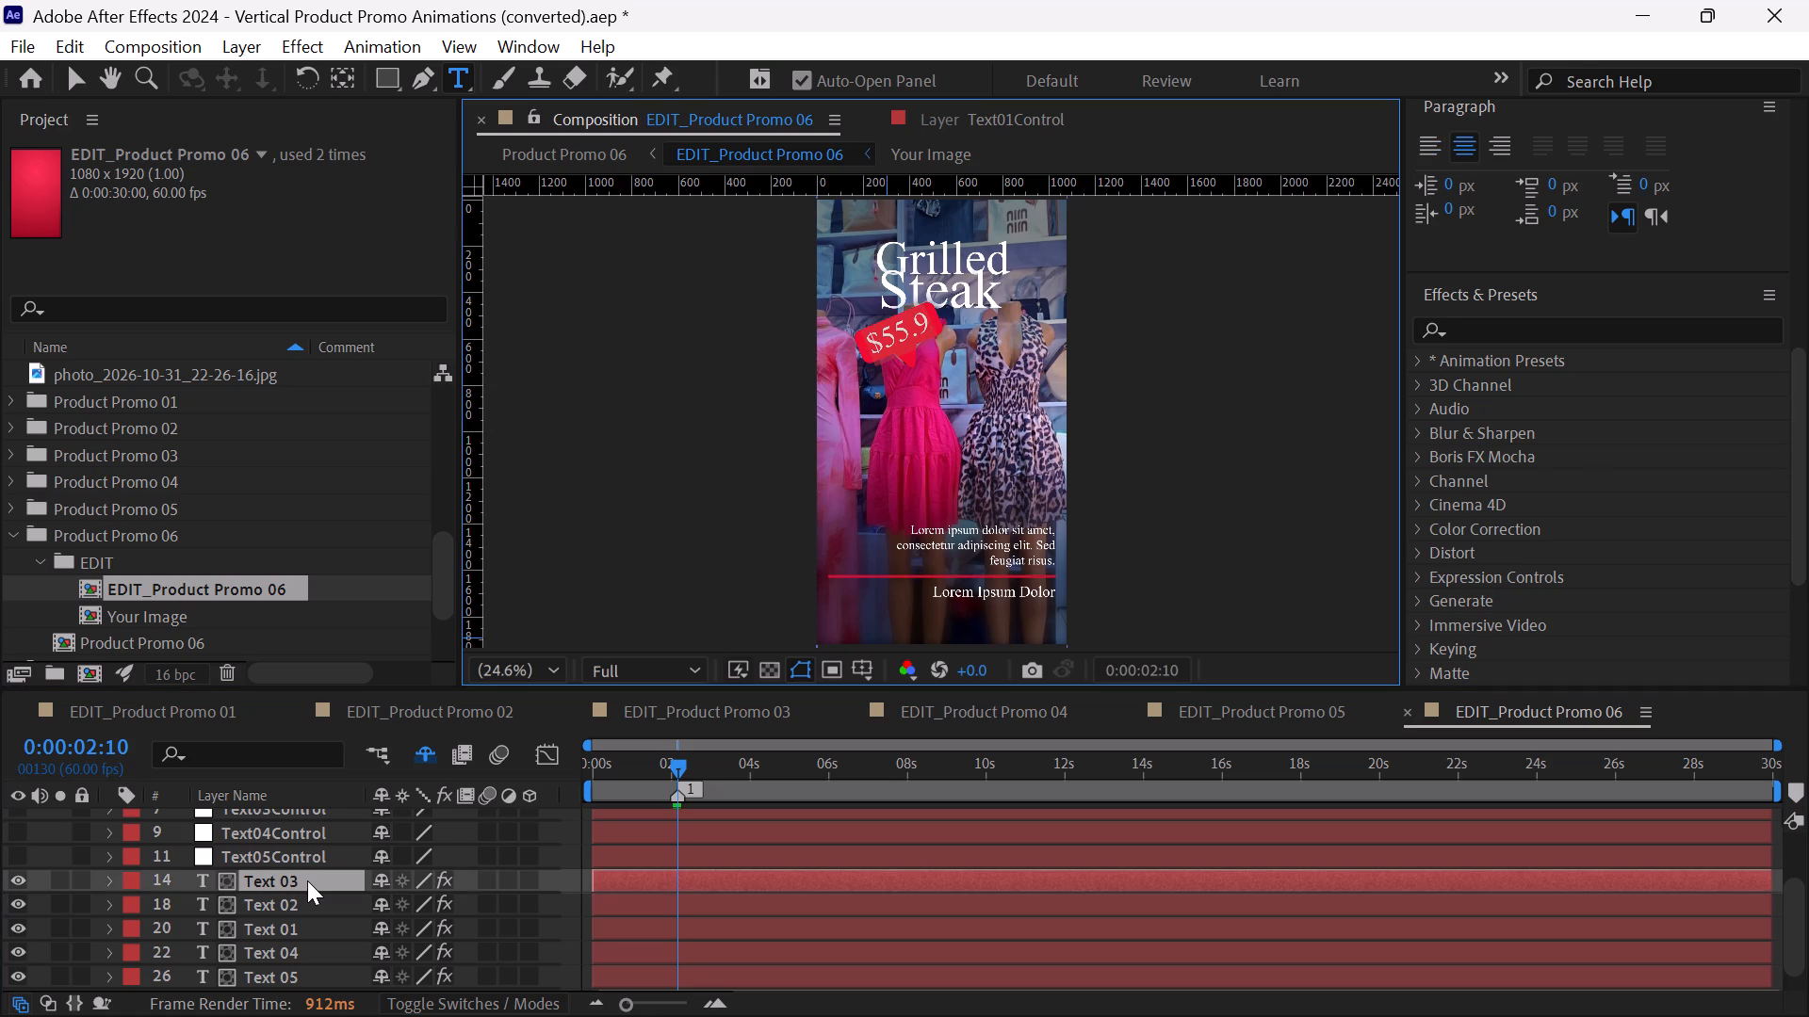
type("kes")
key("space")
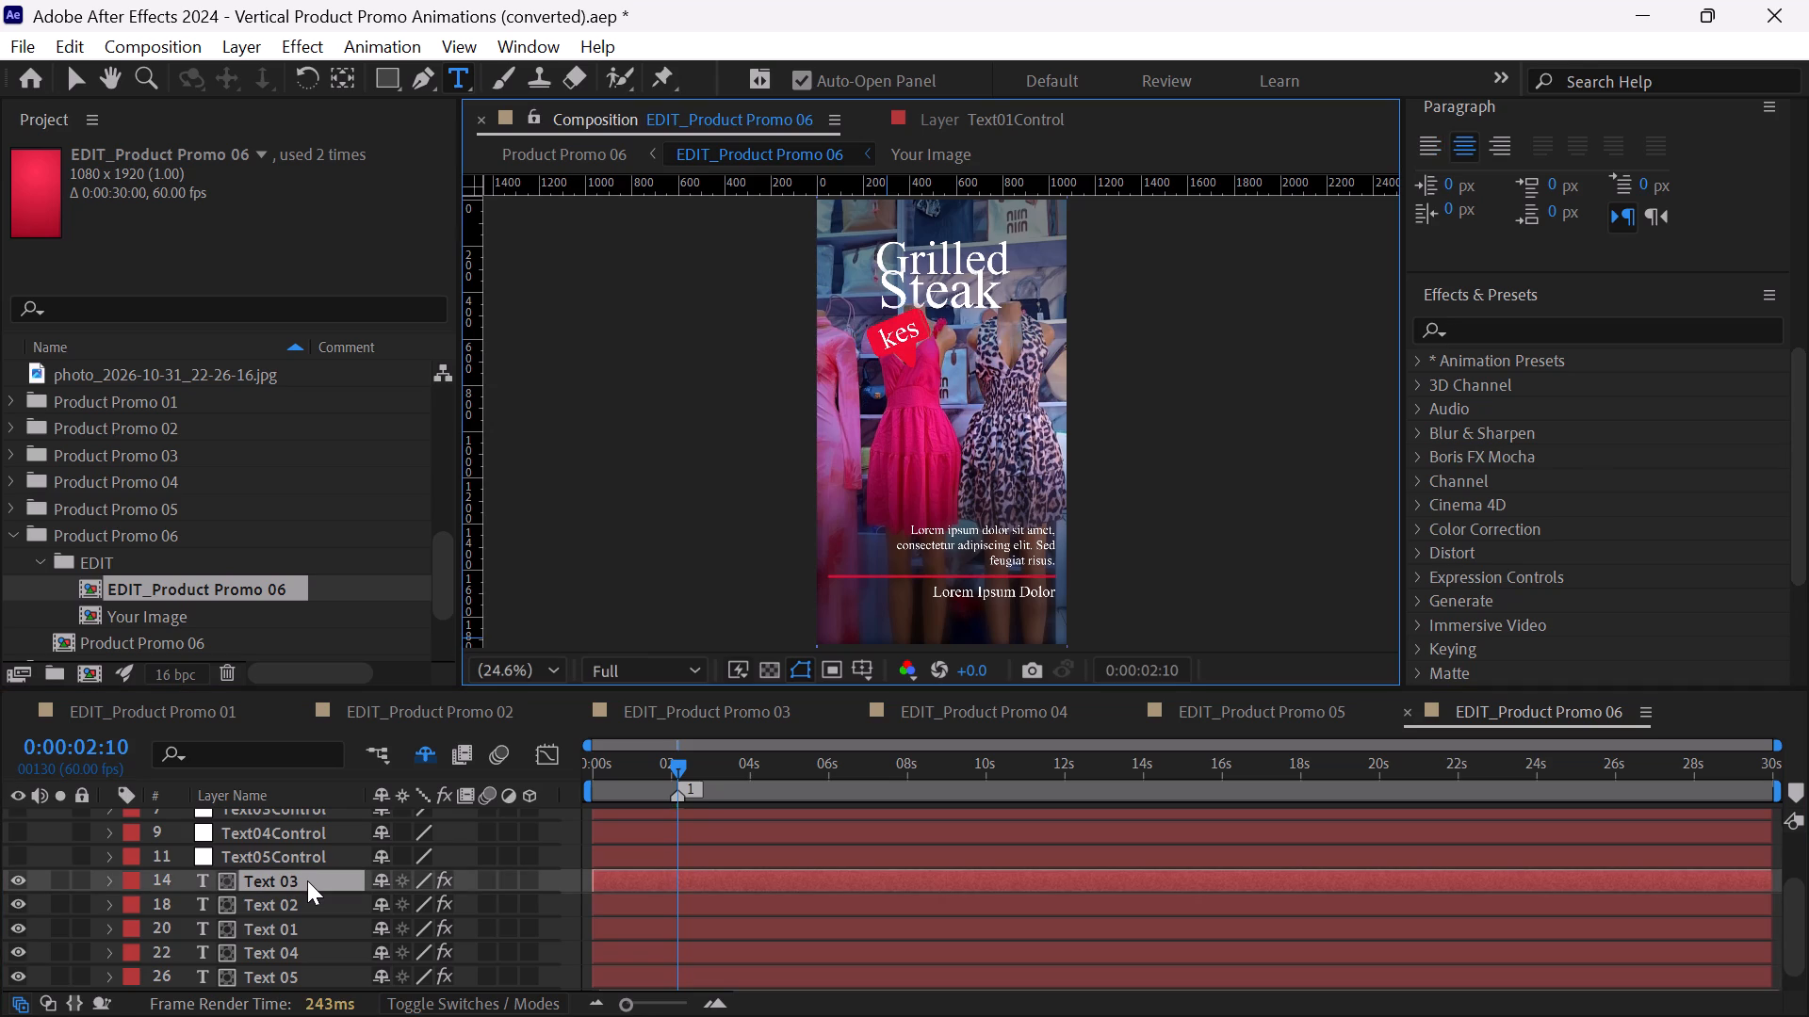
key("1")
type("500")
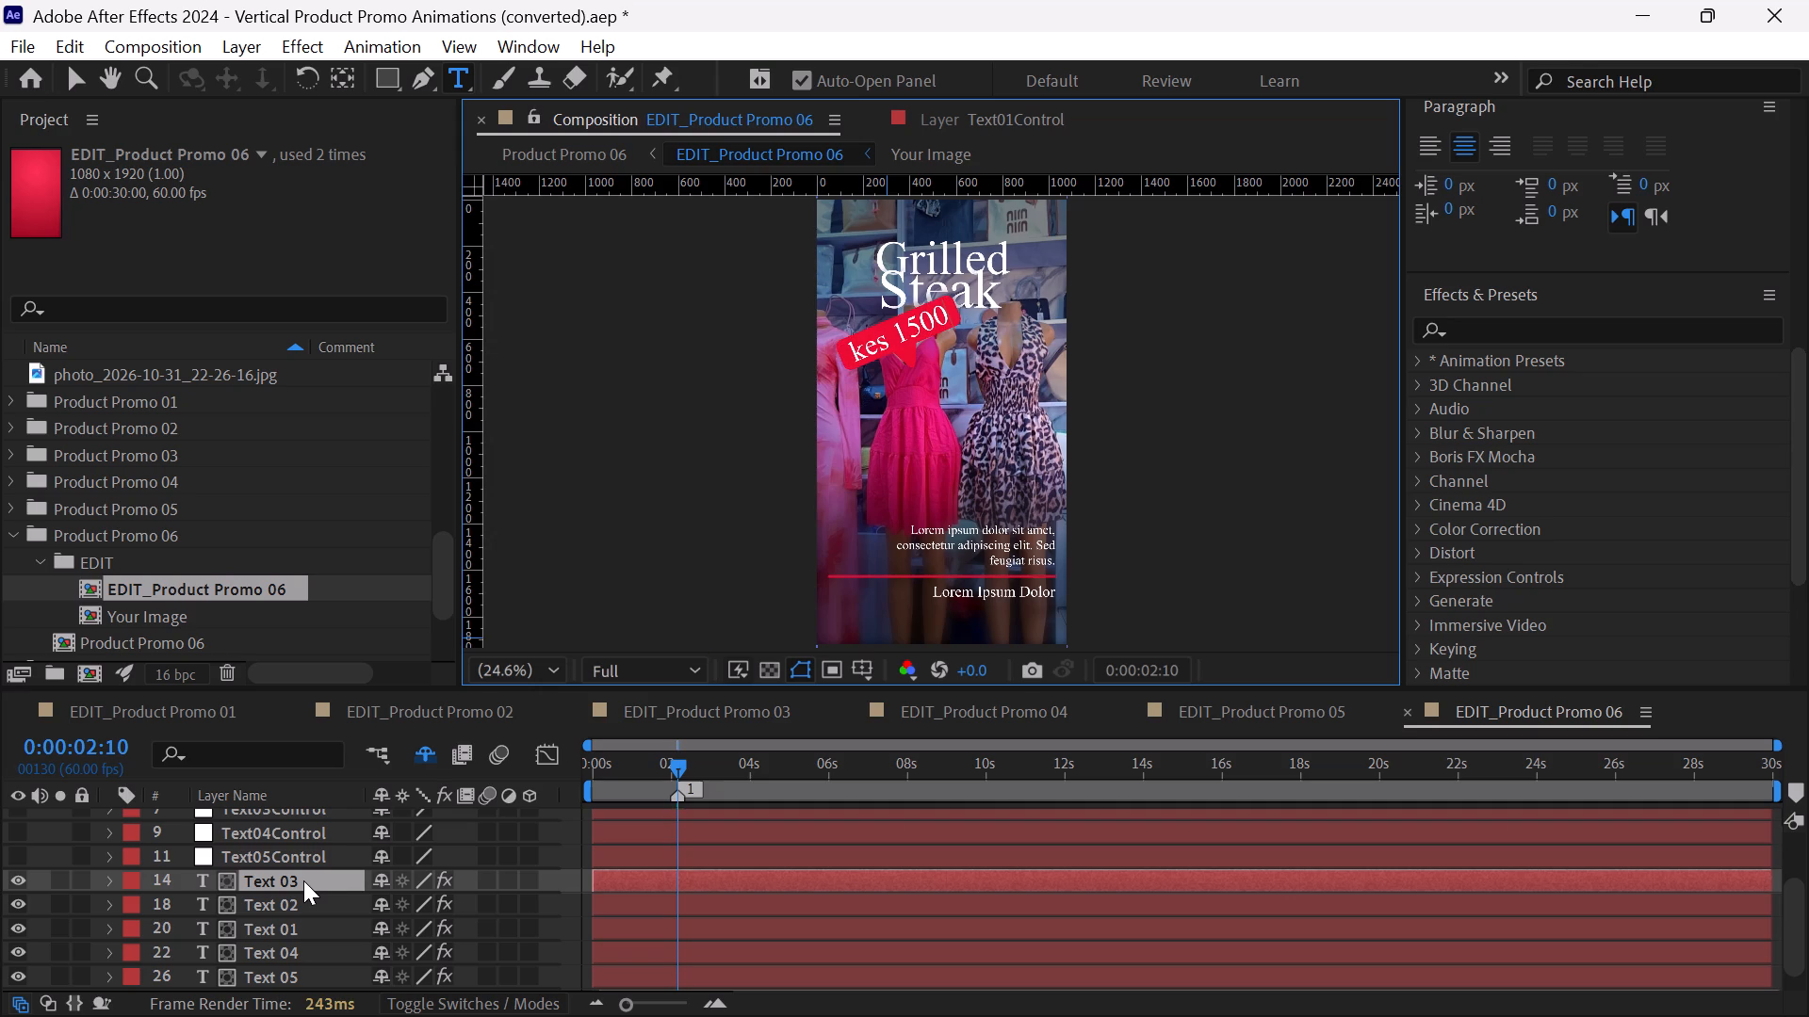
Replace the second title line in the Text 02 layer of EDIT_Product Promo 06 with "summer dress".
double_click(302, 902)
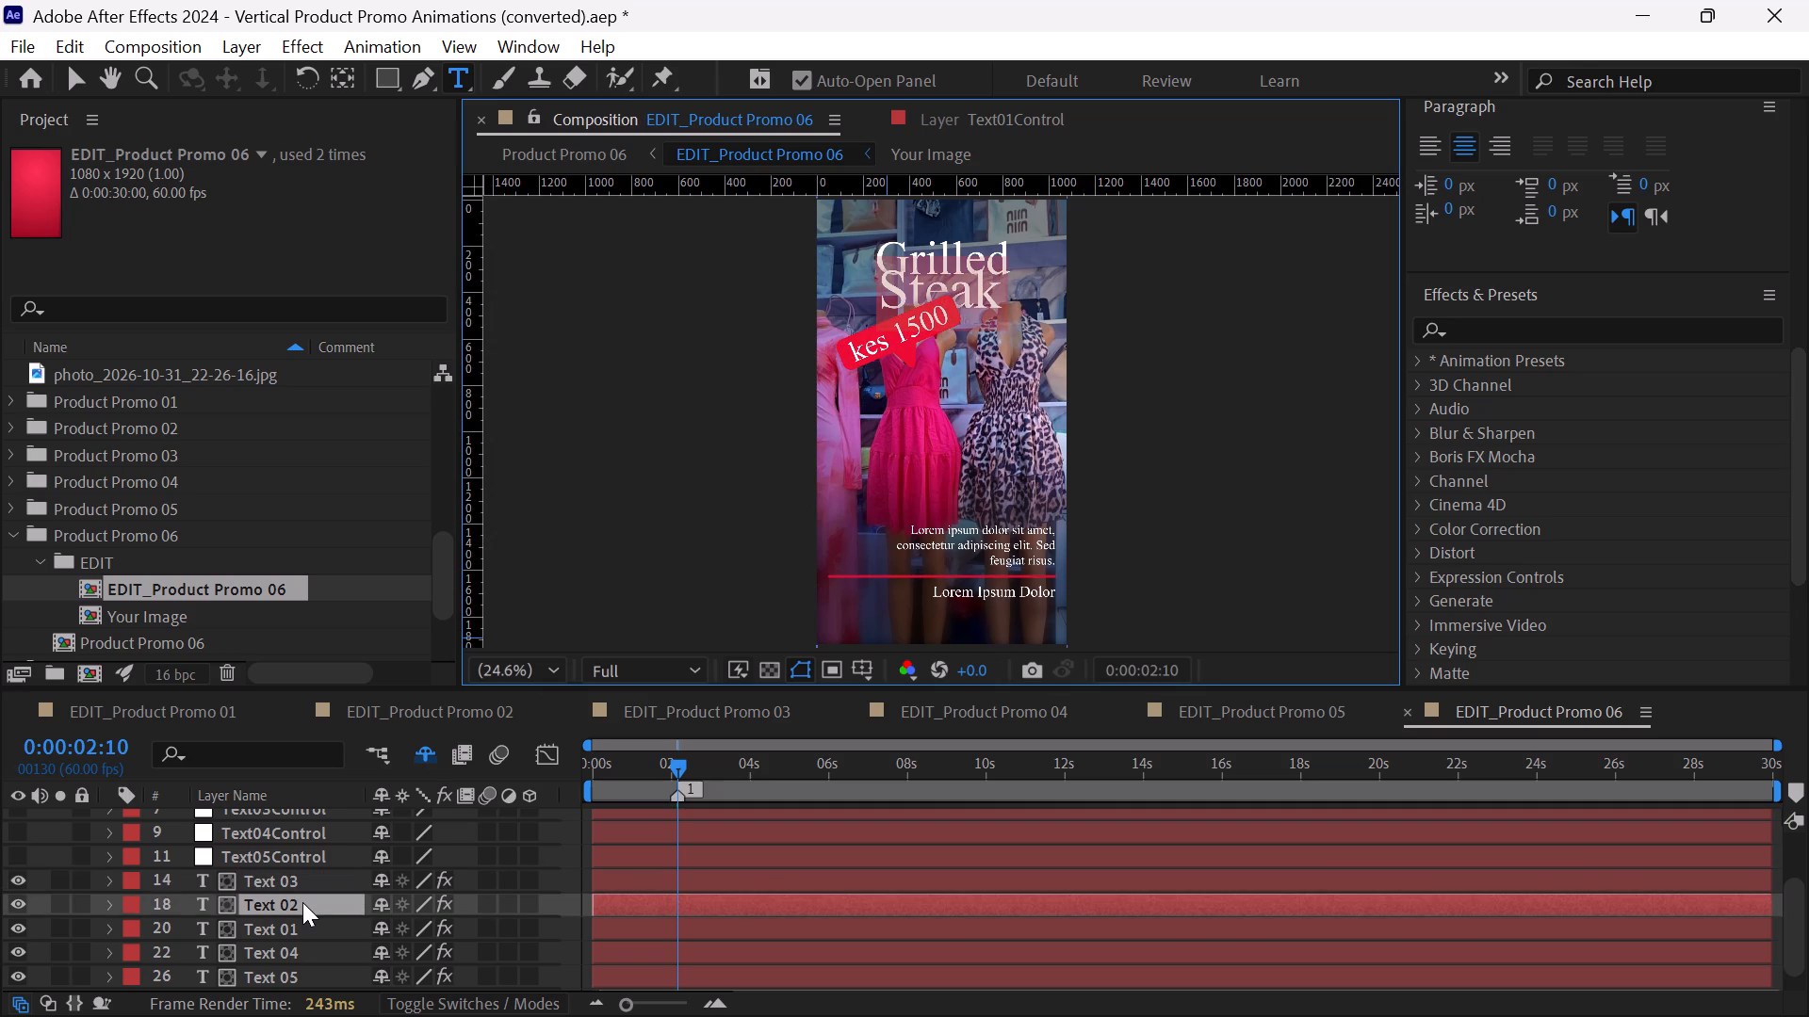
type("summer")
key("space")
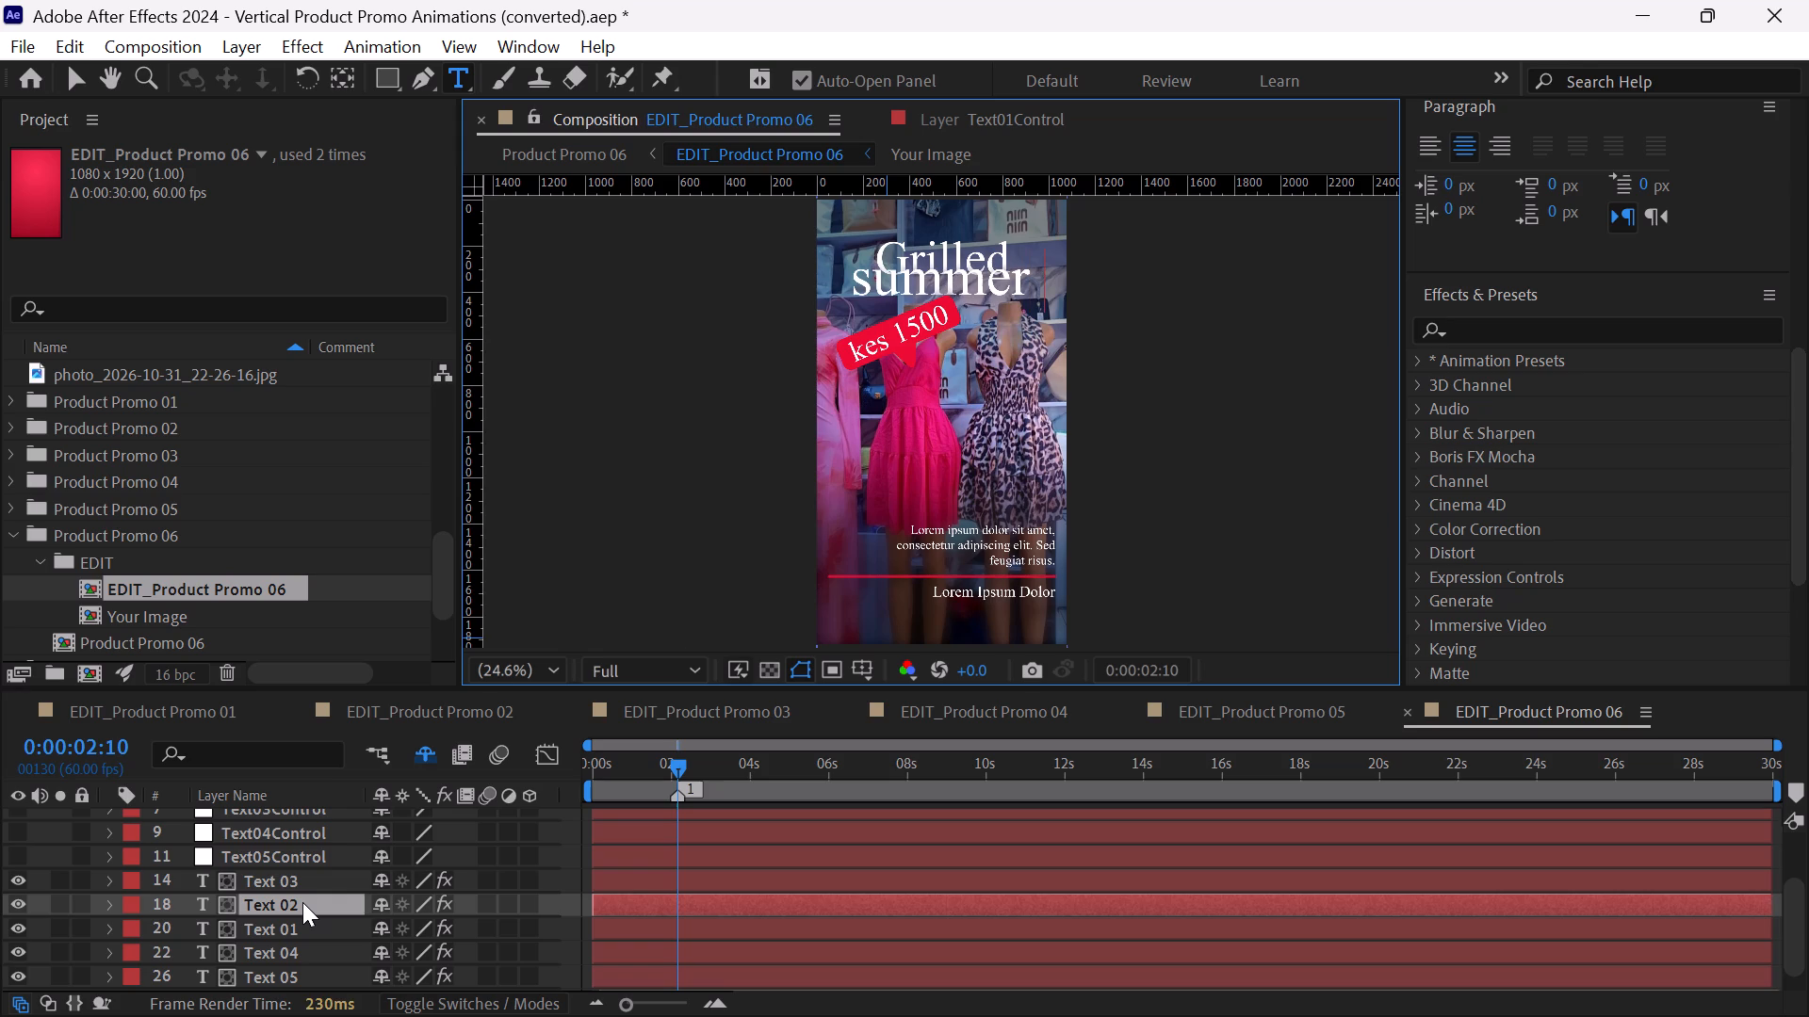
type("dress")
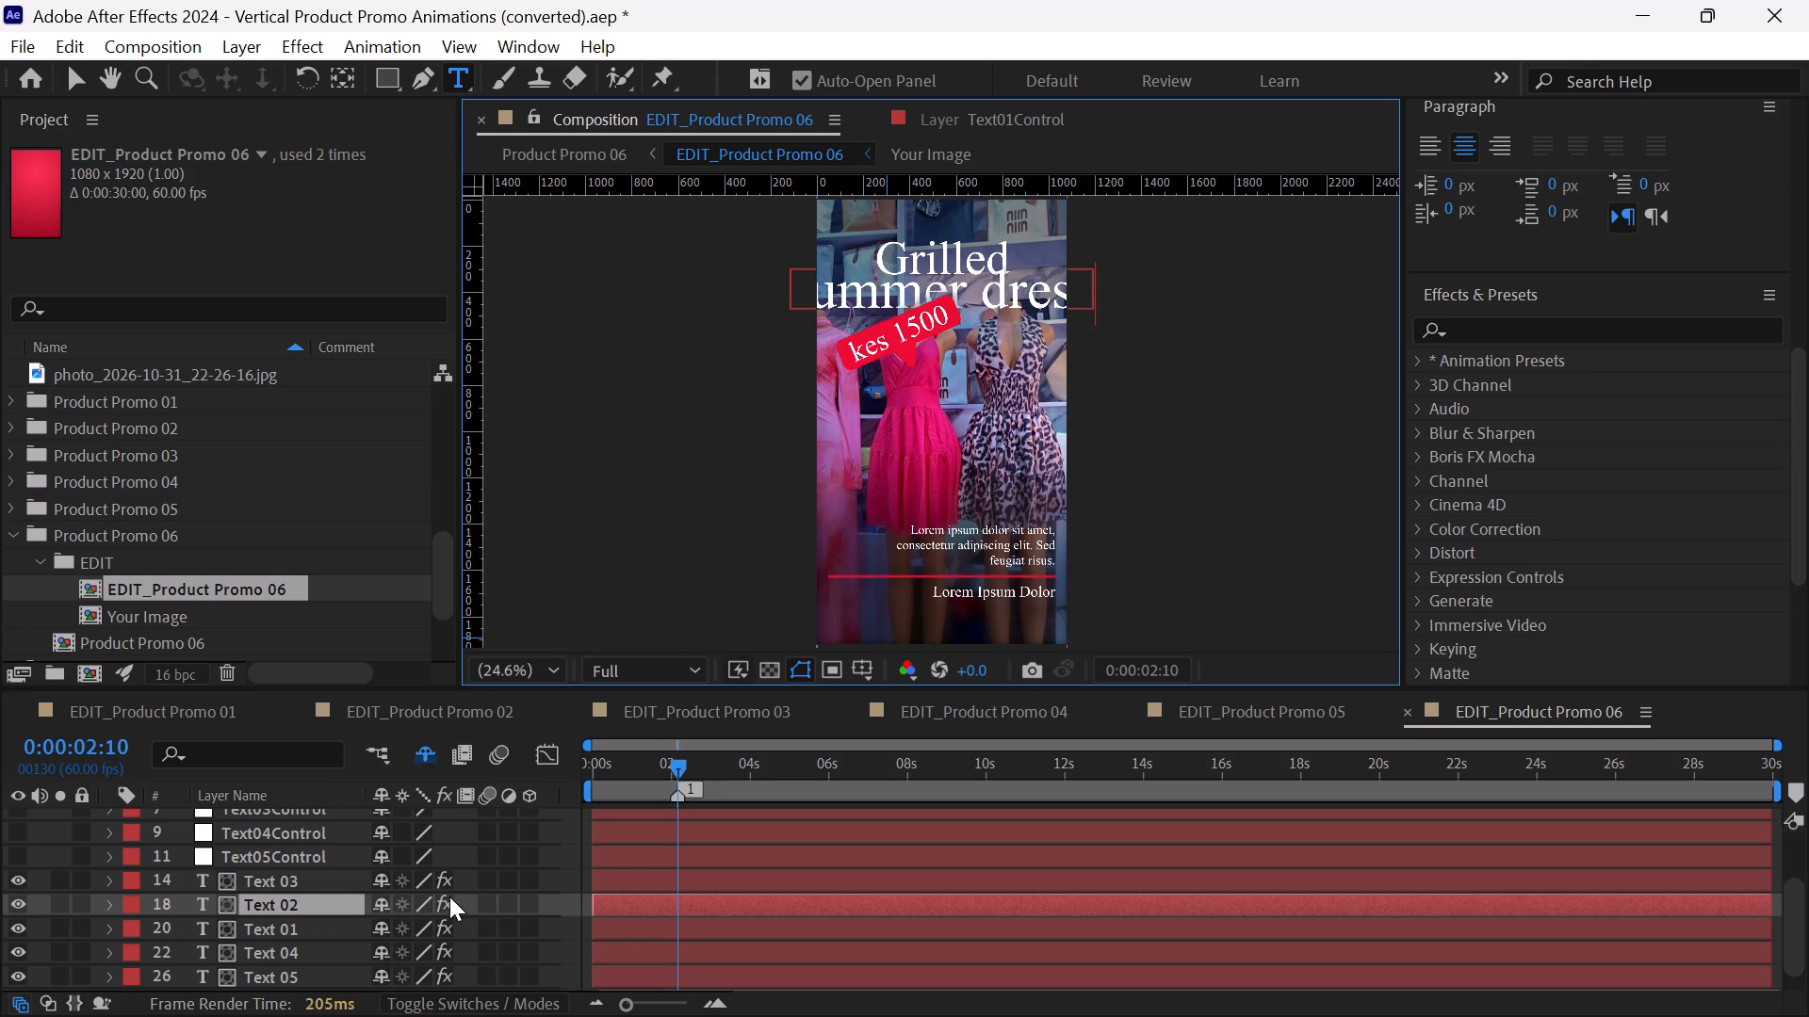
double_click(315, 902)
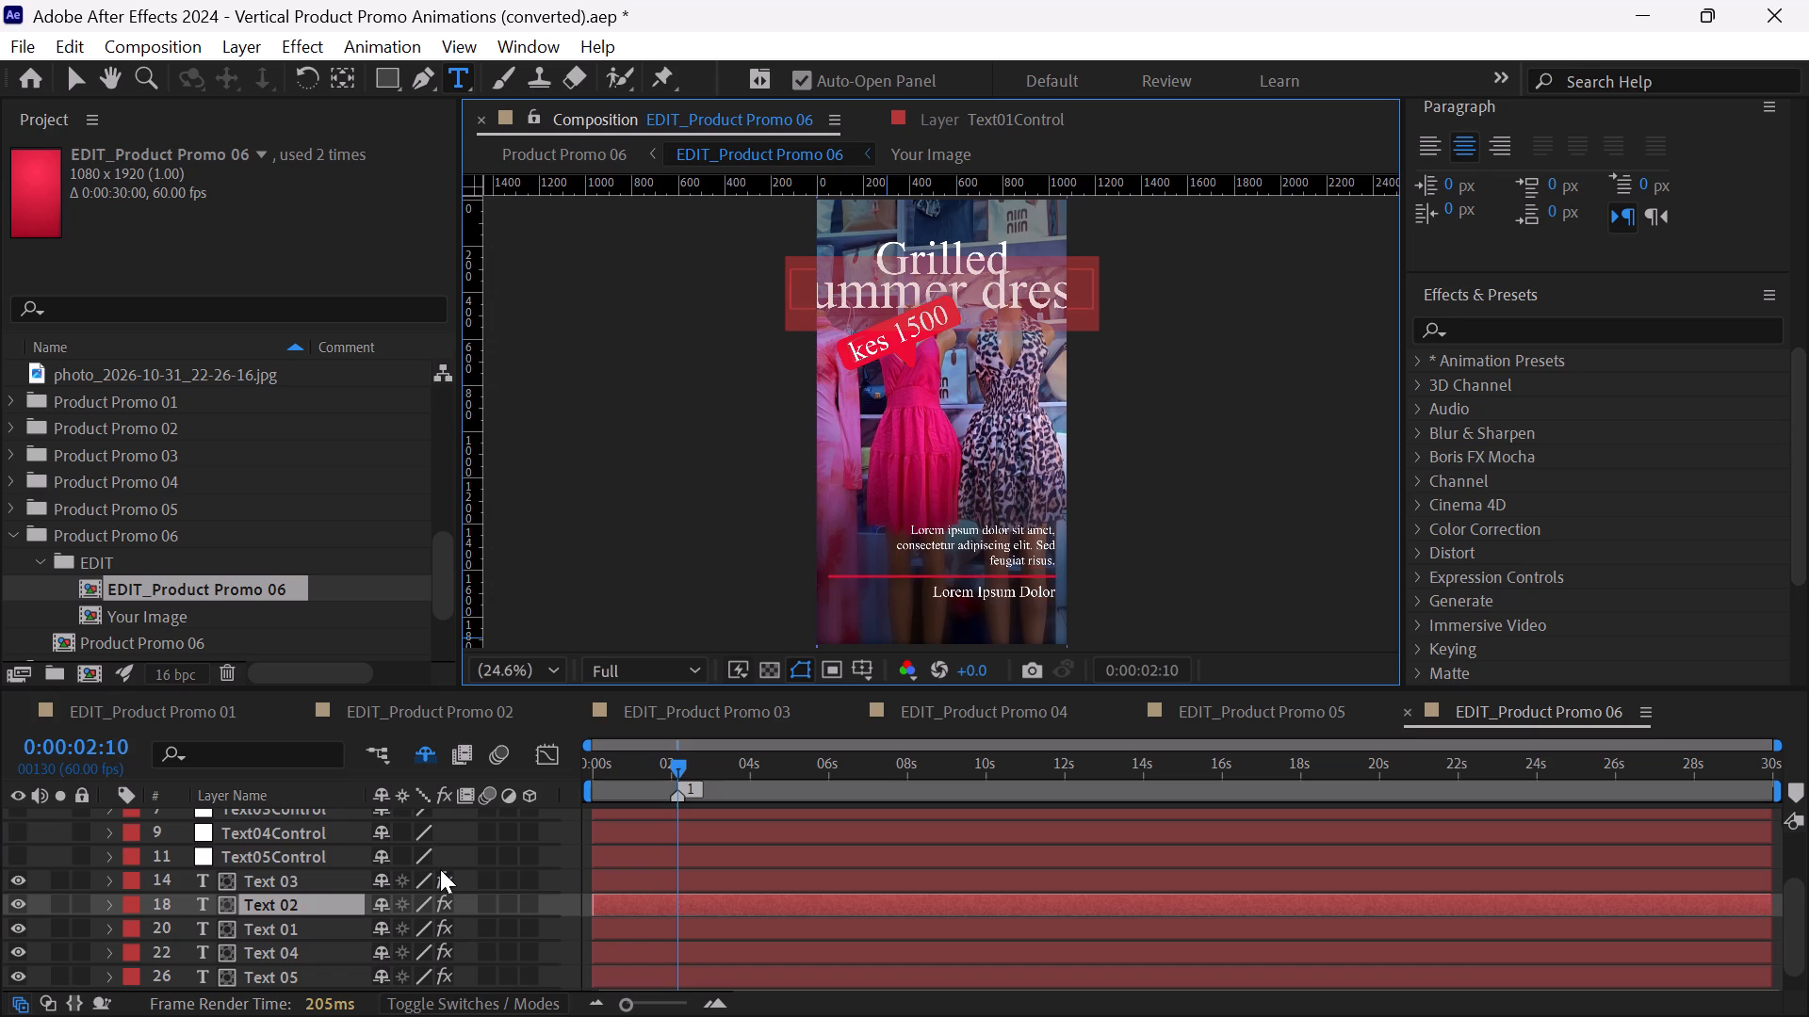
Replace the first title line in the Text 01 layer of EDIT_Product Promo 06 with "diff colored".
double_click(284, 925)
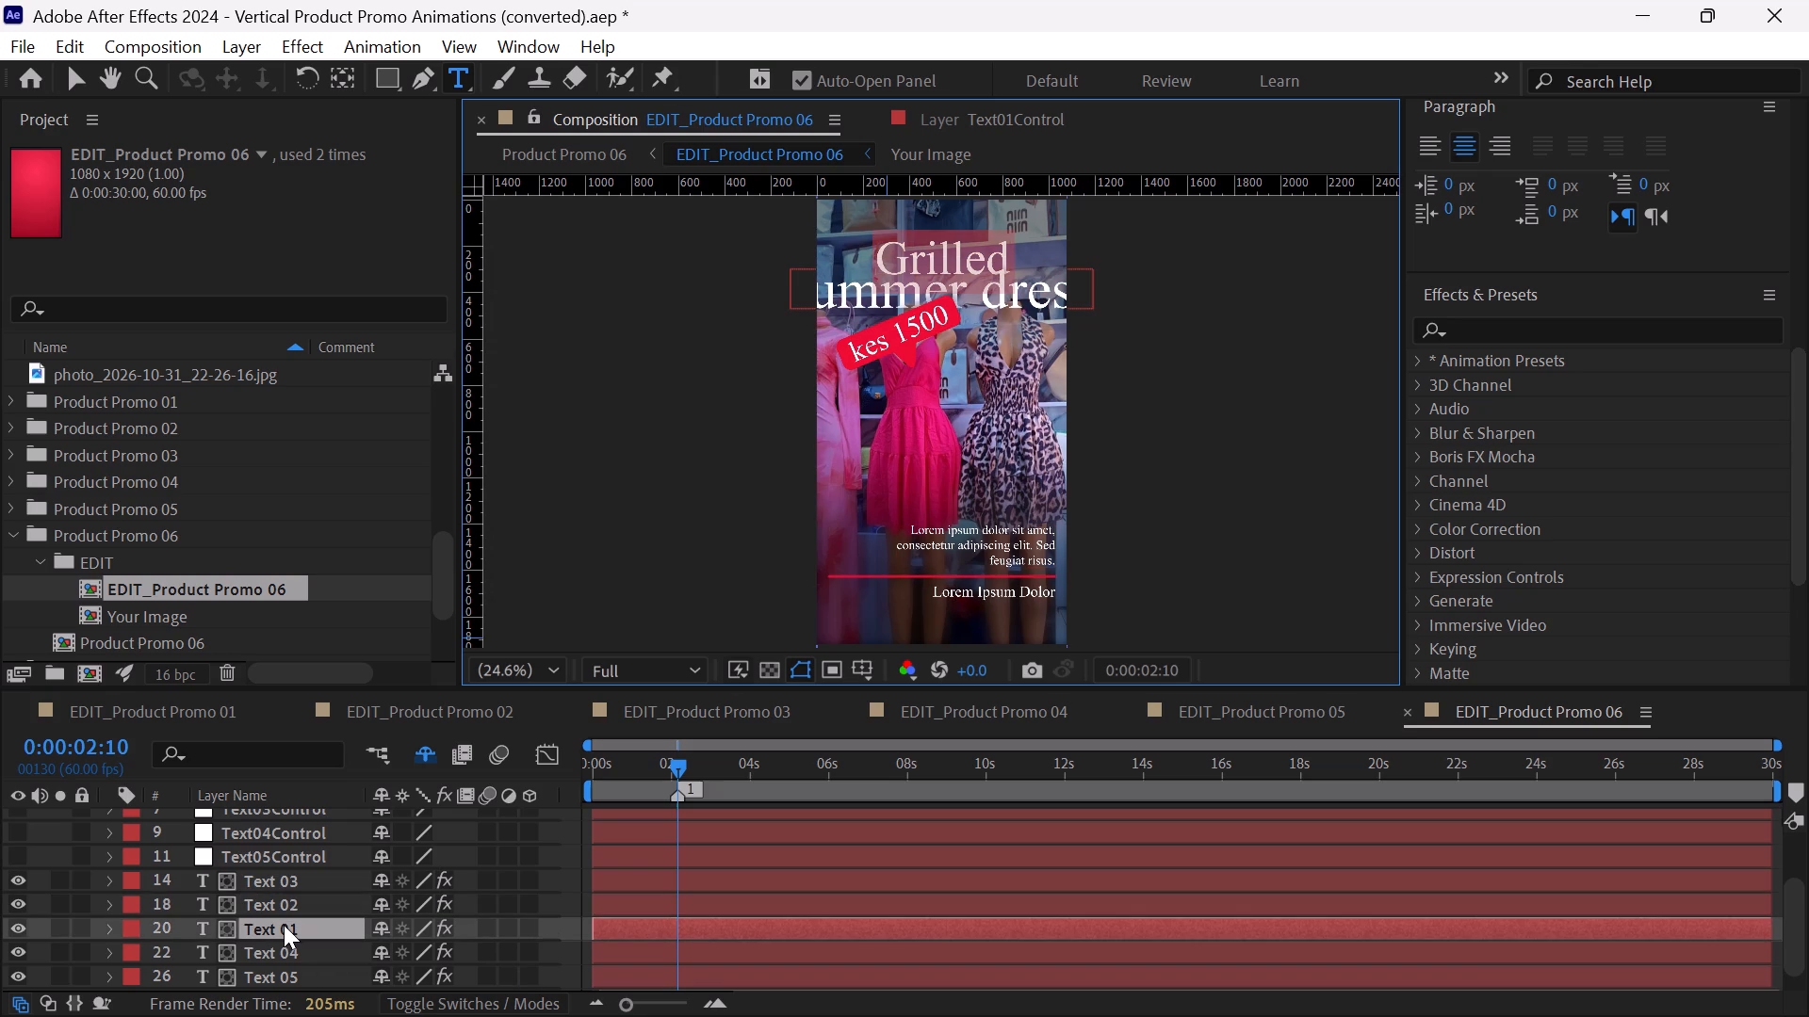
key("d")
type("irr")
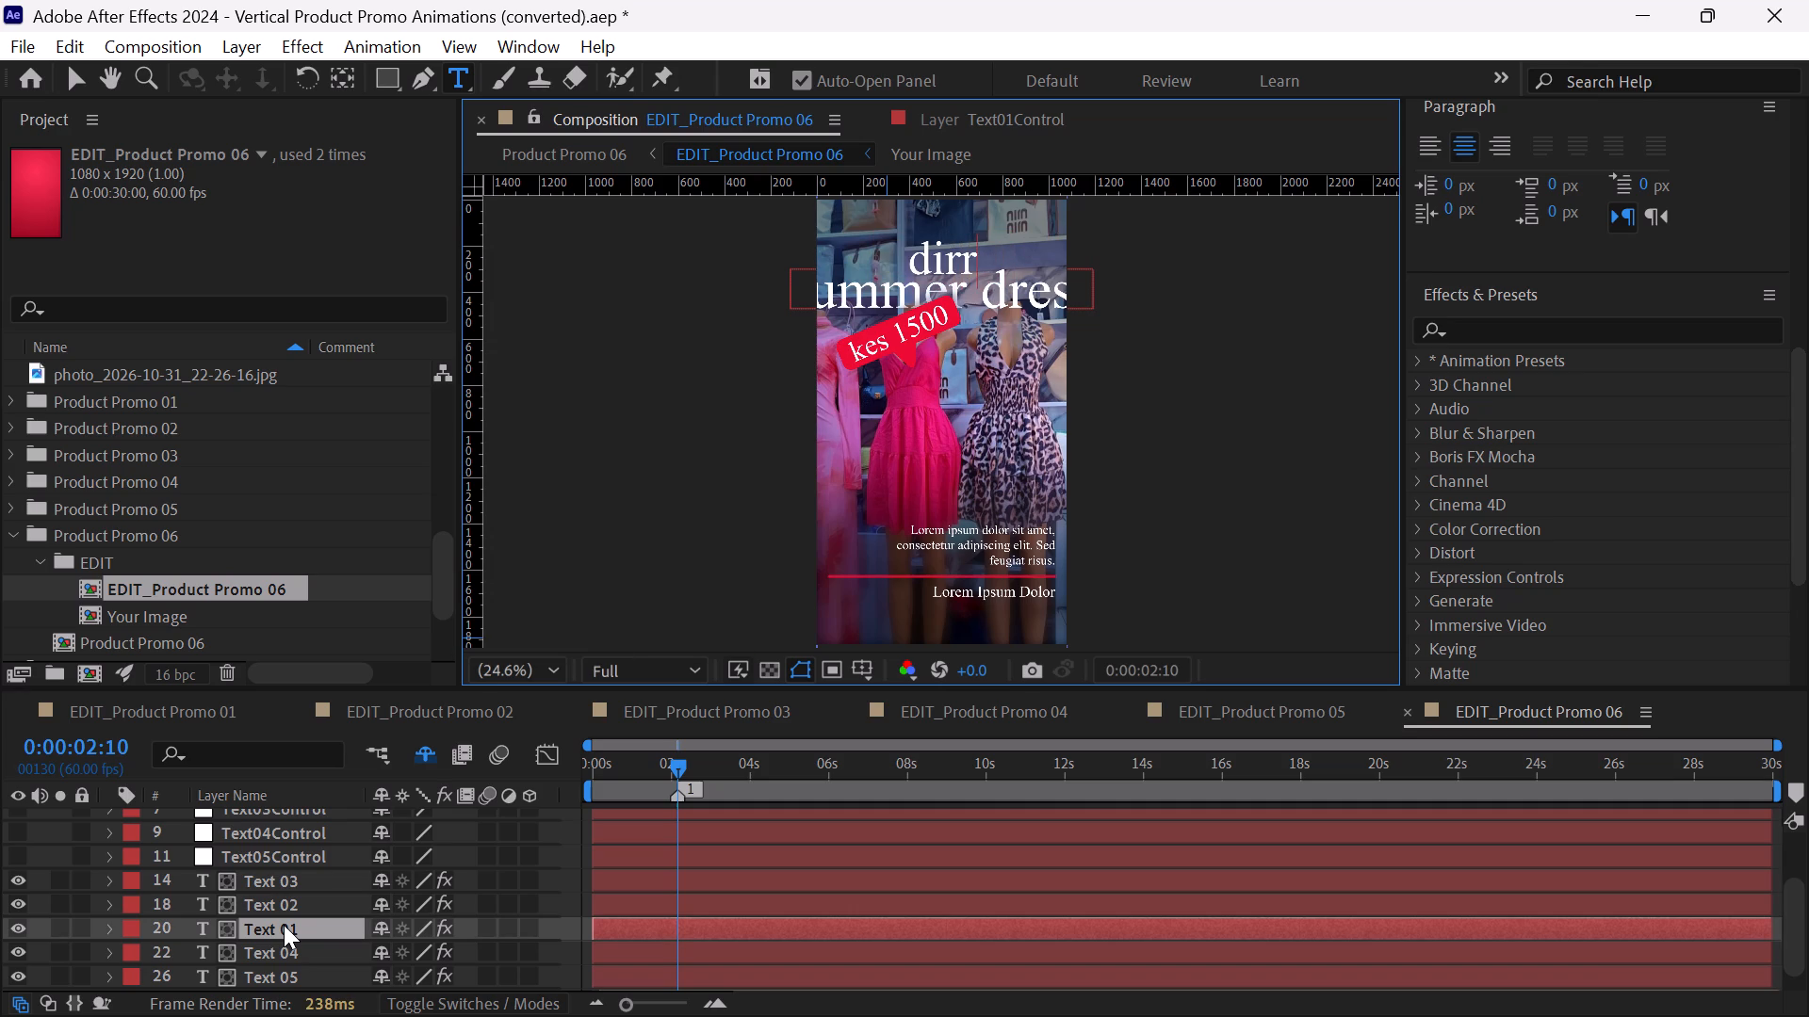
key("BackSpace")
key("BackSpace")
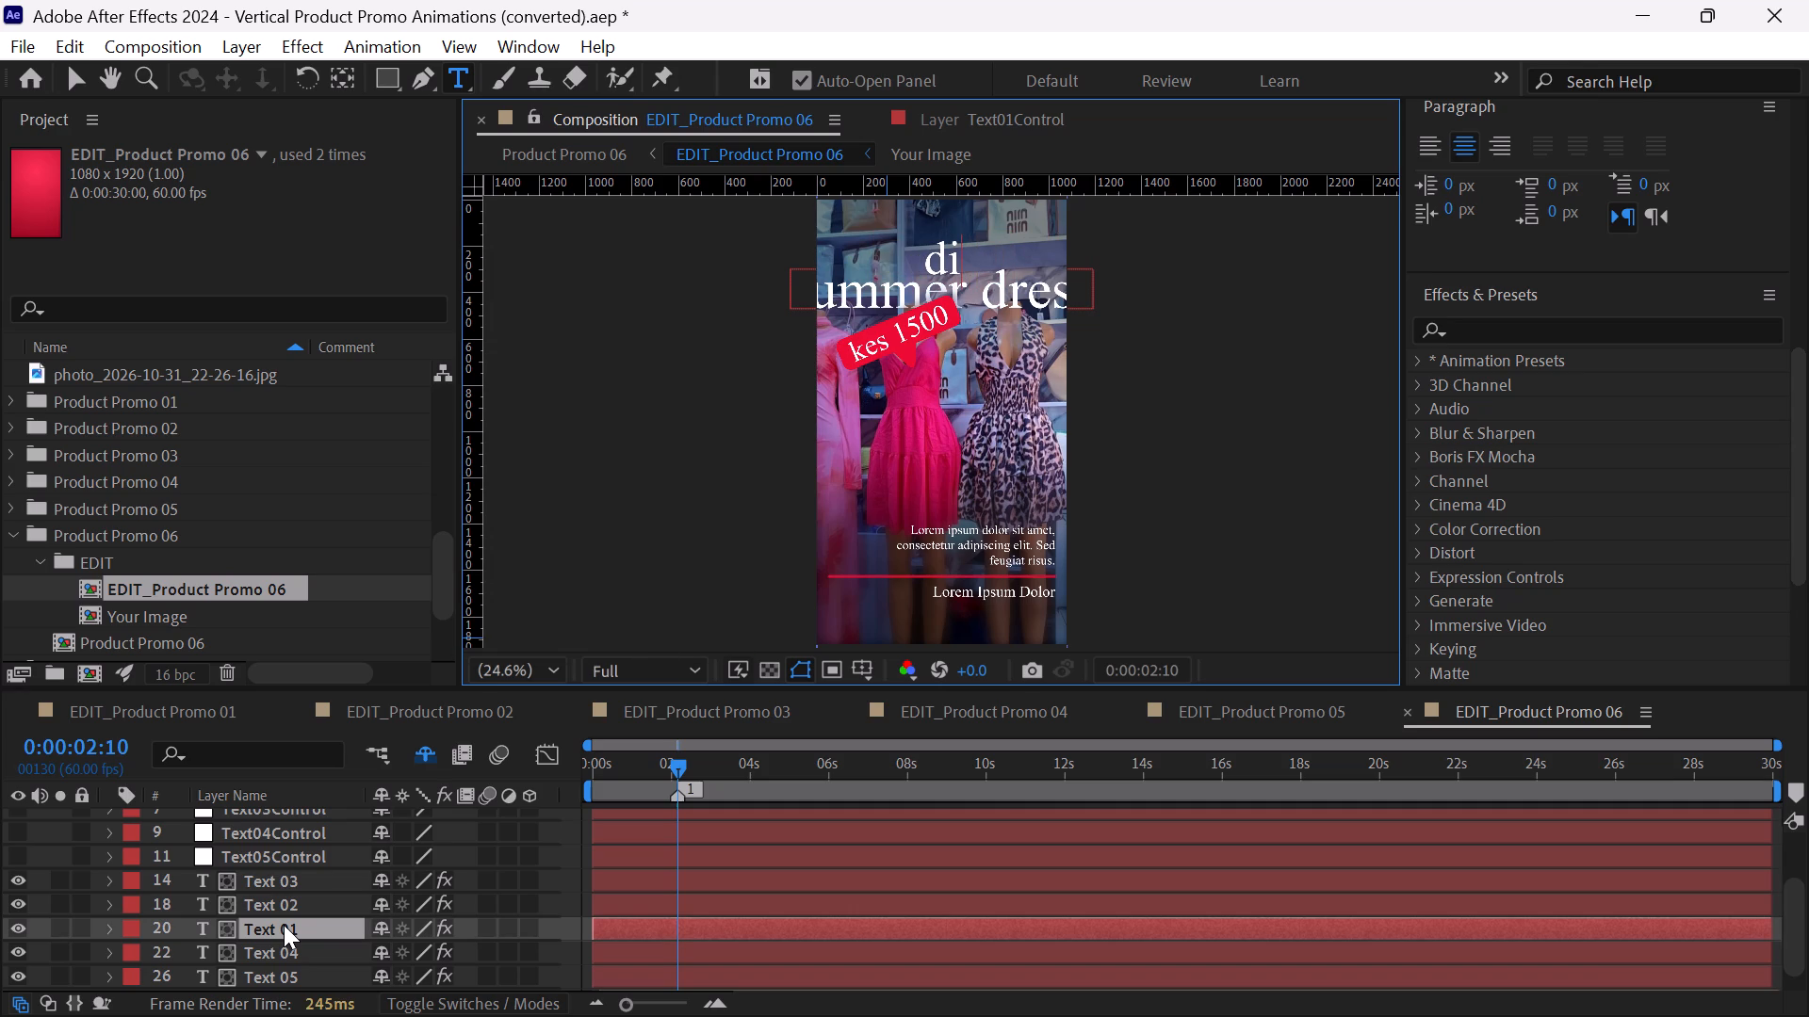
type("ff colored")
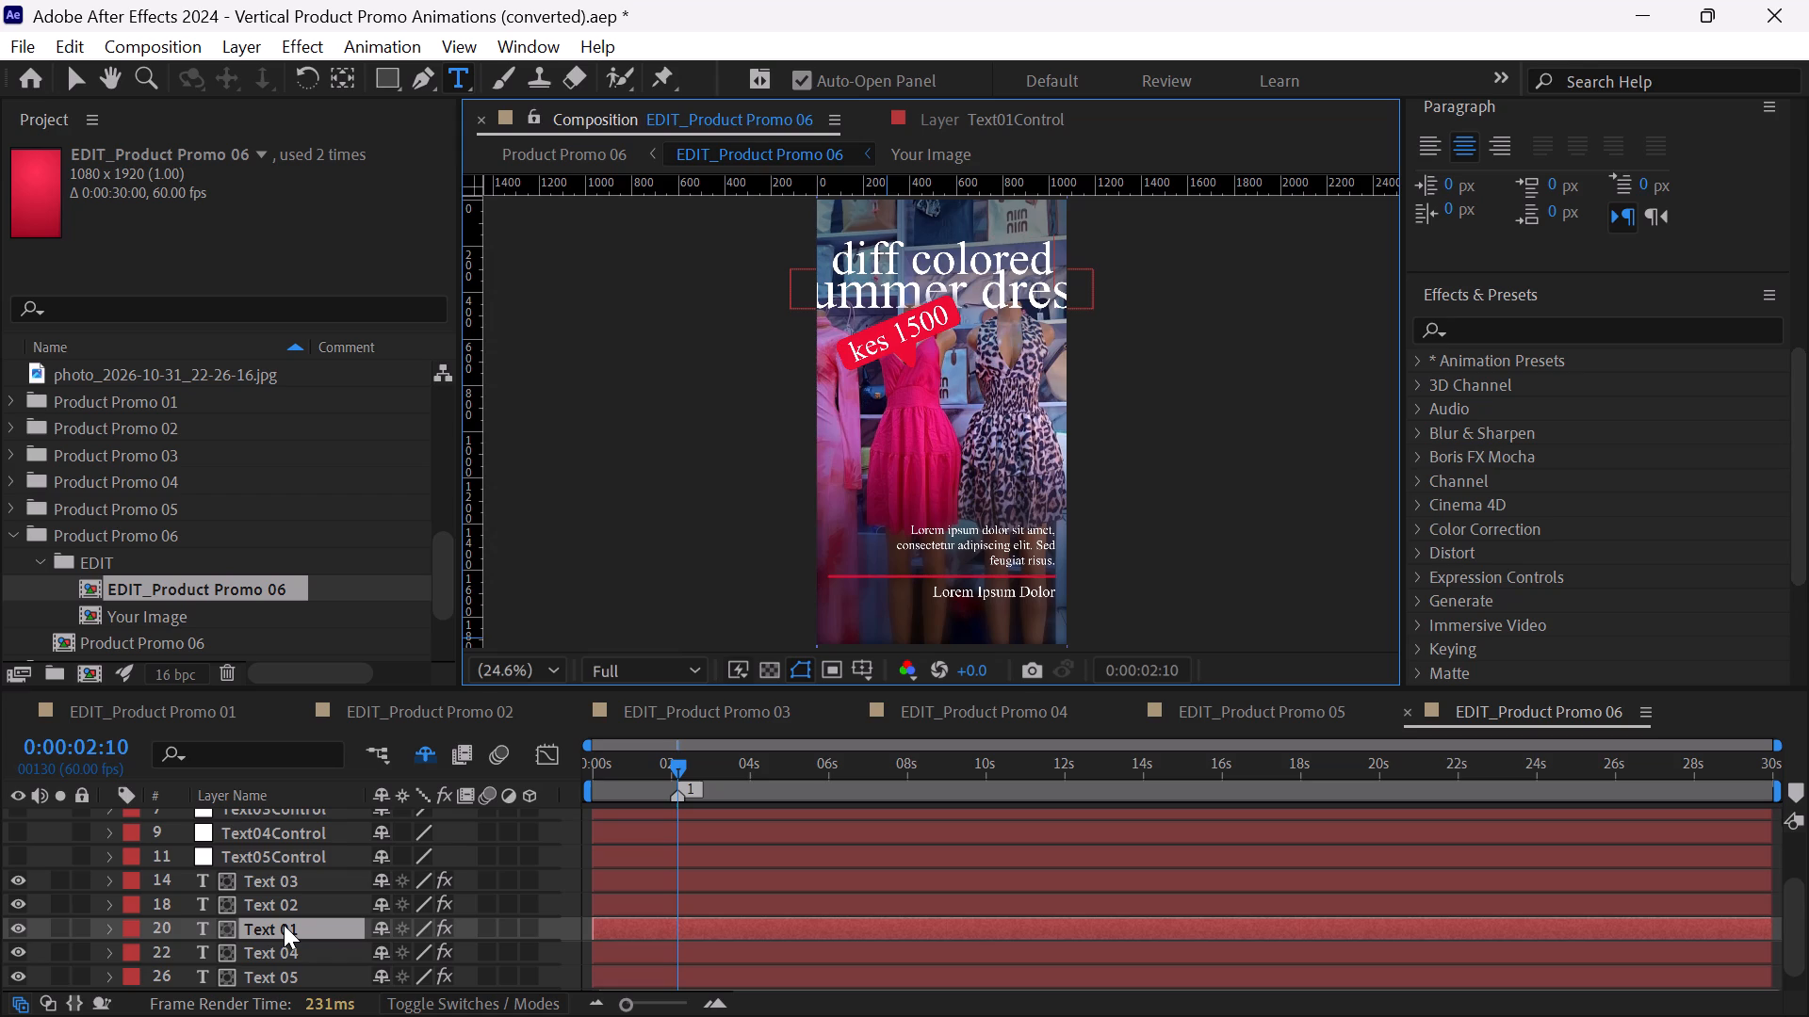
Clear the first title line in the Text 01 layer and enter "summer" instead.
key("BackSpace")
key("BackSpace")
key("BackSpace")
key("BackSpace")
key("BackSpace")
key("BackSpace")
key("BackSpace")
key("BackSpace")
key("BackSpace")
key("BackSpace")
key("BackSpace")
key("BackSpace")
key("BackSpace")
key("BackSpace")
key("BackSpace")
key("BackSpace")
key("BackSpace")
key("BackSpace")
key("BackSpace")
key("BackSpace")
key("BackSpace")
key("BackSpace")
key("BackSpace")
key("BackSpace")
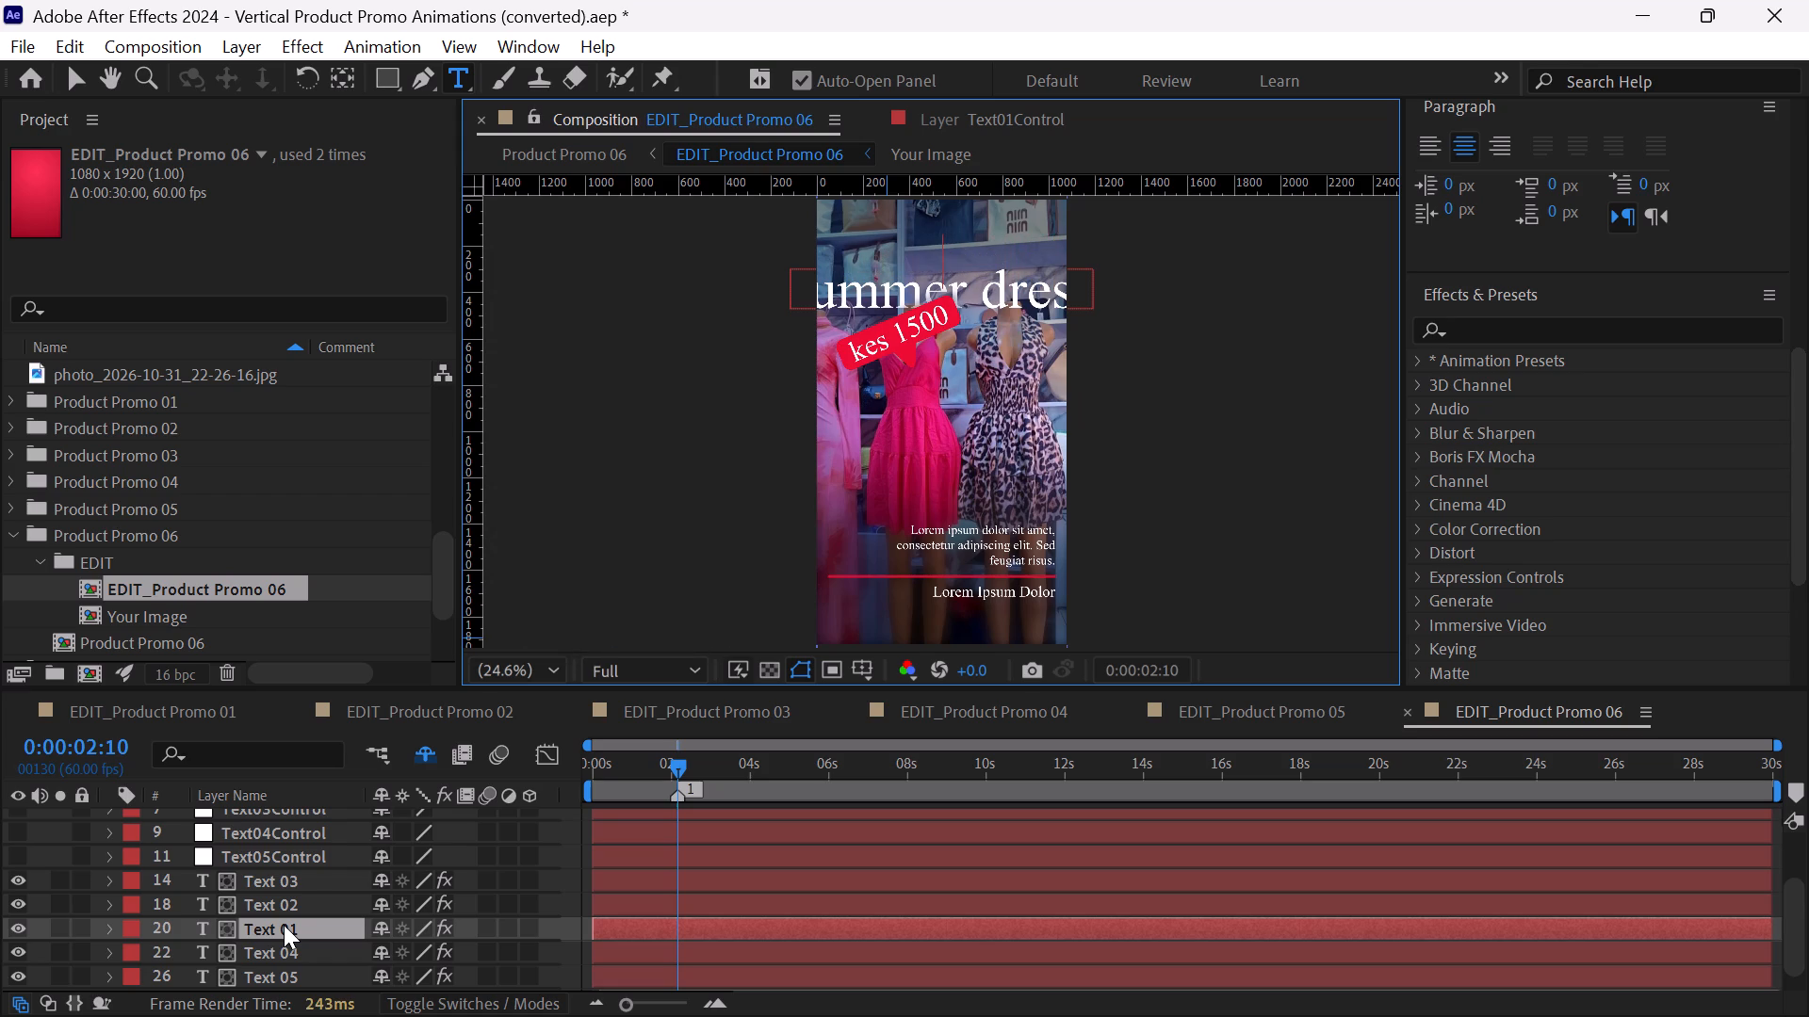
type("summer")
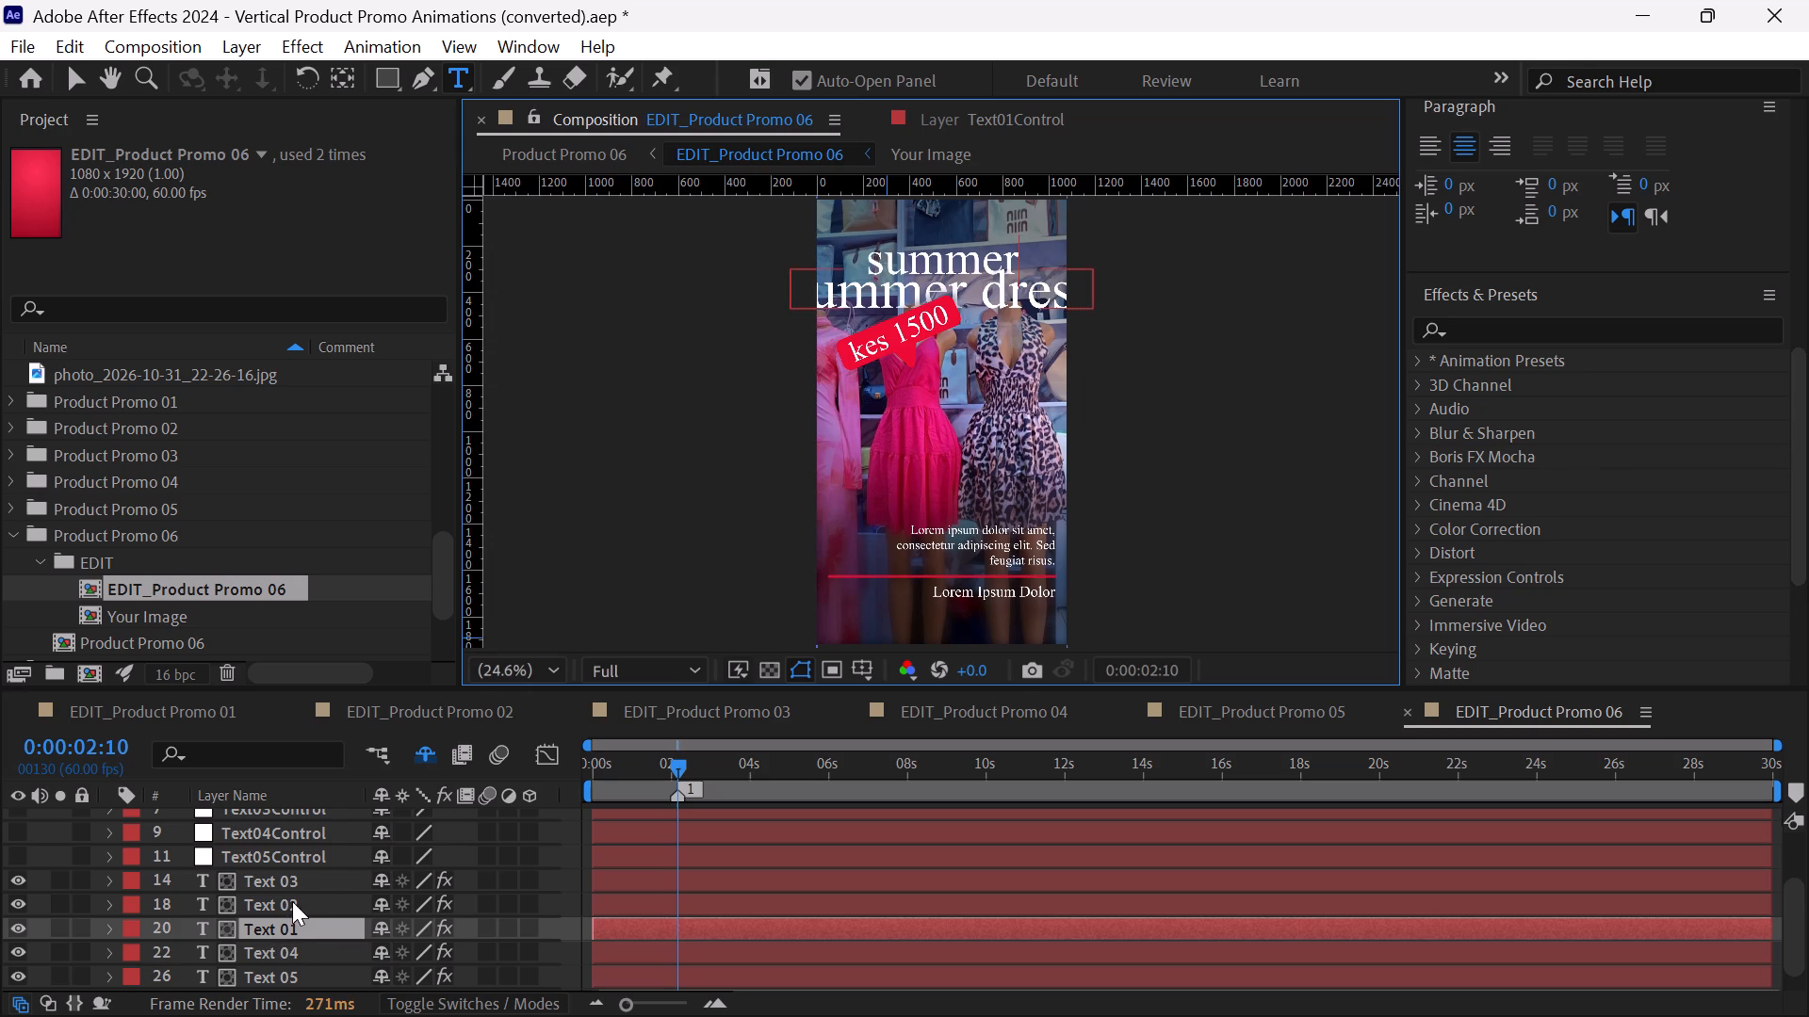
Replace the second title line in the Text 02 layer of EDIT_Product Promo 06 with "dress".
double_click(292, 901)
key("BackSpace")
type("dress")
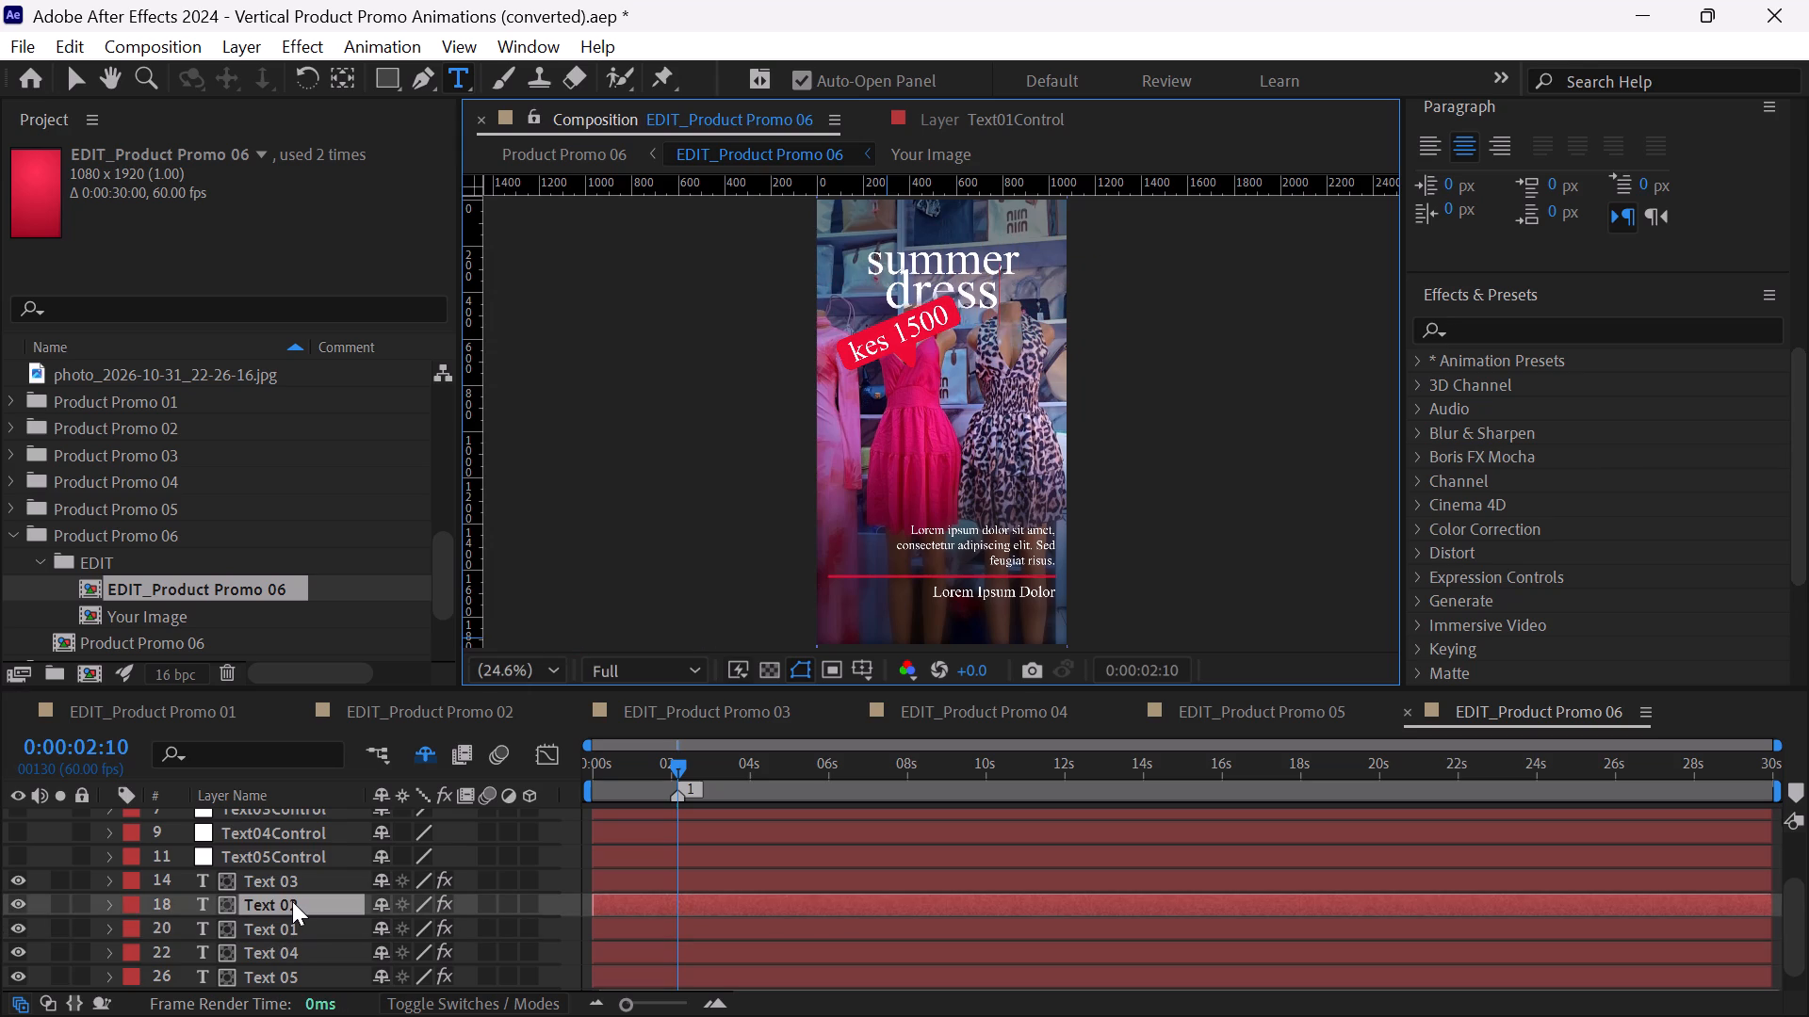
double_click(289, 933)
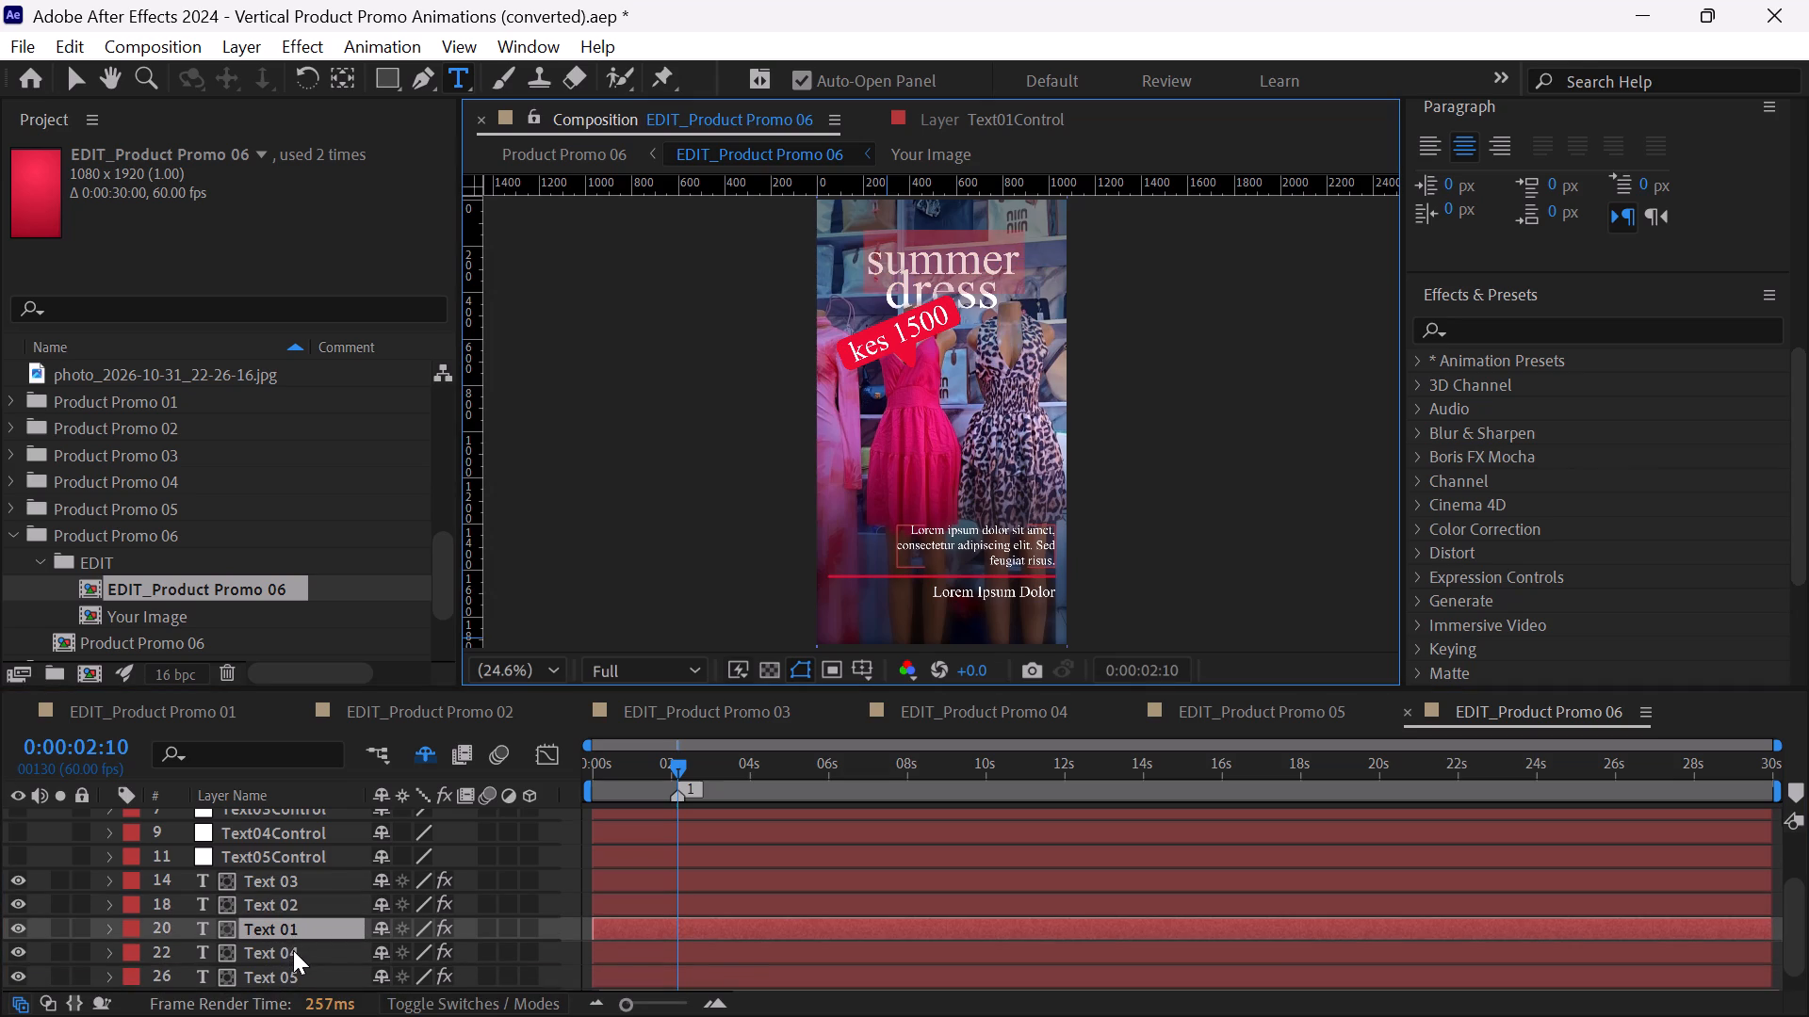
Replace the description in the Text 04 layer with two lines: "made with soft fabric,non itchy" and "available in all colors".
double_click(293, 950)
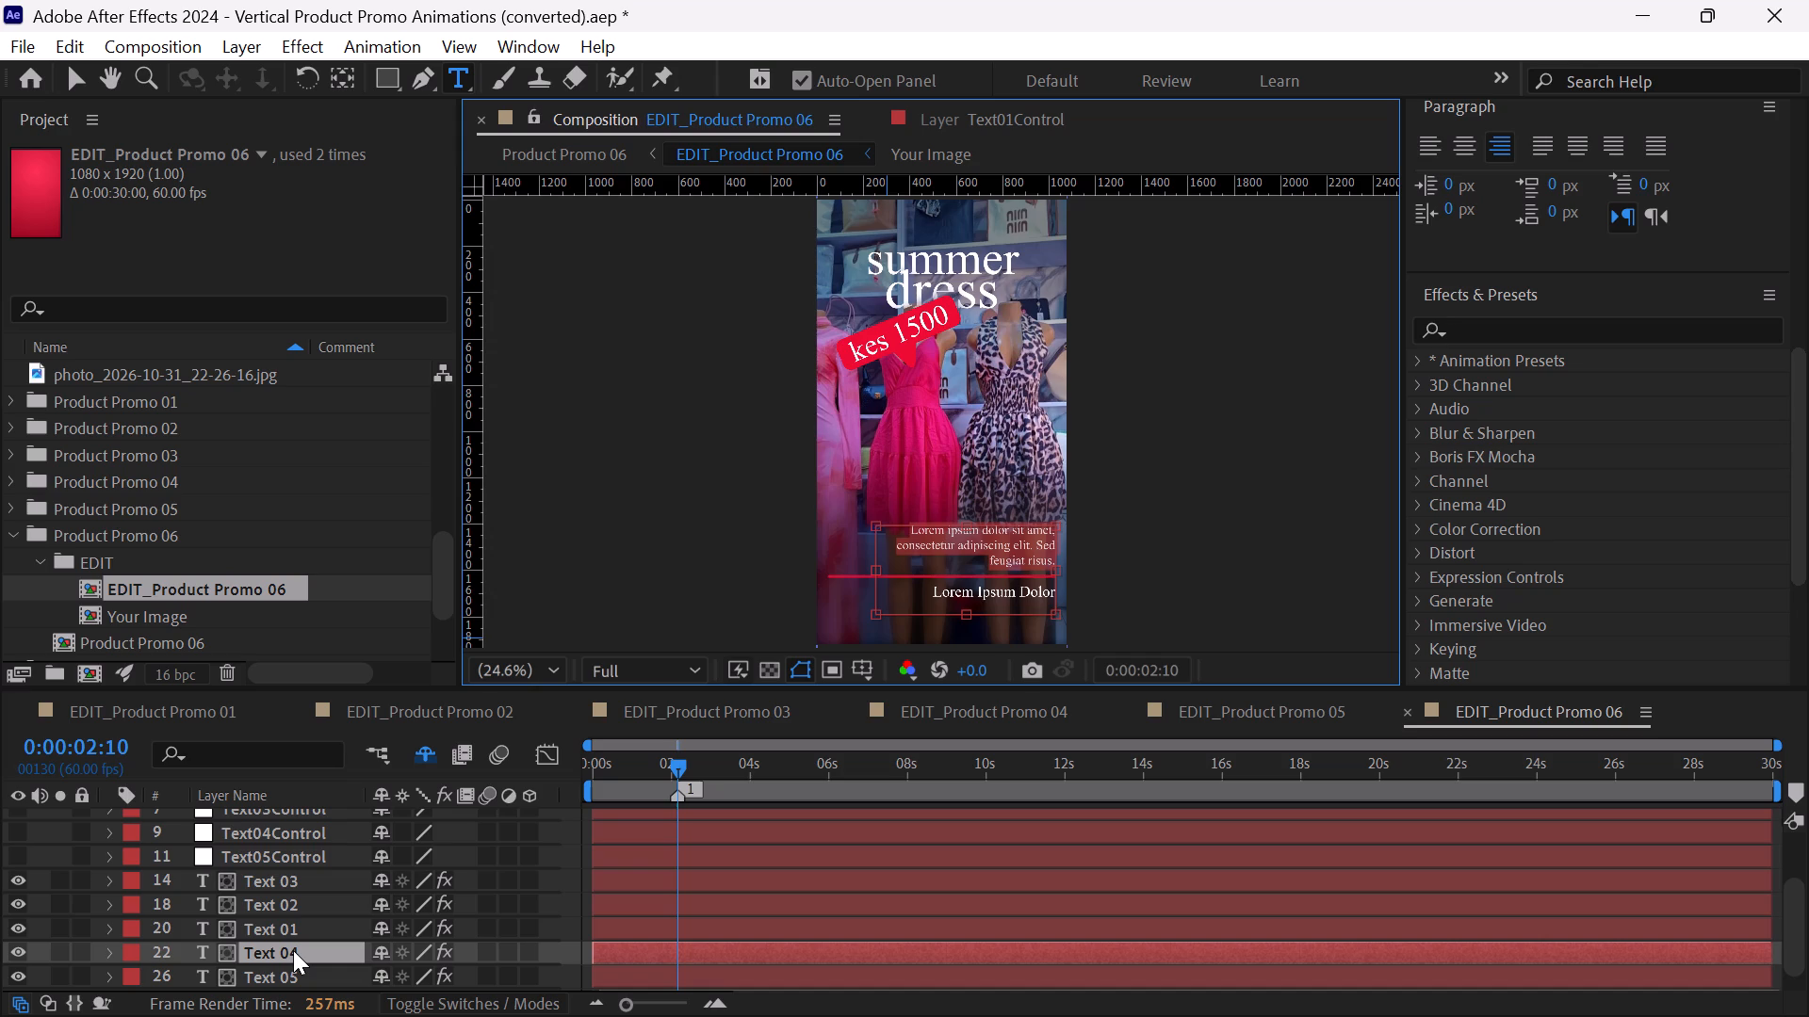
type("ma")
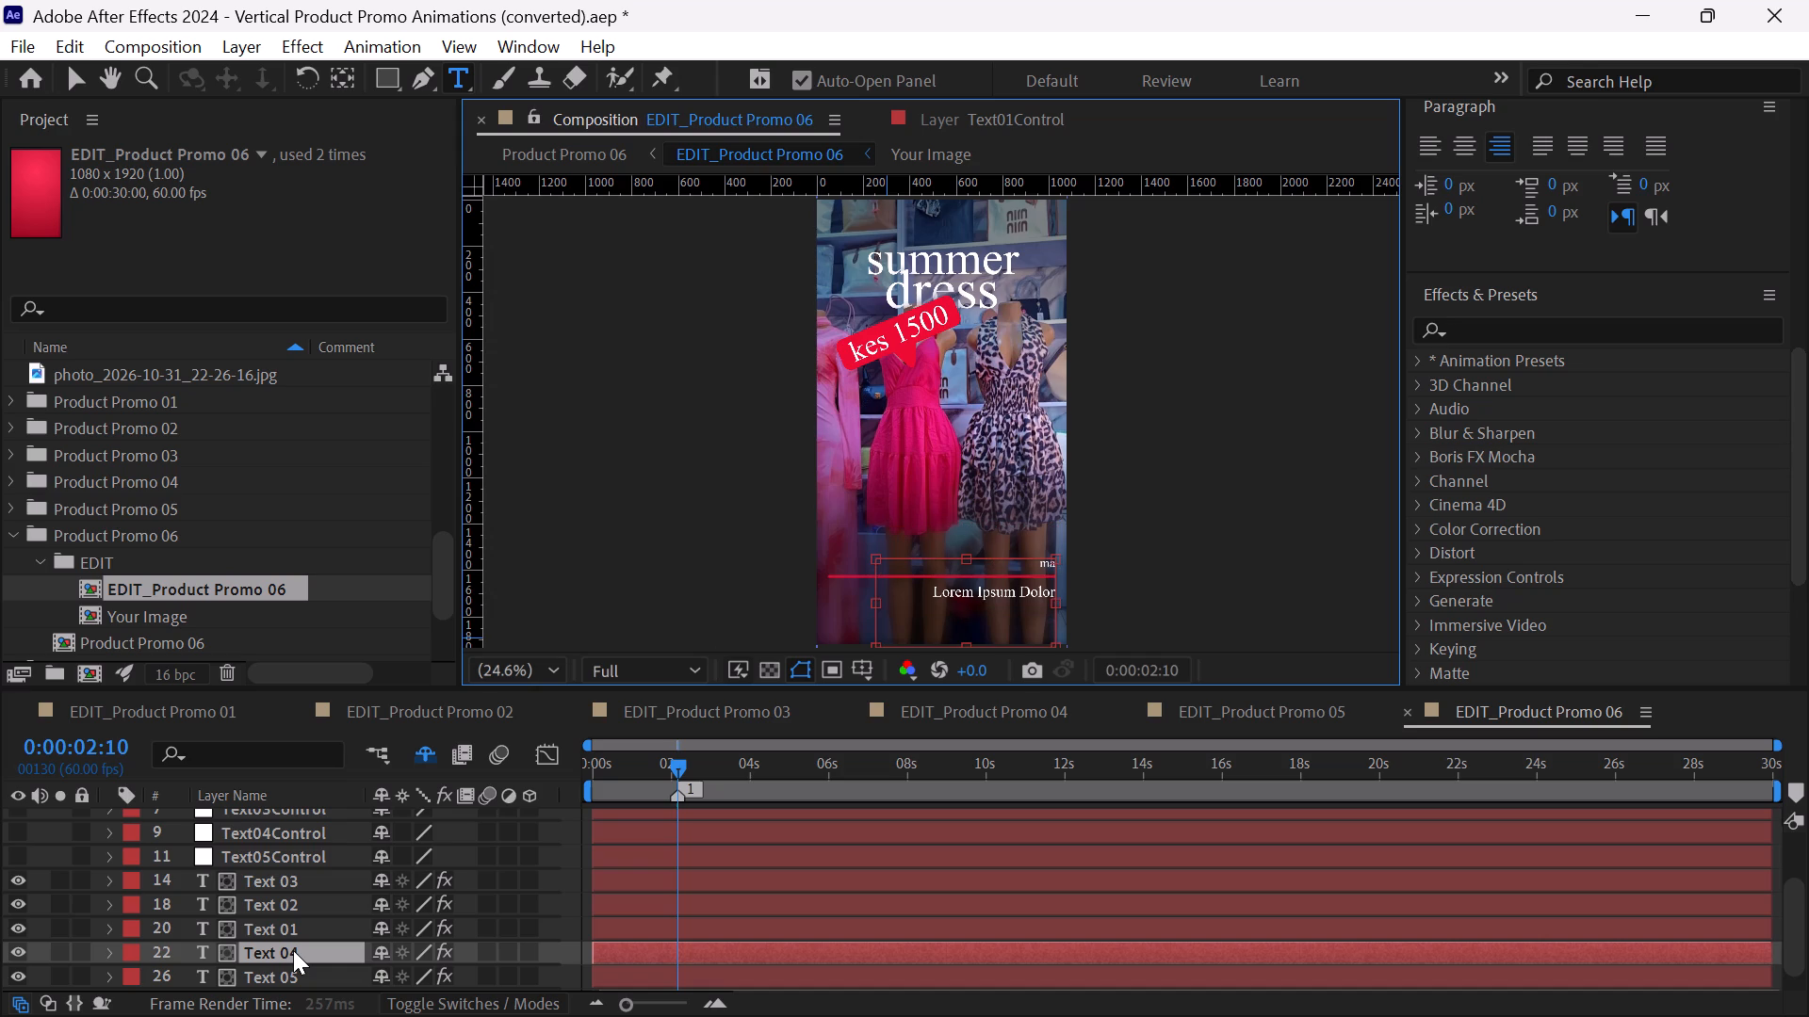
type("de with soft fabric")
type(",ni")
key("BackSpace")
type("on itchy")
key("space")
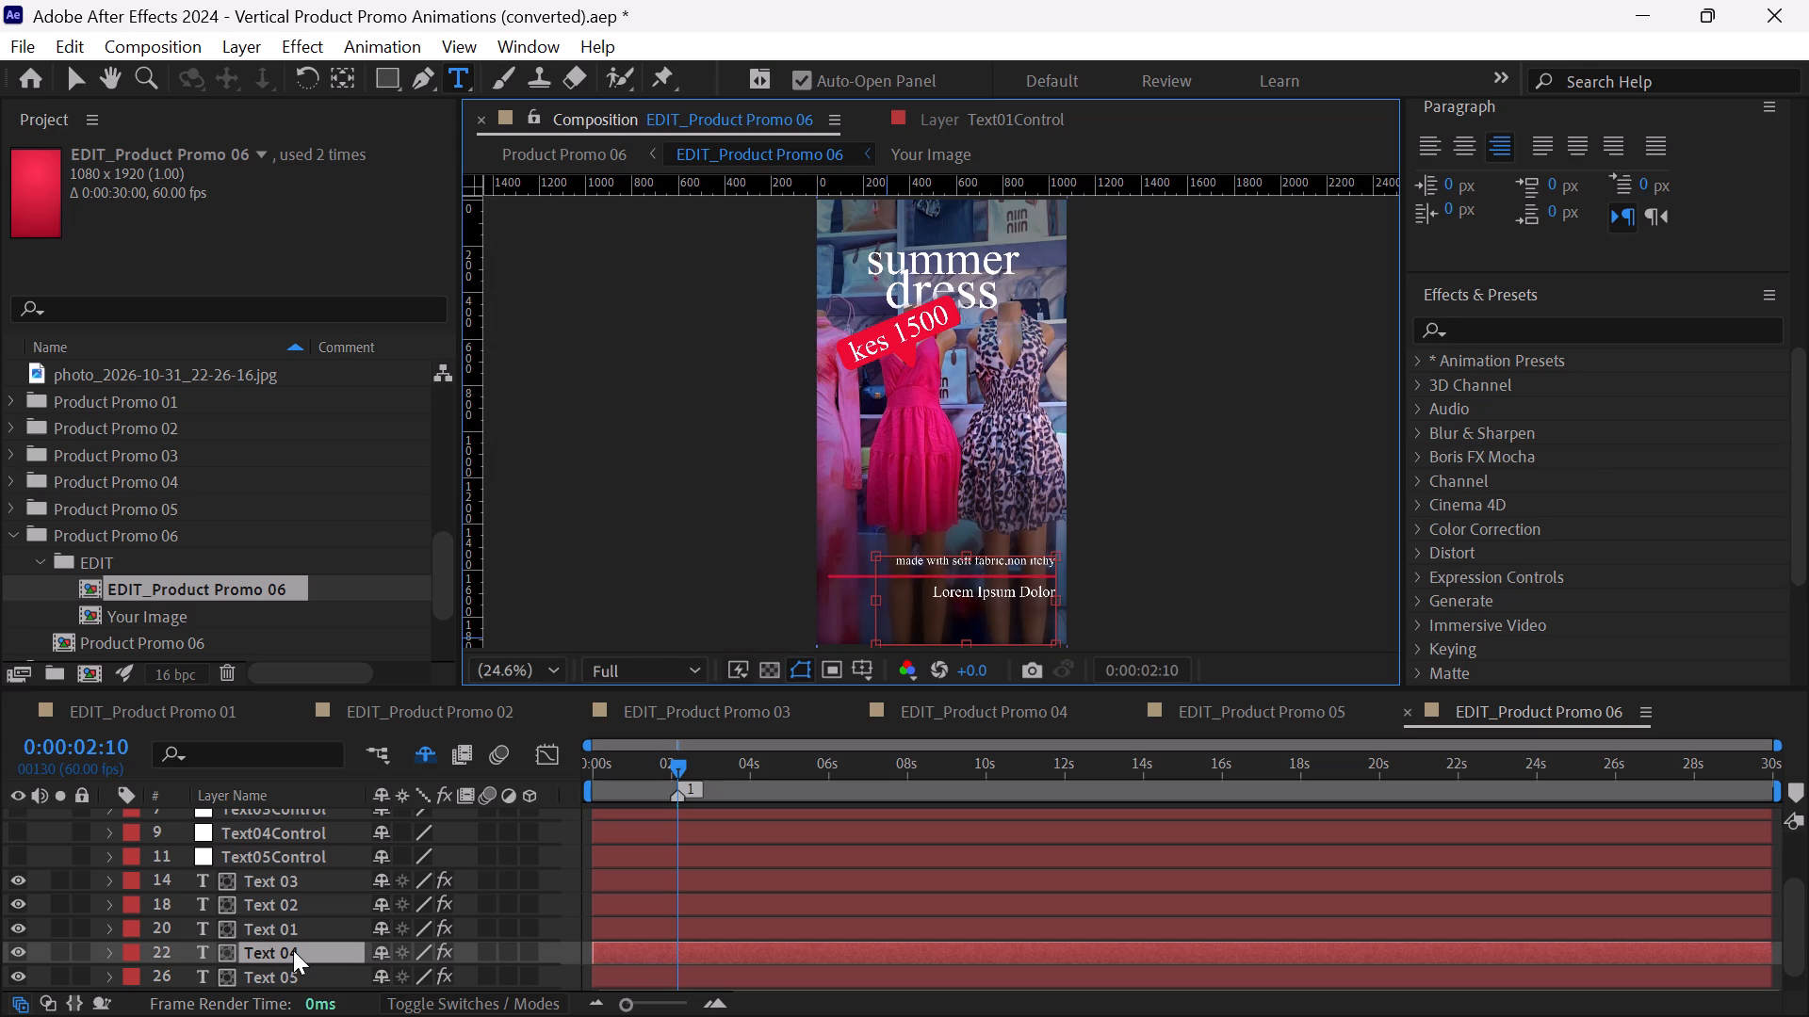
key("Return")
type("available in all")
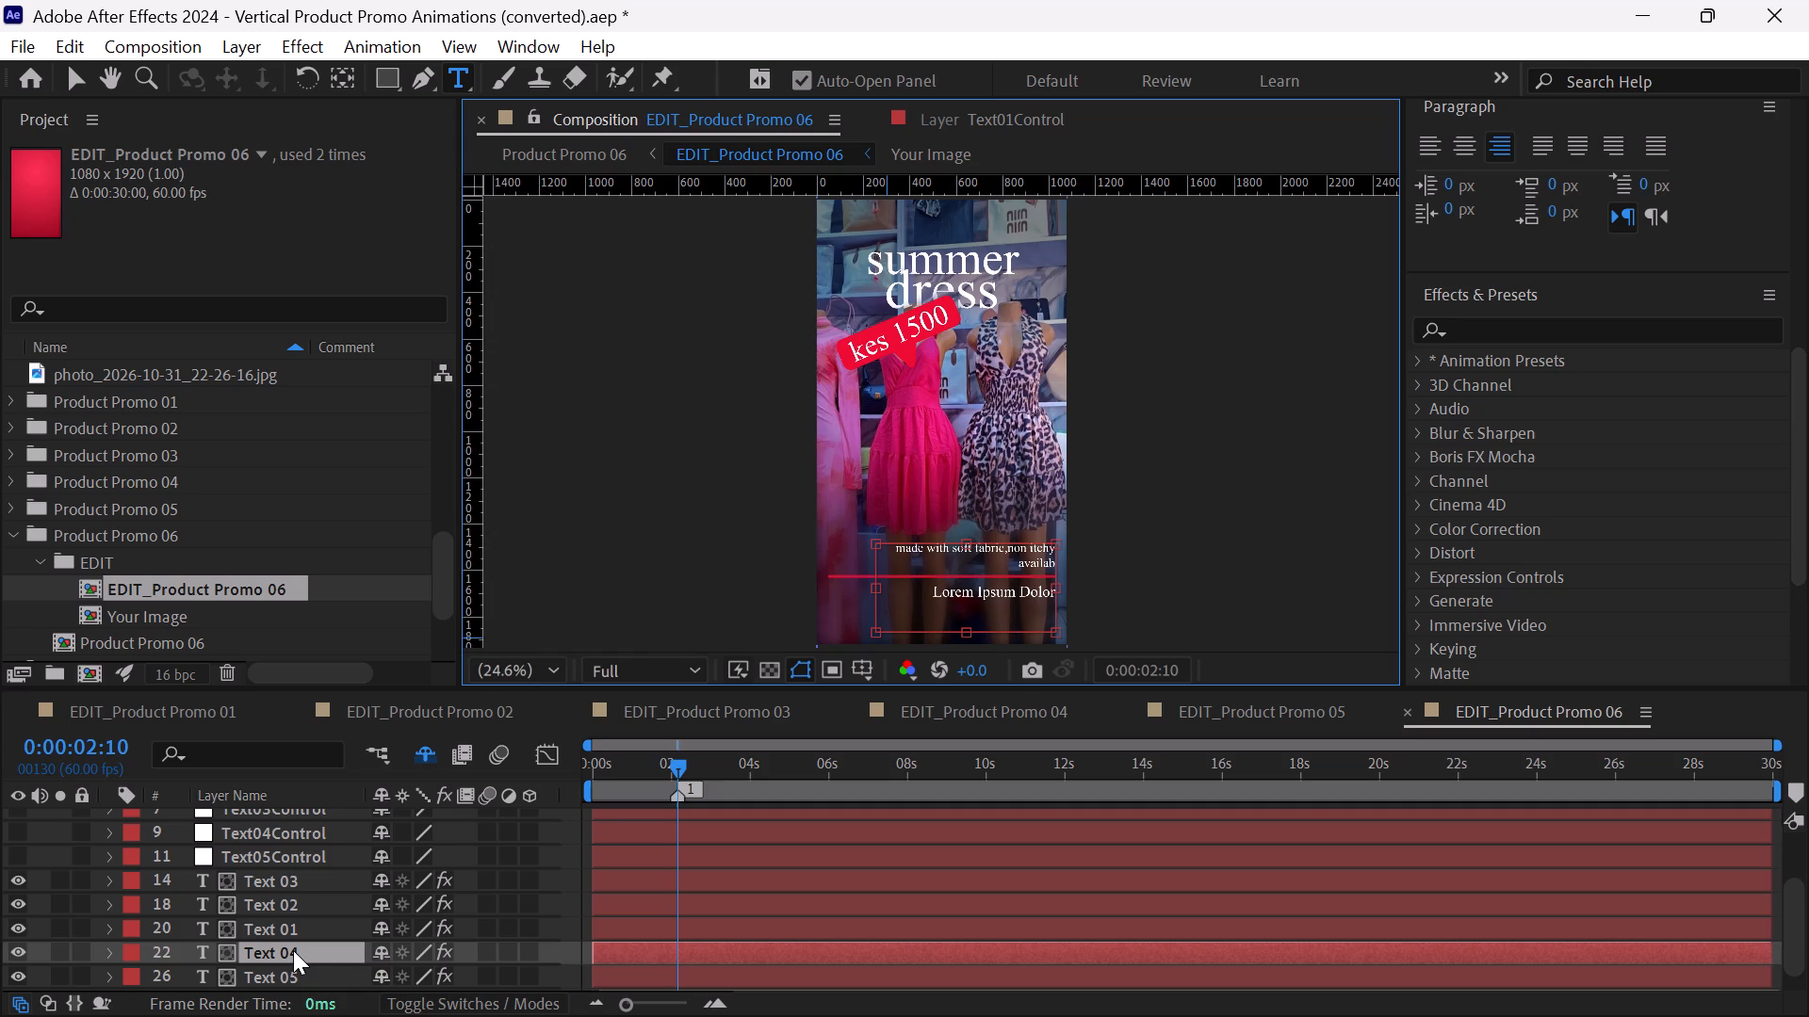
key("space")
type("colors")
Replace the bottom caption in the Text 05 layer of EDIT_Product Promo 06 with "limited offer".
double_click(296, 978)
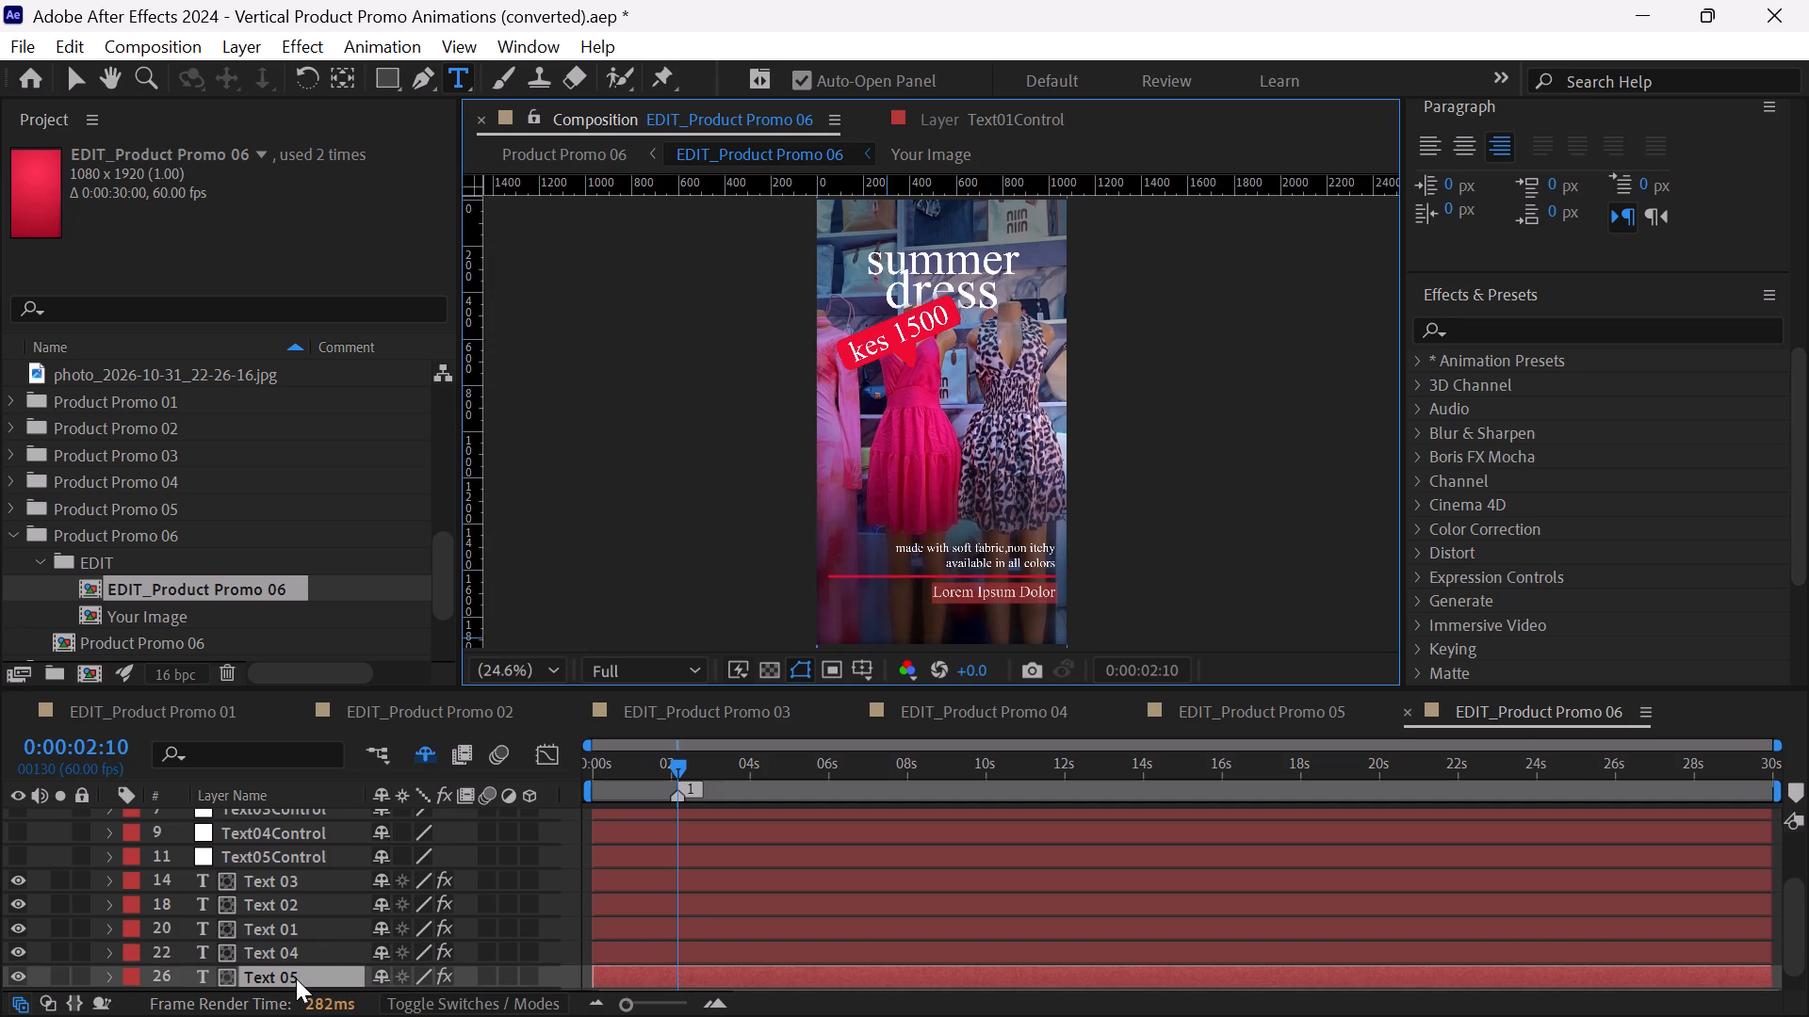
scroll(296, 978, "down", 1)
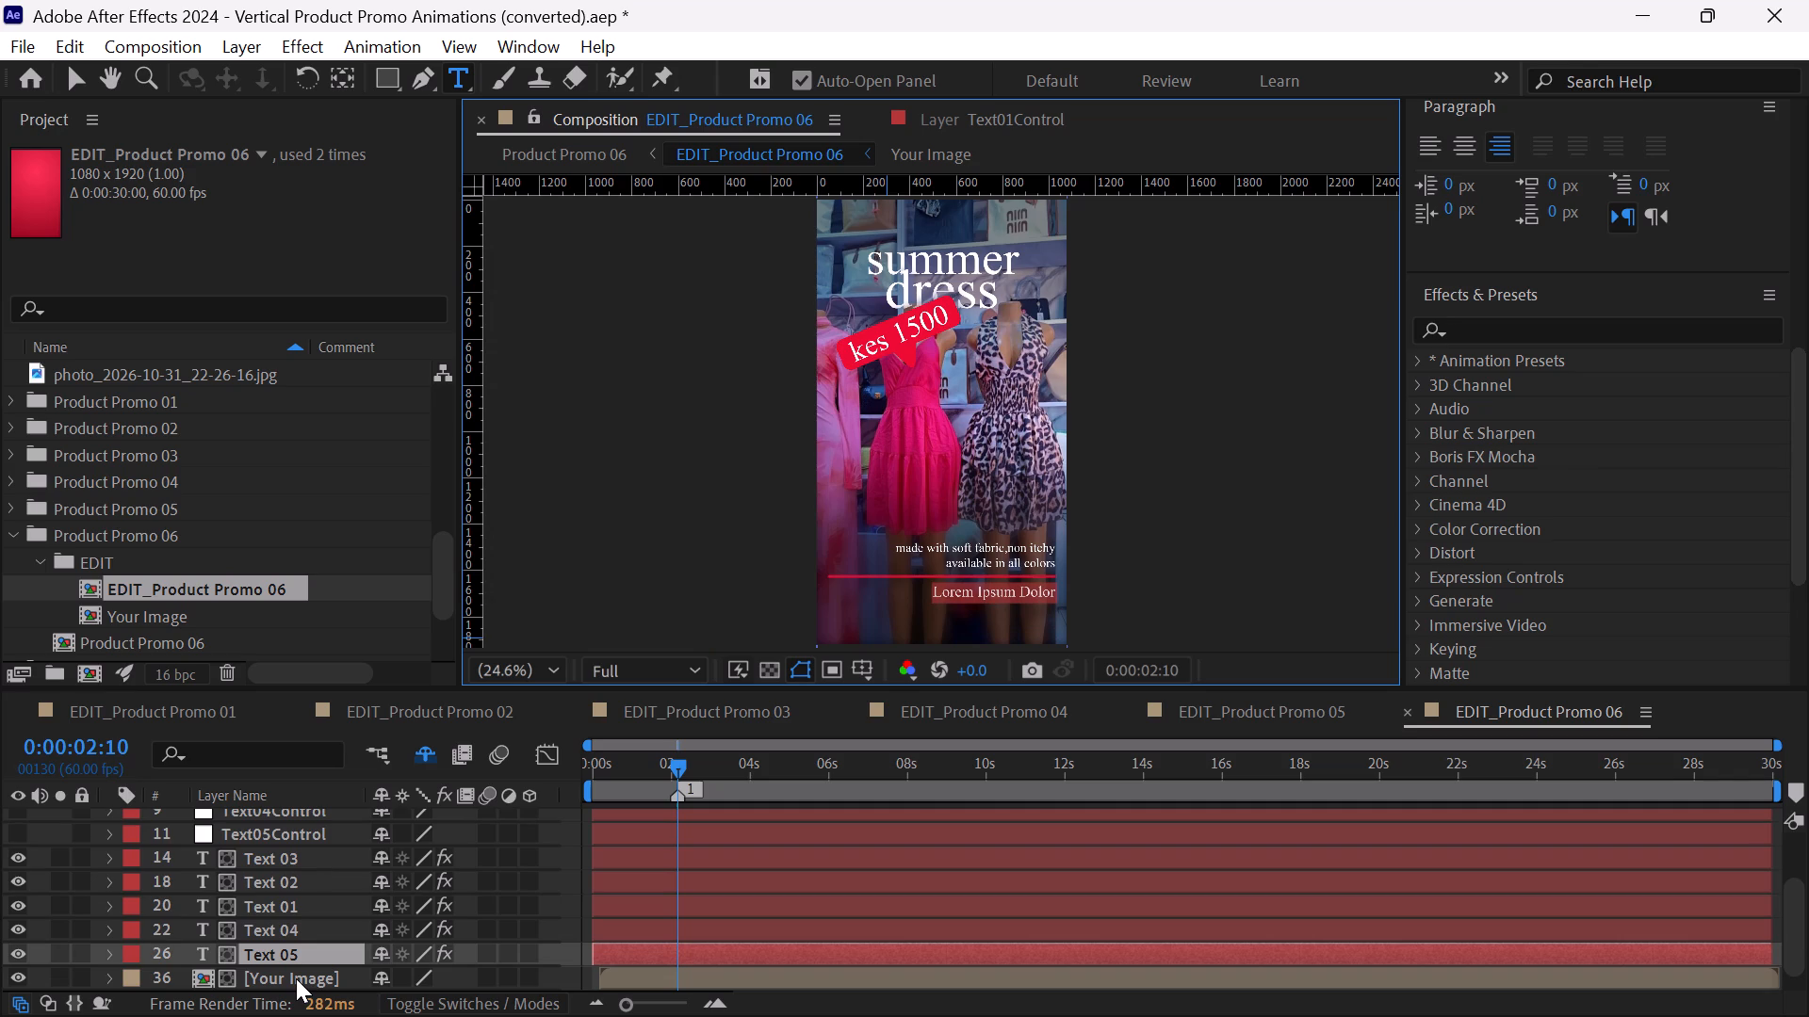
type("bla")
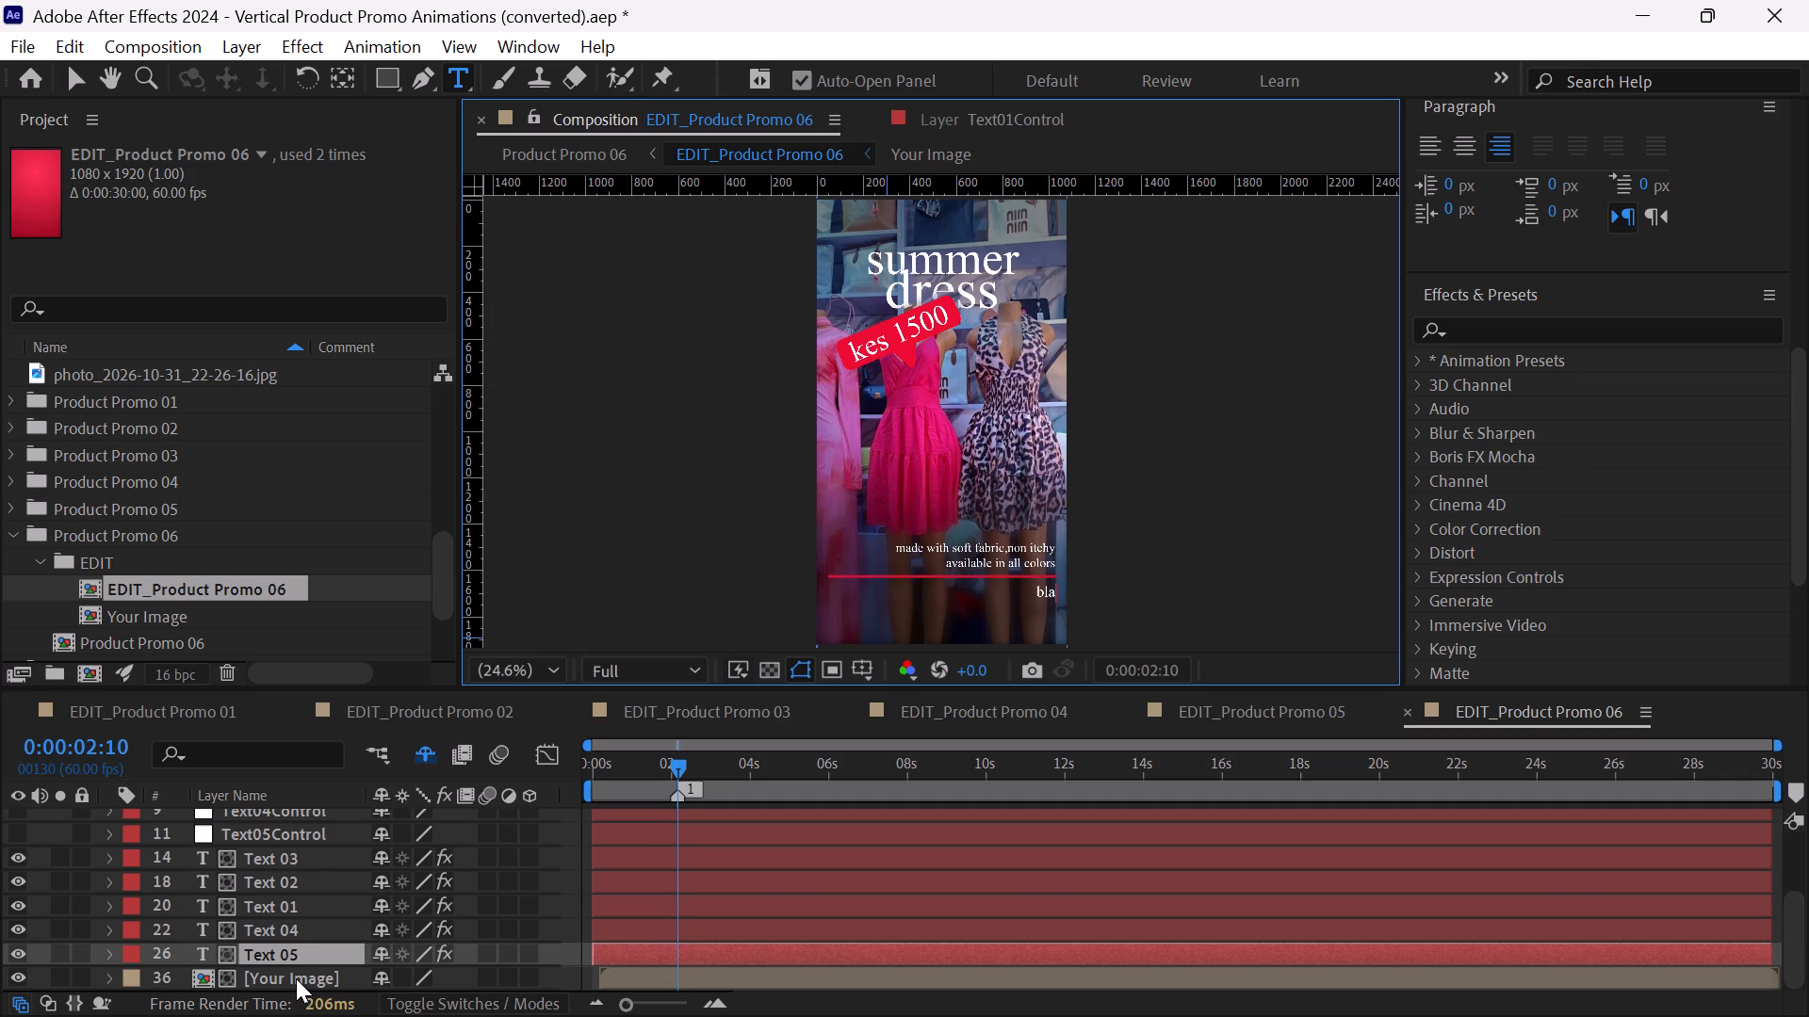
key("BackSpace")
key("BackSpace")
key("BackSpace")
key("BackSpace")
key("BackSpace")
type("limited offer")
Collapse the Product Promo 06 folder and open the EDIT_Product Promo 07 composition from the Product Promo 07 folder.
scroll(212, 573, "down", 1)
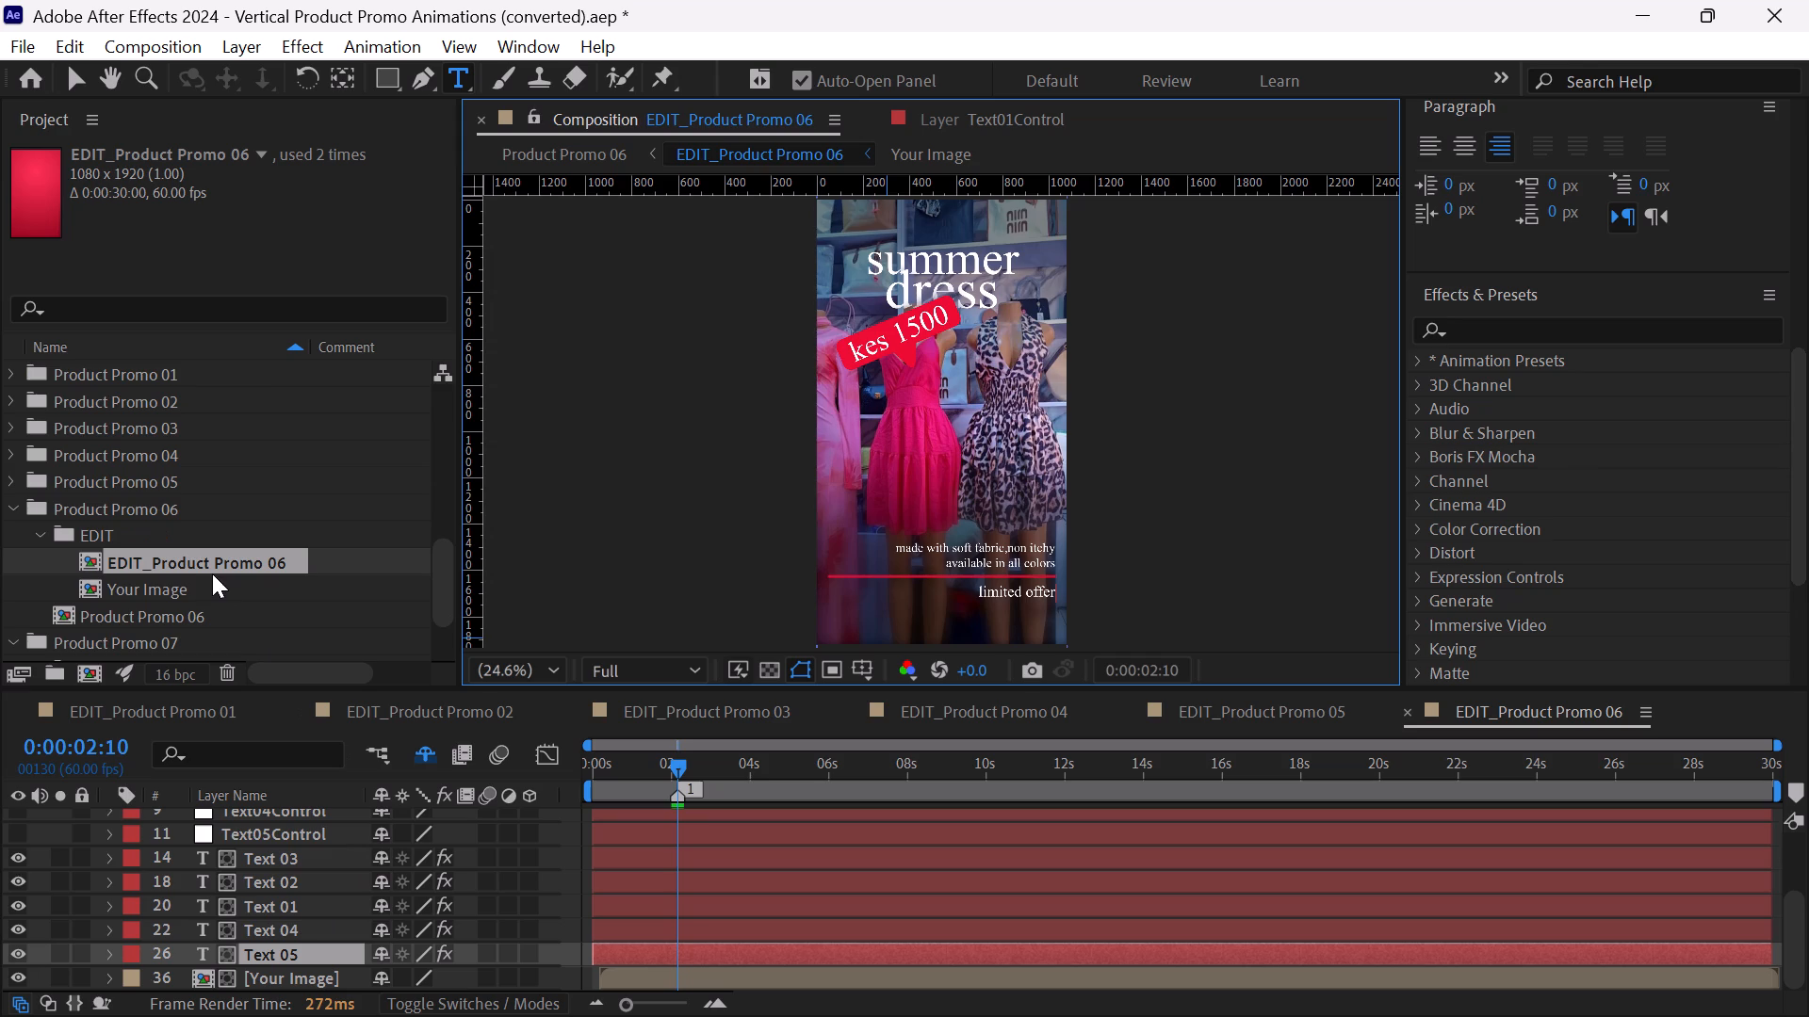
left_click(17, 501)
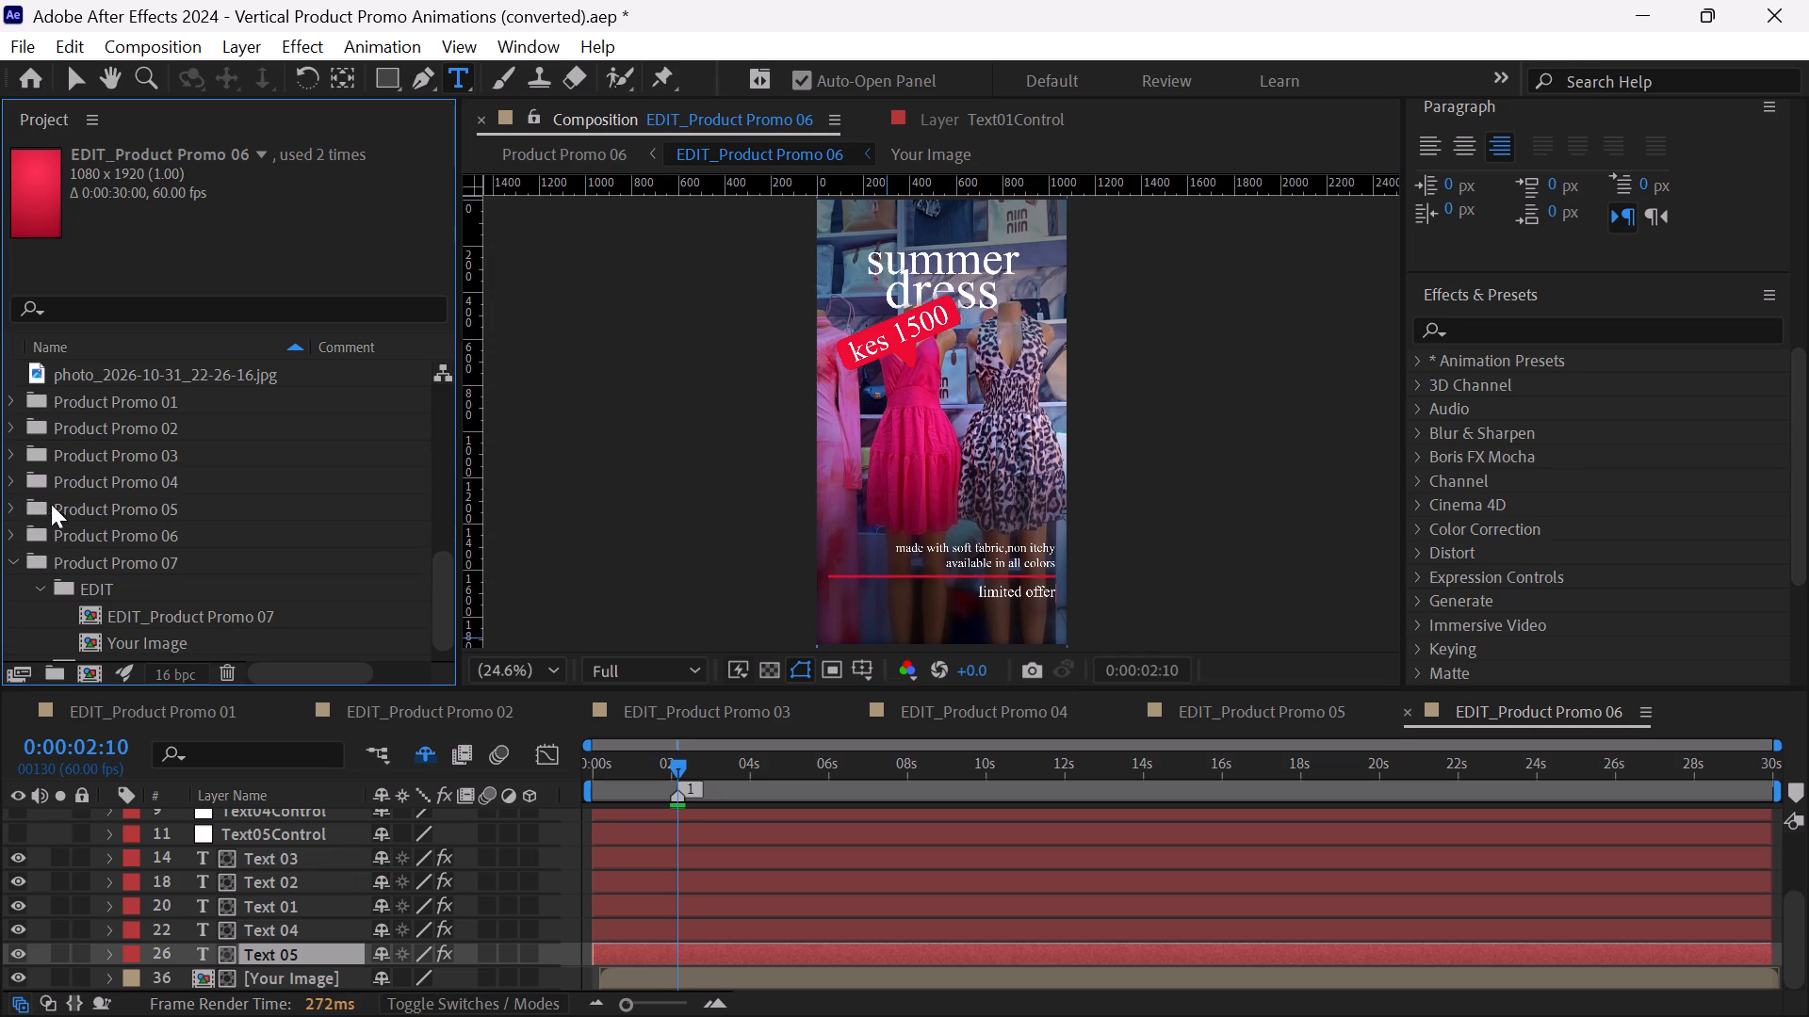
double_click(105, 557)
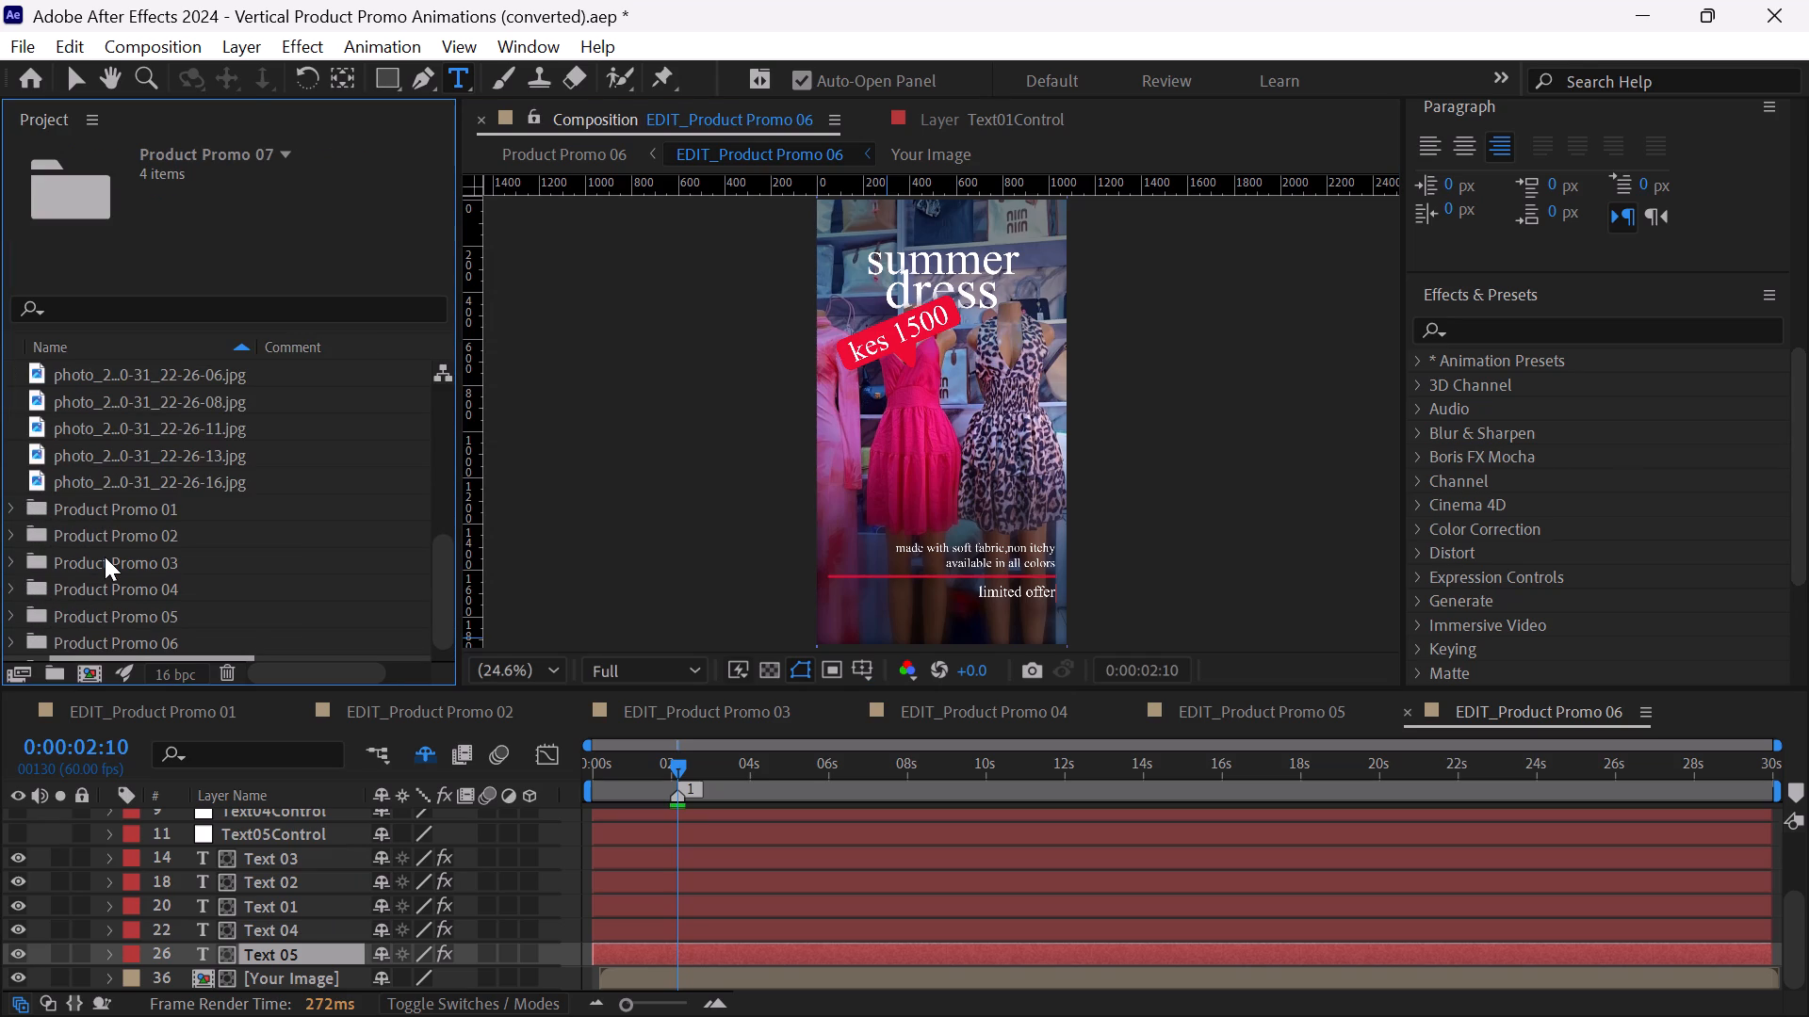
scroll(147, 544, "down", 1)
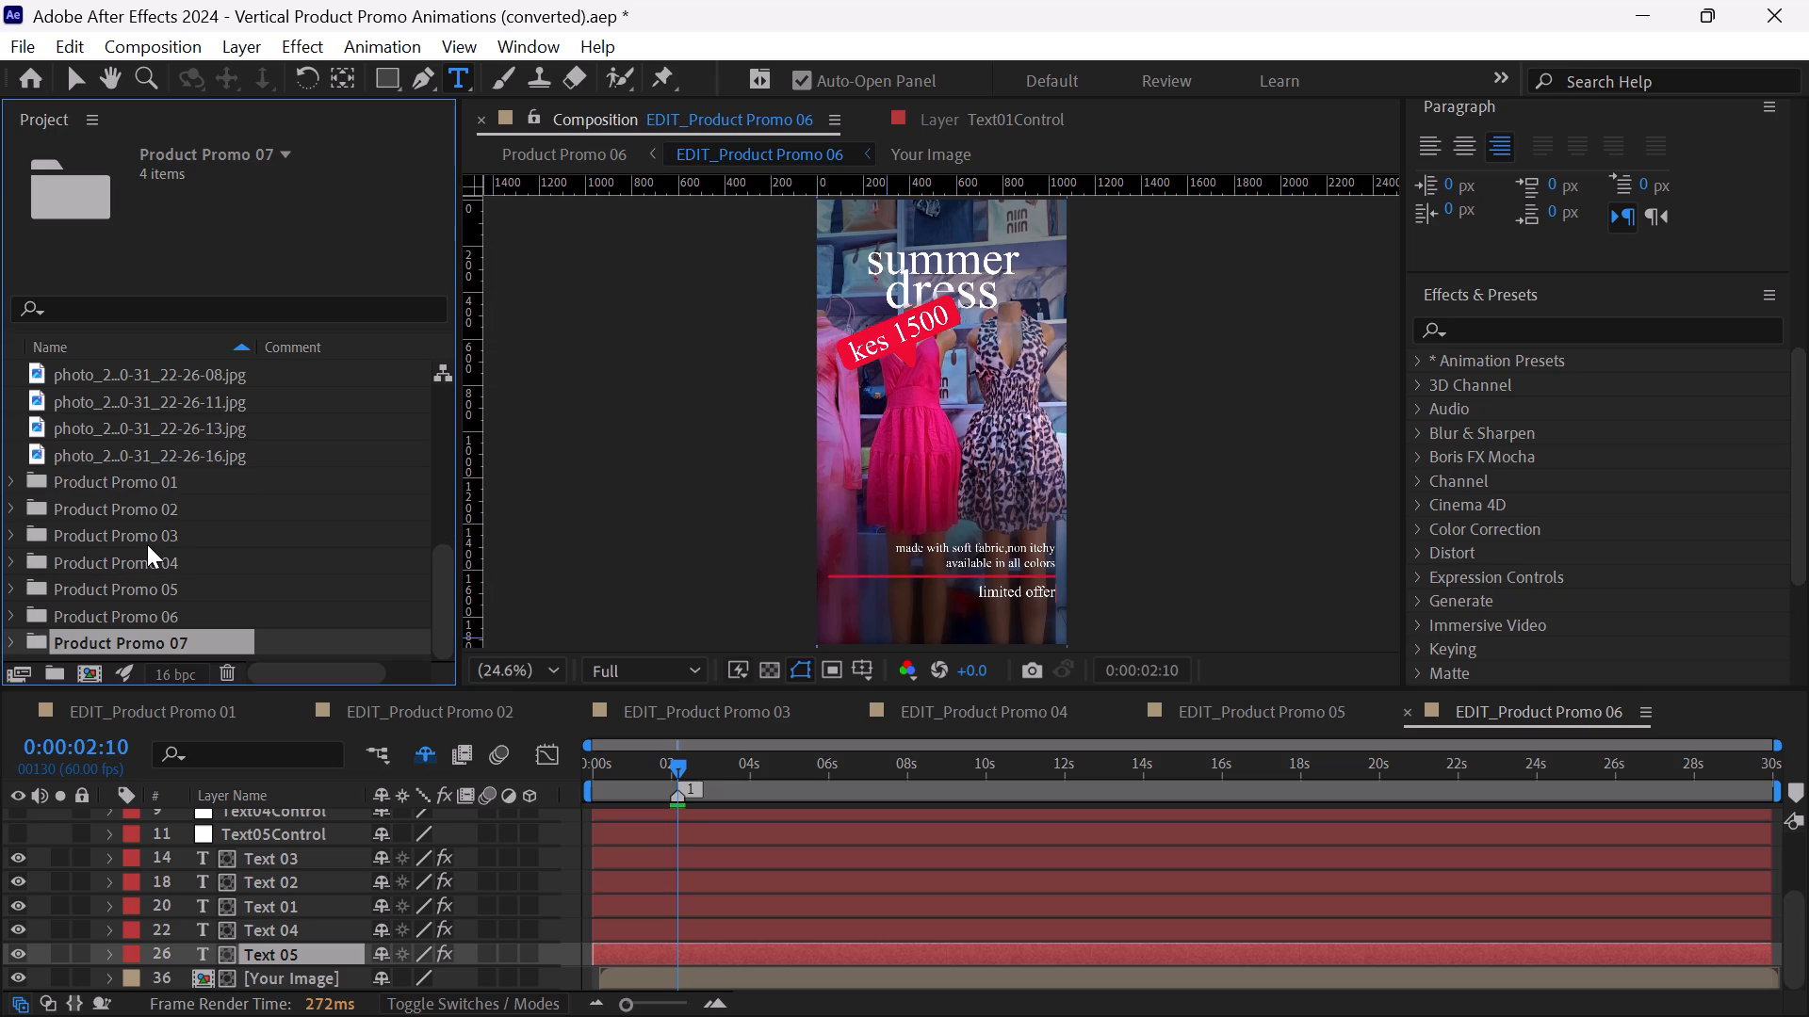
double_click(191, 648)
double_click(196, 591)
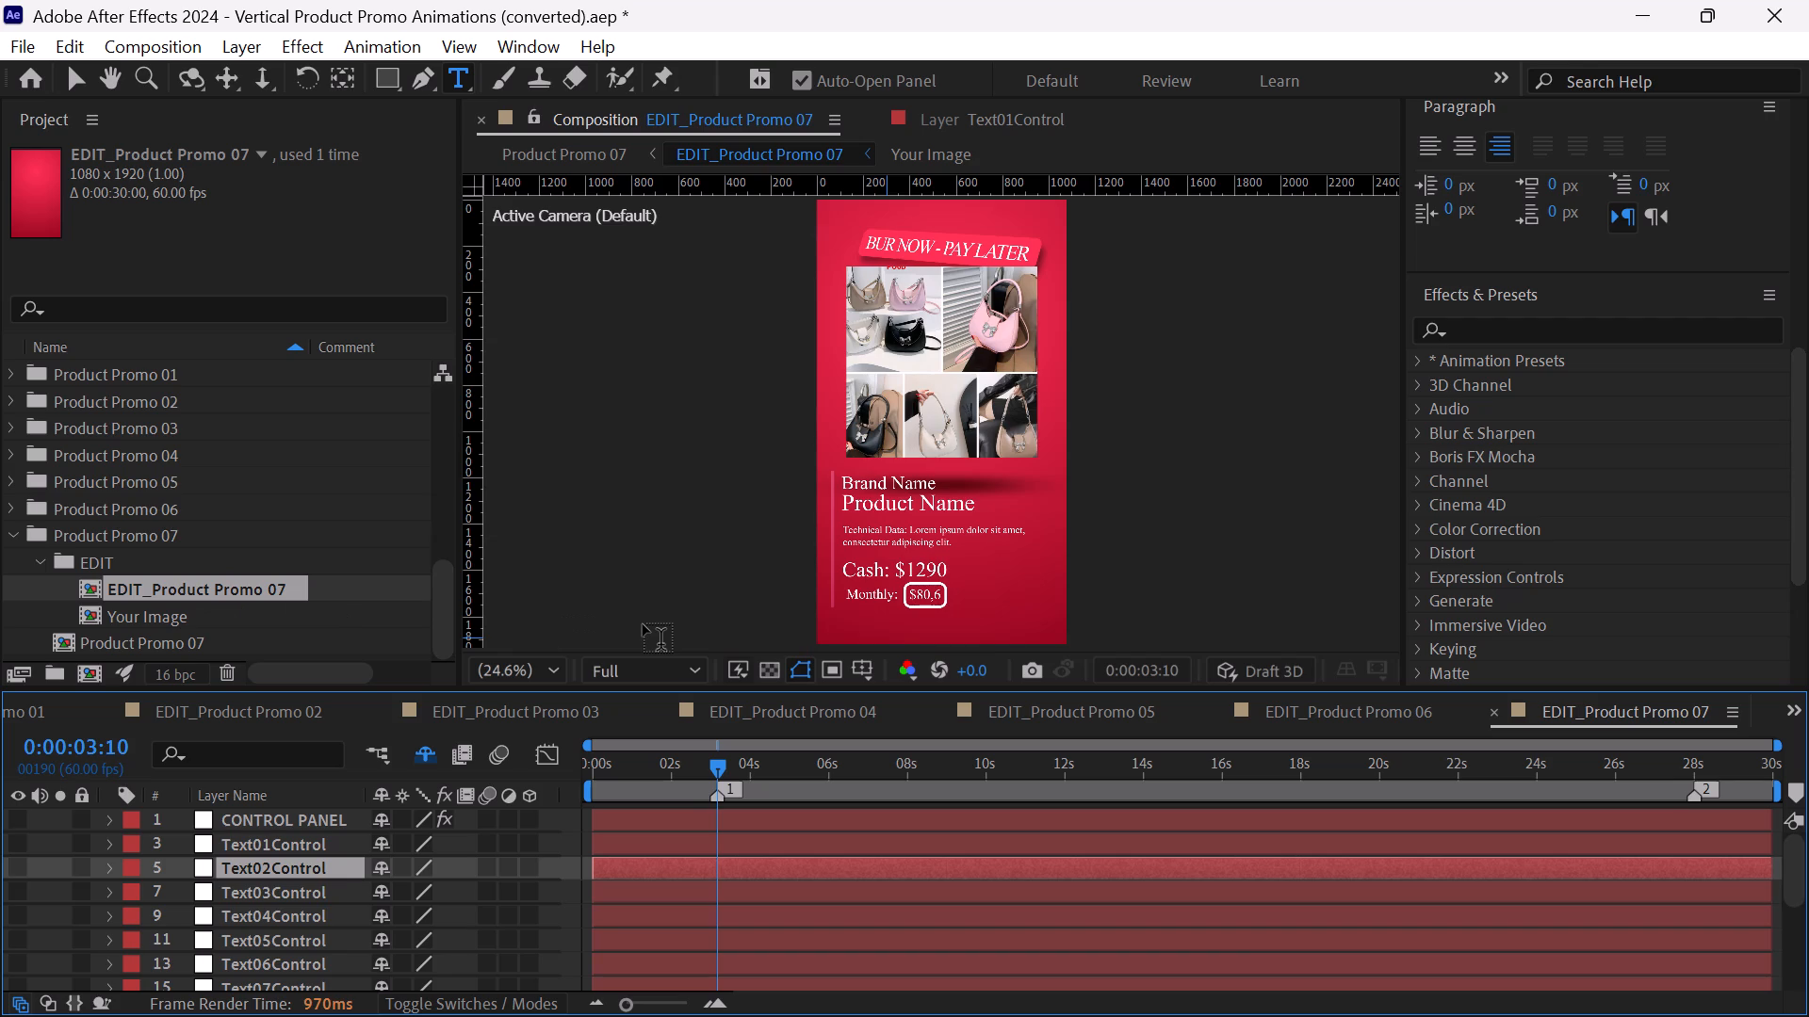
Replace the brand name in the Text 02 layer of EDIT_Product Promo 07 with "BEVY'S STYLE HUB".
scroll(279, 862, "down", 1)
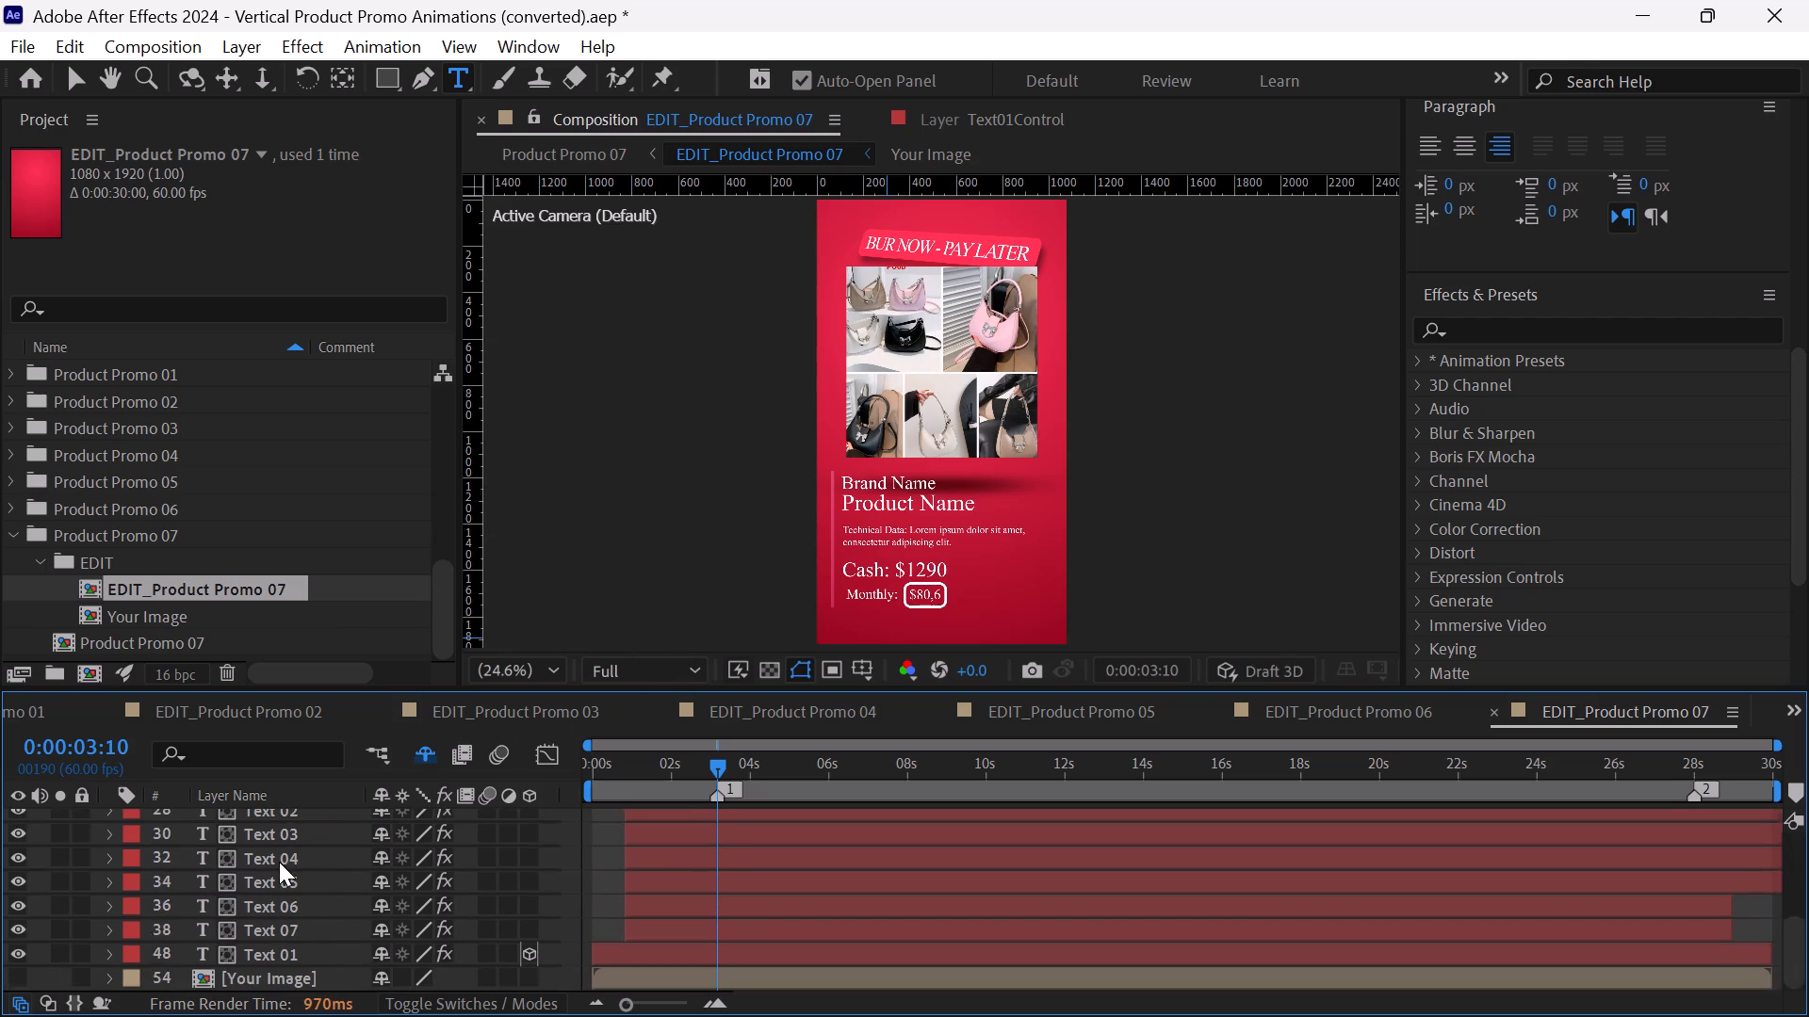
scroll(279, 862, "up", 1)
double_click(297, 901)
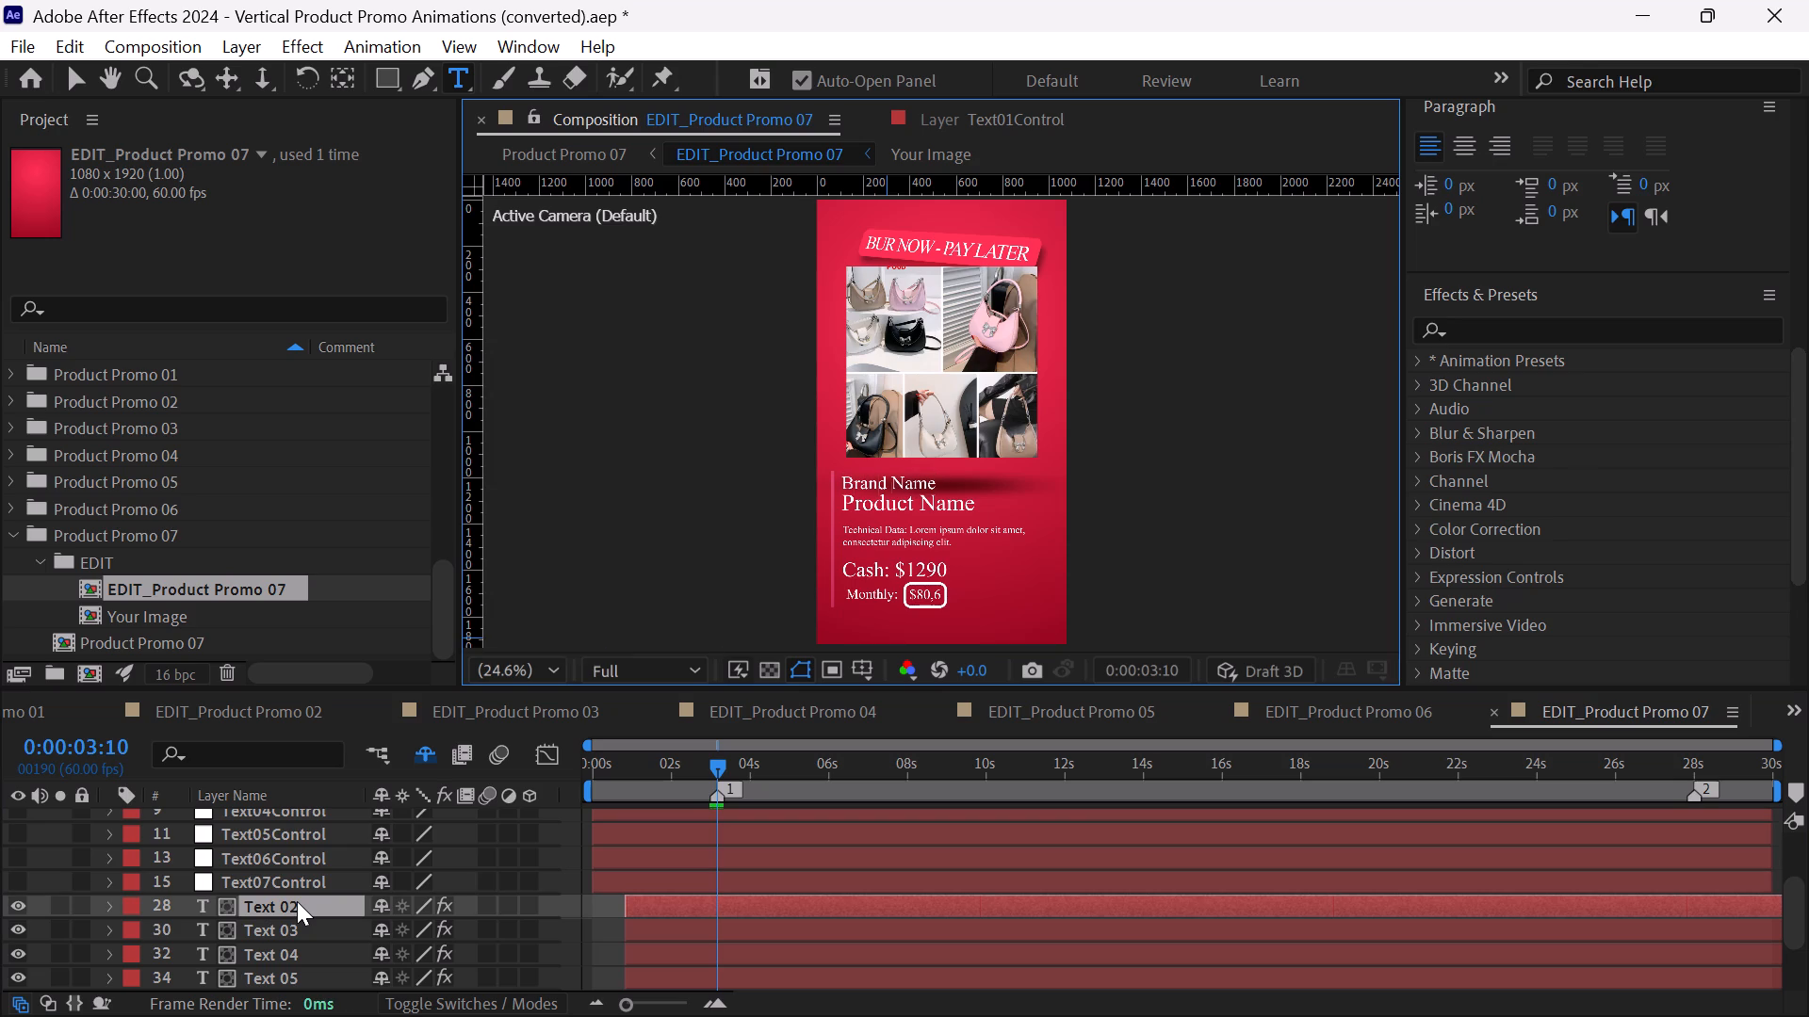
type("'S STYLE HUB")
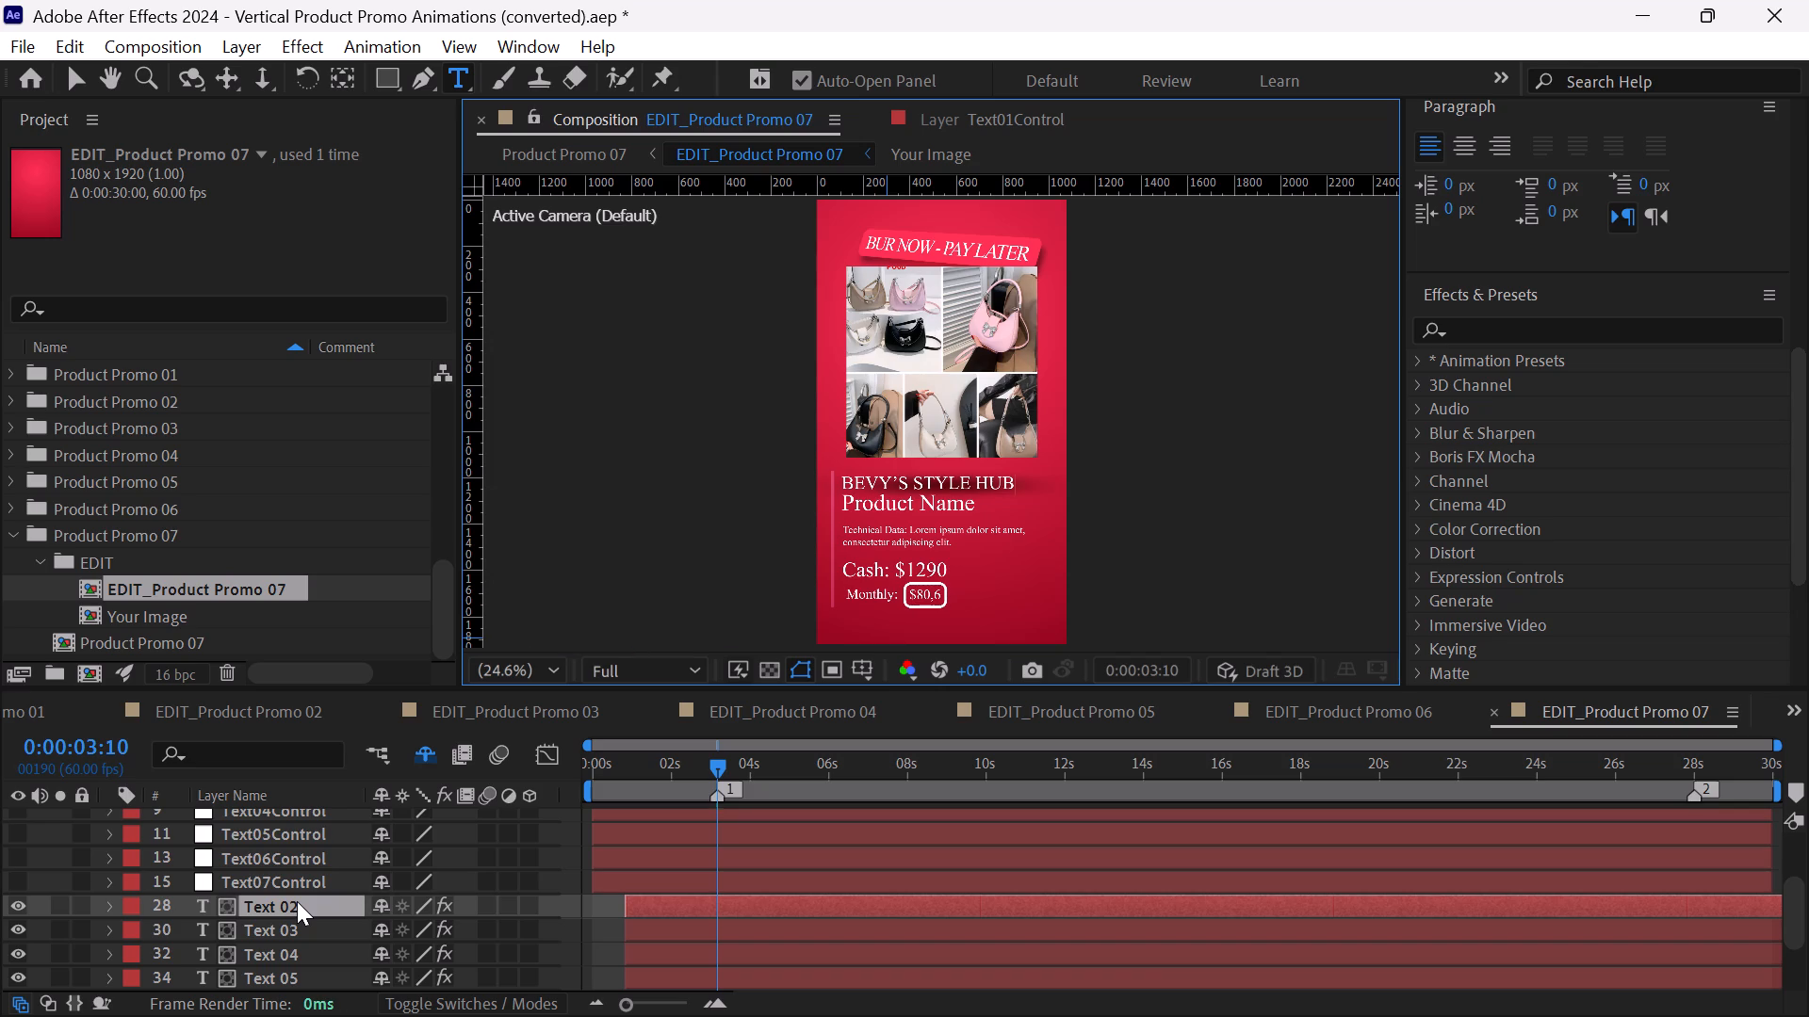
Replace the product name in the Text 03 layer of EDIT_Product Promo 07 with "SLING BAGS".
double_click(301, 929)
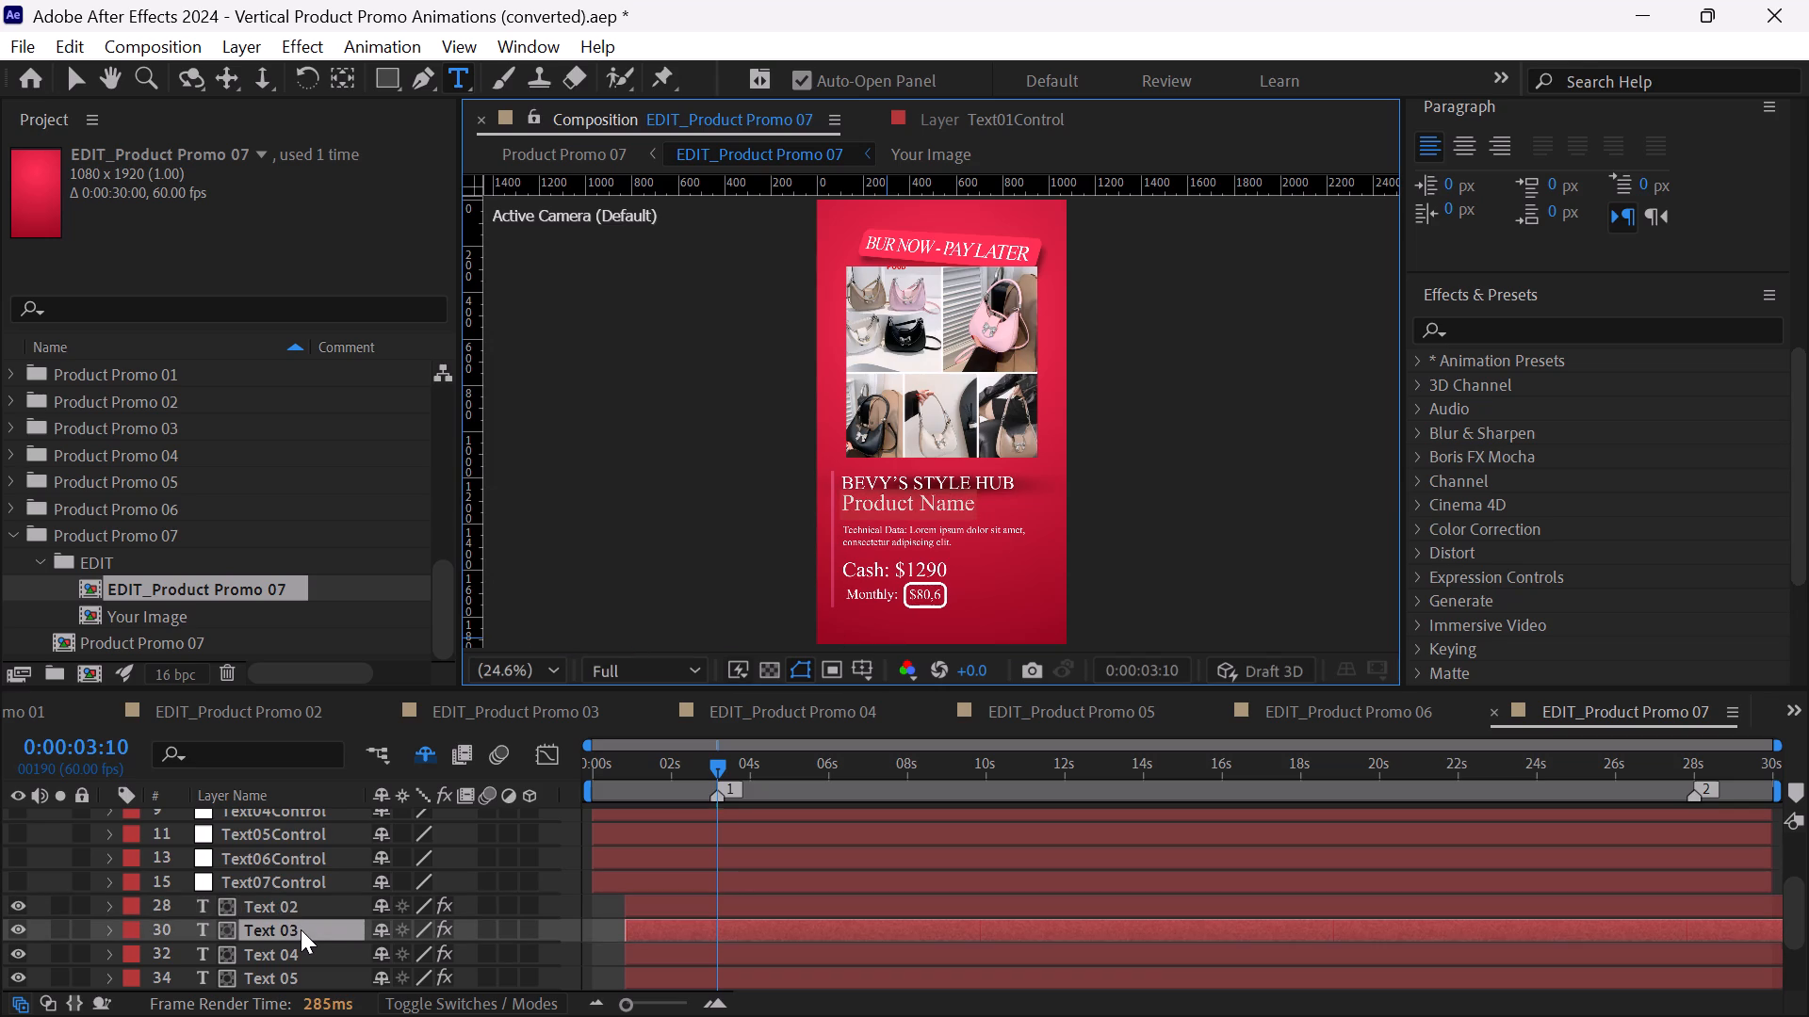
type("SLING BA")
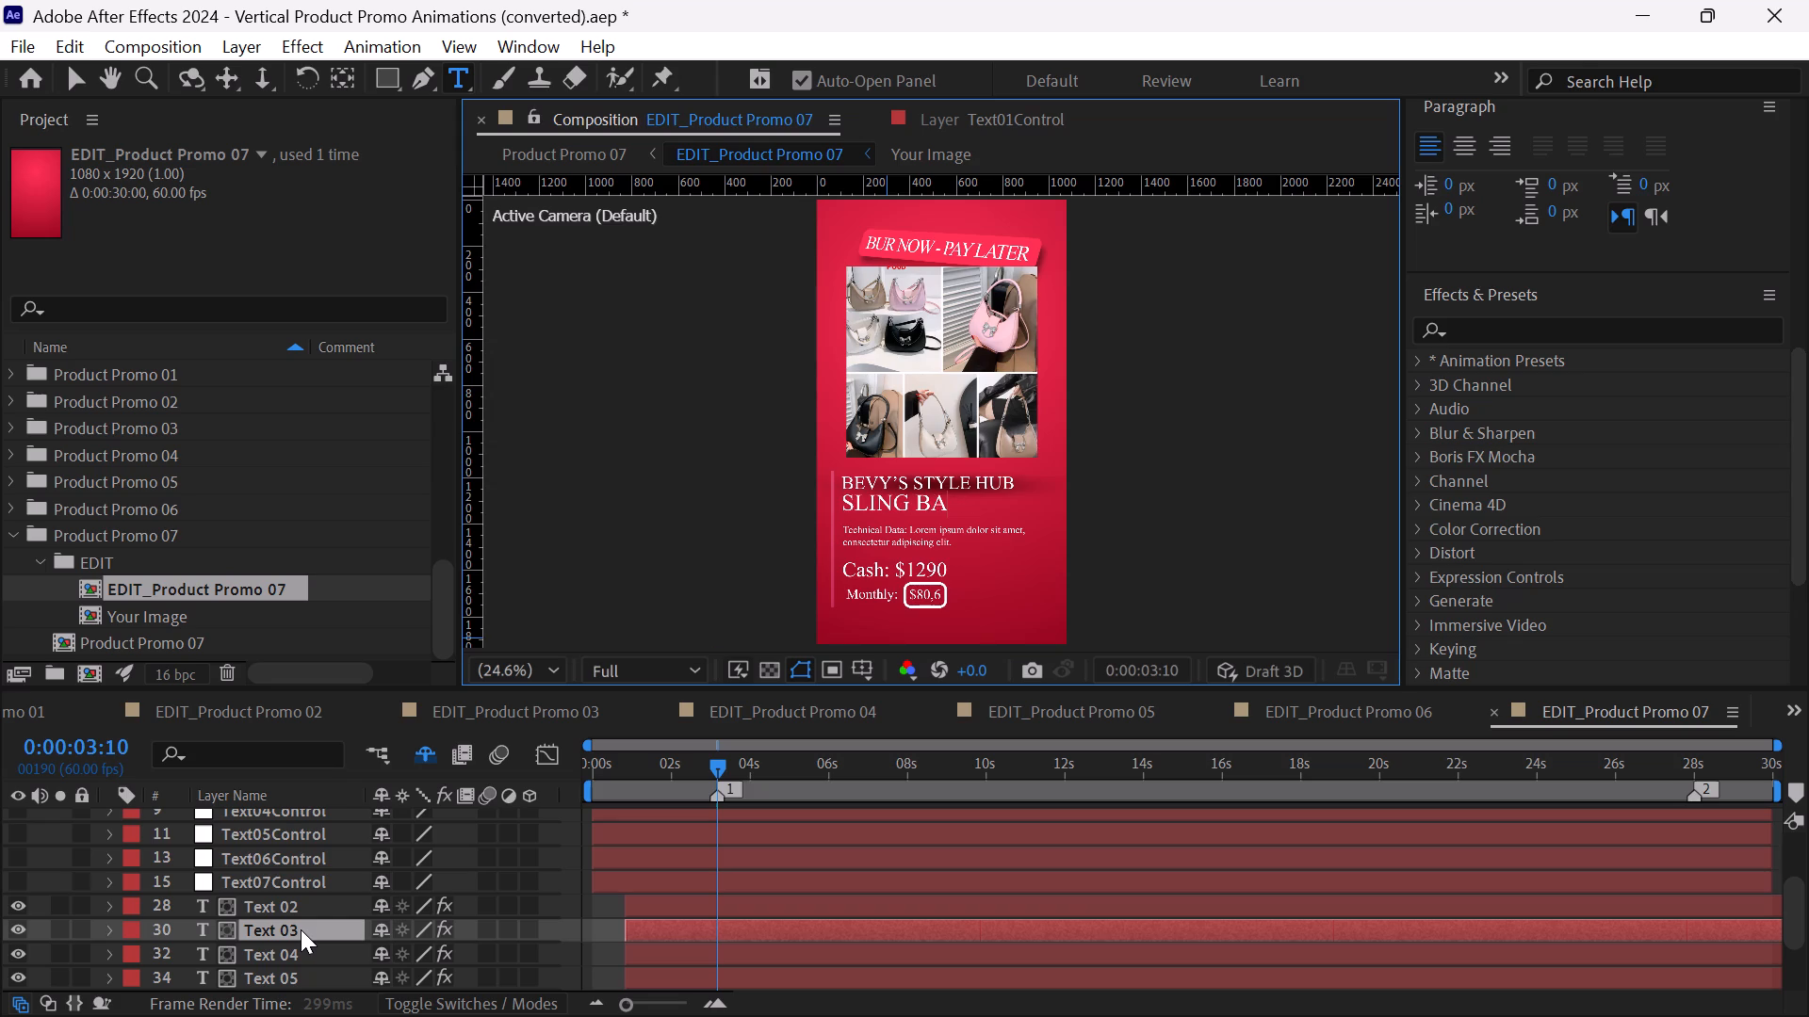
type("GS")
Replace the technical description in the Text 04 layer with "all sizes and colors available".
double_click(308, 953)
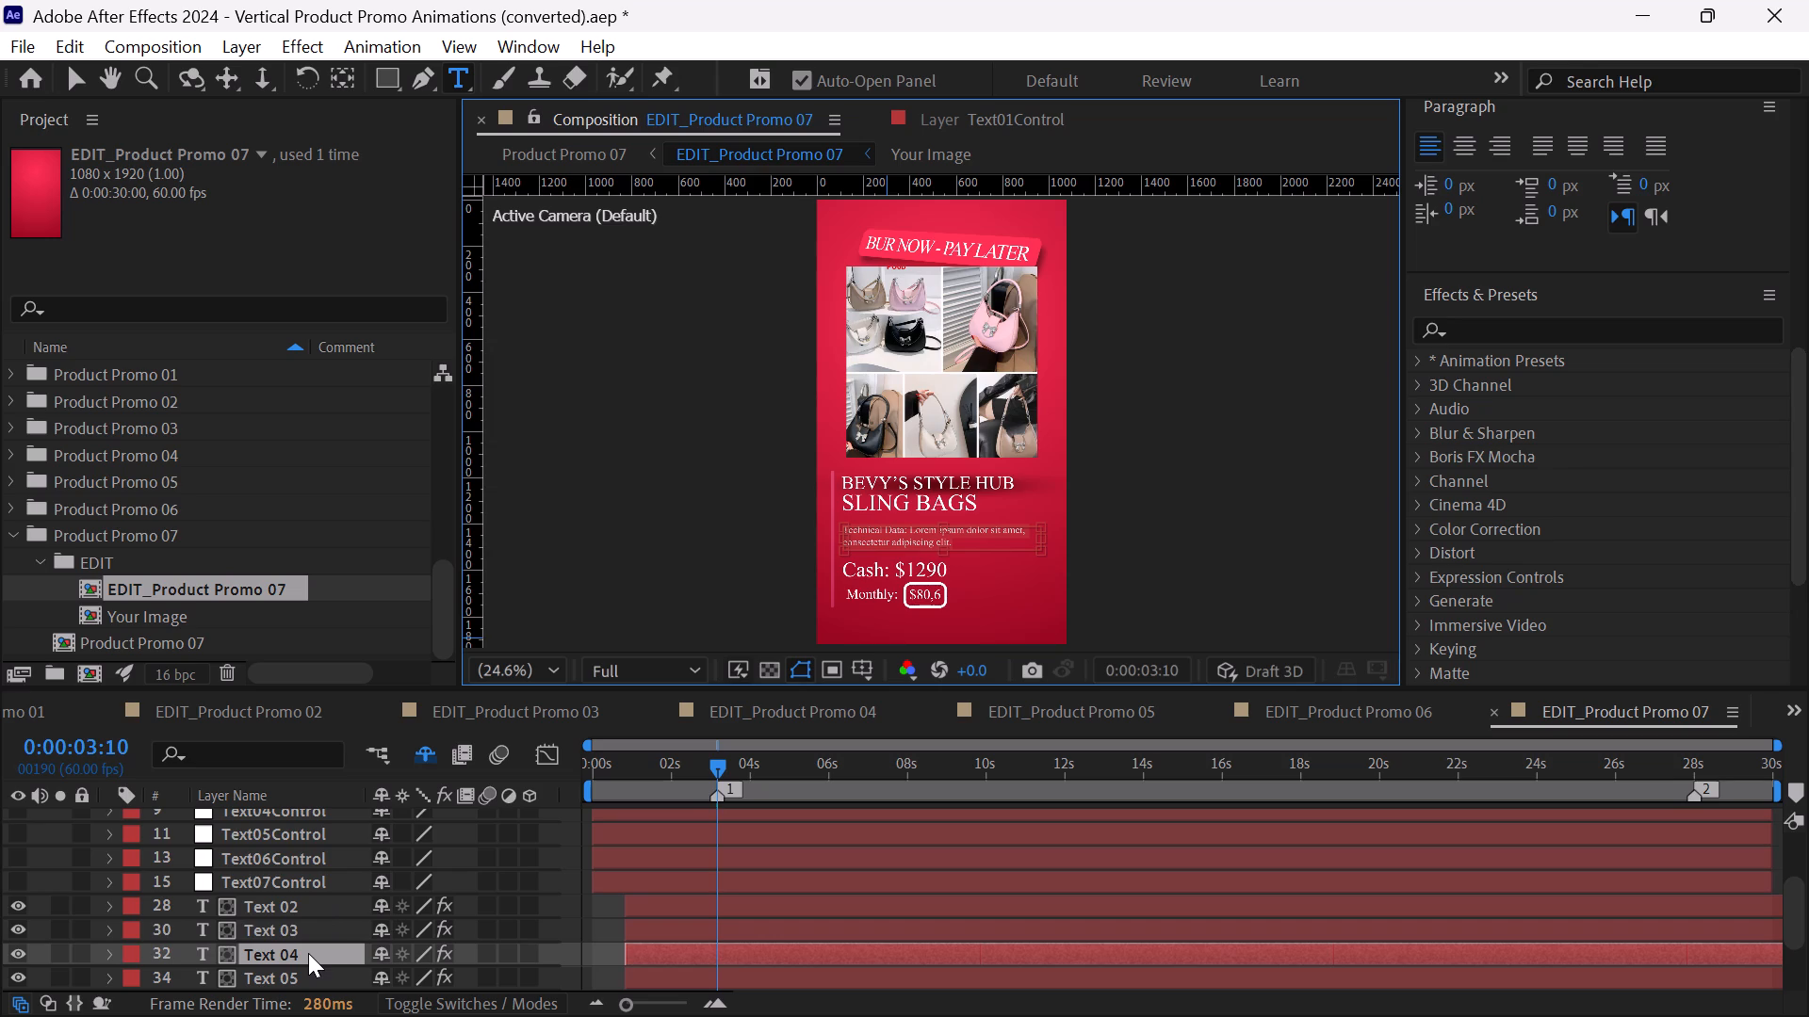
type("all si")
type("zes and colors")
key("space")
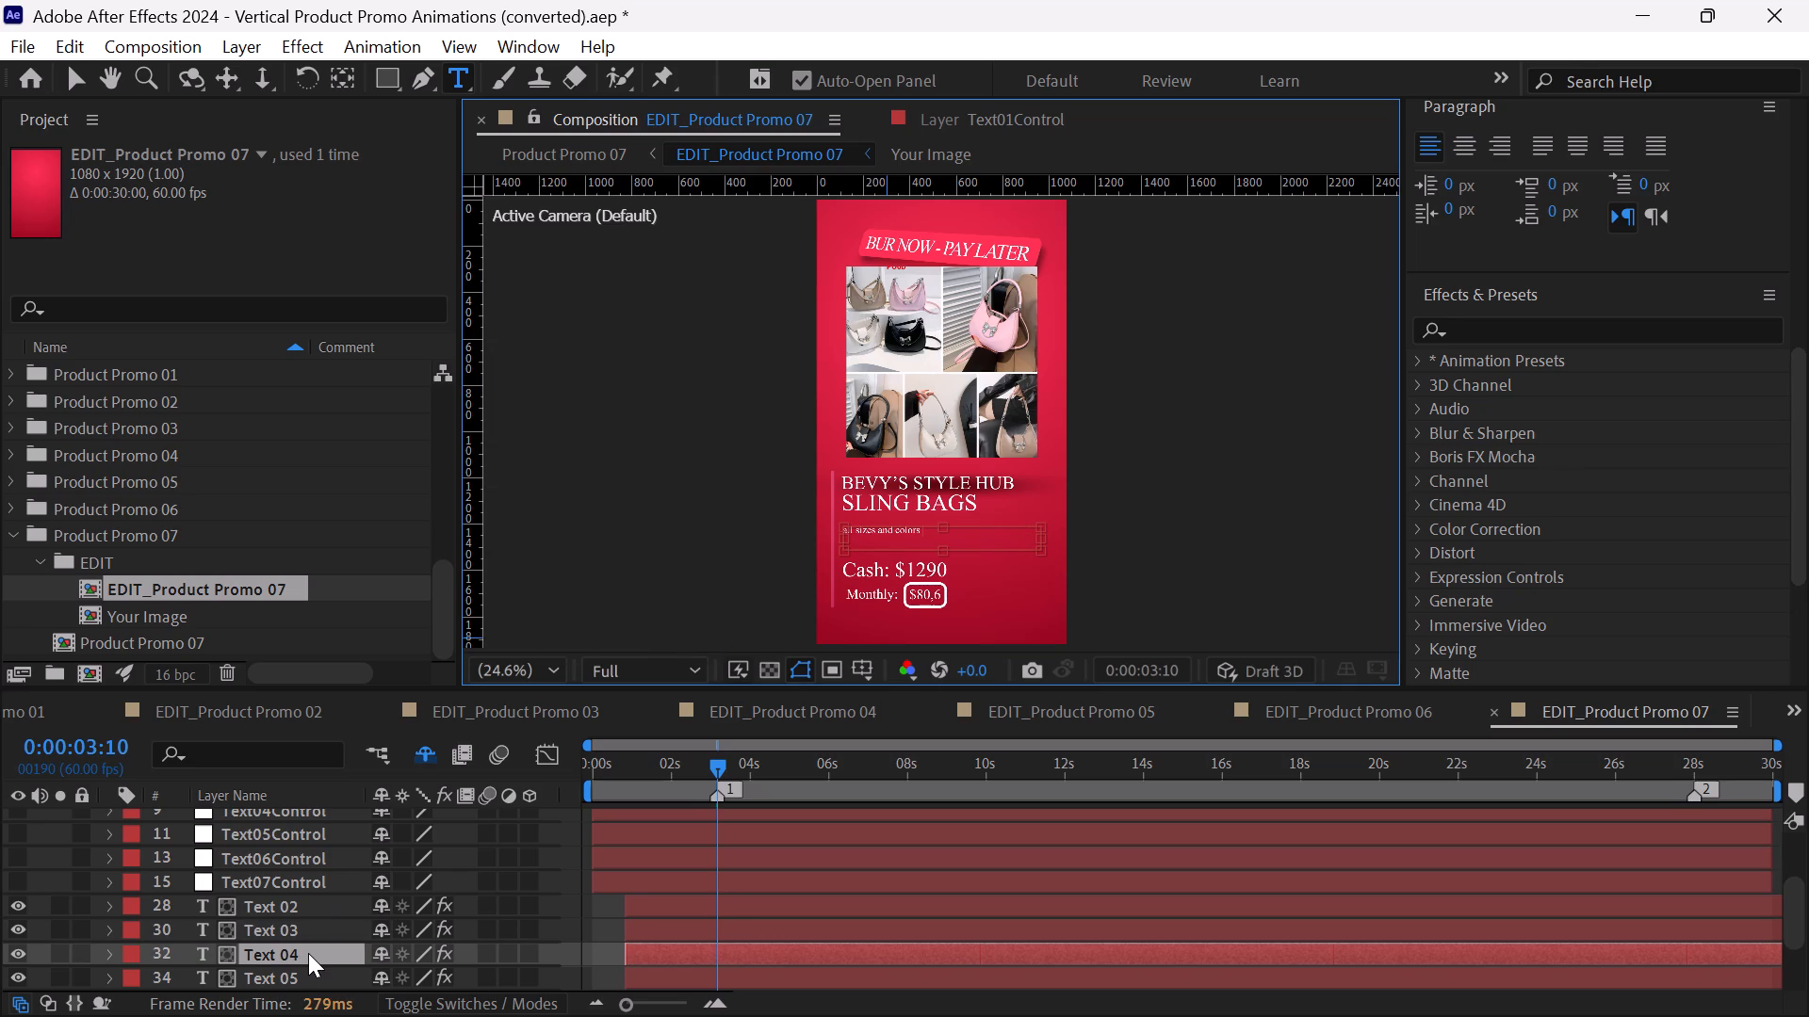
key("space")
type("available")
Replace the cash price in the Text 05 layer of EDIT_Product Promo 07 with "kes from 2500".
scroll(289, 959, "down", 1)
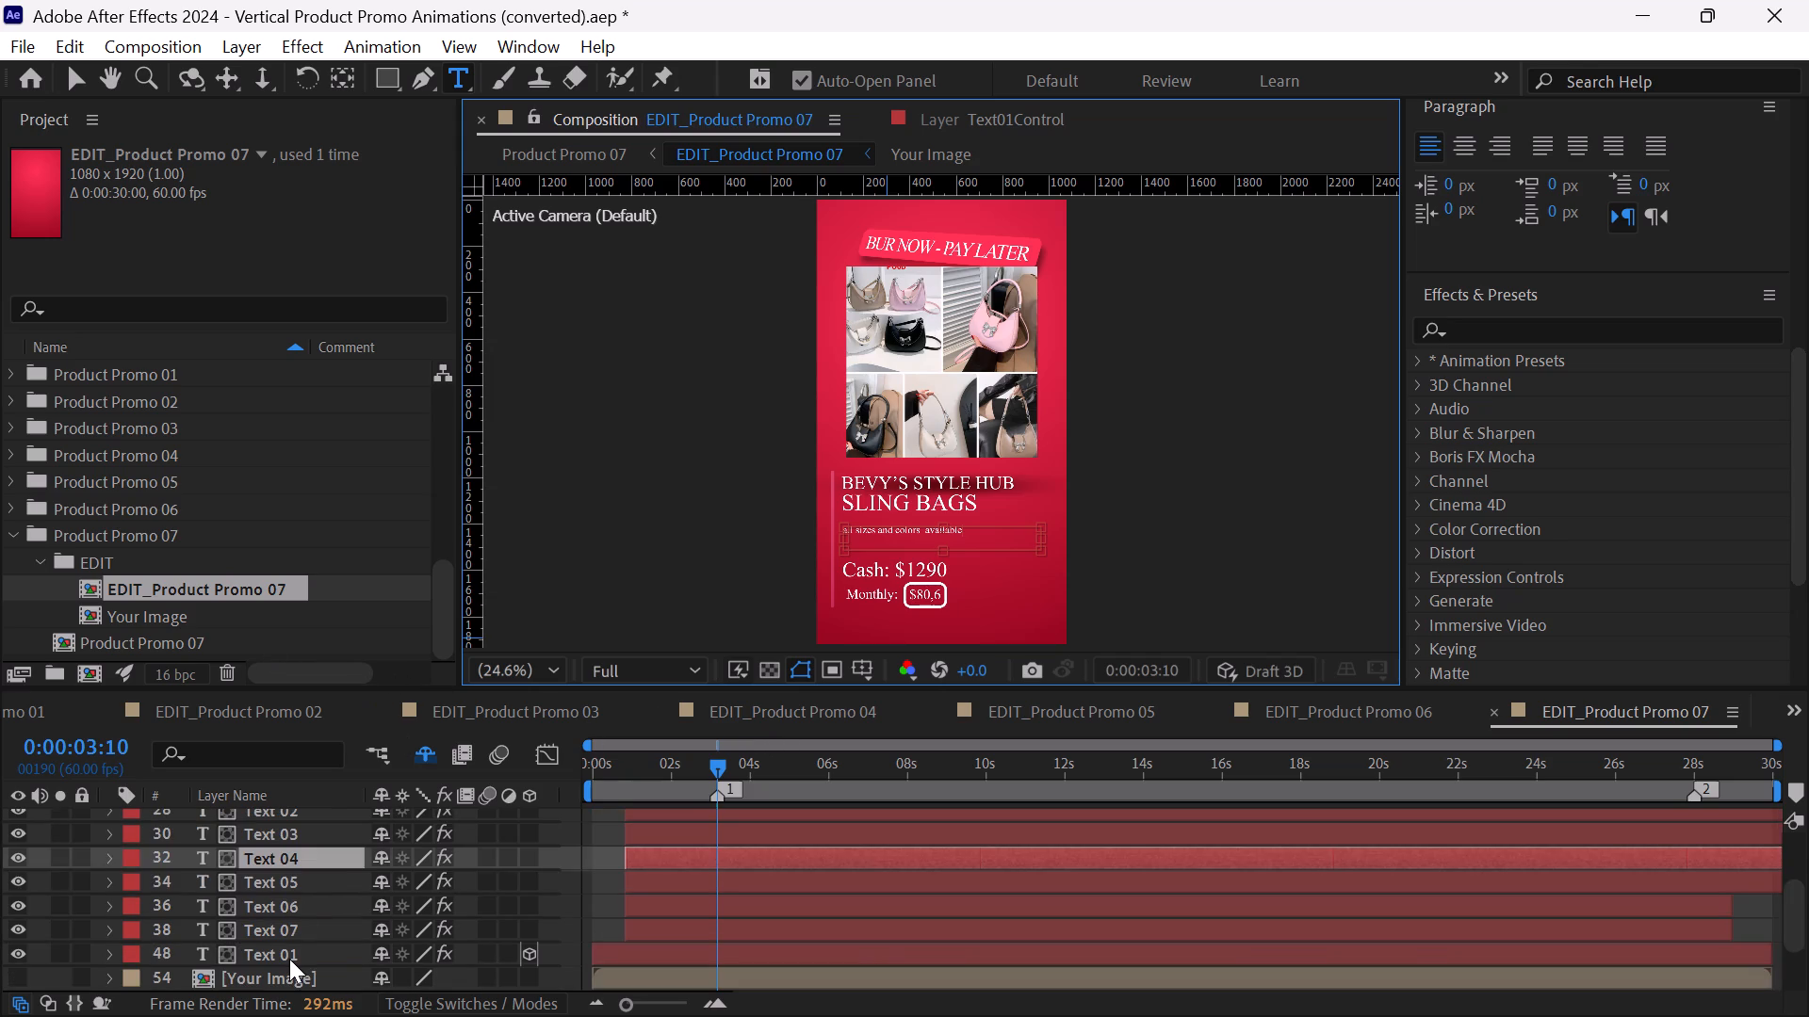
double_click(267, 879)
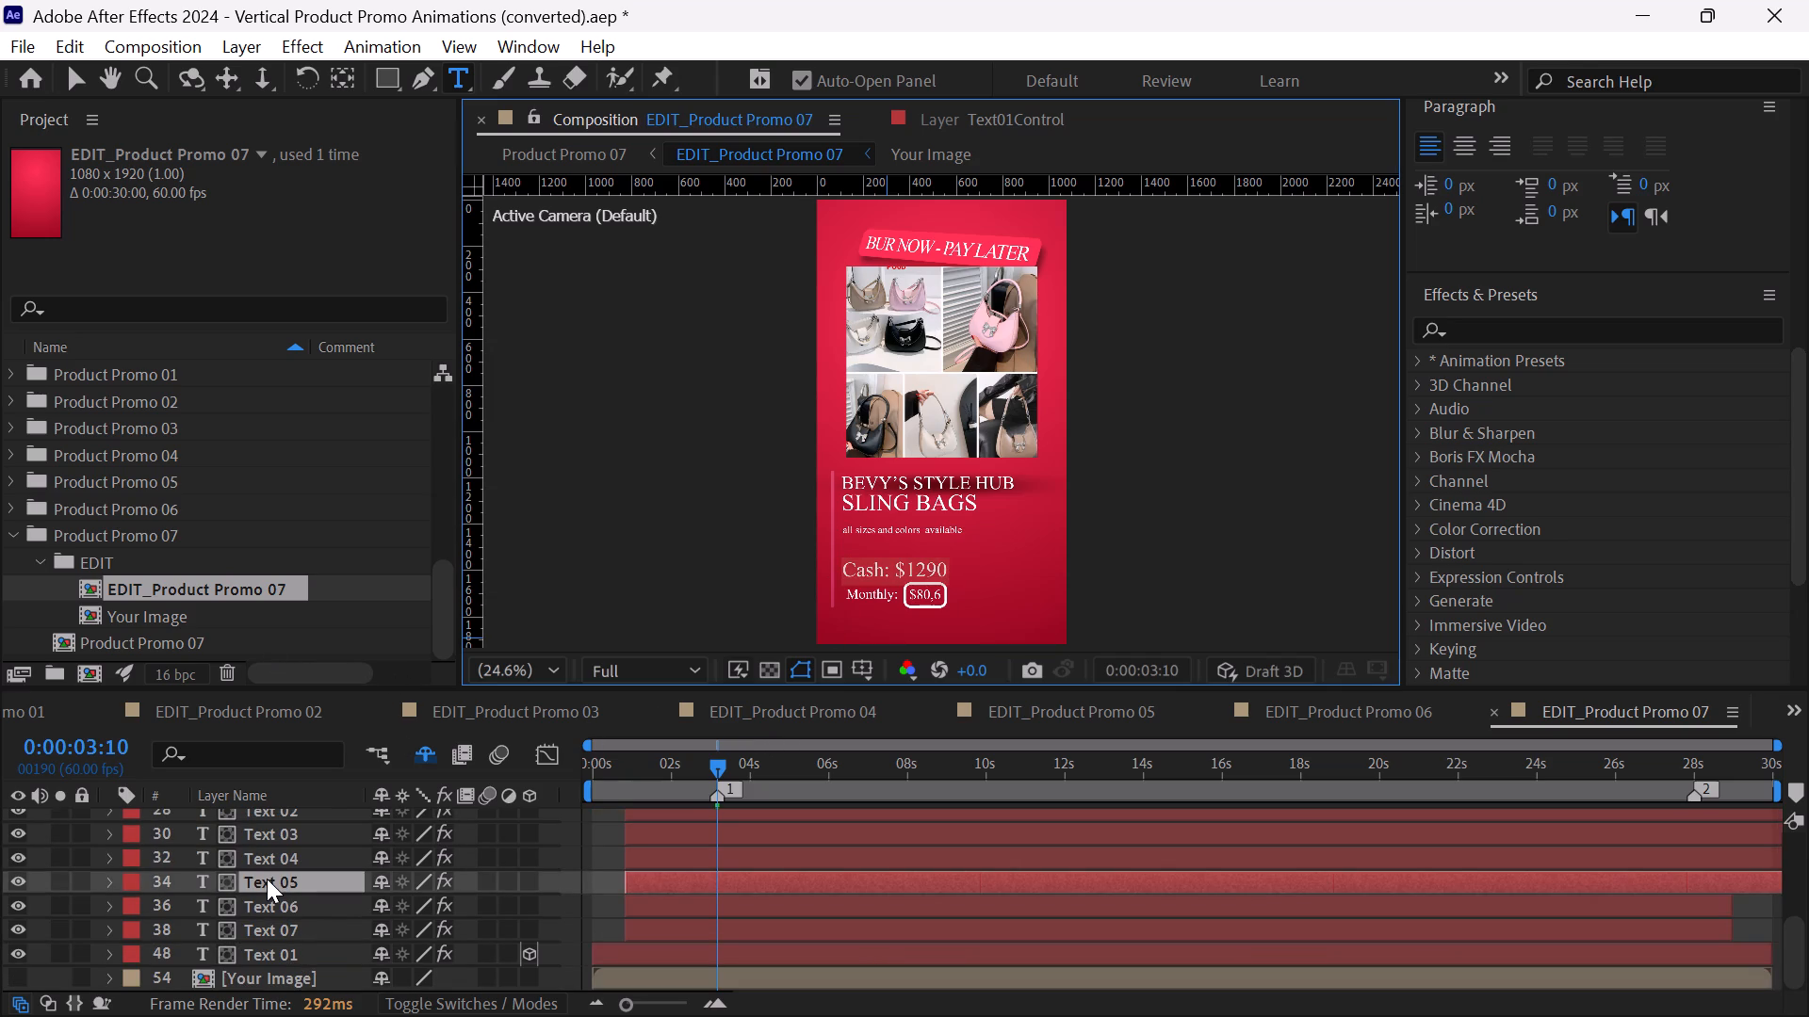
type("kes")
key("space")
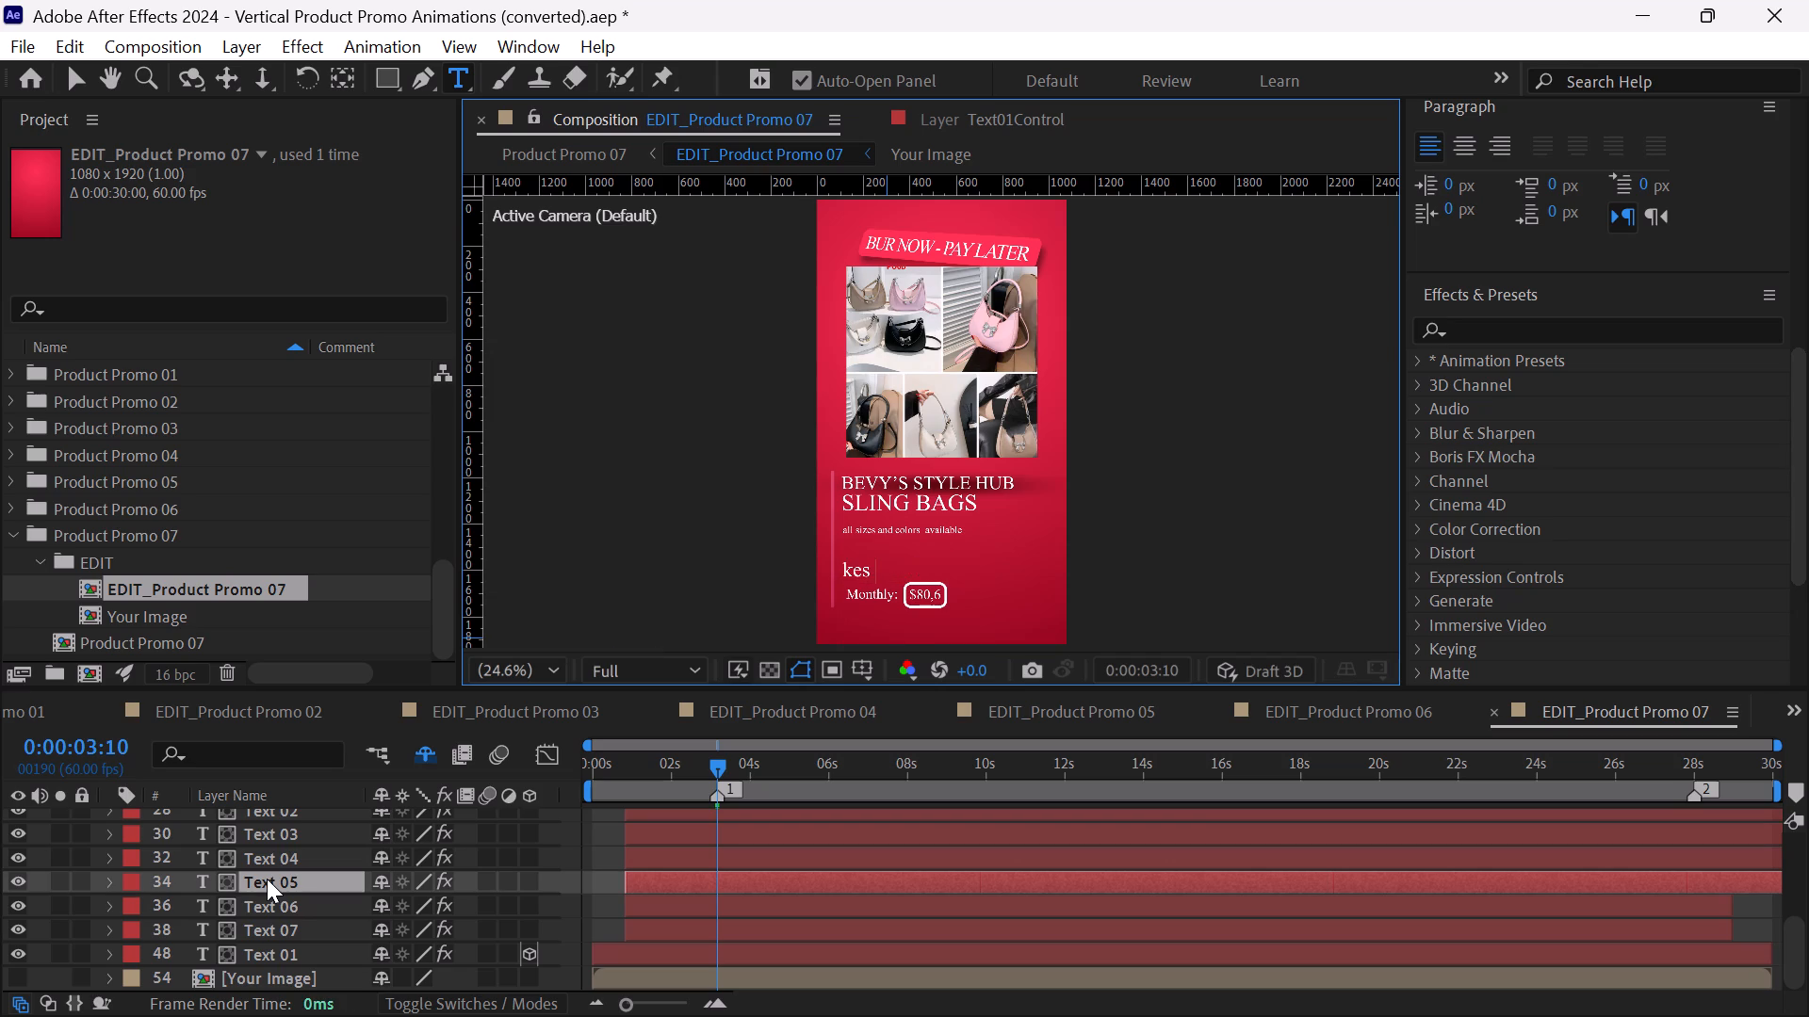
key("space")
type("r")
key("BackSpace")
type("from 2500")
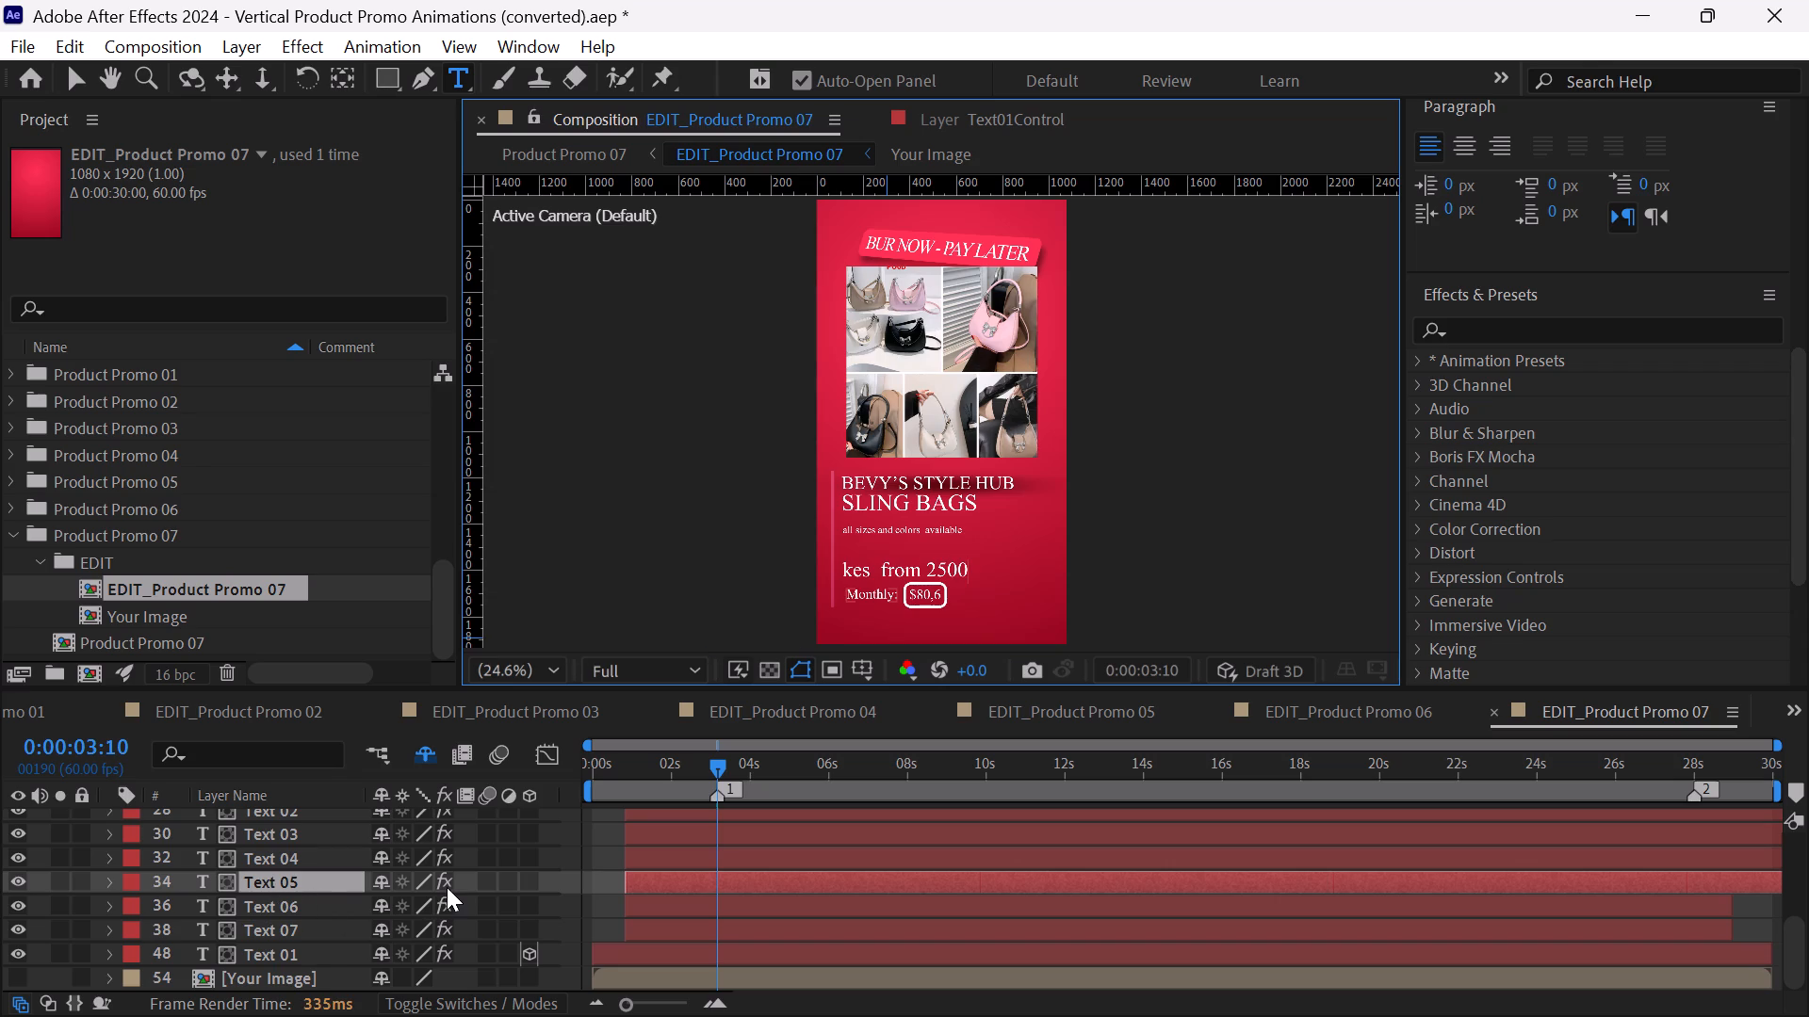
Turn the monthly payment line into a previous price, with "was" in Text 06 and "kes 3200" in the boxed Text 07.
double_click(303, 907)
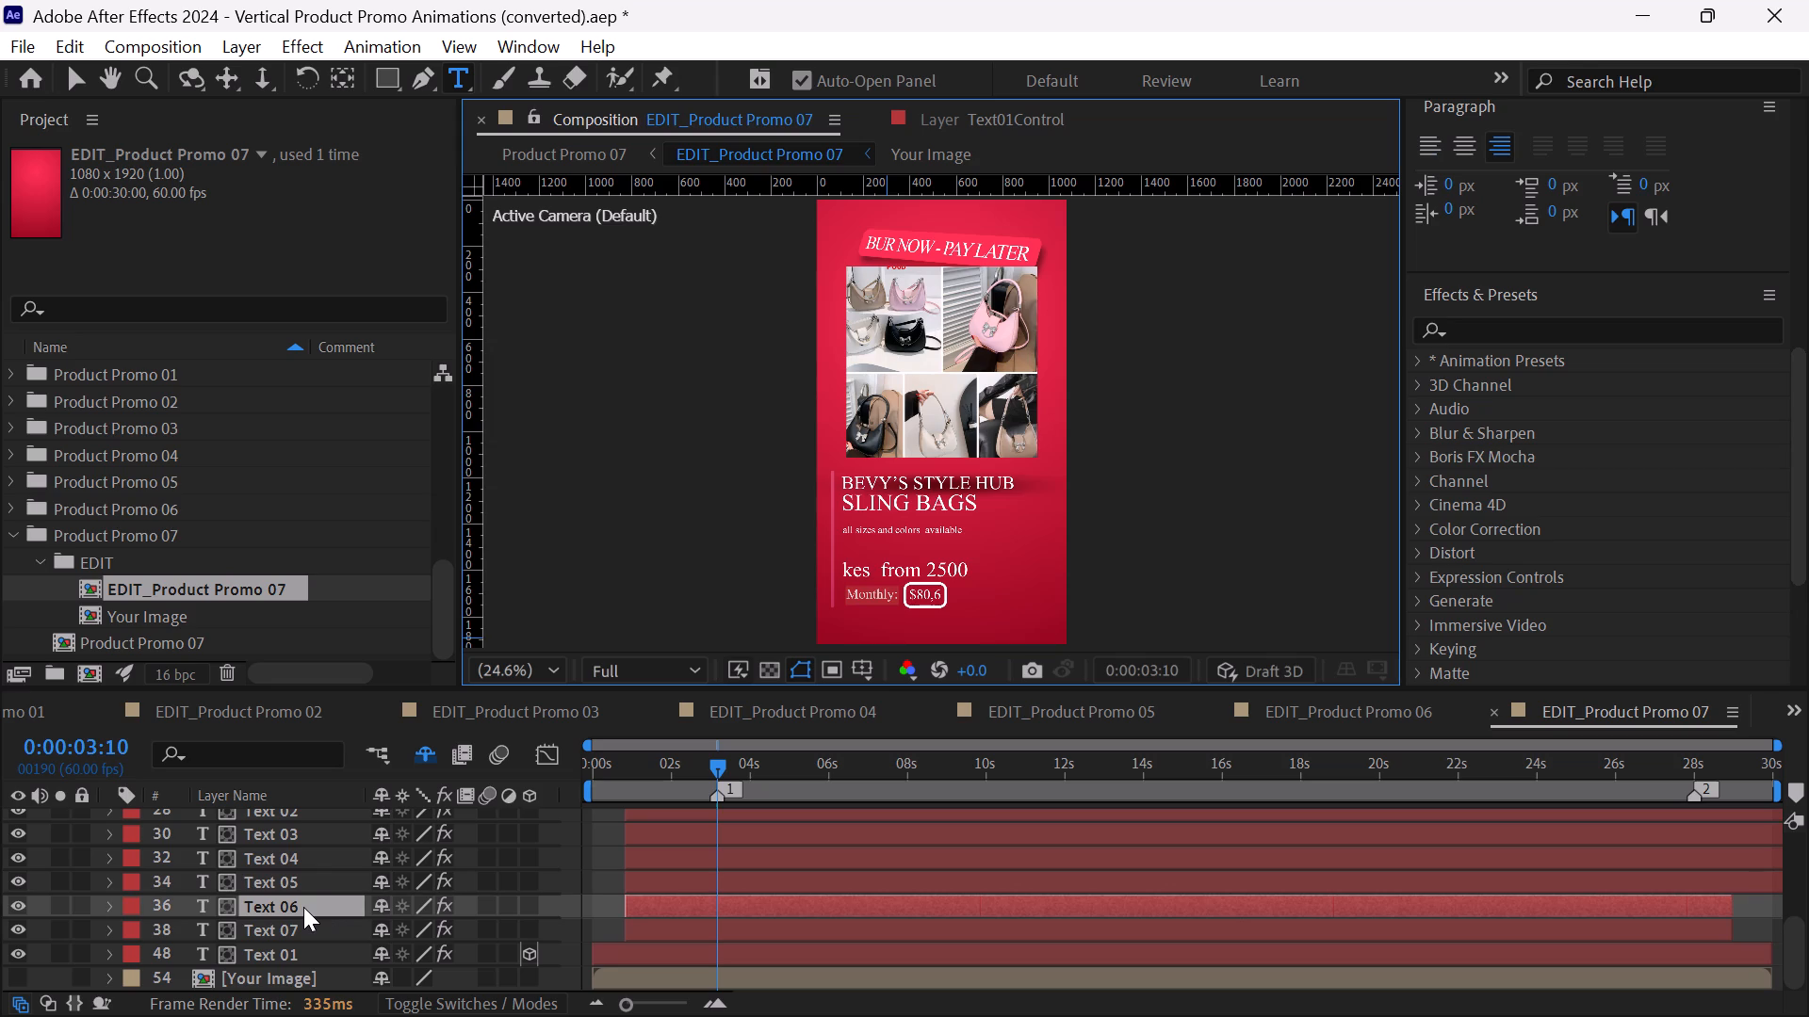
type("was")
double_click(300, 930)
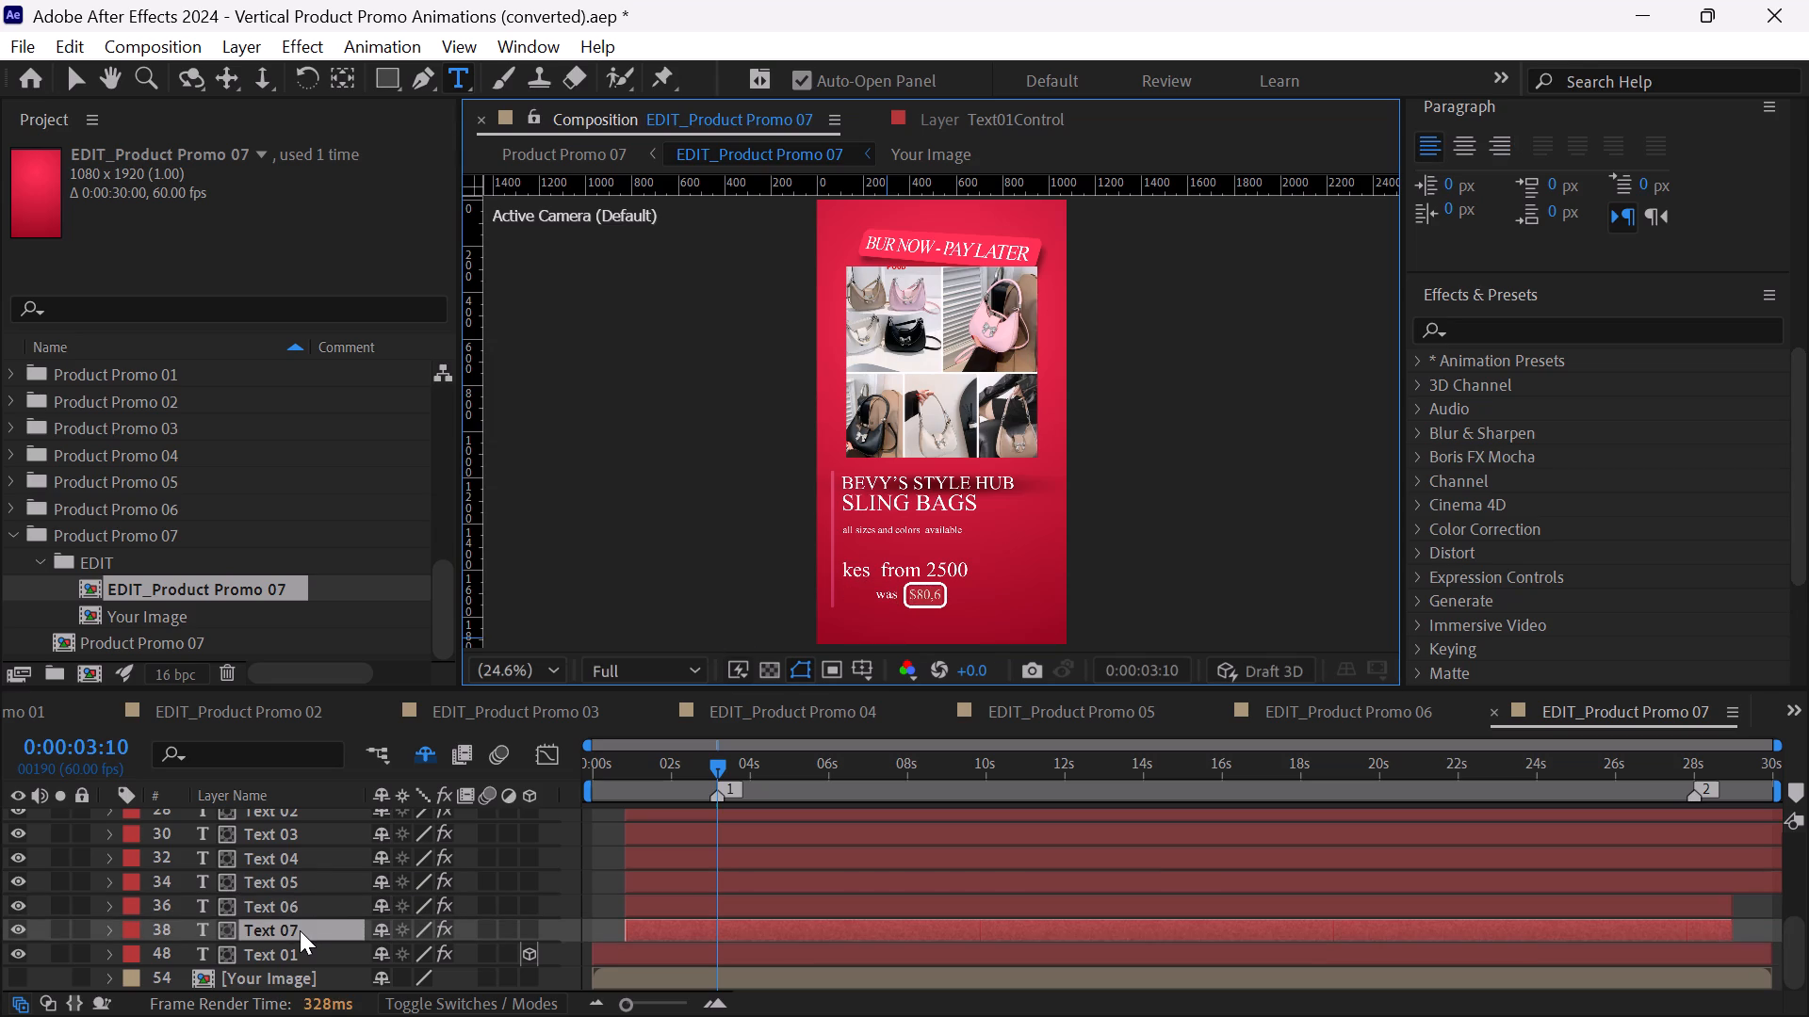
type("3200")
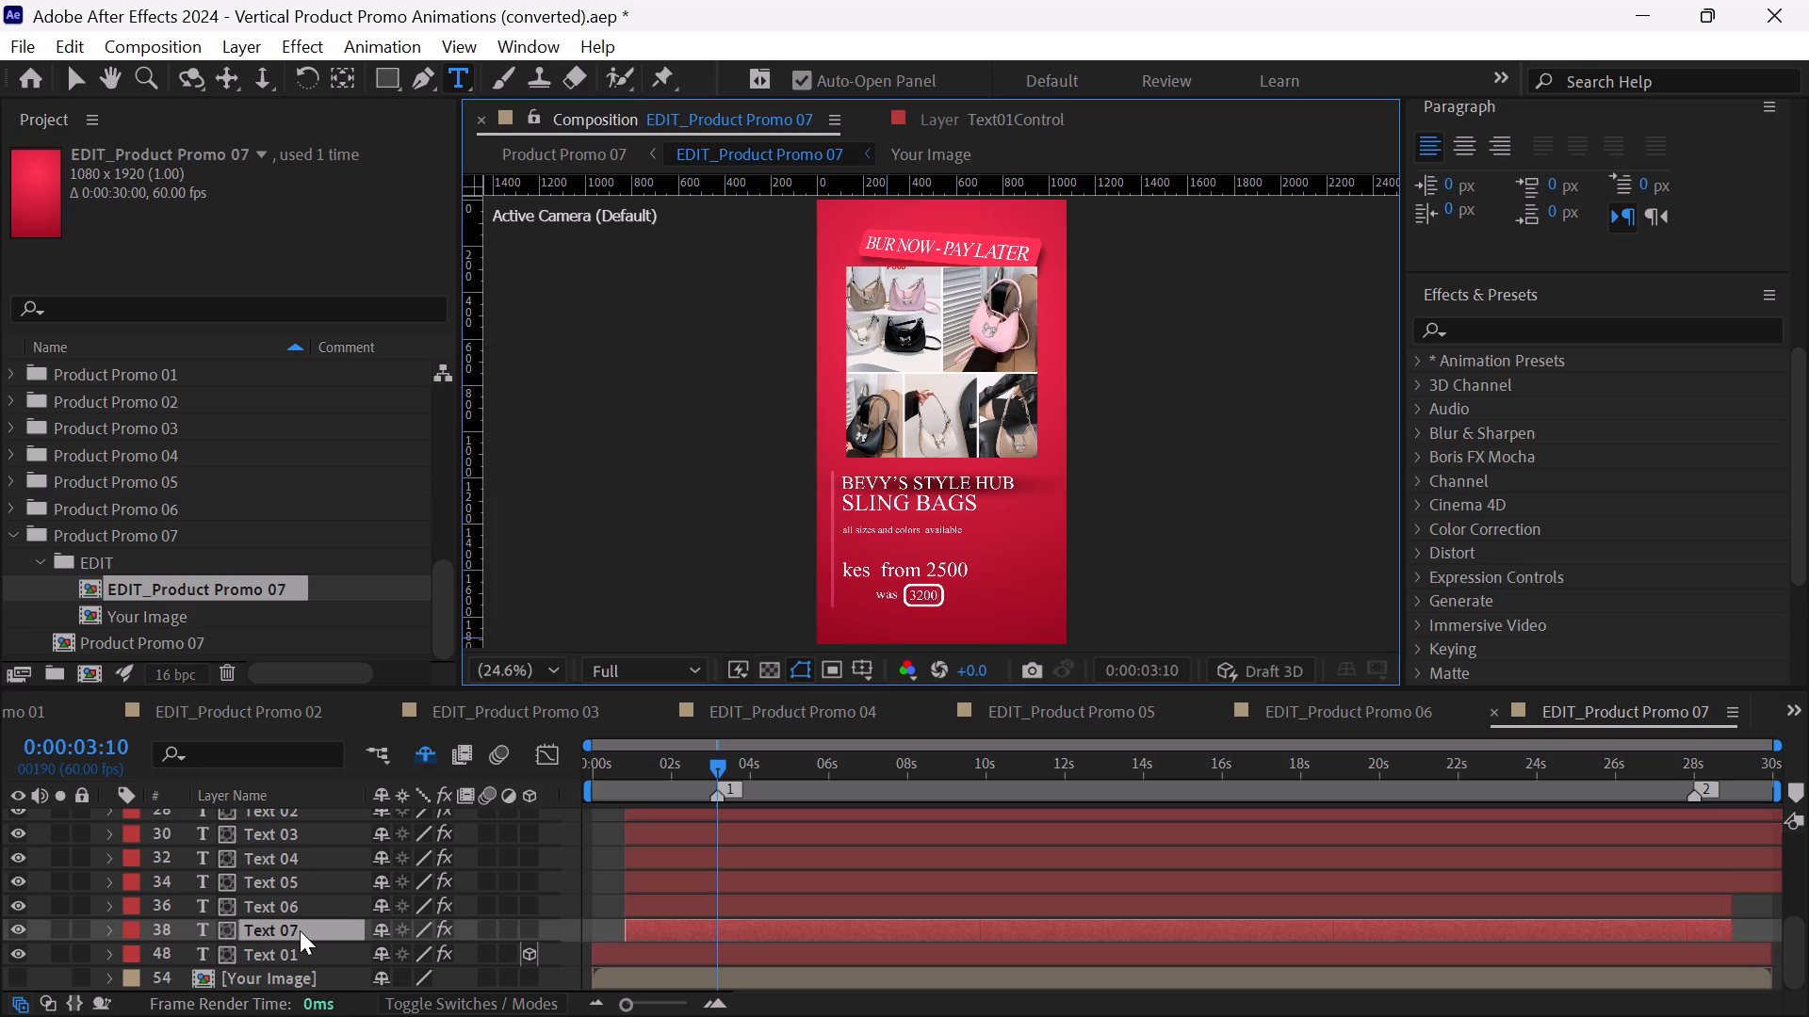
key("BackSpace")
key("BackSpace")
key("BackSpace")
key("BackSpace")
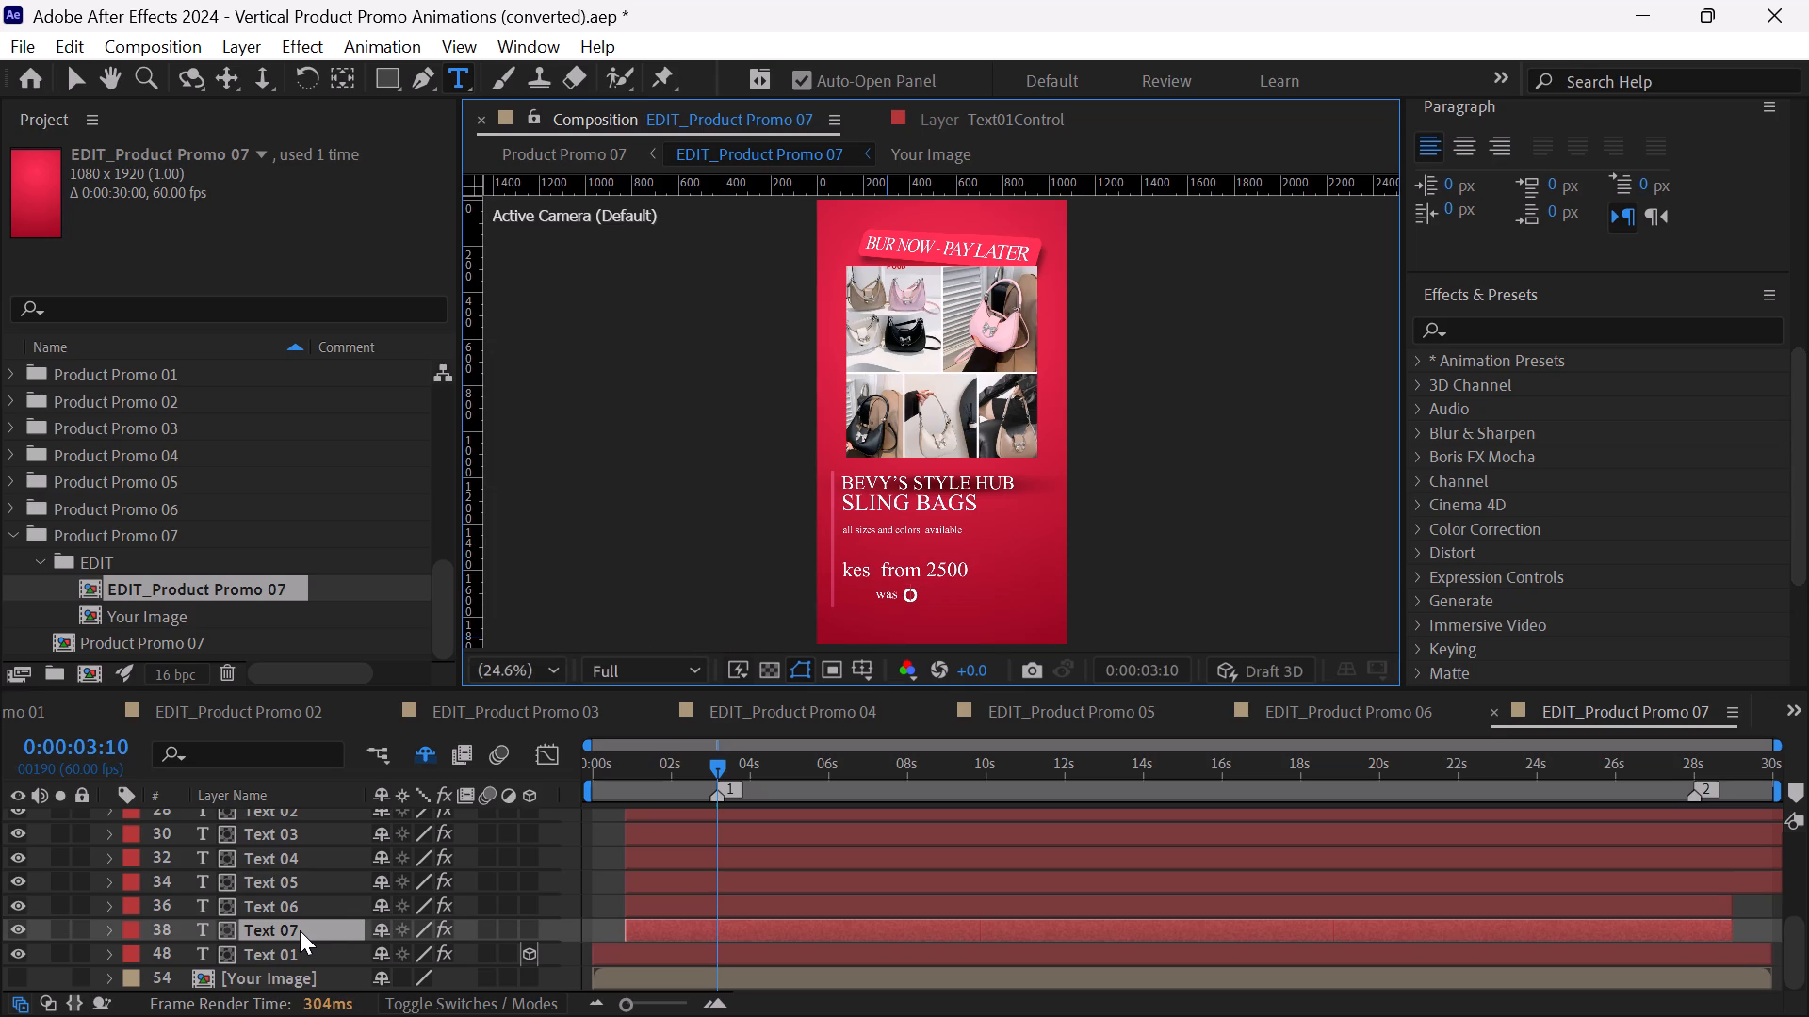
type("kes 3200")
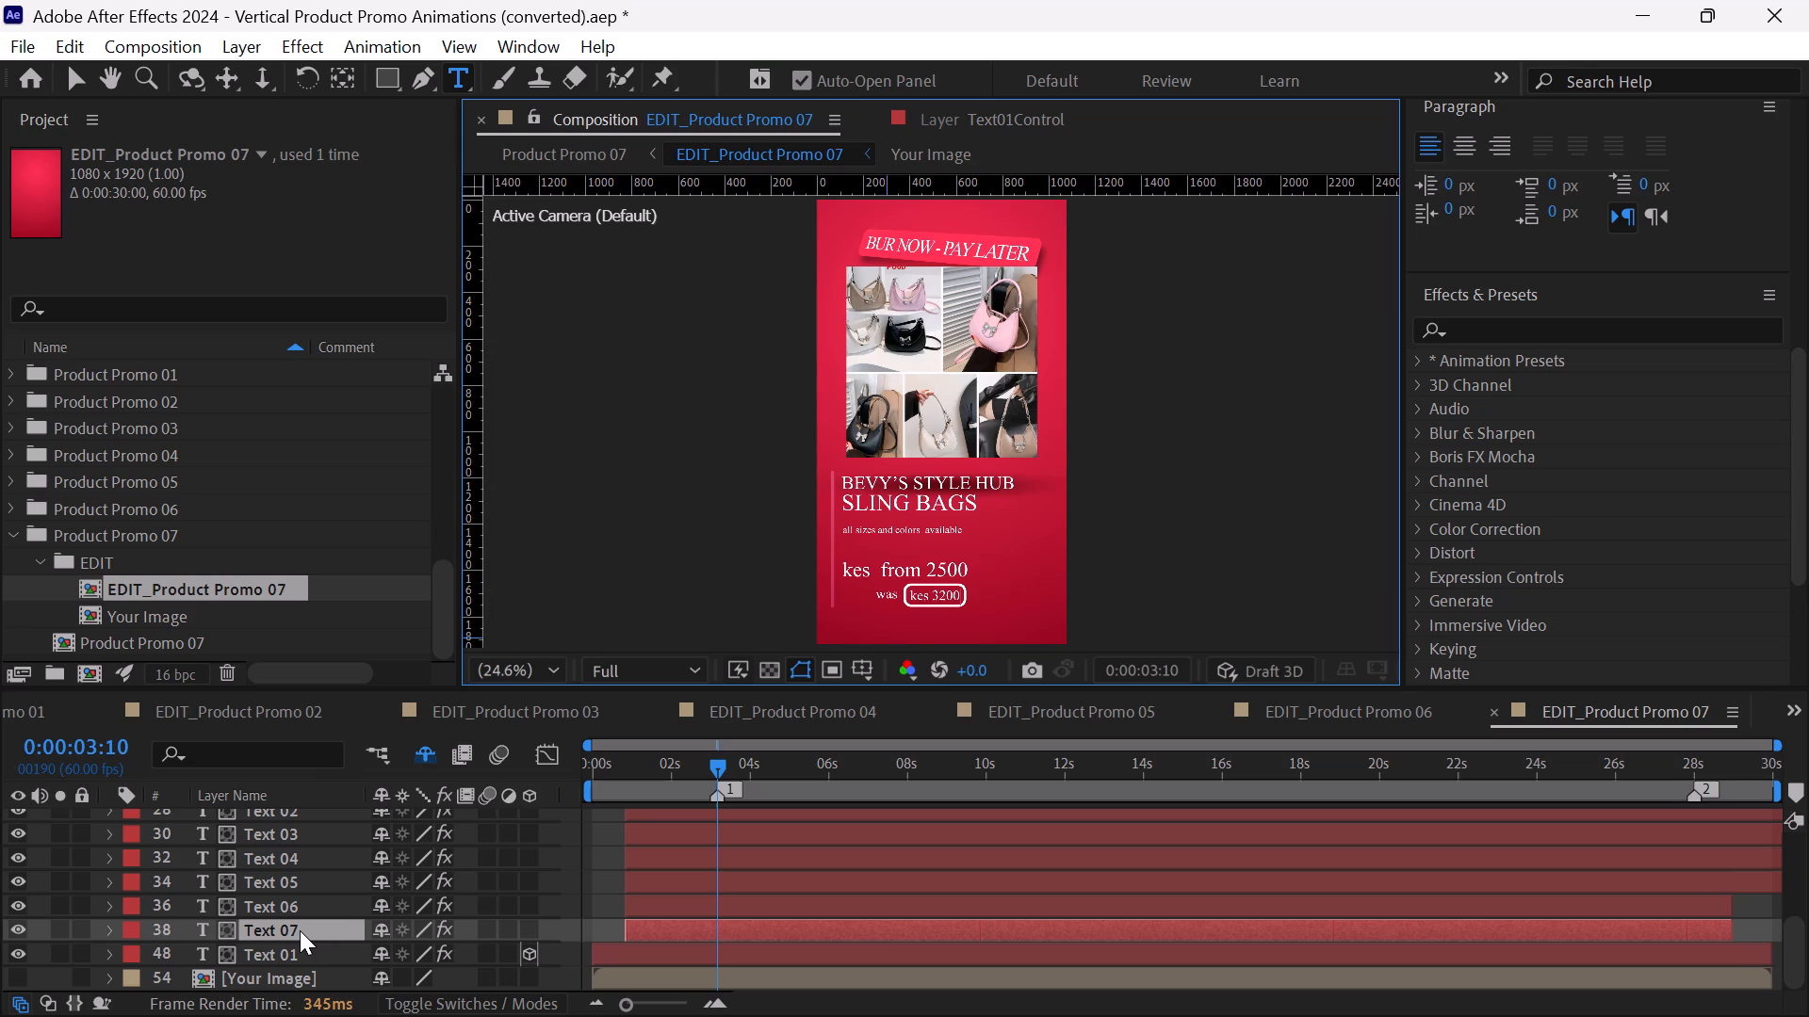
Replace the banner text above the product photo, in the Text 01 layer, with "limited offer".
double_click(275, 944)
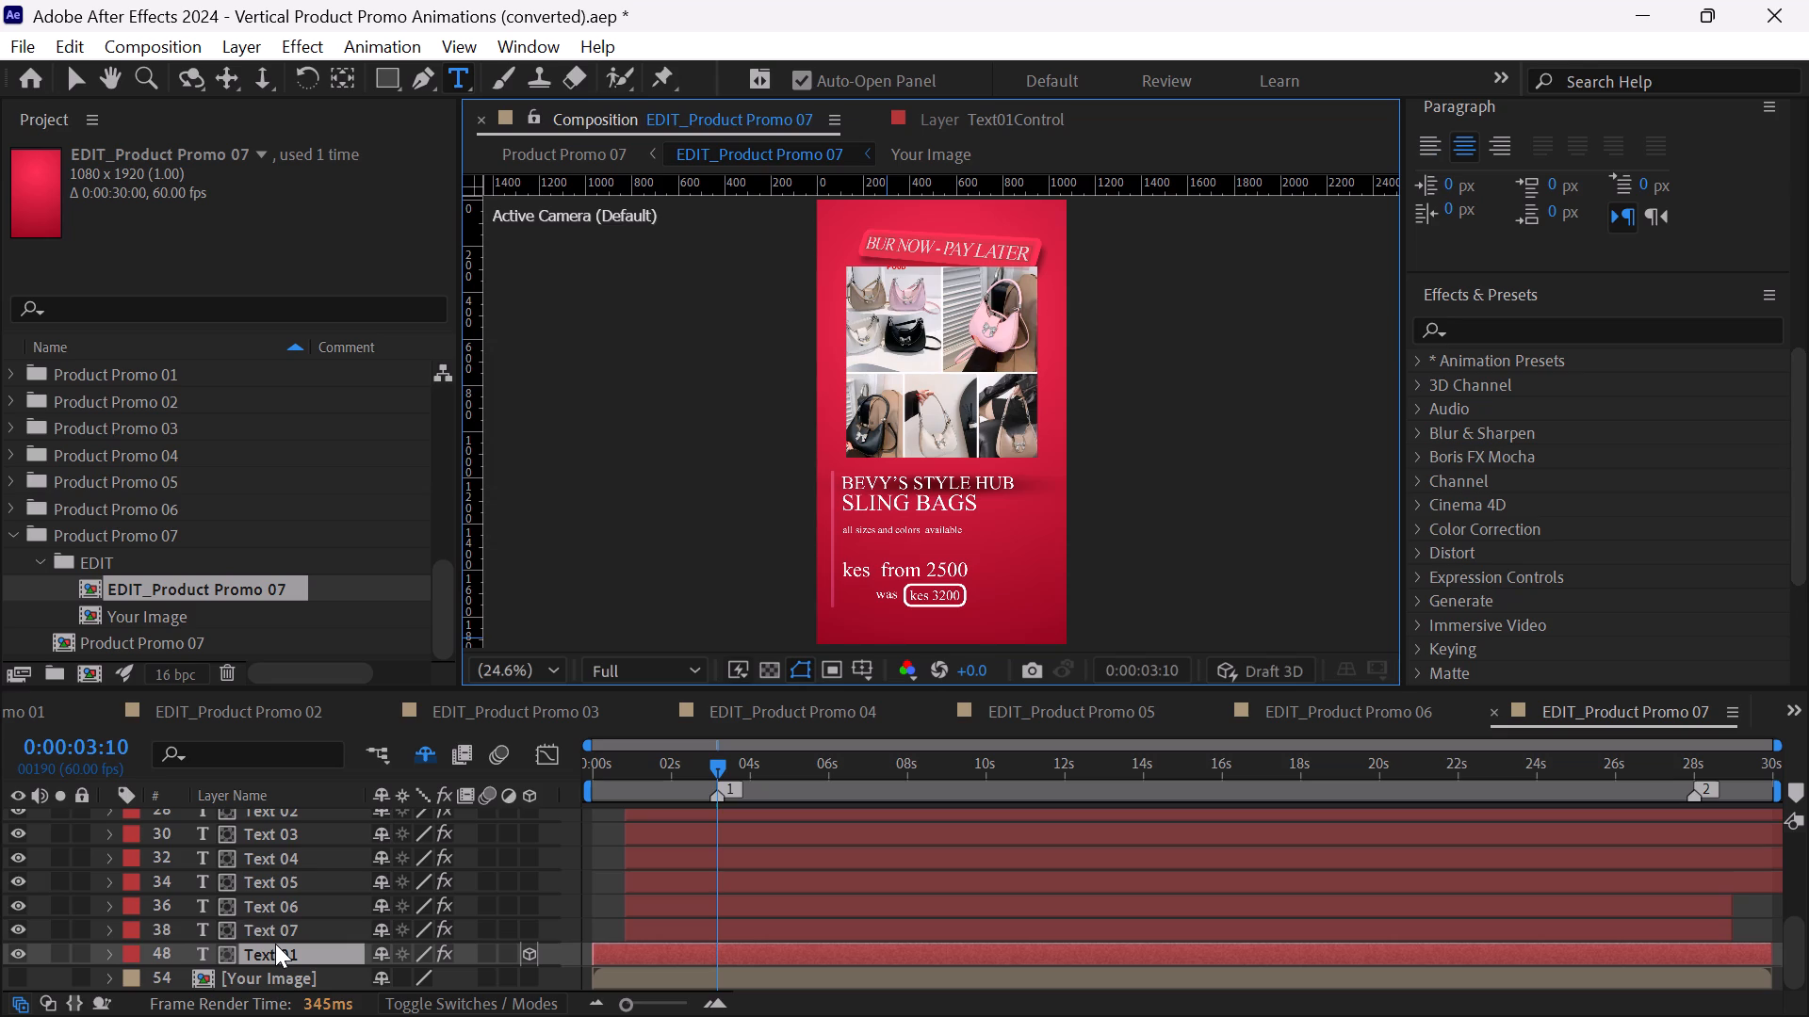
type("limited")
key("space")
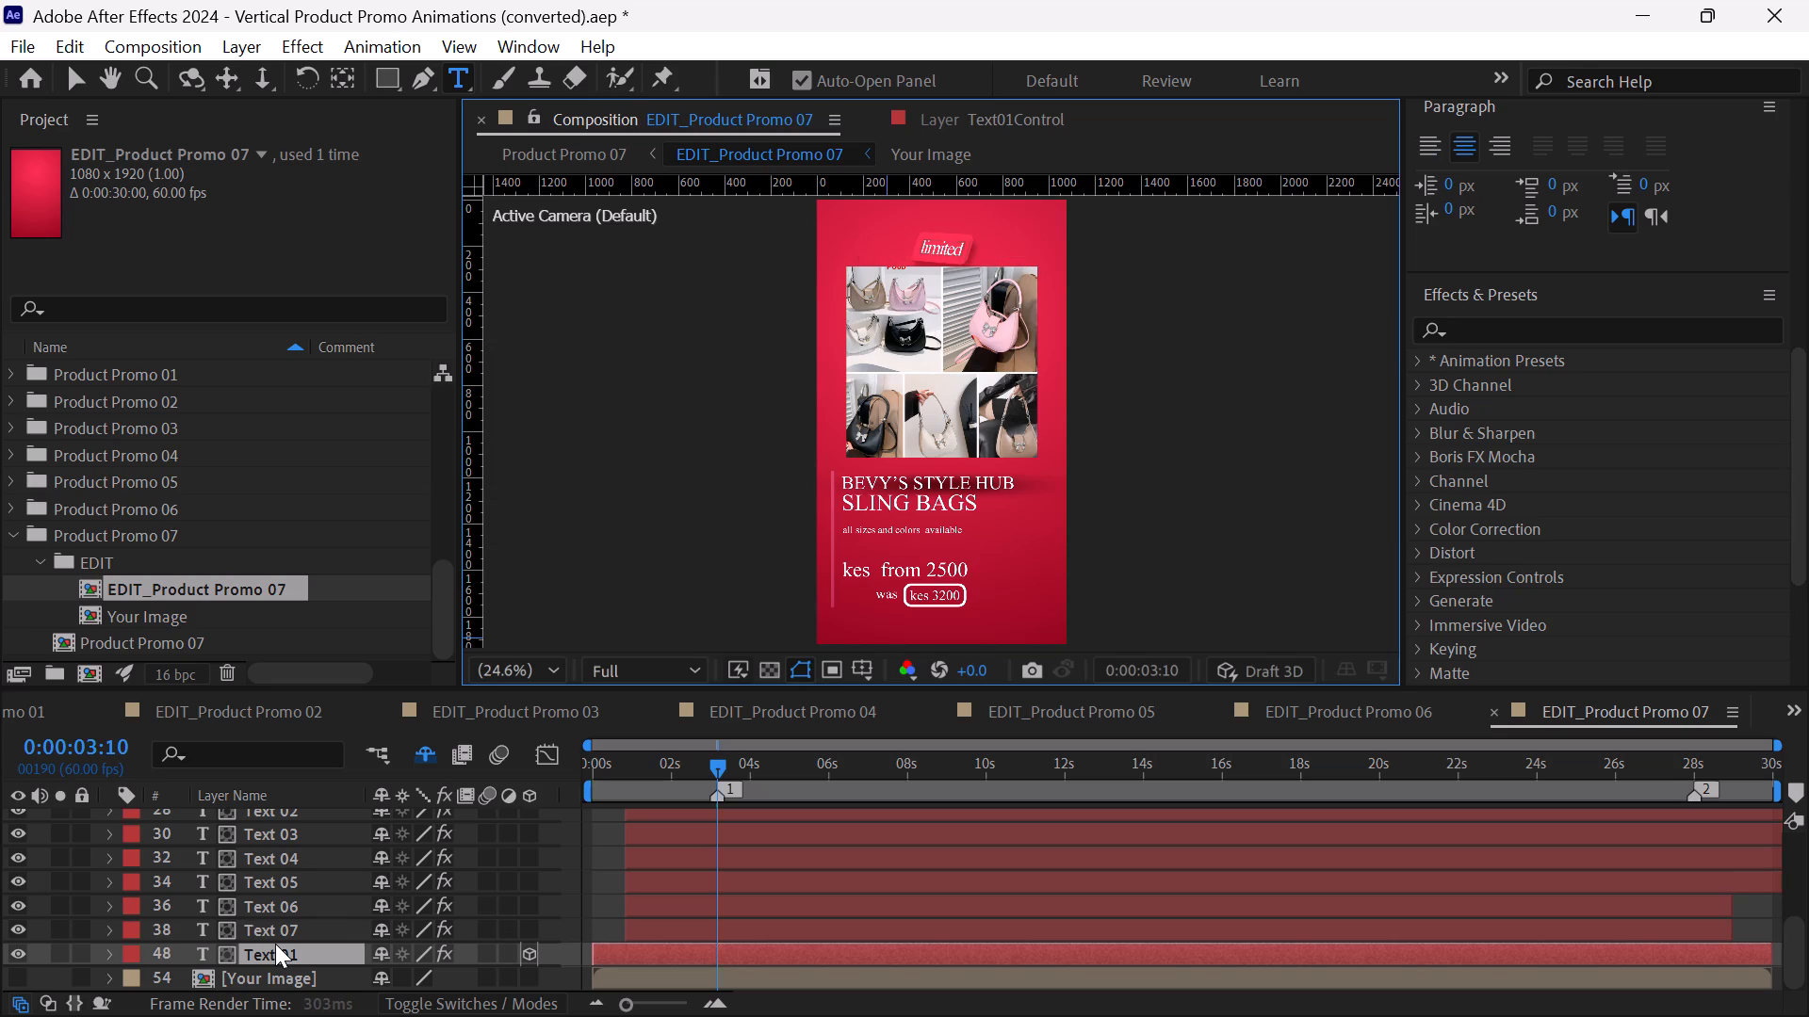
type("off")
type("er")
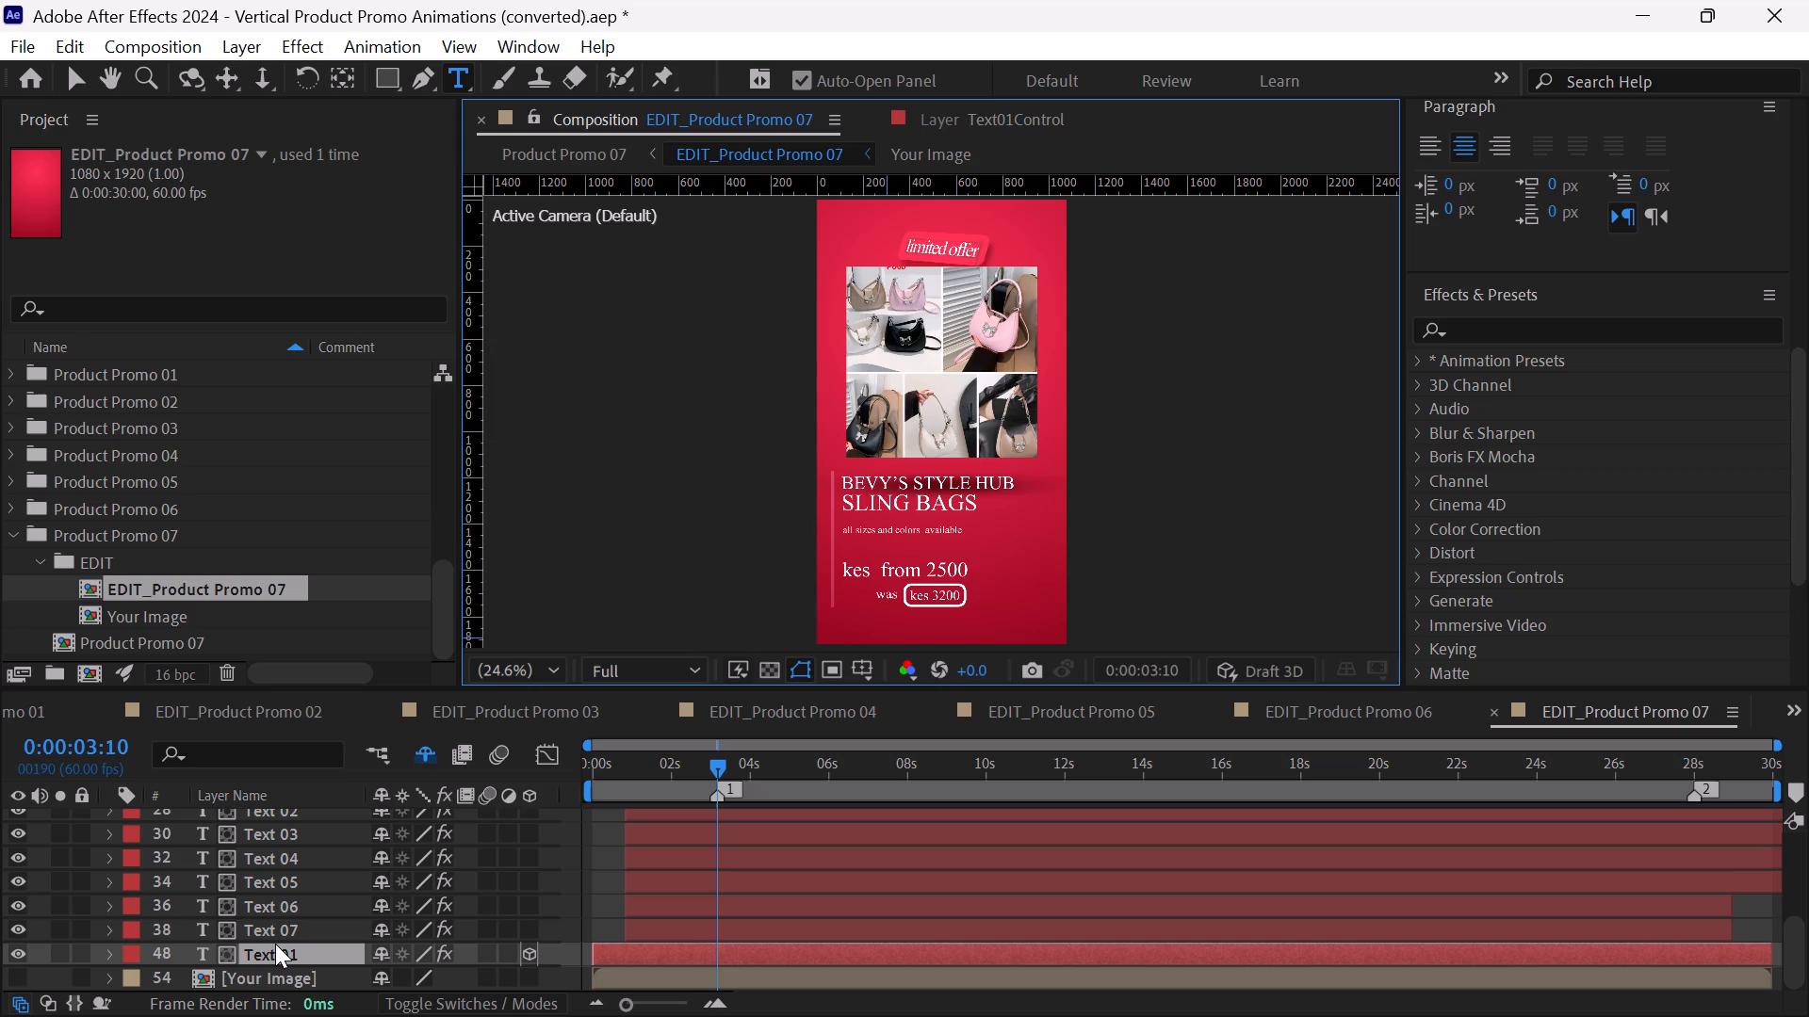
key("space")
key("BackSpace")
Extend the banner text in the Text 01 layer of EDIT_Product Promo 07 to read "limited offer-buy today".
key("minus")
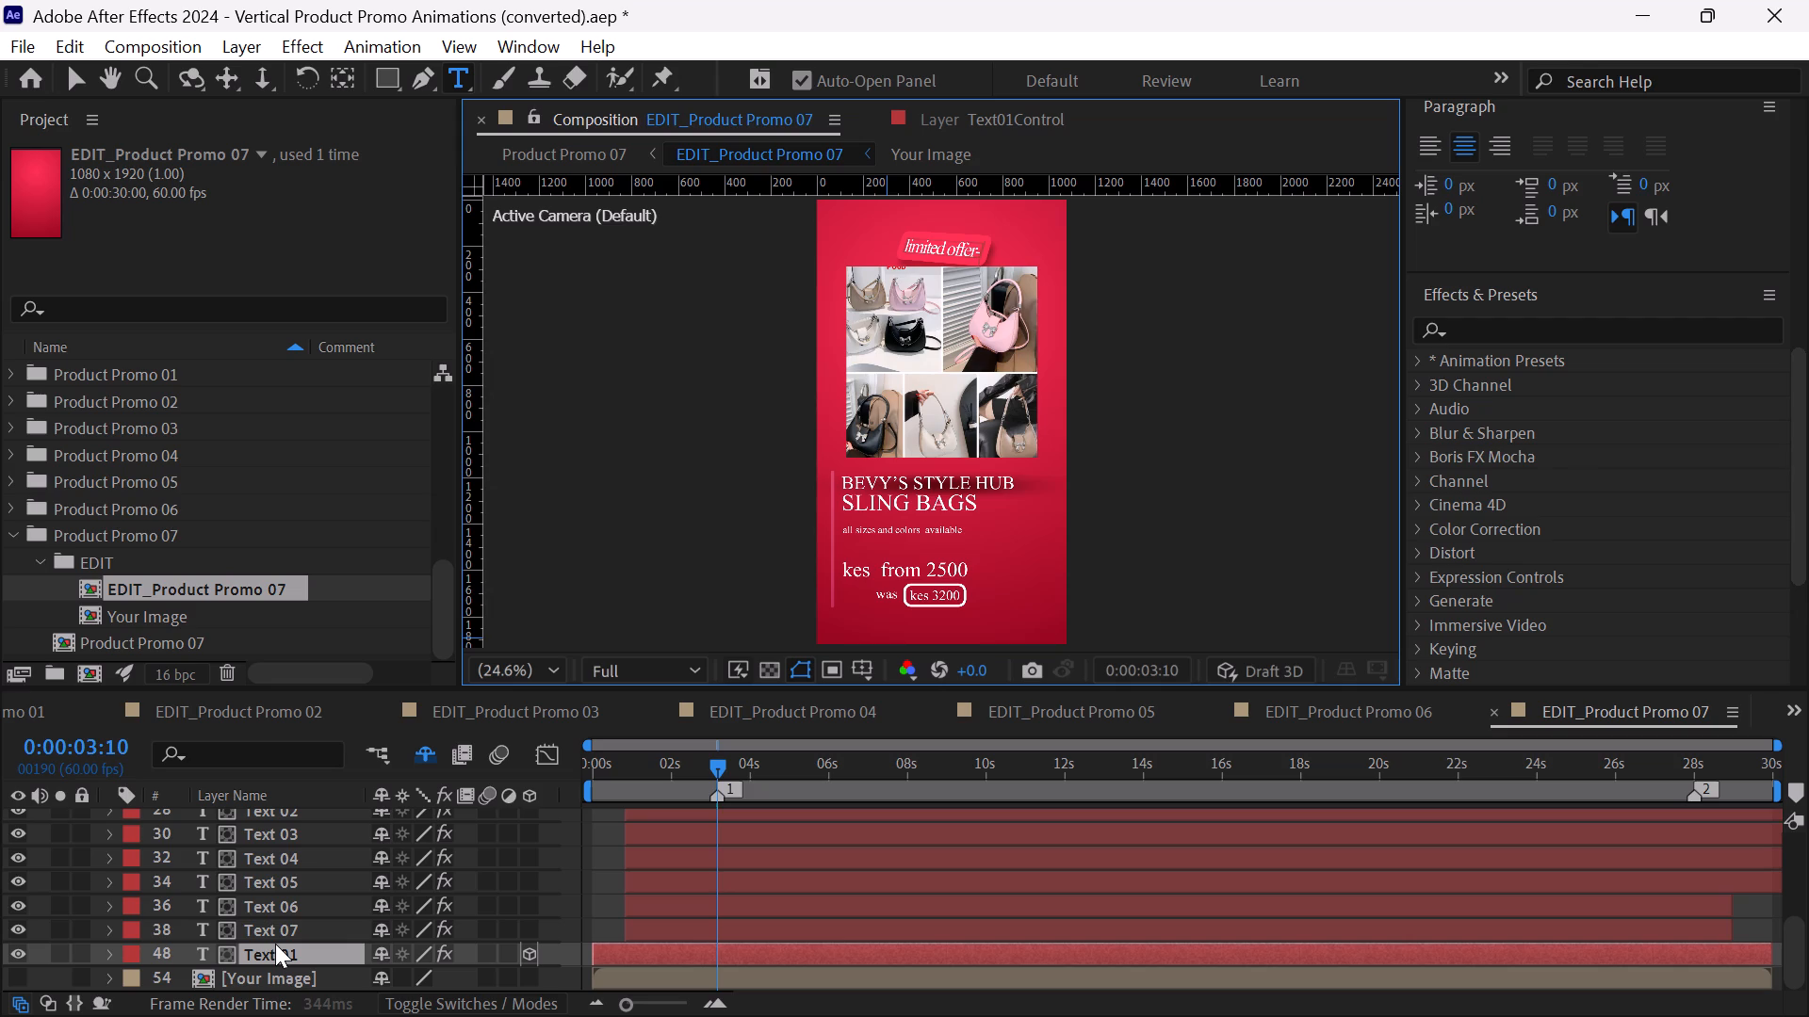
type("buy")
key("space")
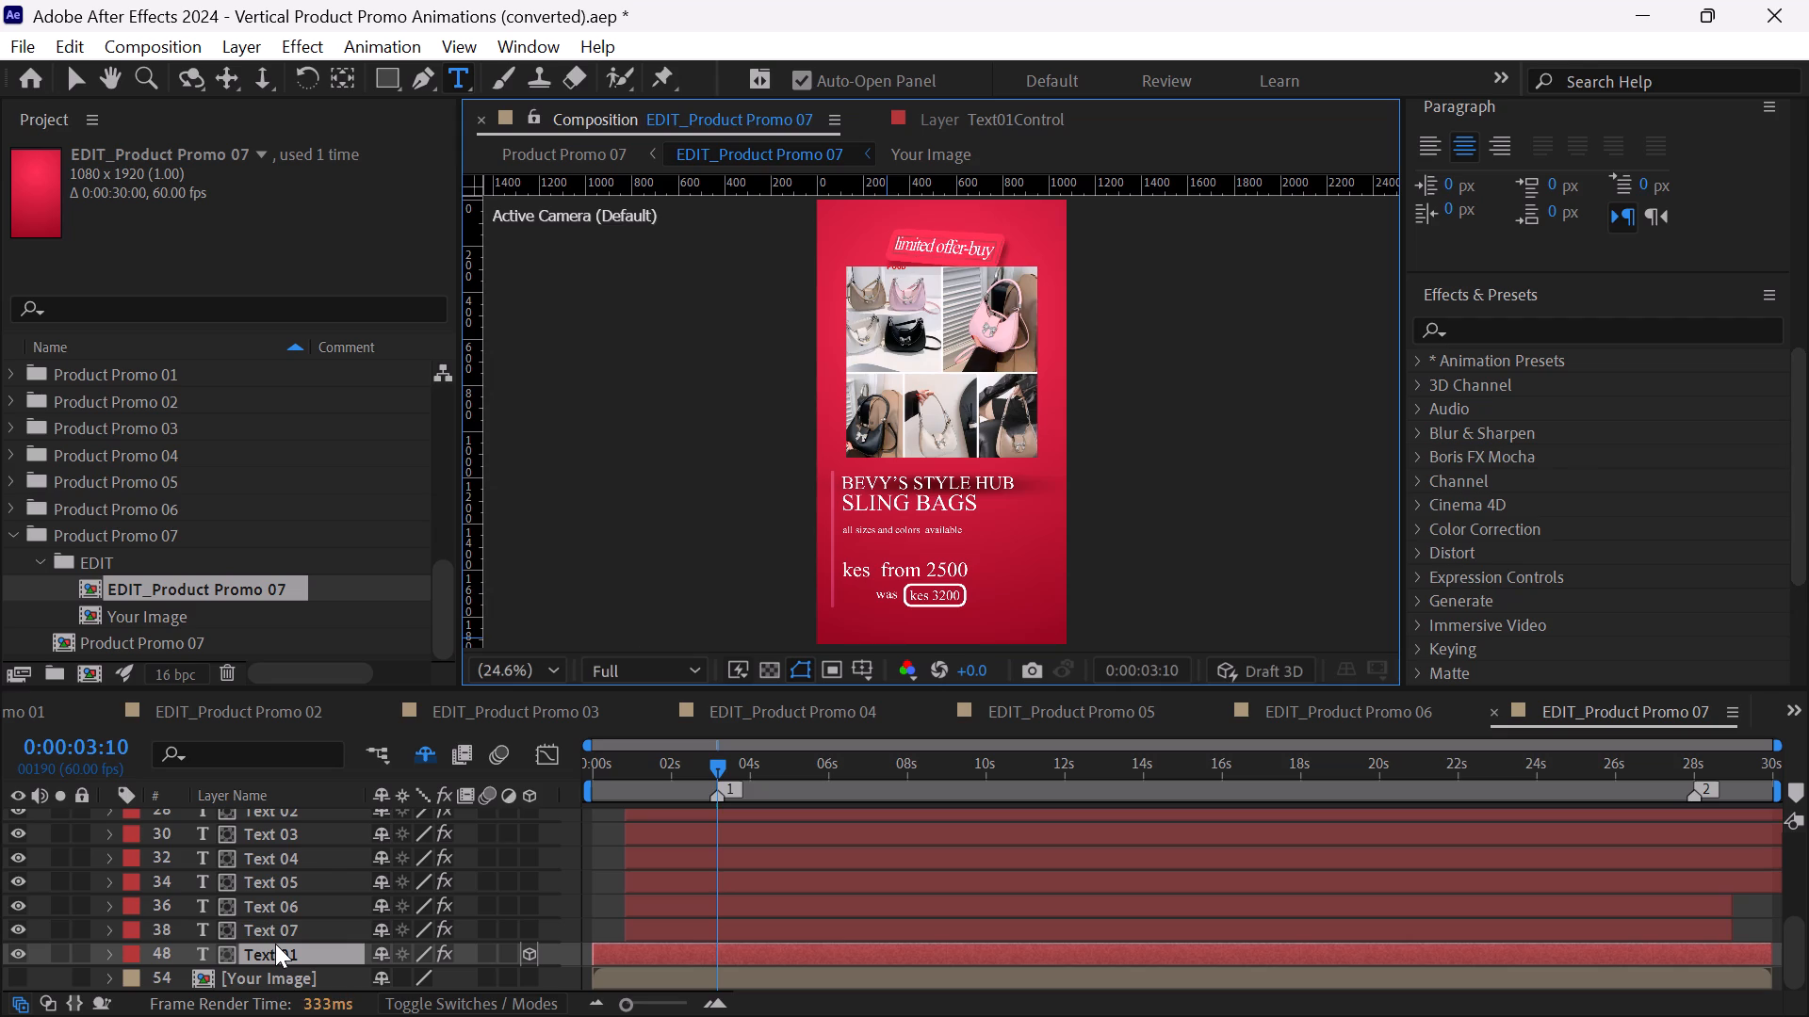
type("today")
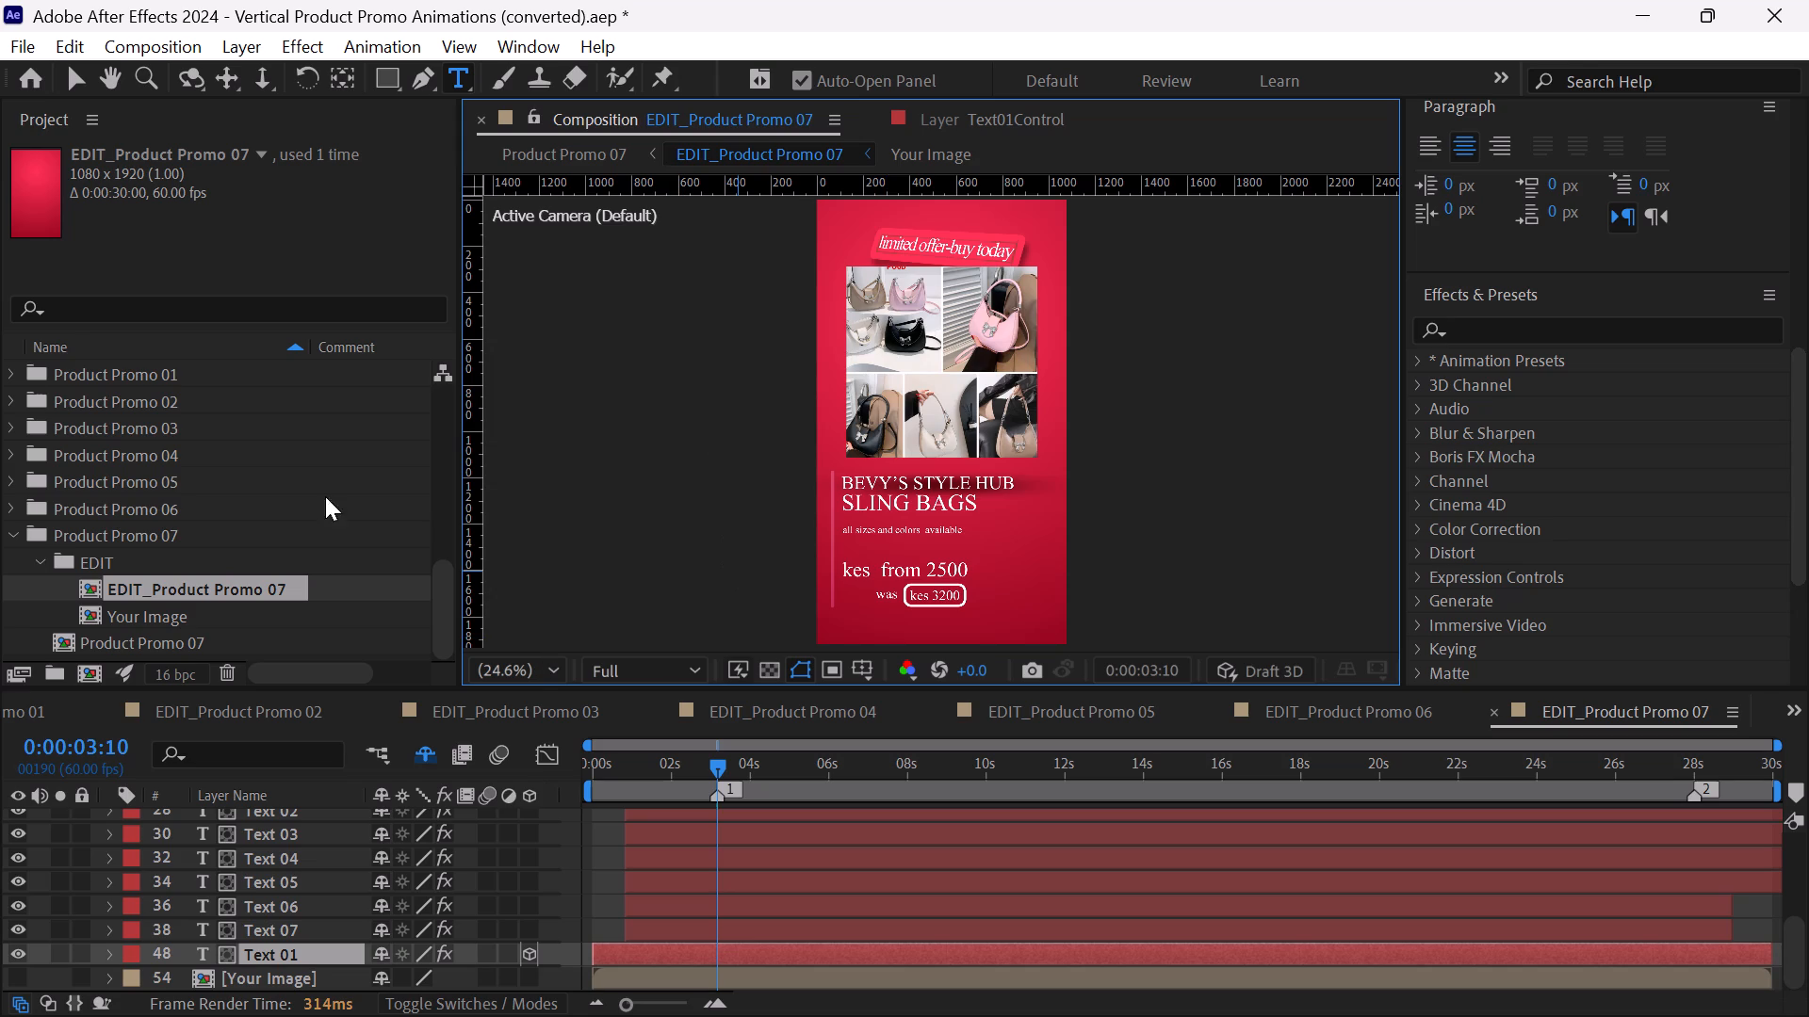
Collapse the Product Promo 07 folder and close the EDIT_Product Promo 07 to 02 timelines, keeping only EDIT_Product Promo 01 open.
left_click(12, 533)
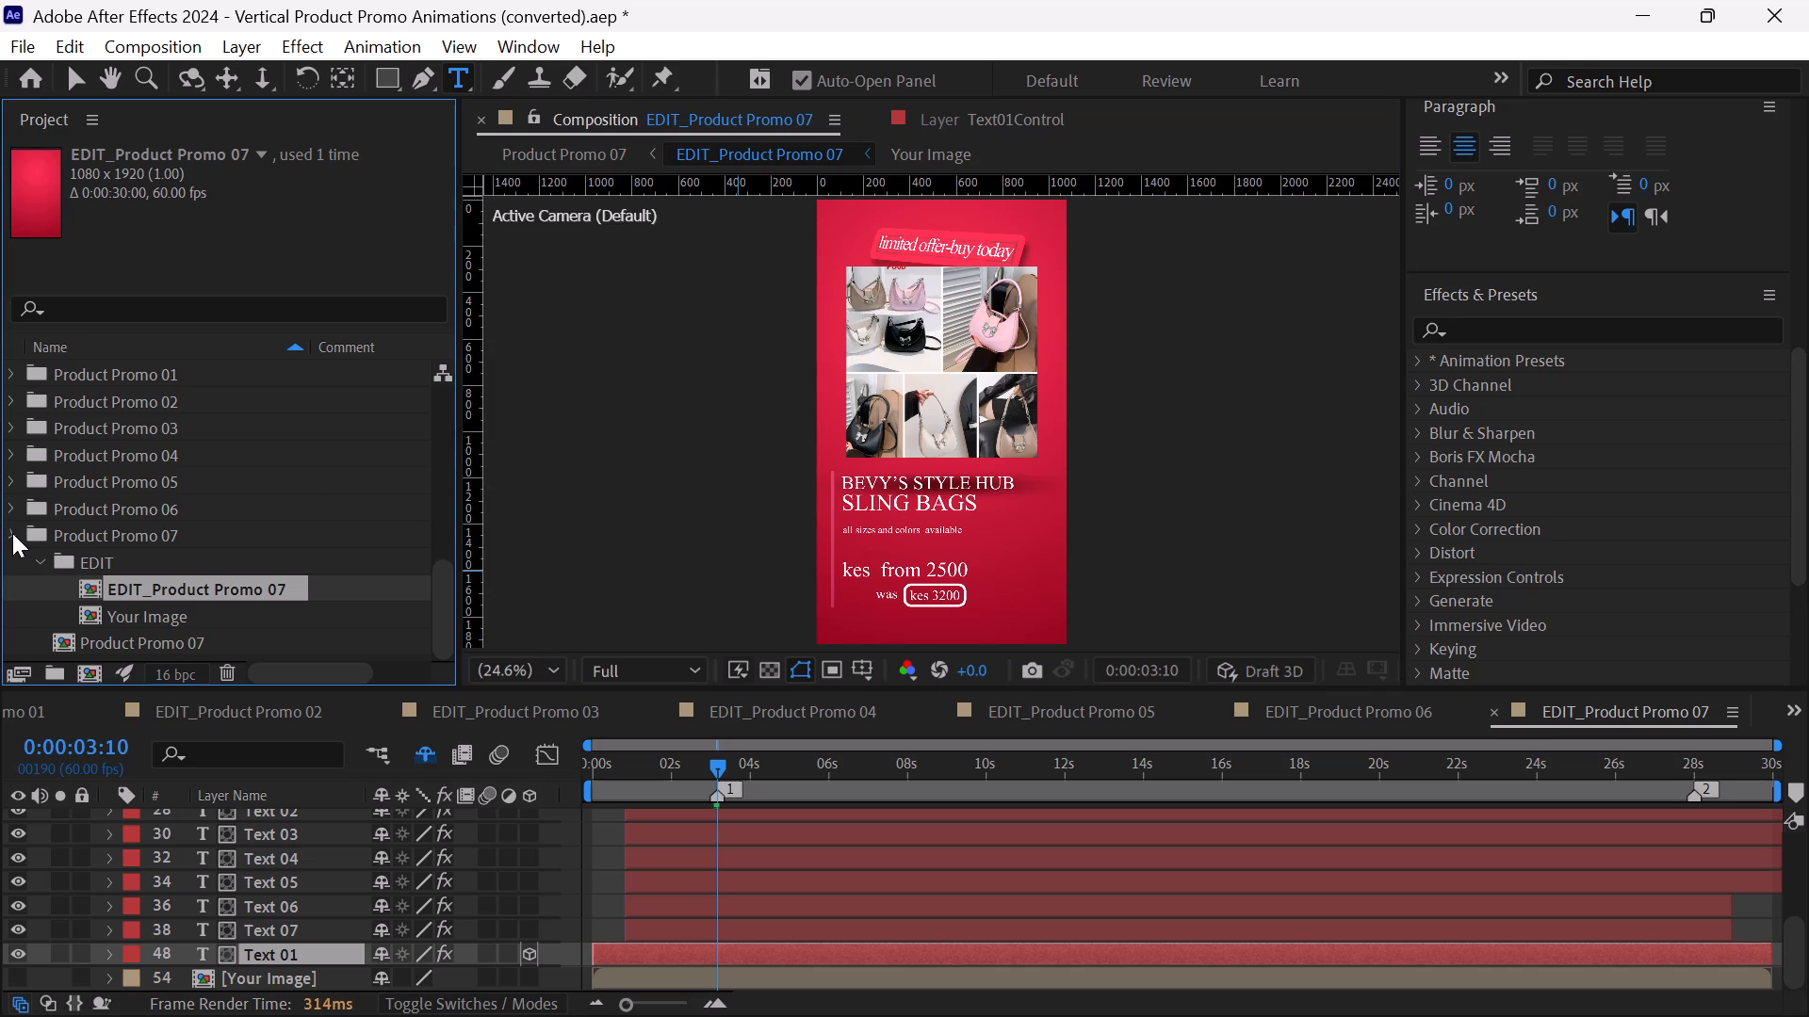
left_click(1495, 710)
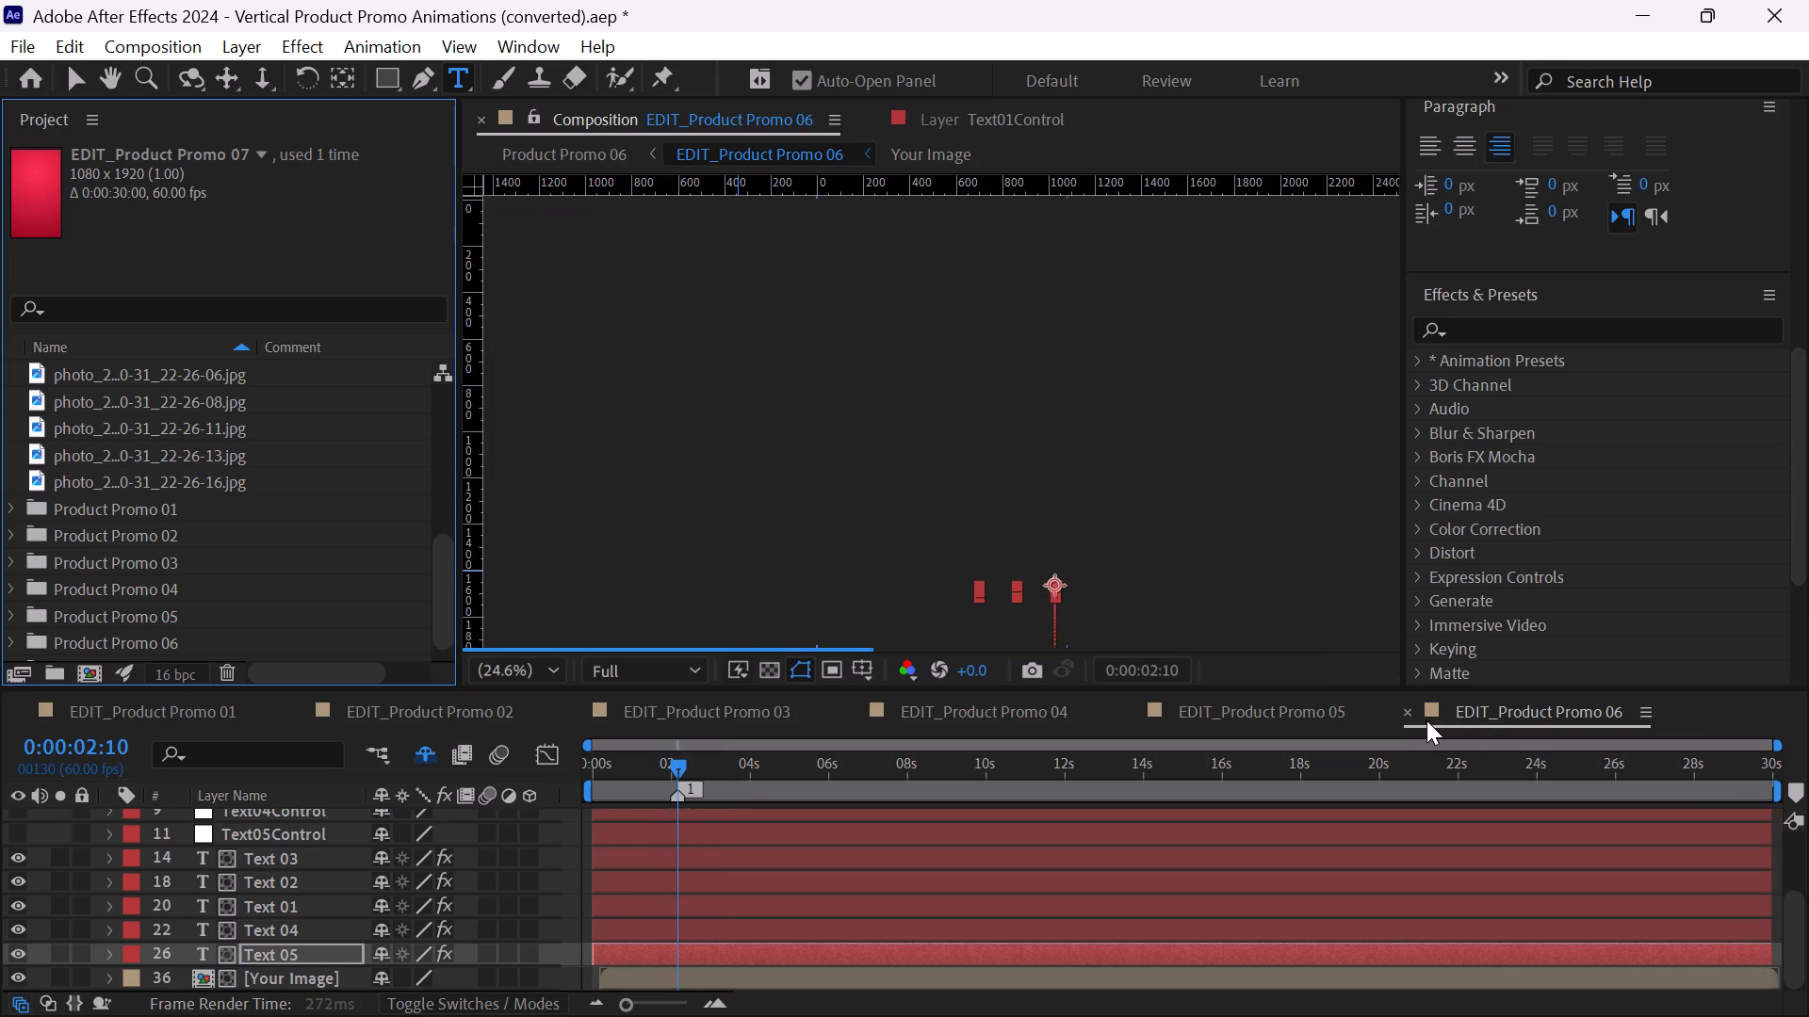
left_click(1409, 711)
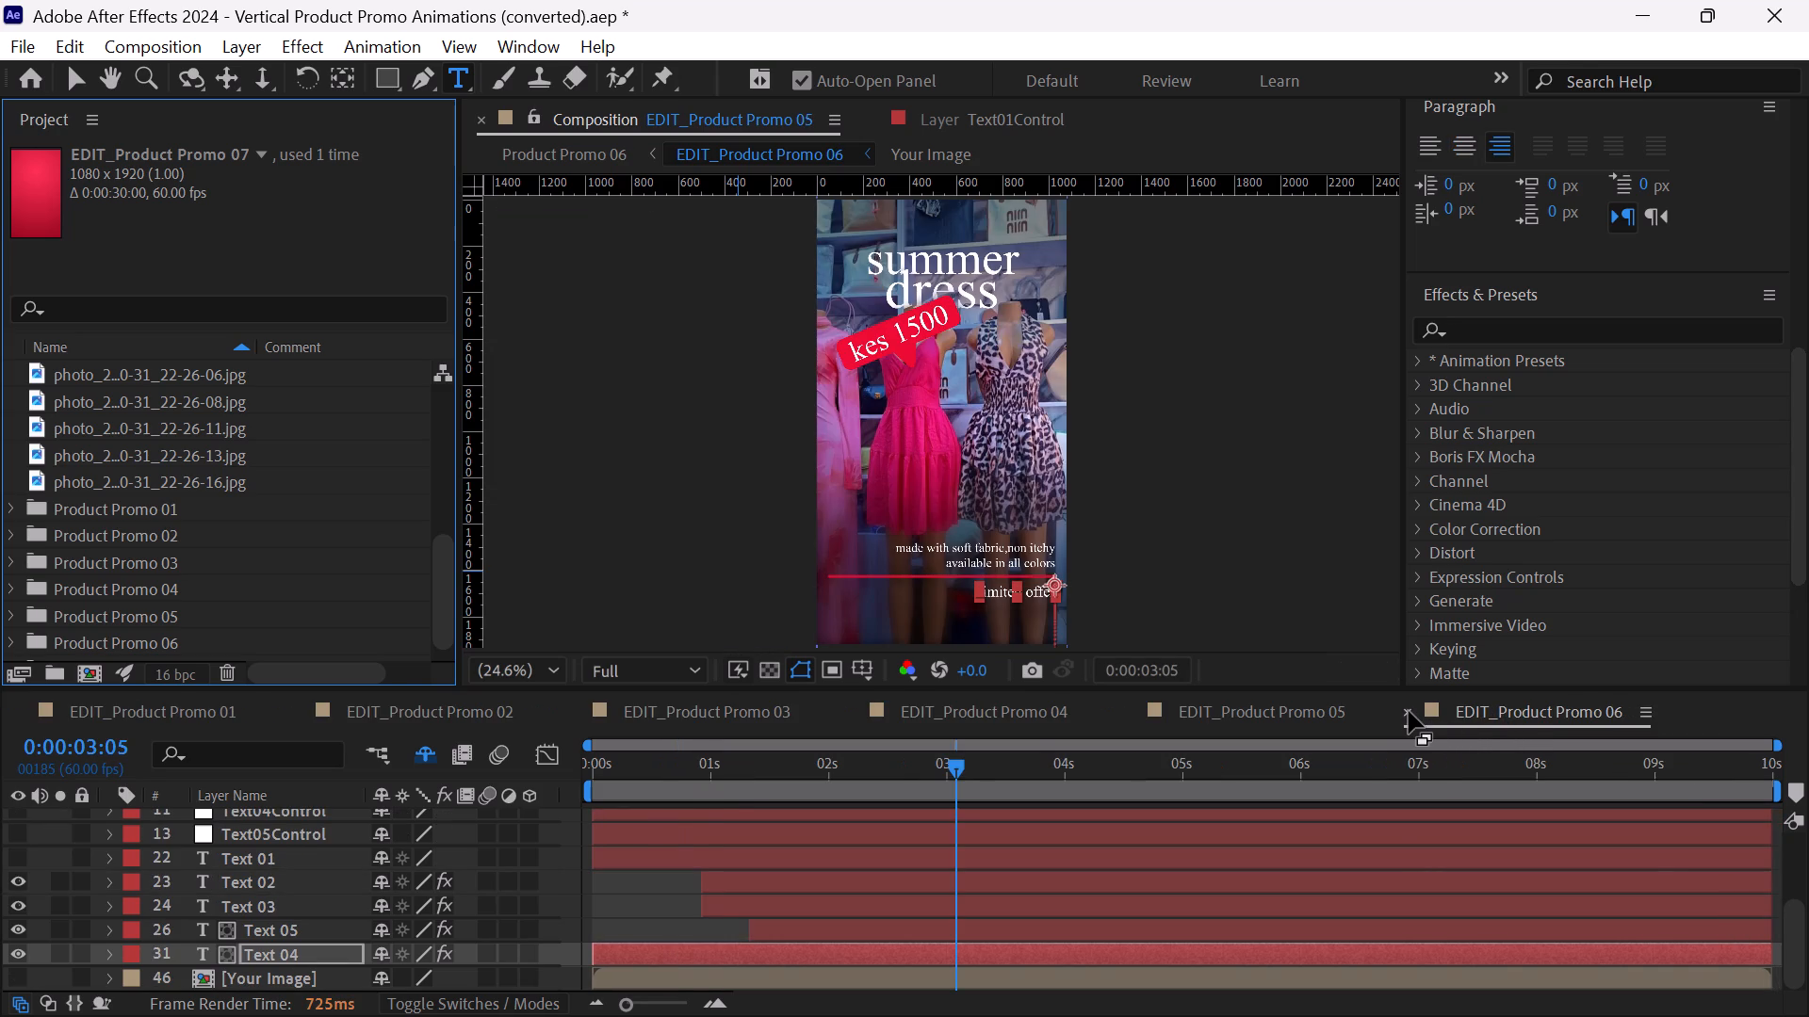
left_click(1131, 709)
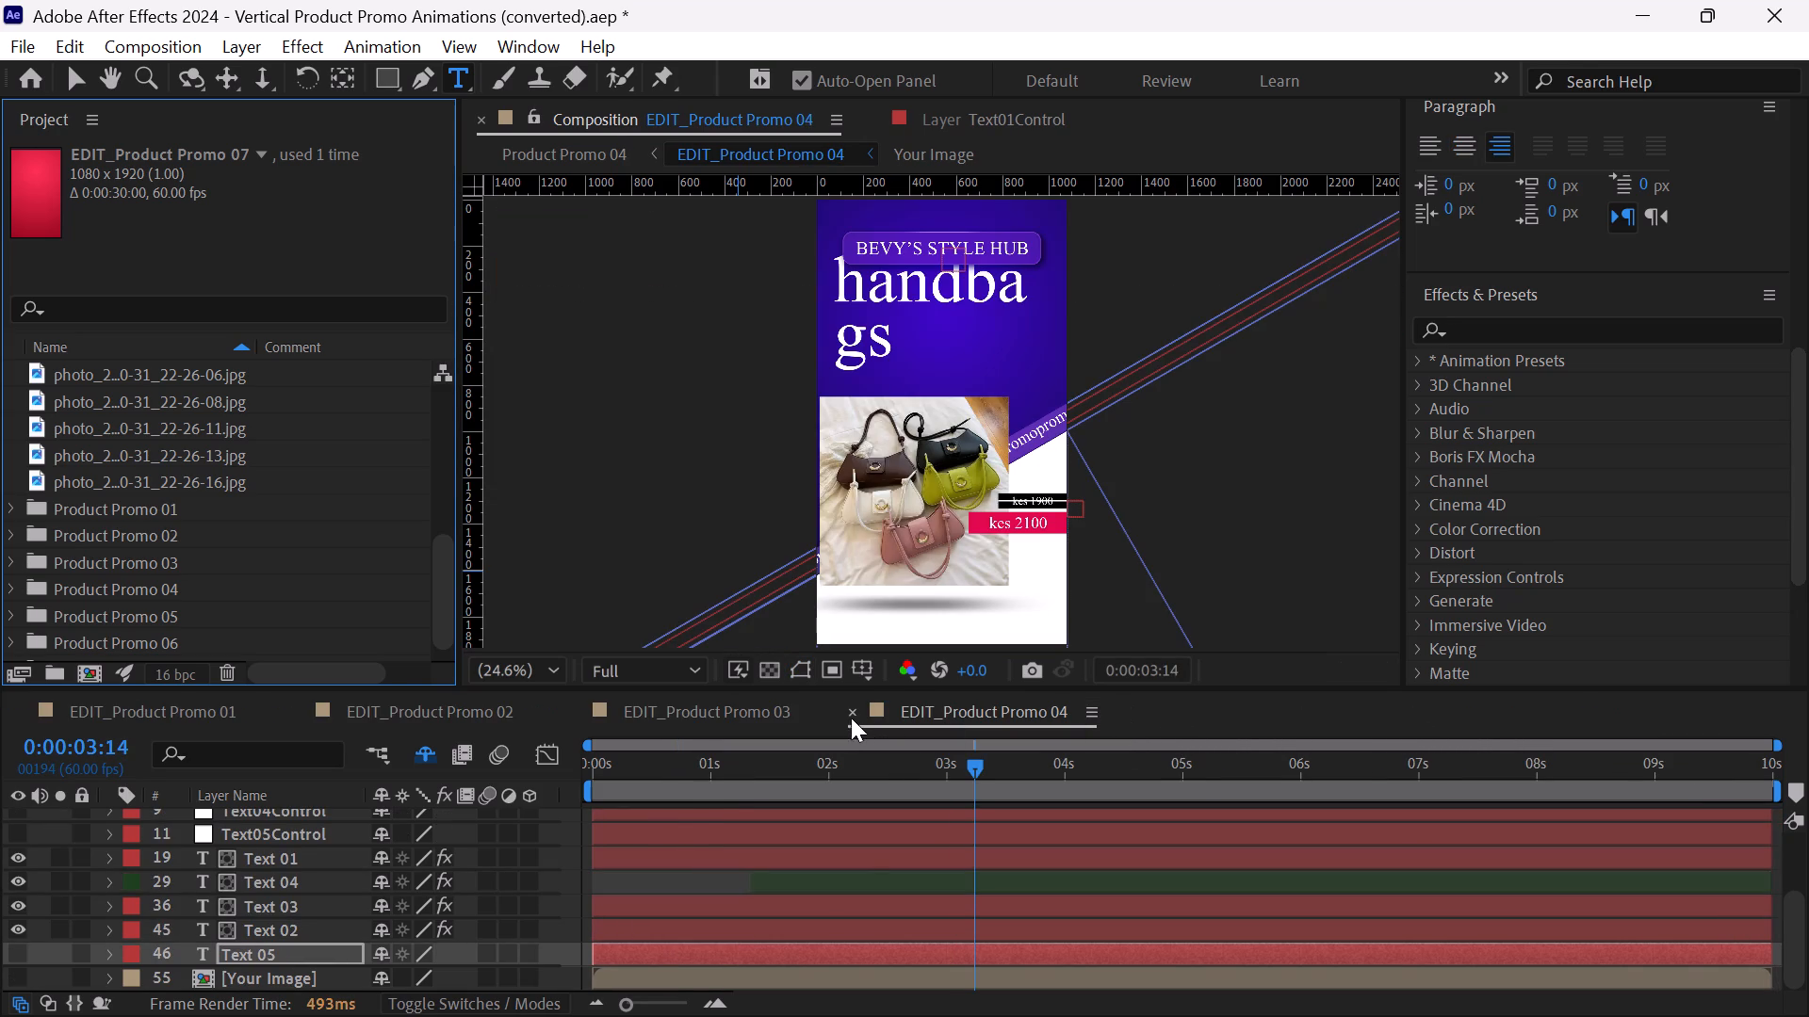
left_click(845, 711)
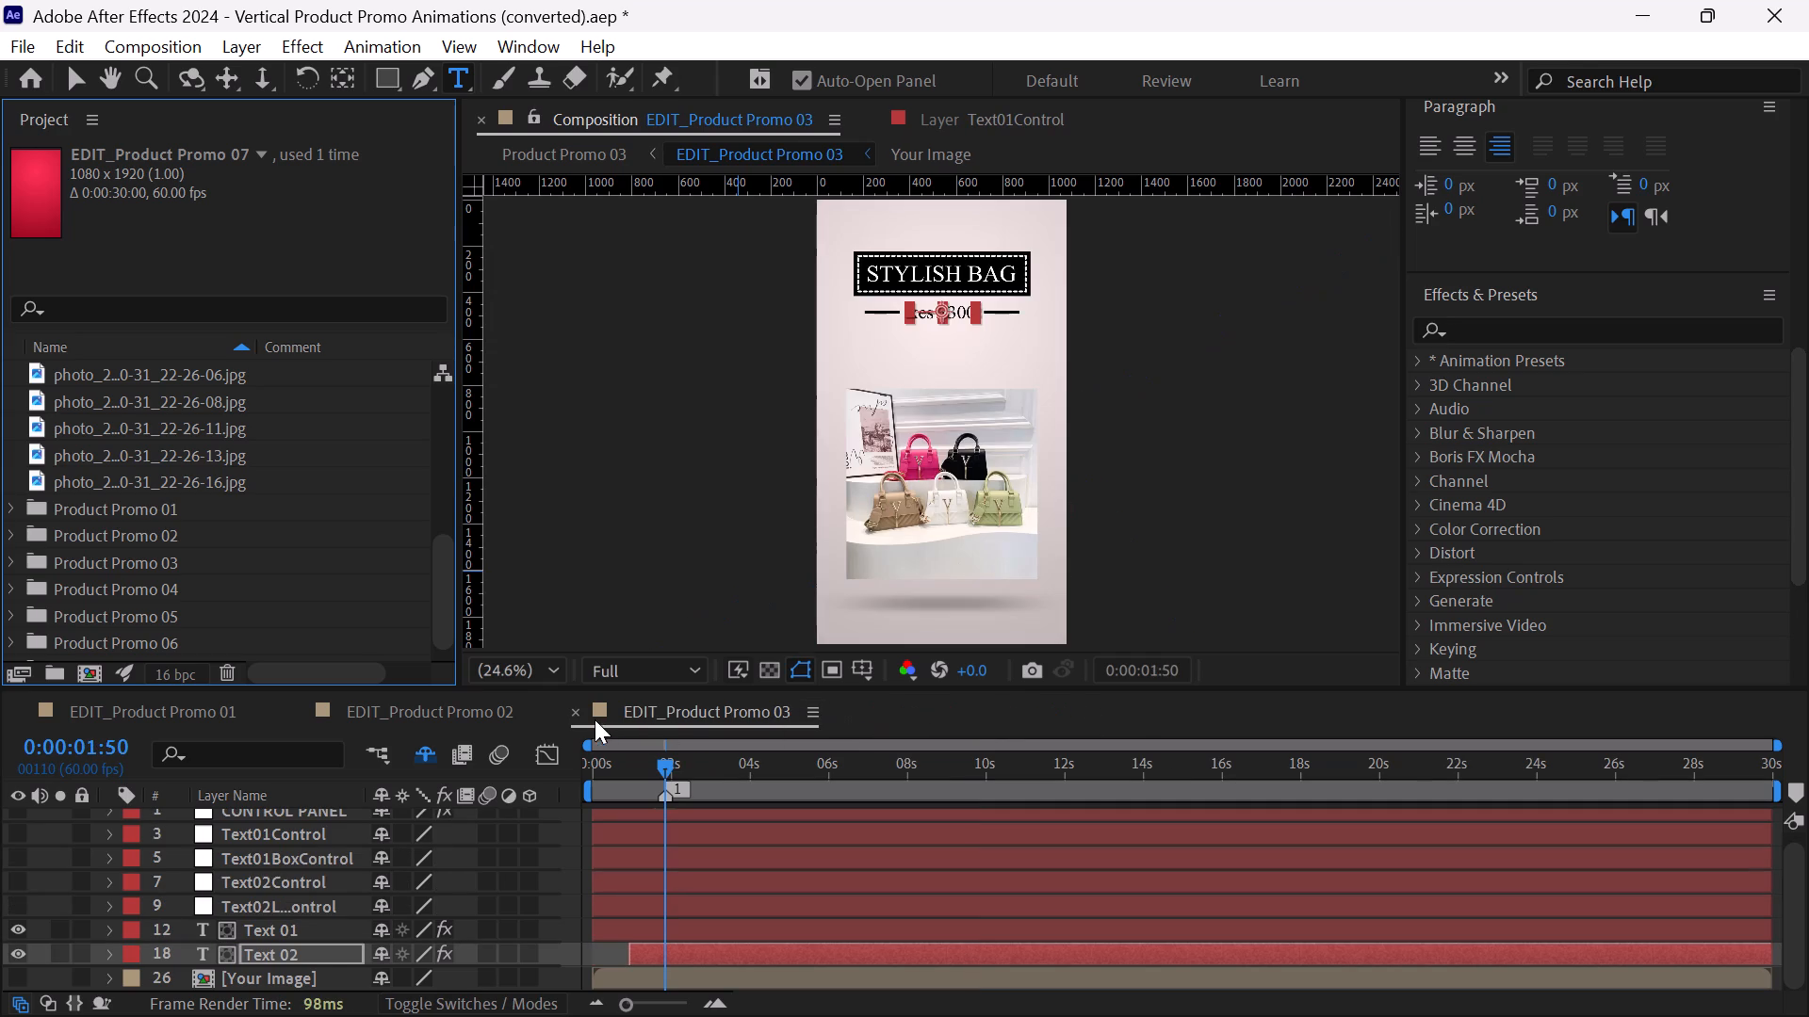
left_click(575, 710)
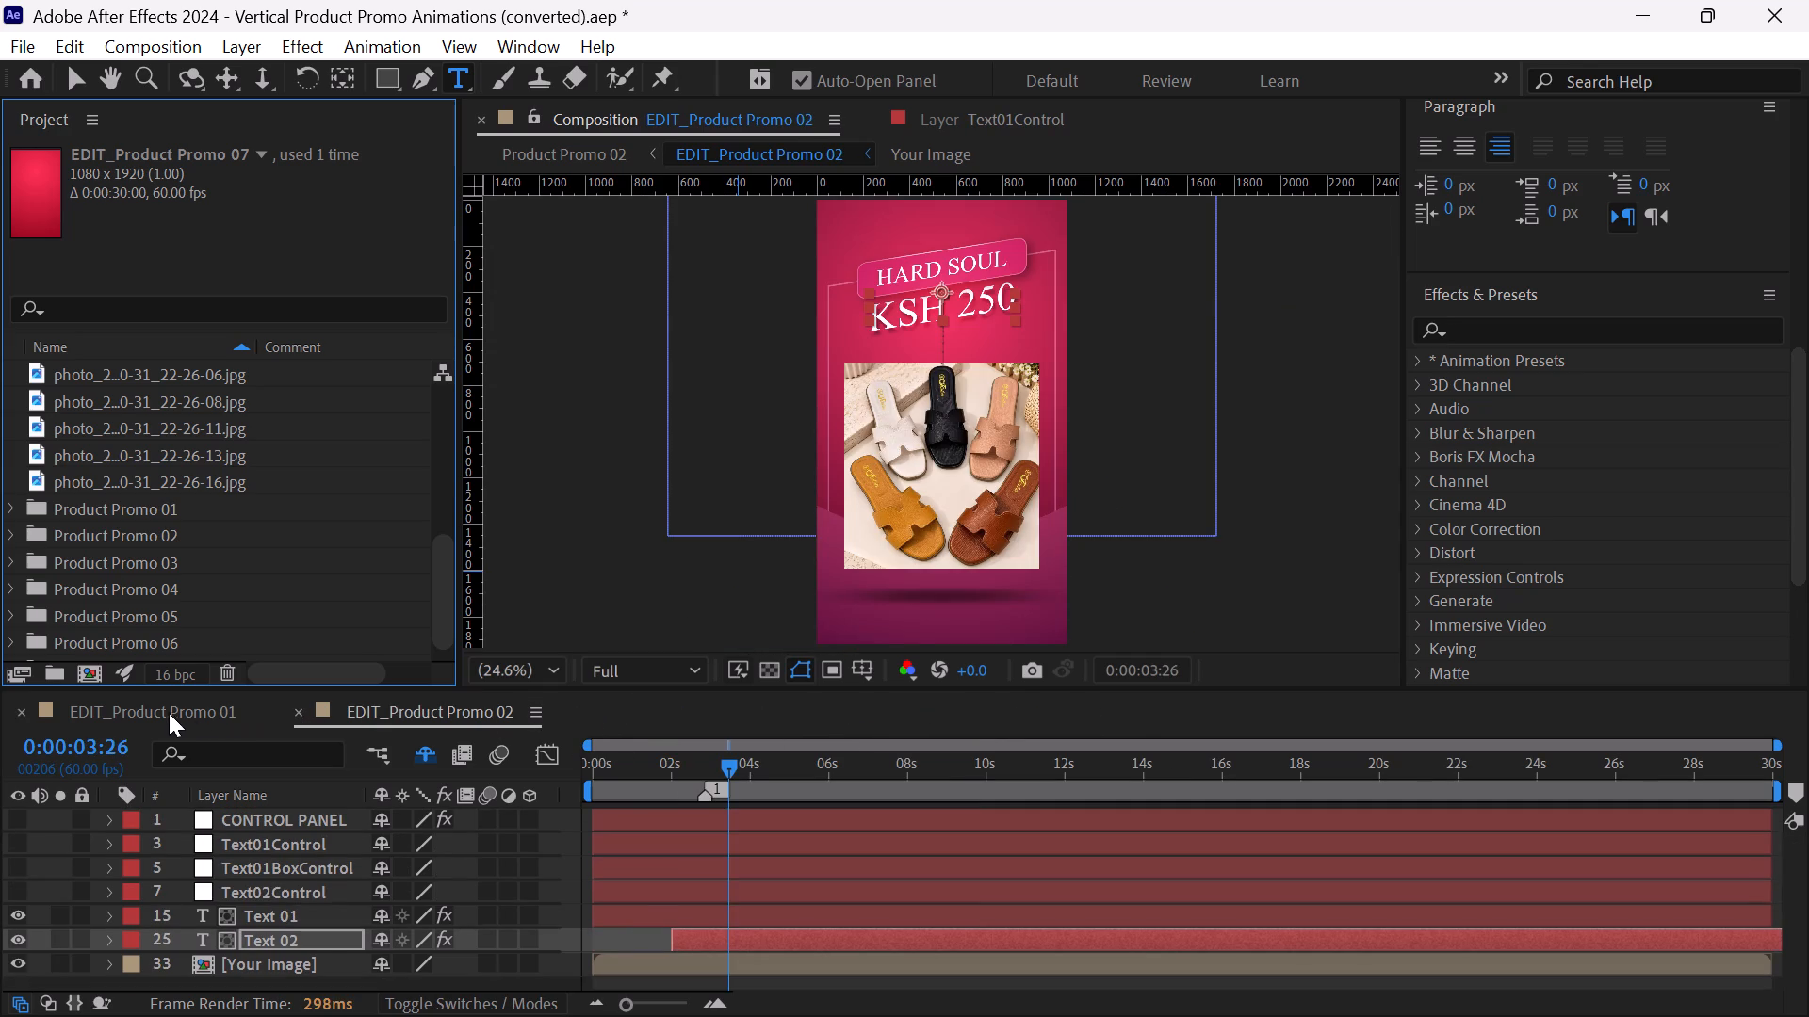
left_click(293, 716)
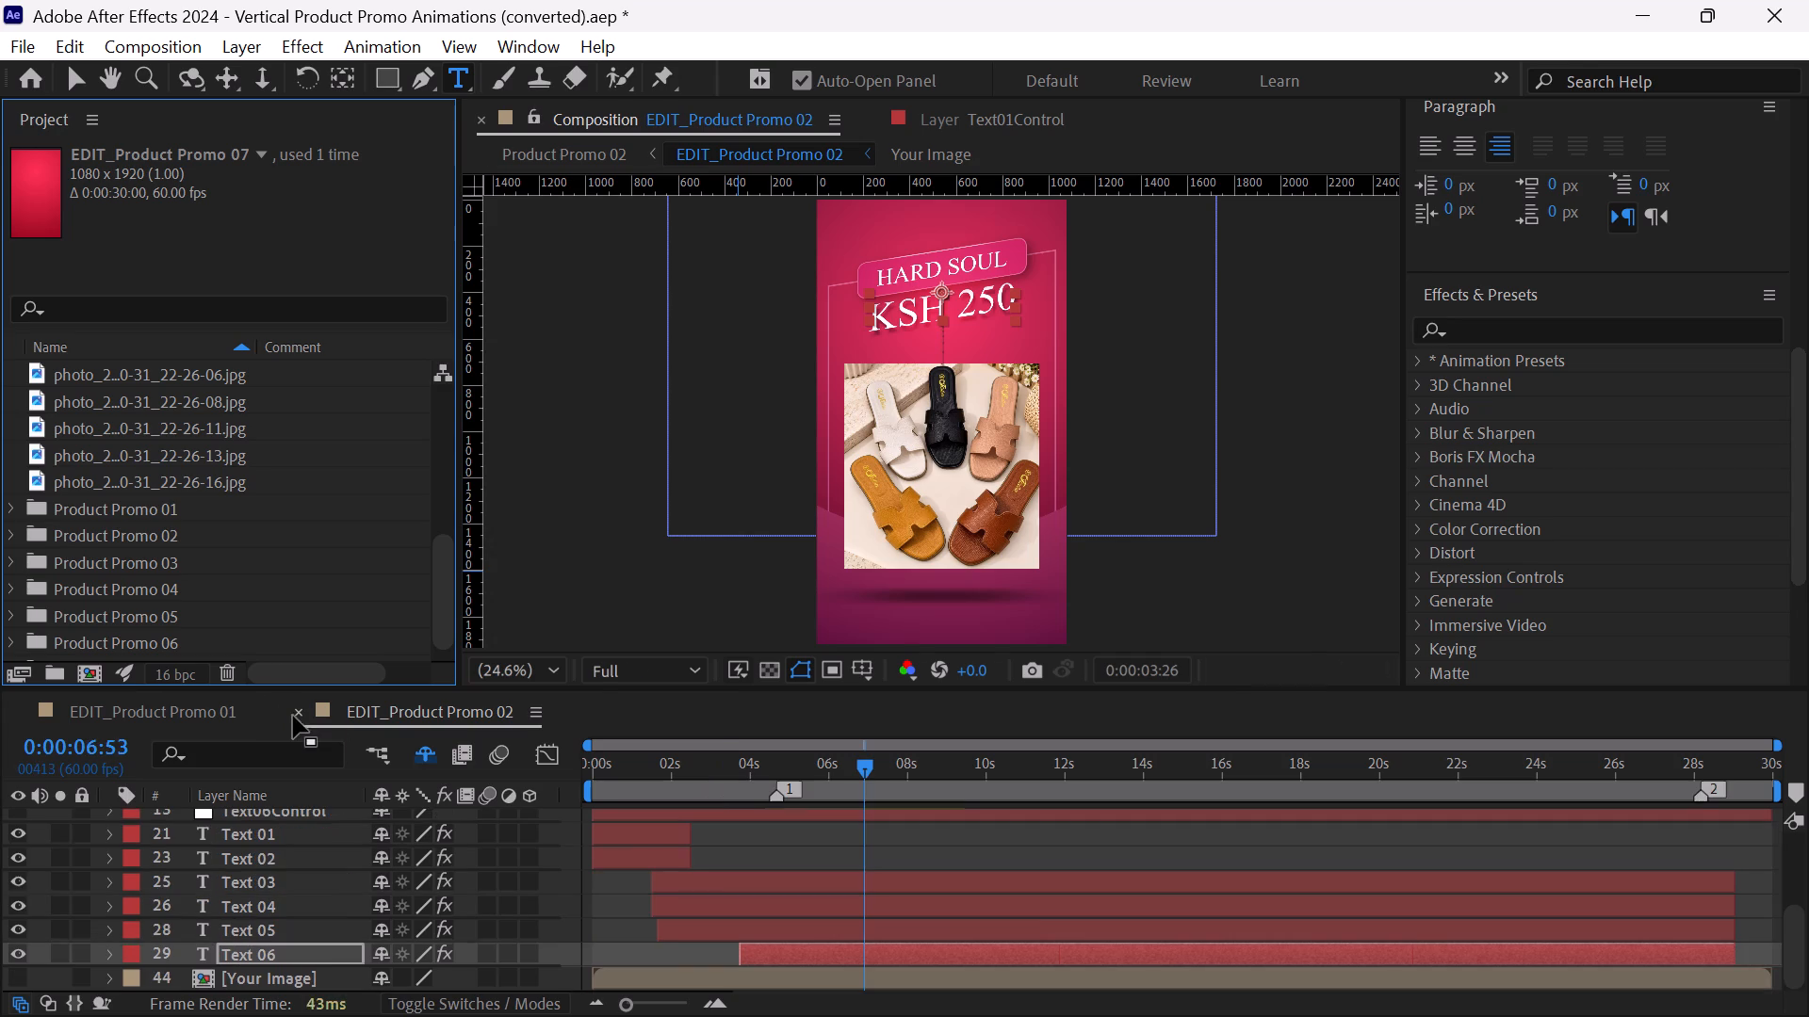
left_click(6, 712)
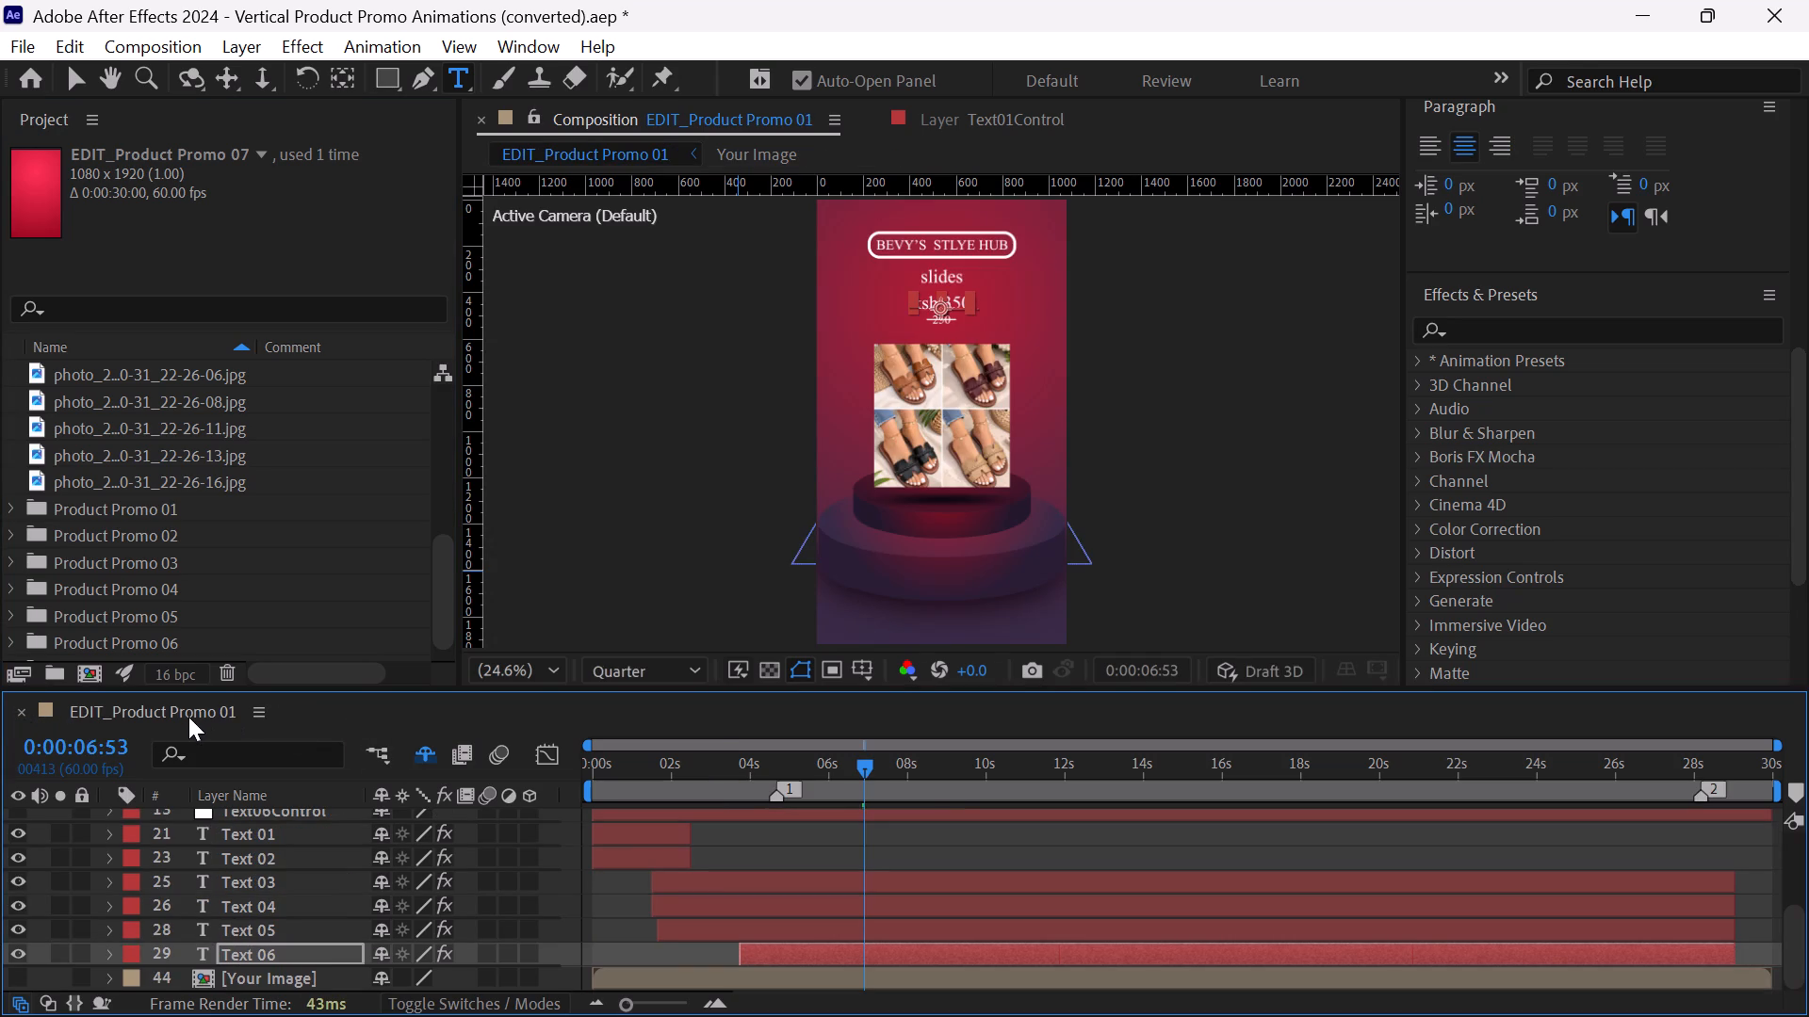
left_click(188, 717)
Return EDIT_Product Promo 01 to its first frame and set the composition viewer's resolution to Full.
left_click_drag(861, 758, 421, 771)
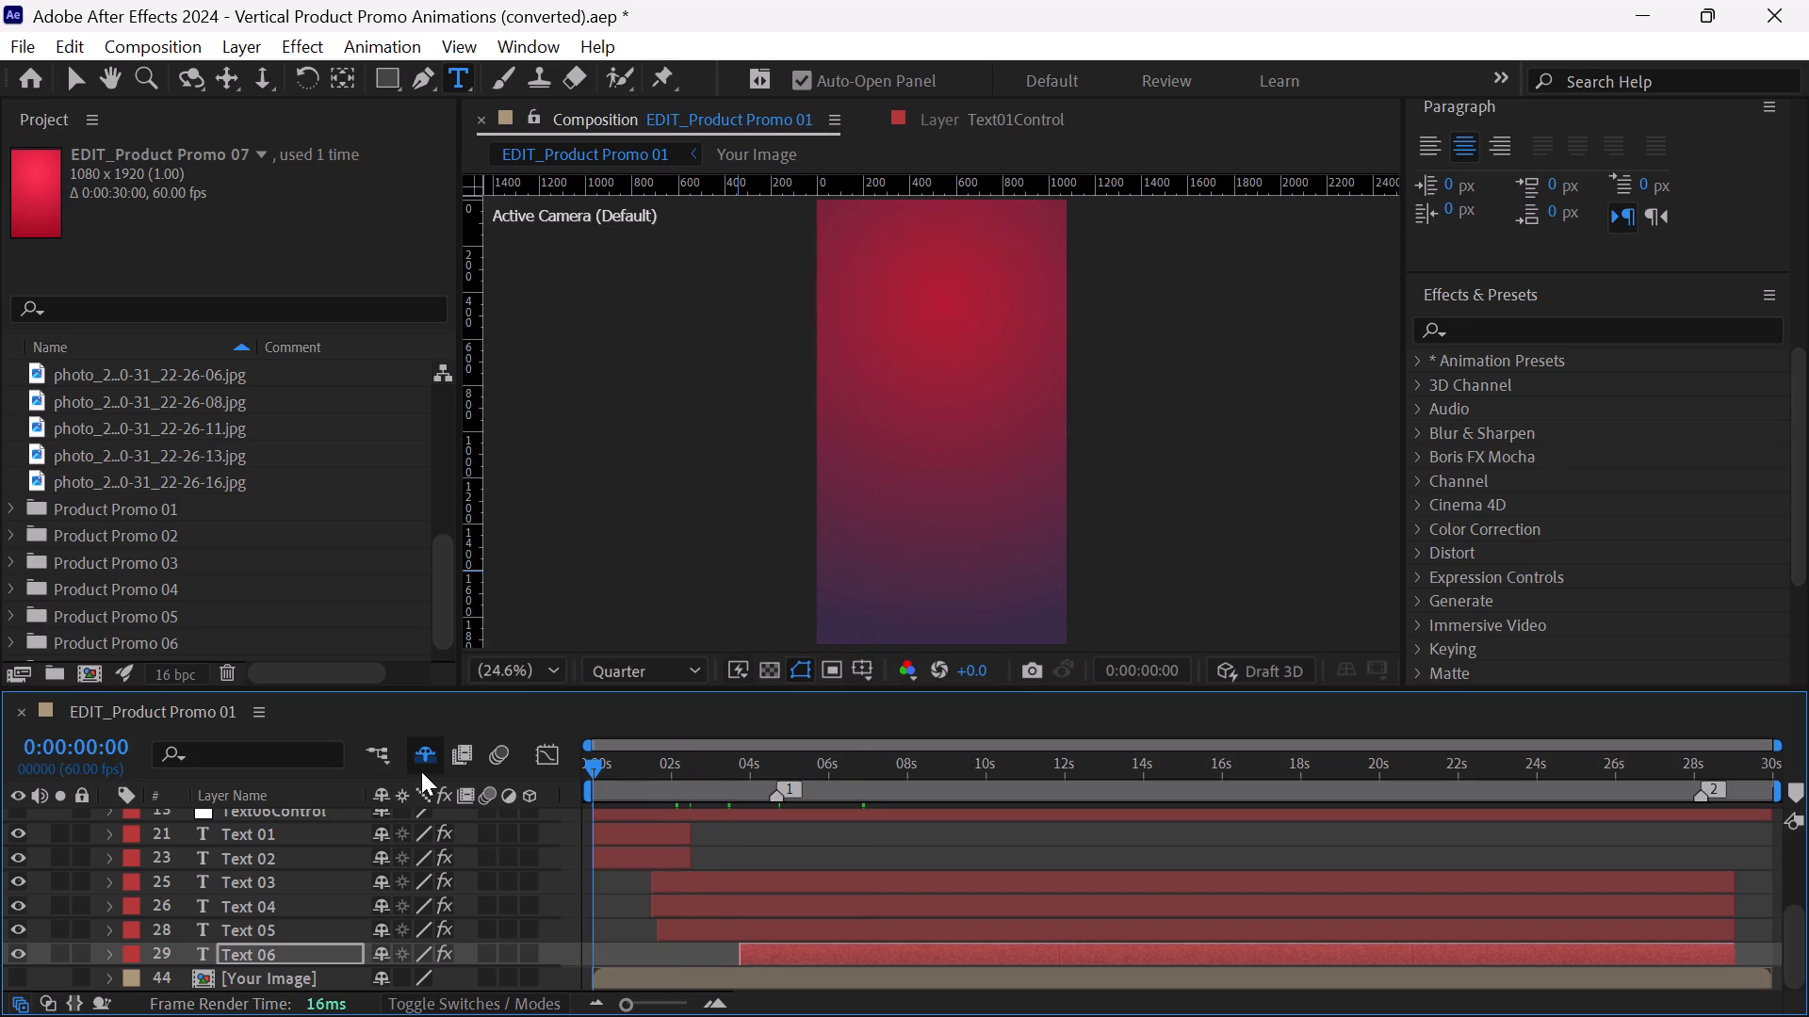
left_click(698, 685)
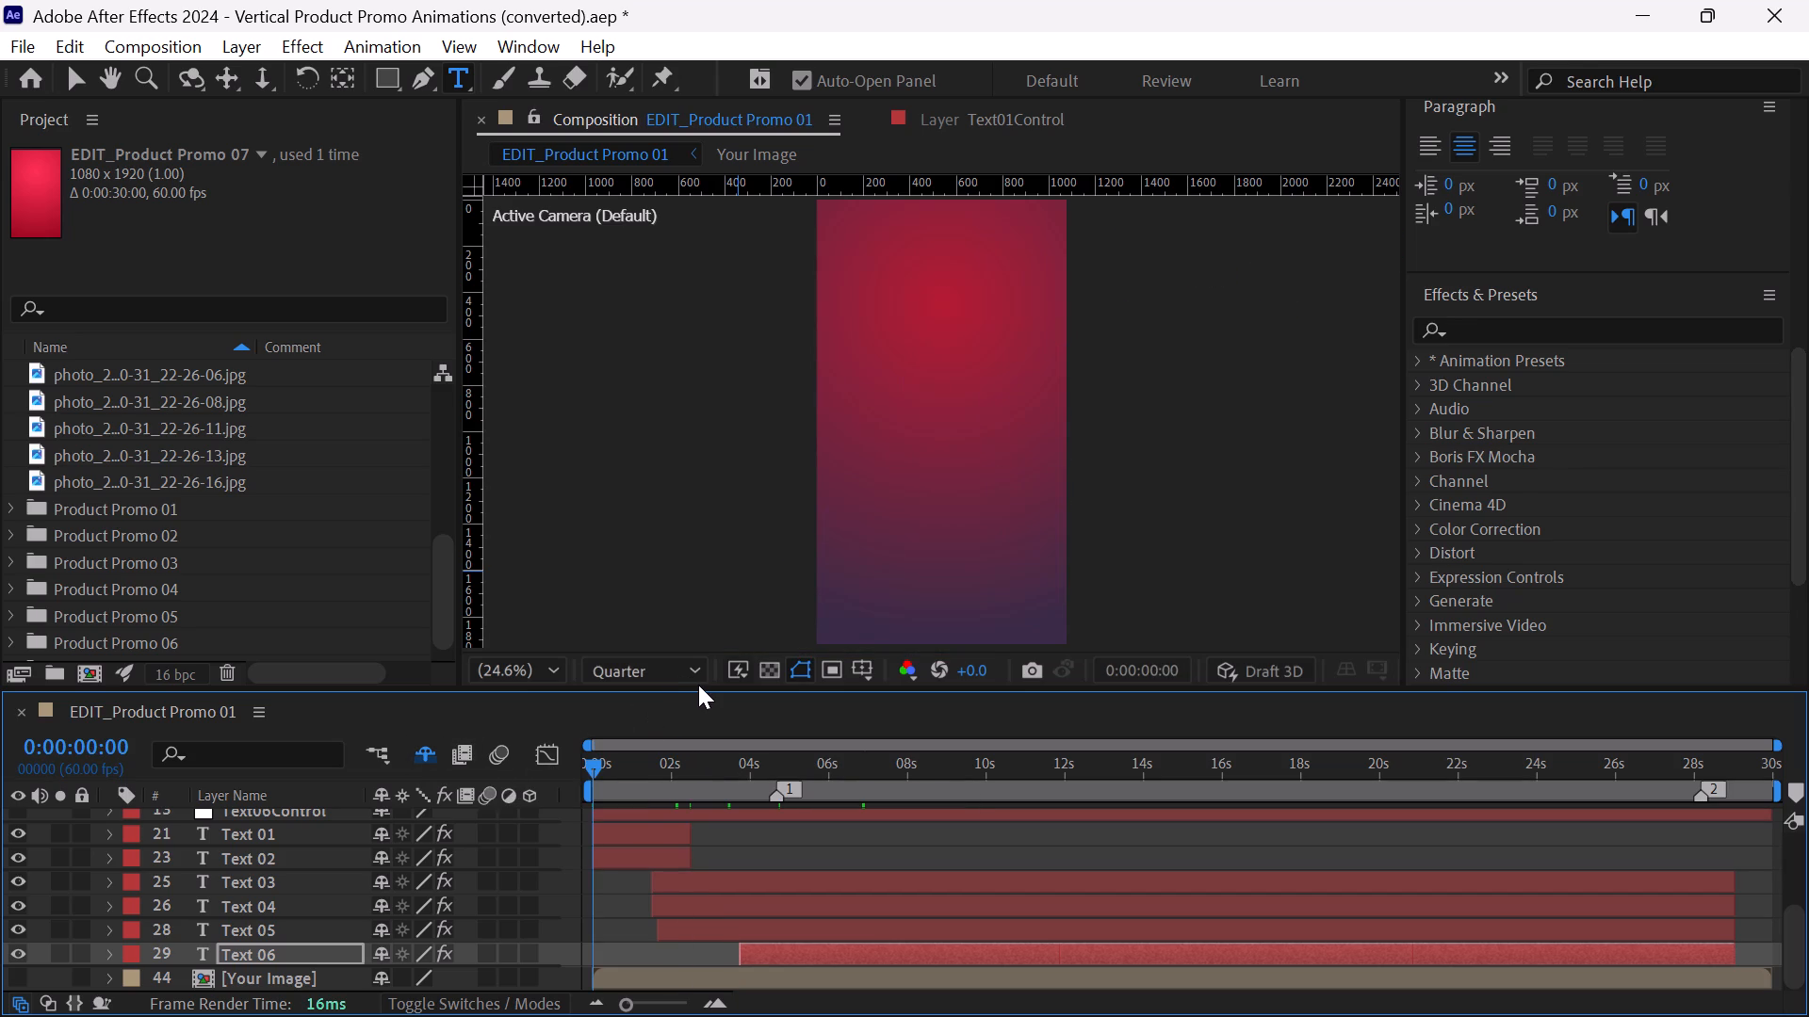
left_click(691, 668)
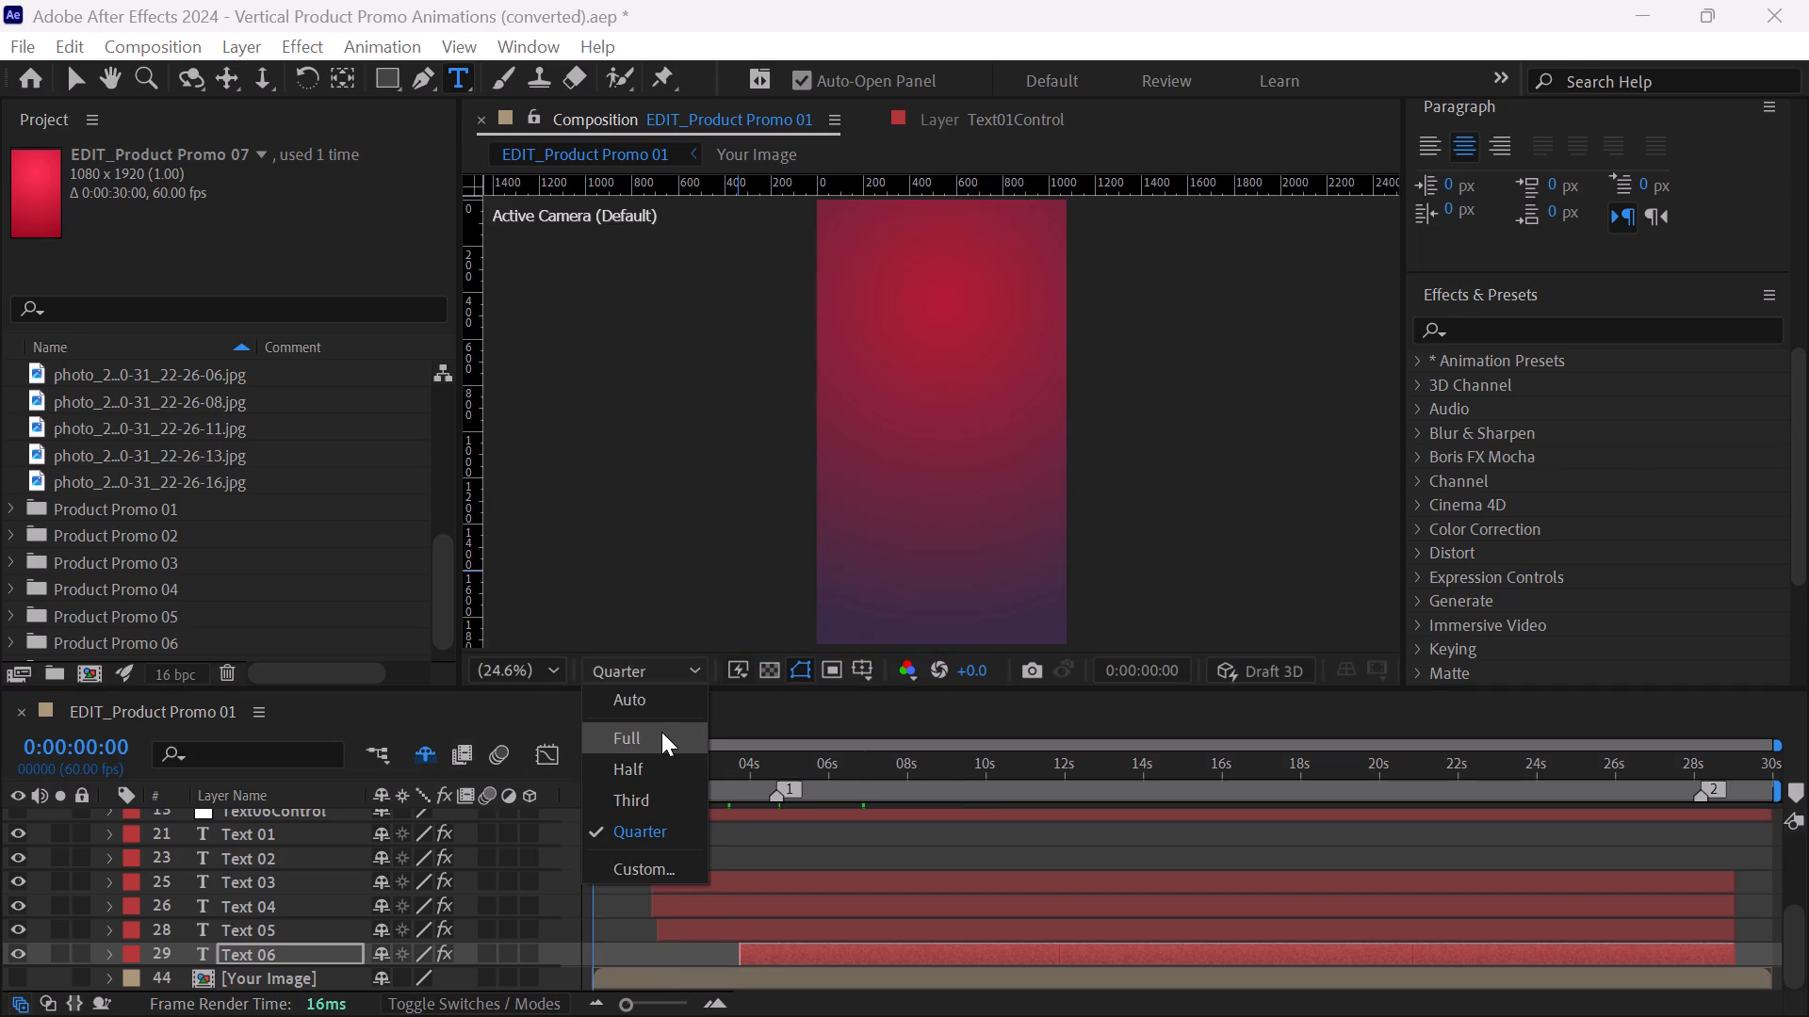
left_click(661, 732)
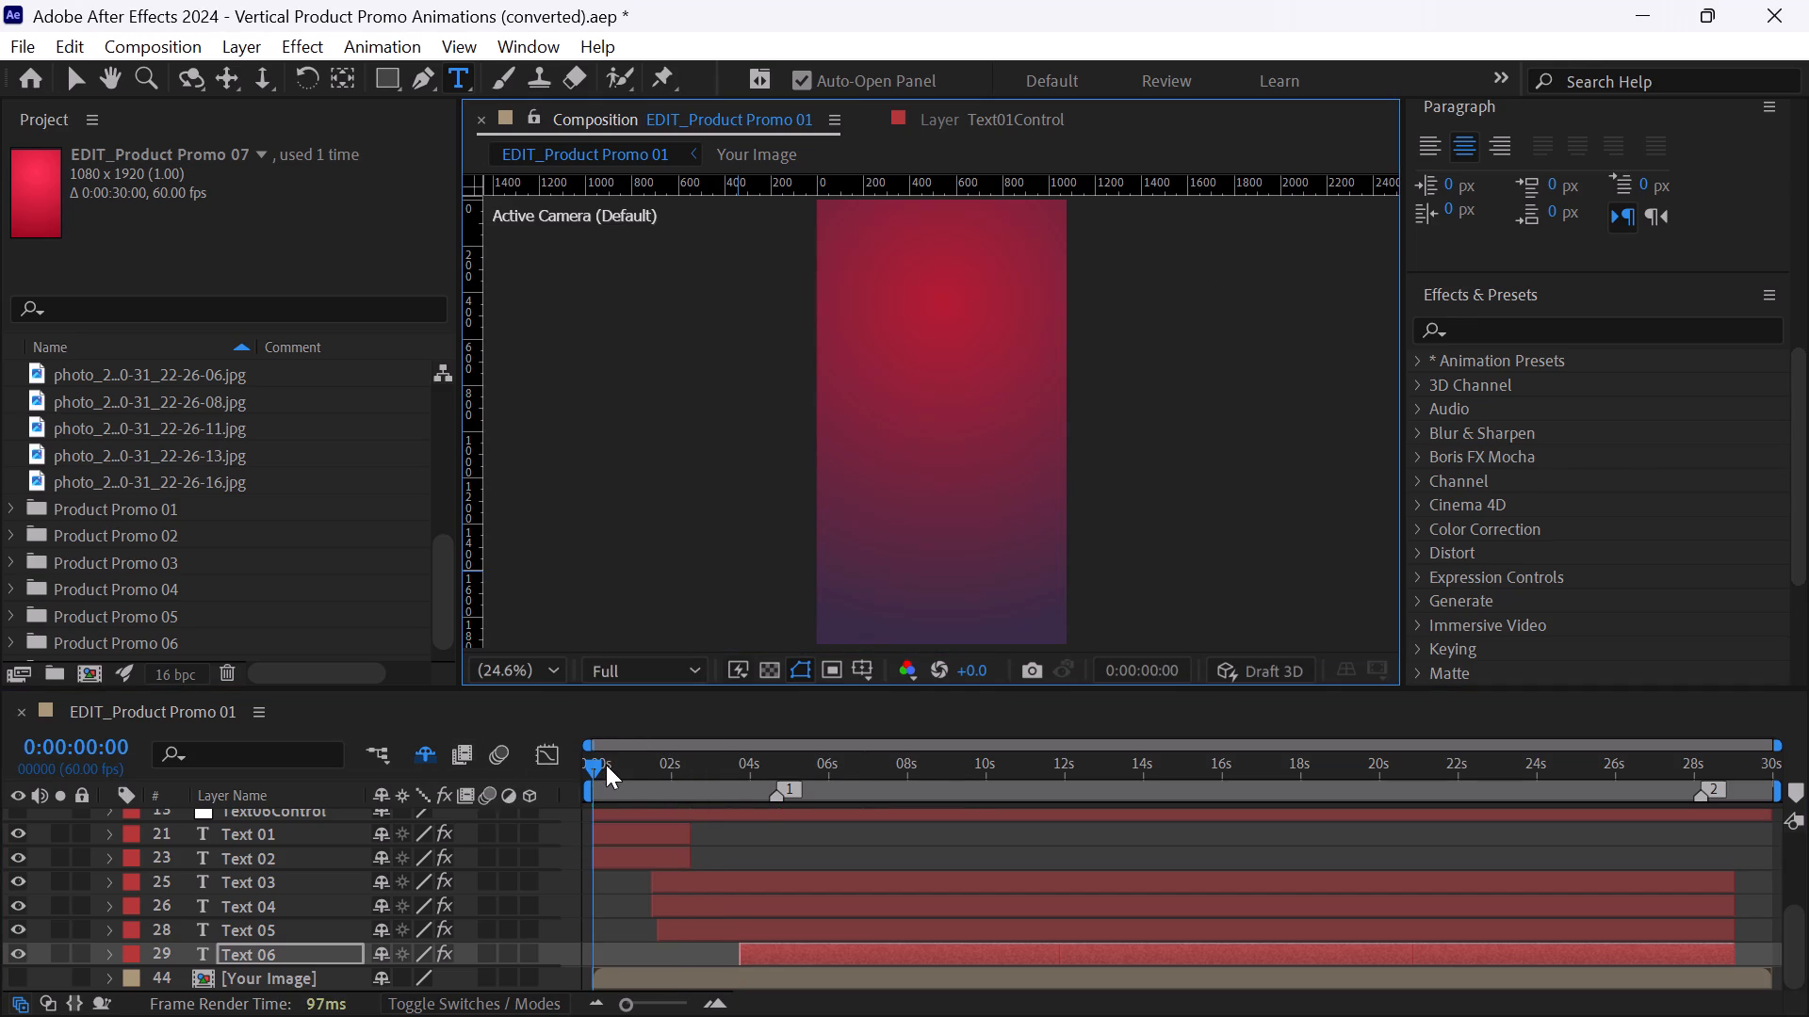
Play and scrub through the opening seconds of EDIT_Product Promo 01 to check its intro animation.
key("space")
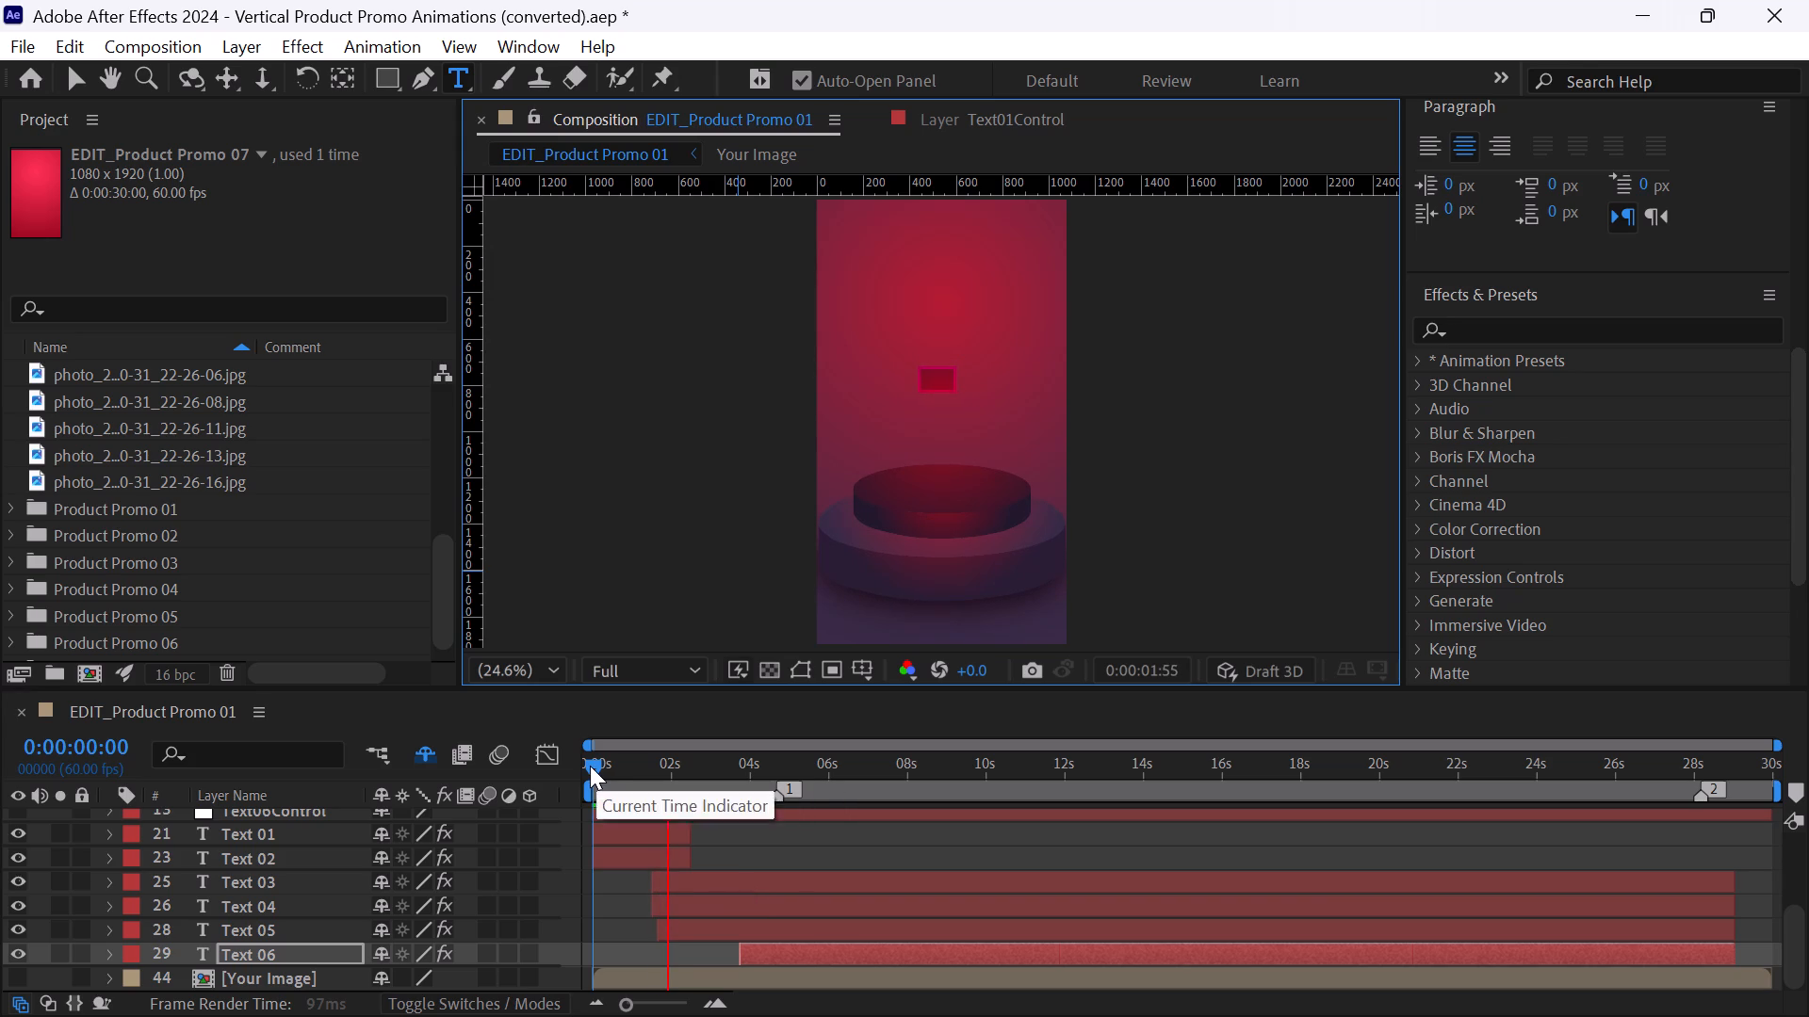
left_click_drag(590, 766, 649, 777)
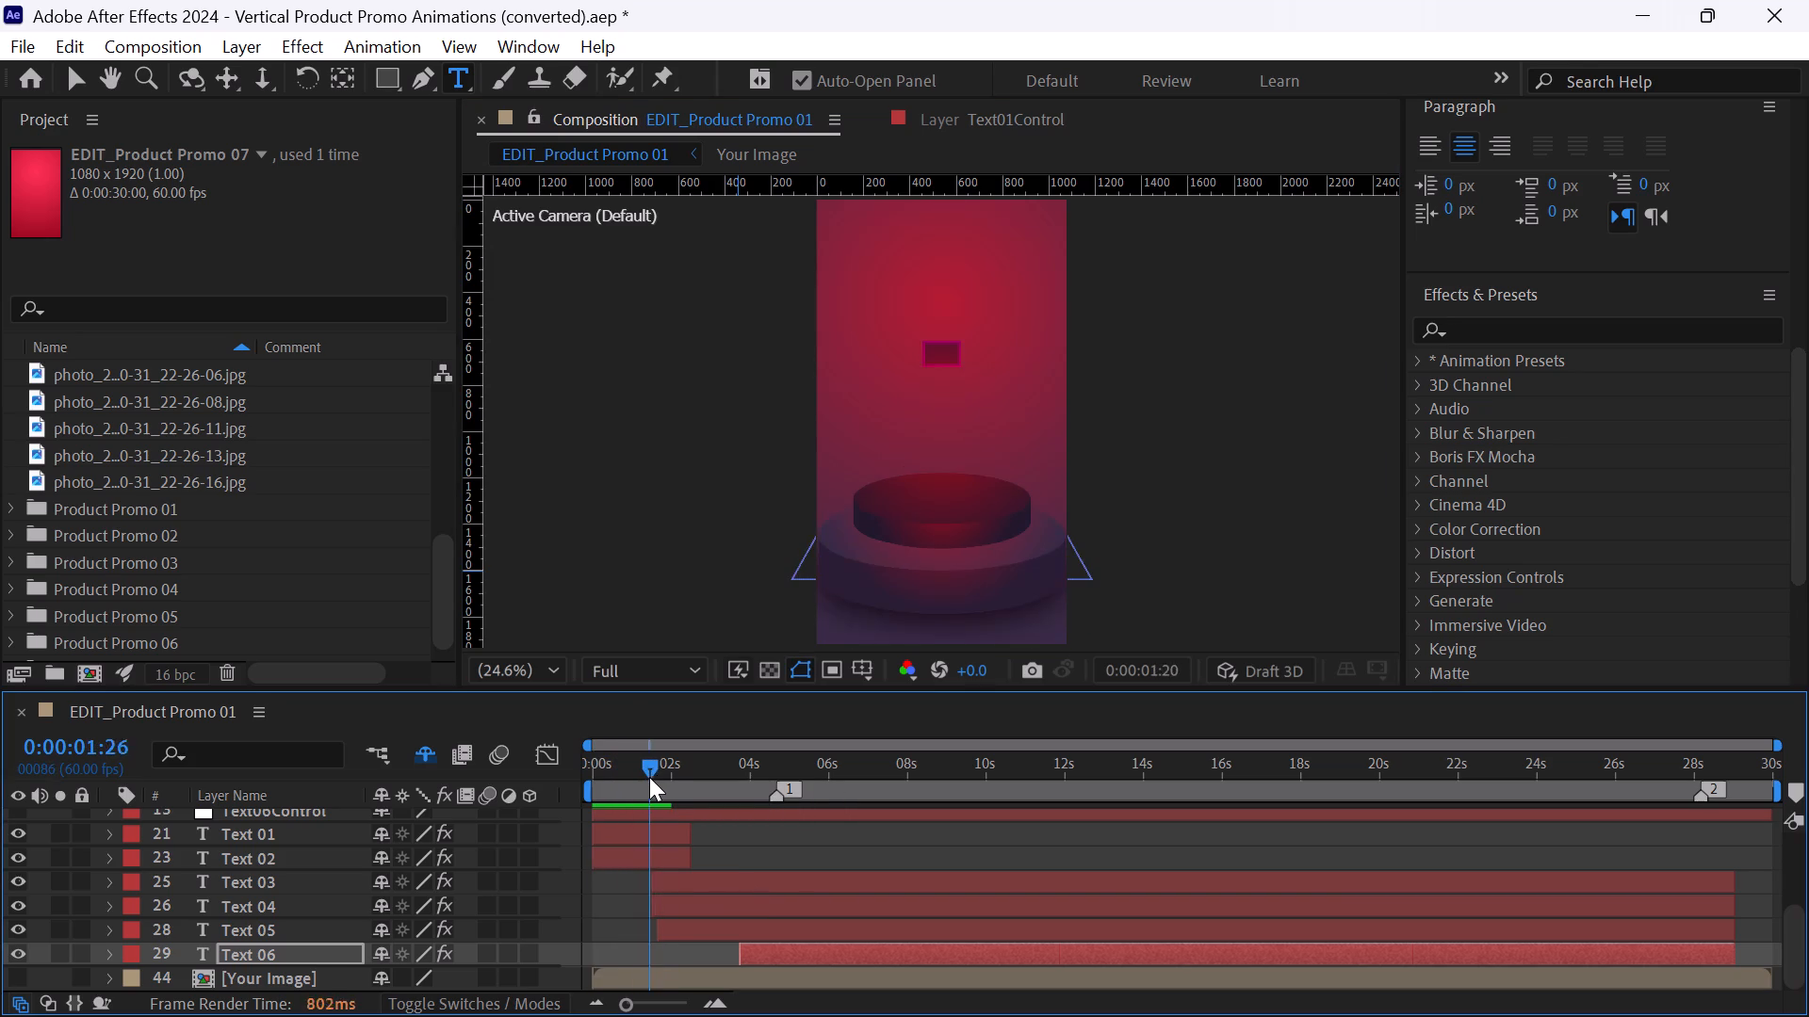
left_click_drag(649, 777, 657, 806)
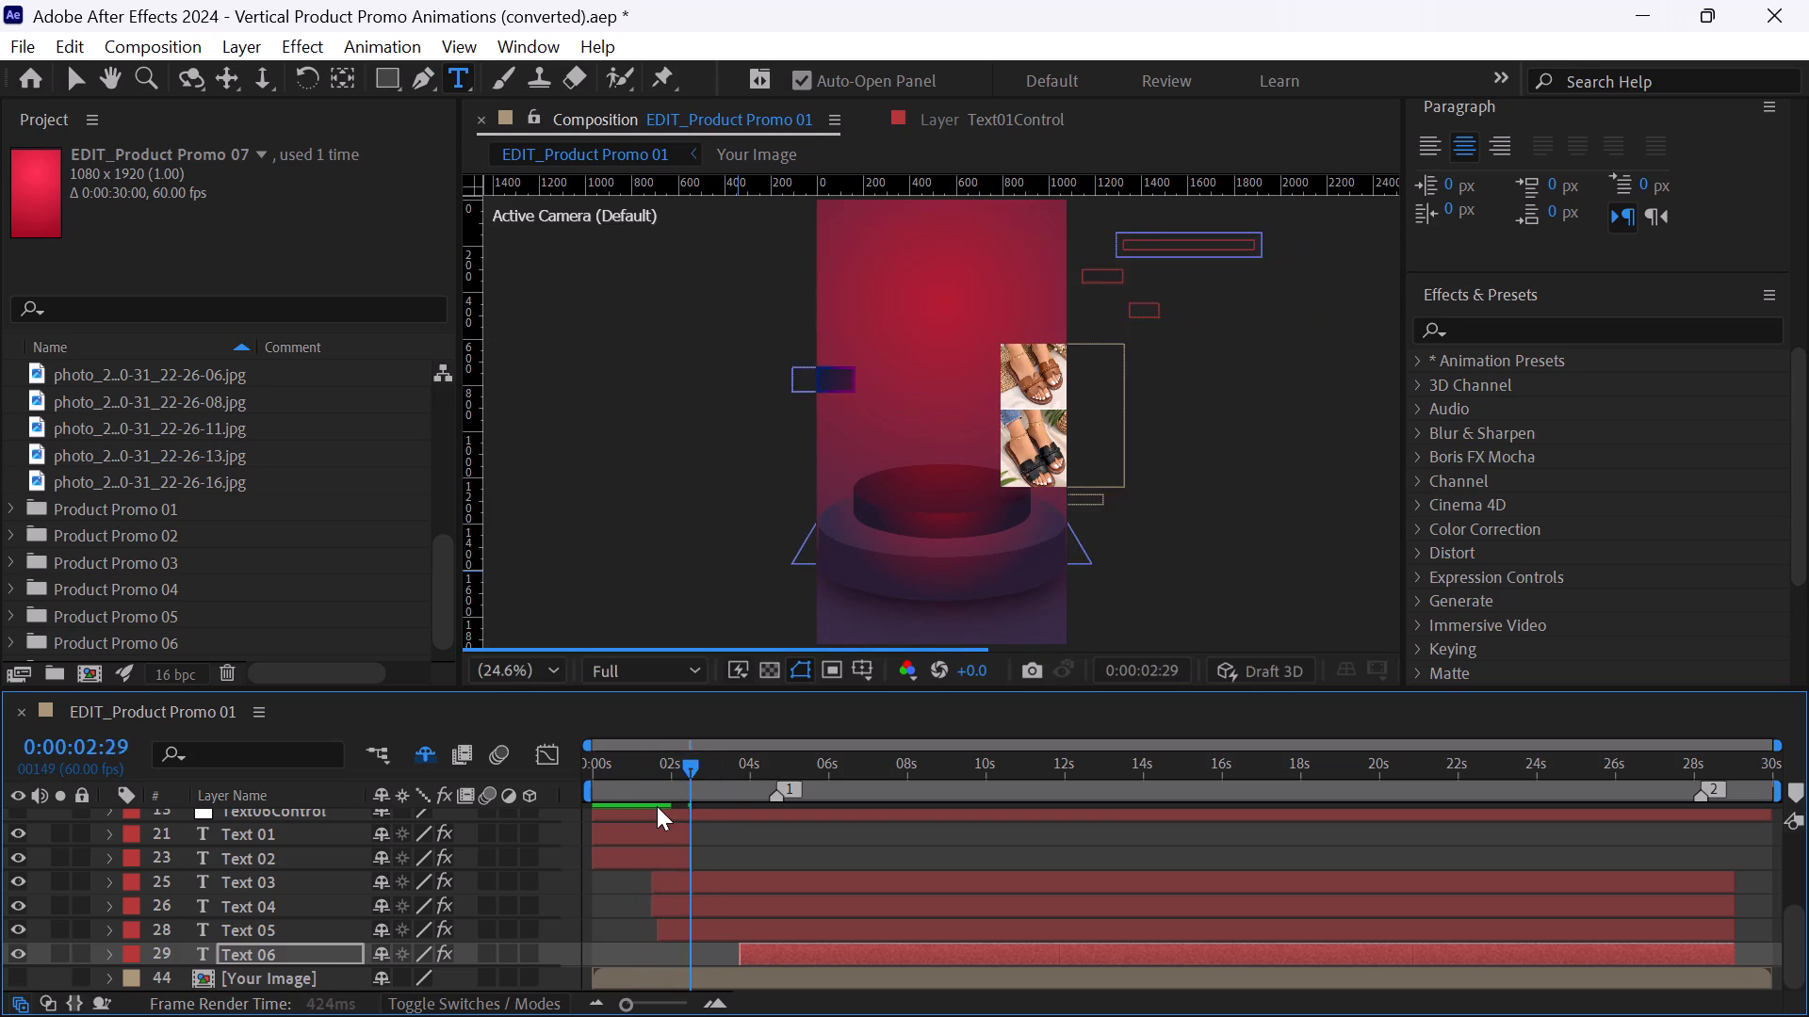
left_click_drag(657, 806, 630, 809)
key("space")
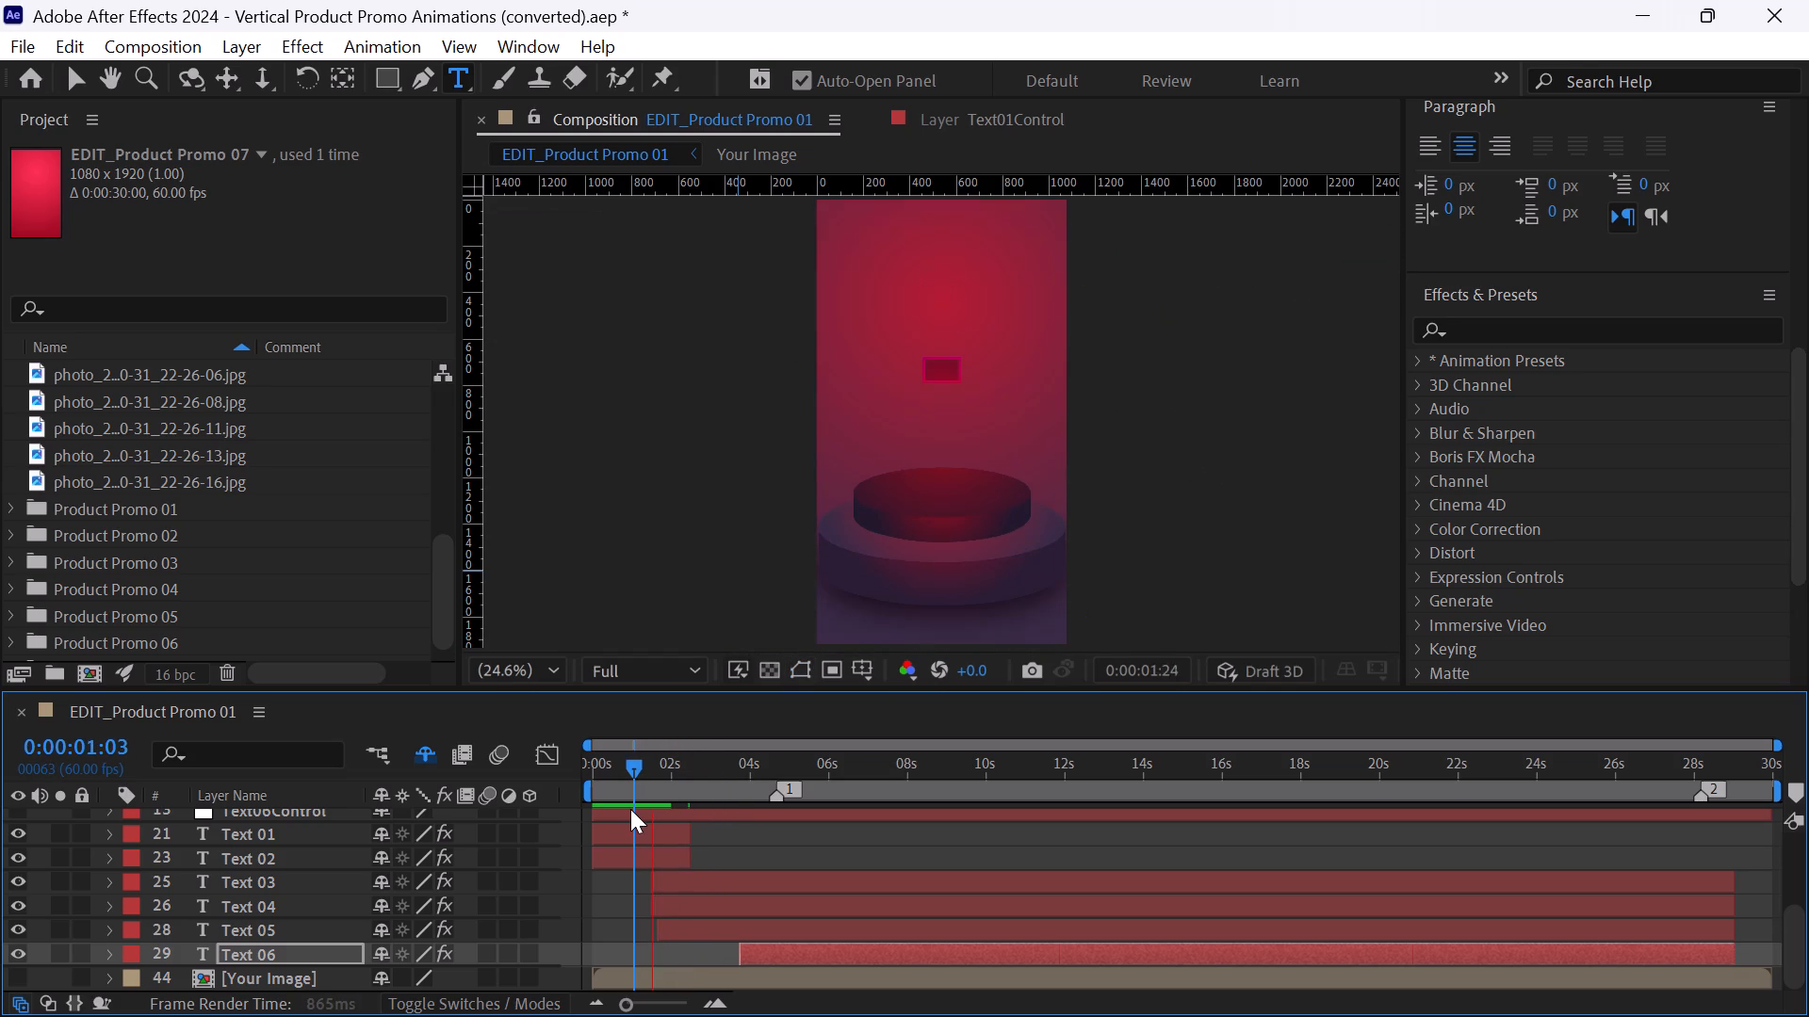
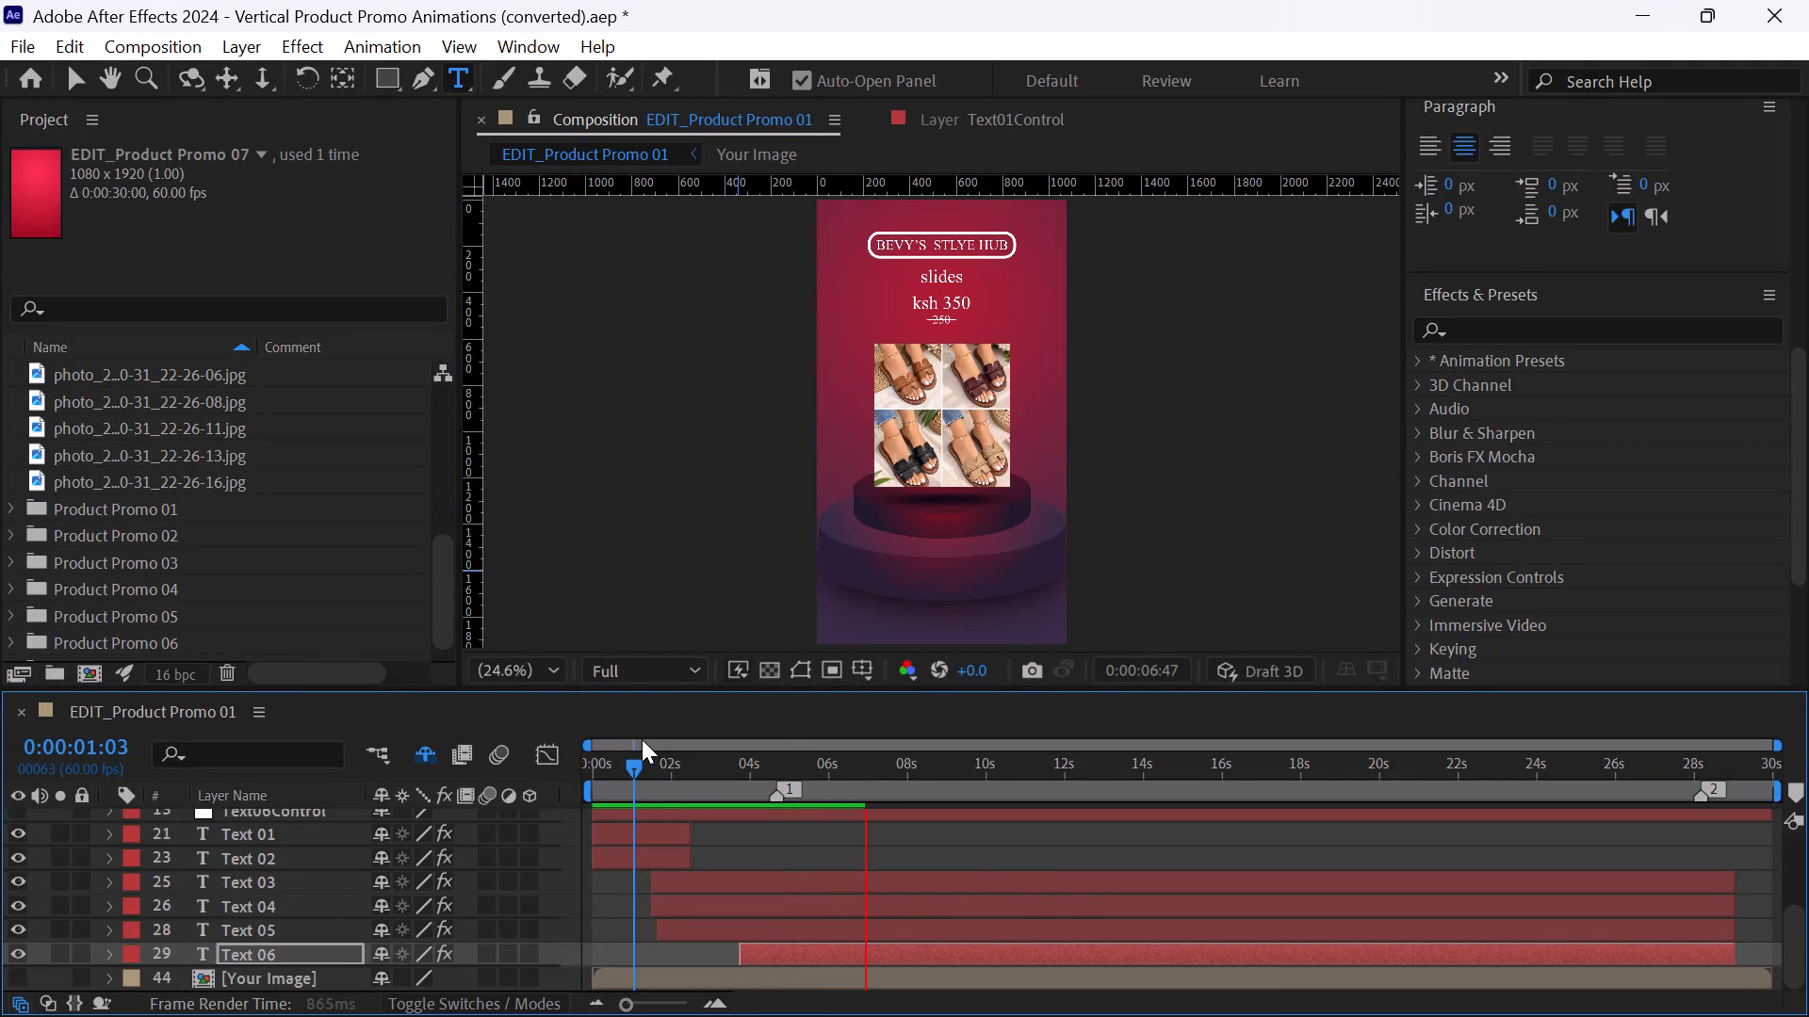
Scrub back and forth through the first half of EDIT_Product Promo 01 to check its intro, product photo and price text animations.
left_click_drag(634, 759, 863, 780)
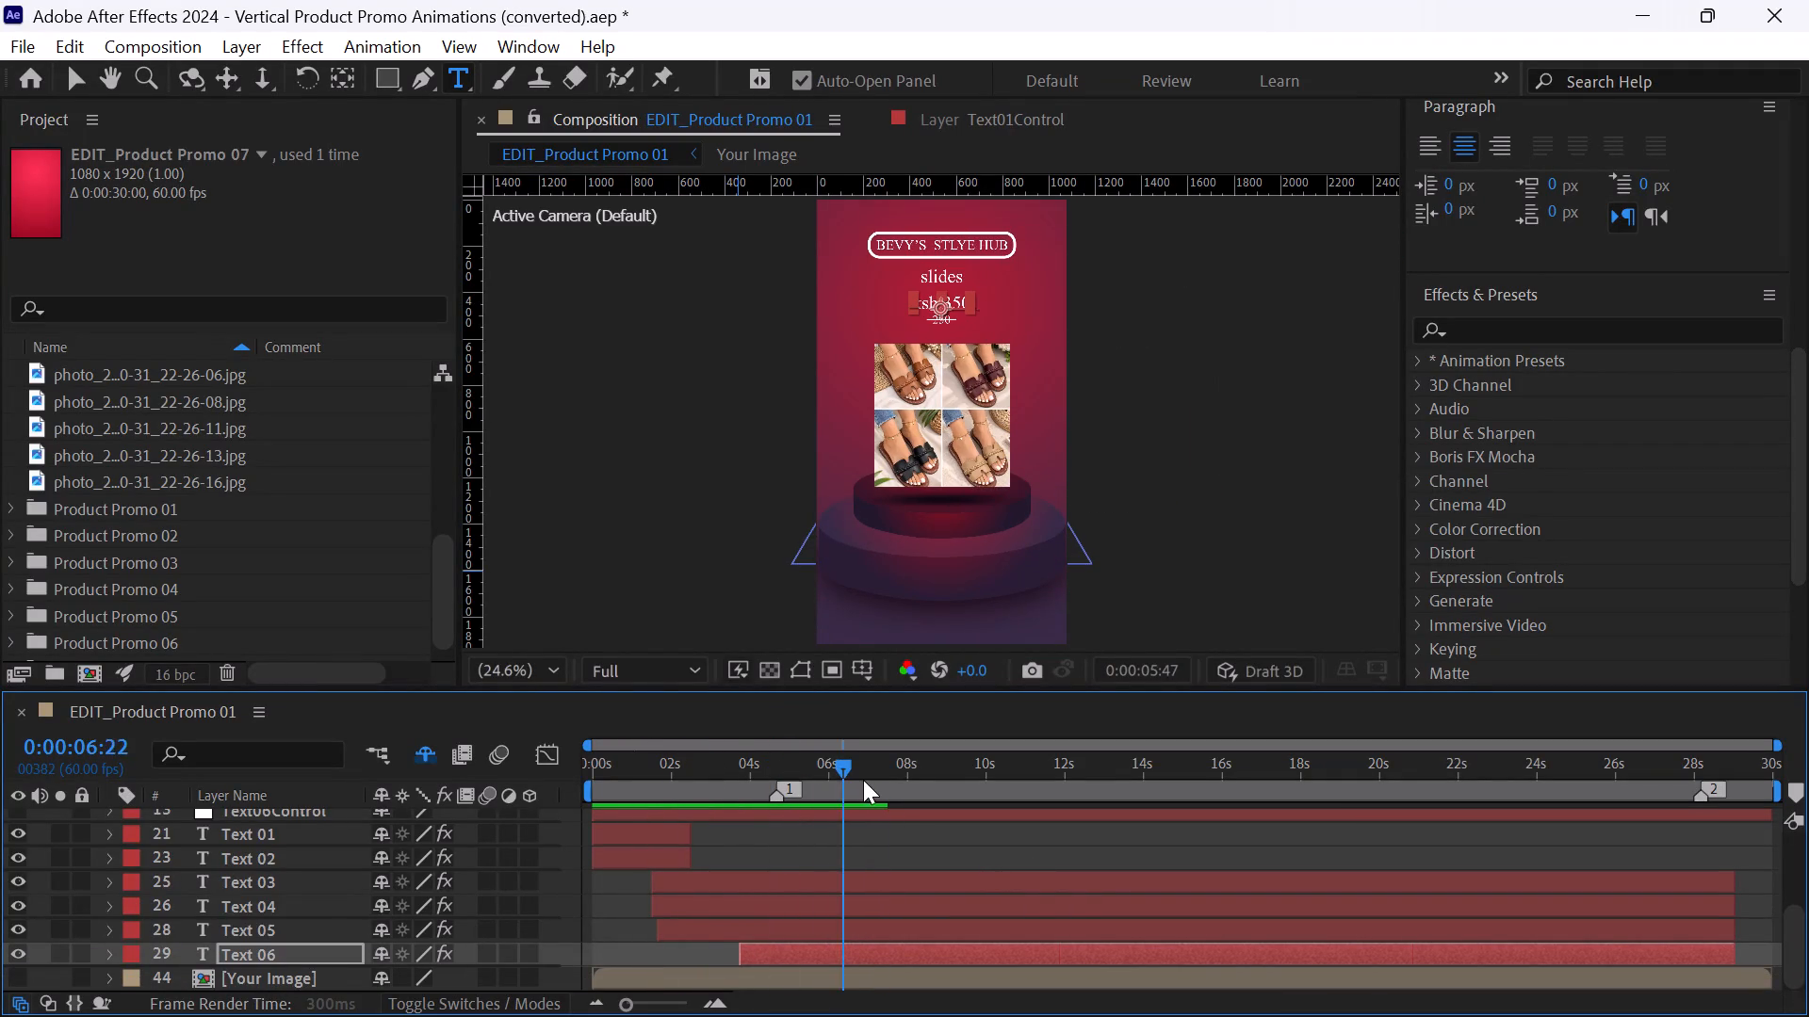
left_click_drag(863, 780, 550, 782)
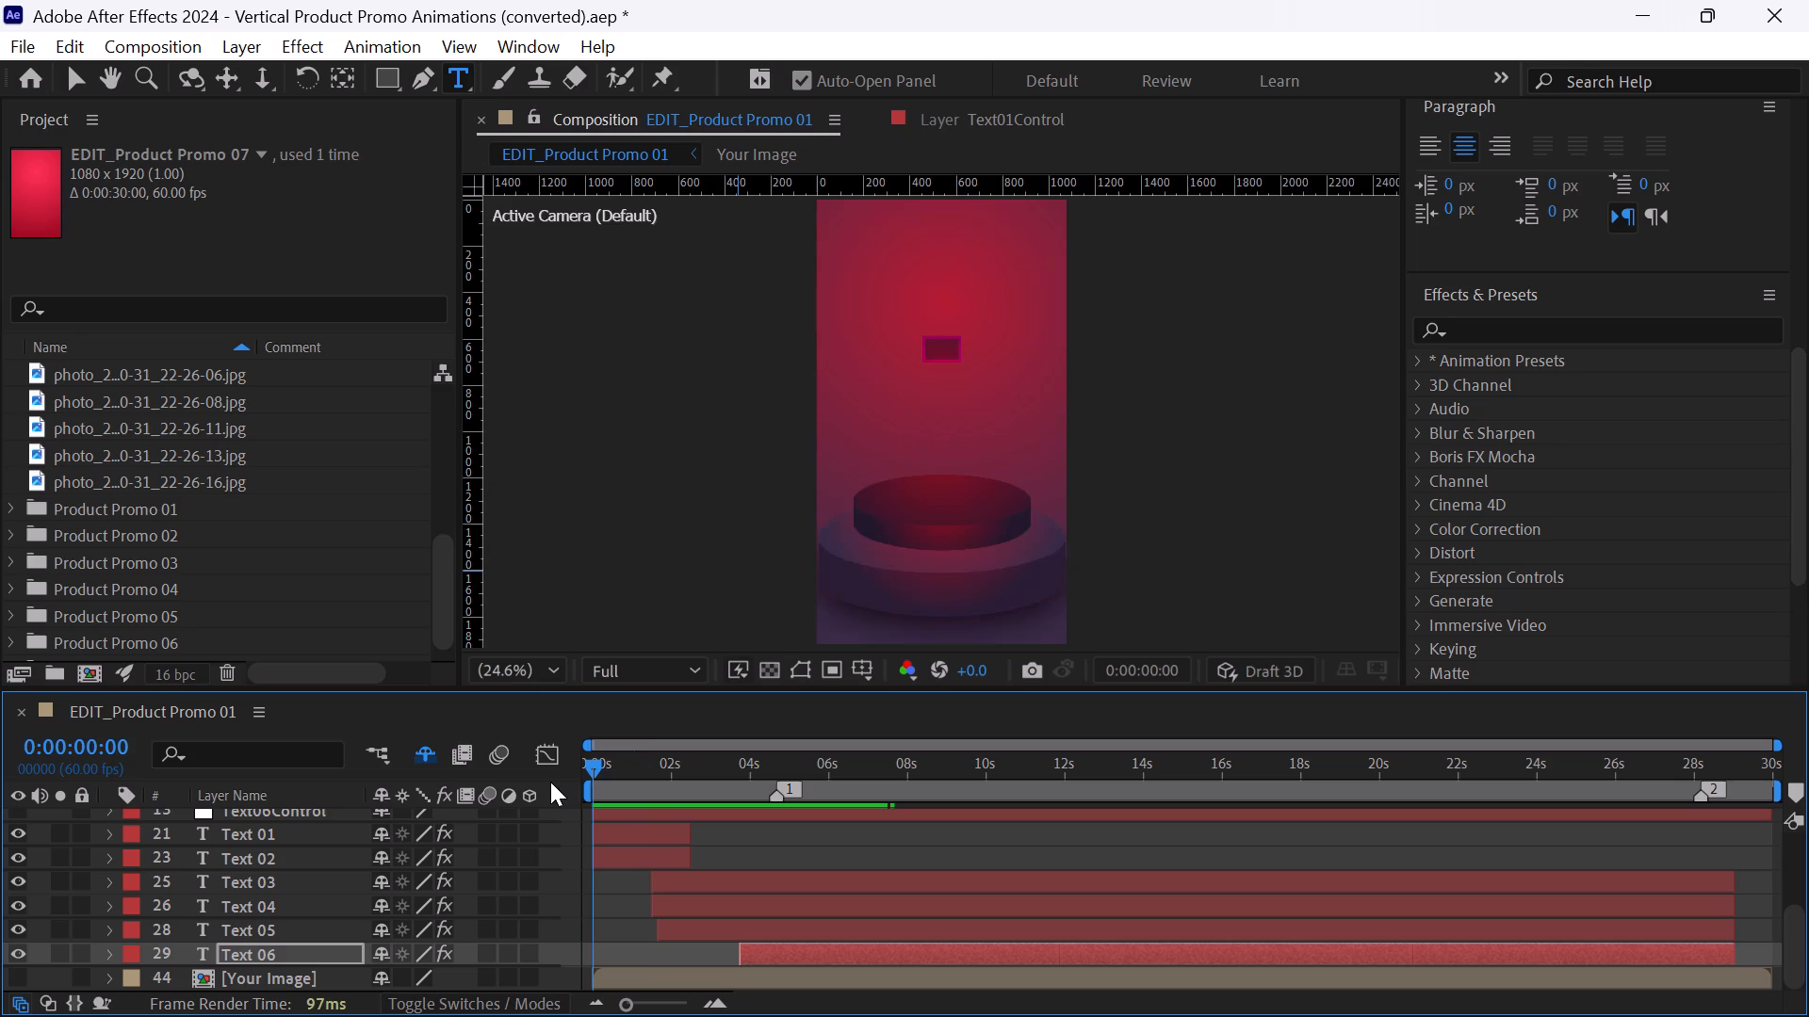
left_click_drag(550, 782, 791, 797)
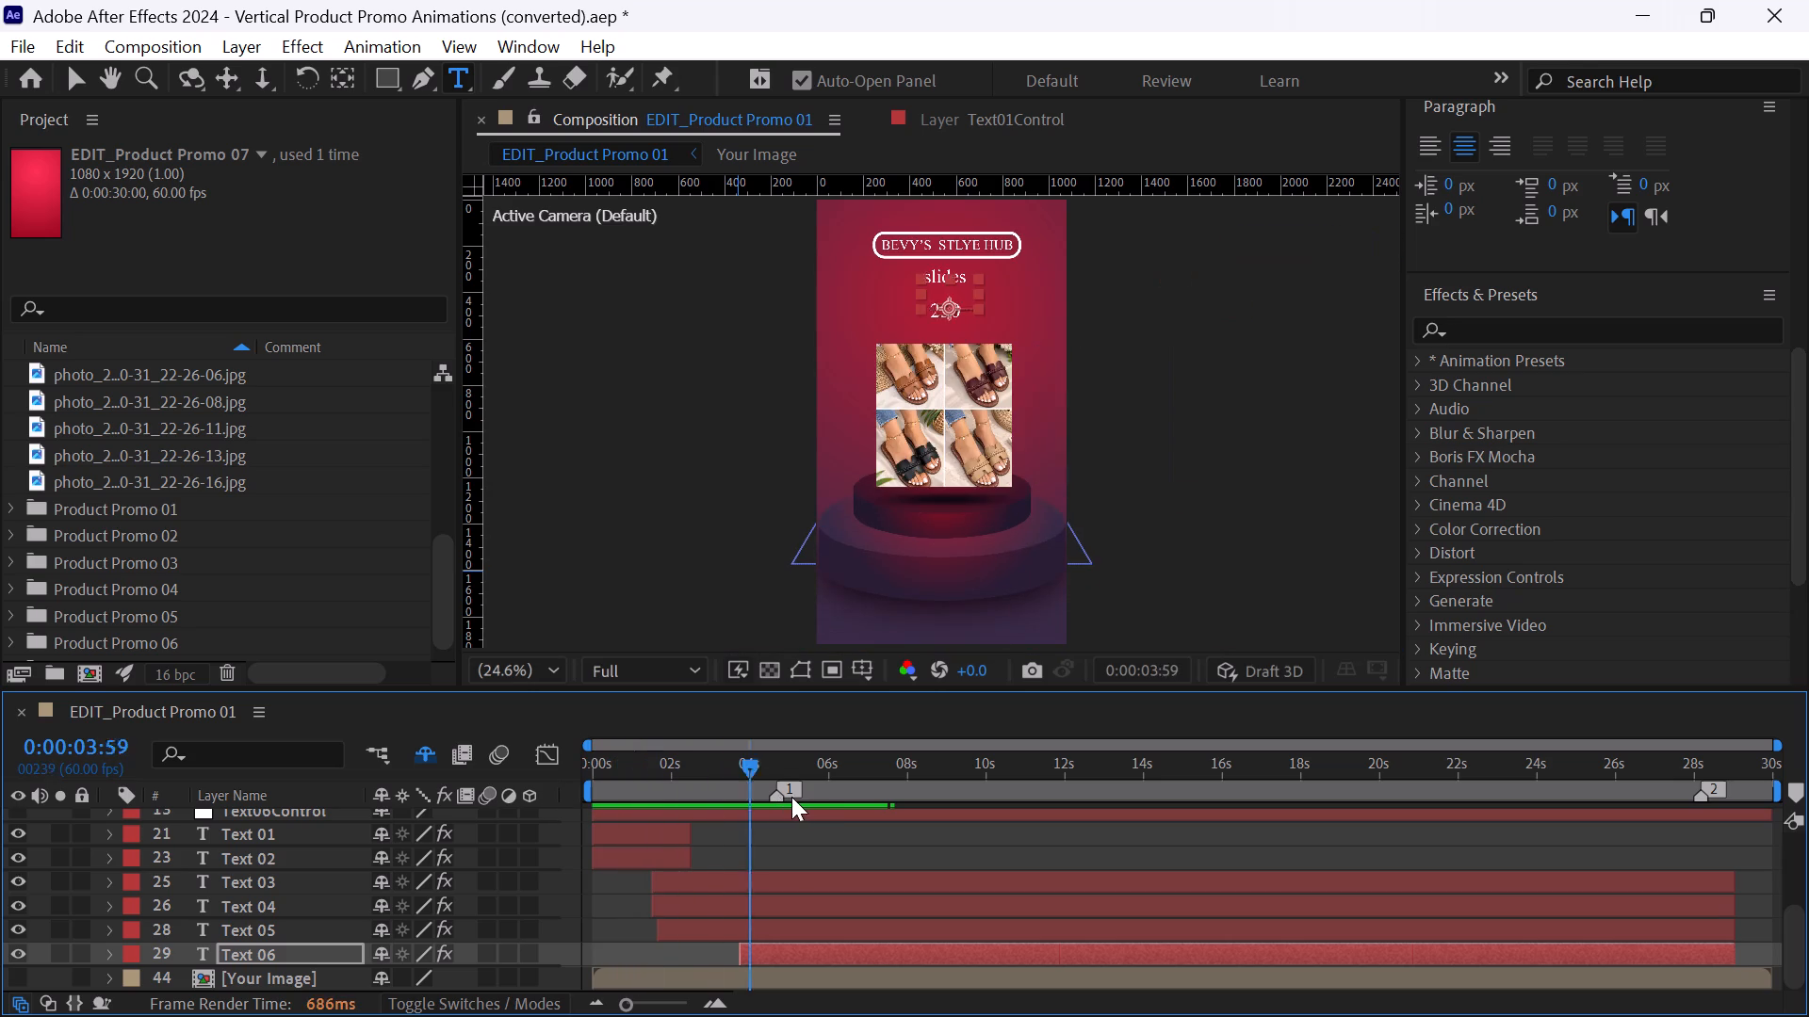
left_click_drag(791, 797, 552, 814)
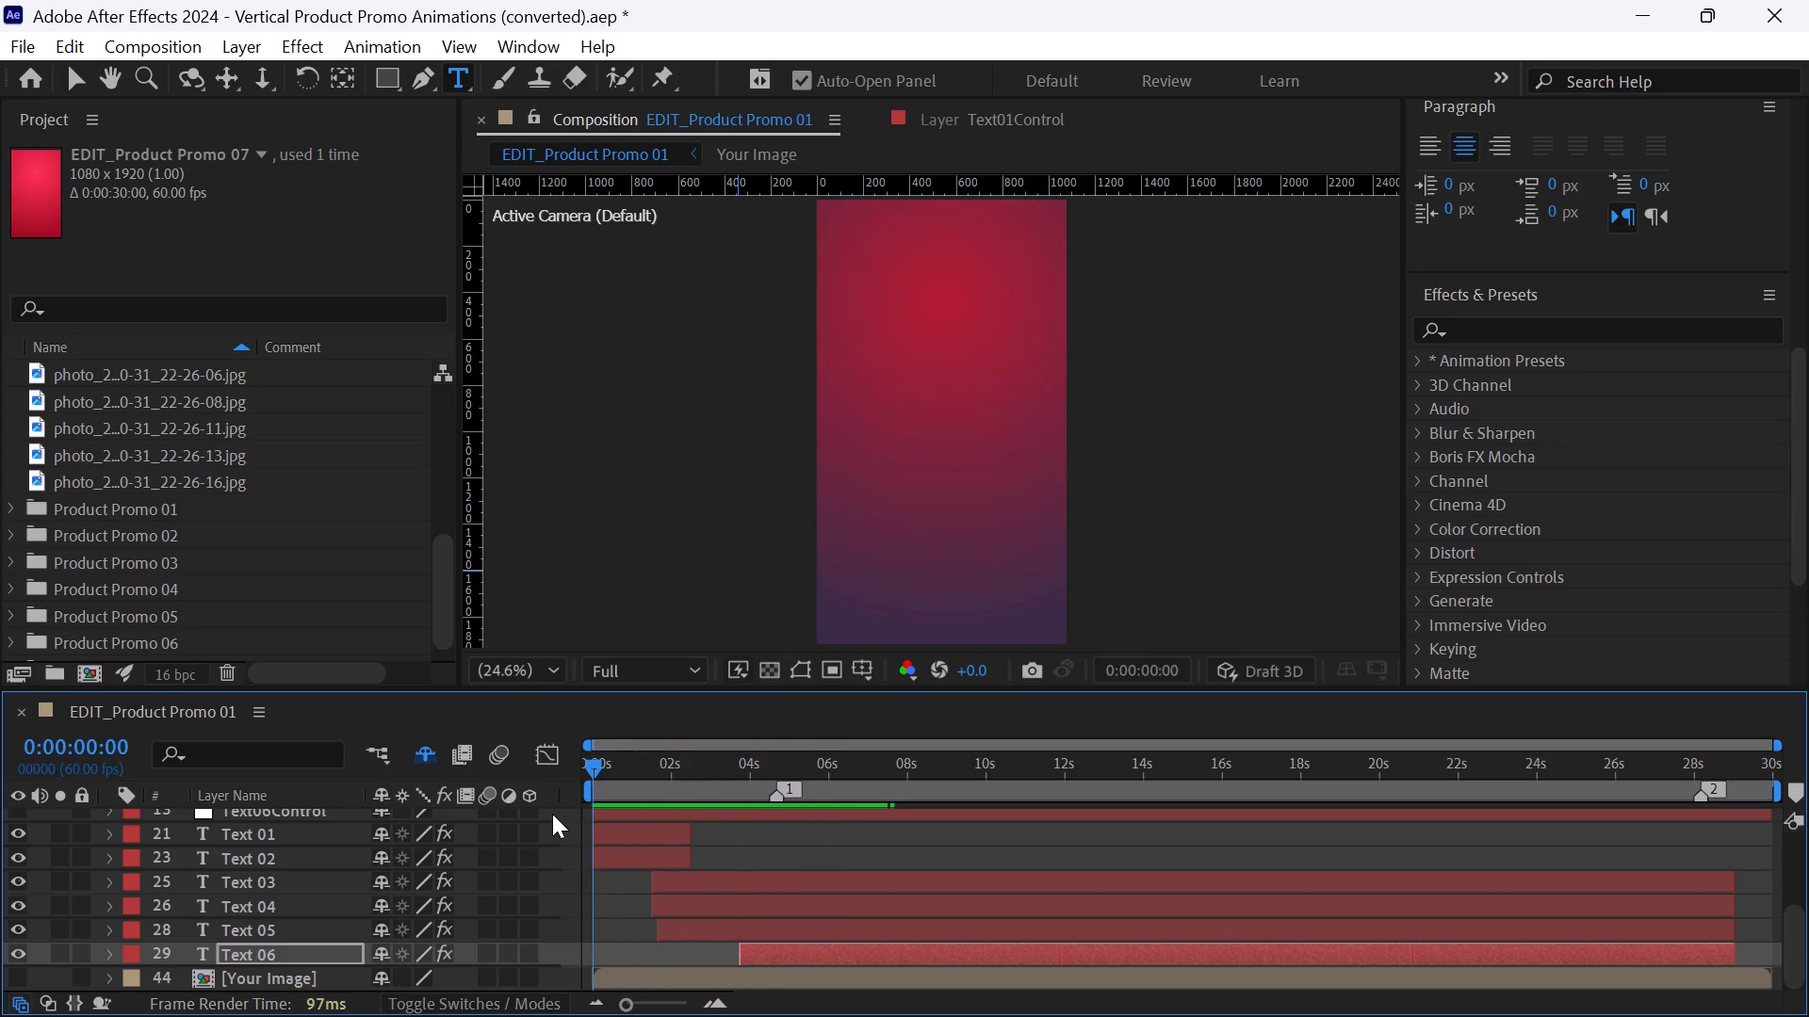
left_click_drag(552, 814, 897, 818)
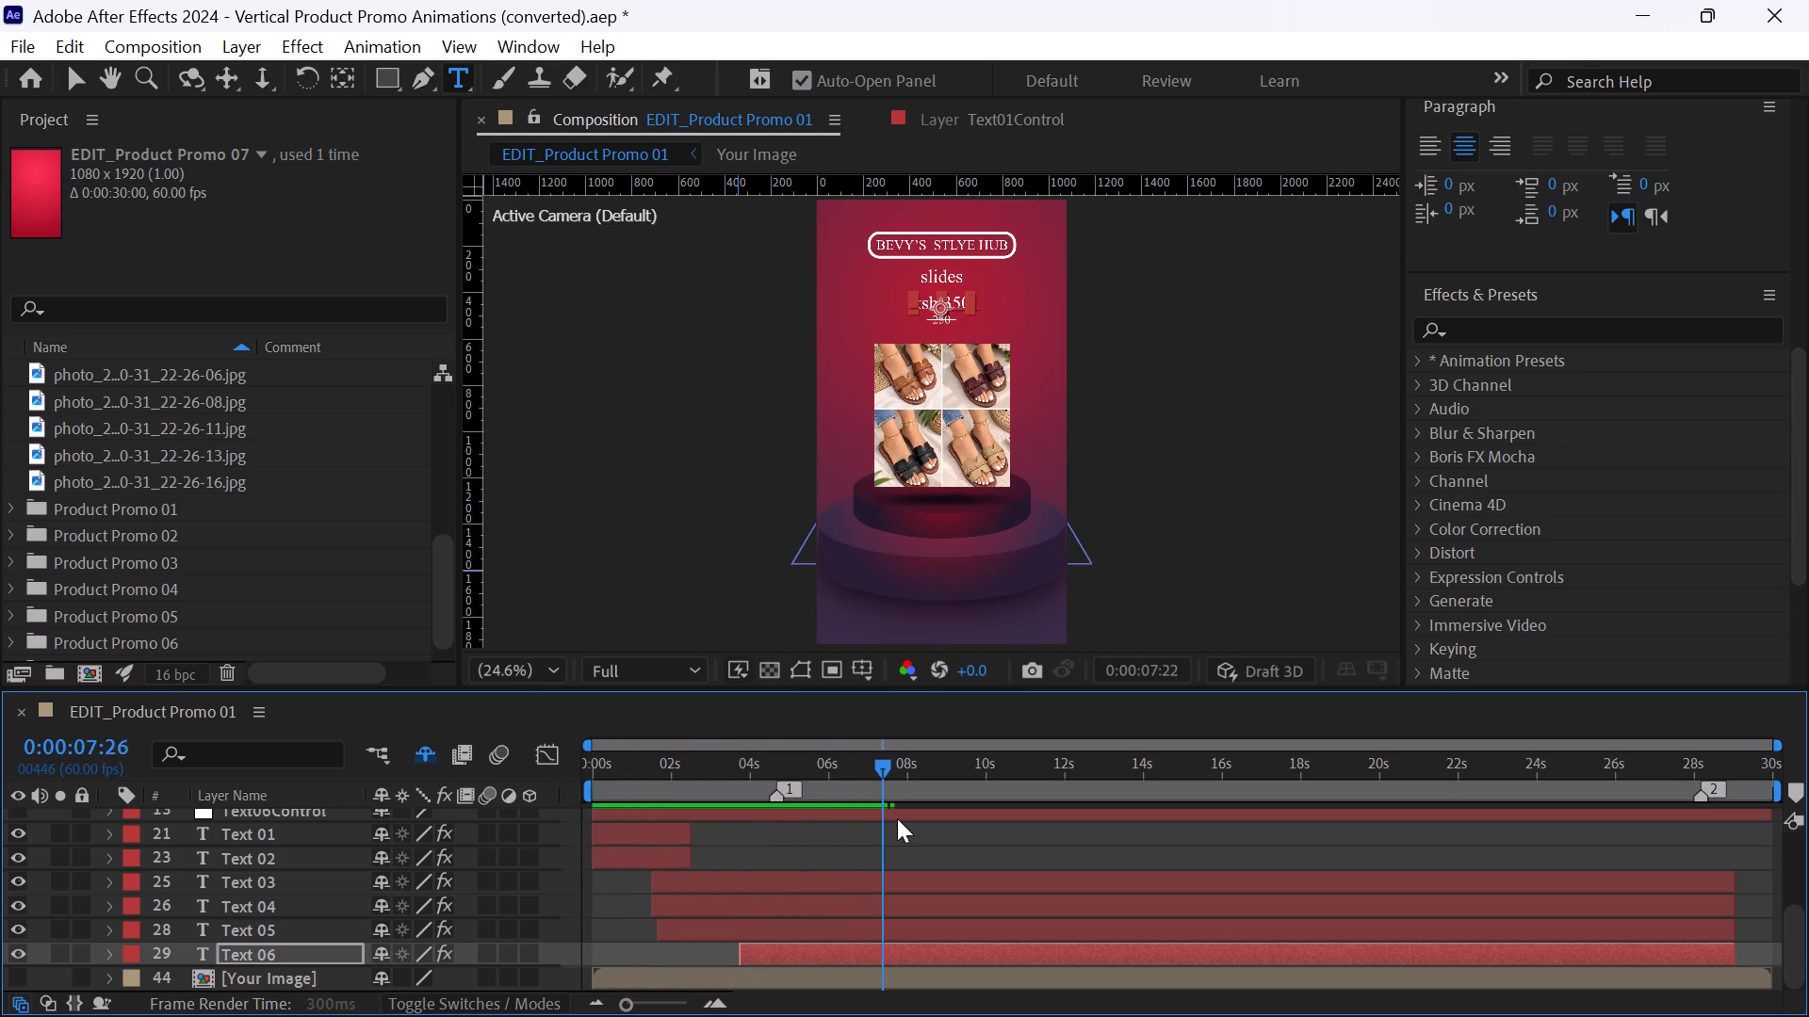
left_click_drag(897, 818, 1085, 796)
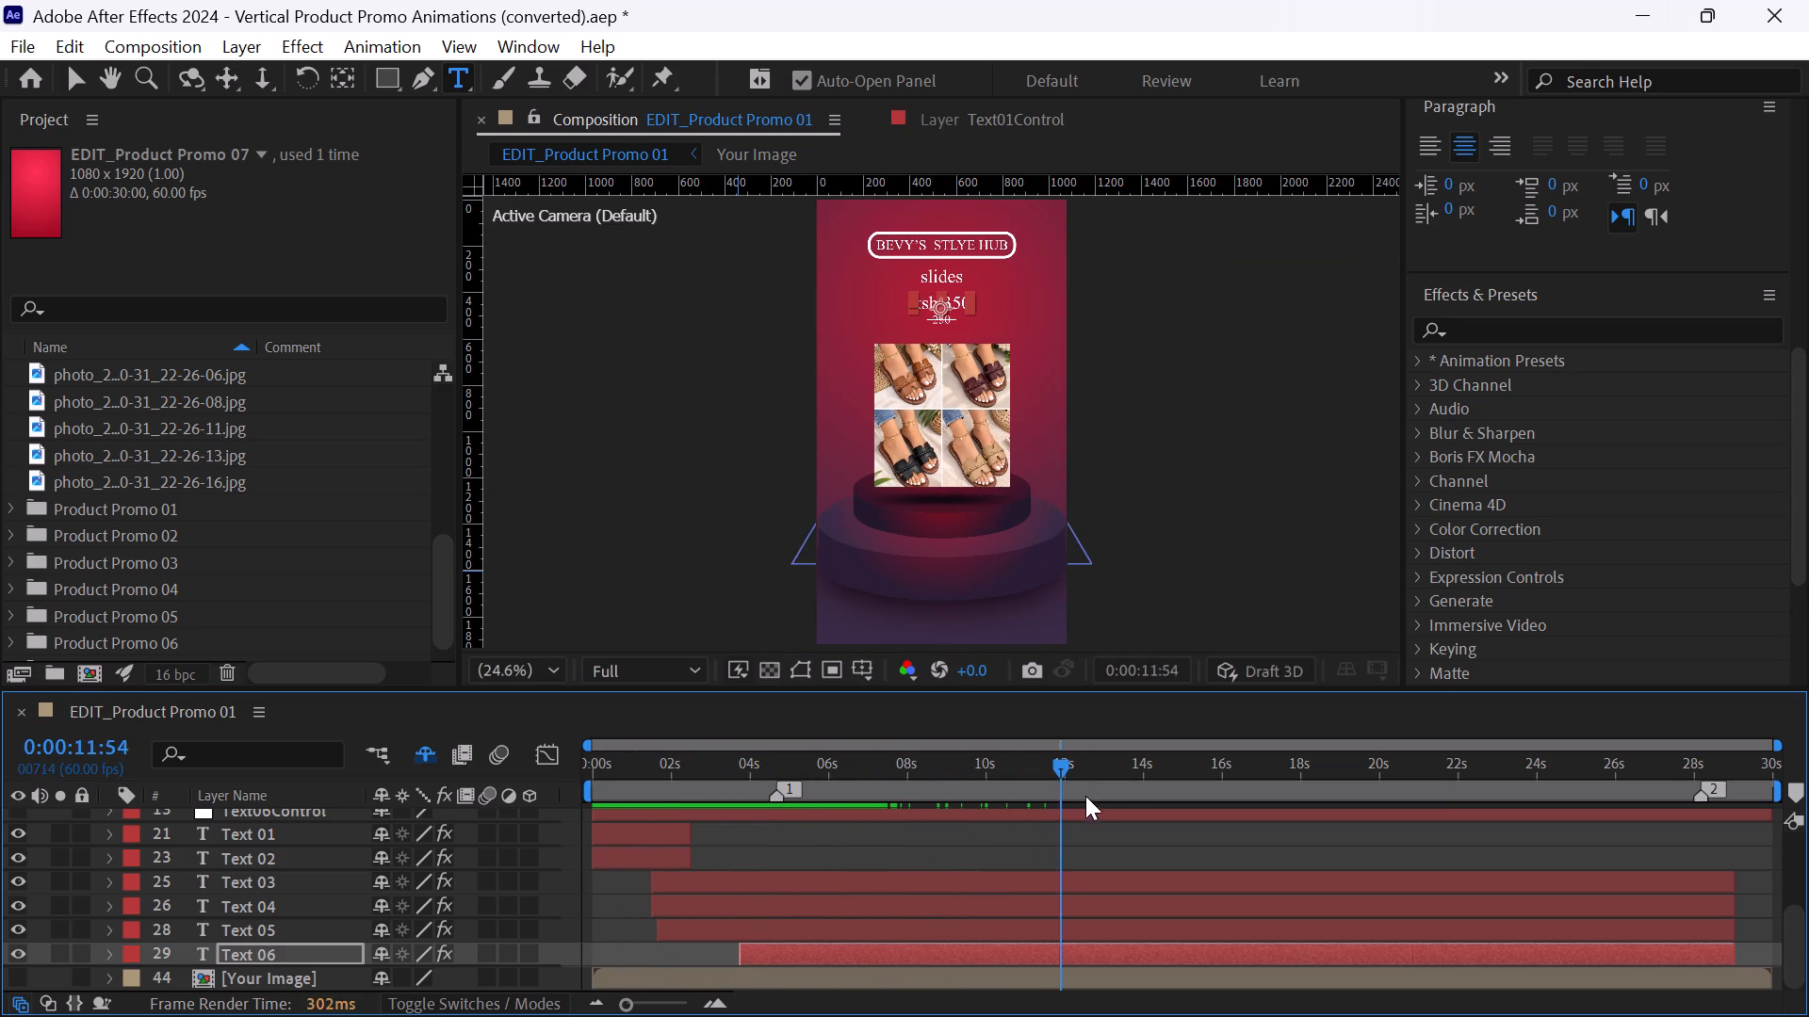
left_click_drag(1085, 796, 1253, 795)
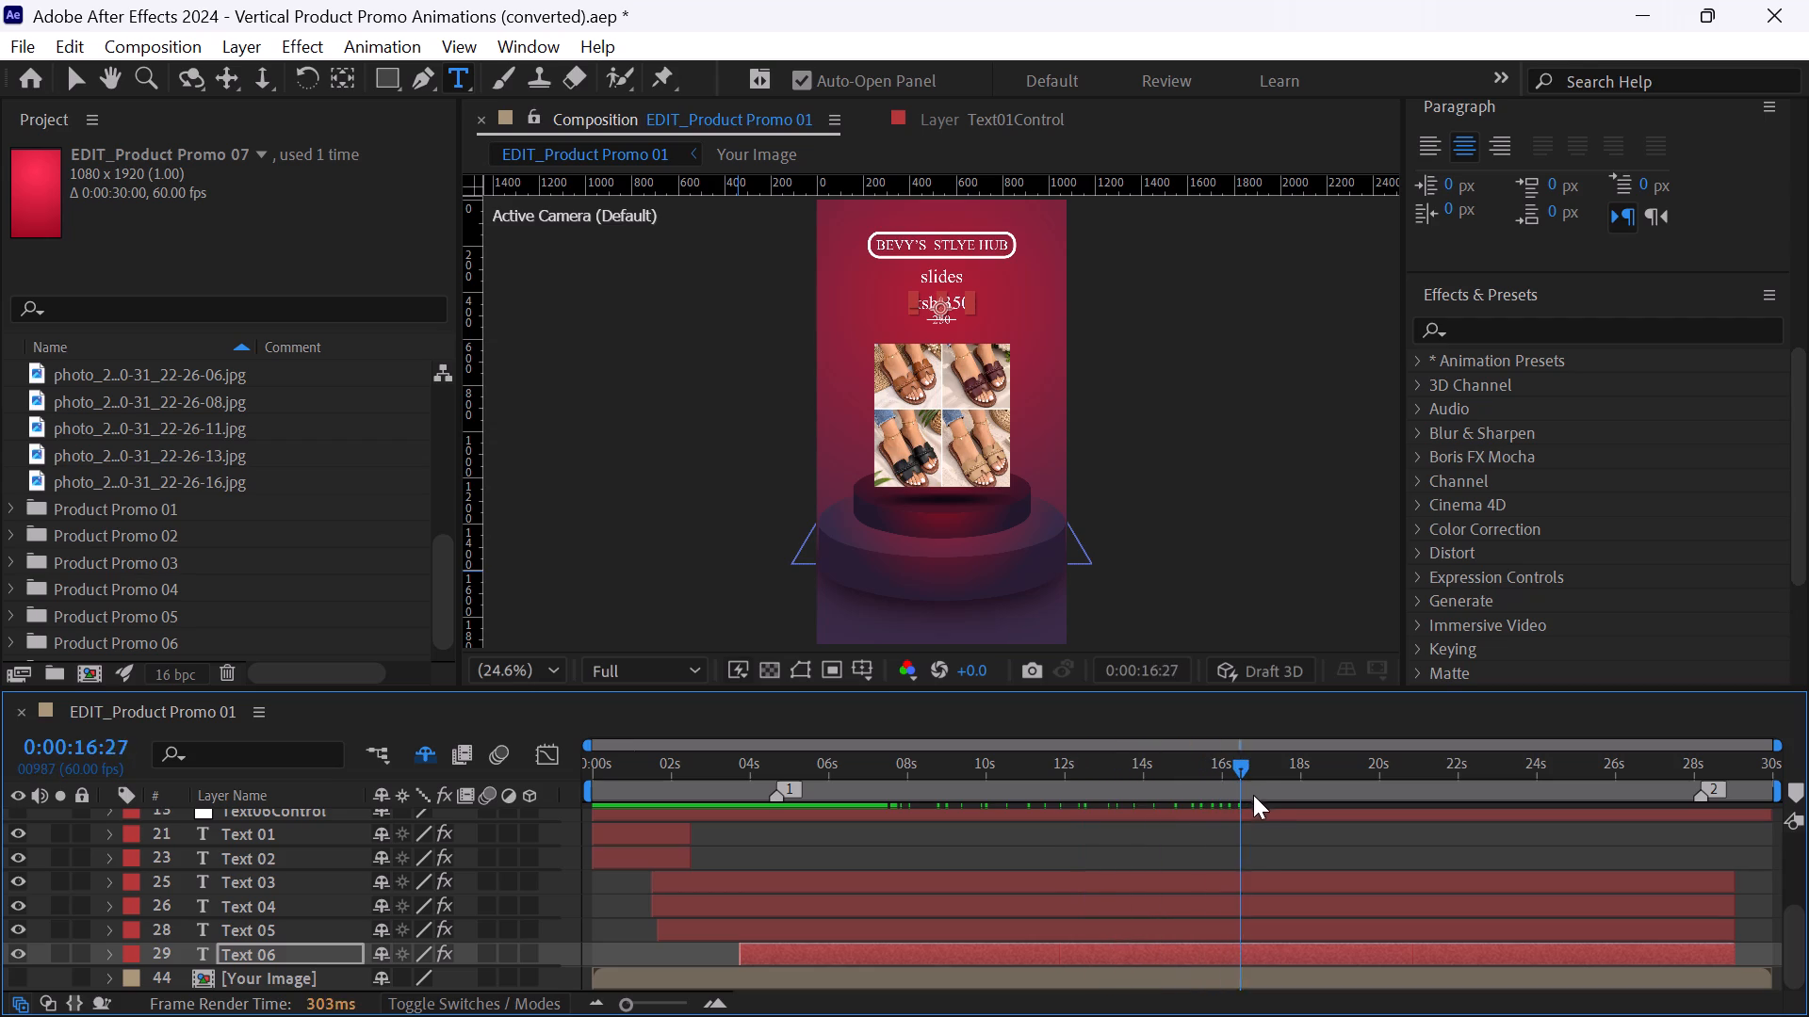
left_click_drag(1253, 795, 770, 753)
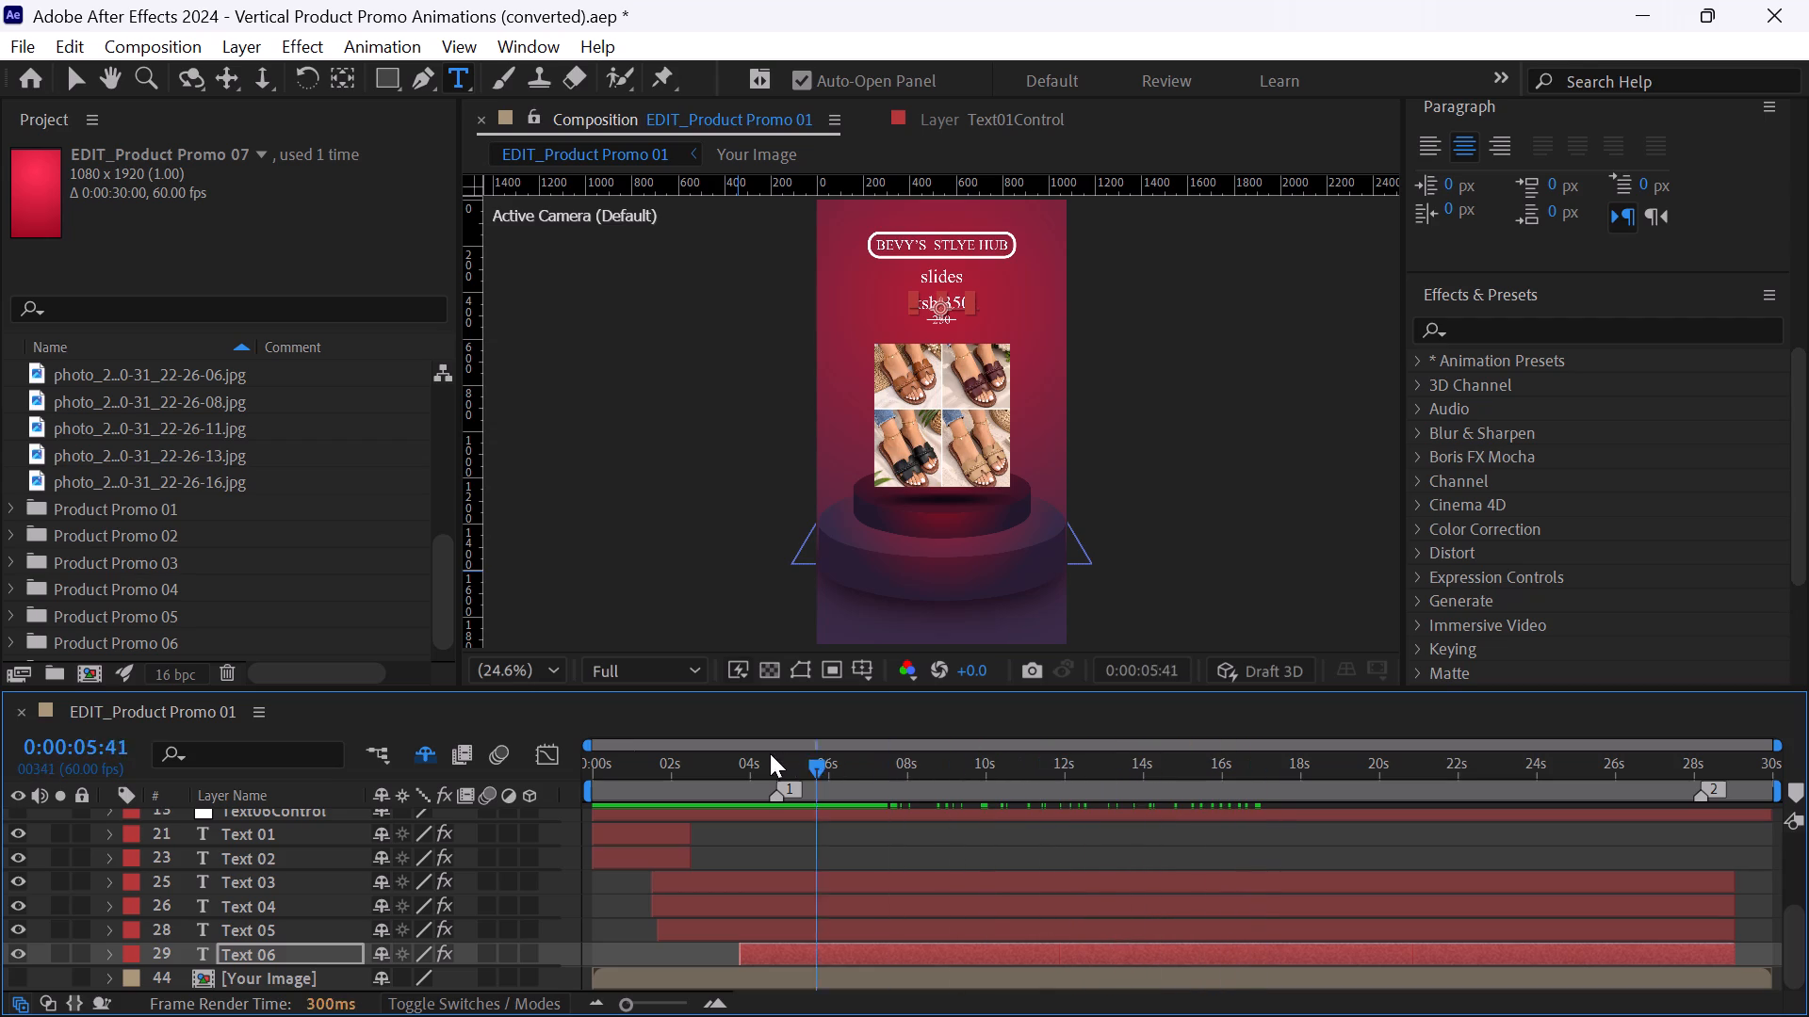
left_click_drag(770, 753, 647, 796)
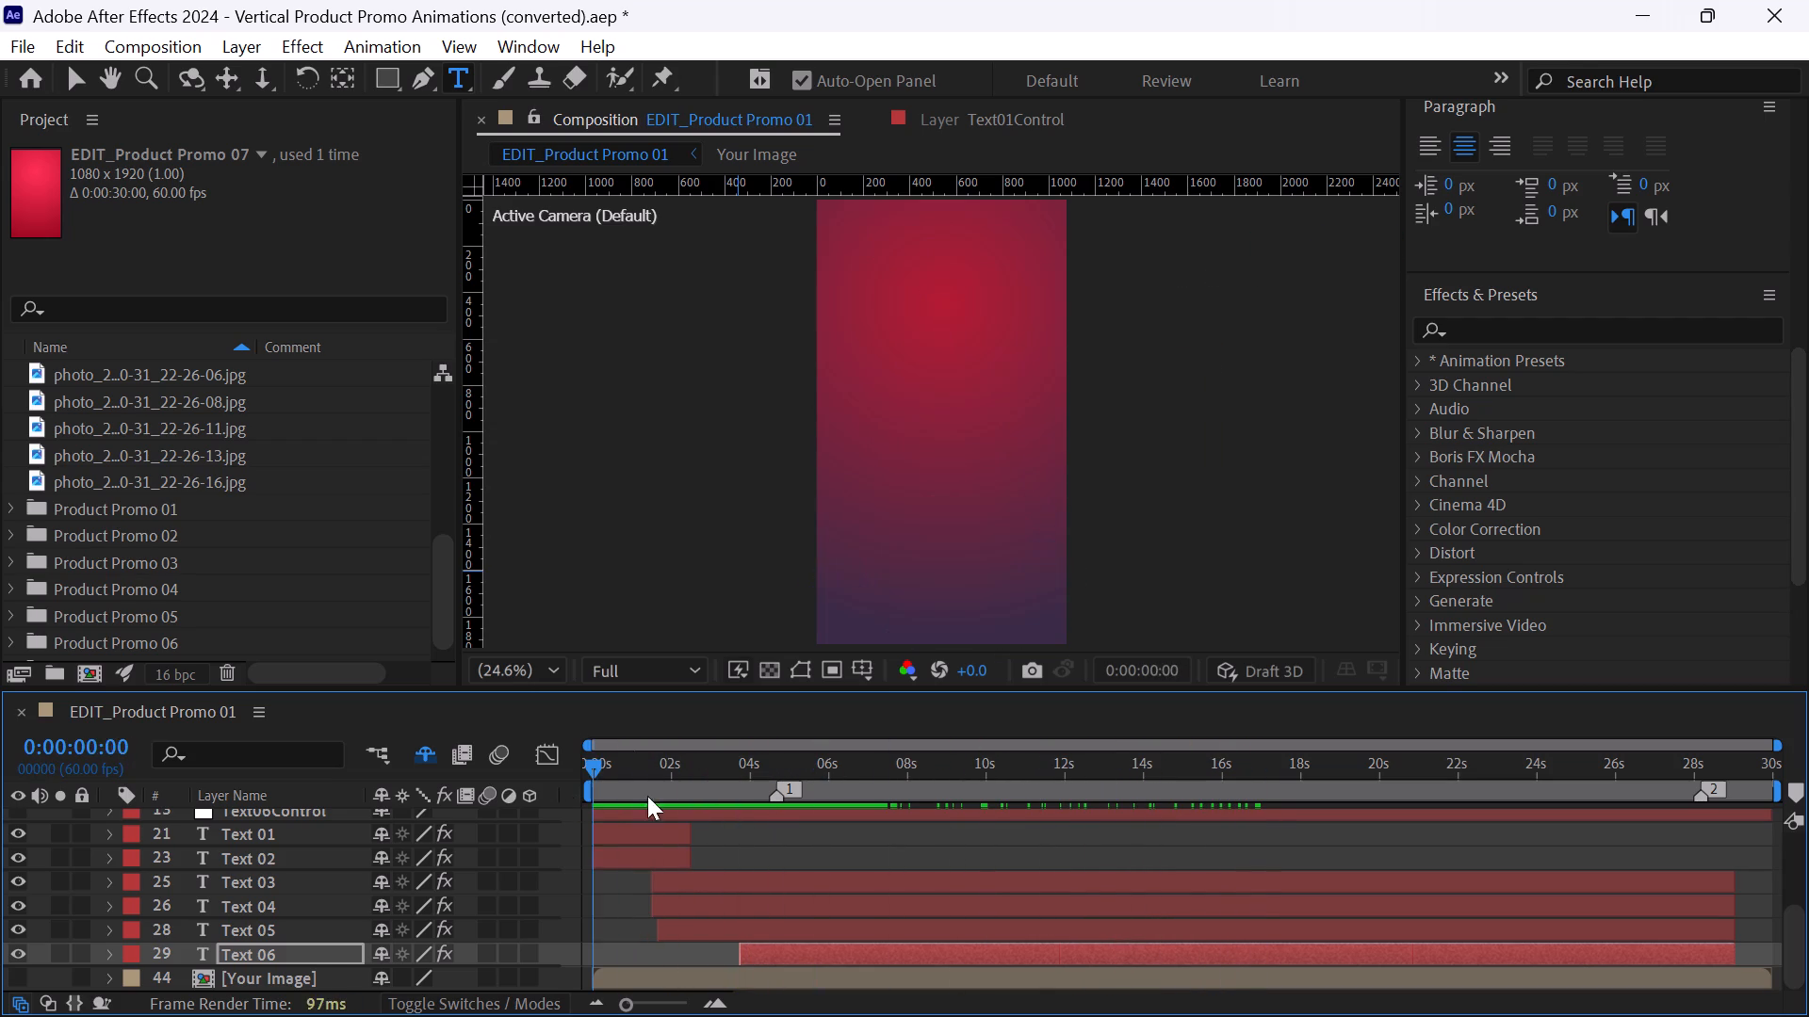
left_click_drag(647, 796, 1222, 758)
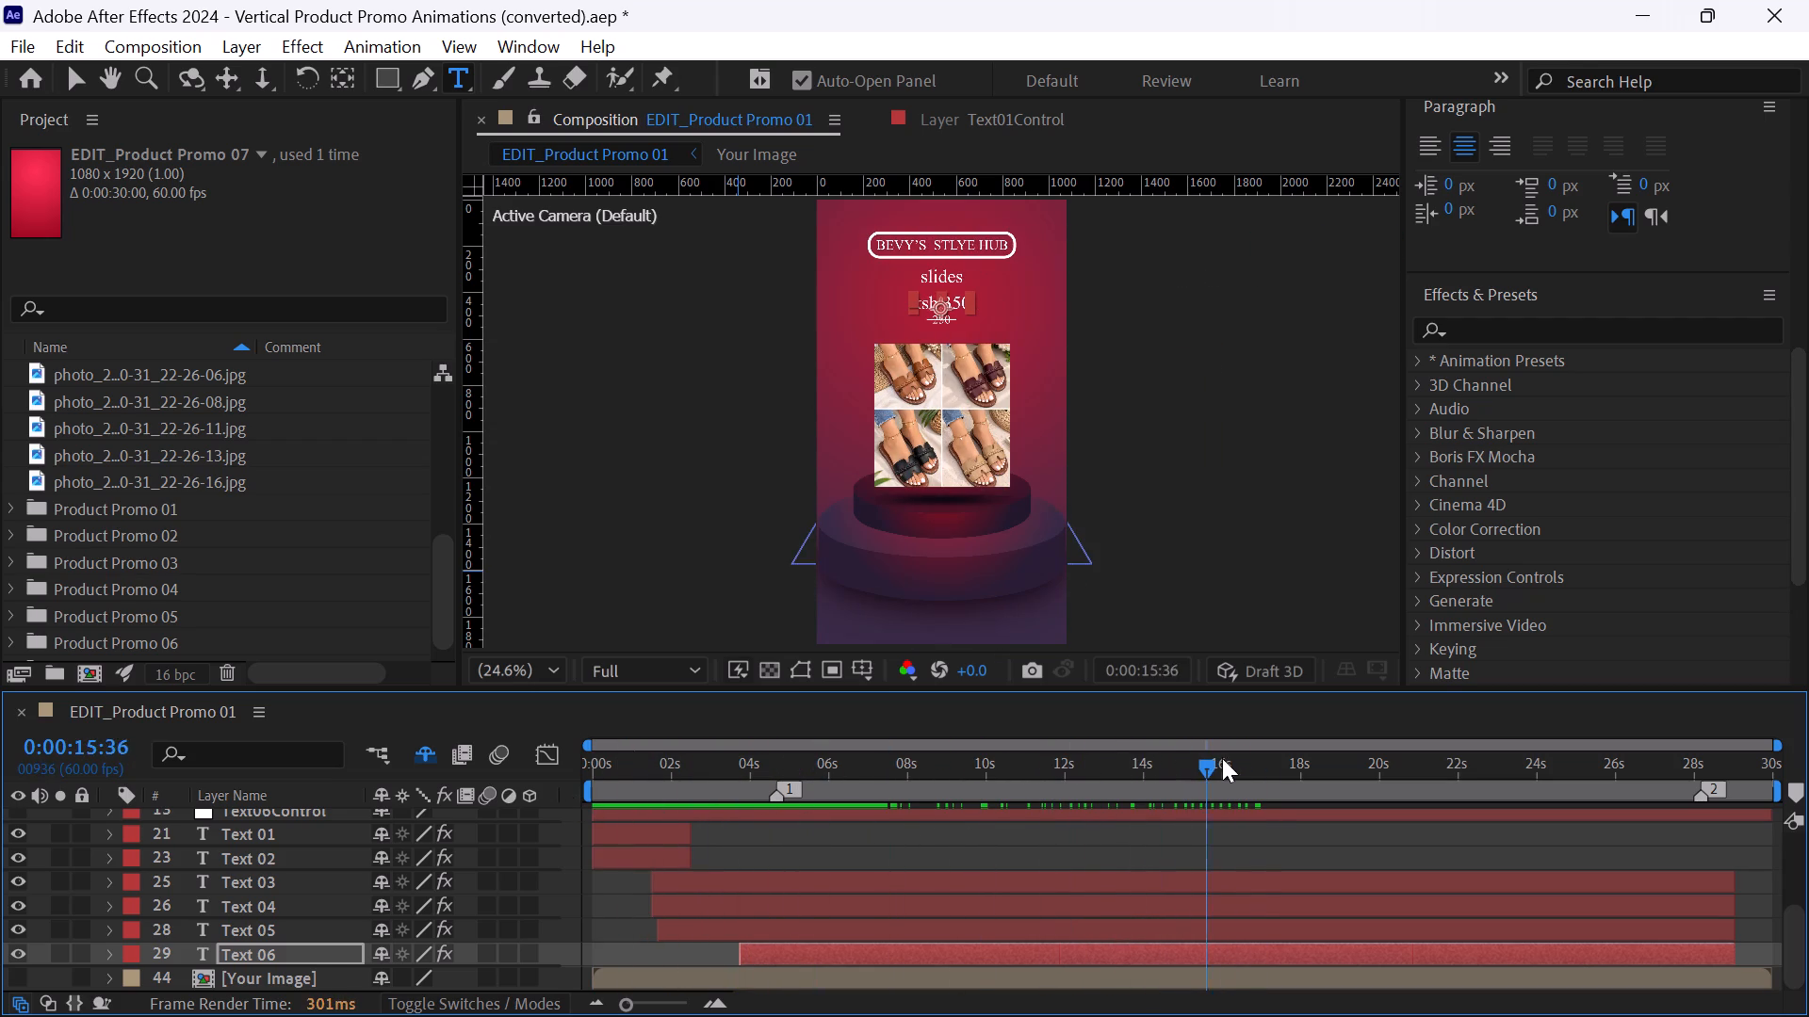
left_click_drag(1222, 758, 878, 702)
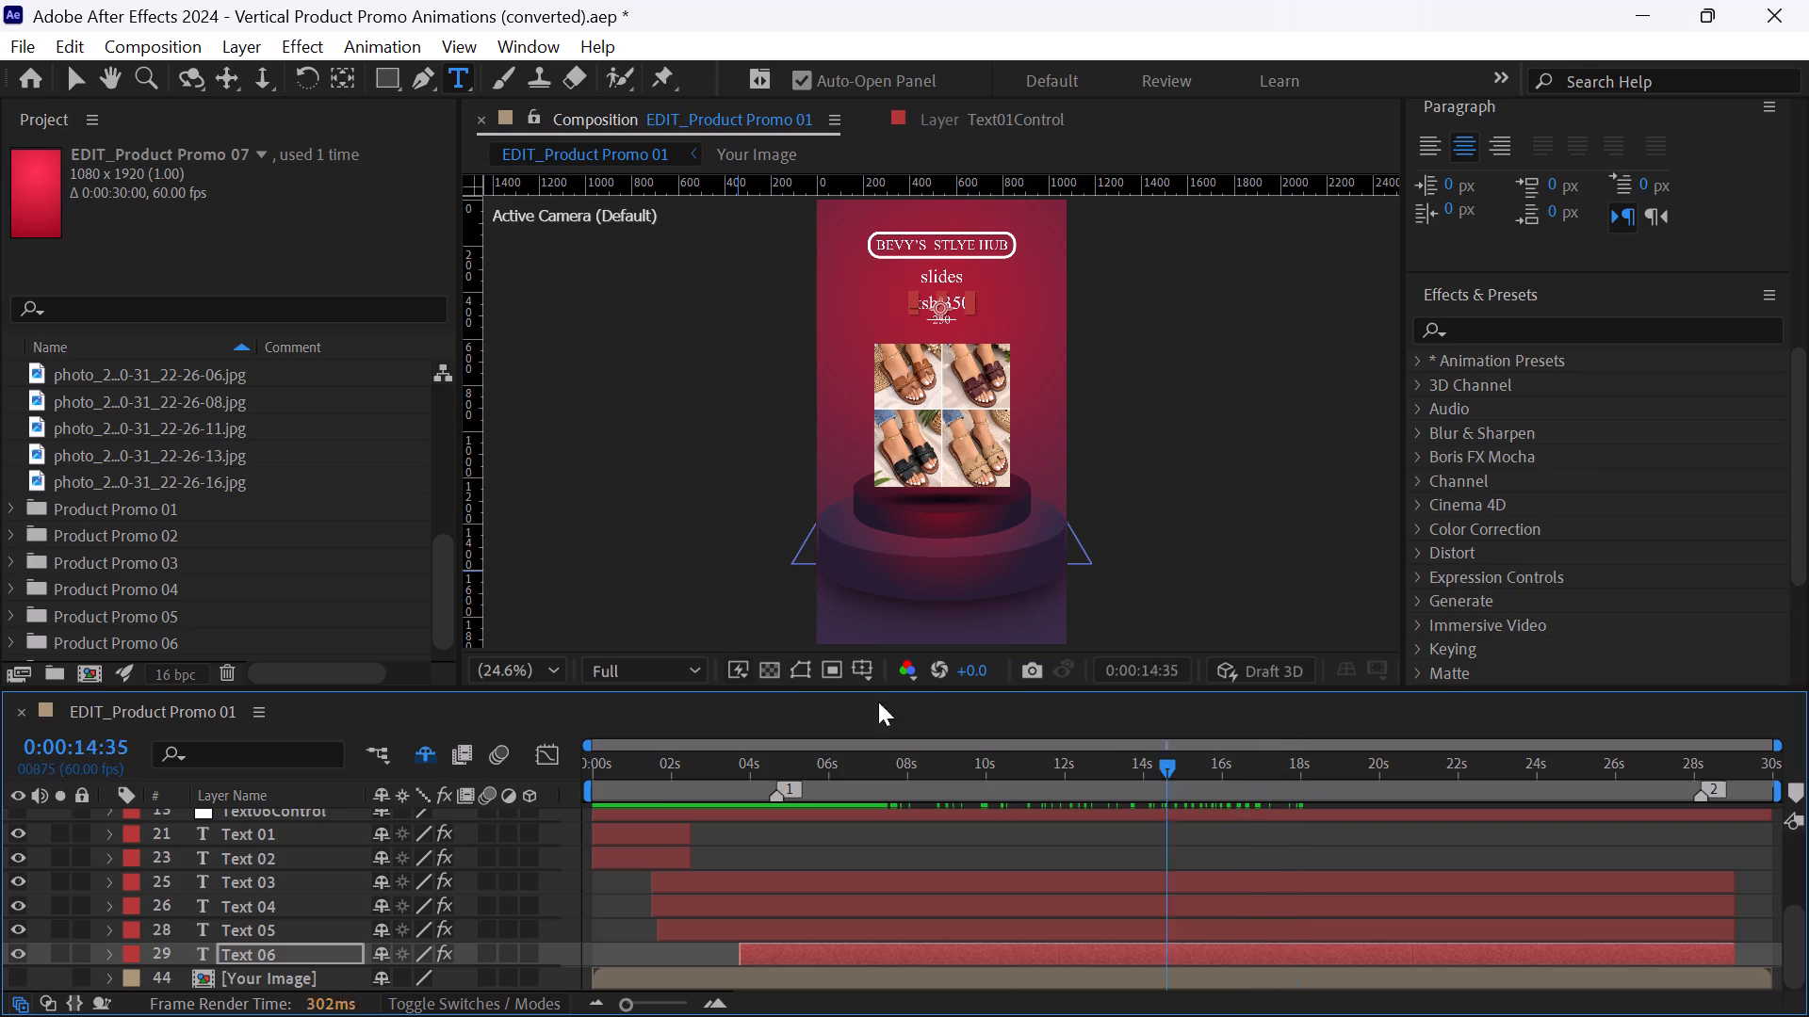
left_click_drag(878, 702, 482, 734)
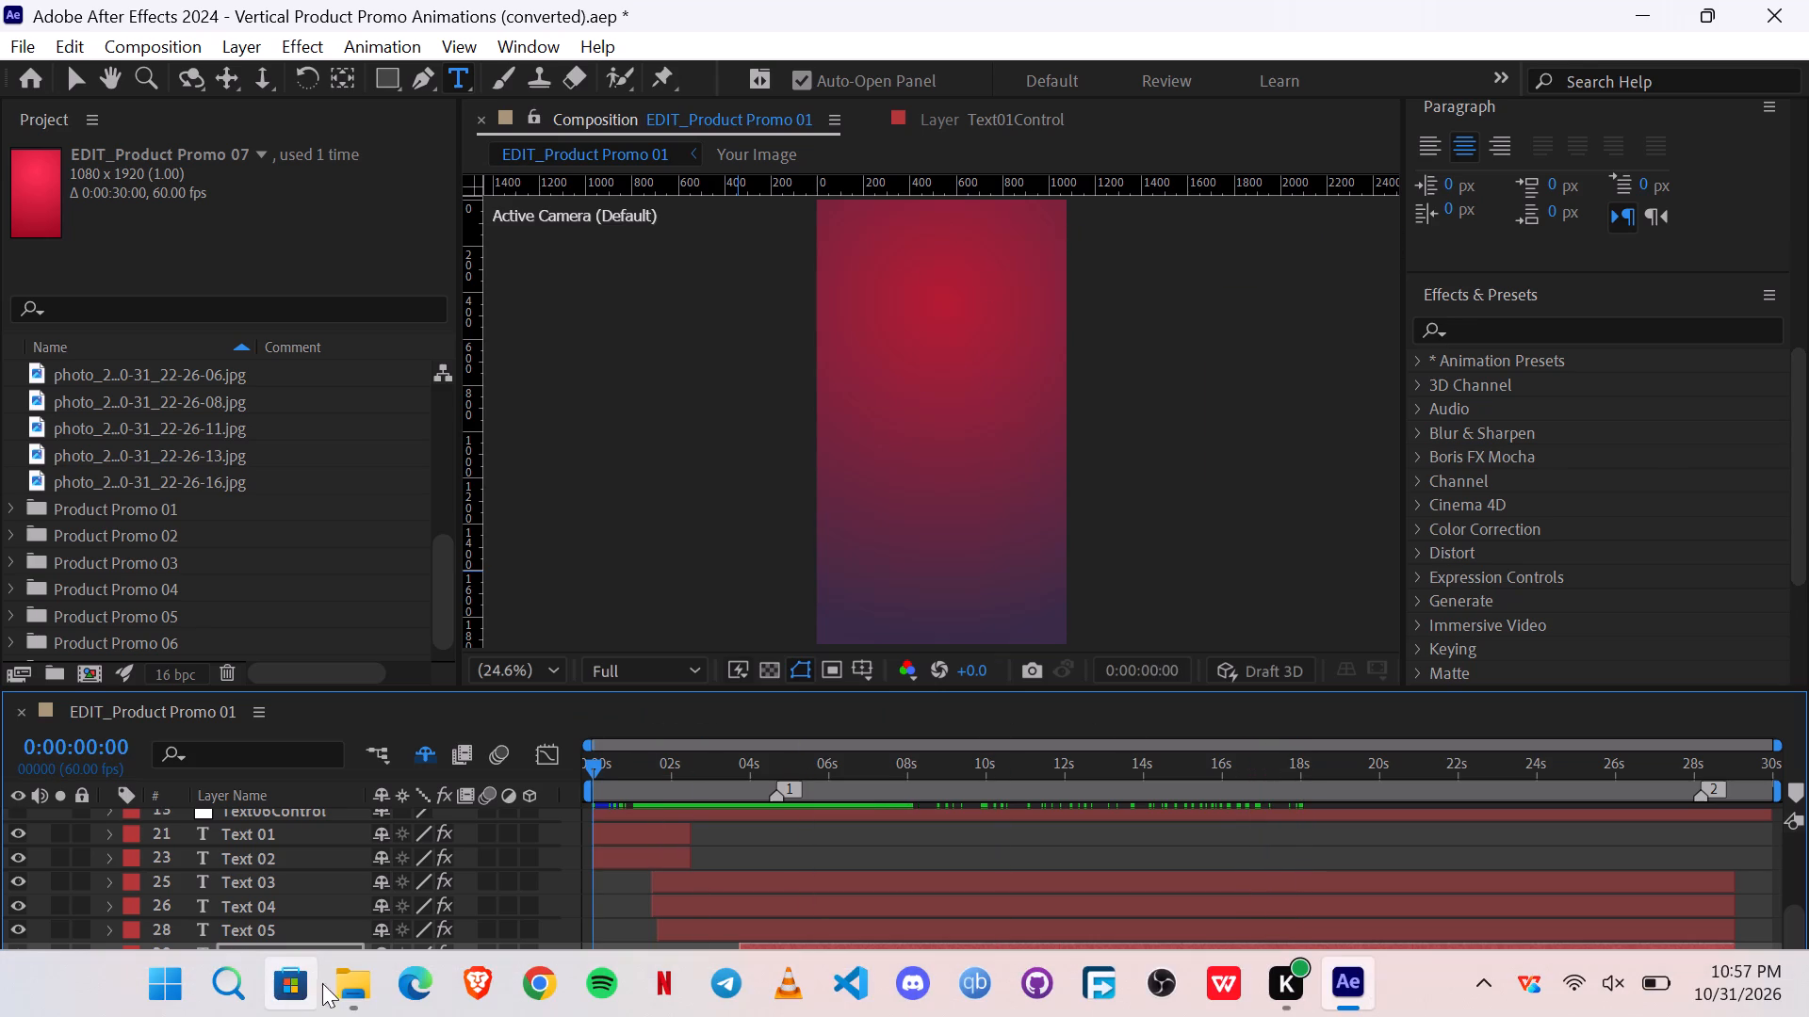
left_click(349, 993)
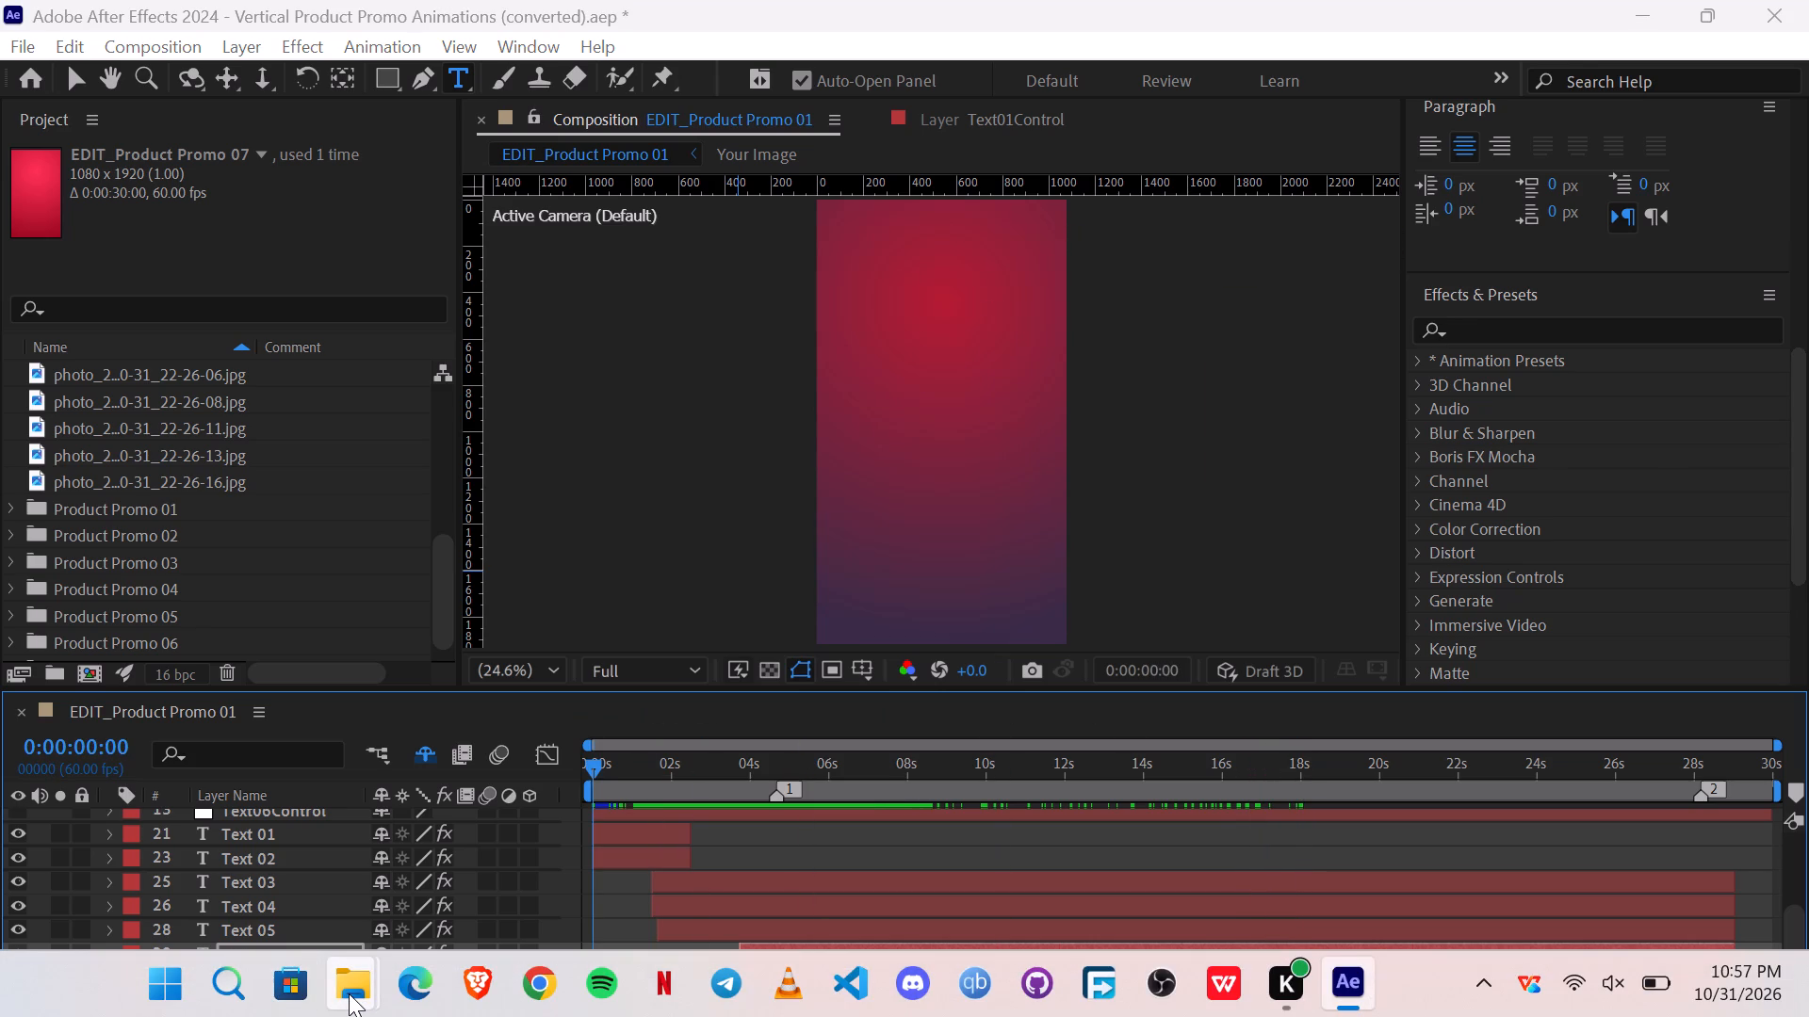
Set the composition viewer's resolution to Quarter.
left_click(692, 667)
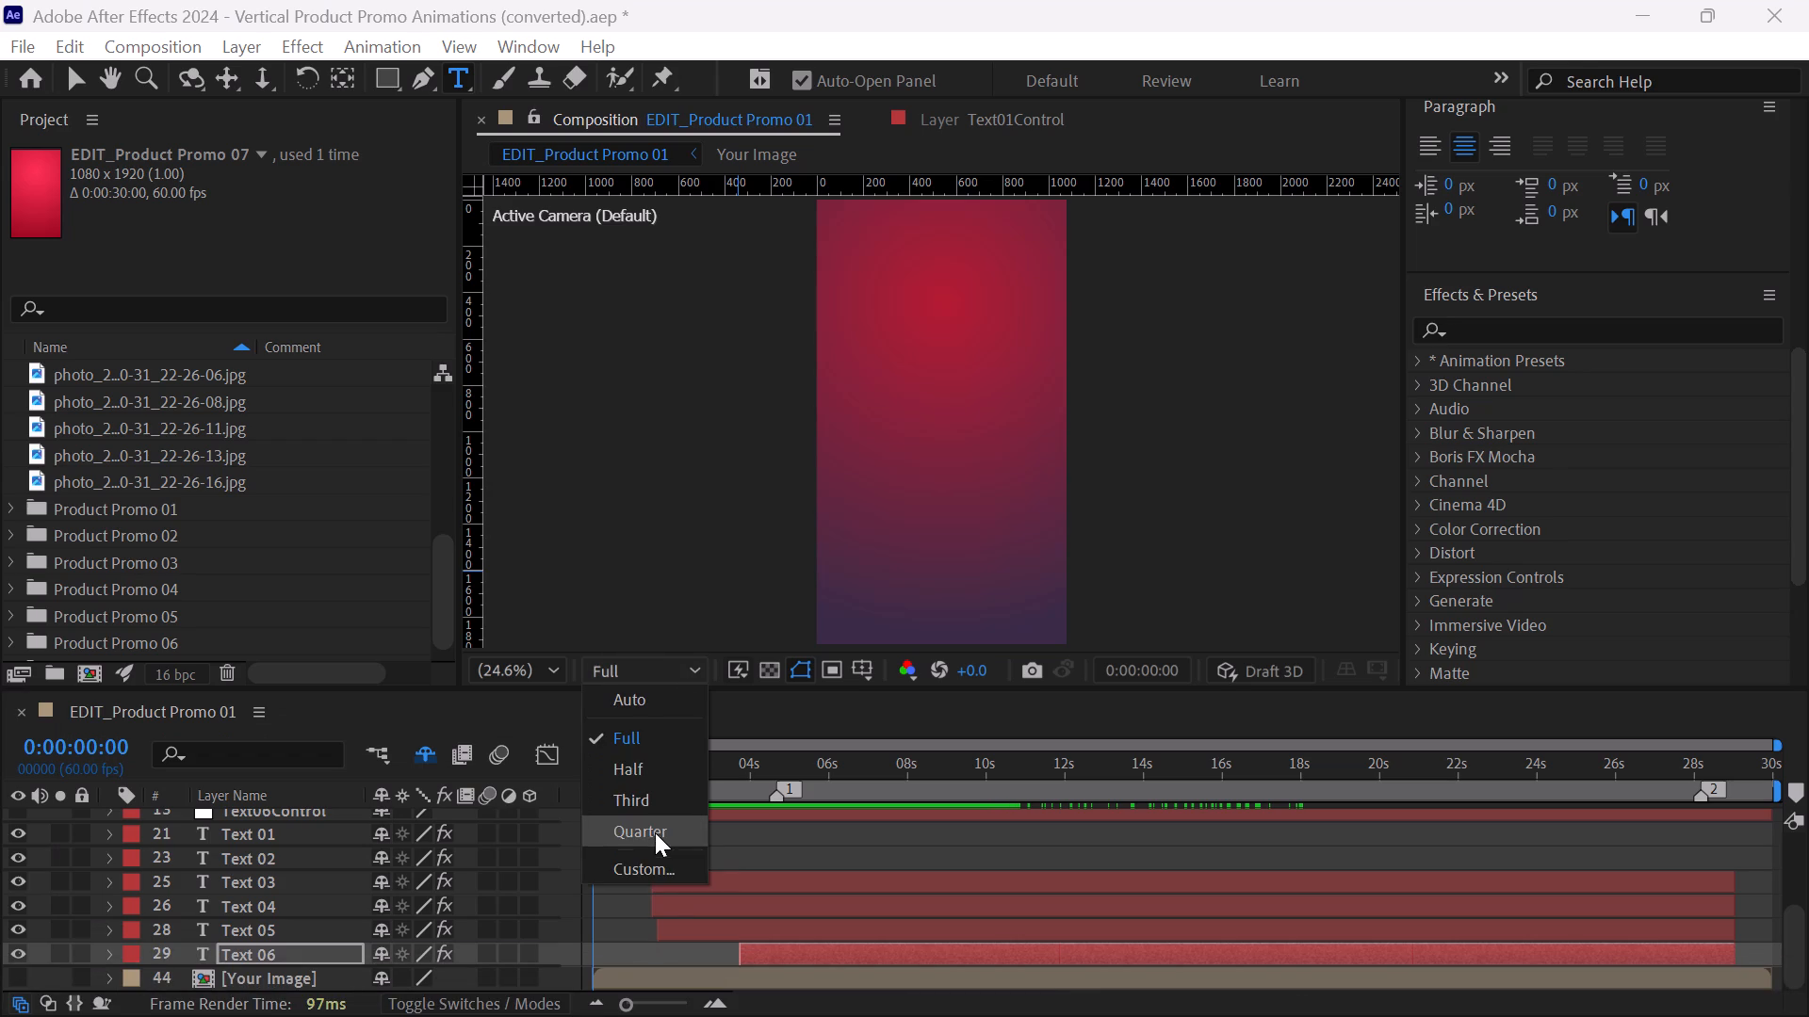
left_click(655, 832)
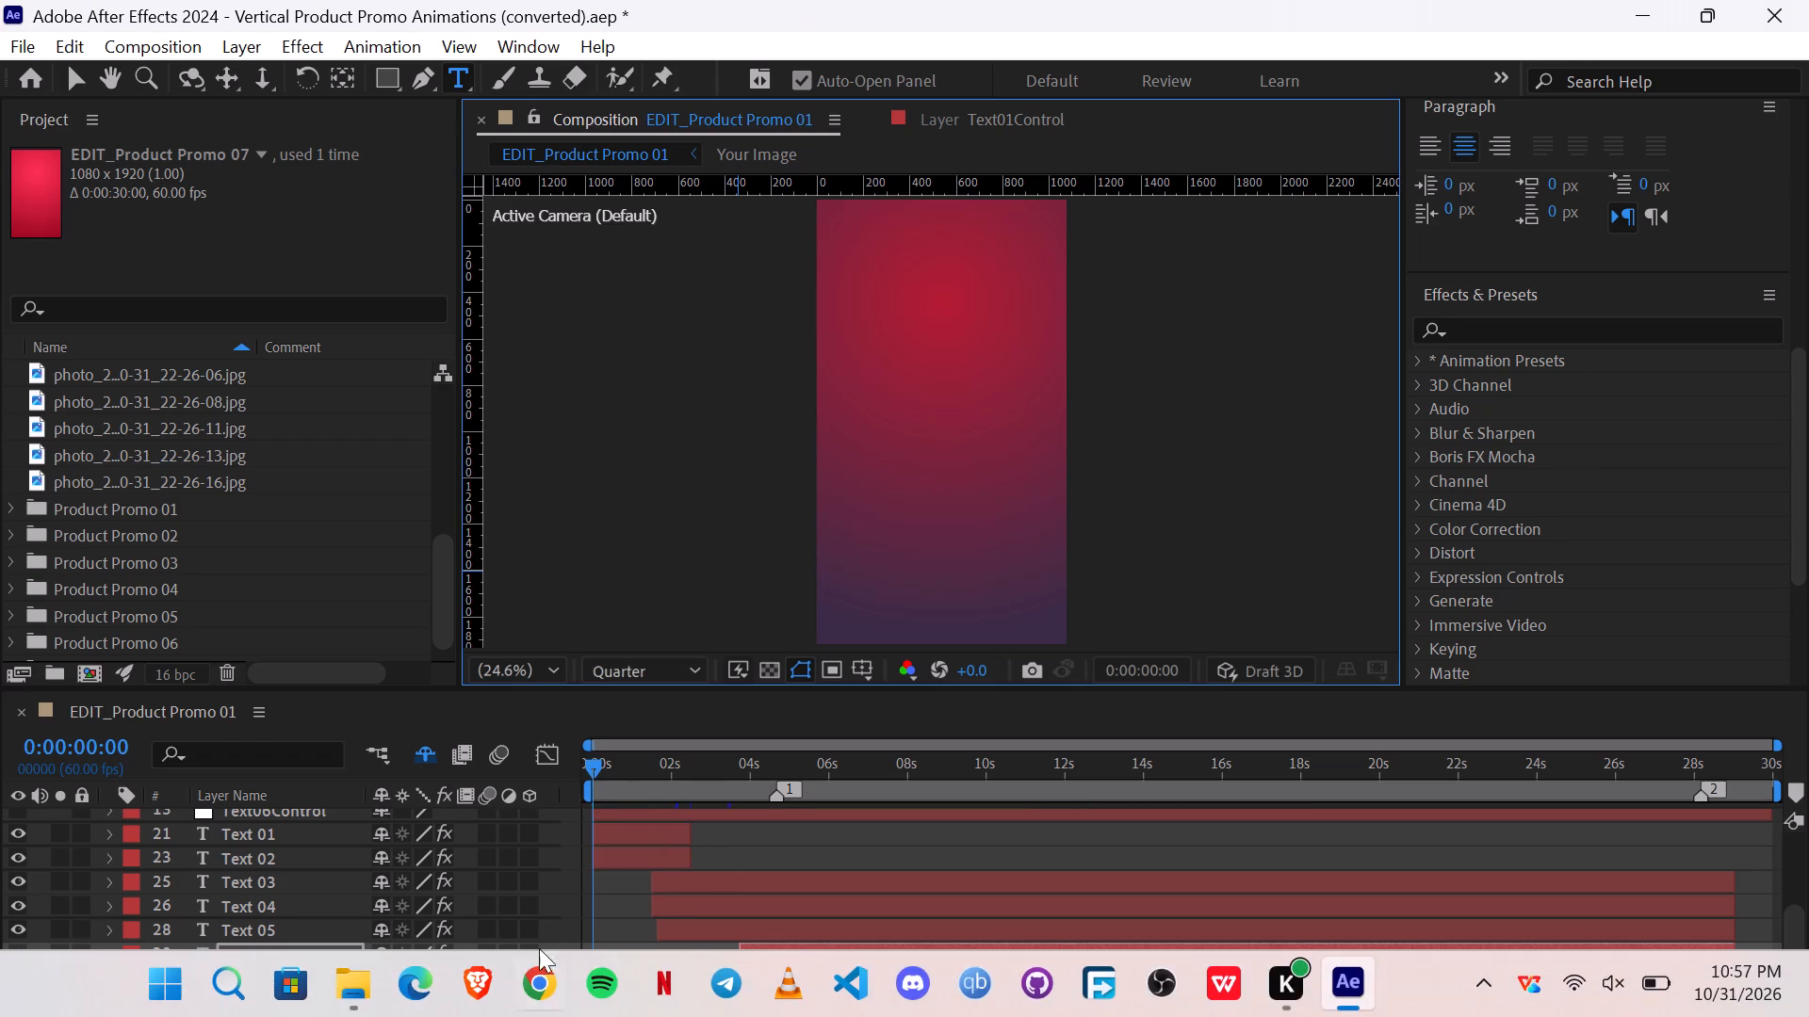
Scrub through EDIT_Product Promo 01 from the opening to the outro to check the whole animation, and return to the first frame.
left_click_drag(593, 763, 782, 762)
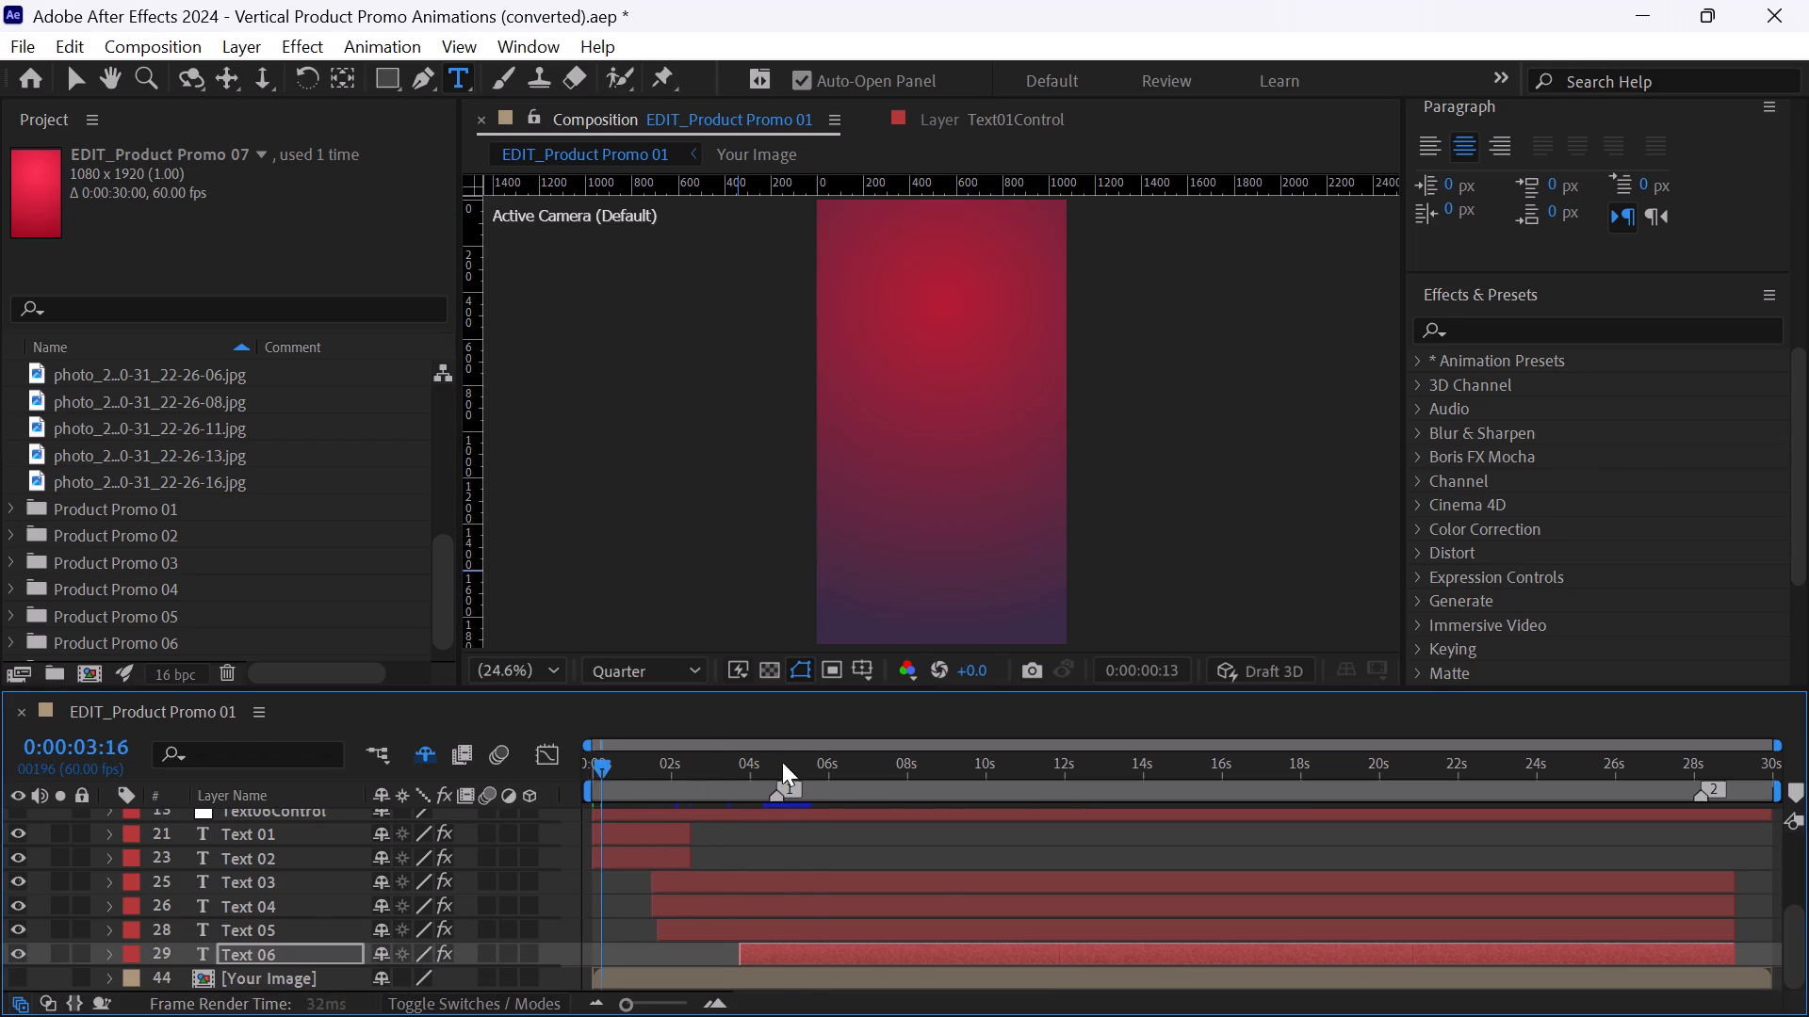
left_click_drag(782, 762, 1150, 872)
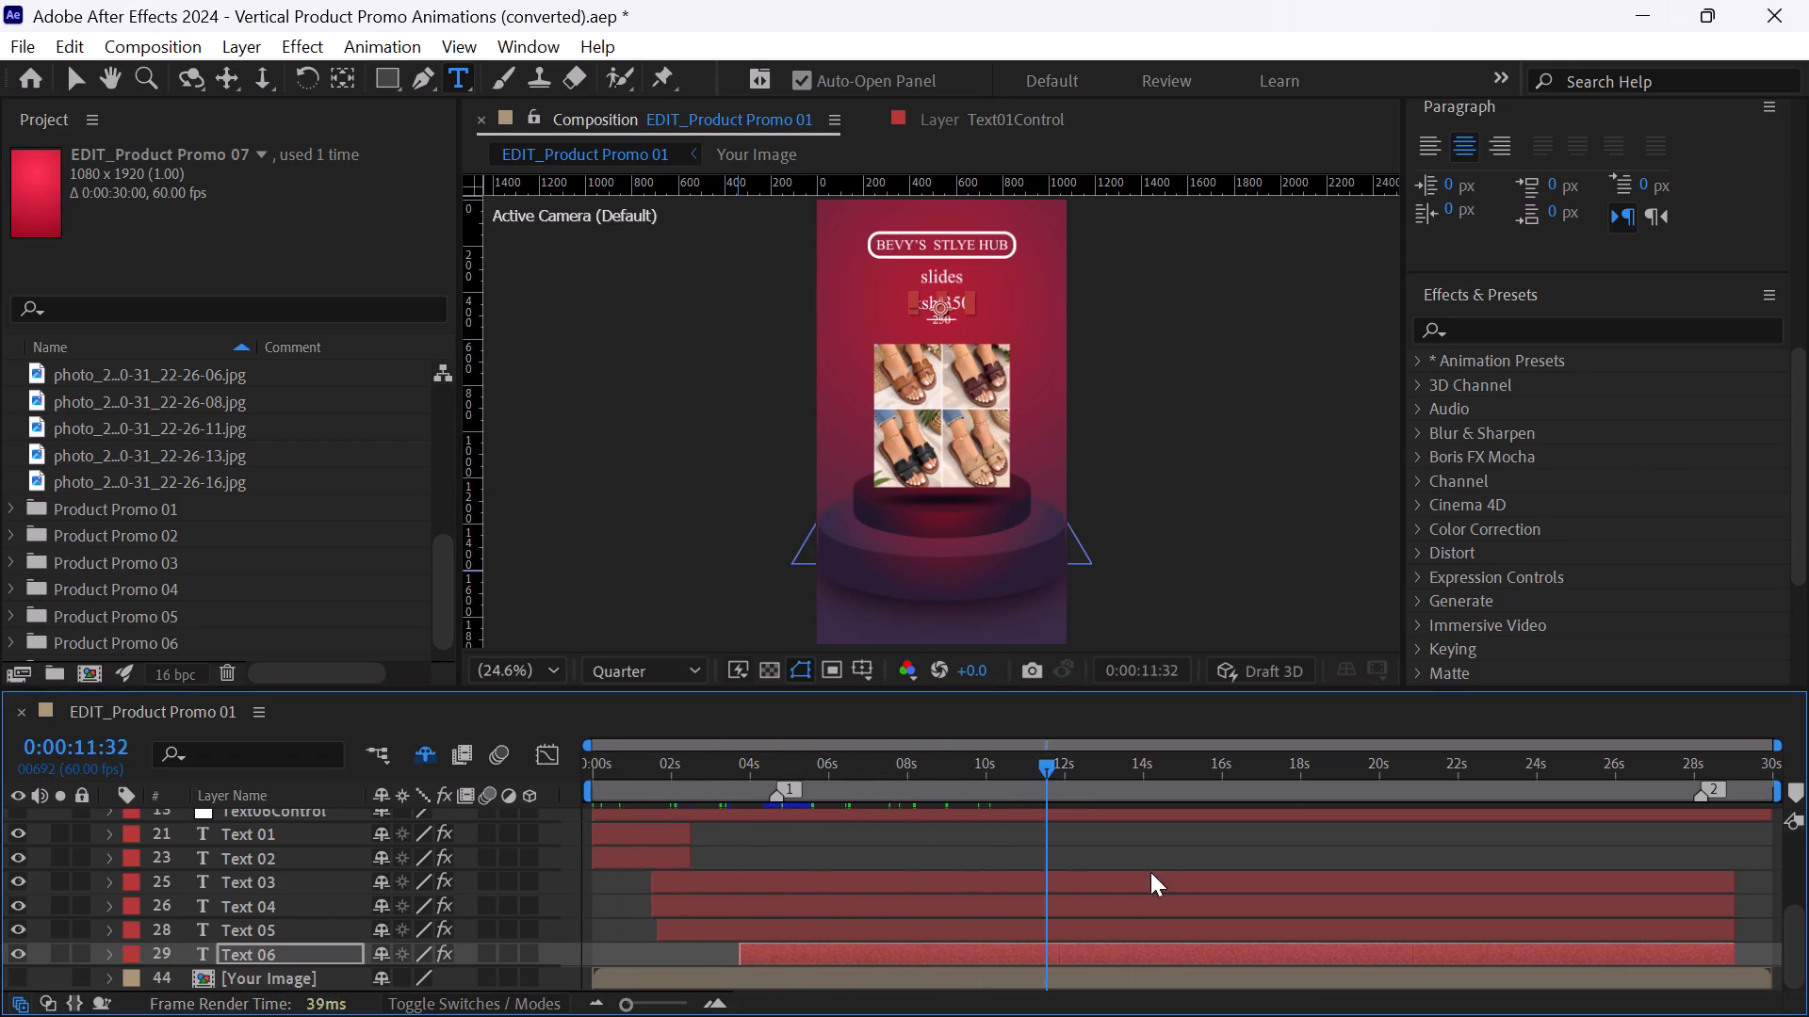
left_click_drag(1150, 872, 1584, 876)
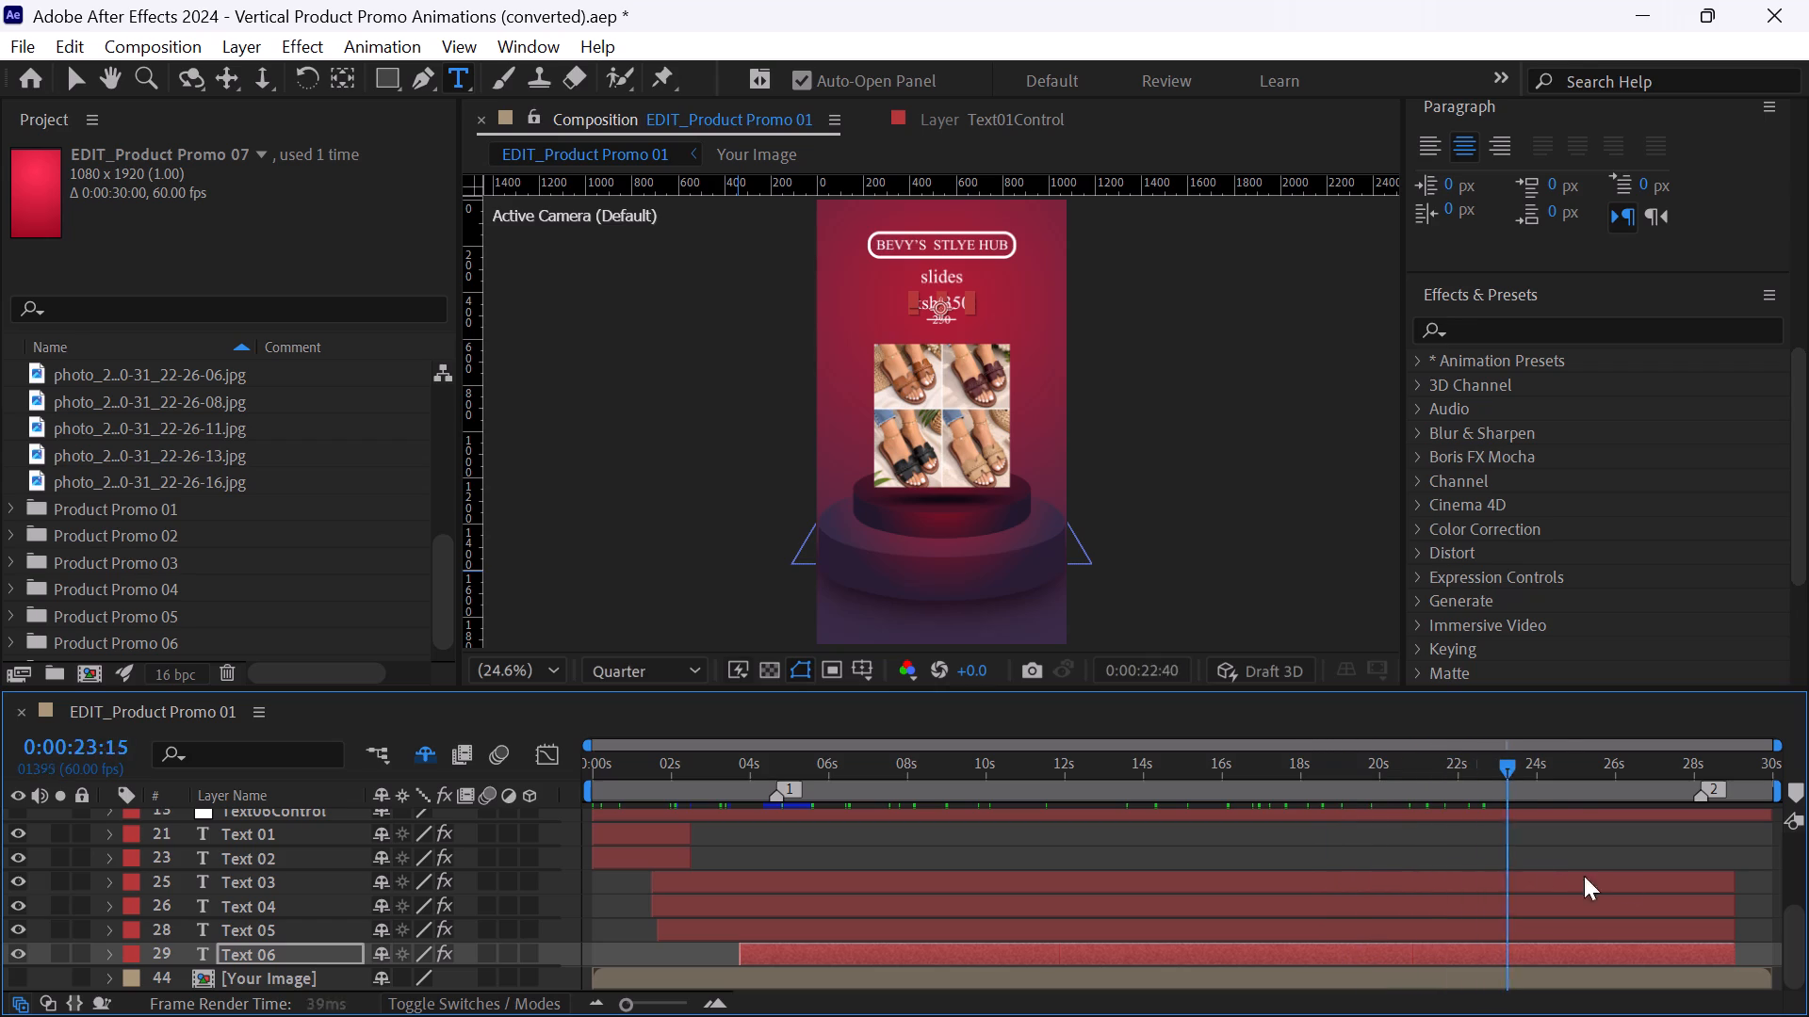
left_click_drag(1584, 876, 1642, 845)
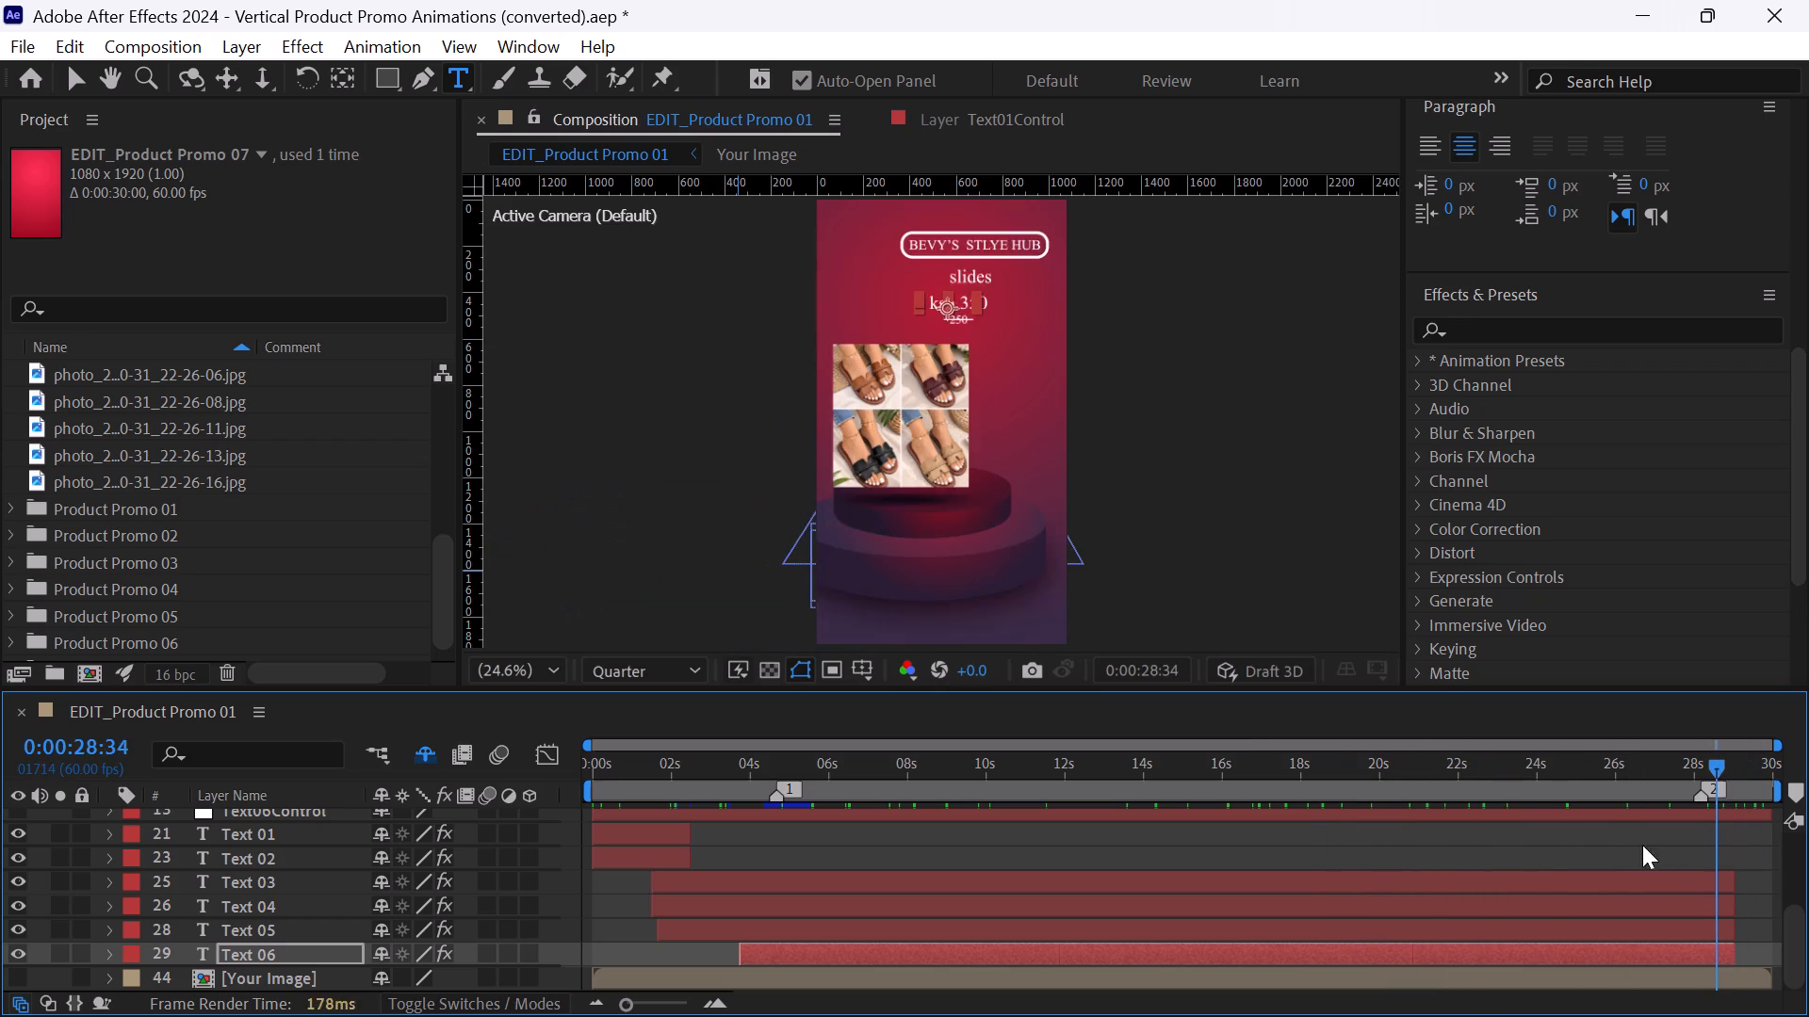
left_click_drag(1642, 845, 259, 964)
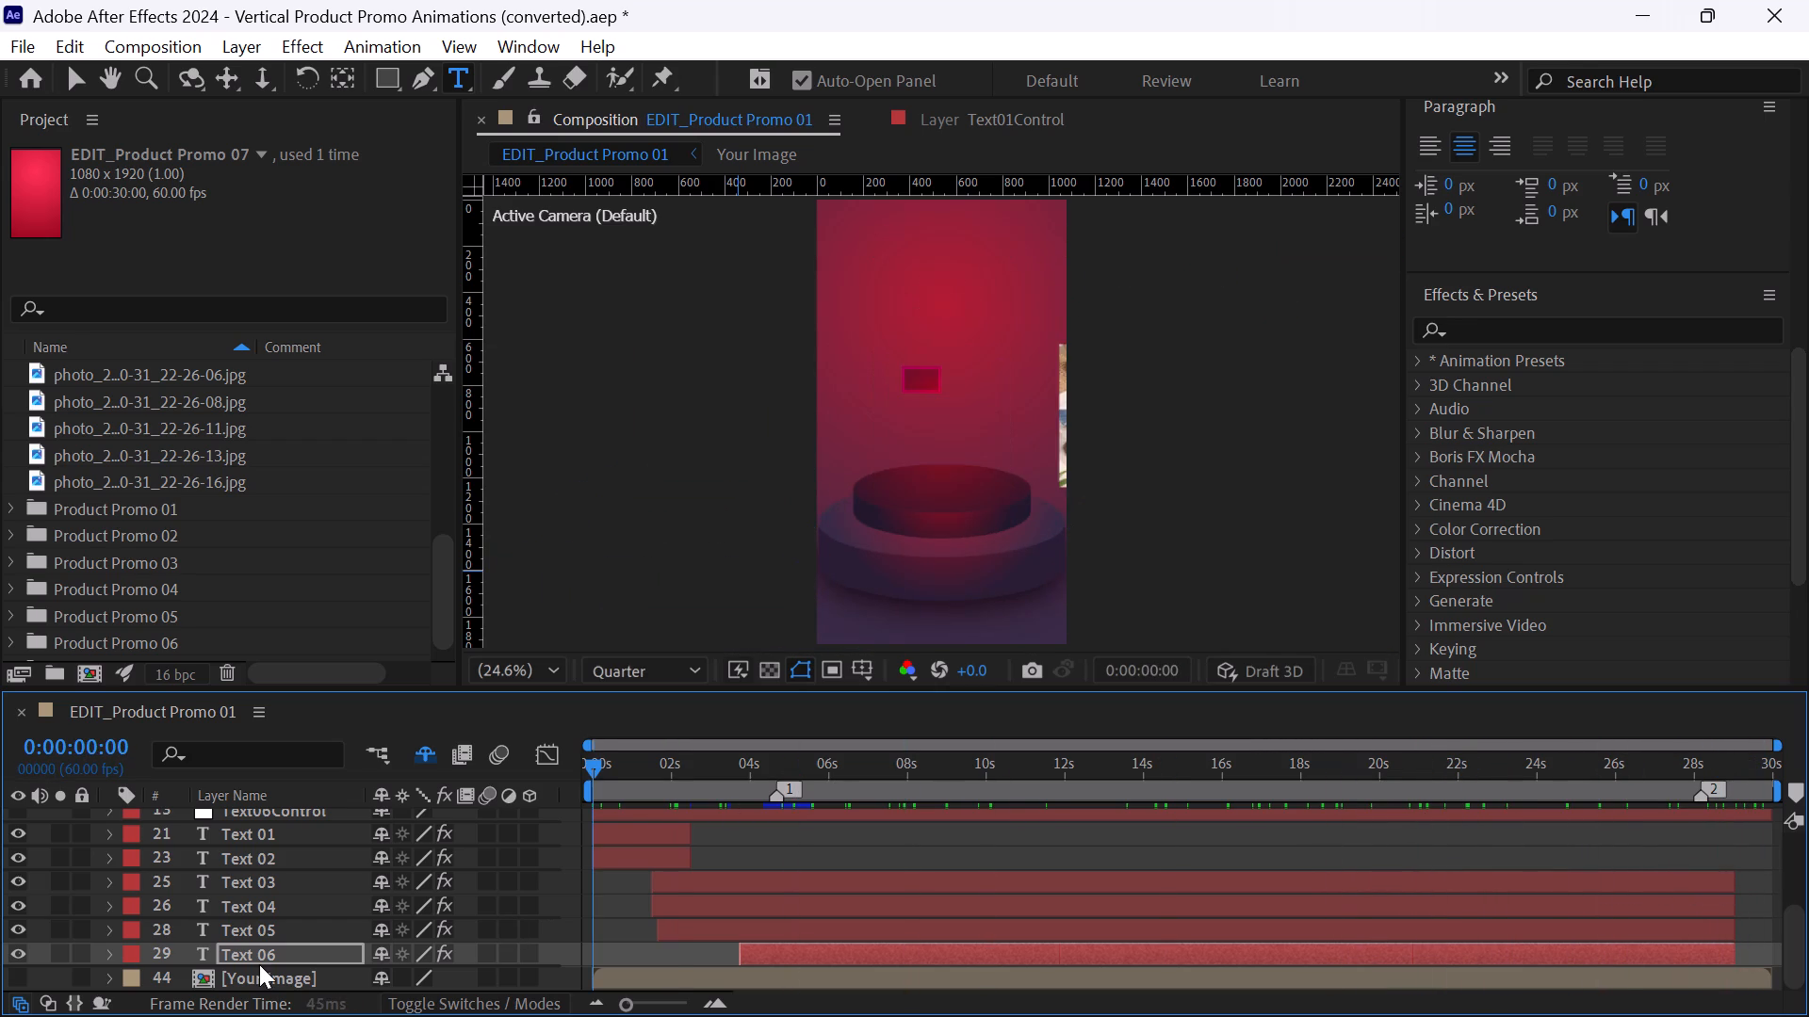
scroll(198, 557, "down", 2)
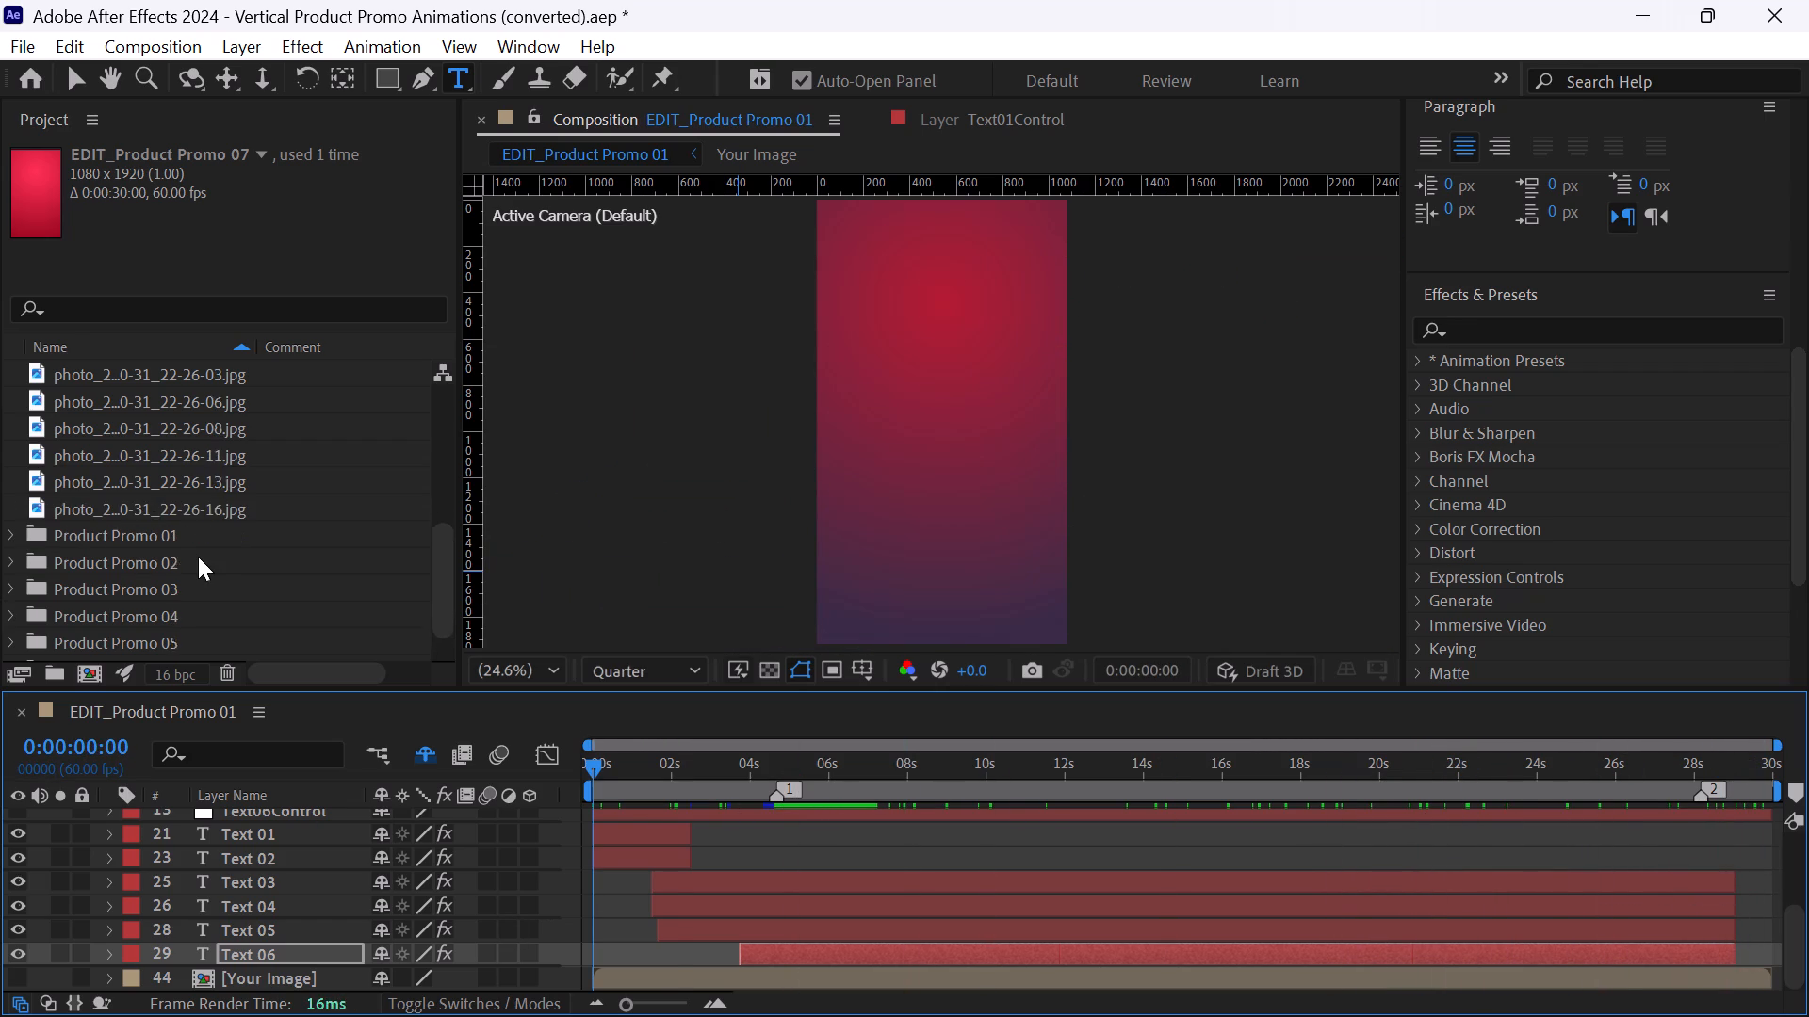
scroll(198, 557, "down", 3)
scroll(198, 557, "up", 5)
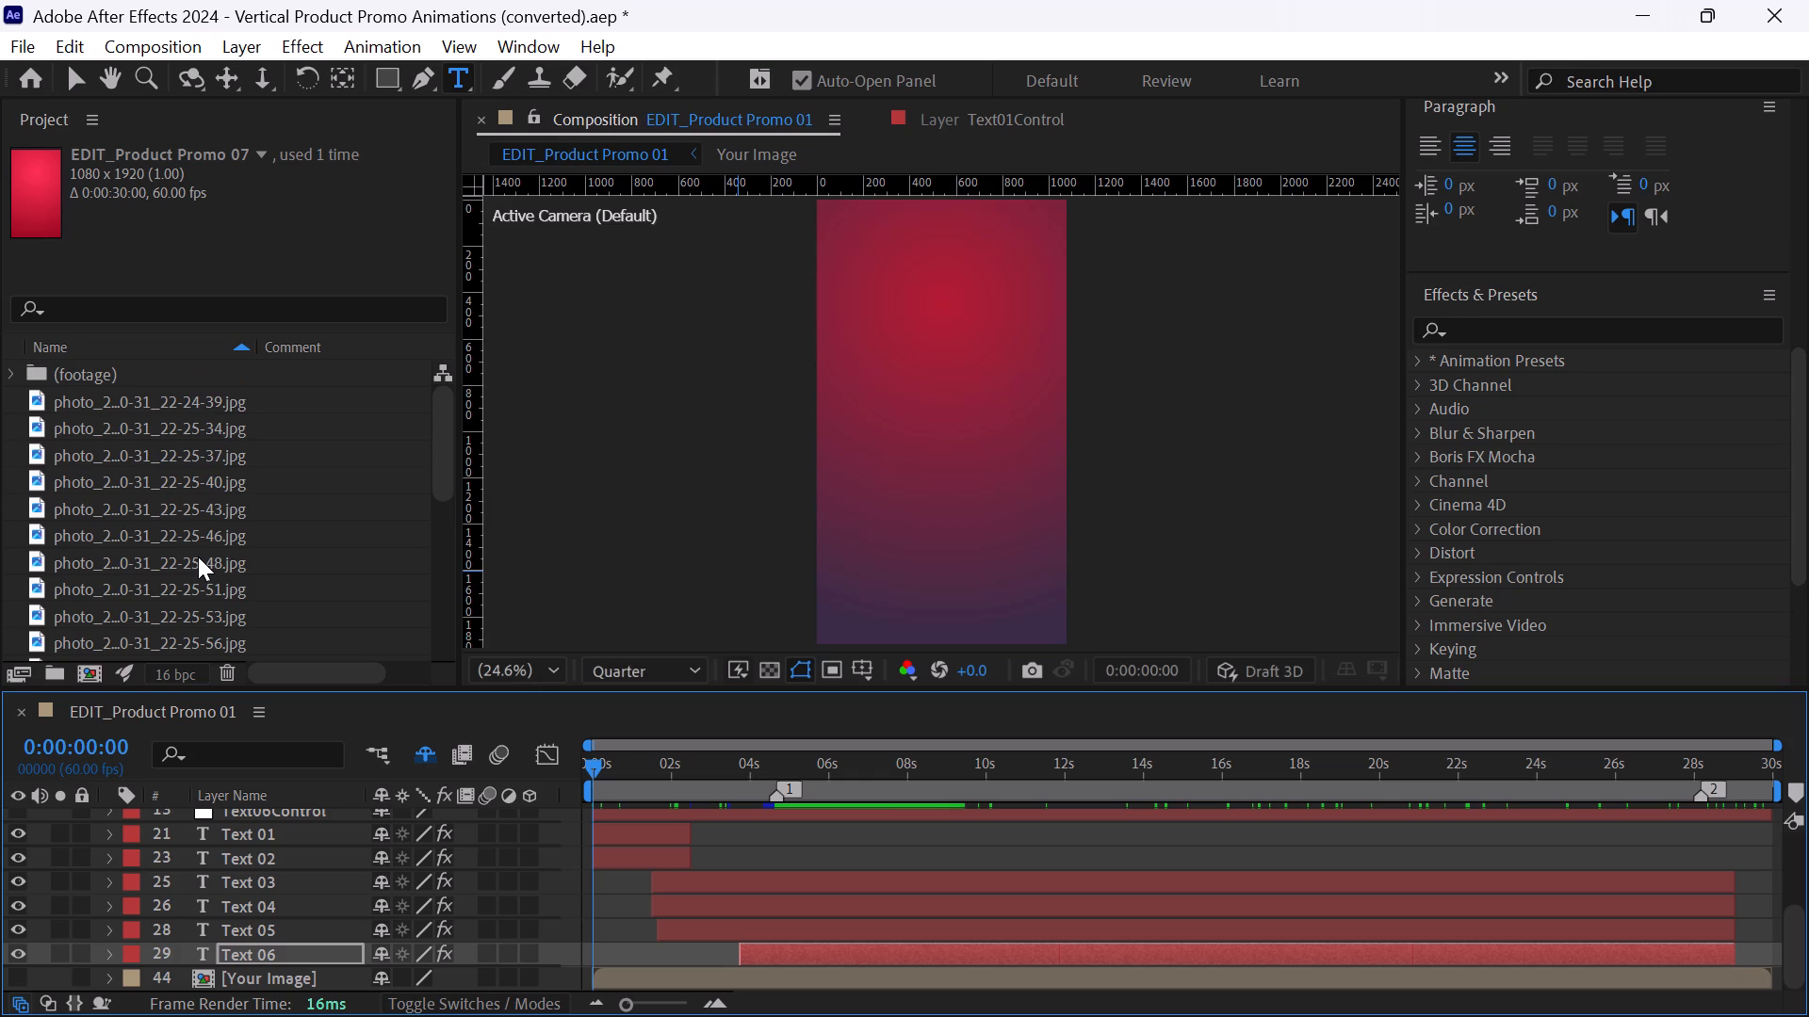
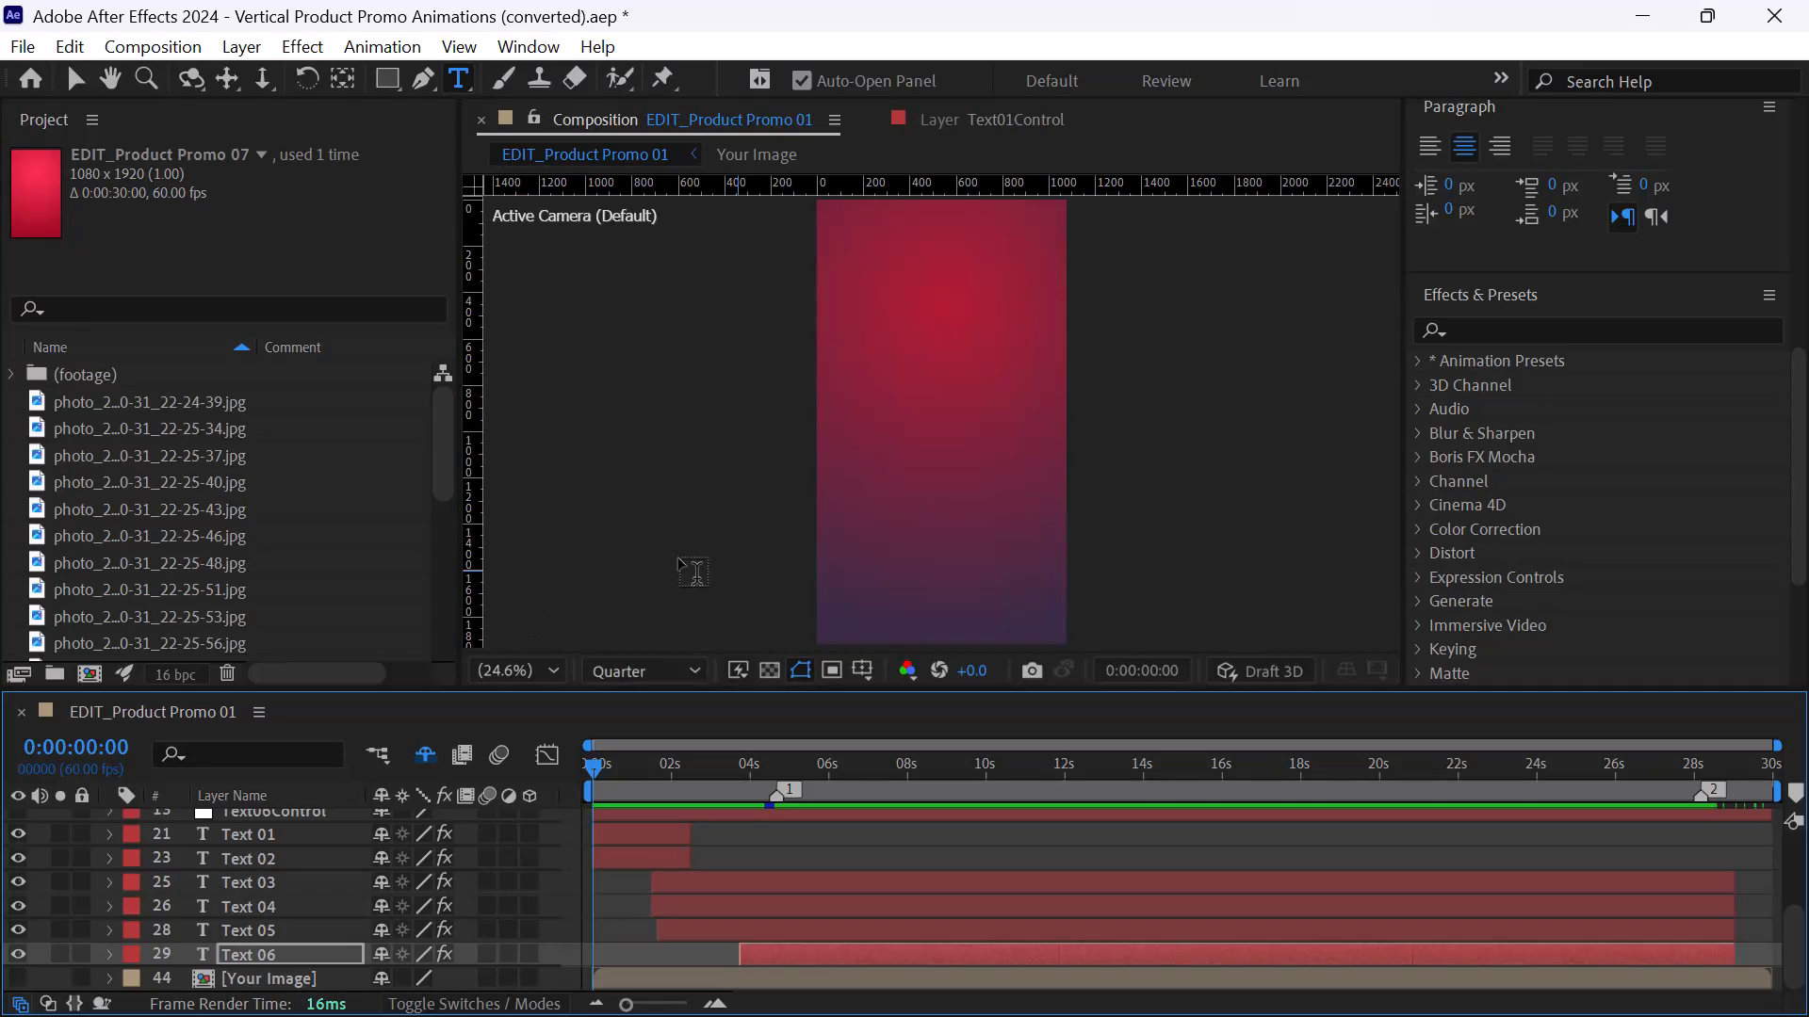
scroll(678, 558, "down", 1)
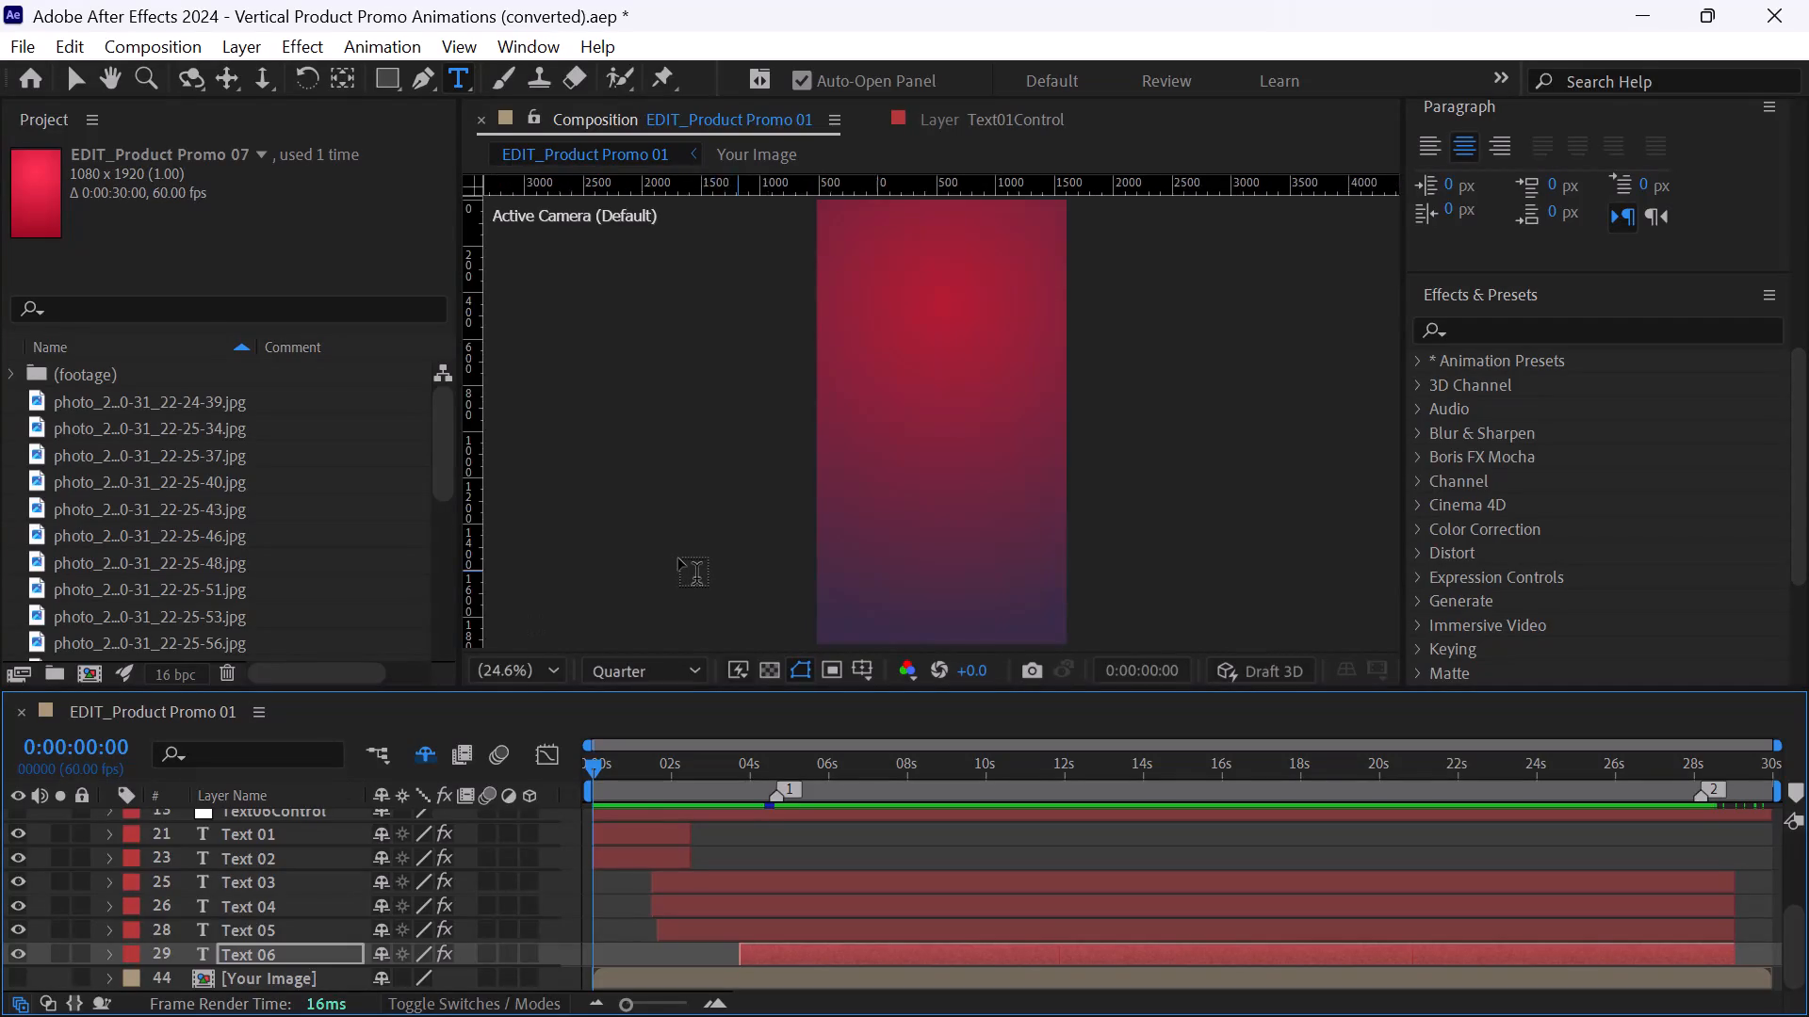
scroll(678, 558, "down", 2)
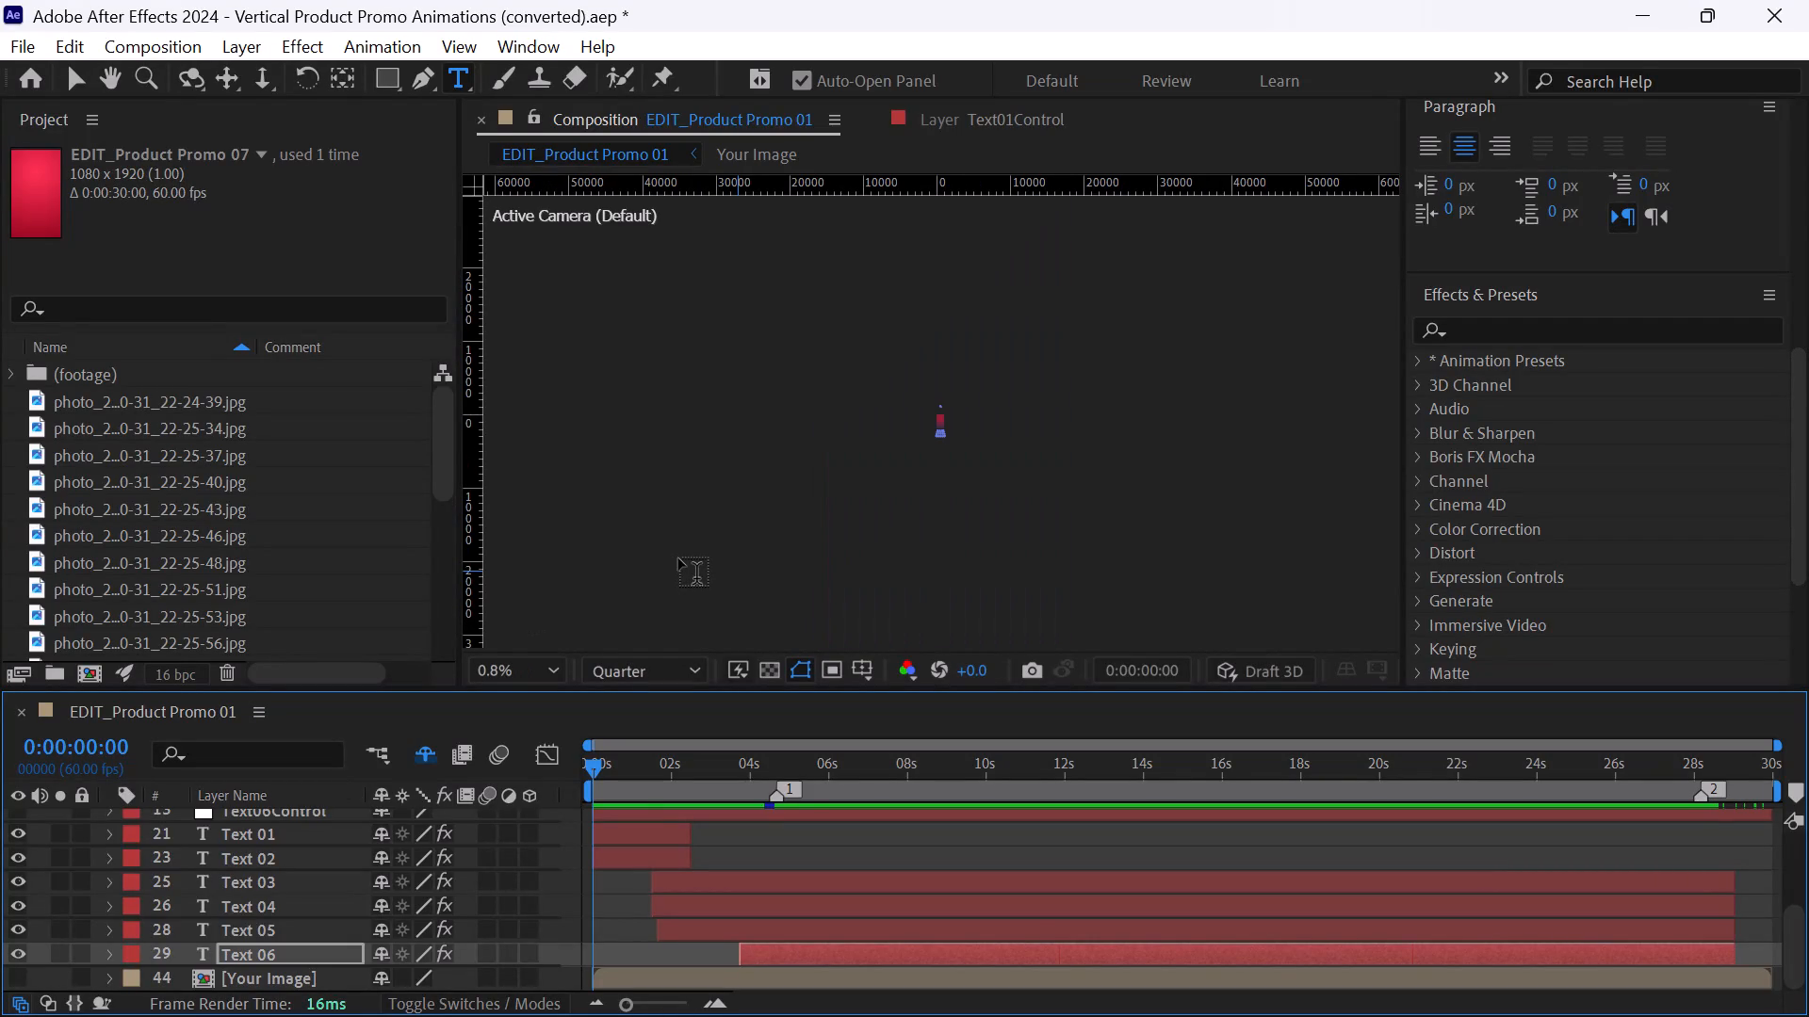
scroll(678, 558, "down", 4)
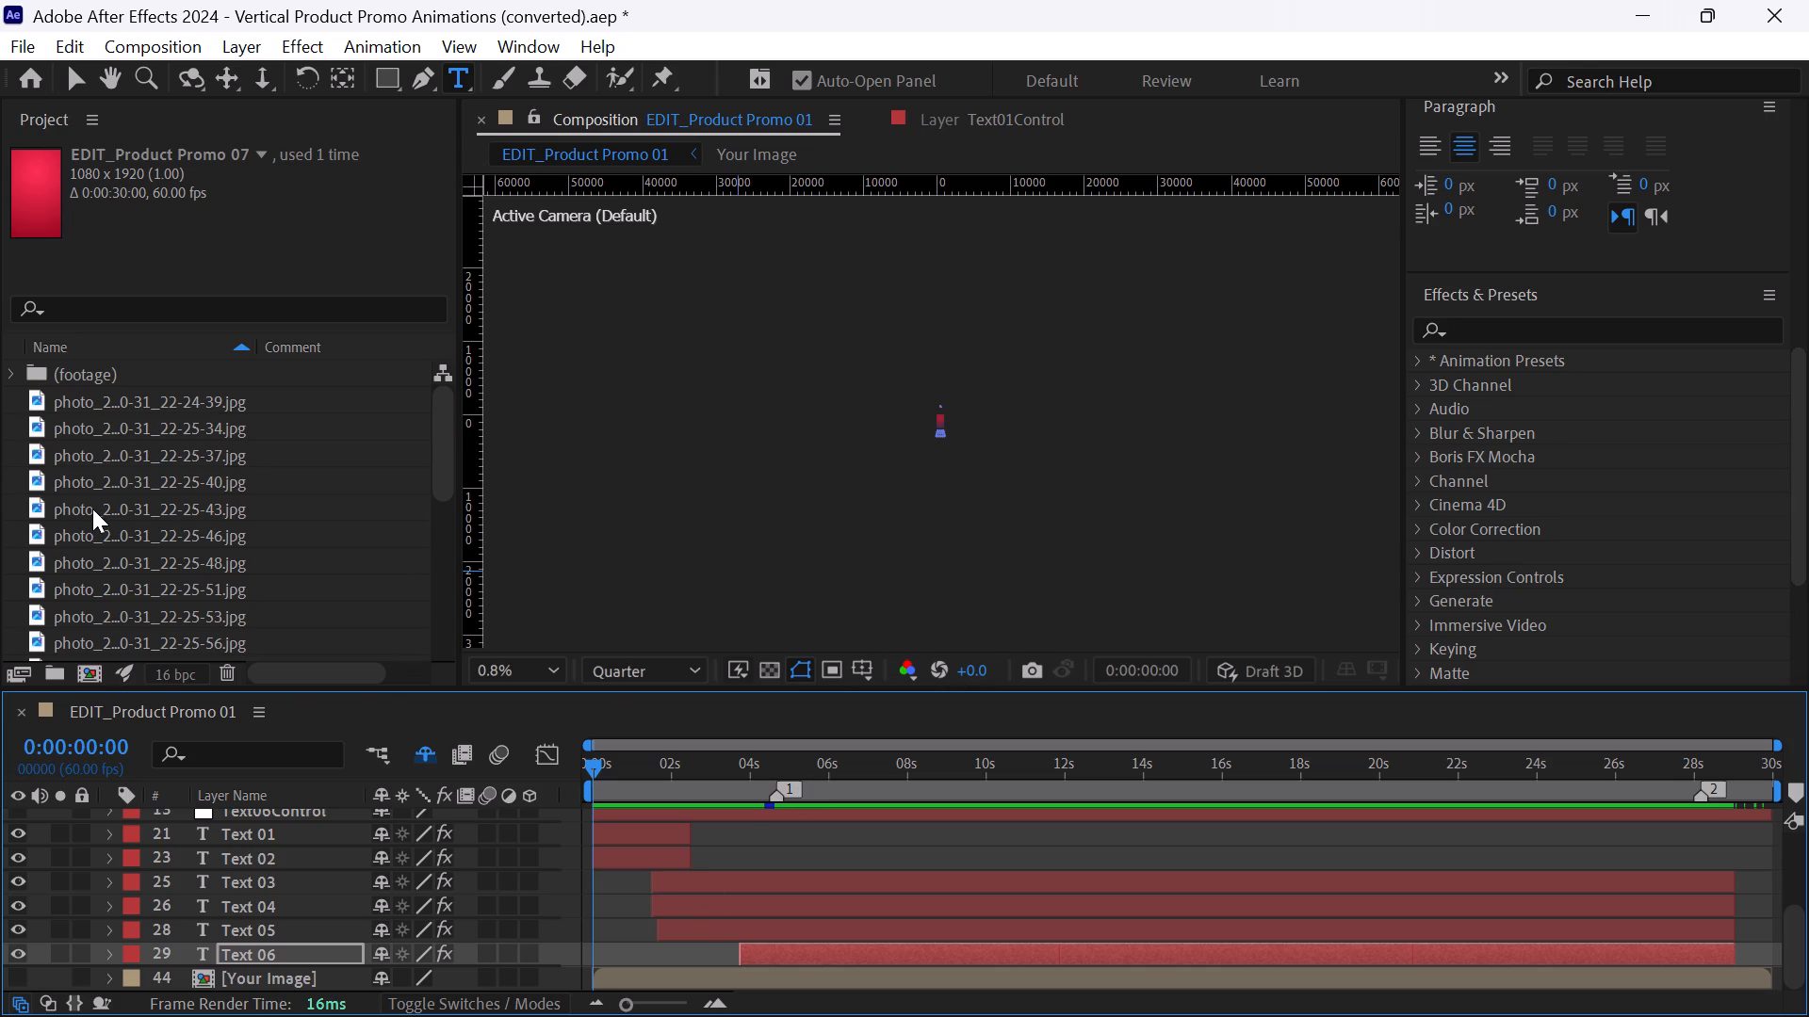
Look through the project's footage folder, photos and Product Promo 01 to 07 folders.
scroll(92, 508, "down", 4)
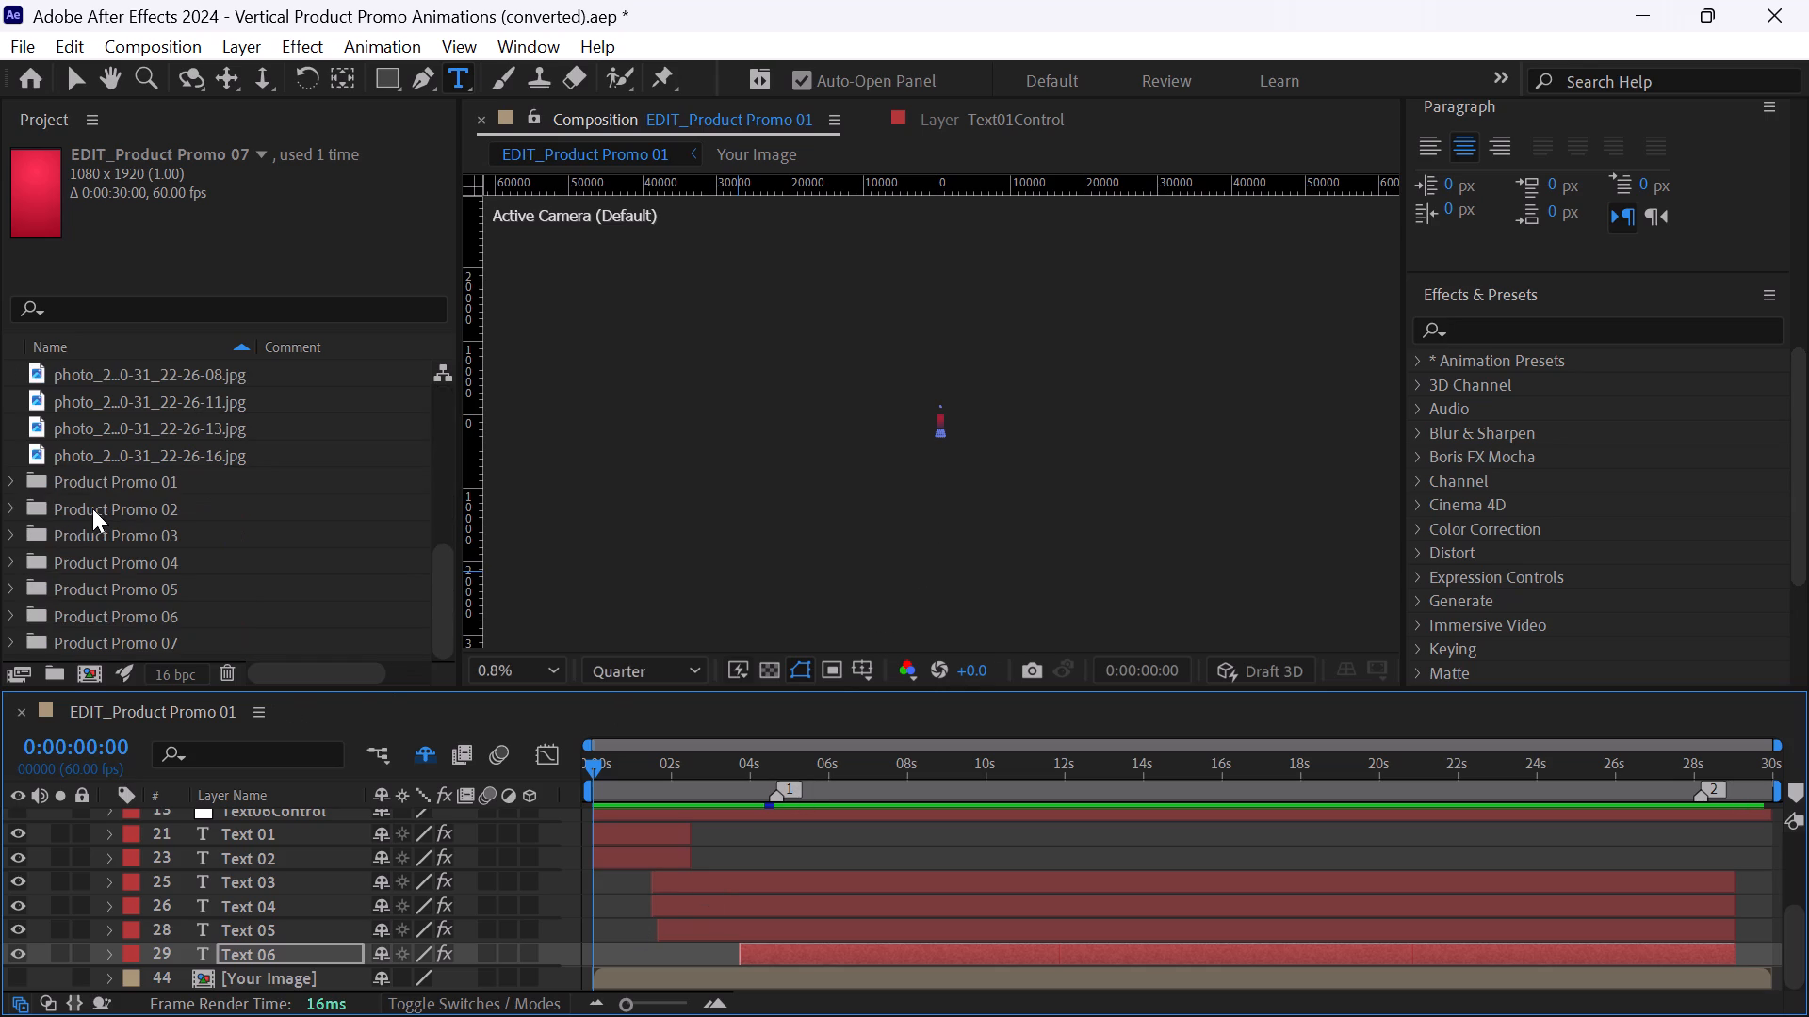
scroll(92, 508, "down", 1)
scroll(92, 508, "up", 3)
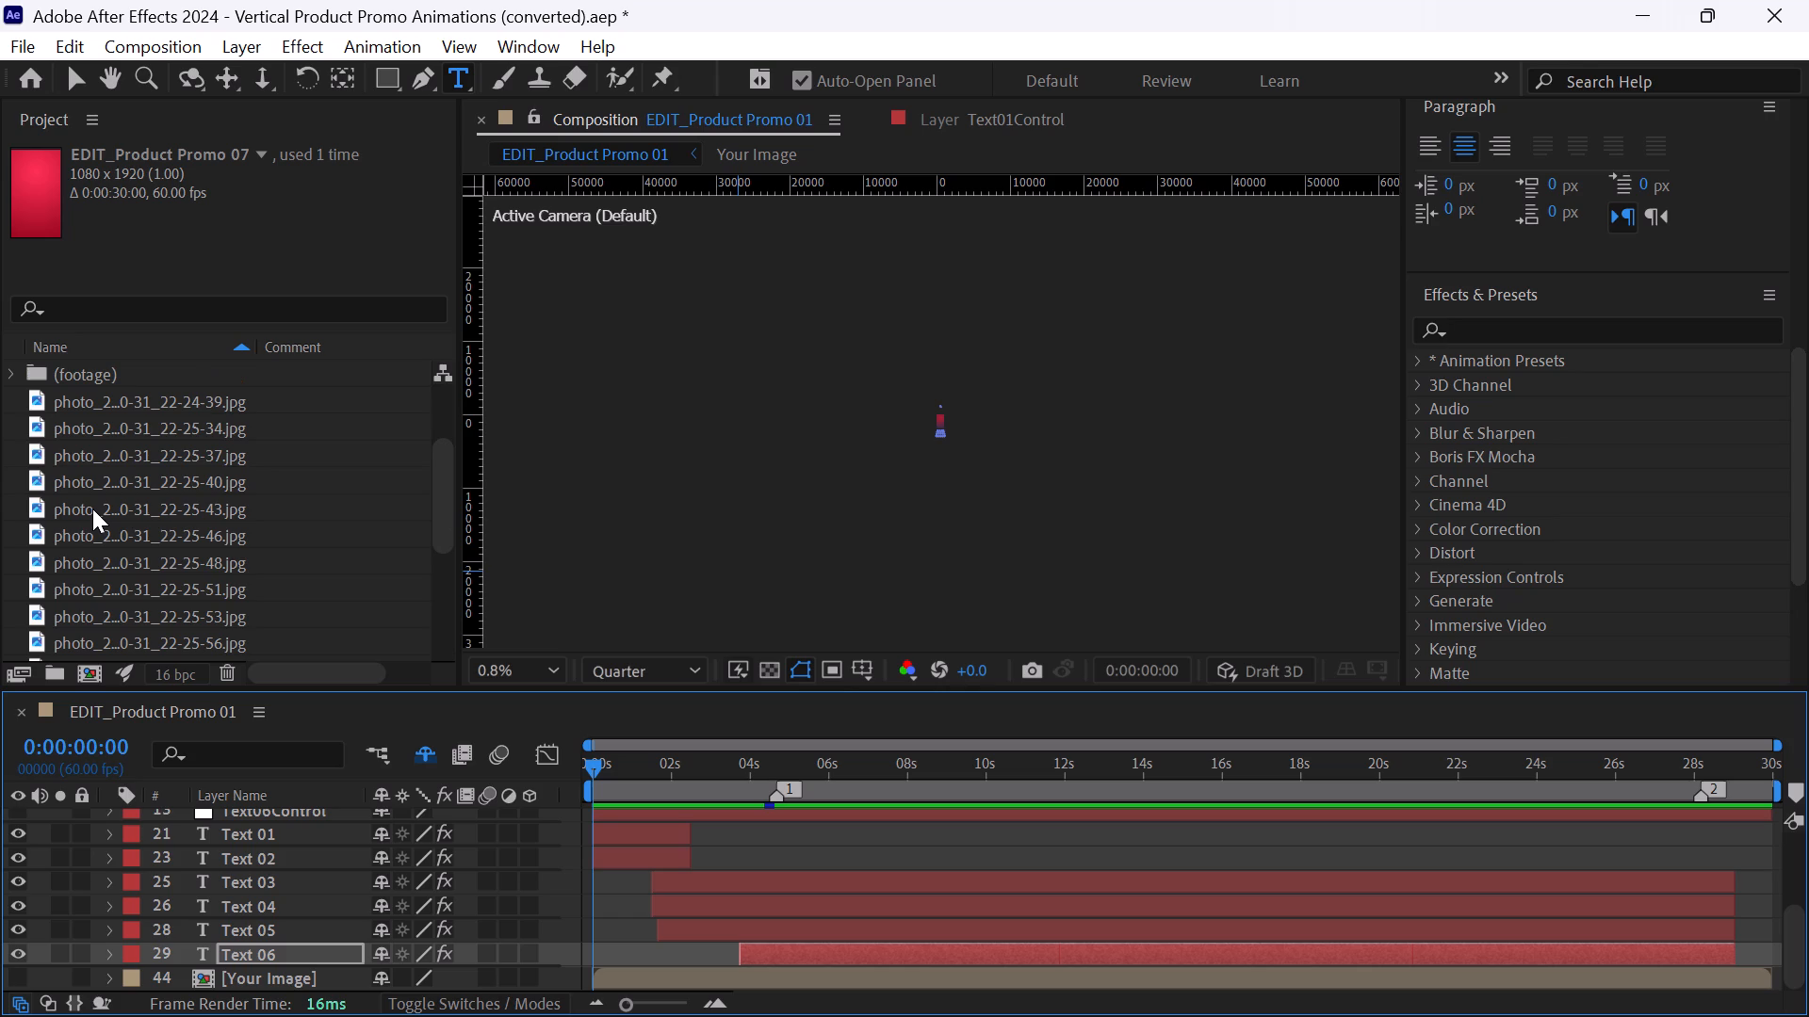
scroll(92, 508, "up", 4)
scroll(92, 508, "down", 1)
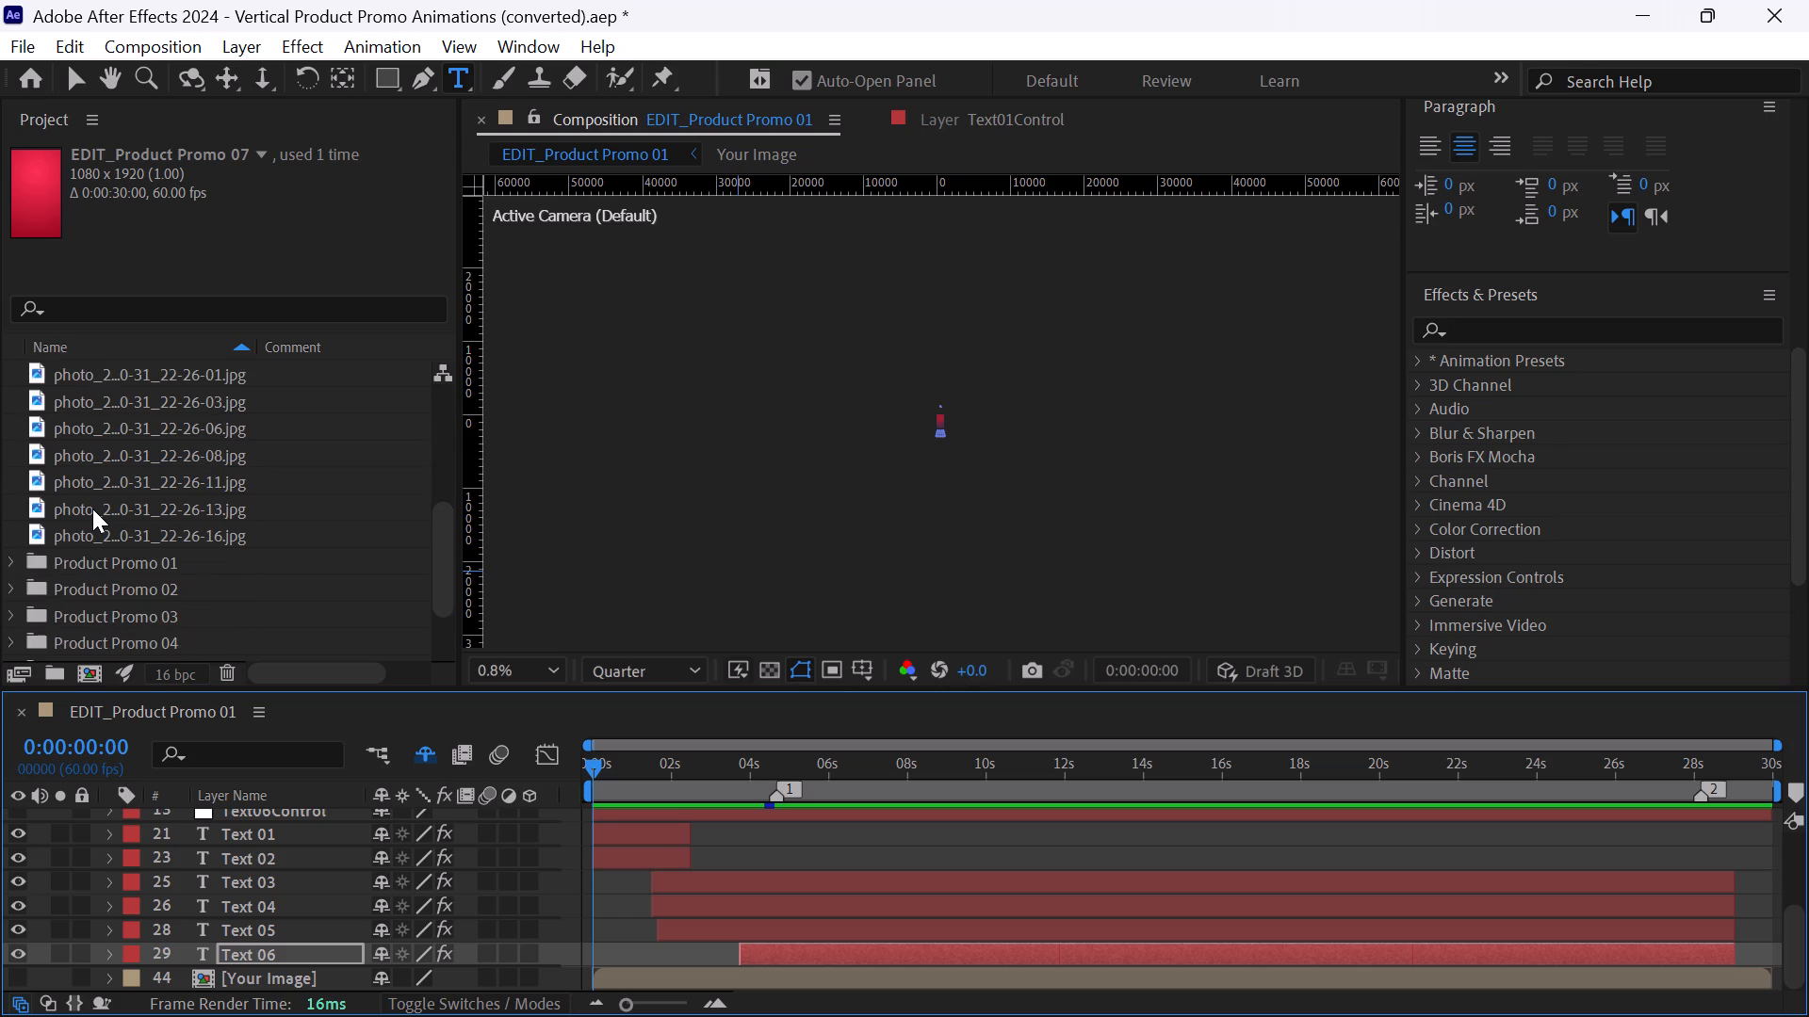
scroll(92, 508, "up", 4)
left_click(103, 375)
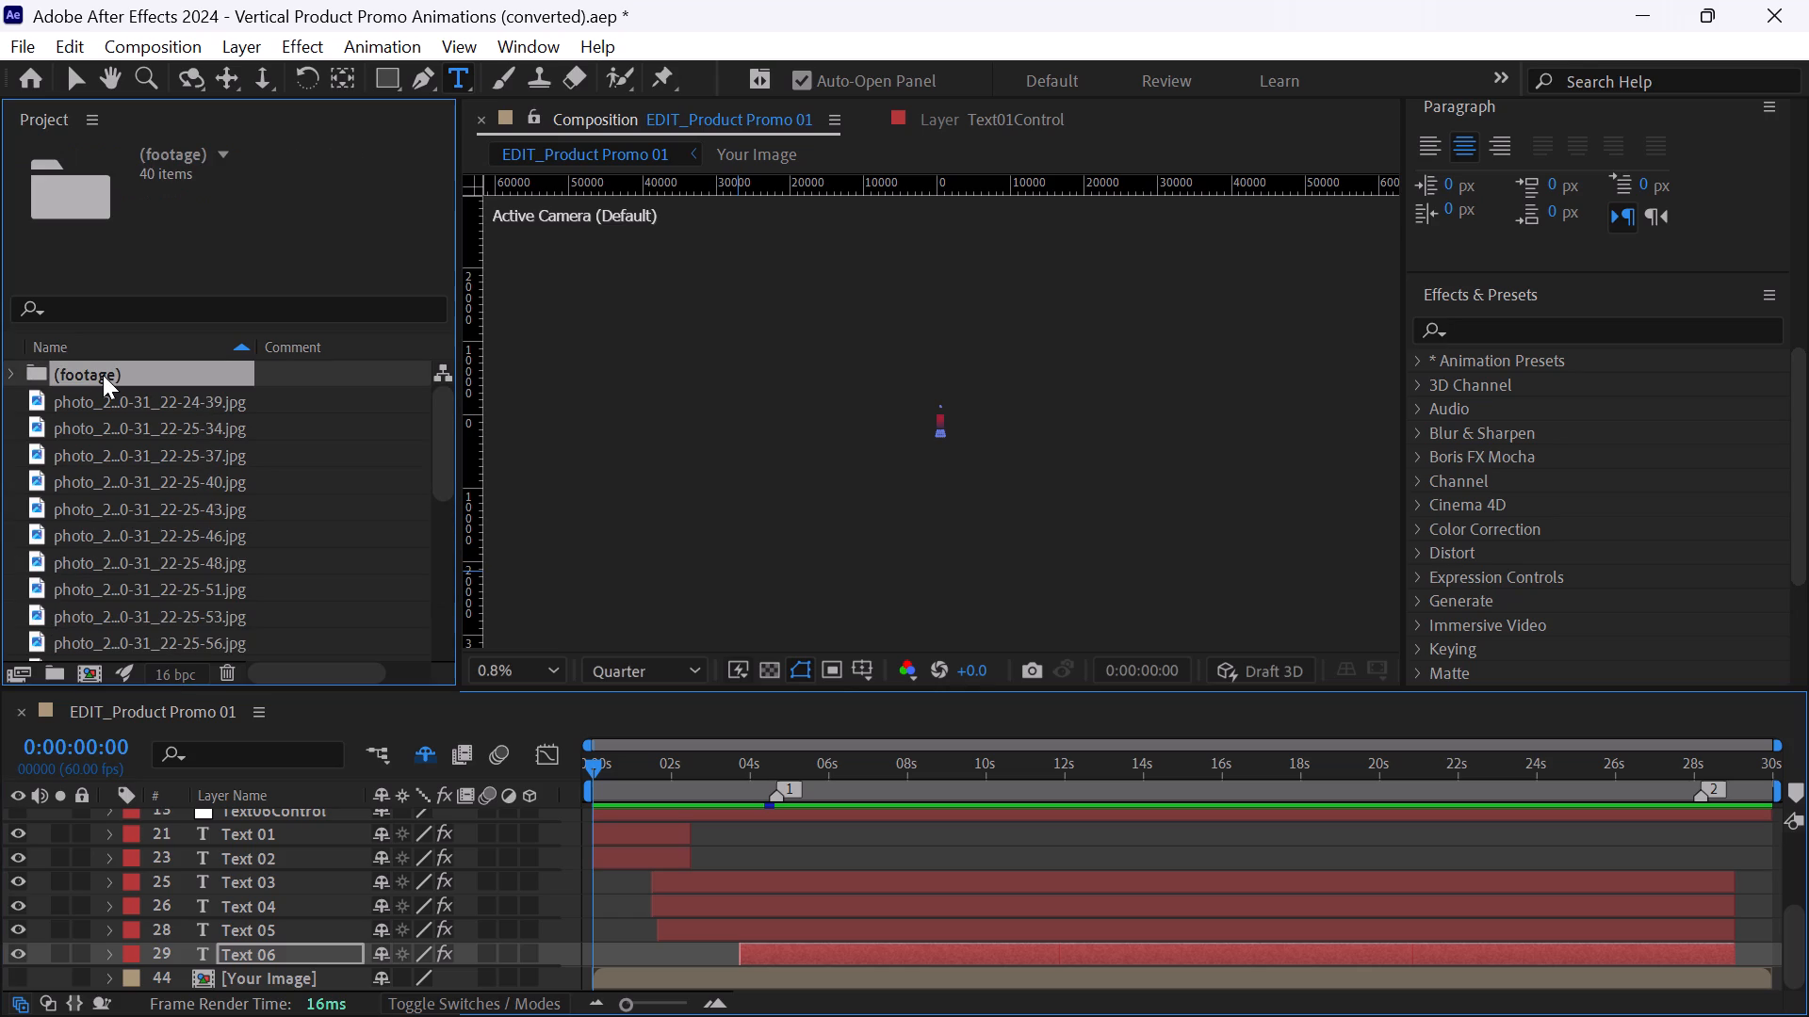
scroll(188, 597, "down", 3)
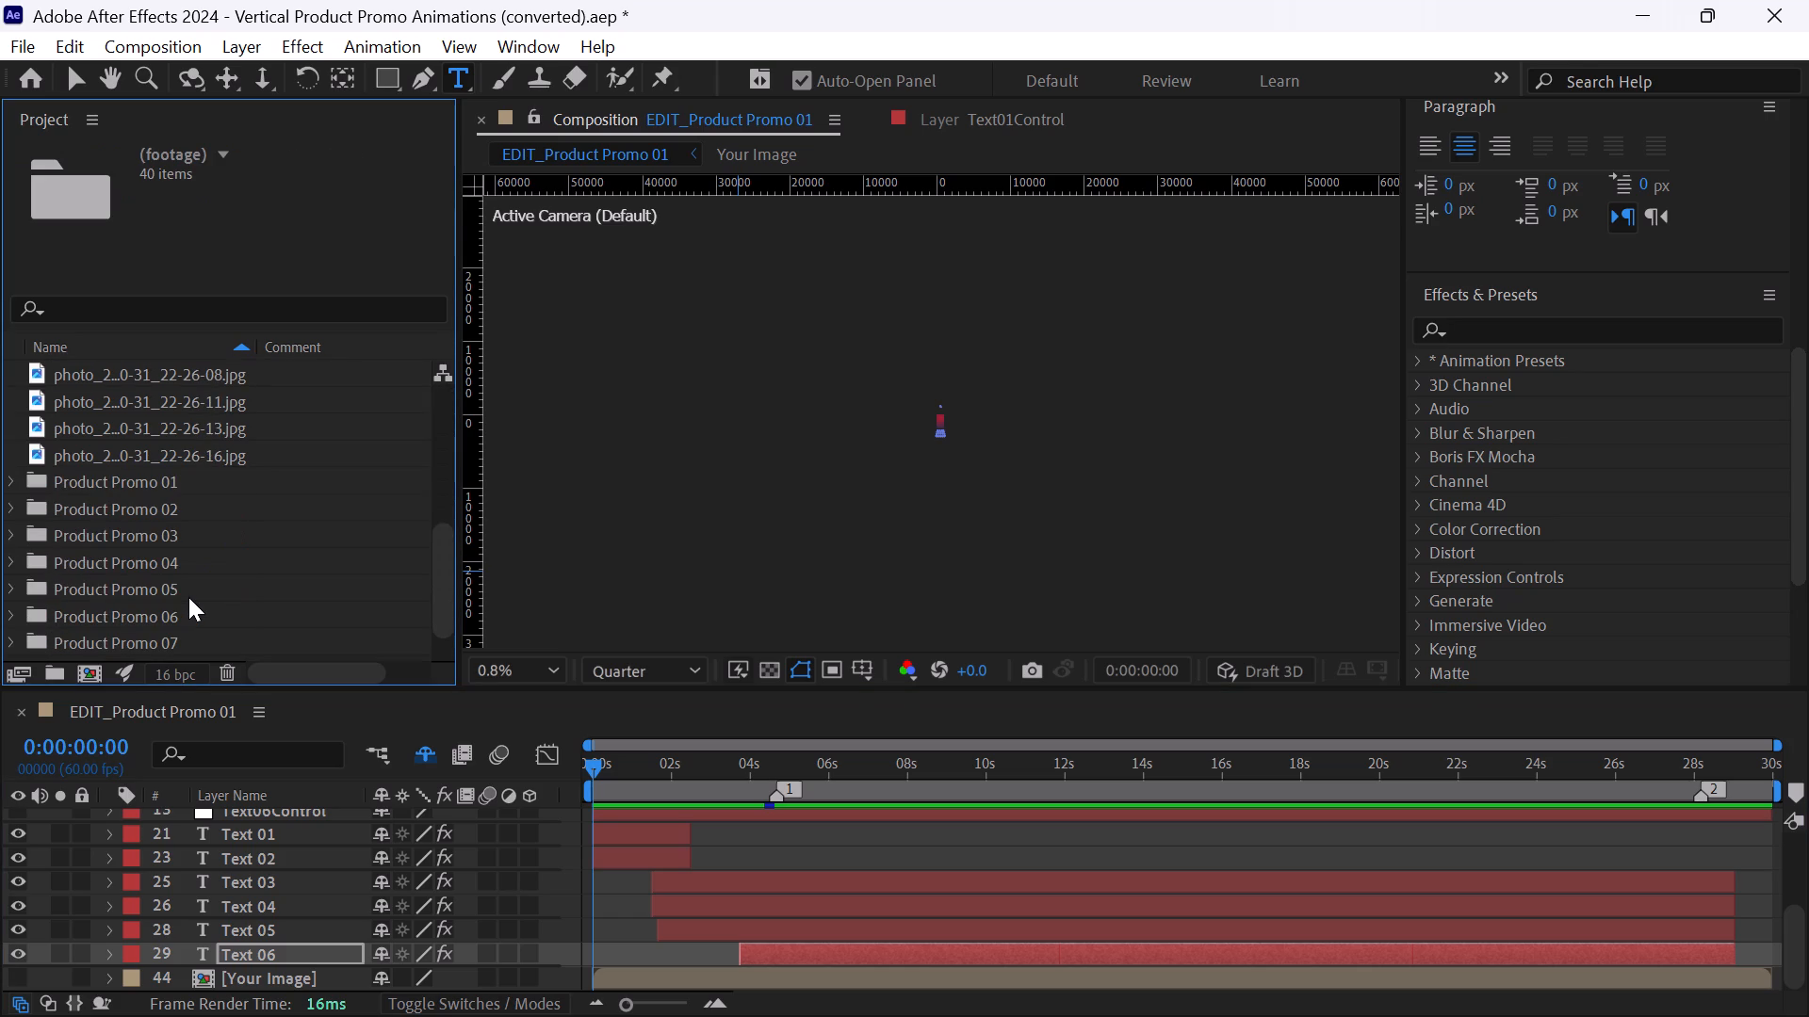
scroll(188, 597, "down", 2)
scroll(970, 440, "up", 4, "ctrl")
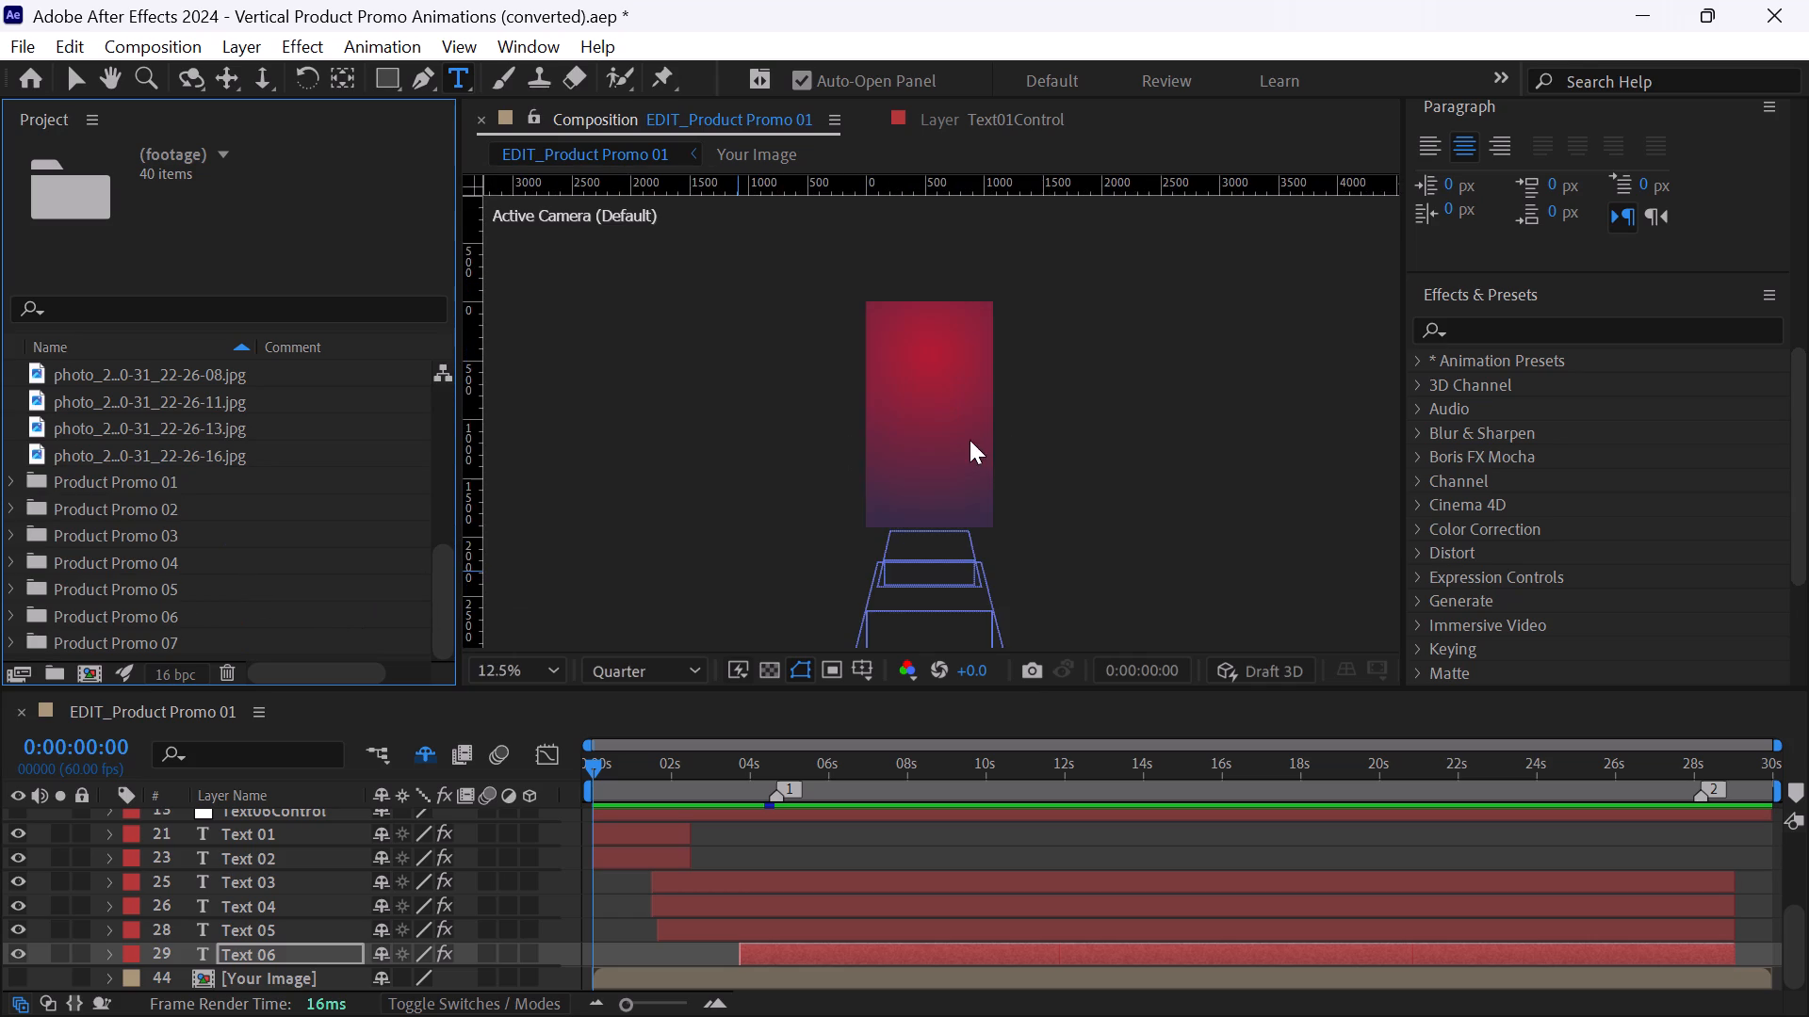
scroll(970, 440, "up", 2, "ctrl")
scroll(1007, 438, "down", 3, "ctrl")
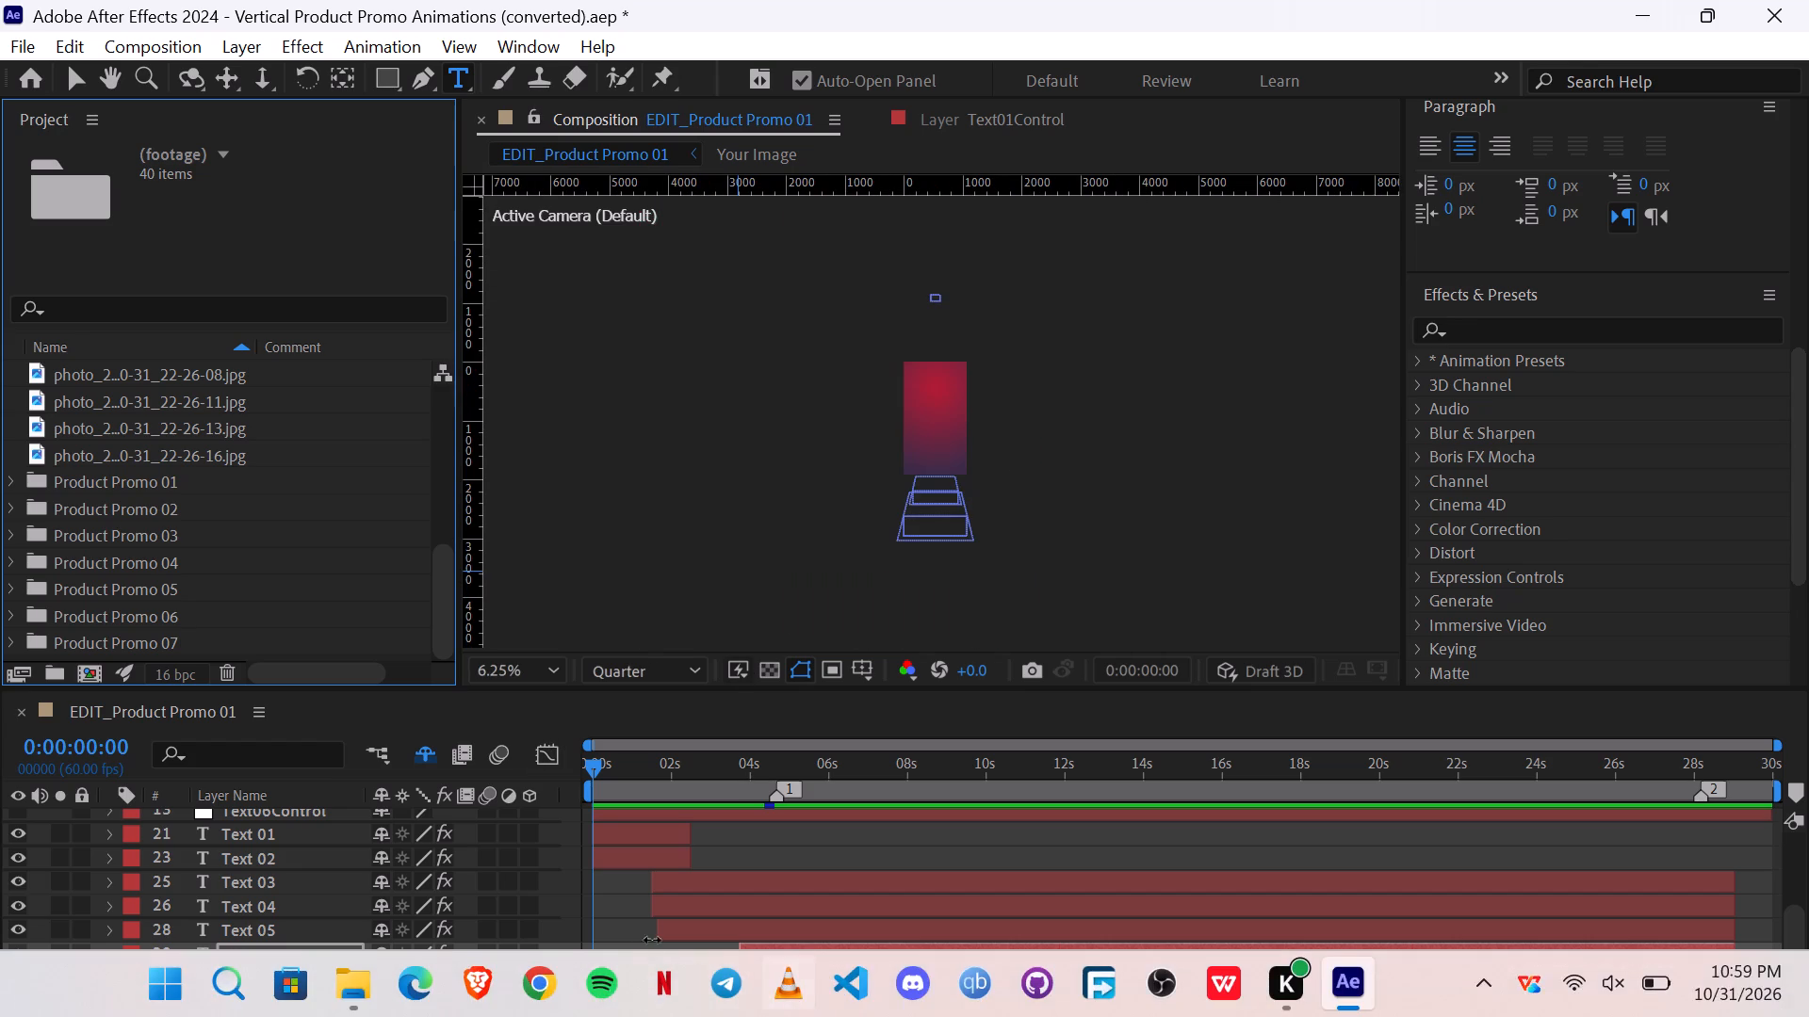
Switch to the Telegram Desktop window in File Explorer and look through the Desktop and Downloads folders.
left_click(341, 999)
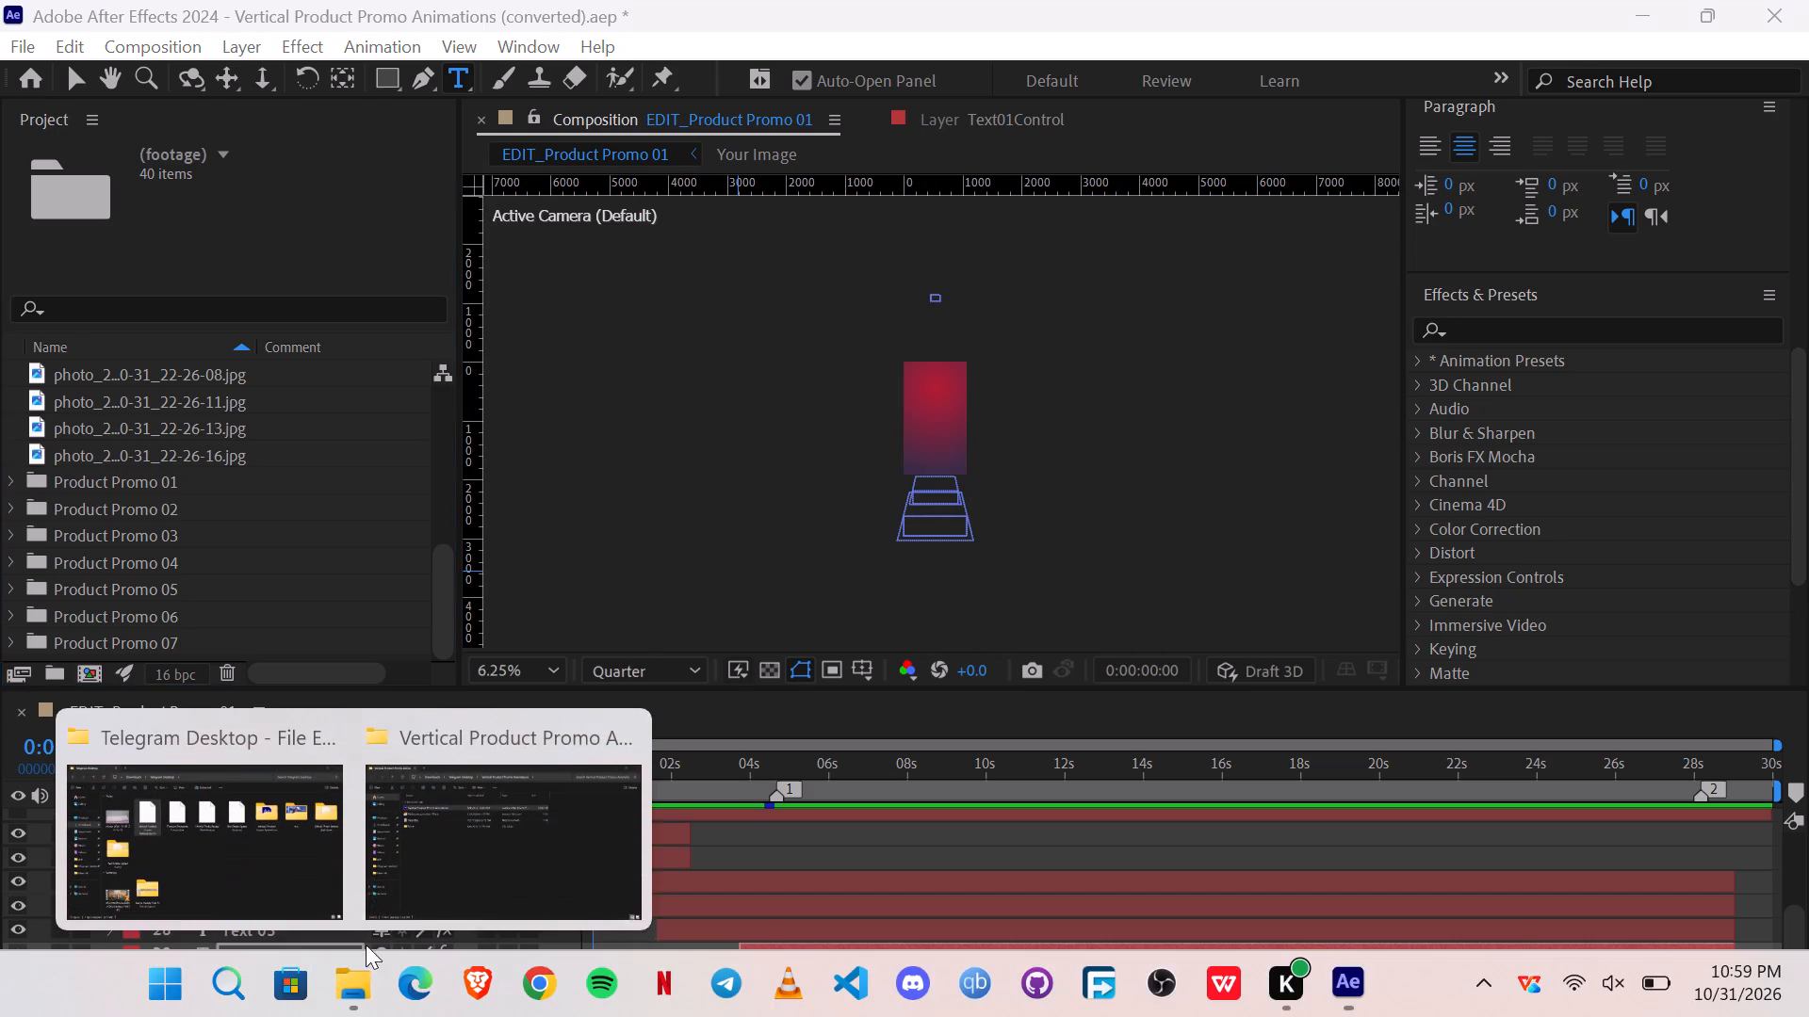
left_click(245, 831)
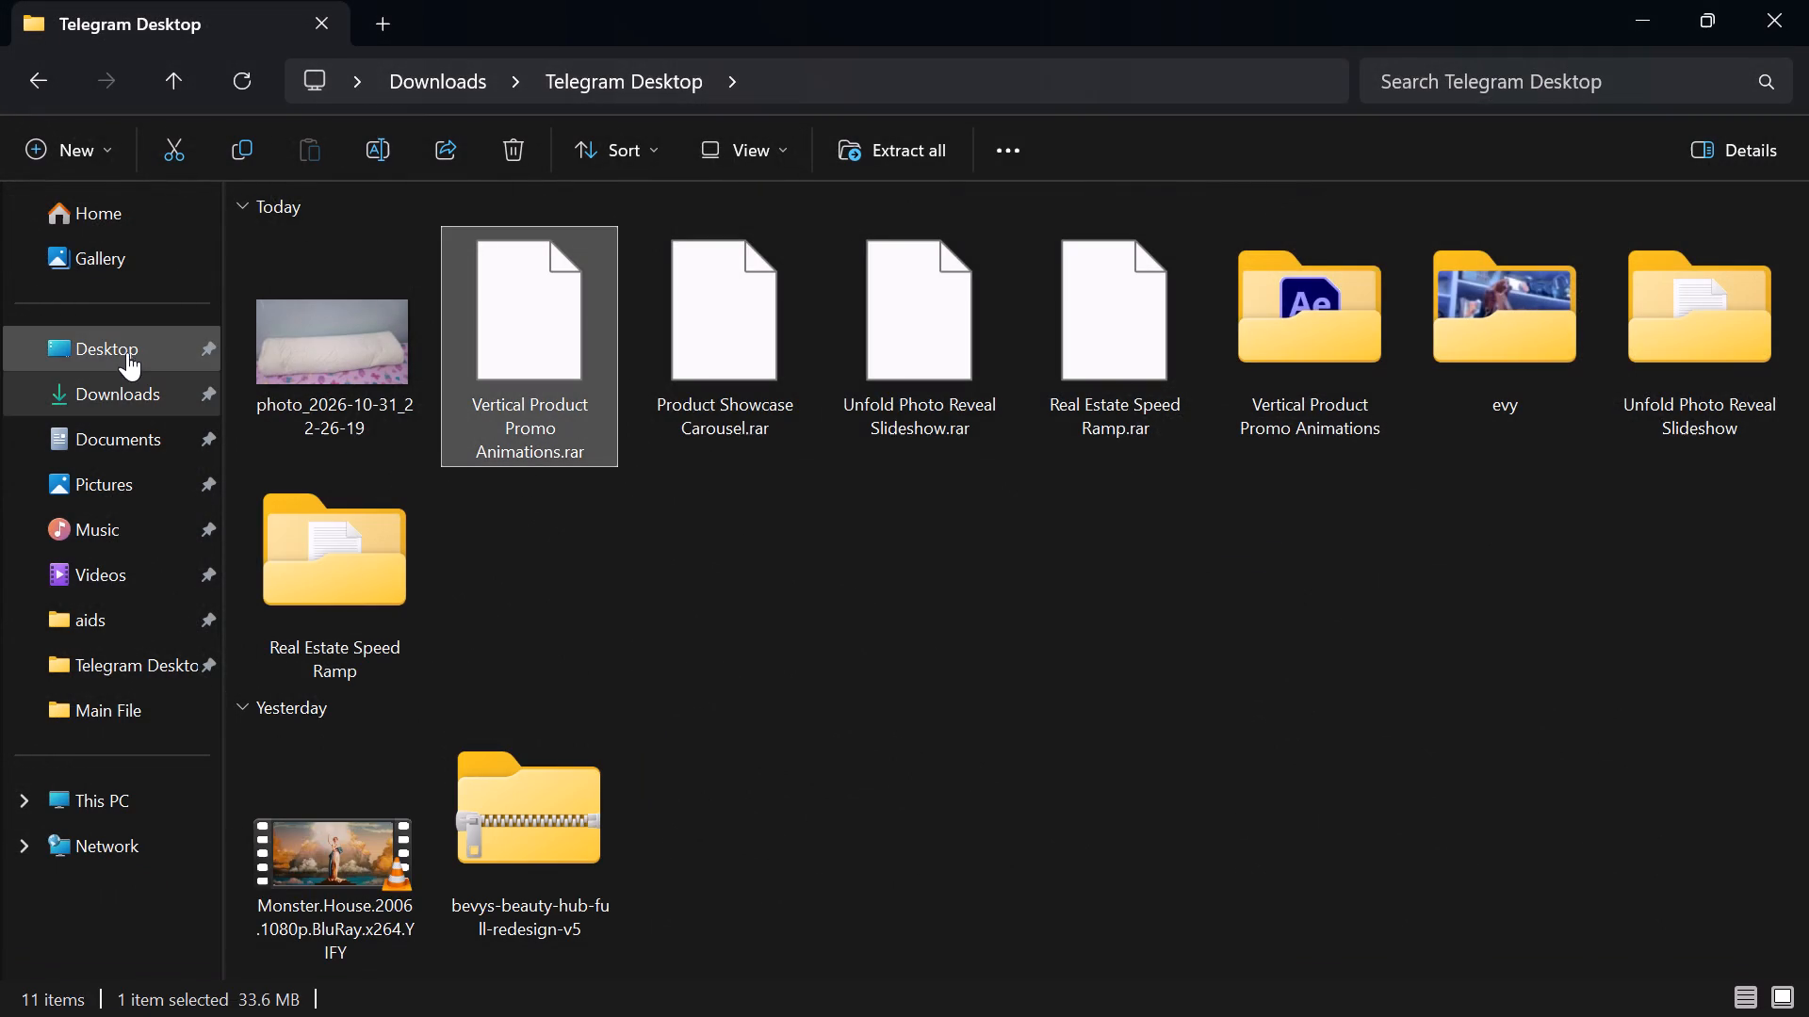
double_click(122, 345)
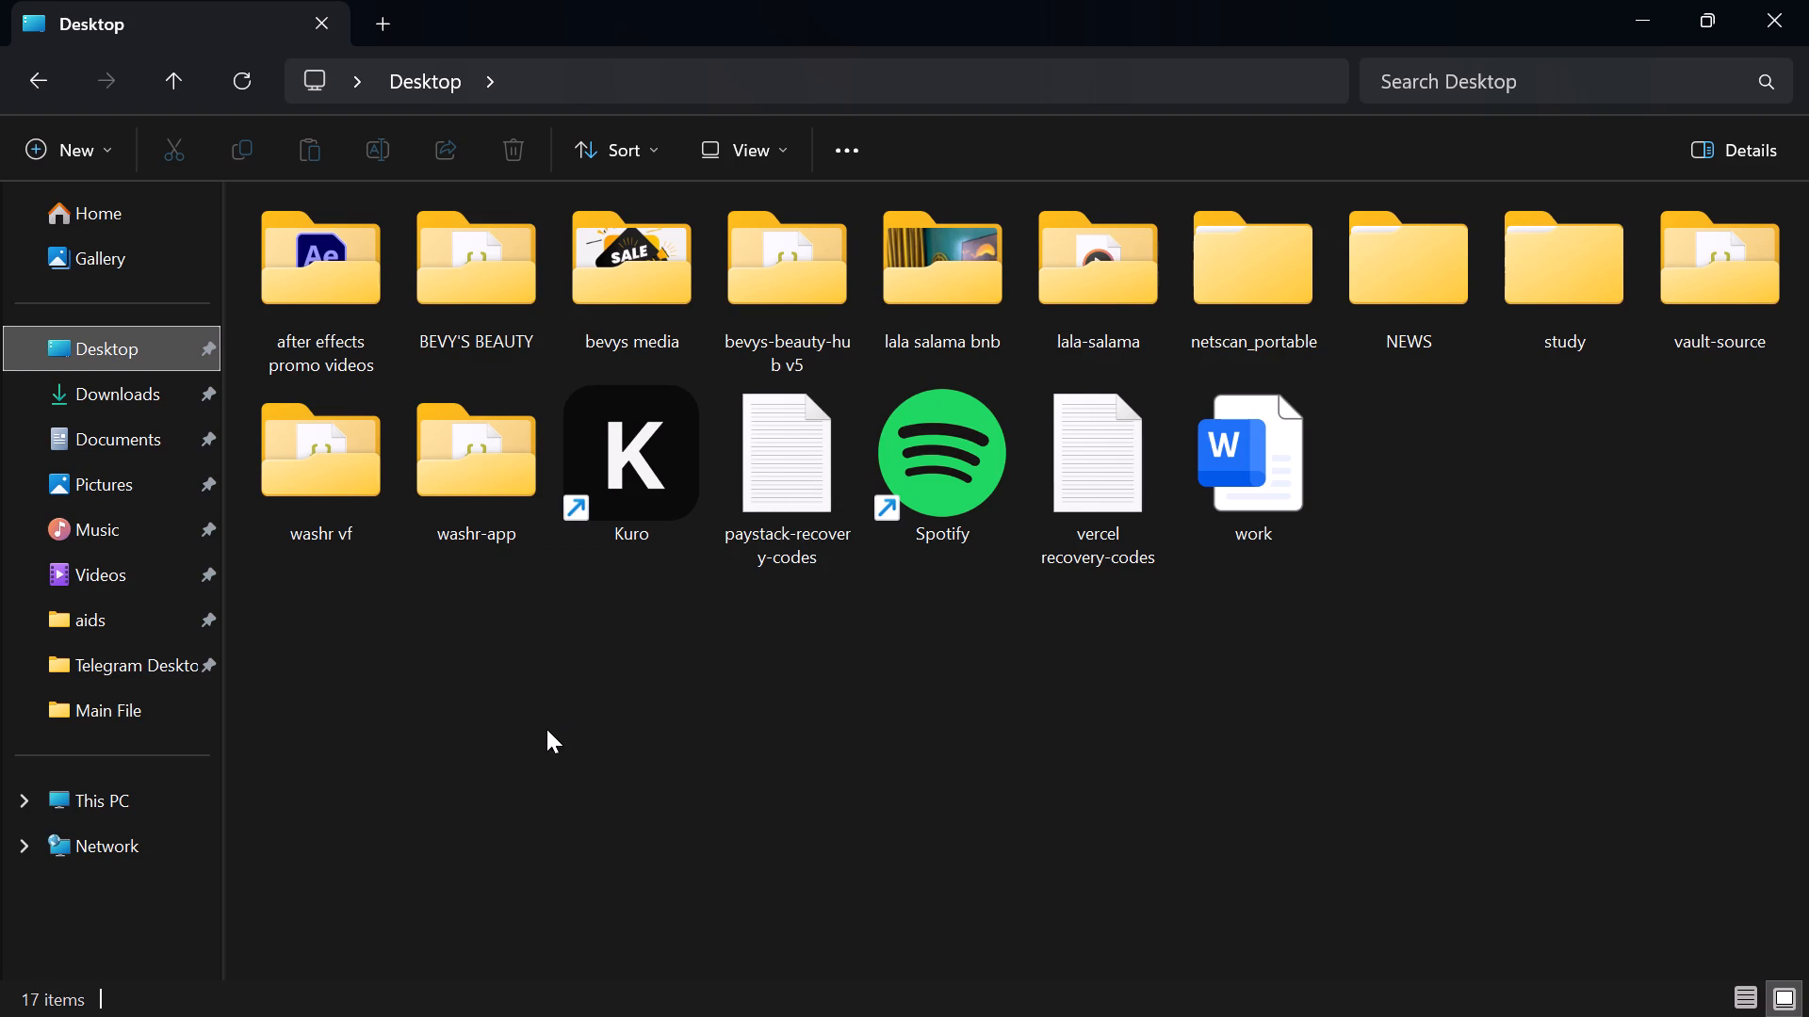
scroll(546, 729, "down", 1)
left_click(101, 399)
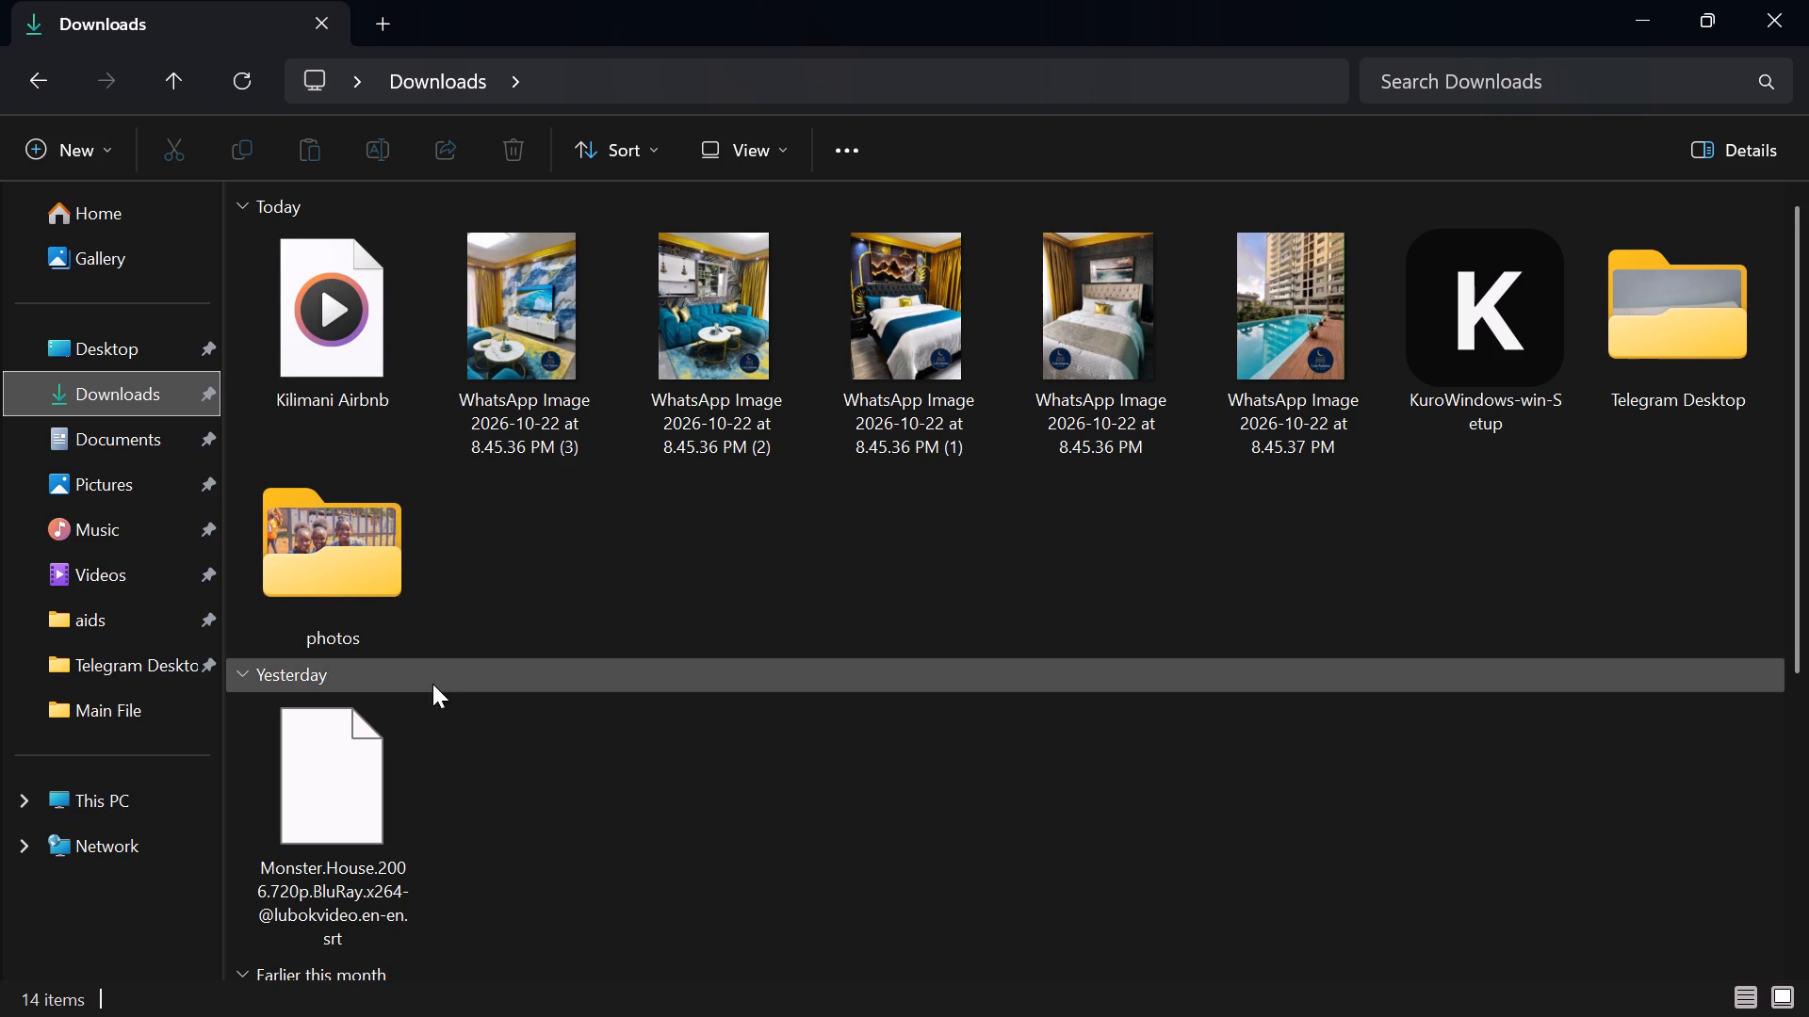
In File Explorer, create a folder named "BEVY promo vids" on the Desktop.
double_click(74, 338)
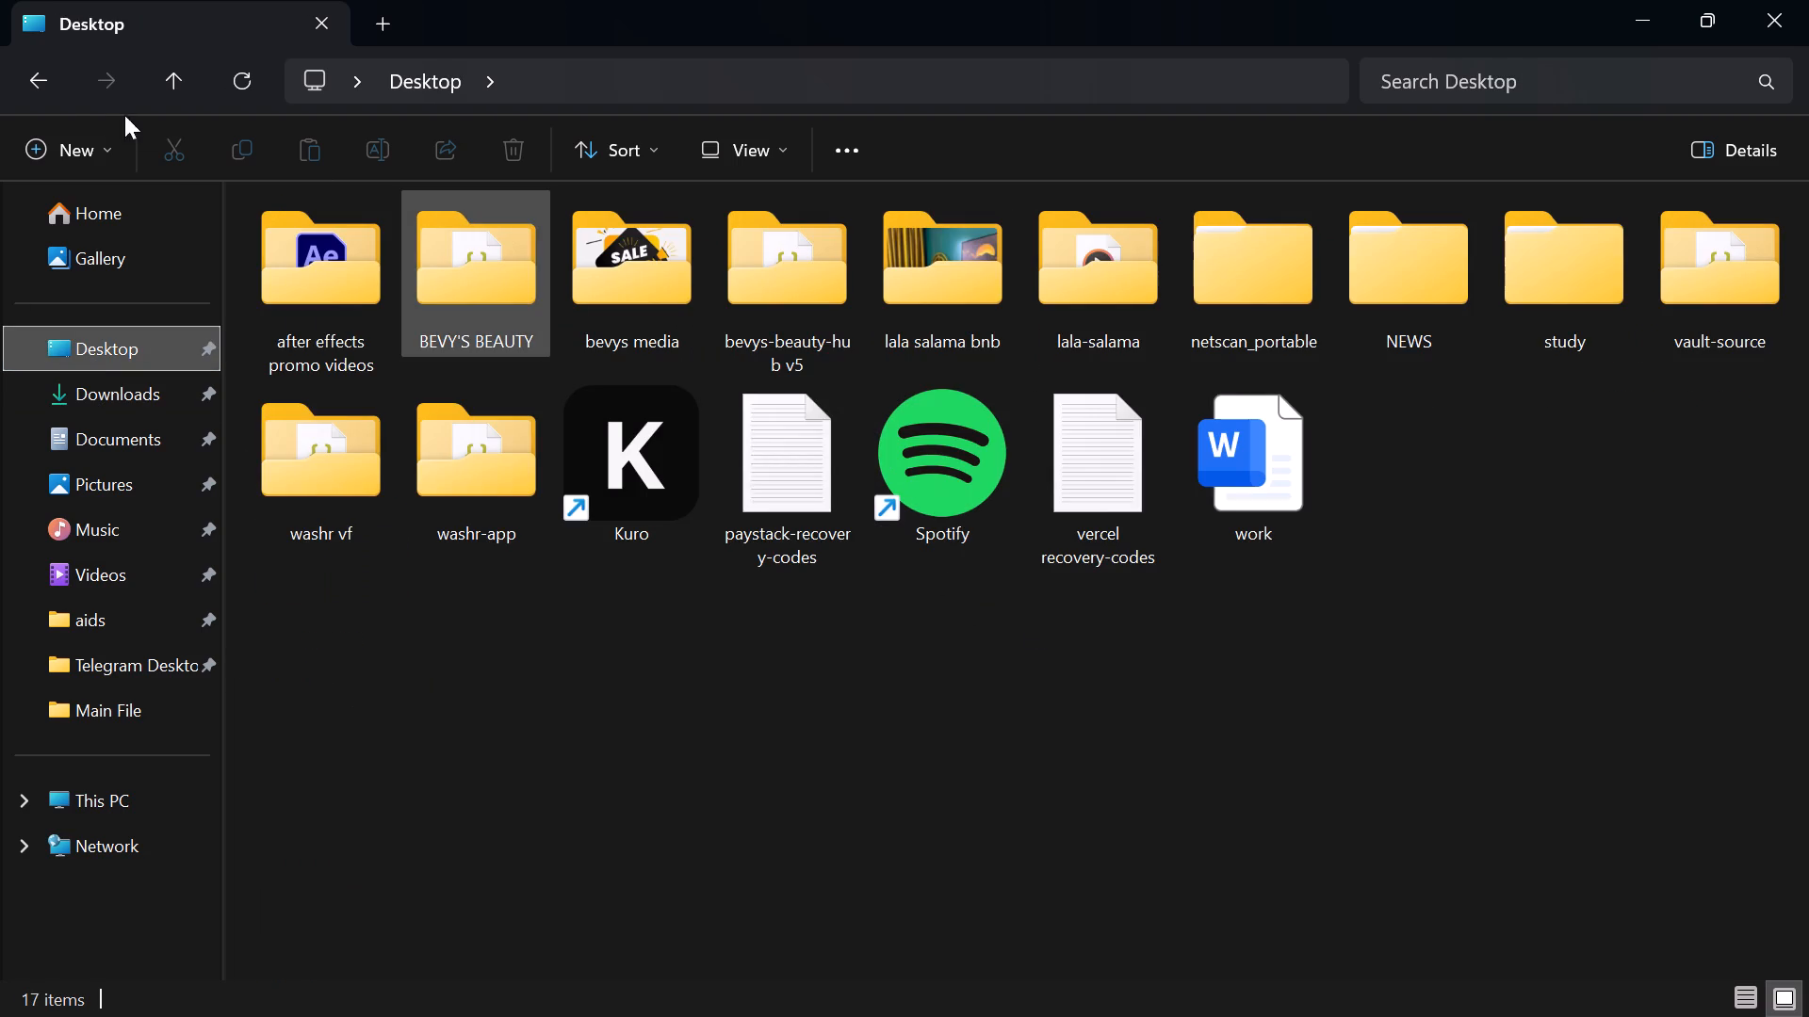
left_click(78, 155)
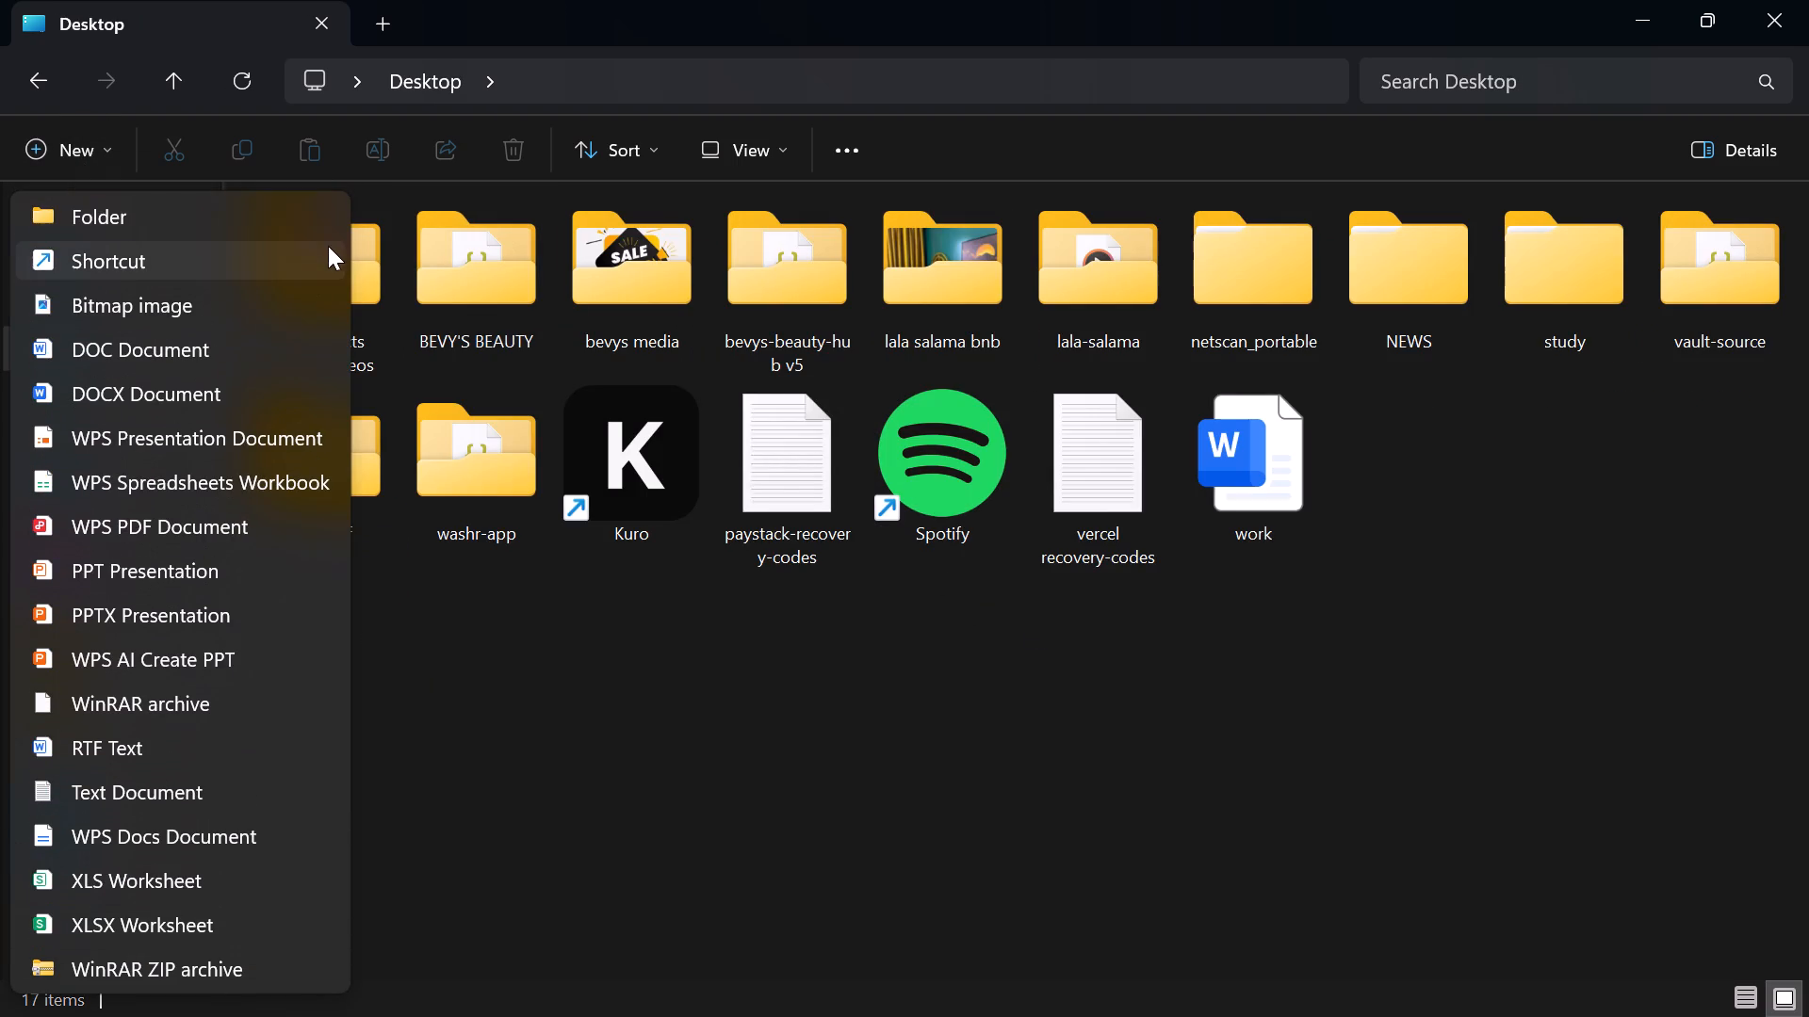
left_click(116, 207)
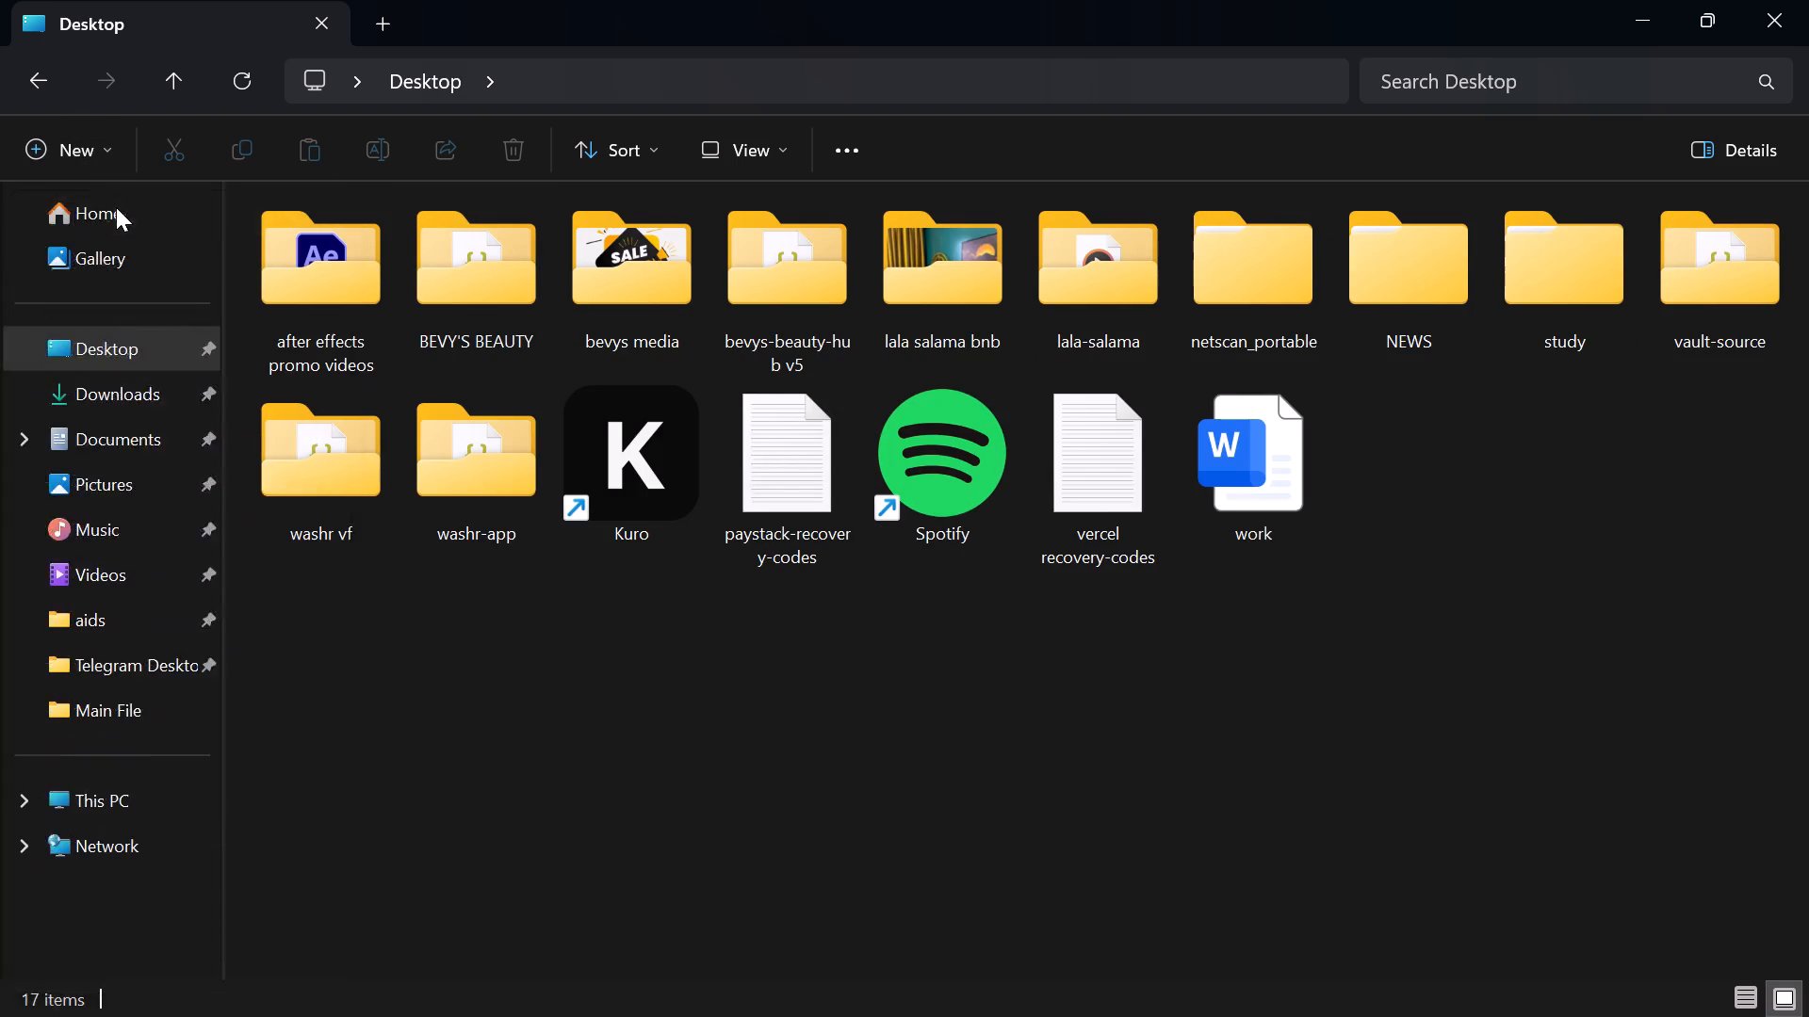
type("bevy")
key("space")
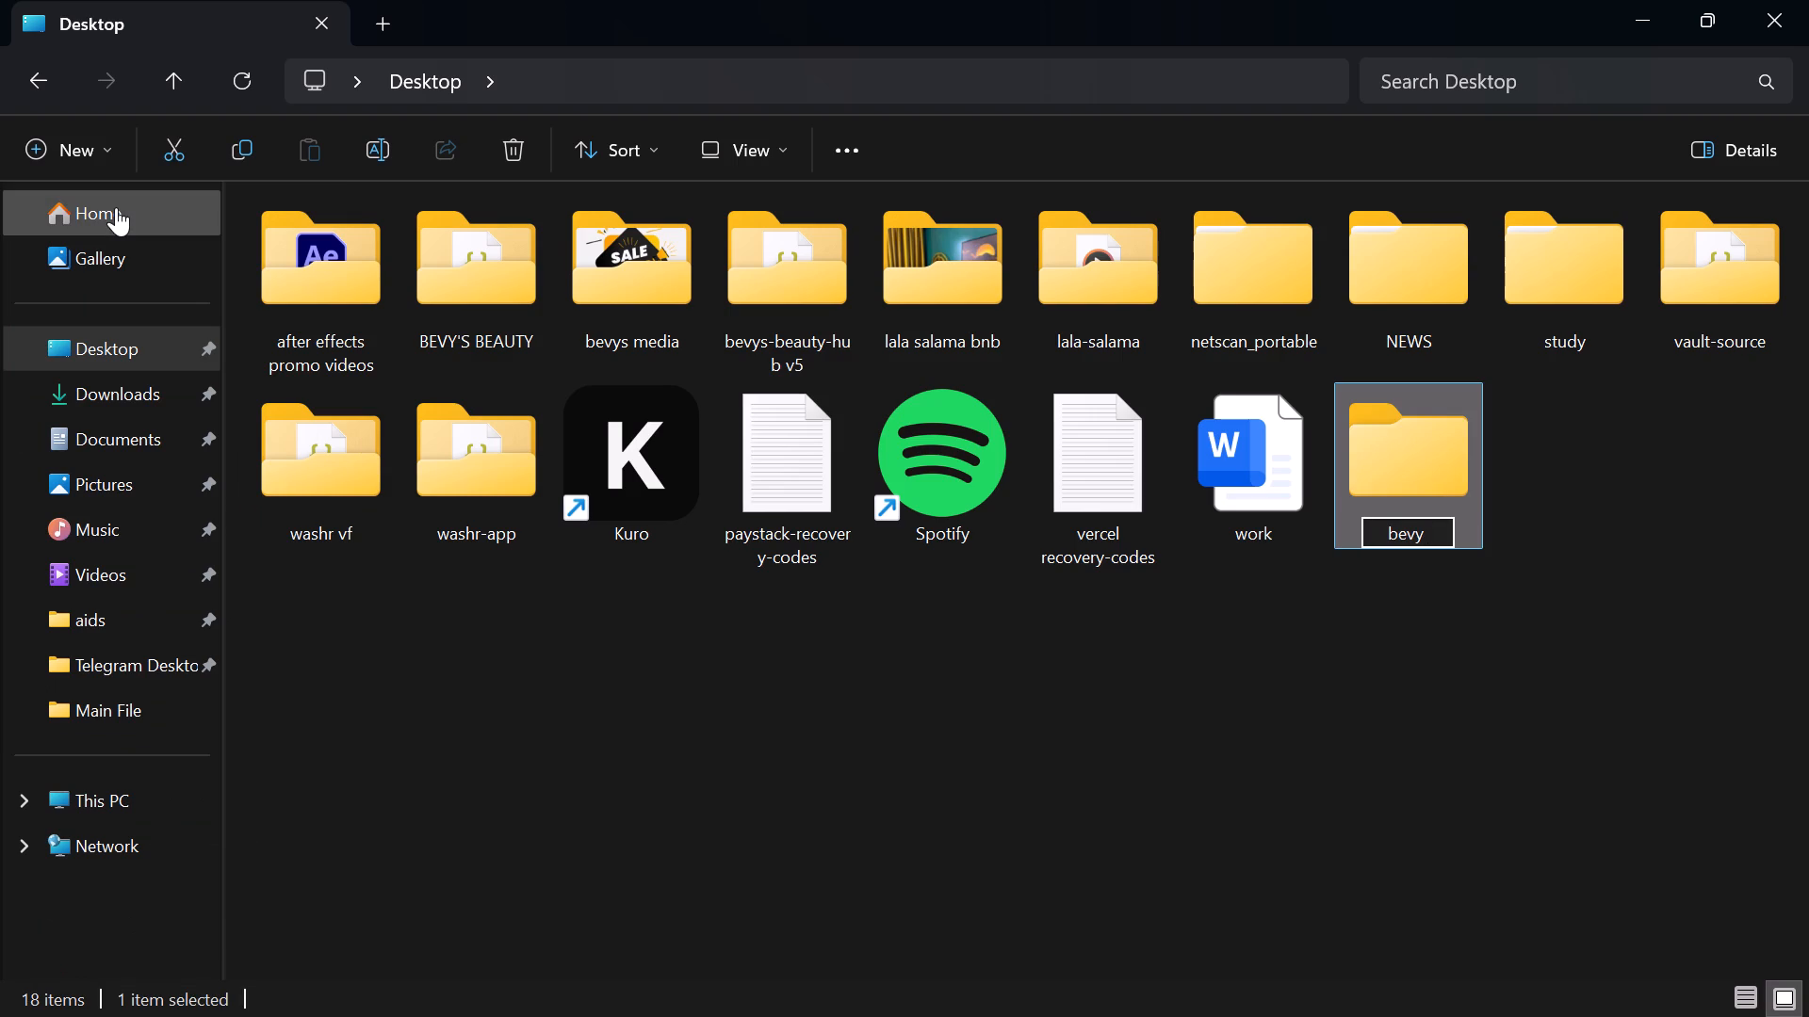
key("BackSpace")
key("BackSpace")
key("BackSpace")
key("BackSpace")
key("BackSpace")
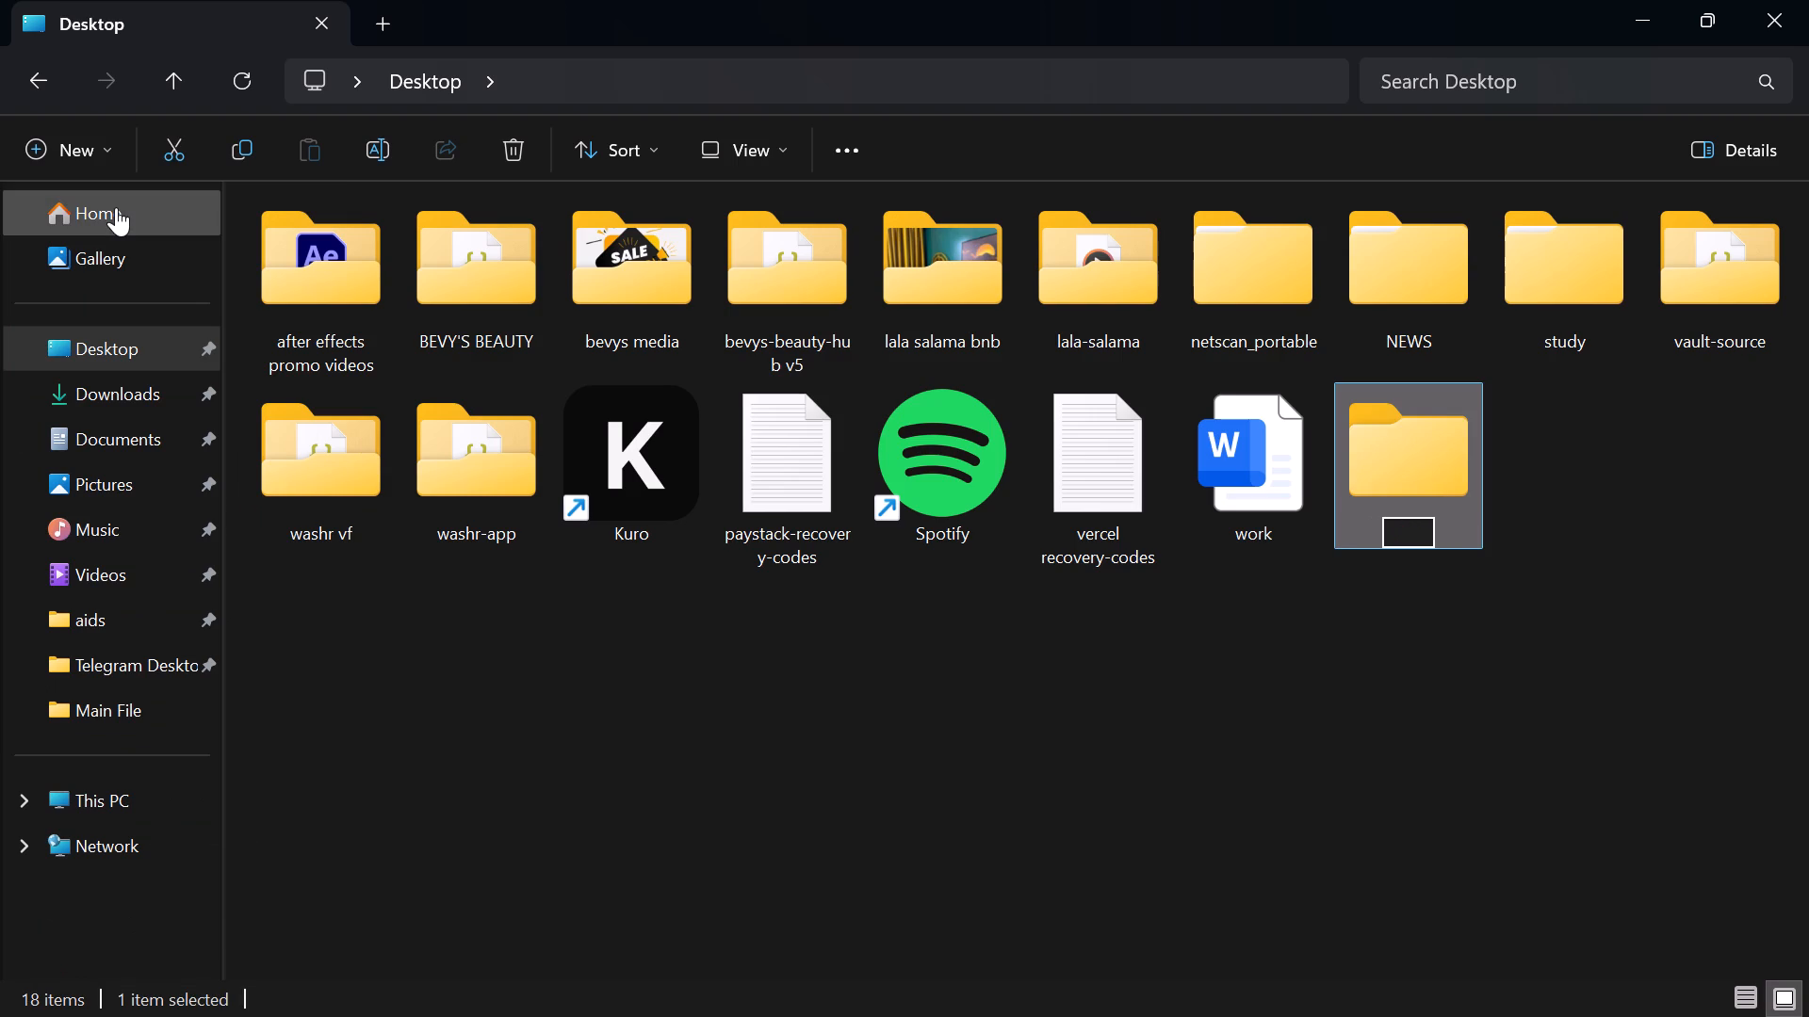
type("BEVY")
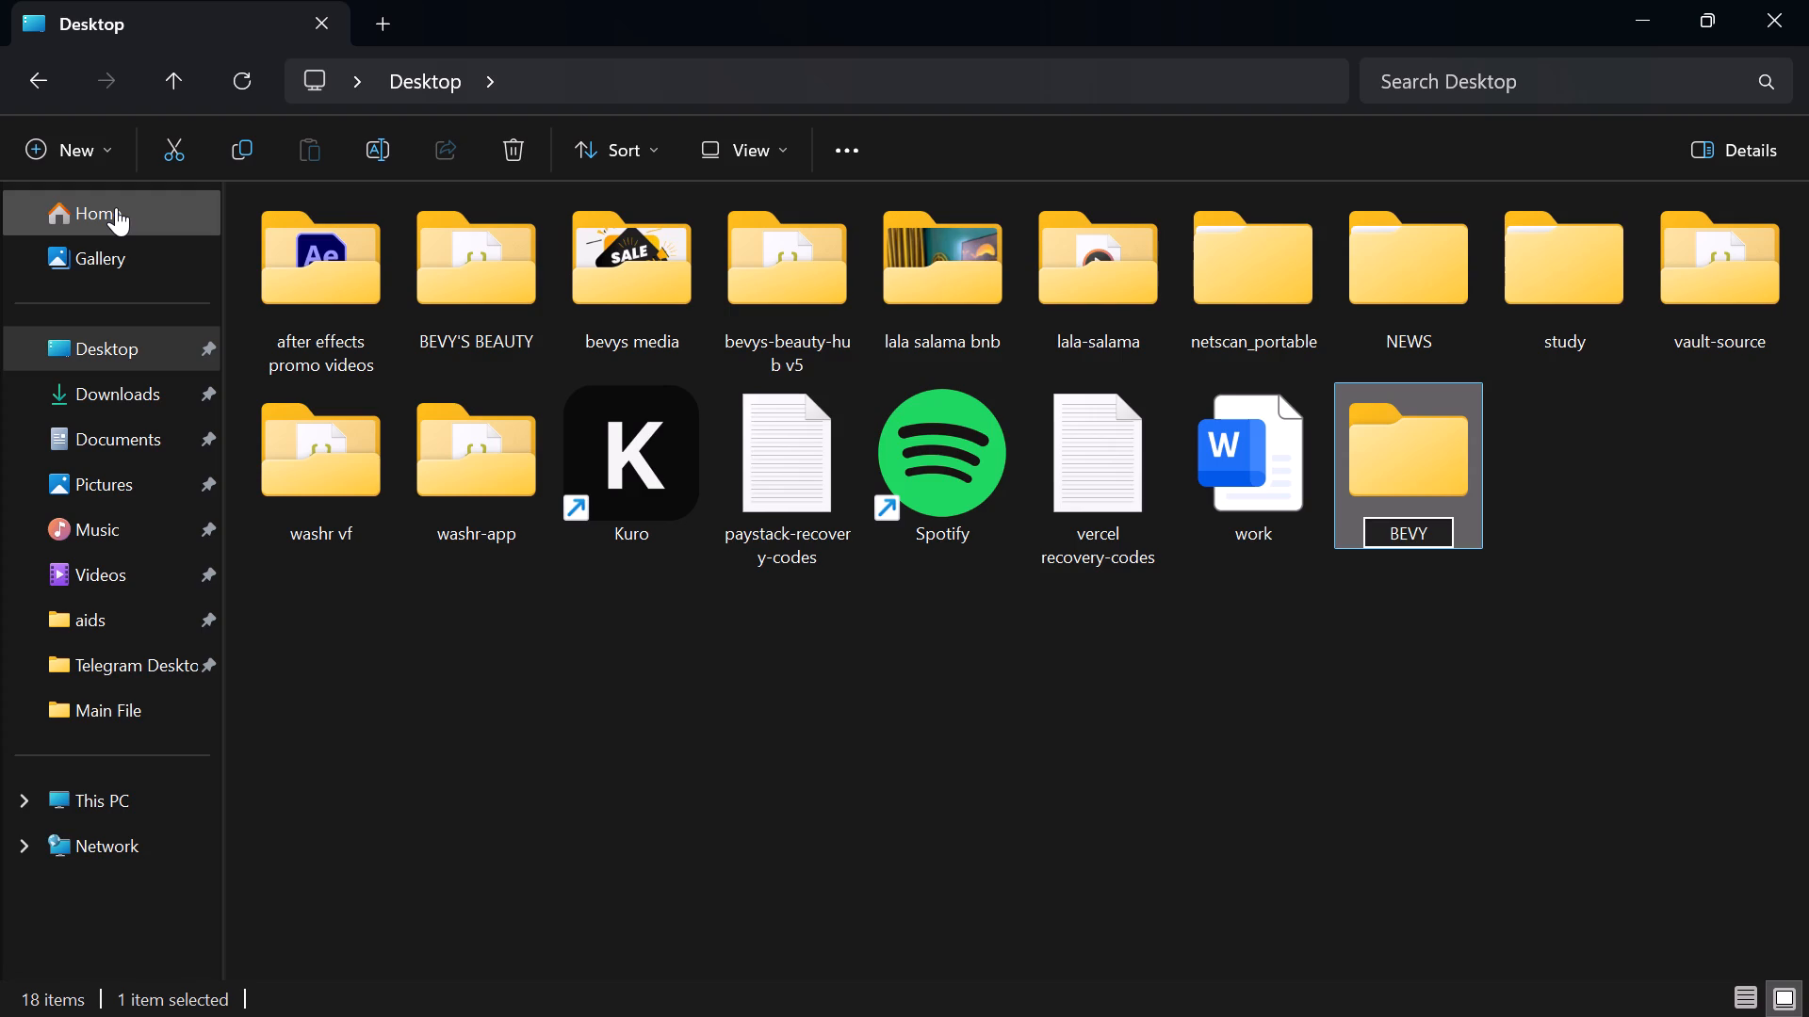
key("space")
type("promo vids")
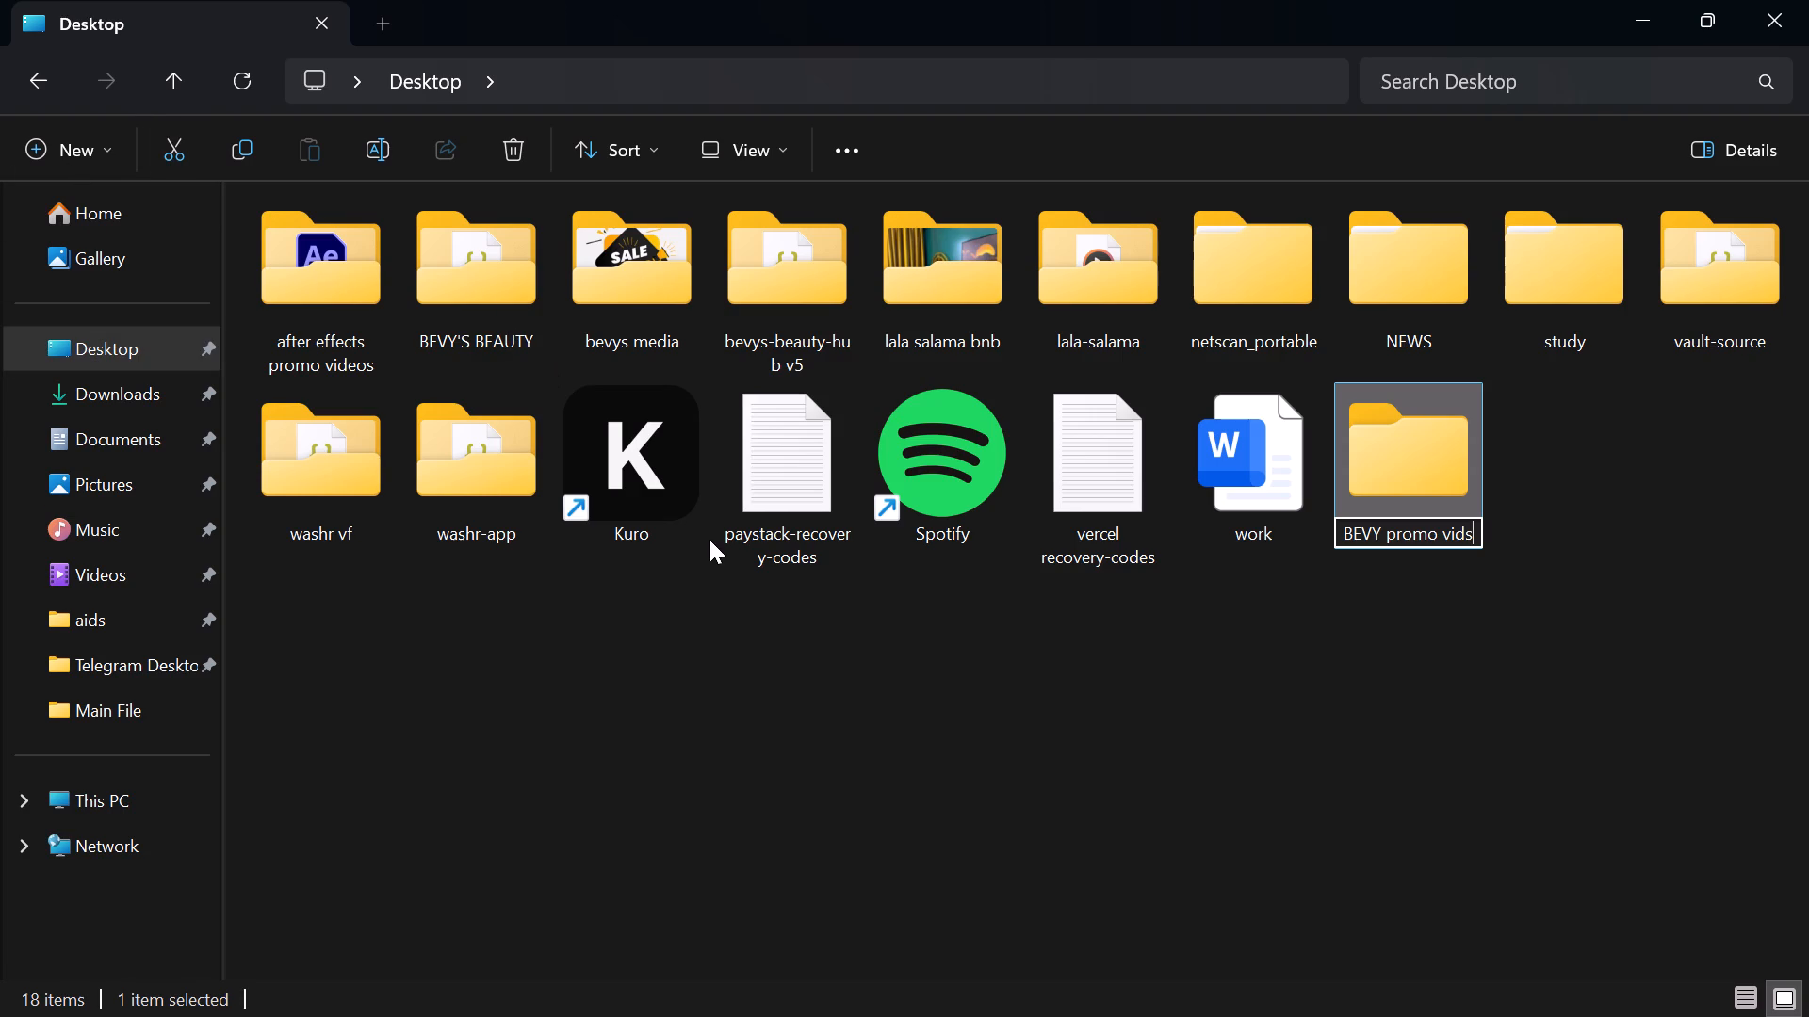
key("Return")
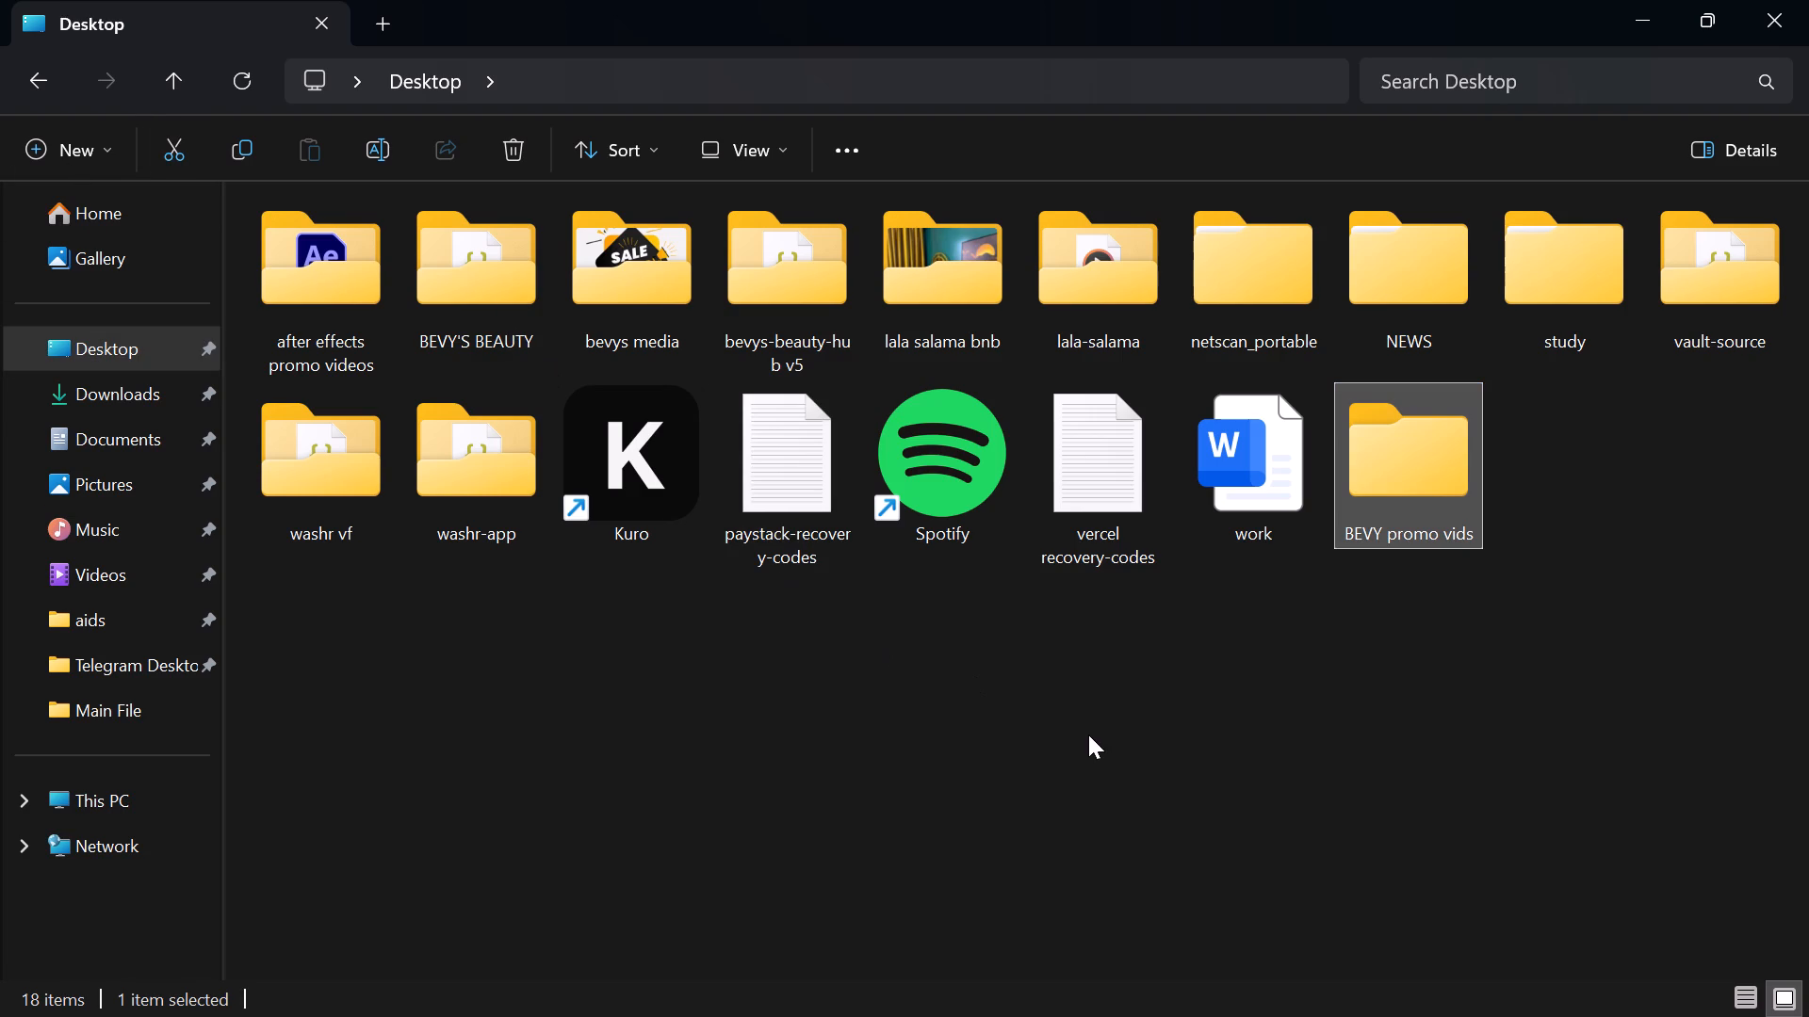
Back in After Effects, save the project as "Vertical Product Promo Animations (converted) bevy add" in the Desktop folder BEVY promo vids.
left_click(1348, 965)
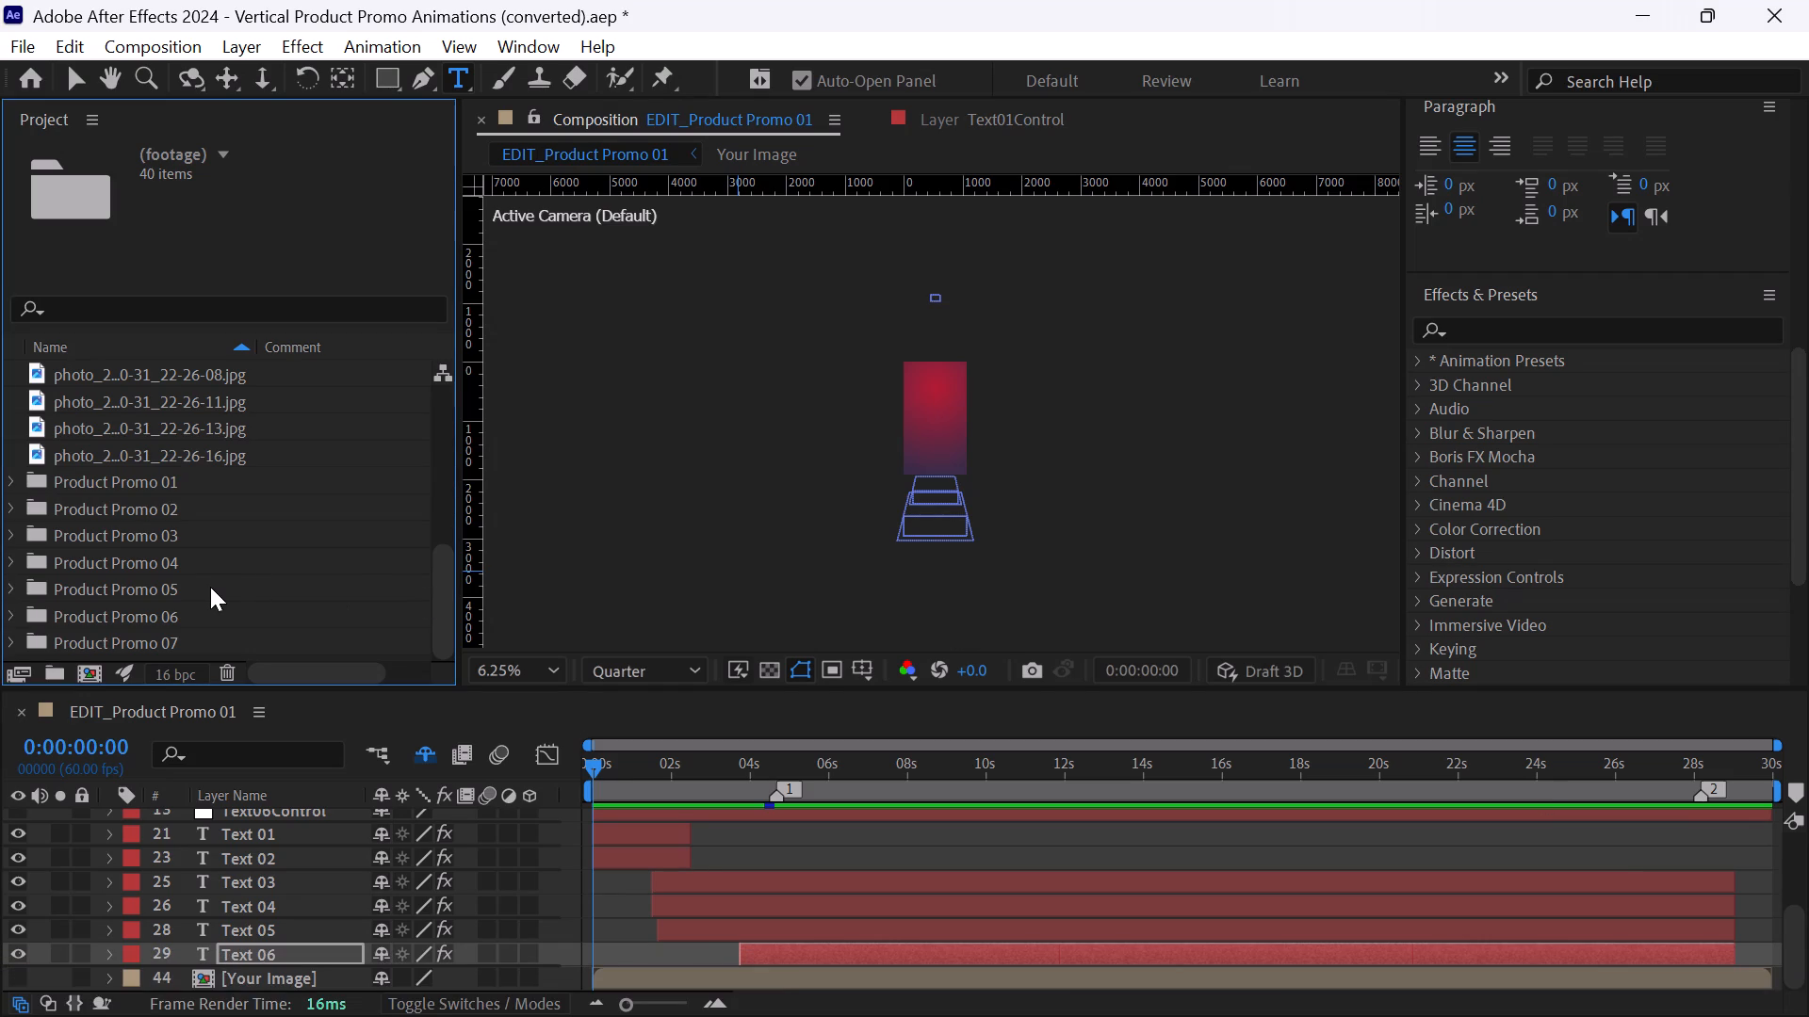
scroll(259, 515, "down", 1)
scroll(259, 515, "up", 1)
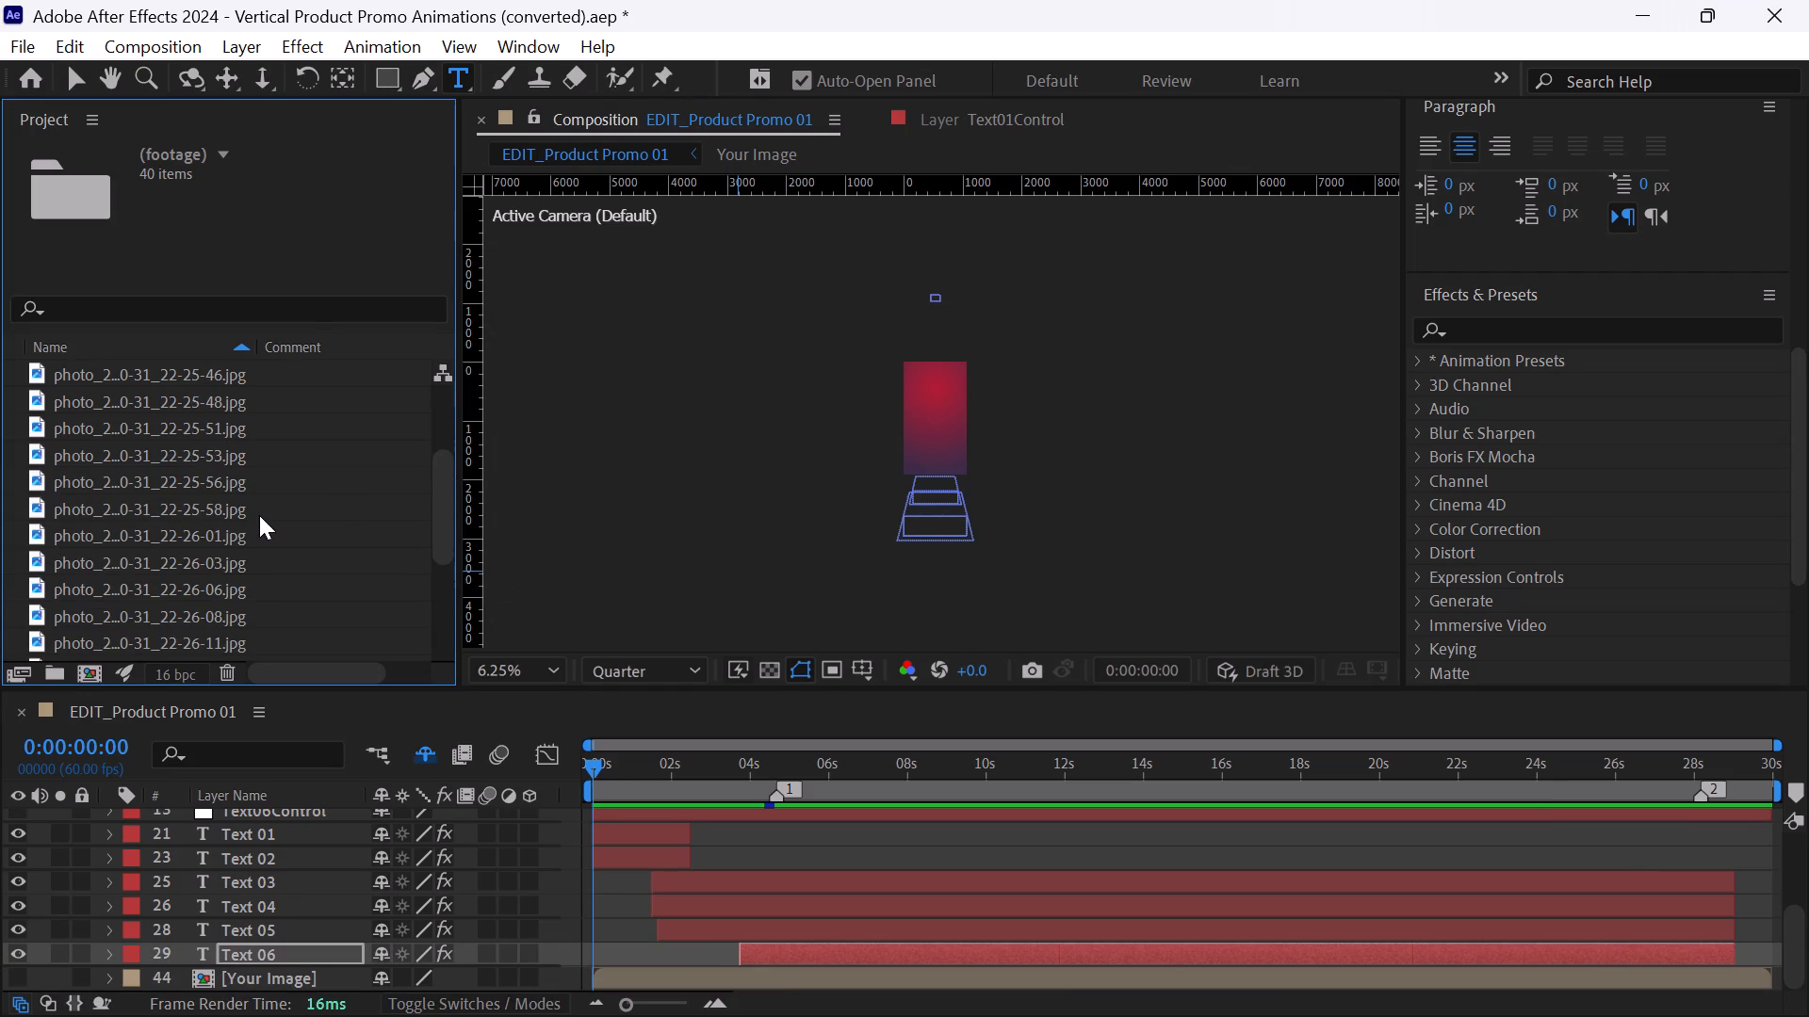
key("ctrl+s")
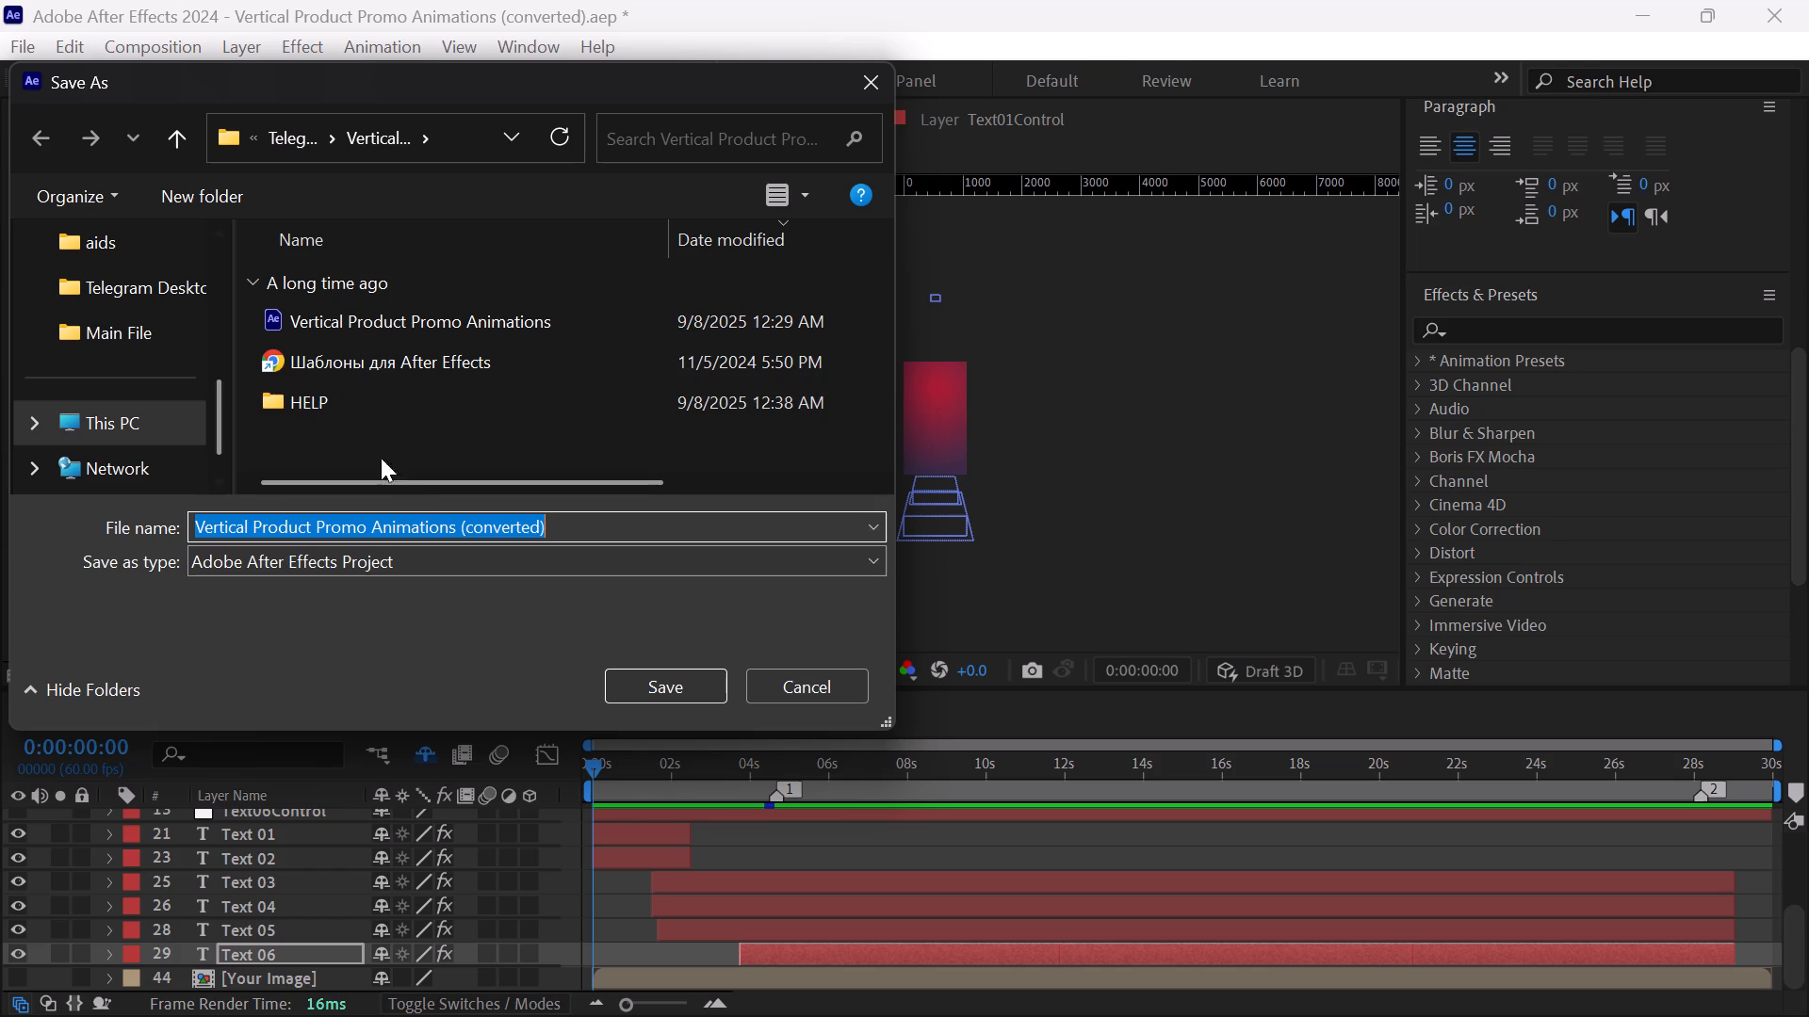
left_click(629, 525)
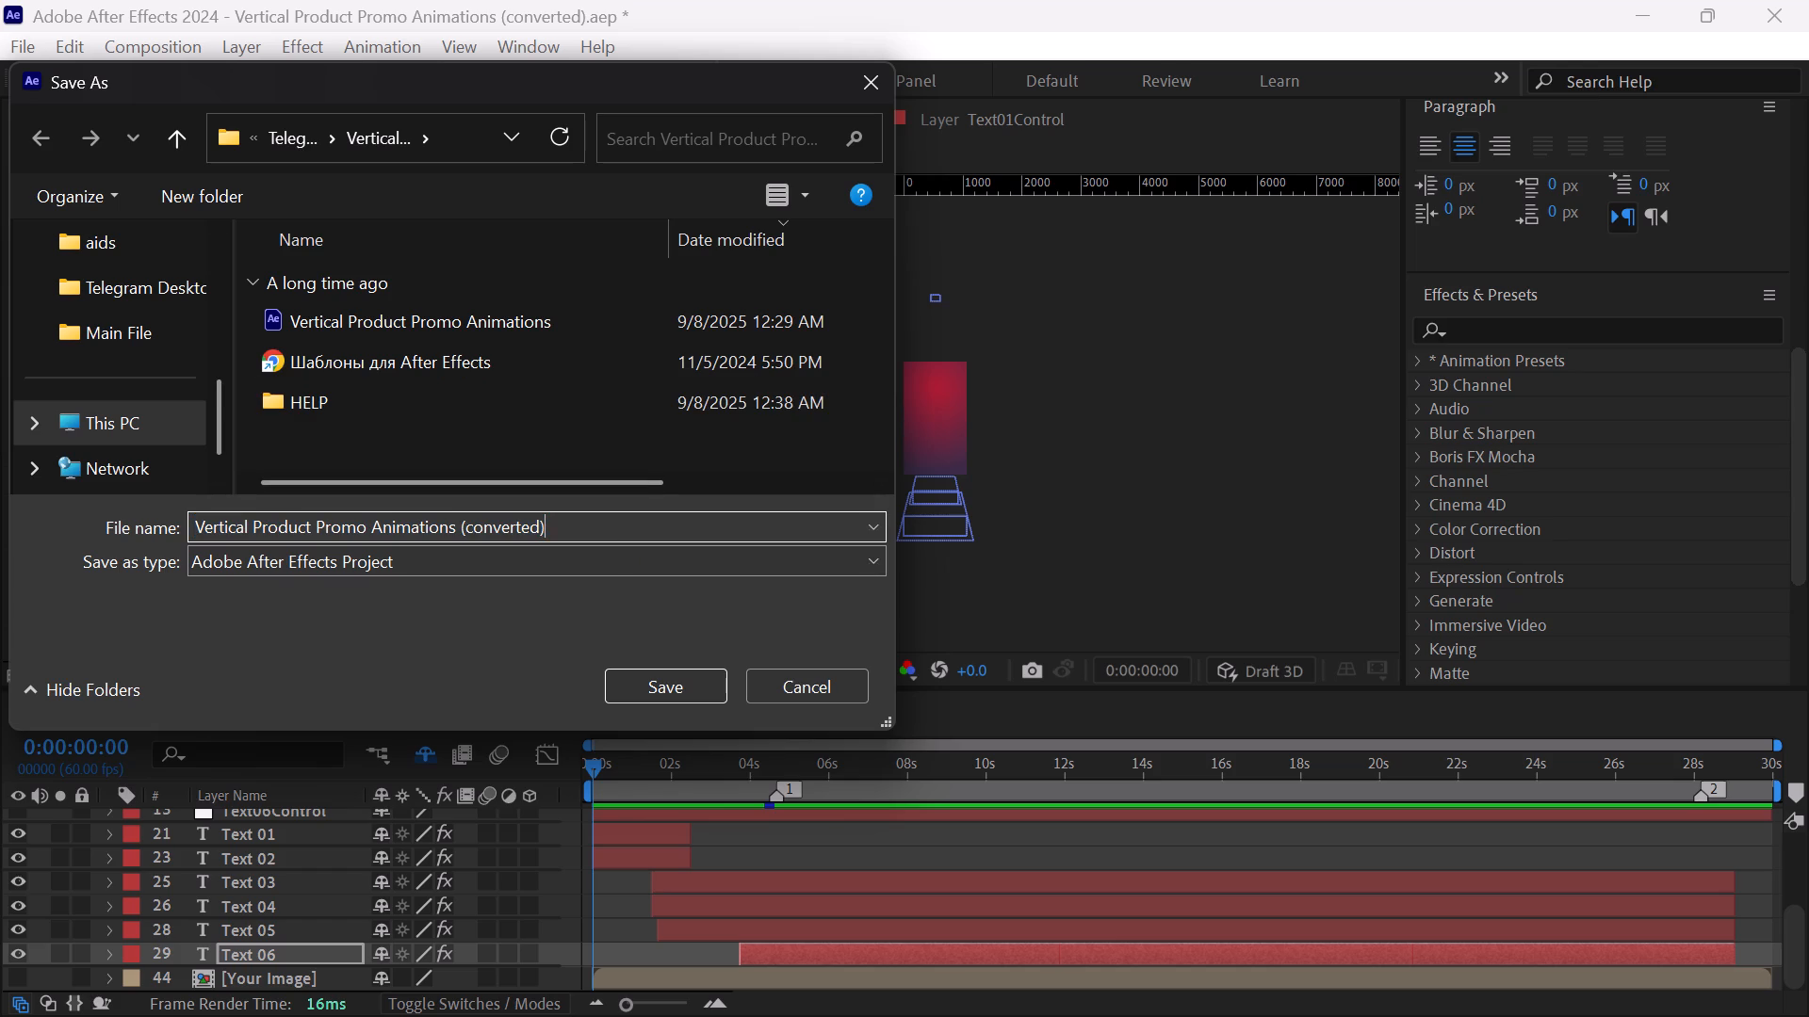
key("space")
type("bevy add")
scroll(164, 356, "up", 2)
double_click(131, 395)
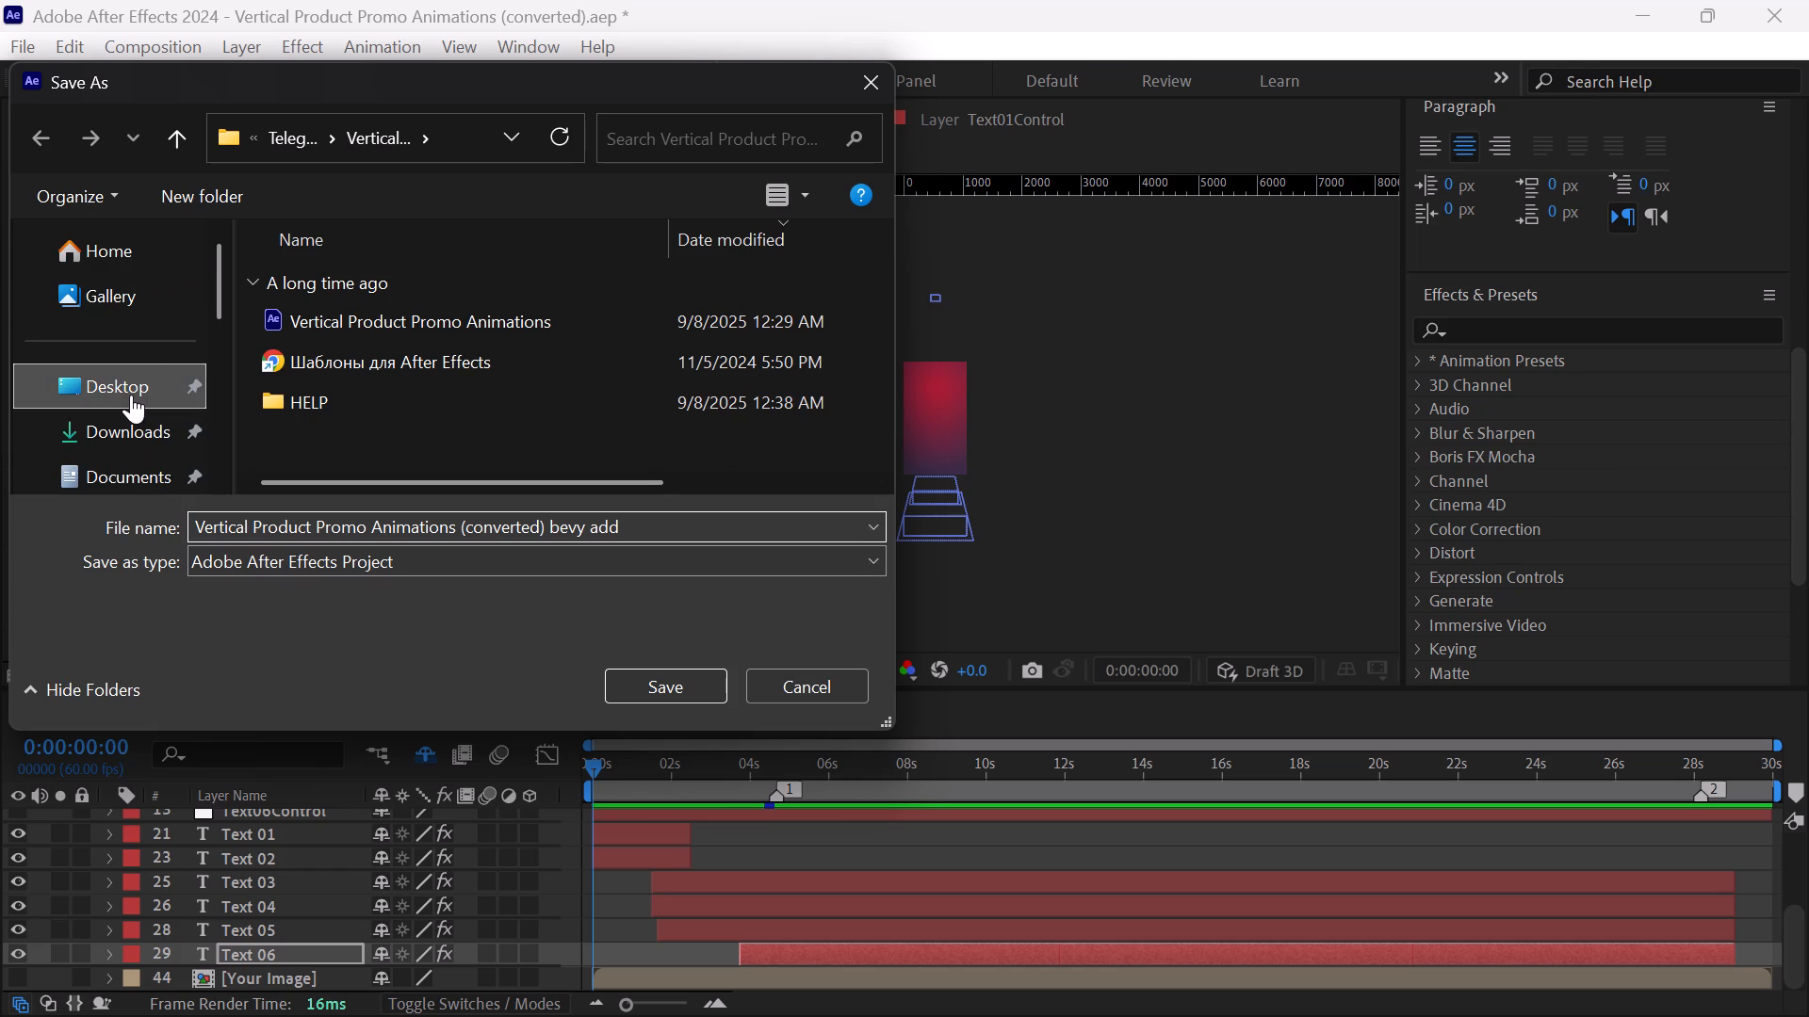
scroll(506, 341, "down", 1)
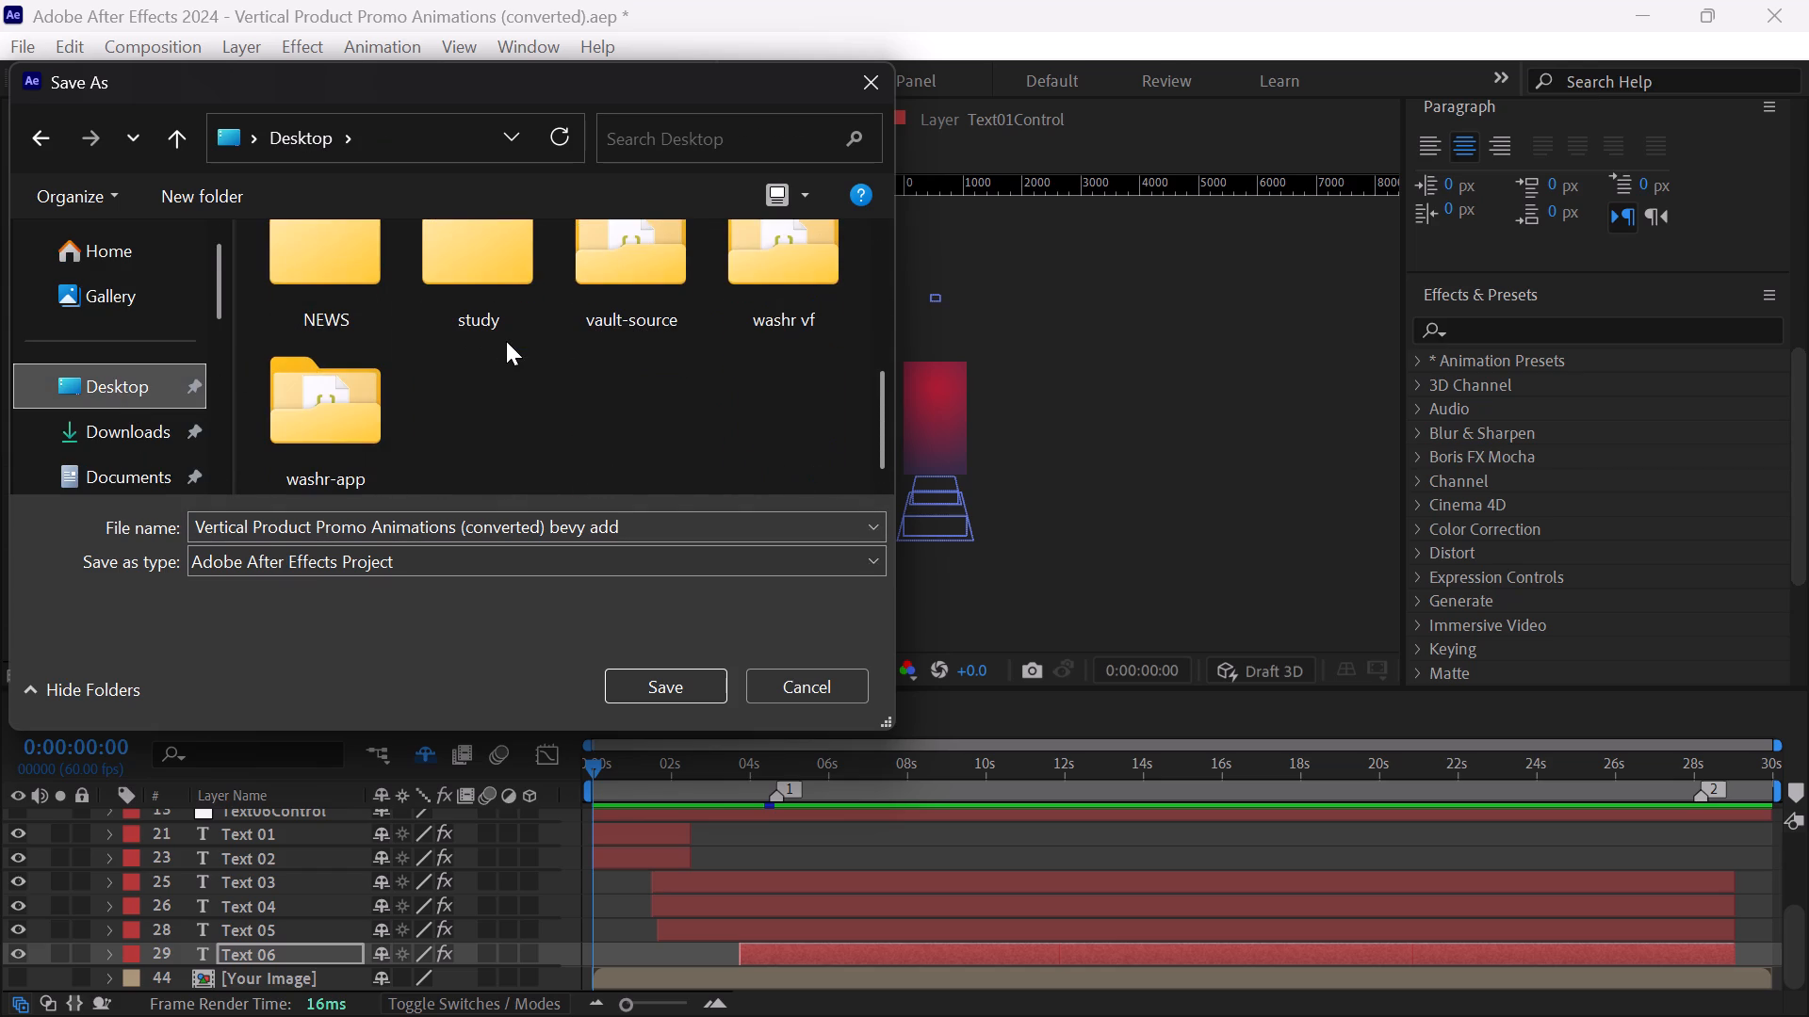
scroll(594, 392, "up", 1)
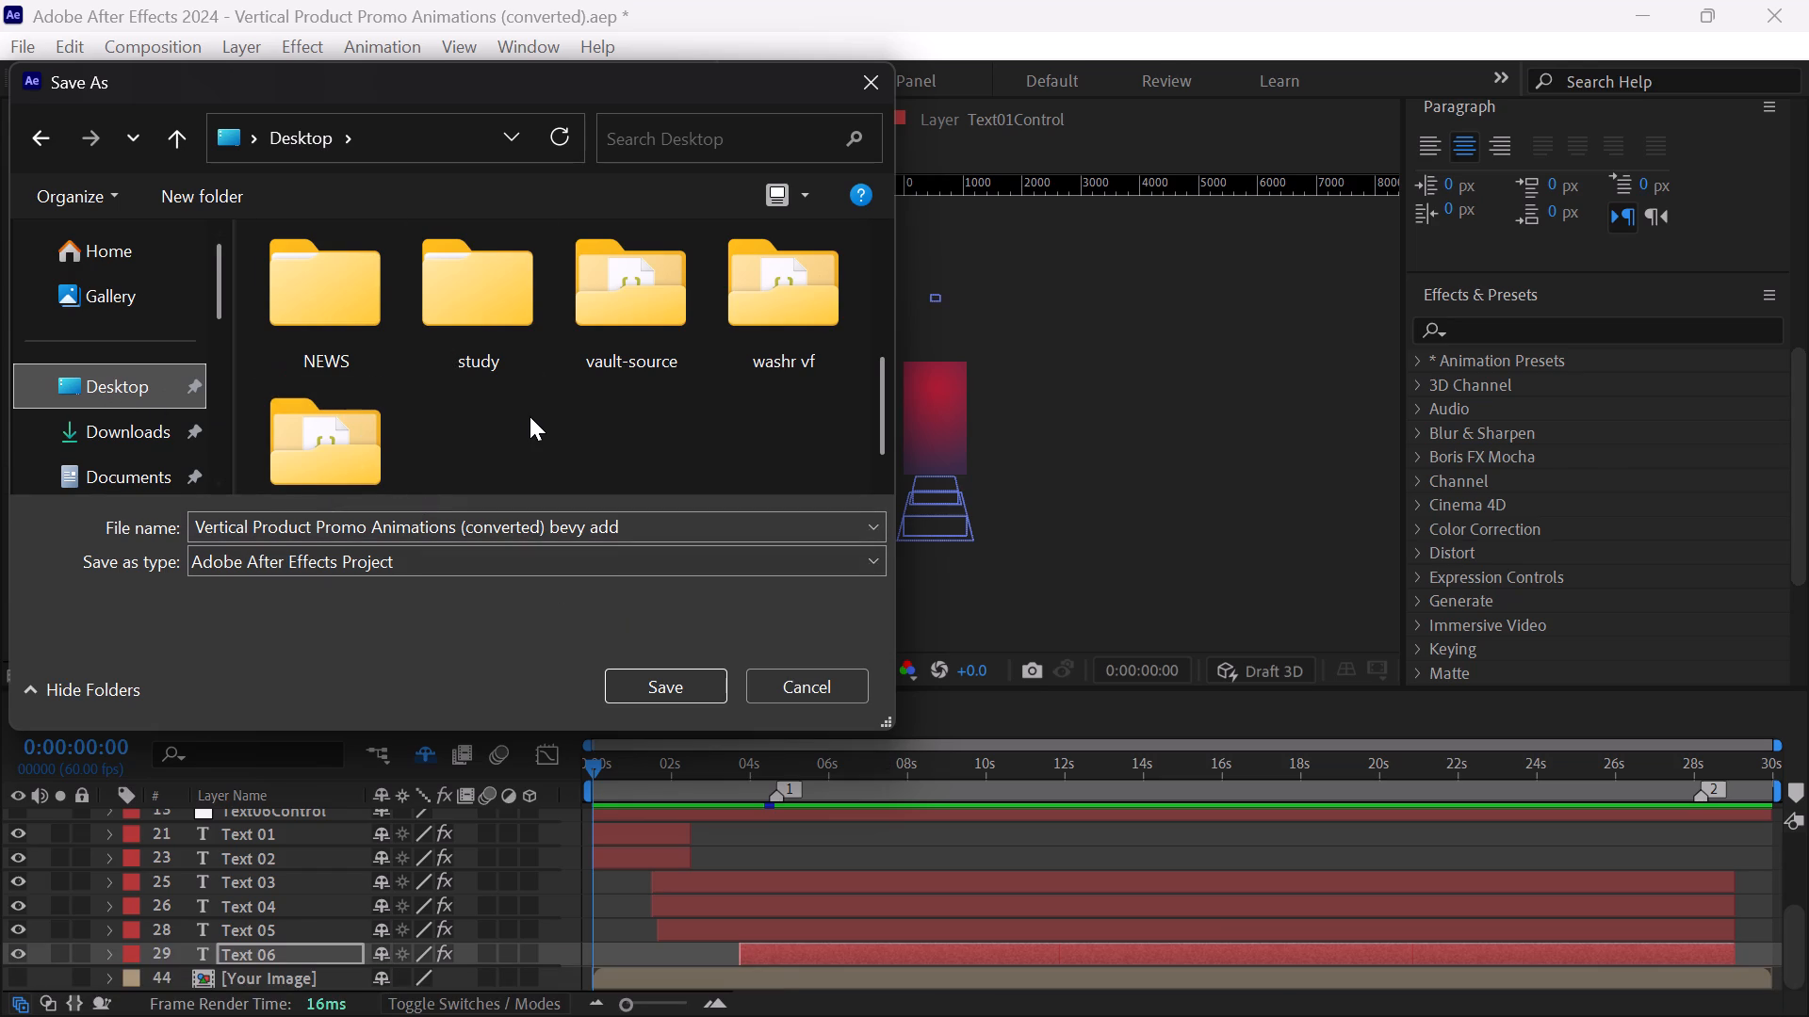
scroll(530, 416, "down", 1)
scroll(530, 416, "up", 2)
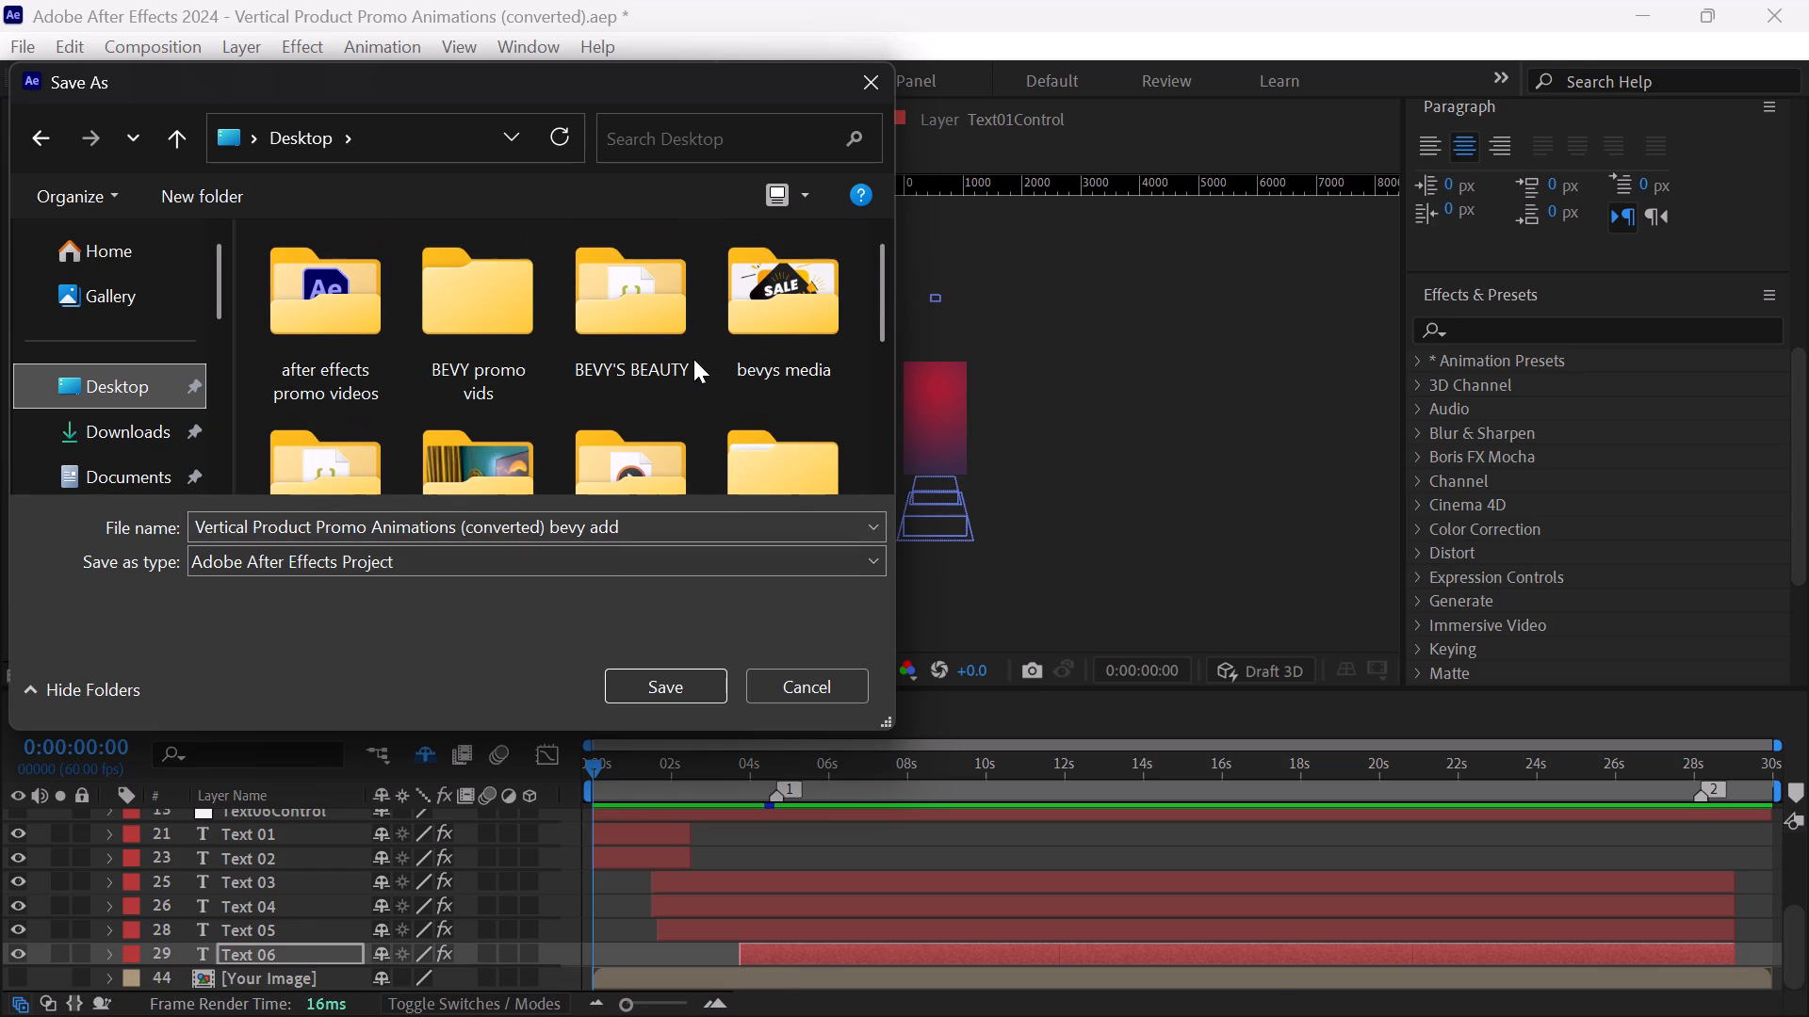
double_click(464, 341)
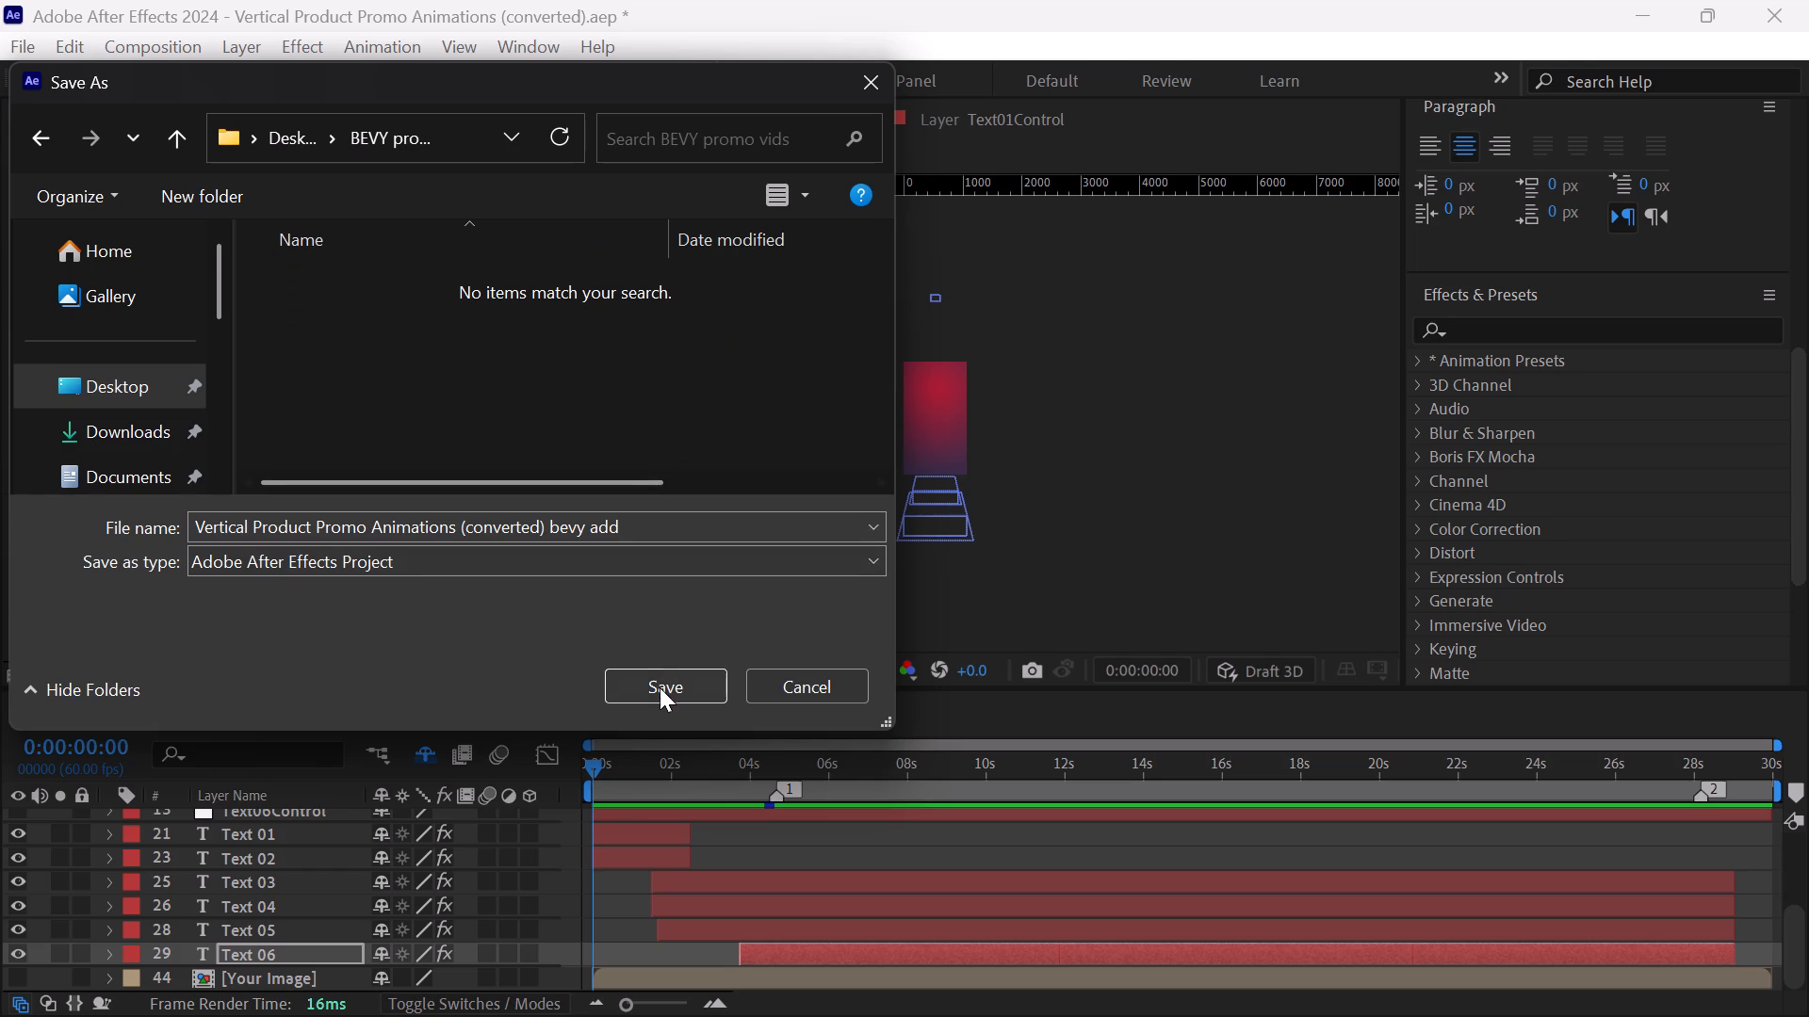
left_click(660, 687)
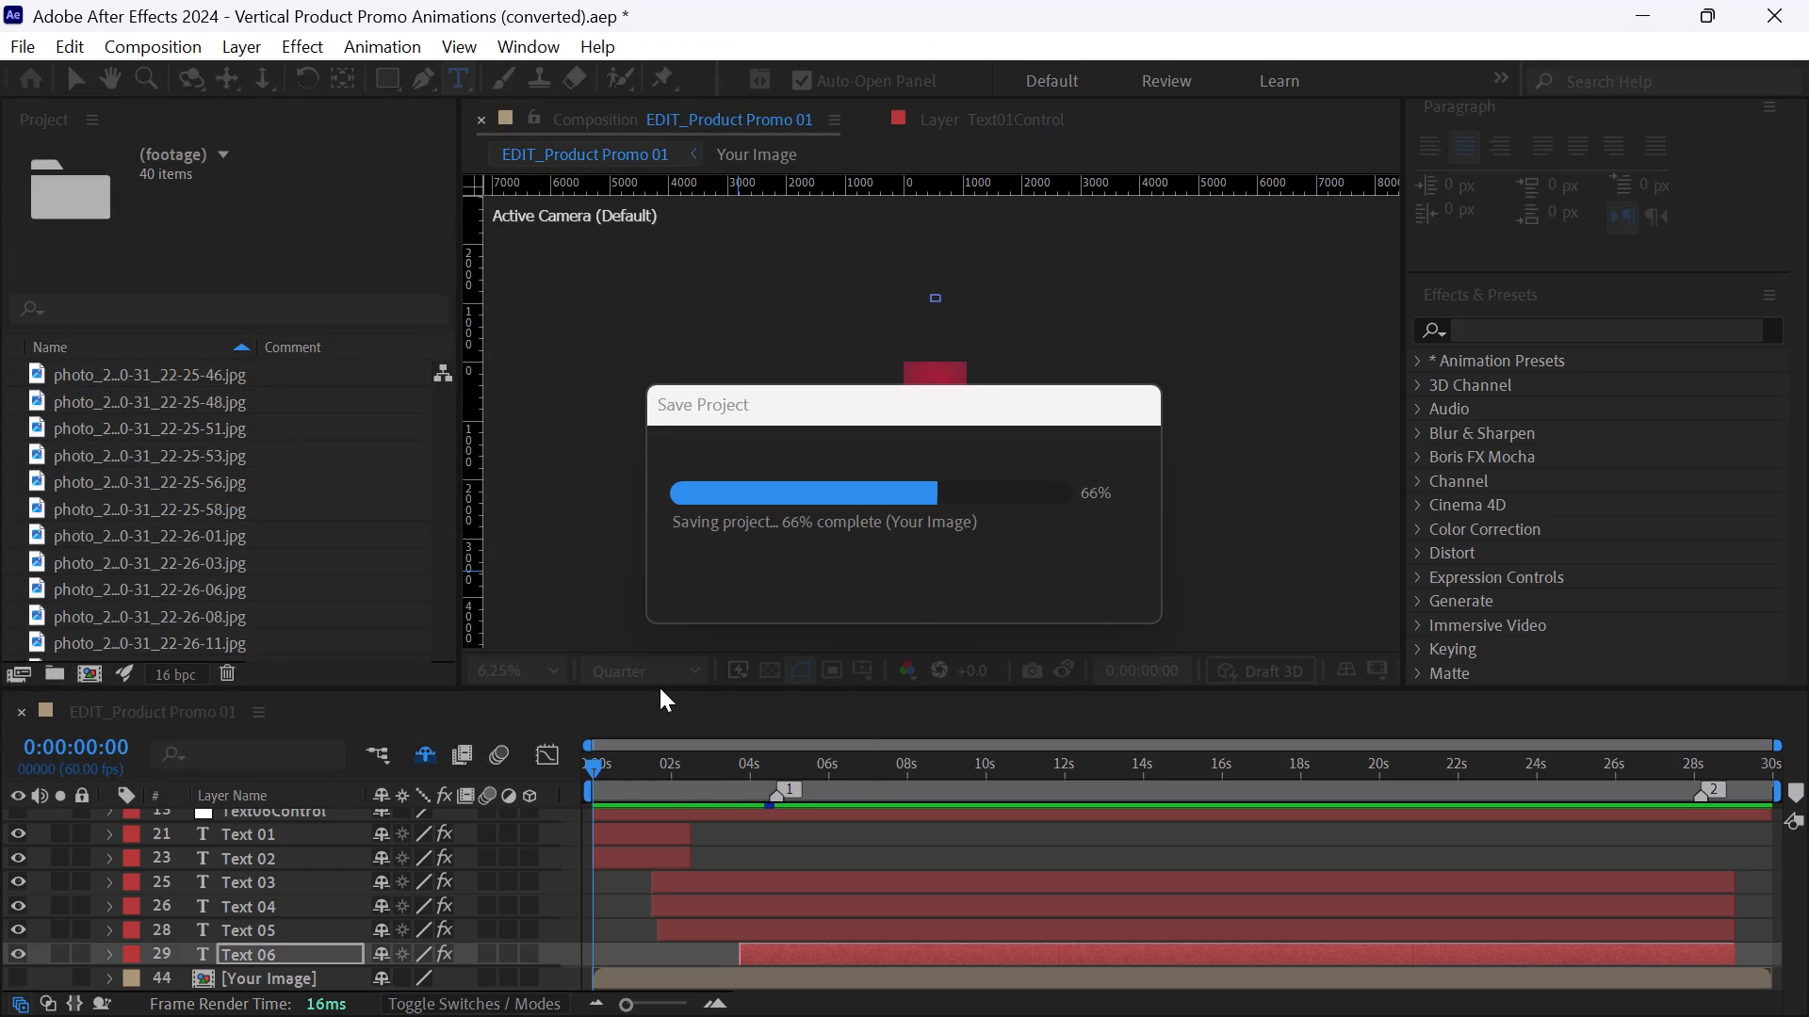
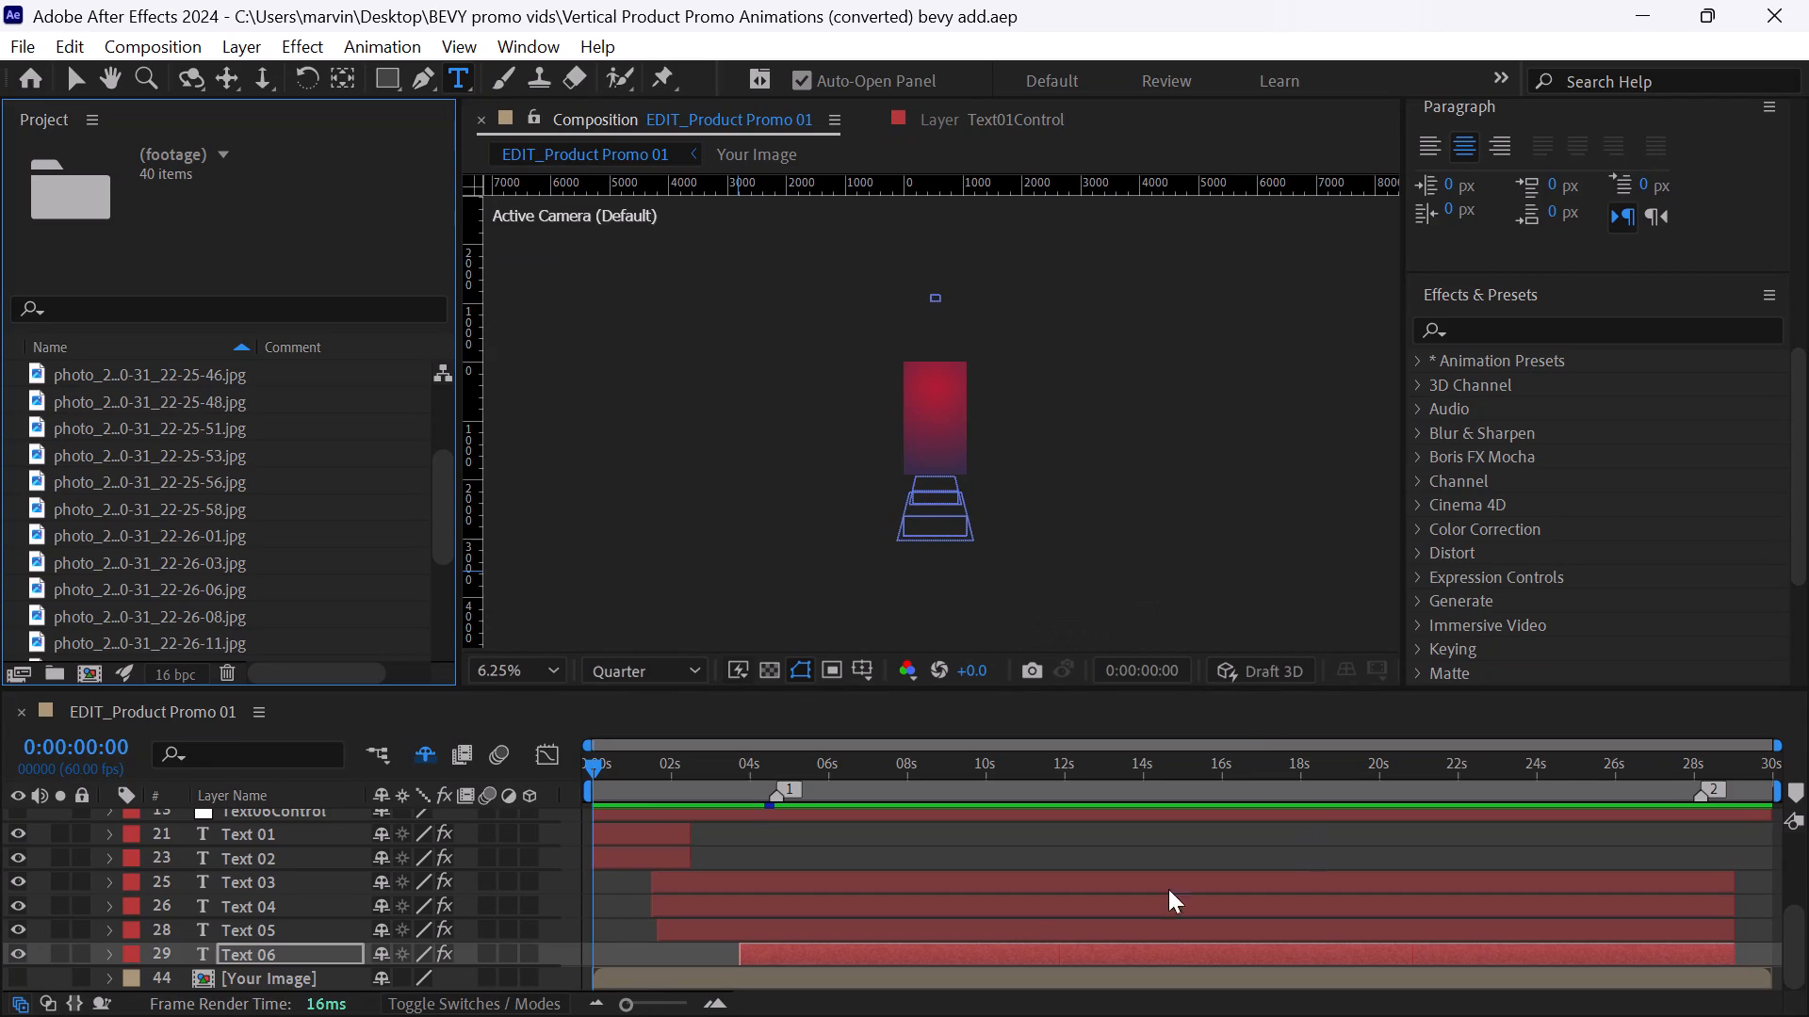
Close After Effects with the saved promo project.
left_click(1808, 0)
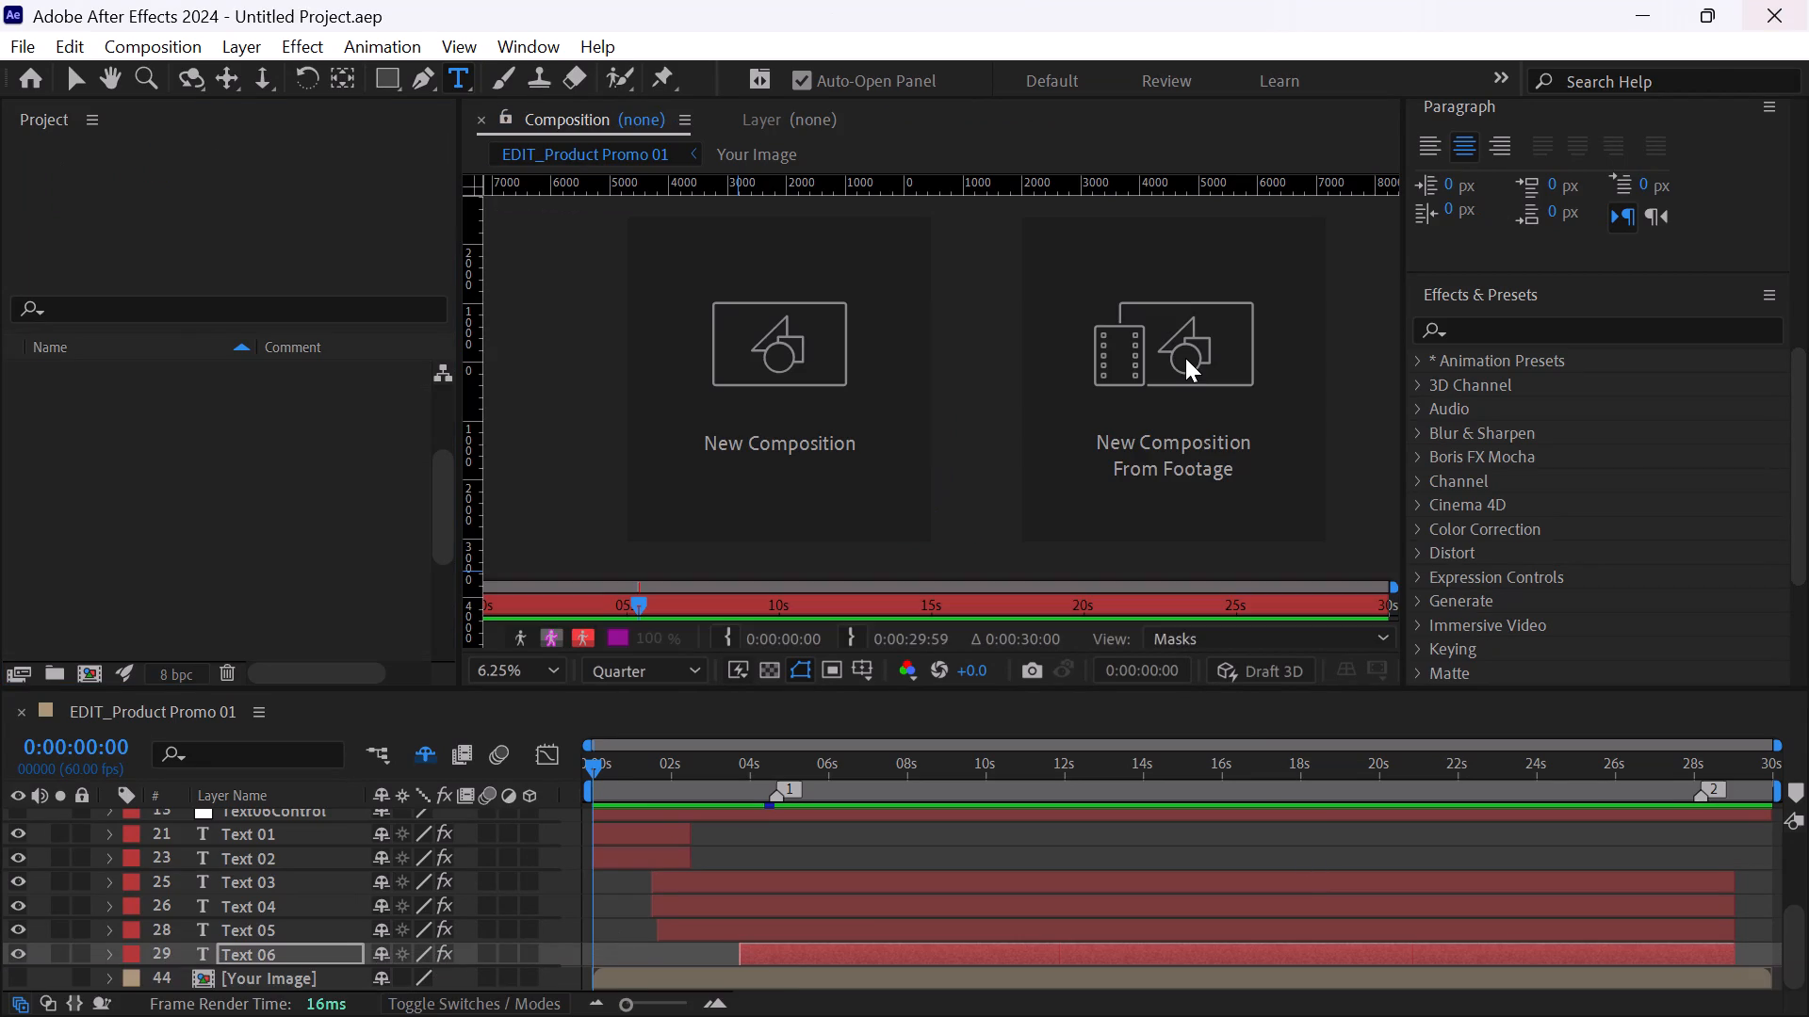